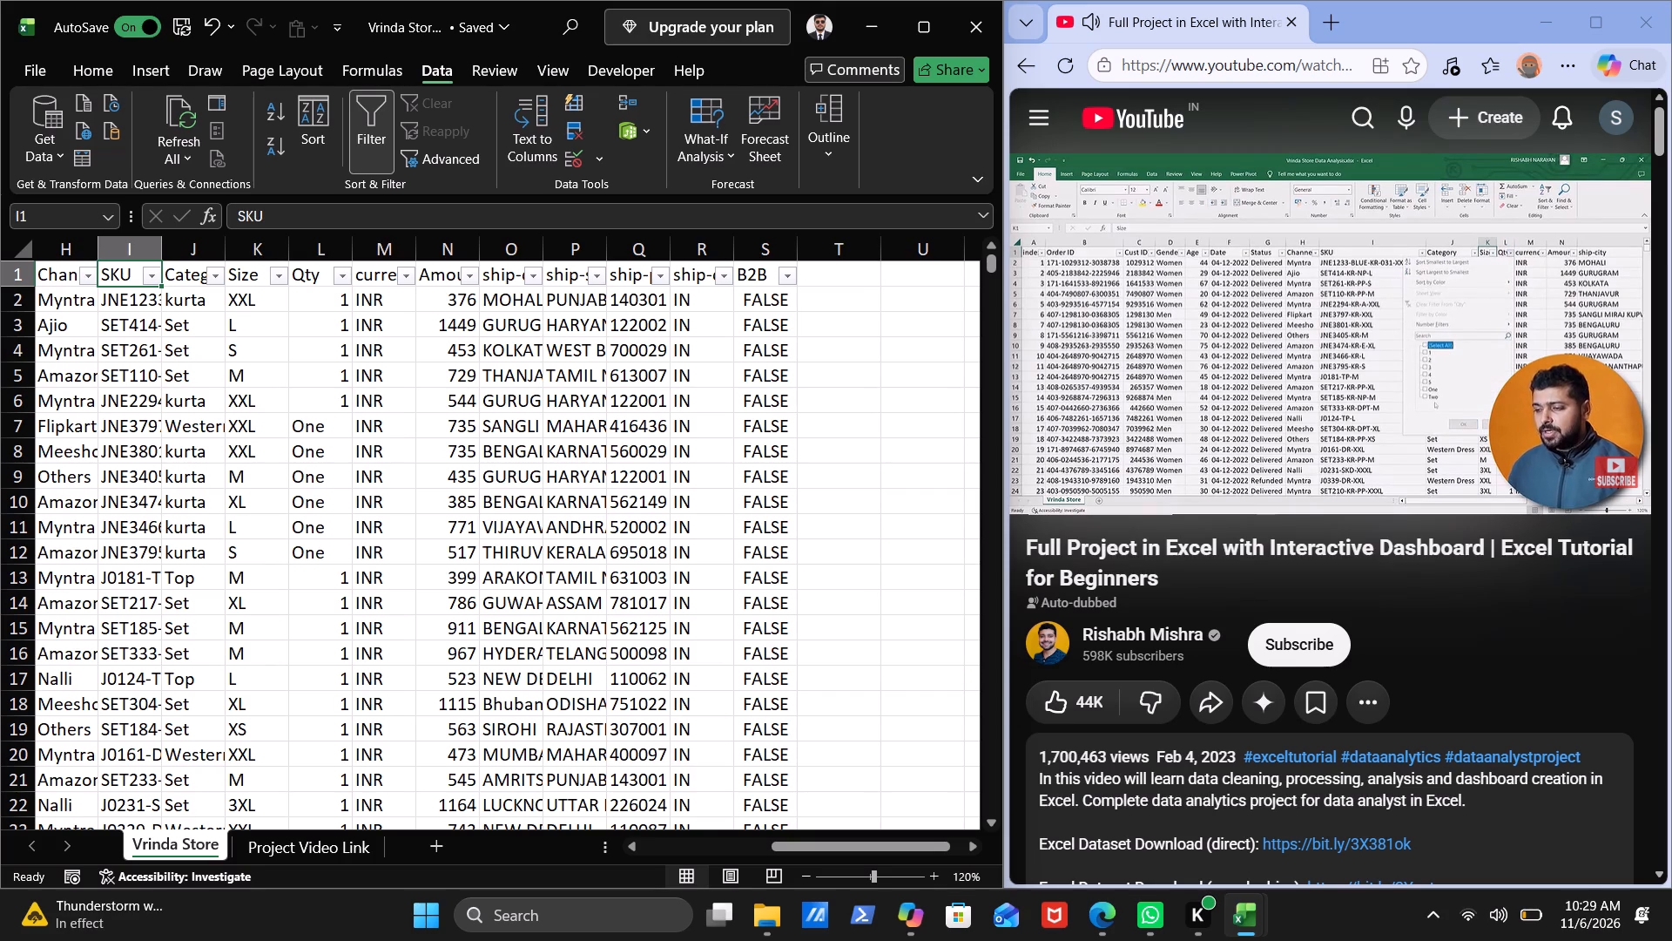
# Check the distinct values listed in the Qty column's filter.
pyautogui.click(347, 279)
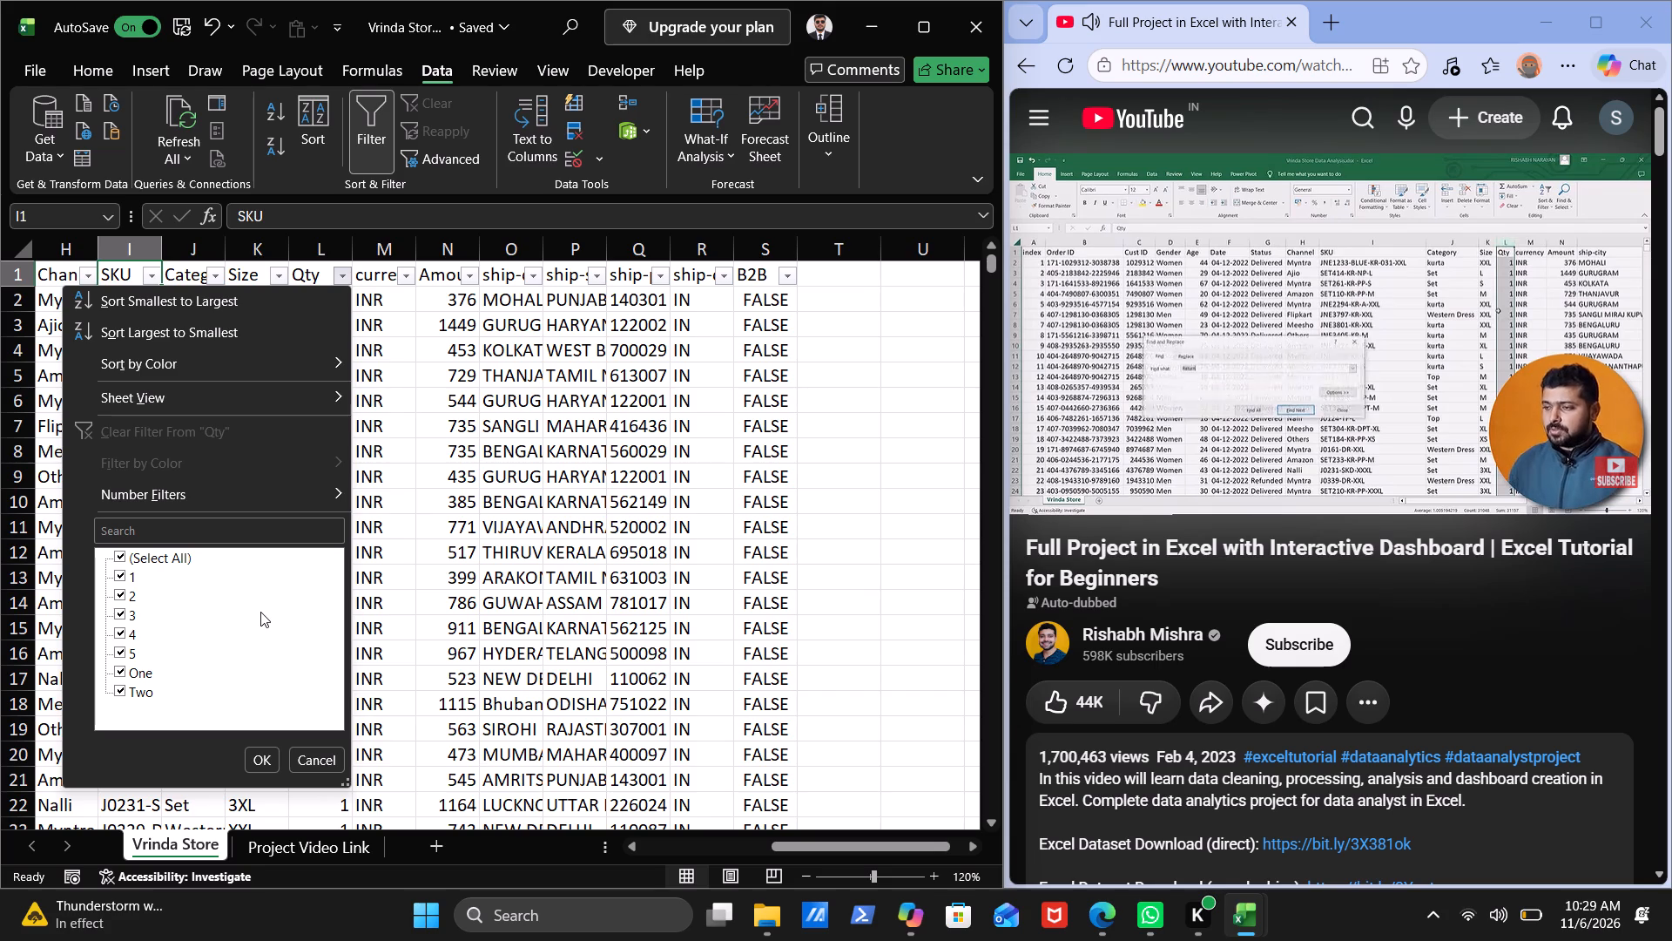
pyautogui.scroll(1, 260, 612)
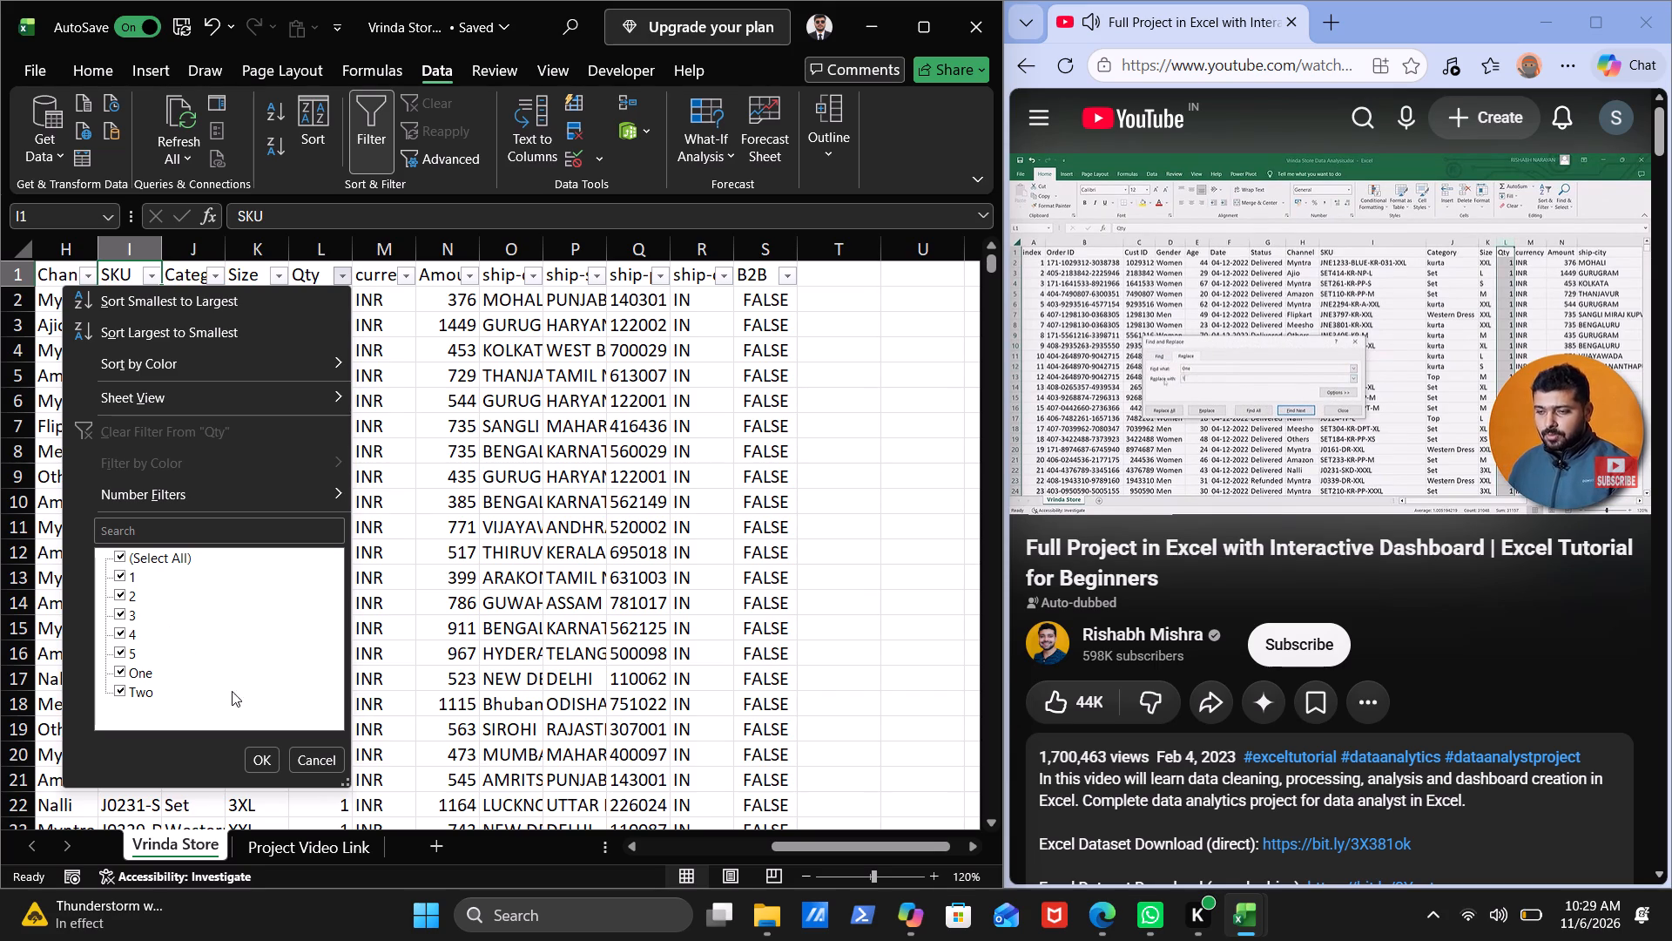
pyautogui.click(258, 760)
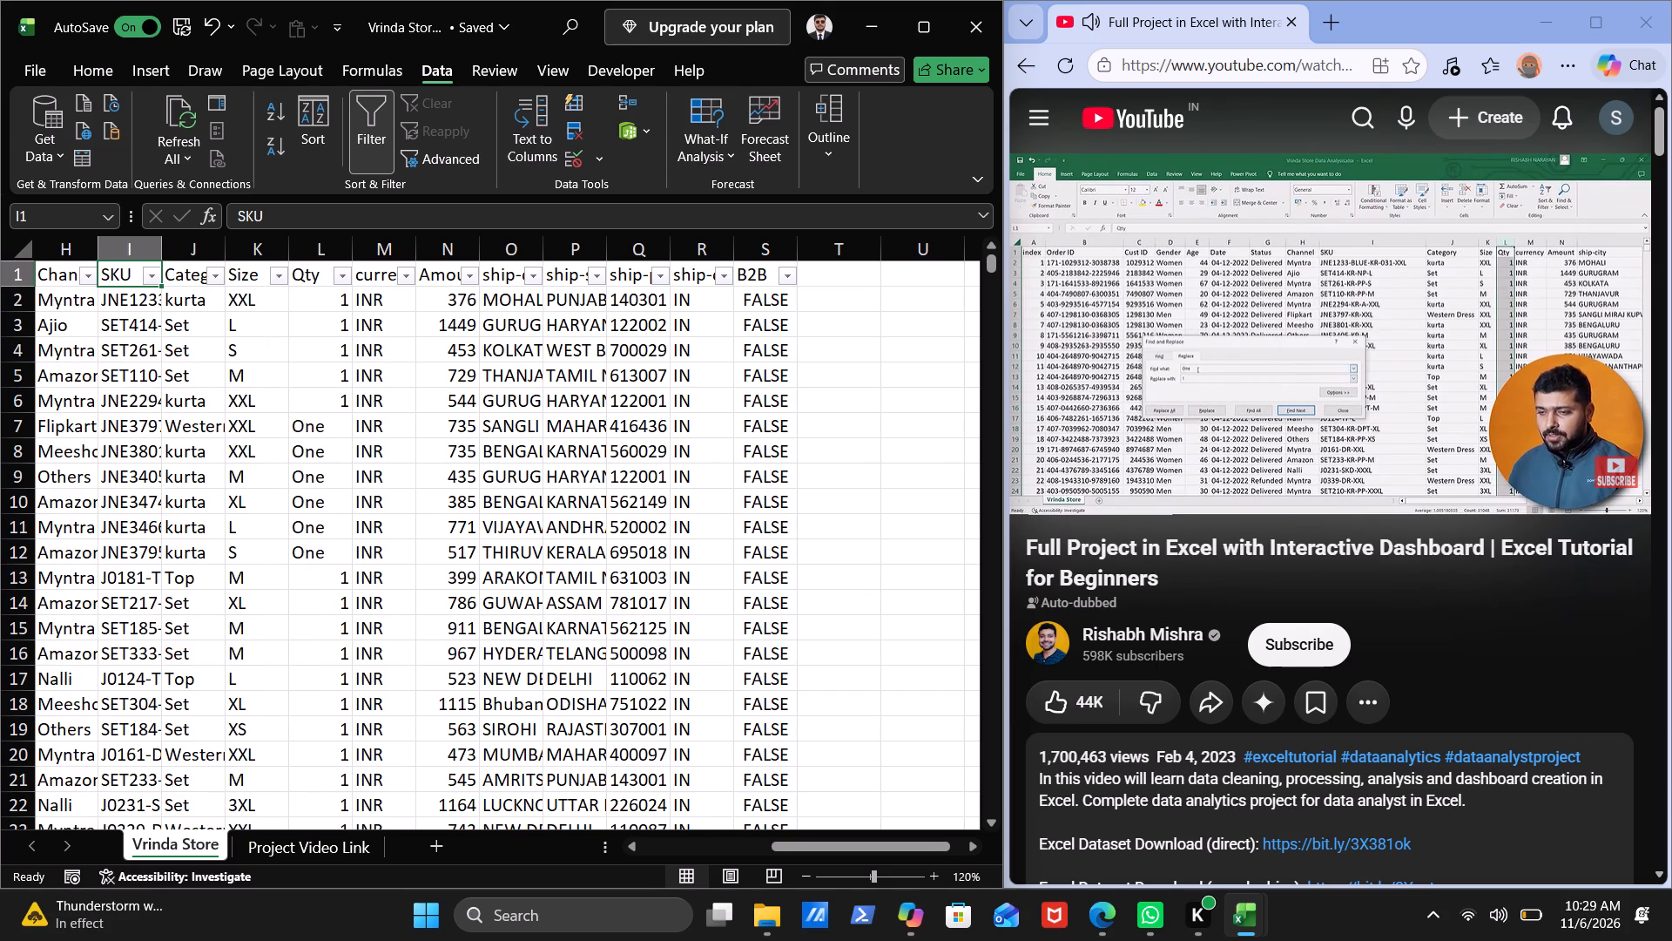
# Switch to the YouTube tutorial and rewind it to replay the section on cleaning the Qty column.
pyautogui.click(1263, 282)
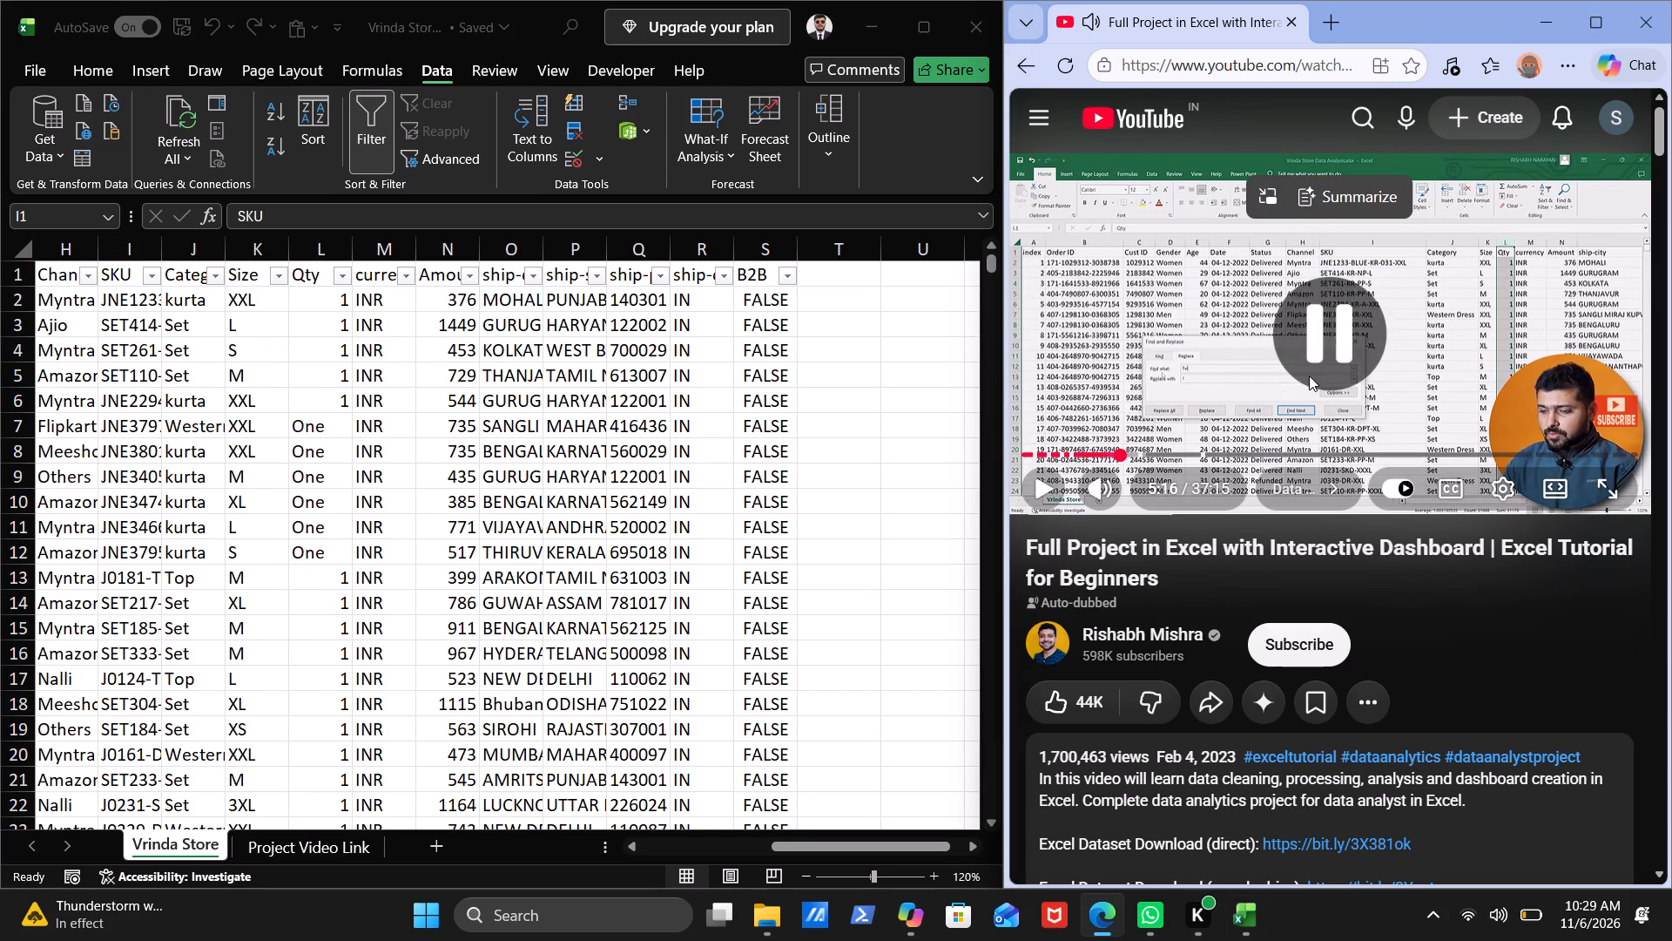
pyautogui.click(1311, 355)
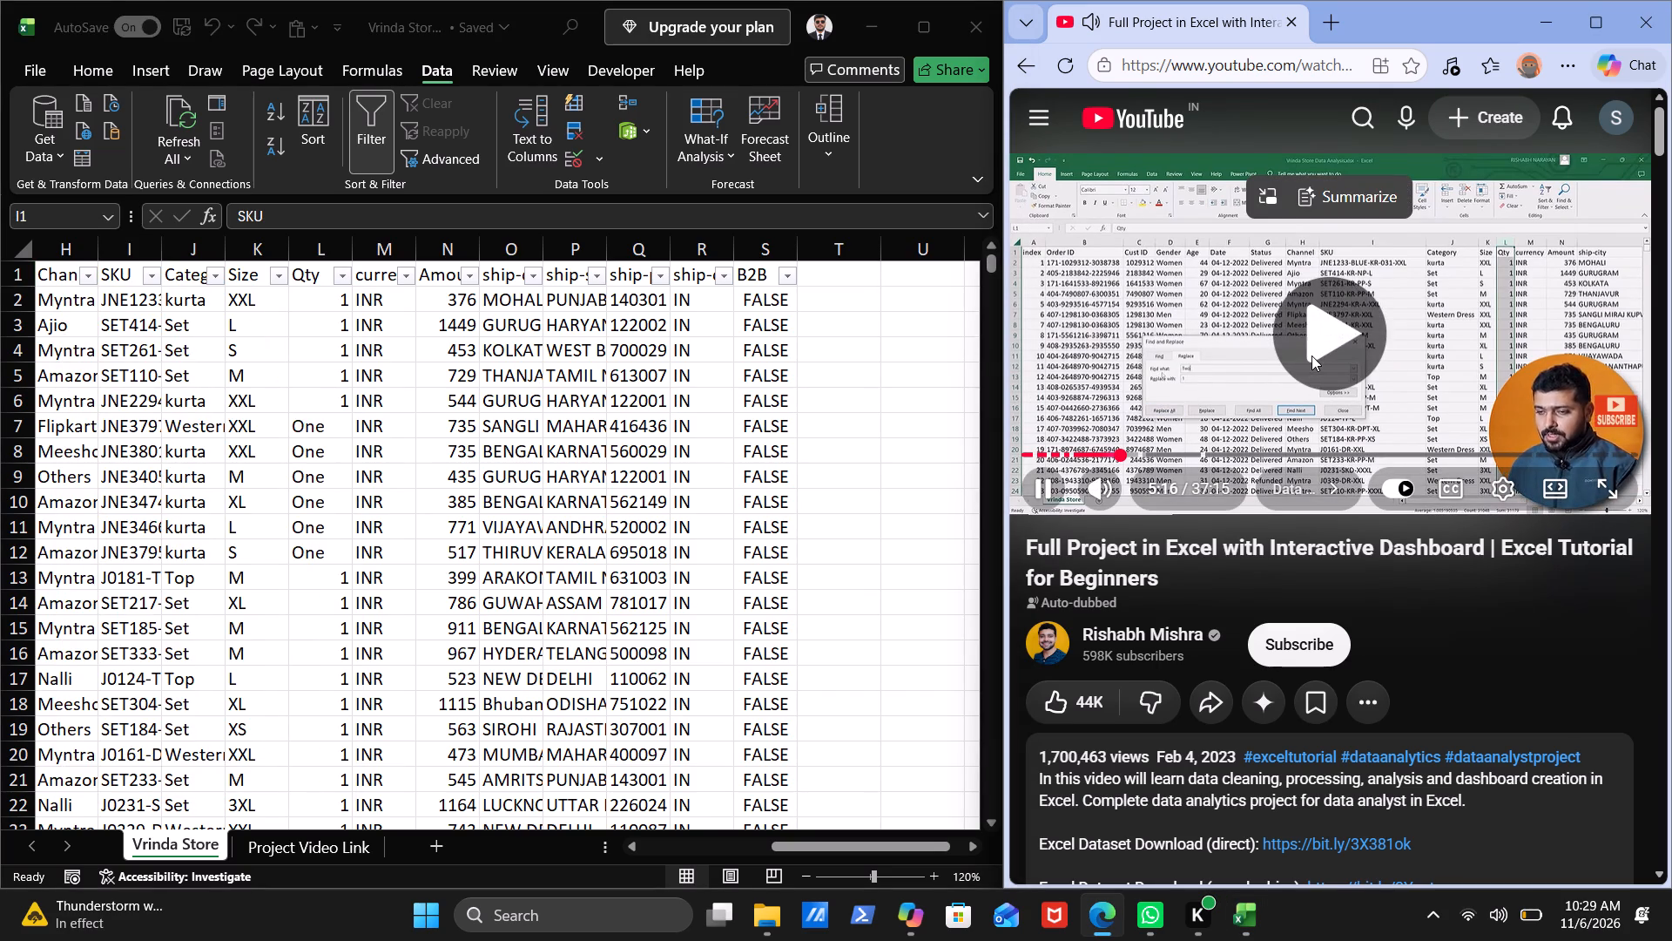
pyautogui.press('Left')
pyautogui.press('Left')
pyautogui.press('Left')
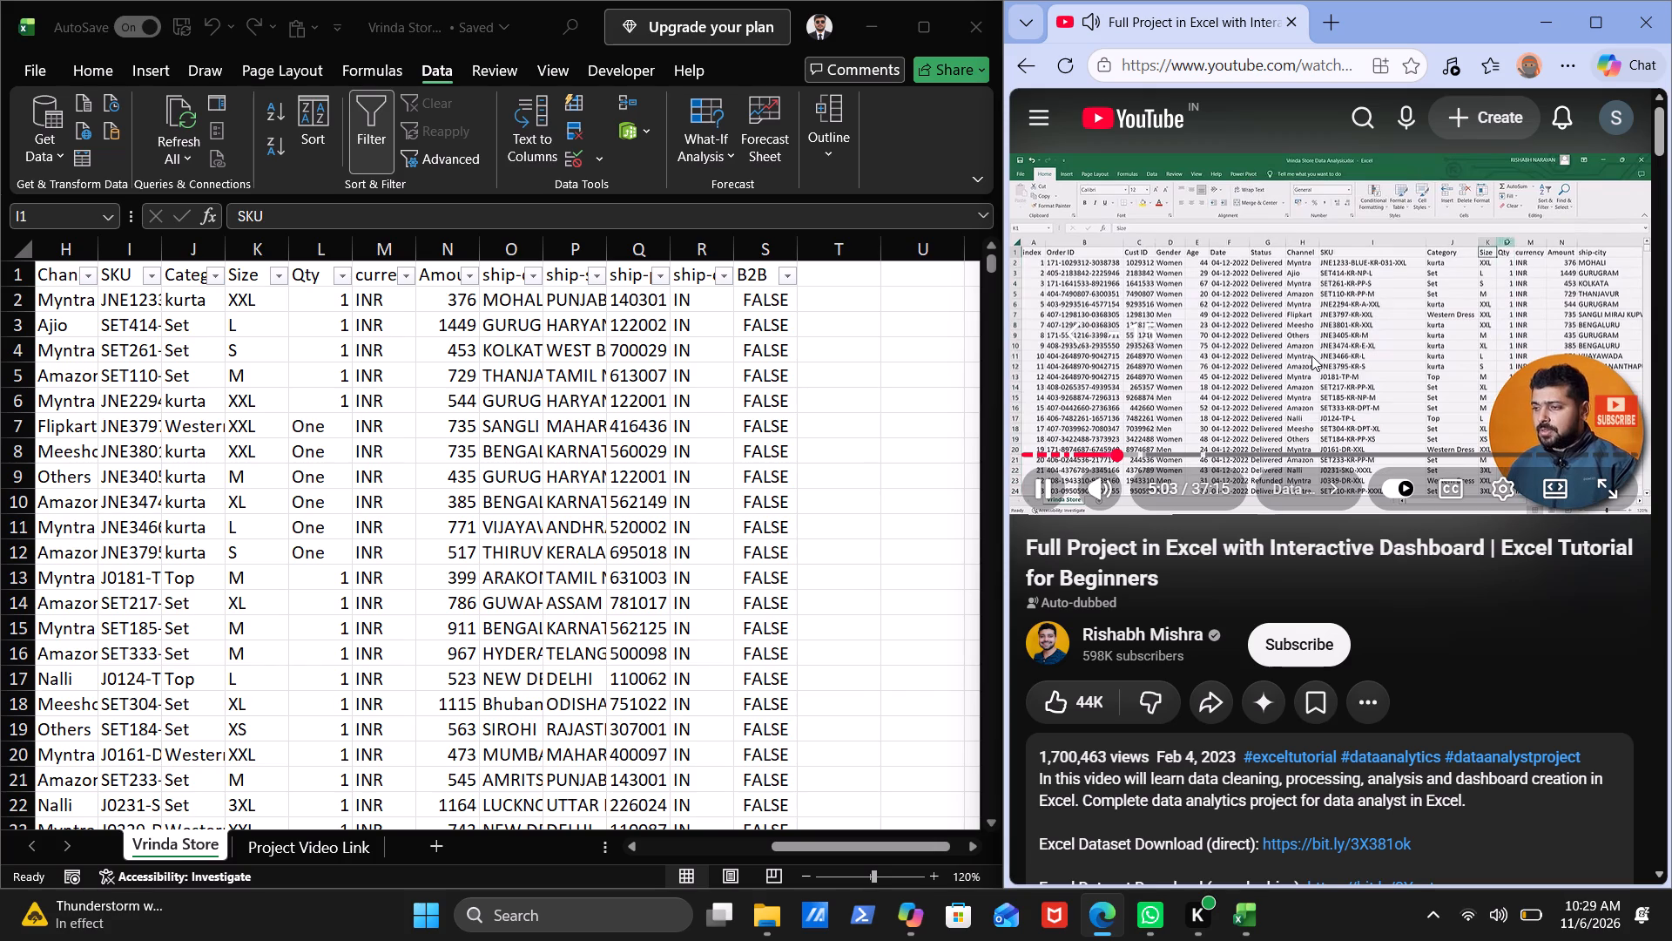
pyautogui.press('Left')
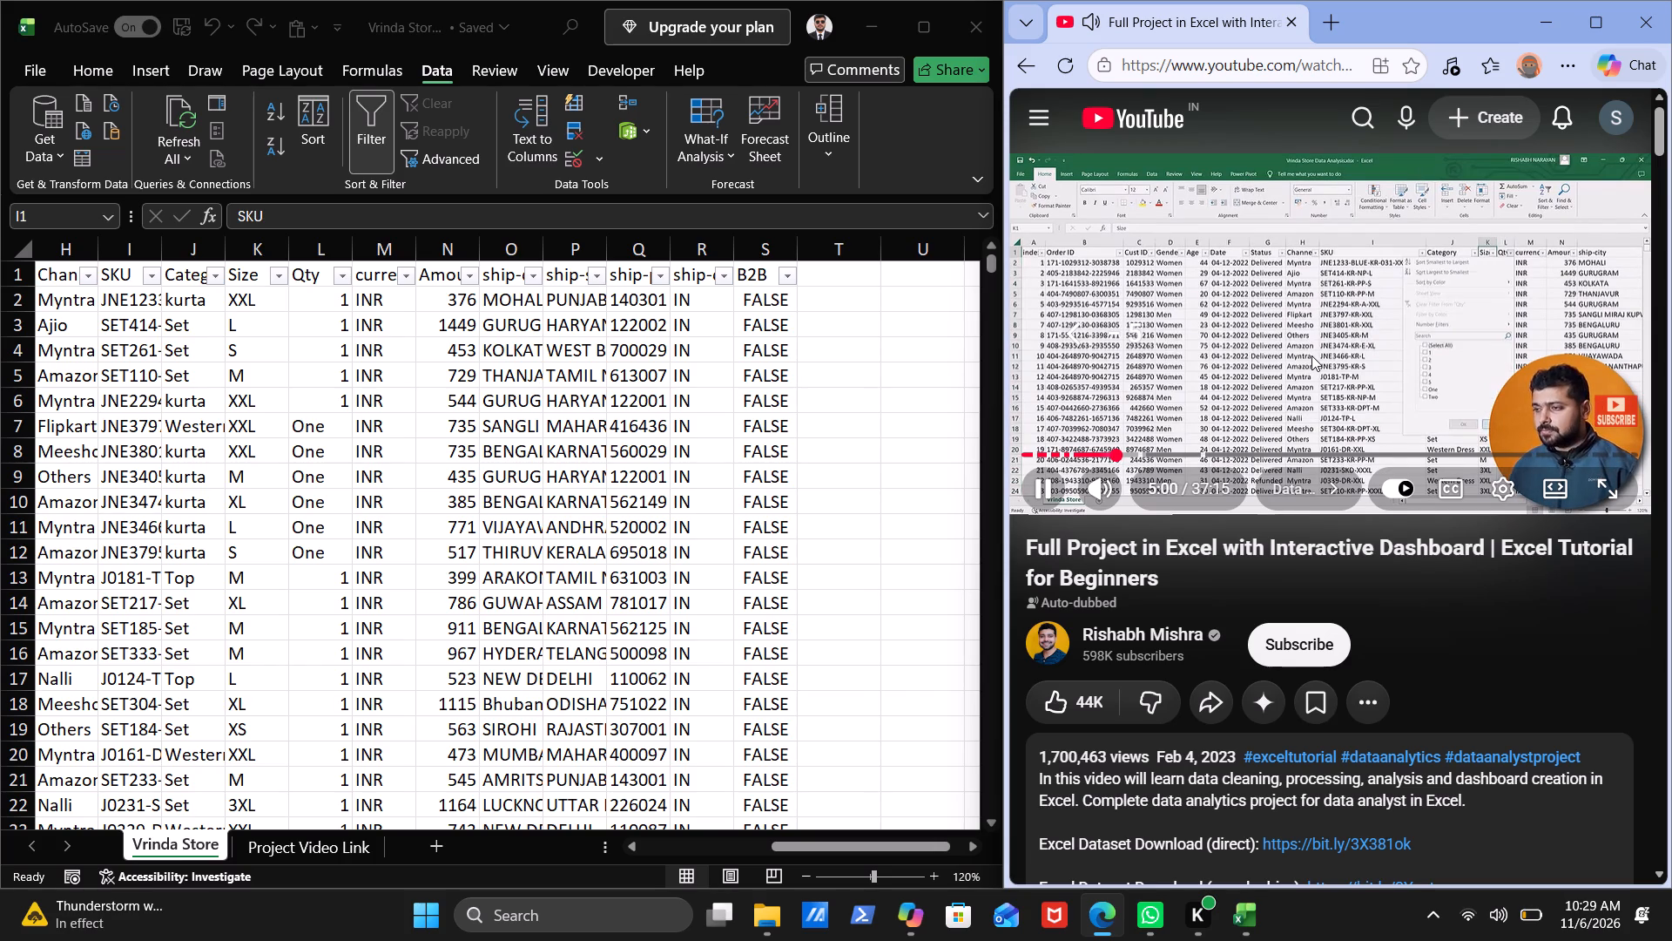
pyautogui.press('Left')
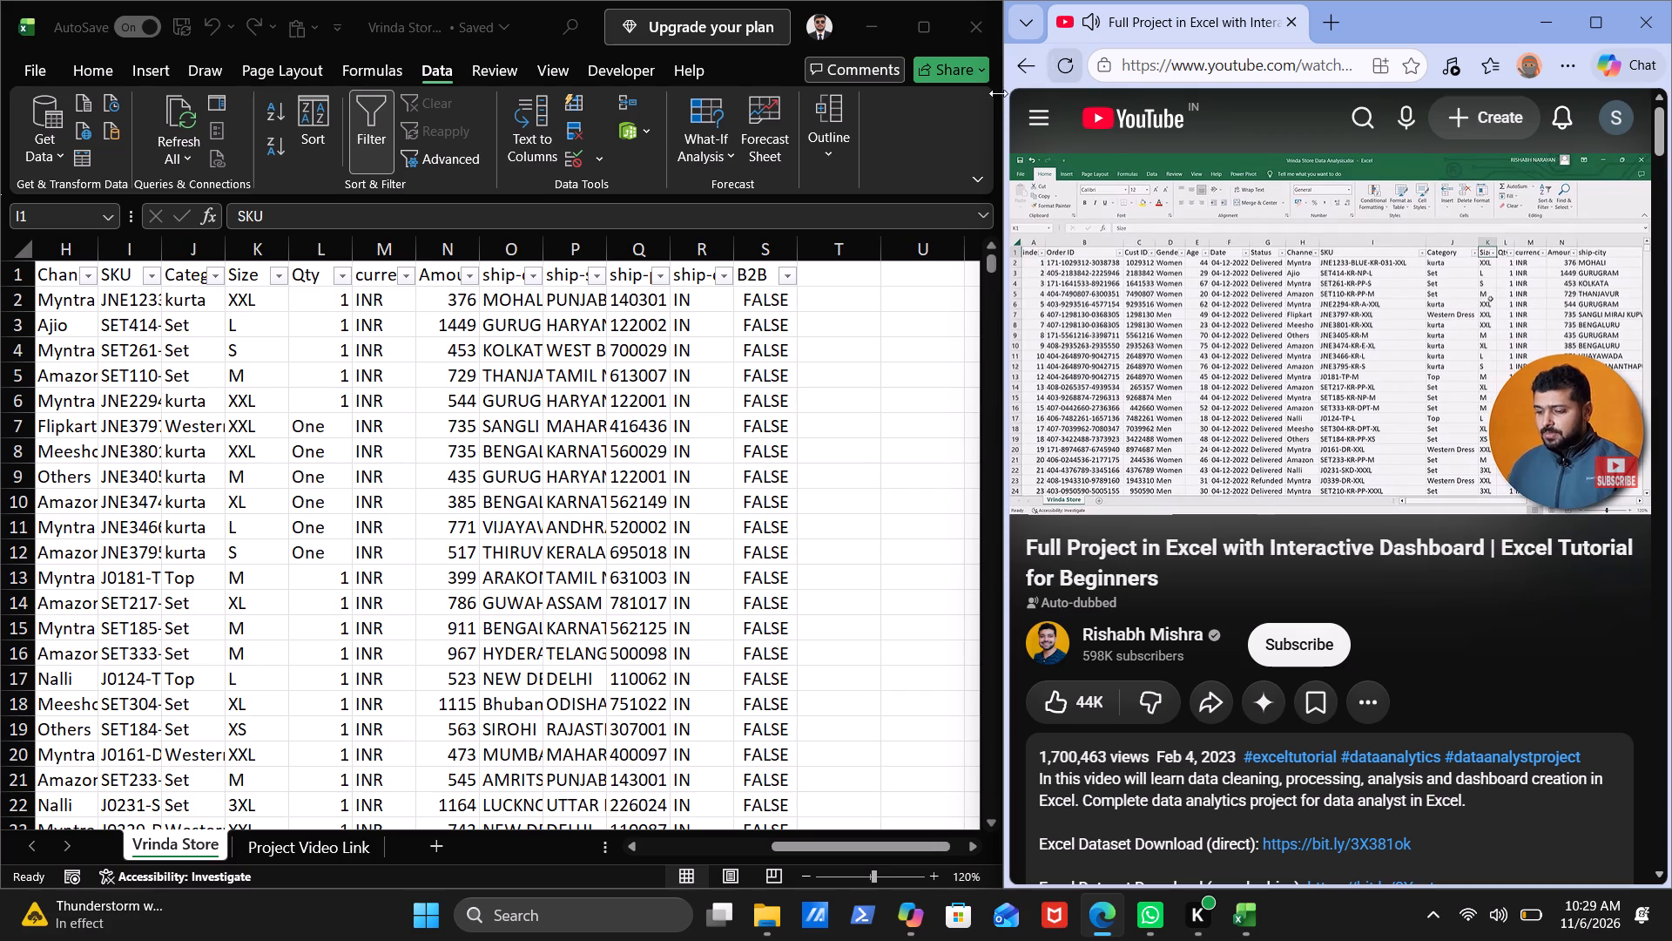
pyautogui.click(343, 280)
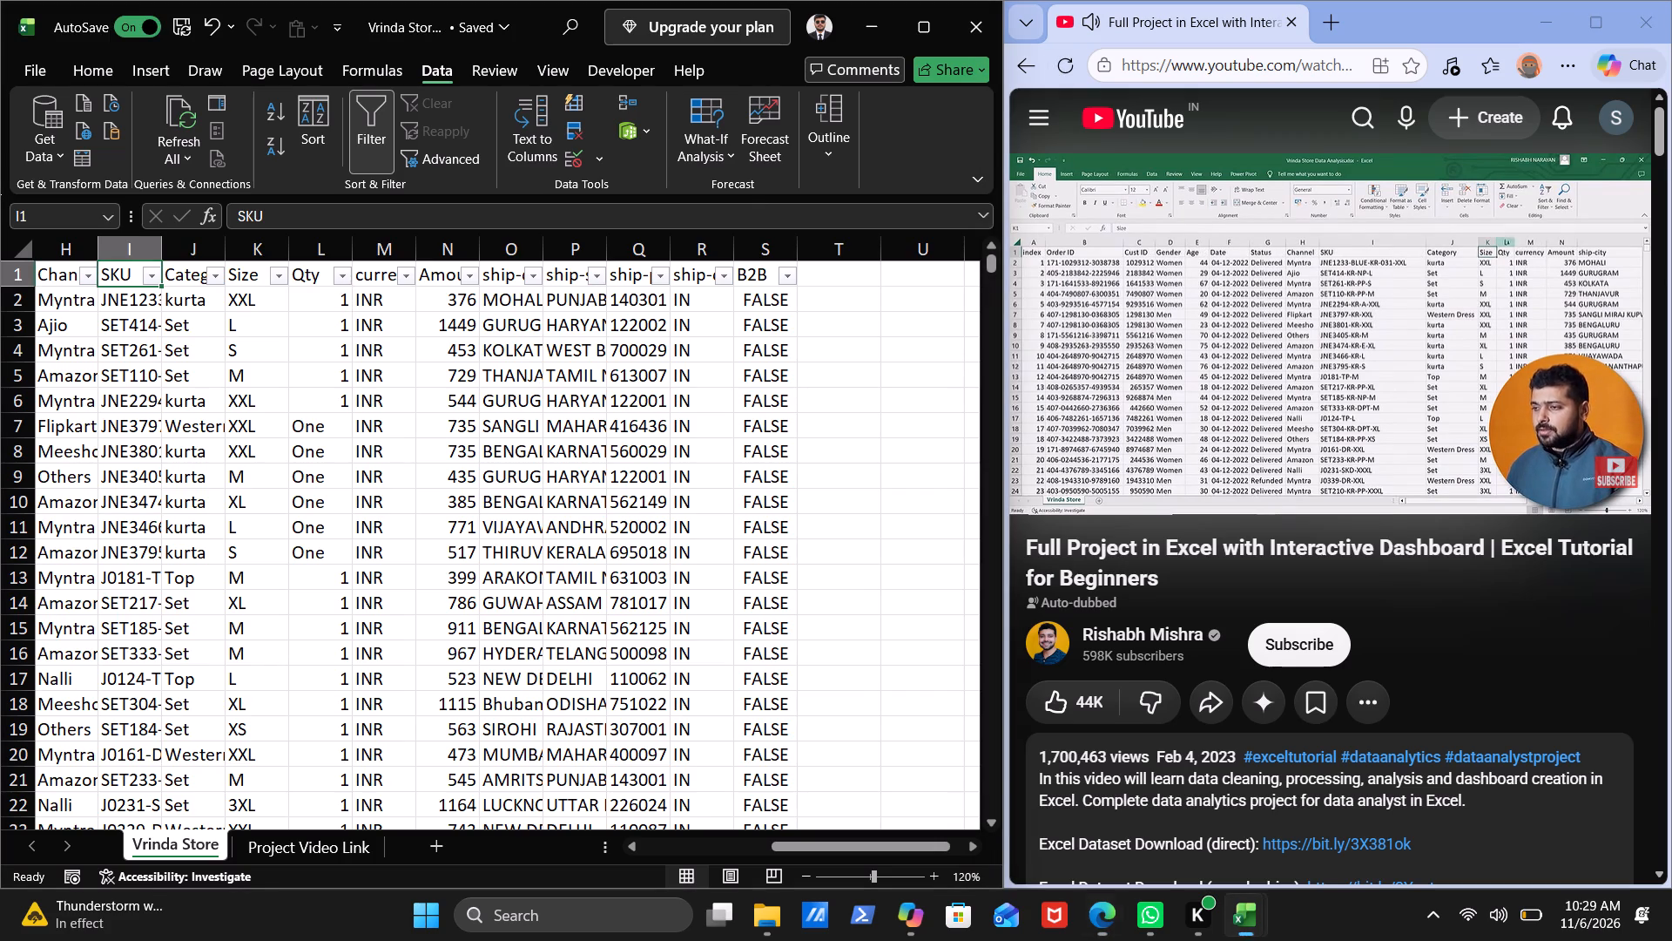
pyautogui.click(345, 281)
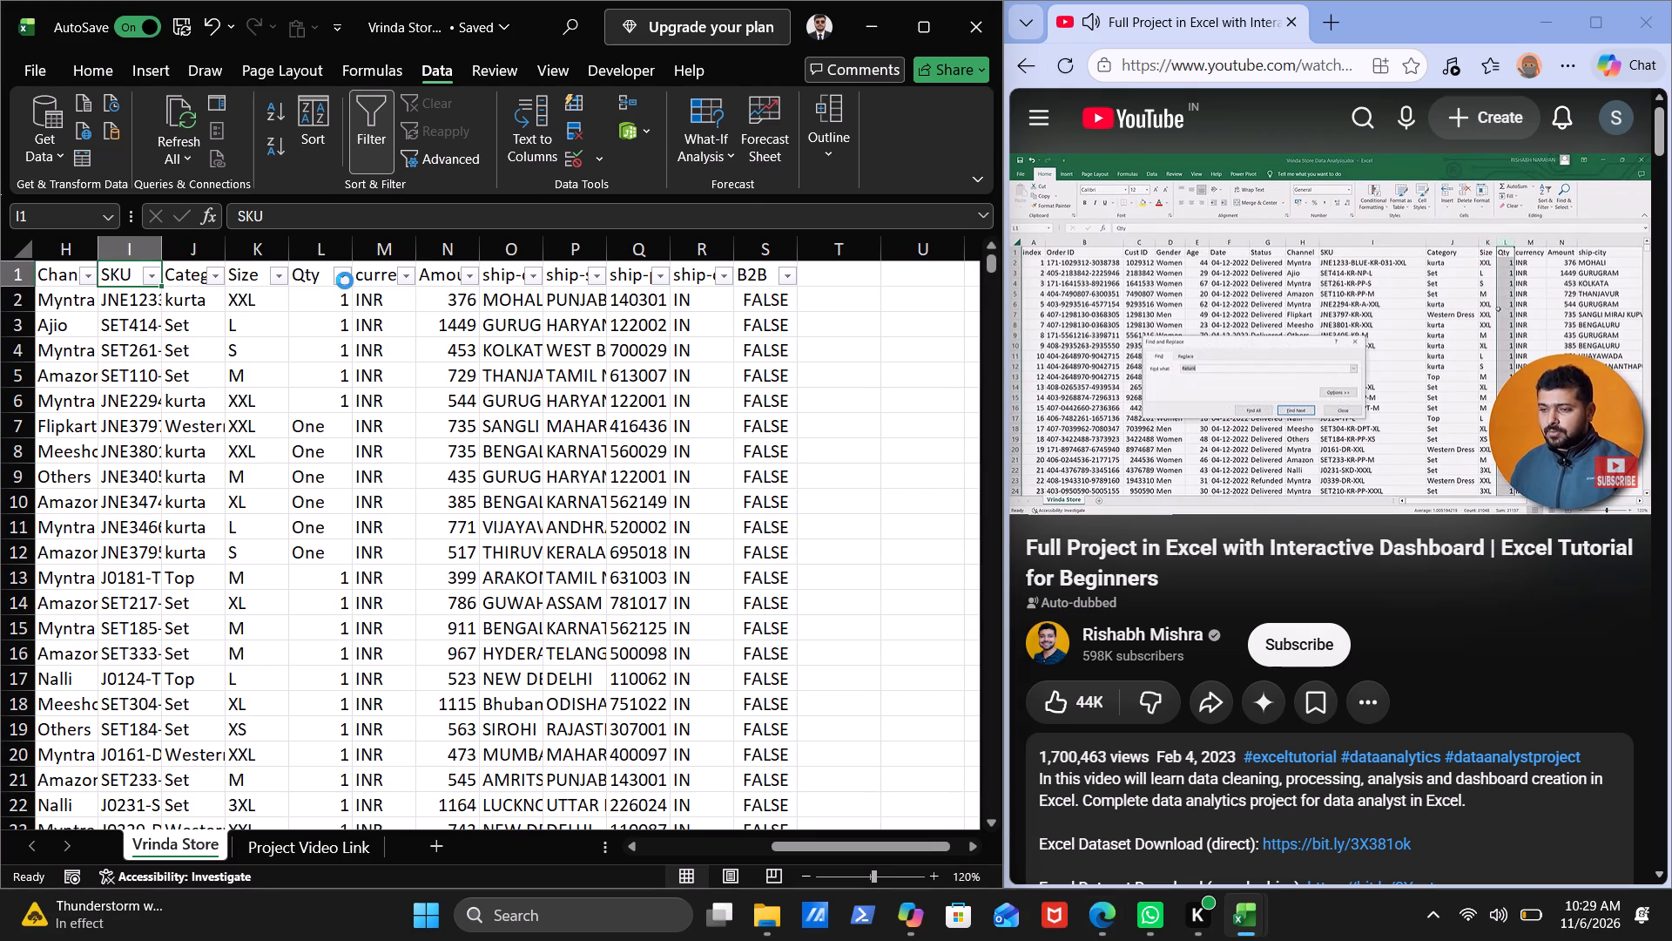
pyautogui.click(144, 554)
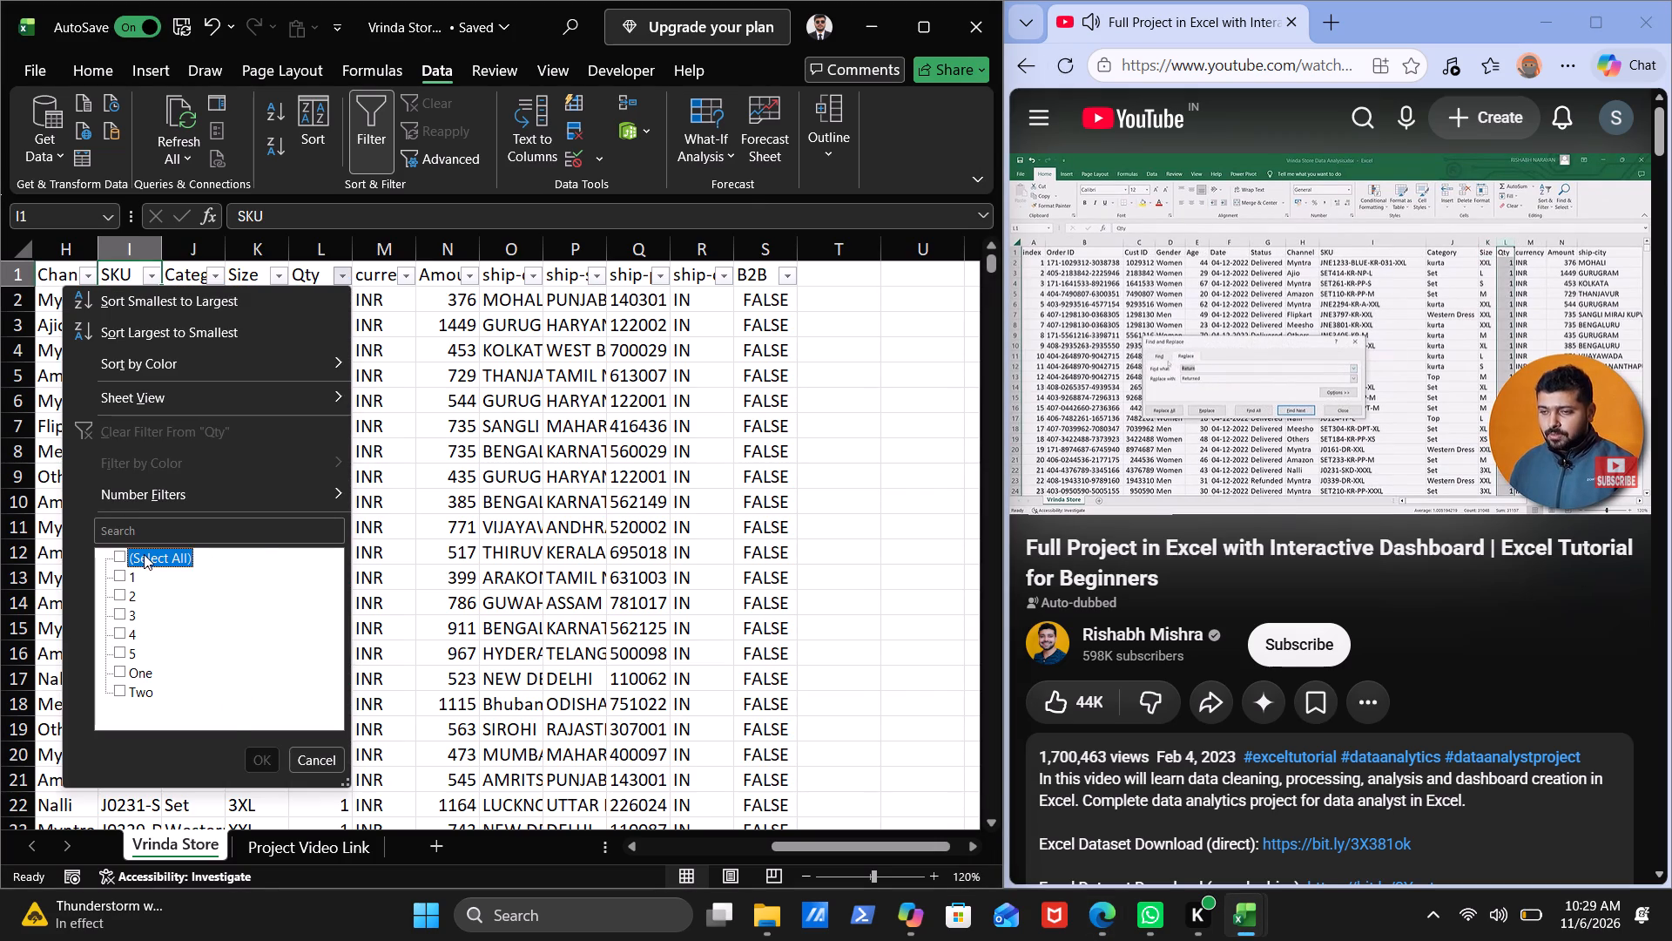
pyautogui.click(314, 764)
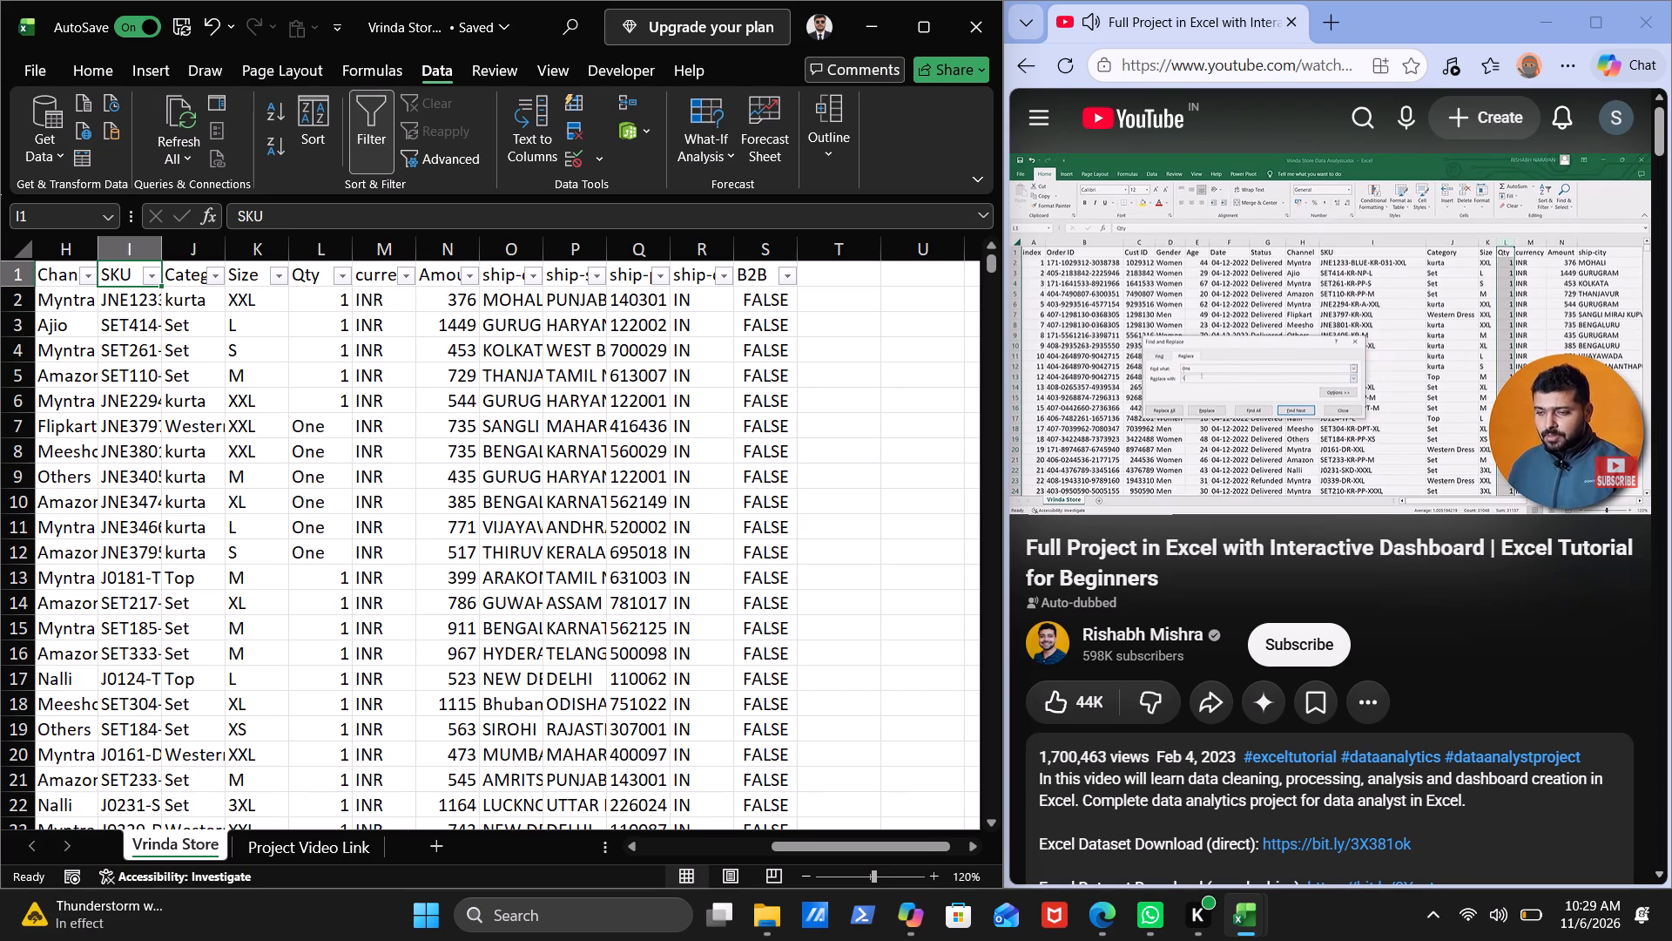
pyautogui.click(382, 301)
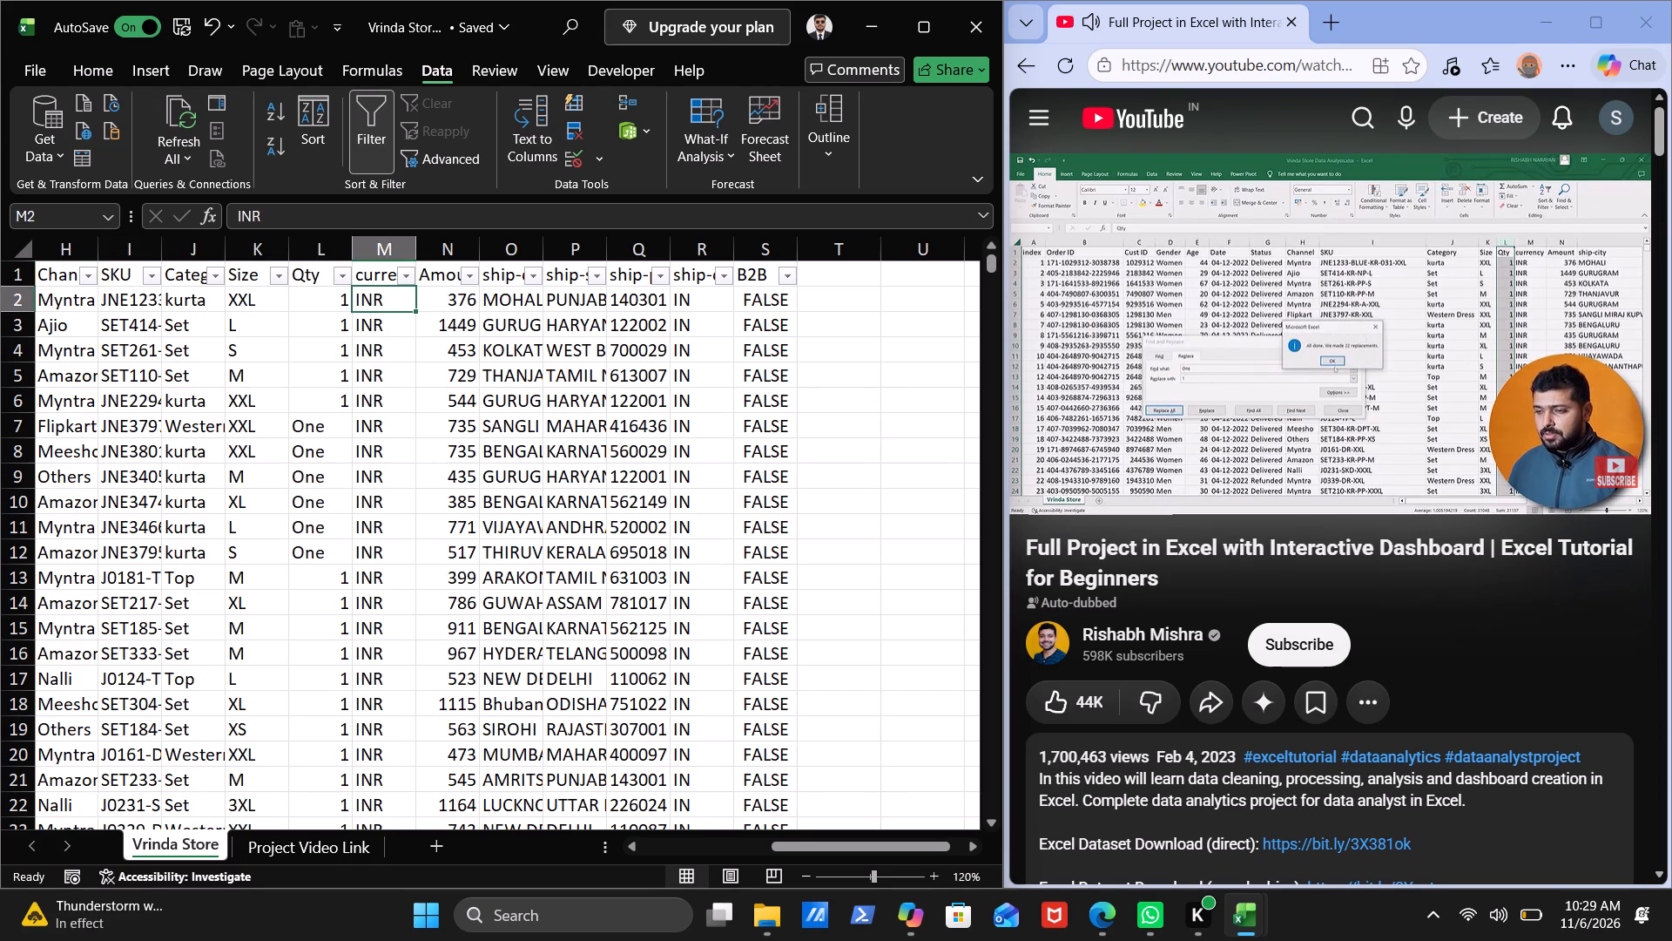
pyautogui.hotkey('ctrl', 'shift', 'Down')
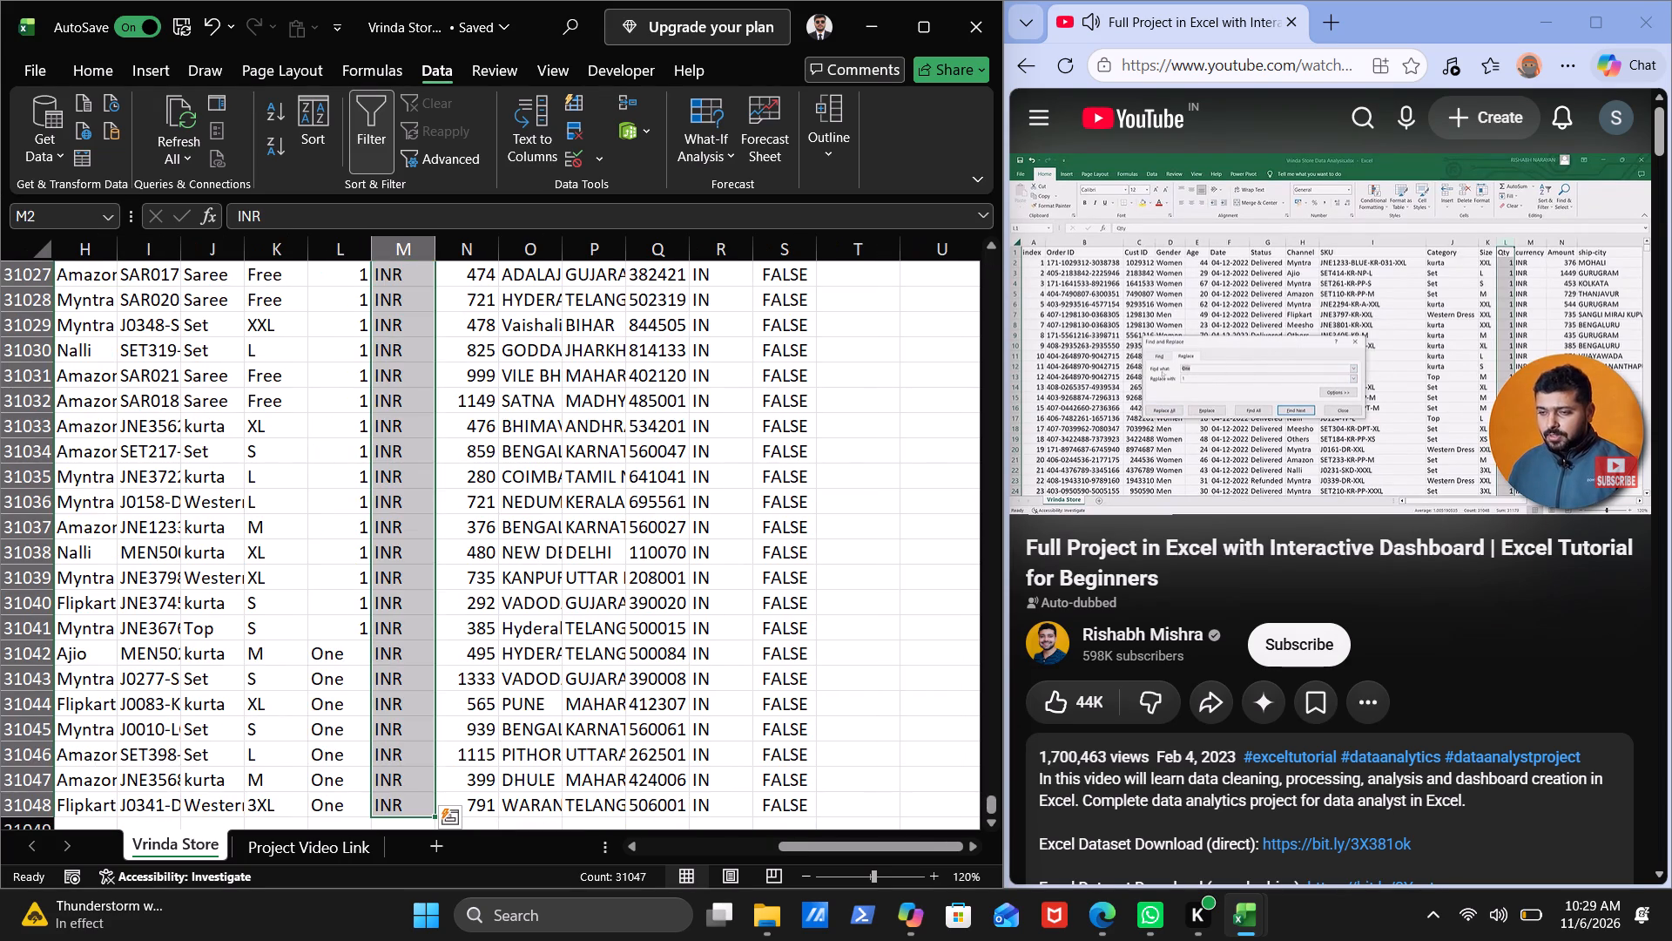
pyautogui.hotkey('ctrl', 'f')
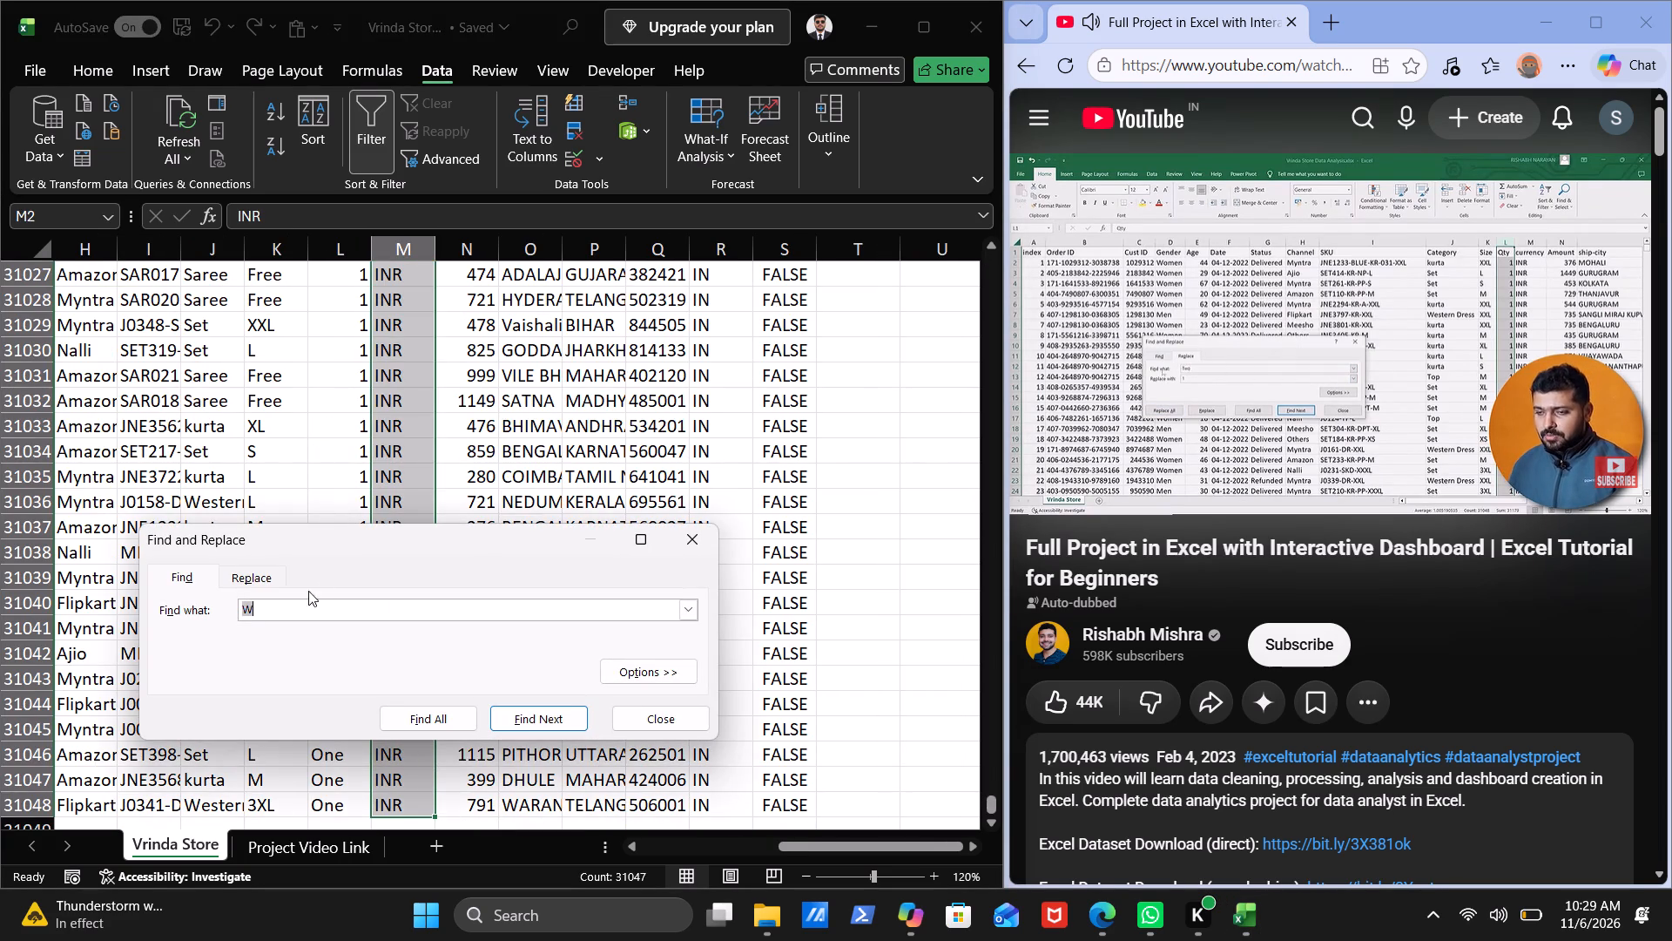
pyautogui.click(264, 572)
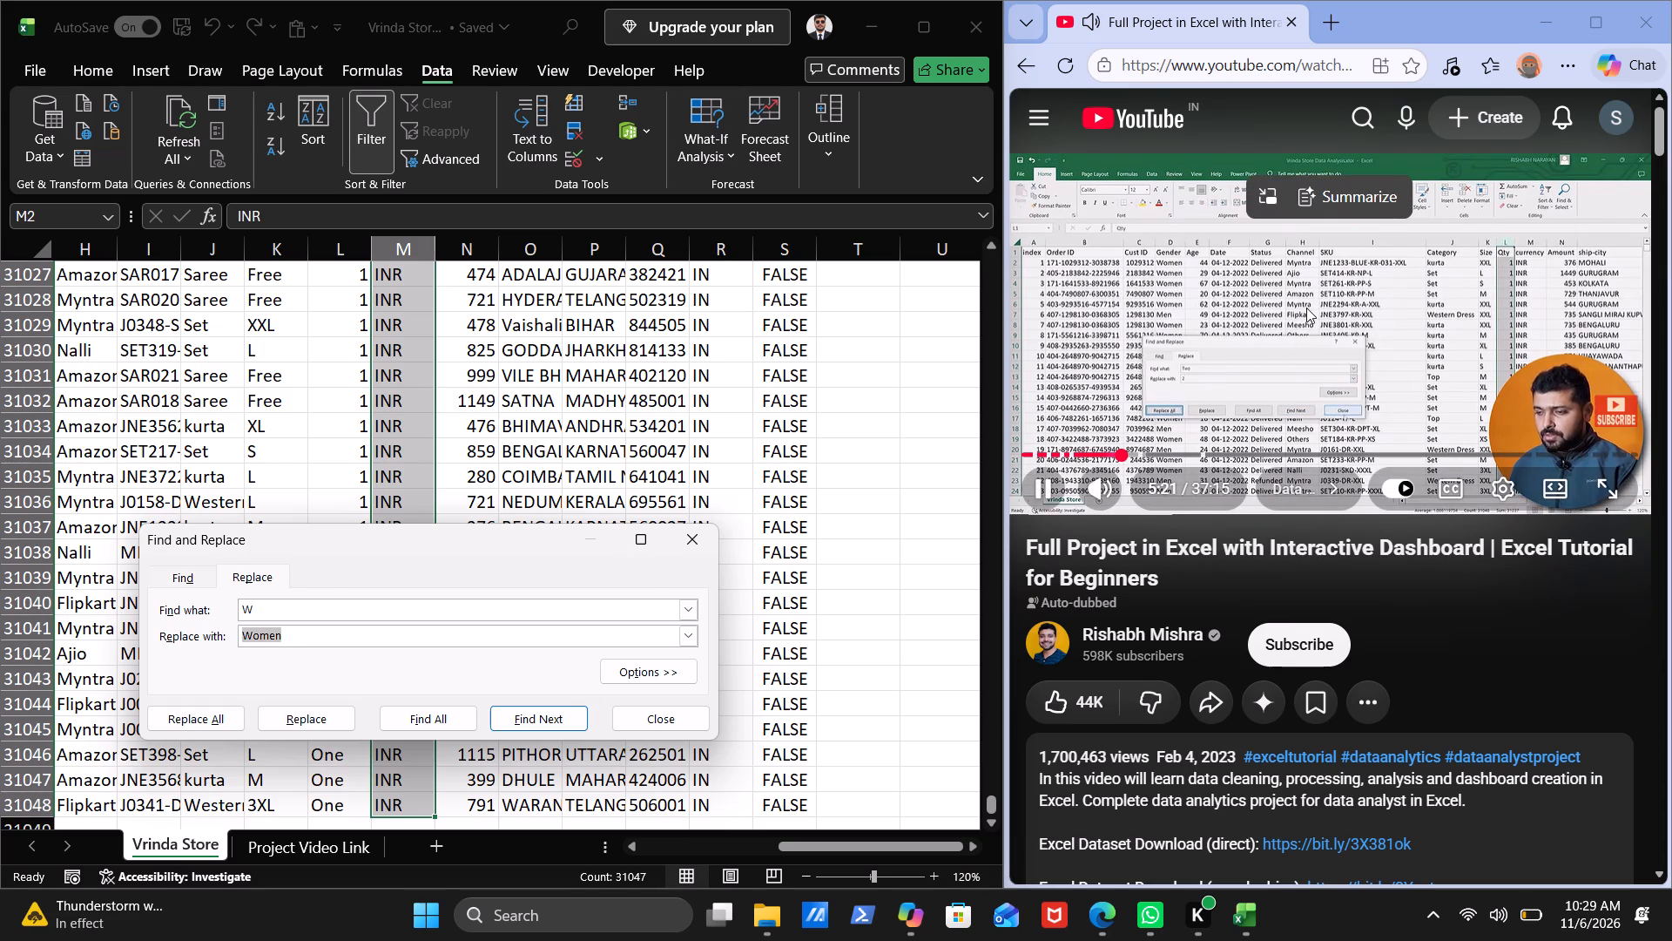
# Pause and rewind the tutorial video, and watch the replacement of Qty values again.
pyautogui.click(1320, 361)
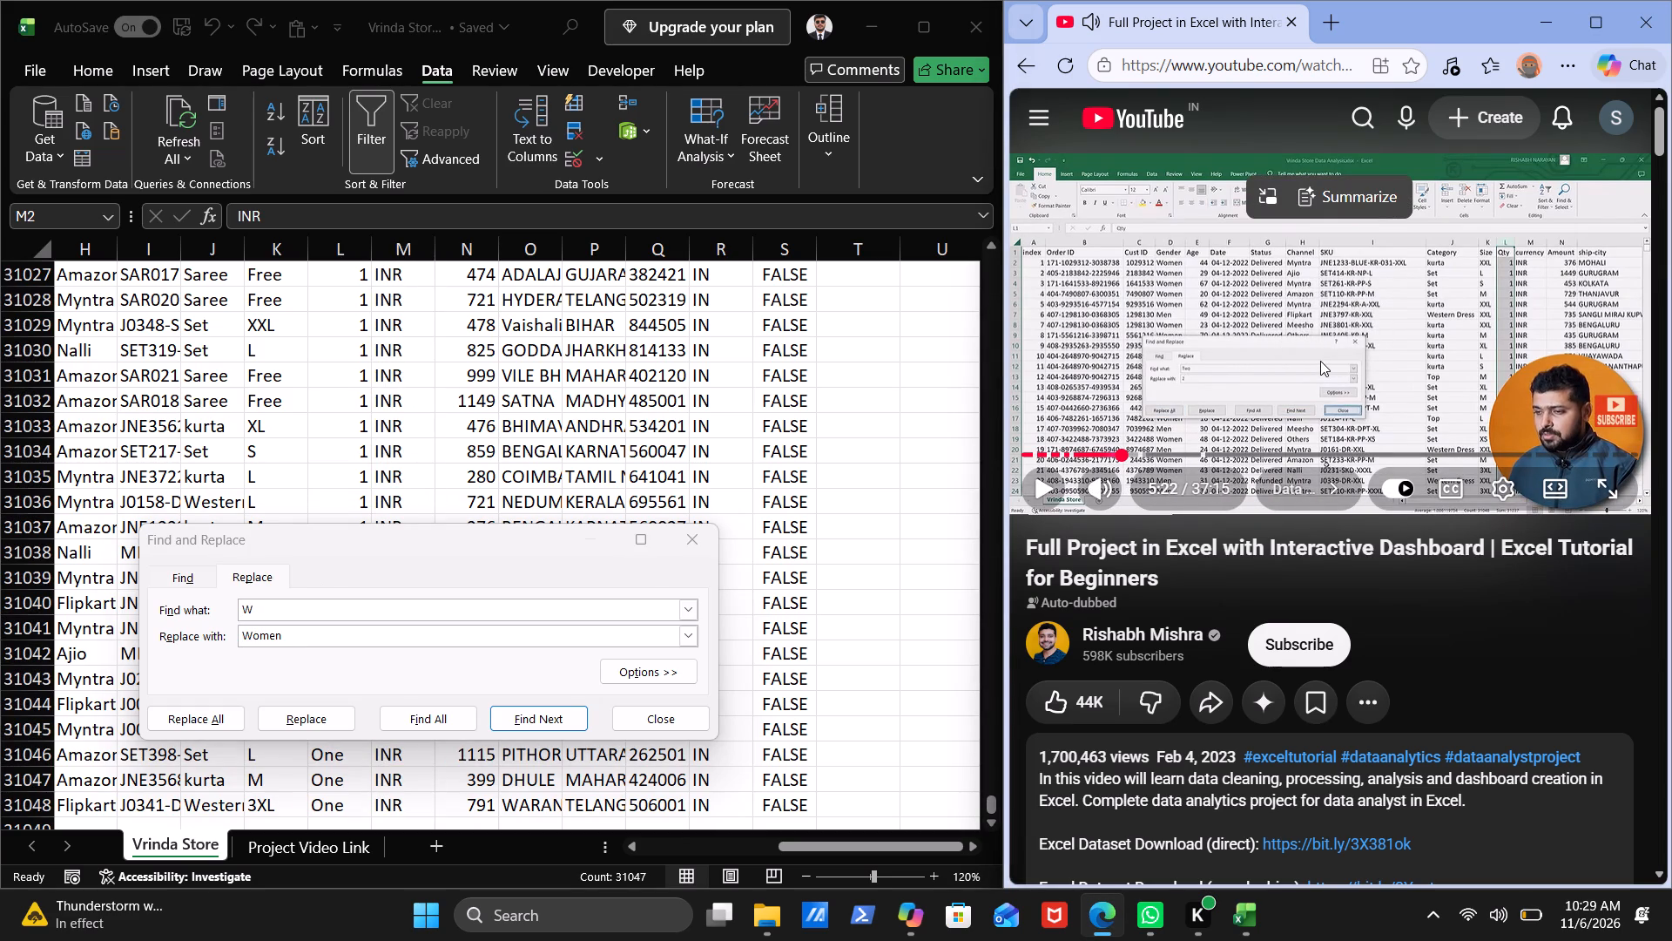
pyautogui.press('Left')
pyautogui.press('Left')
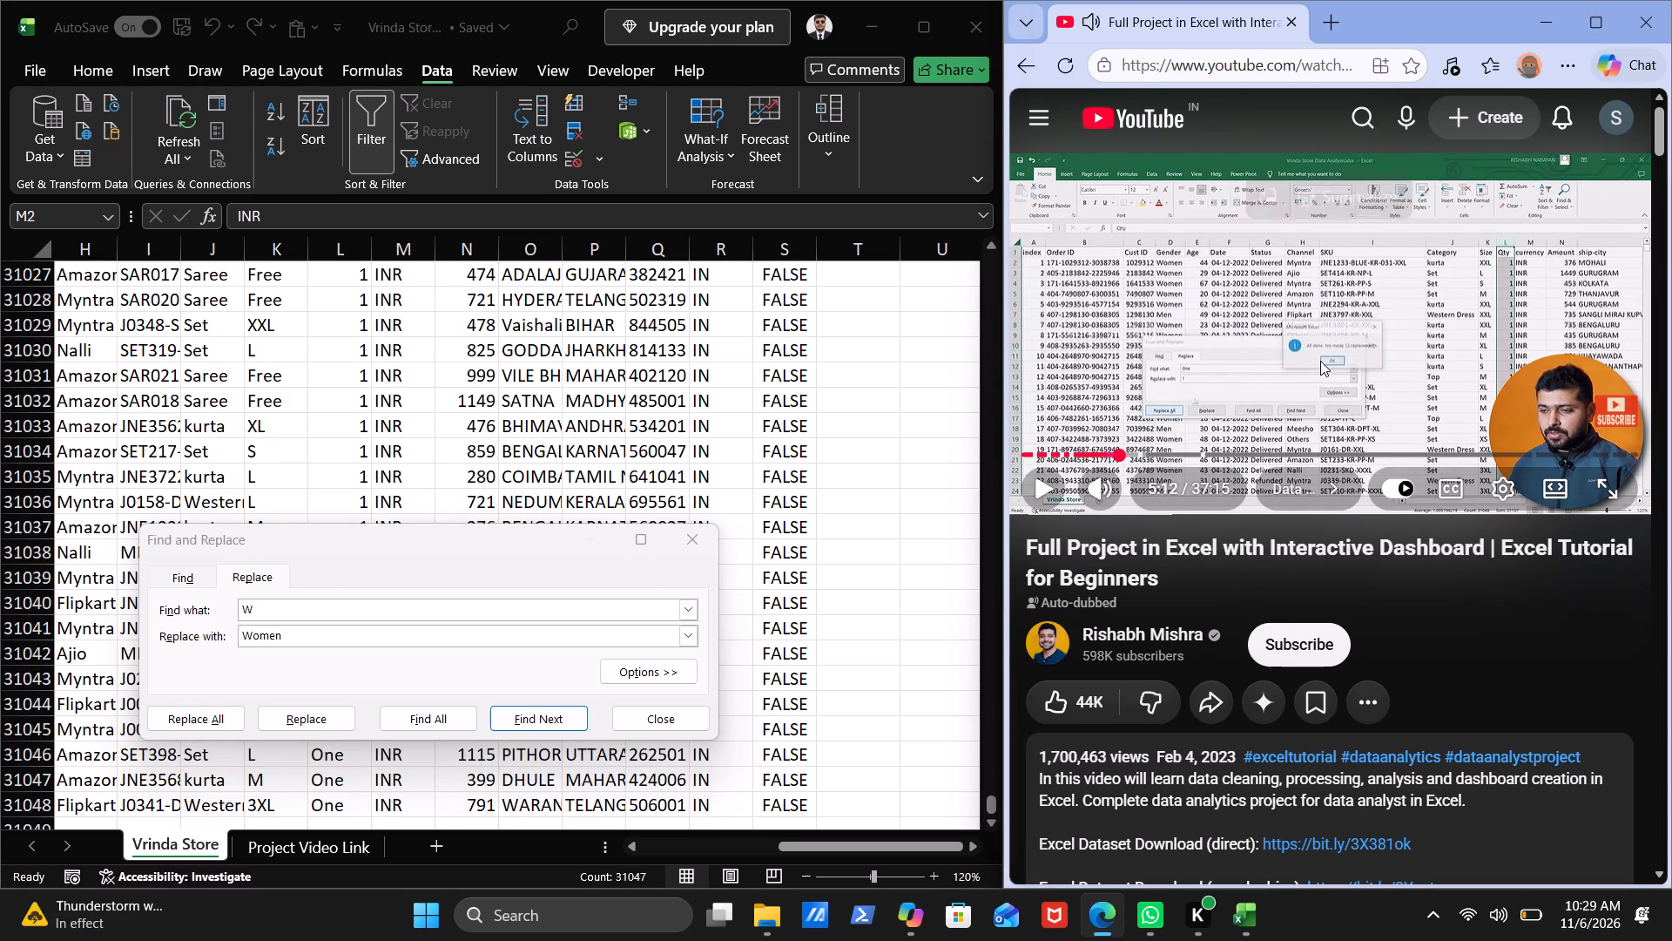
pyautogui.press('Left')
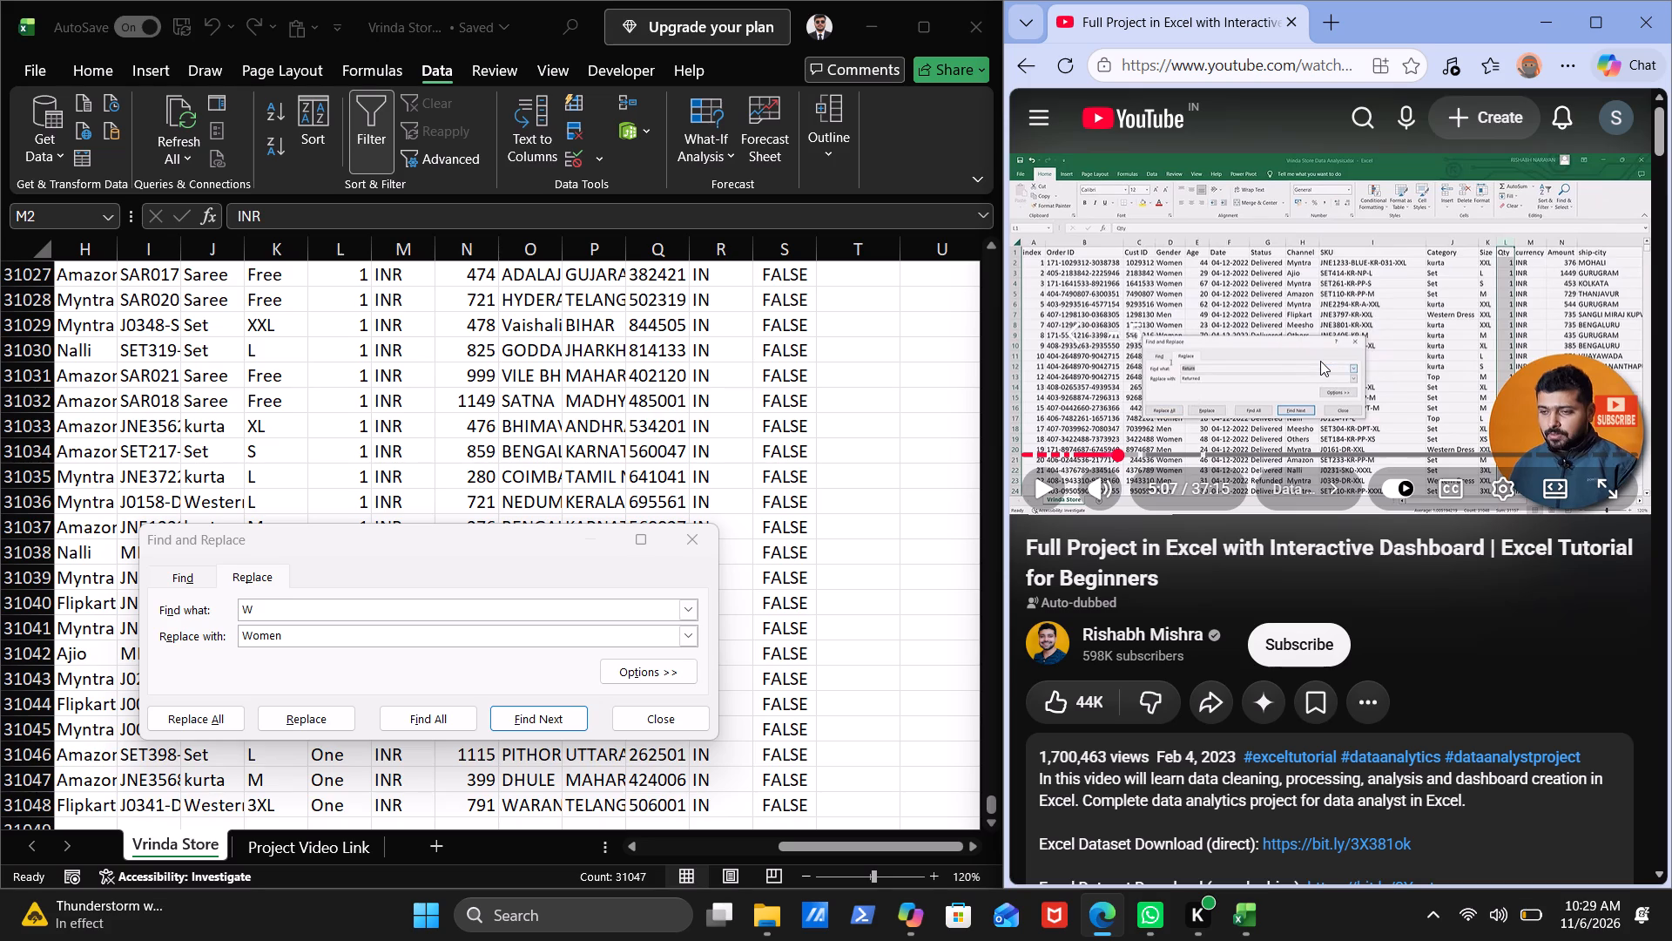
pyautogui.press('Left')
pyautogui.press('Return')
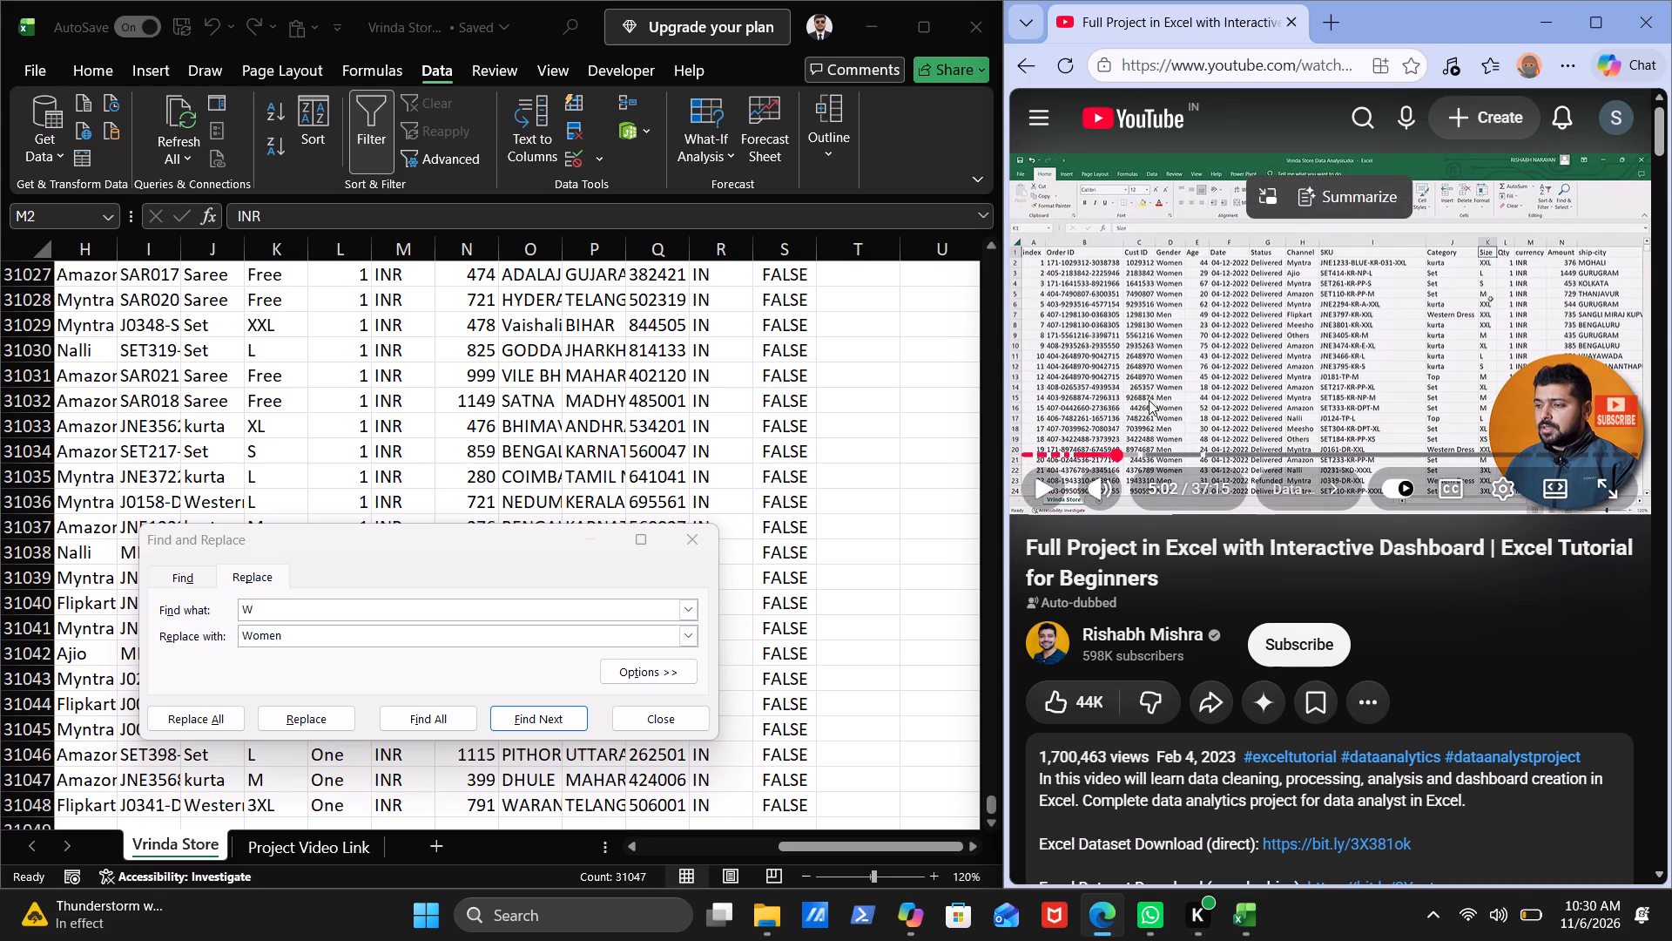
pyautogui.click(1288, 296)
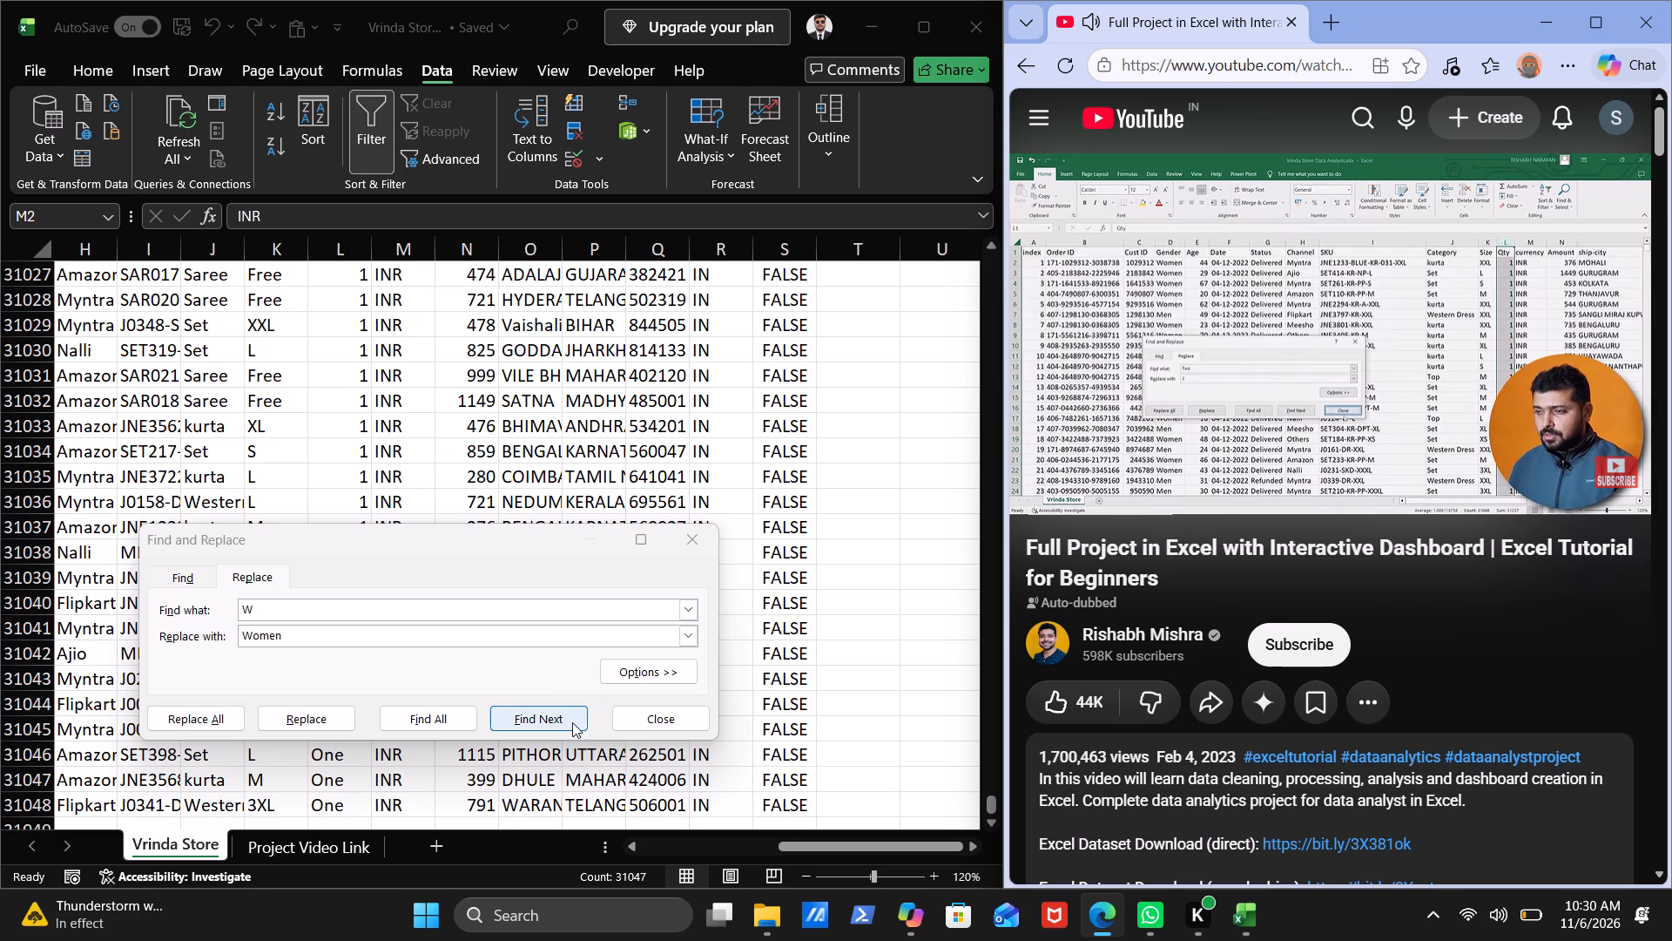
# Close the Find and Replace dialog and return to the header row of the Vrinda Store sheet.
pyautogui.click(694, 538)
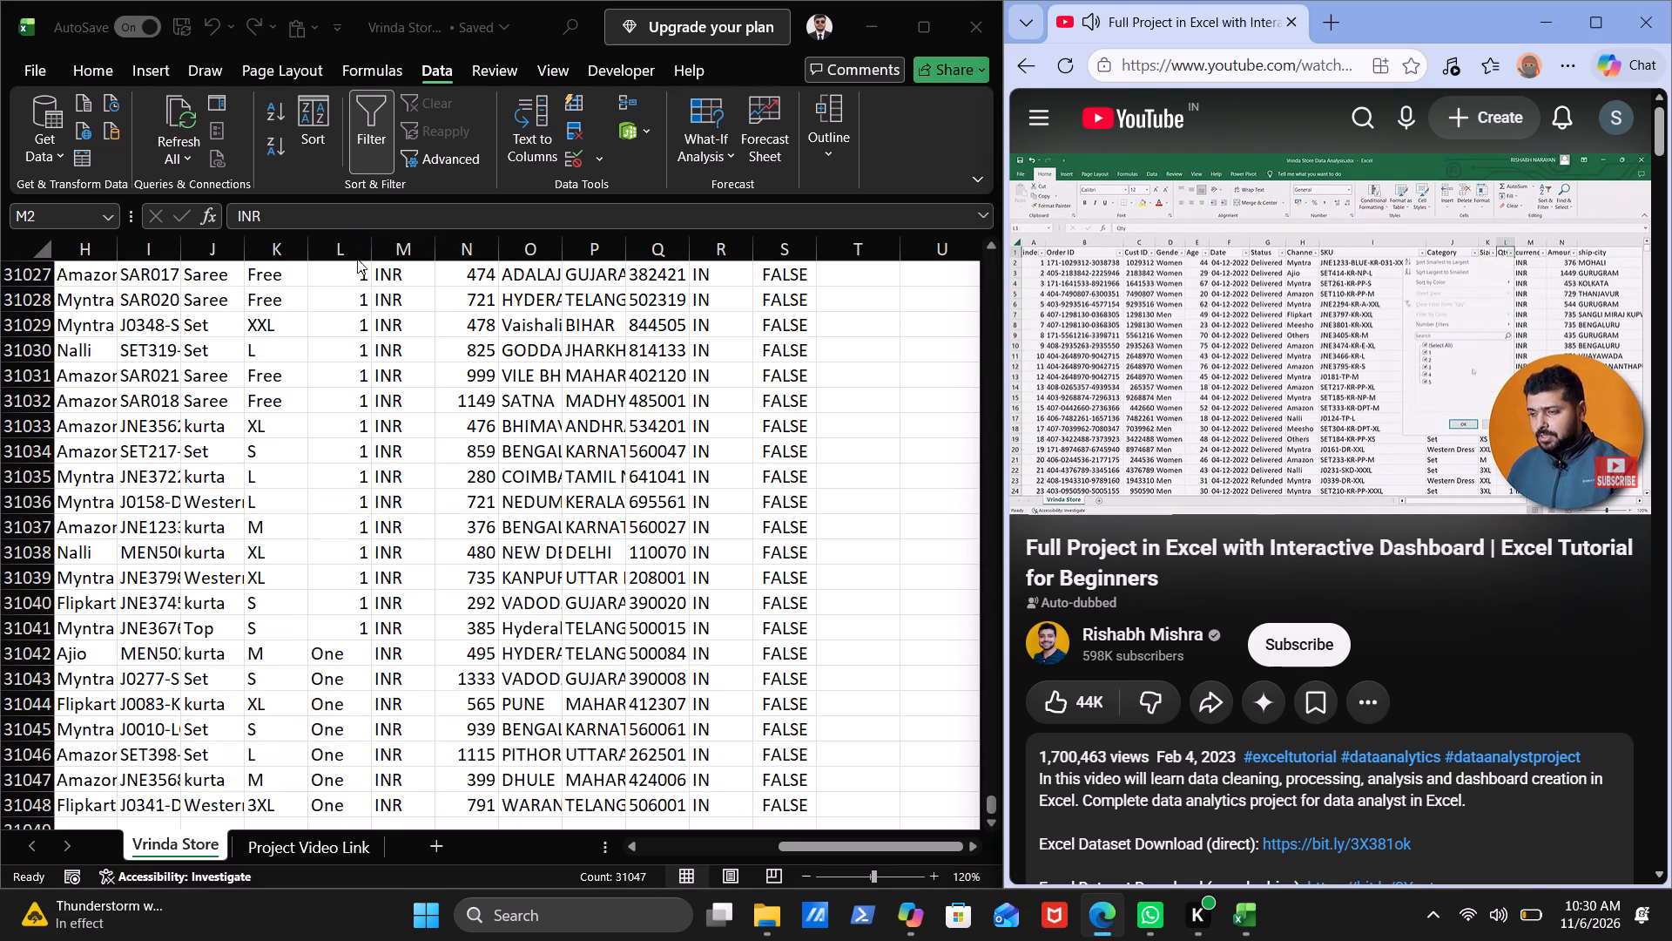
pyautogui.scroll(17, 354, 316)
pyautogui.scroll(11, 354, 316)
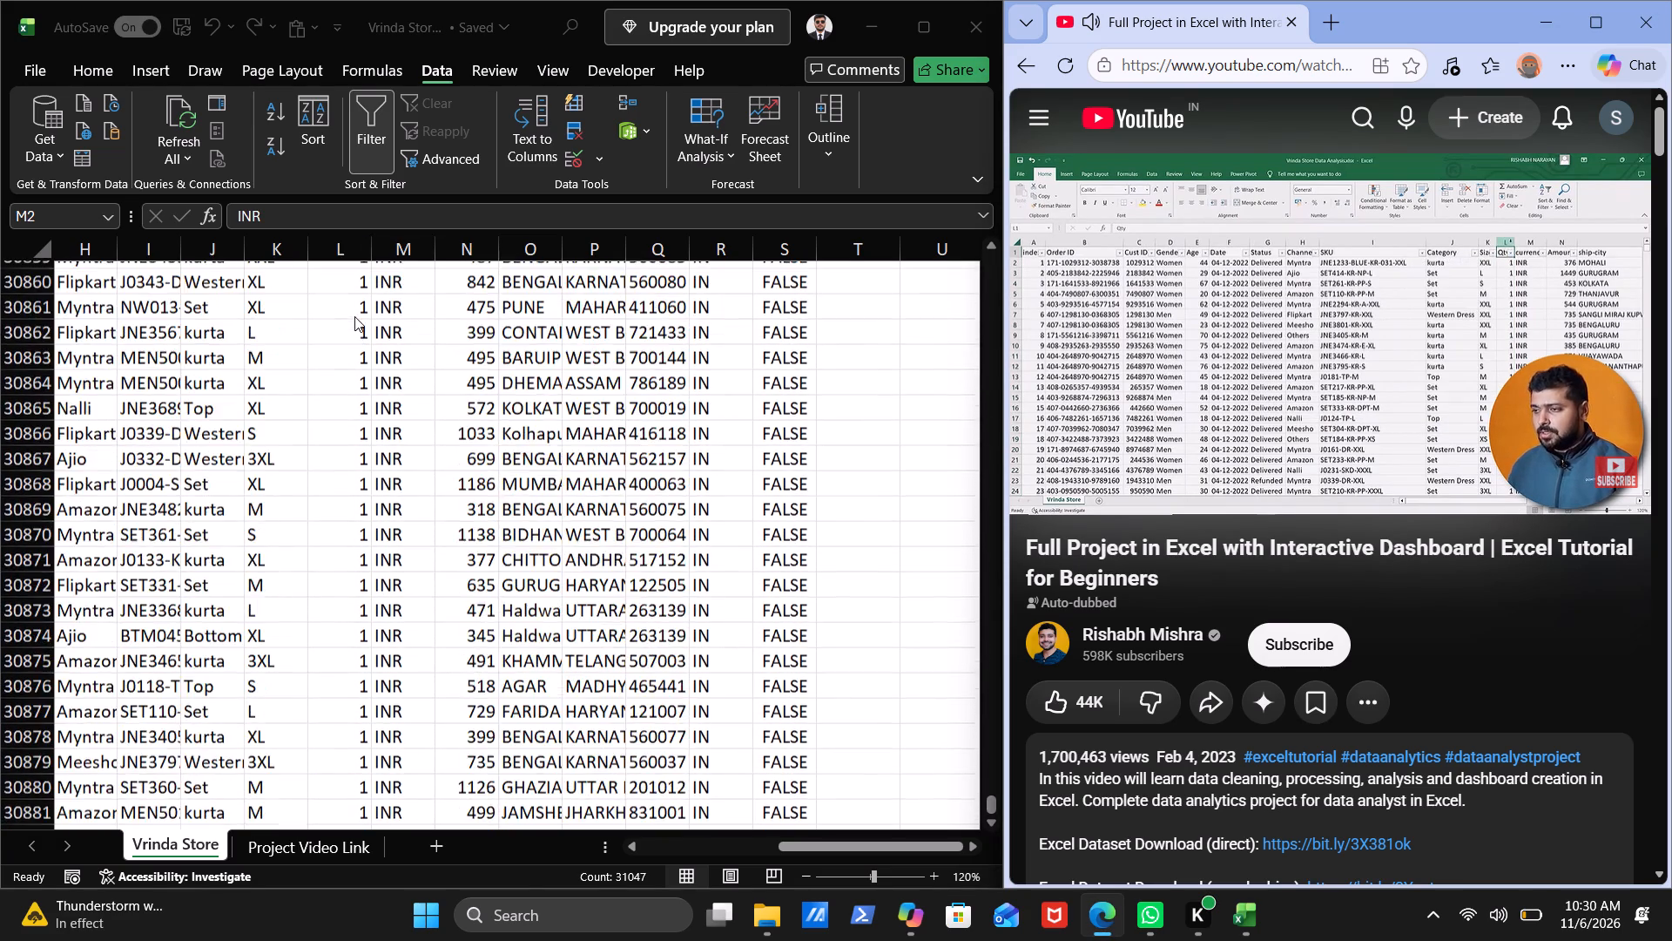
pyautogui.scroll(10, 354, 316)
pyautogui.scroll(11, 354, 316)
pyautogui.scroll(11, 354, 316)
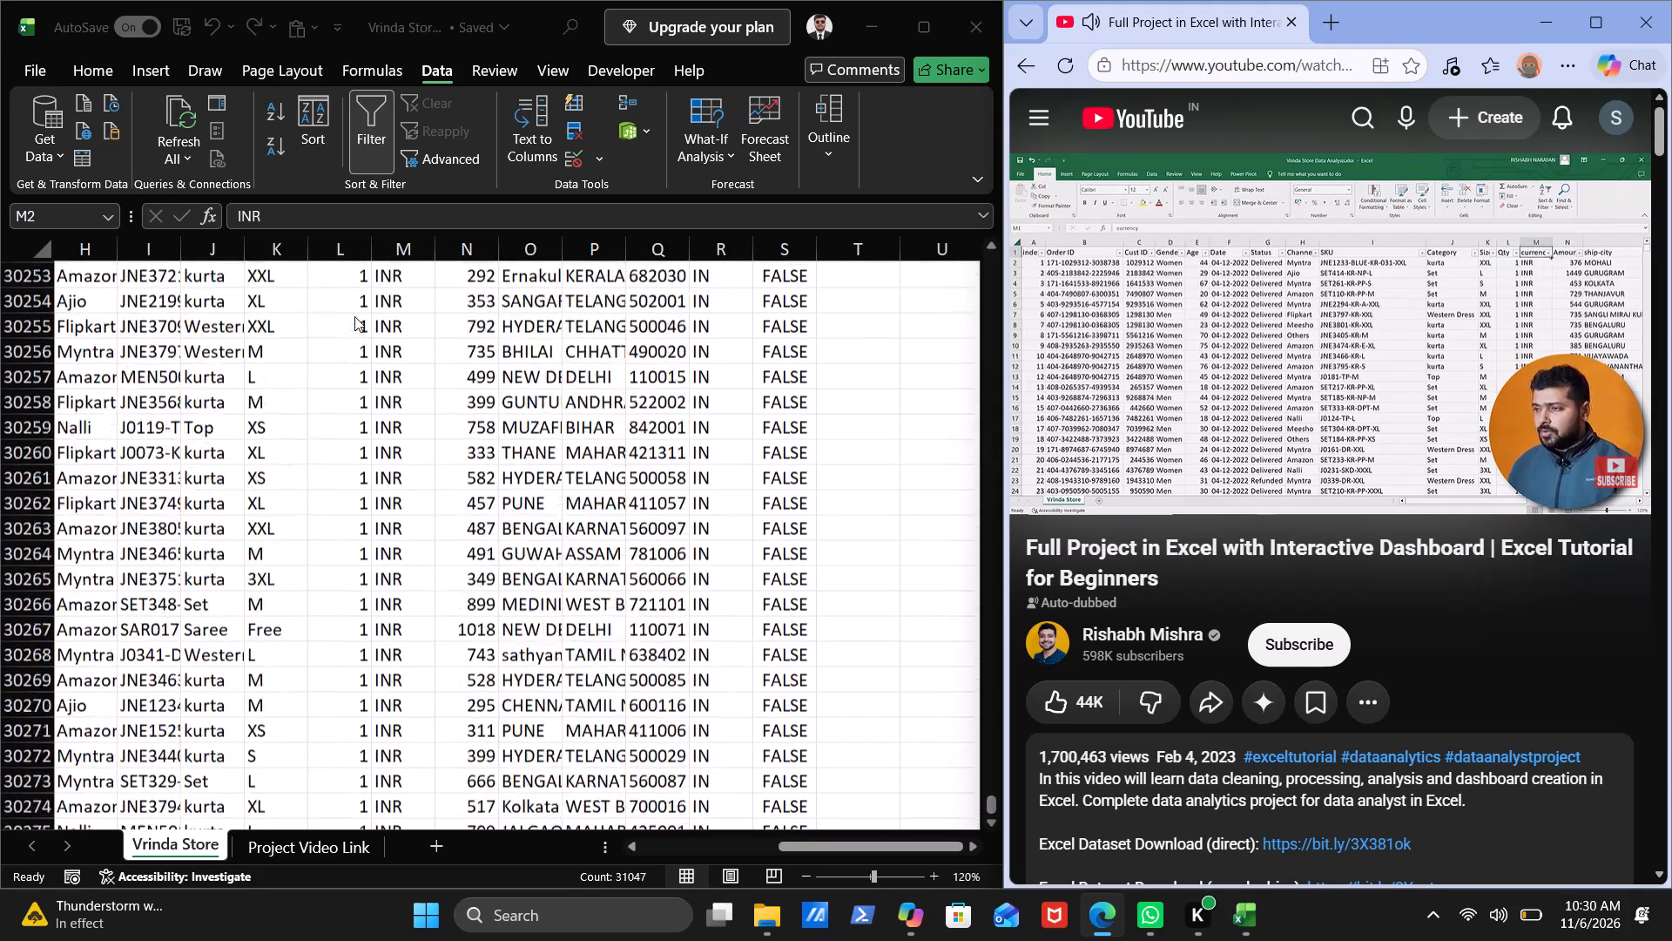
pyautogui.scroll(19, 354, 316)
pyautogui.scroll(7, 354, 316)
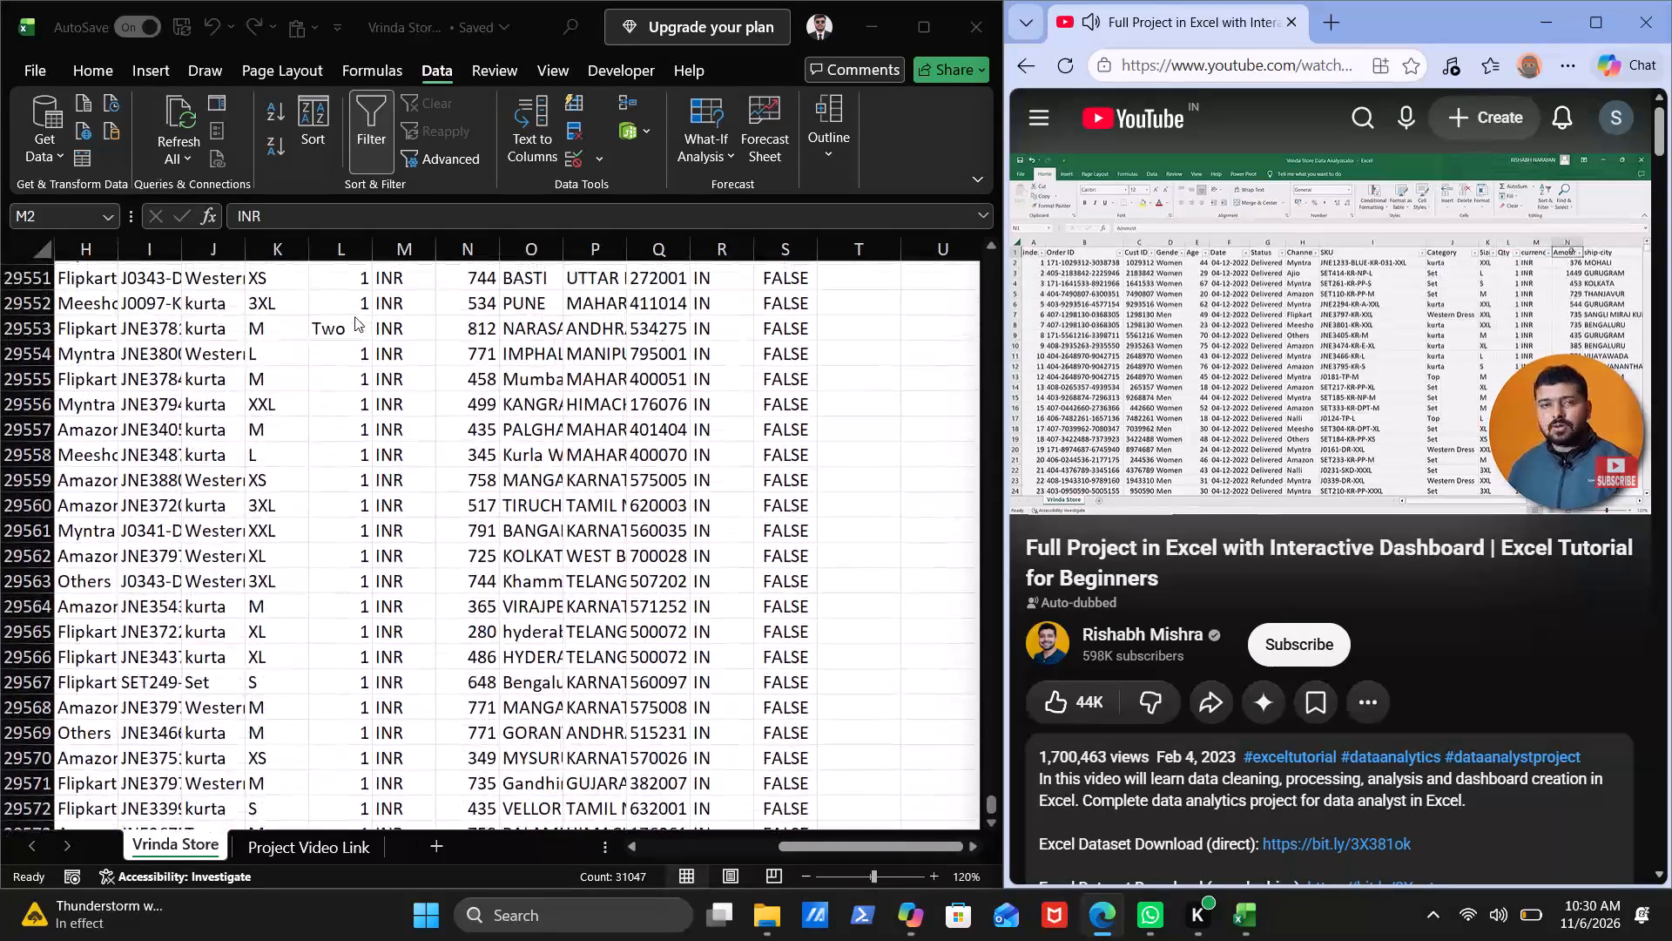
pyautogui.hotkey('ctrl', 'shift', 'Up')
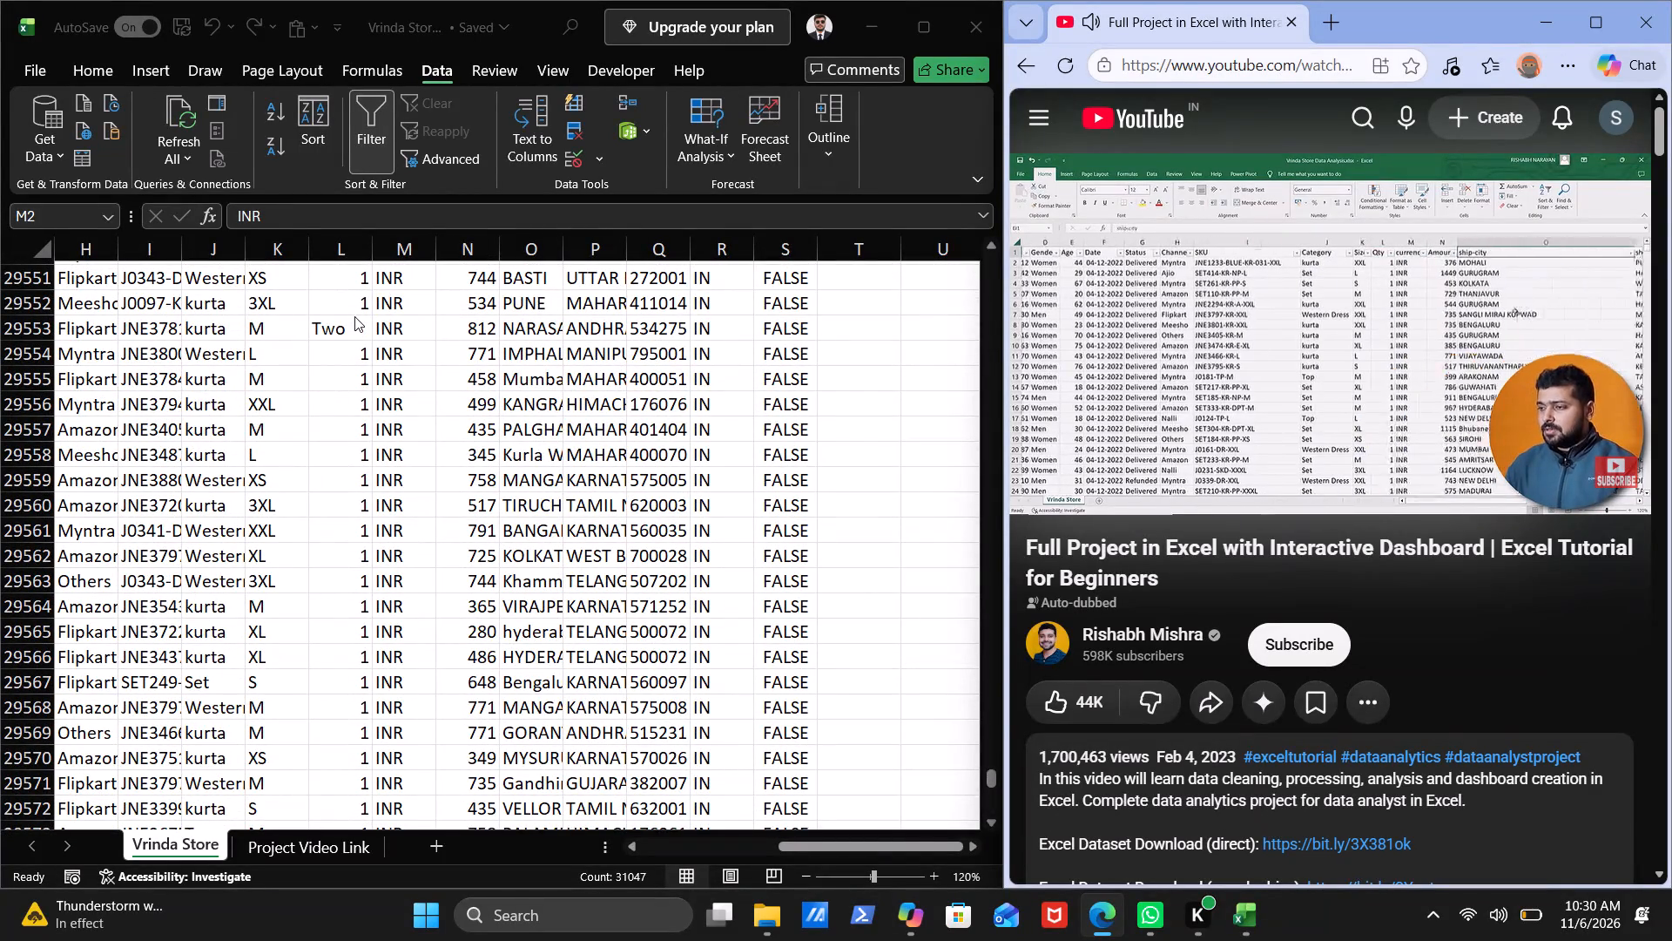
pyautogui.hotkey('ctrl', 'shift', 'Up')
pyautogui.hotkey('ctrl', 'shift', 'Up')
pyautogui.hotkey('ctrl', 'shift', 'Up')
pyautogui.hotkey('ctrl', 'shift', 'Up')
pyautogui.press('Up')
pyautogui.press('Up')
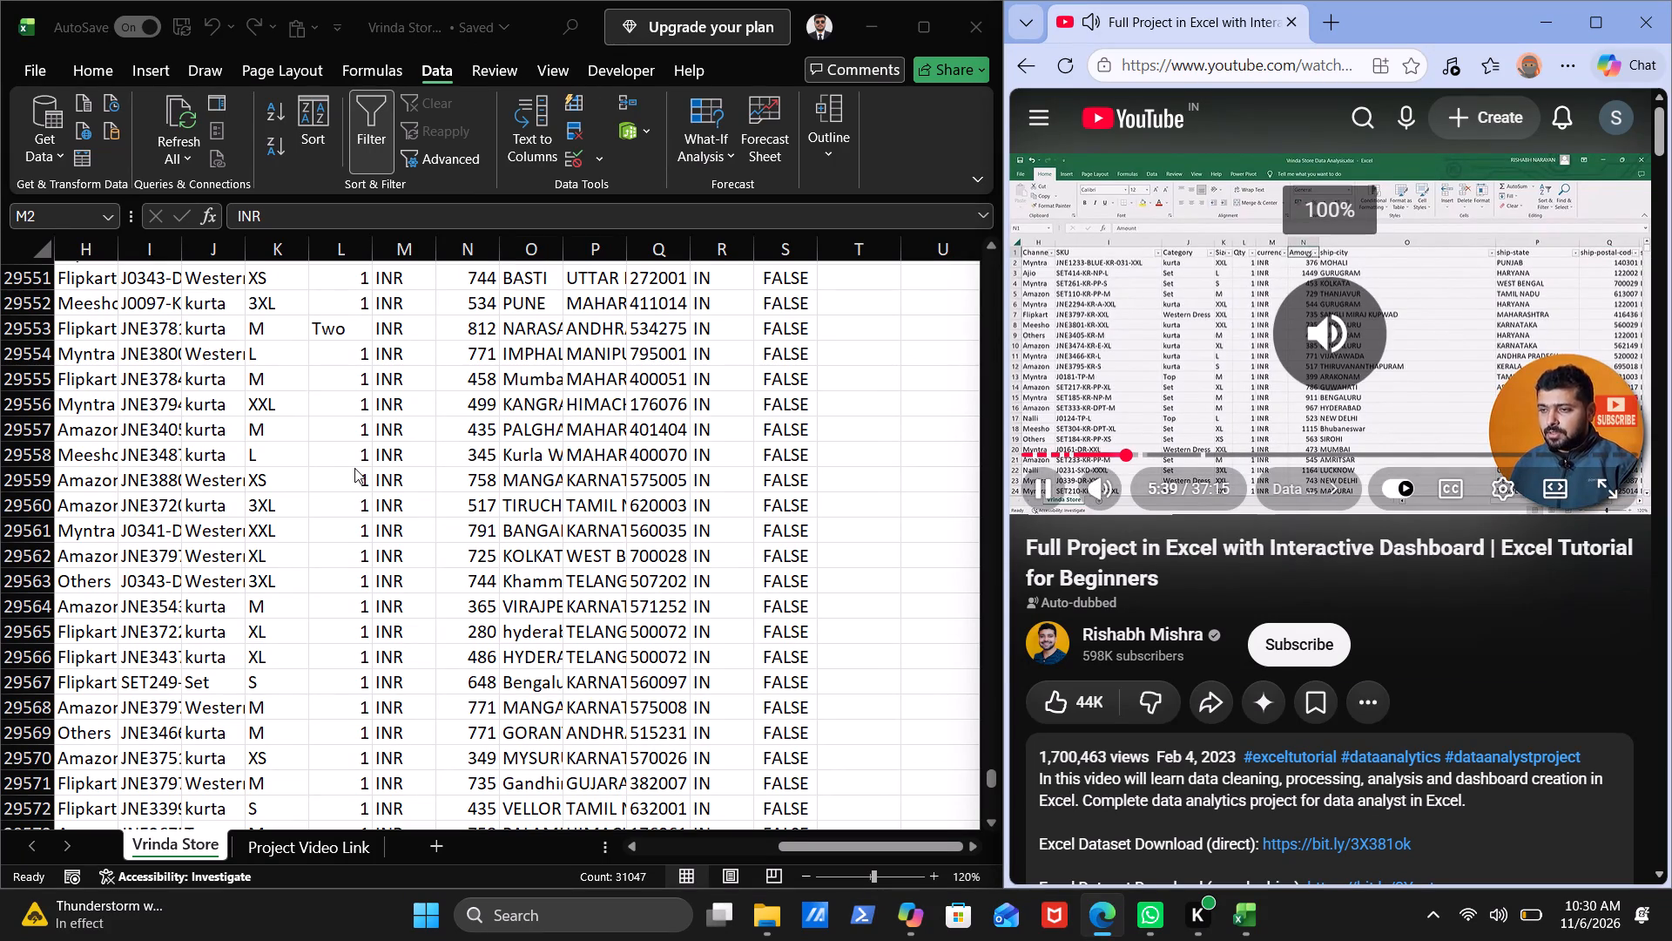
pyautogui.scroll(19, 354, 468)
pyautogui.scroll(6, 354, 468)
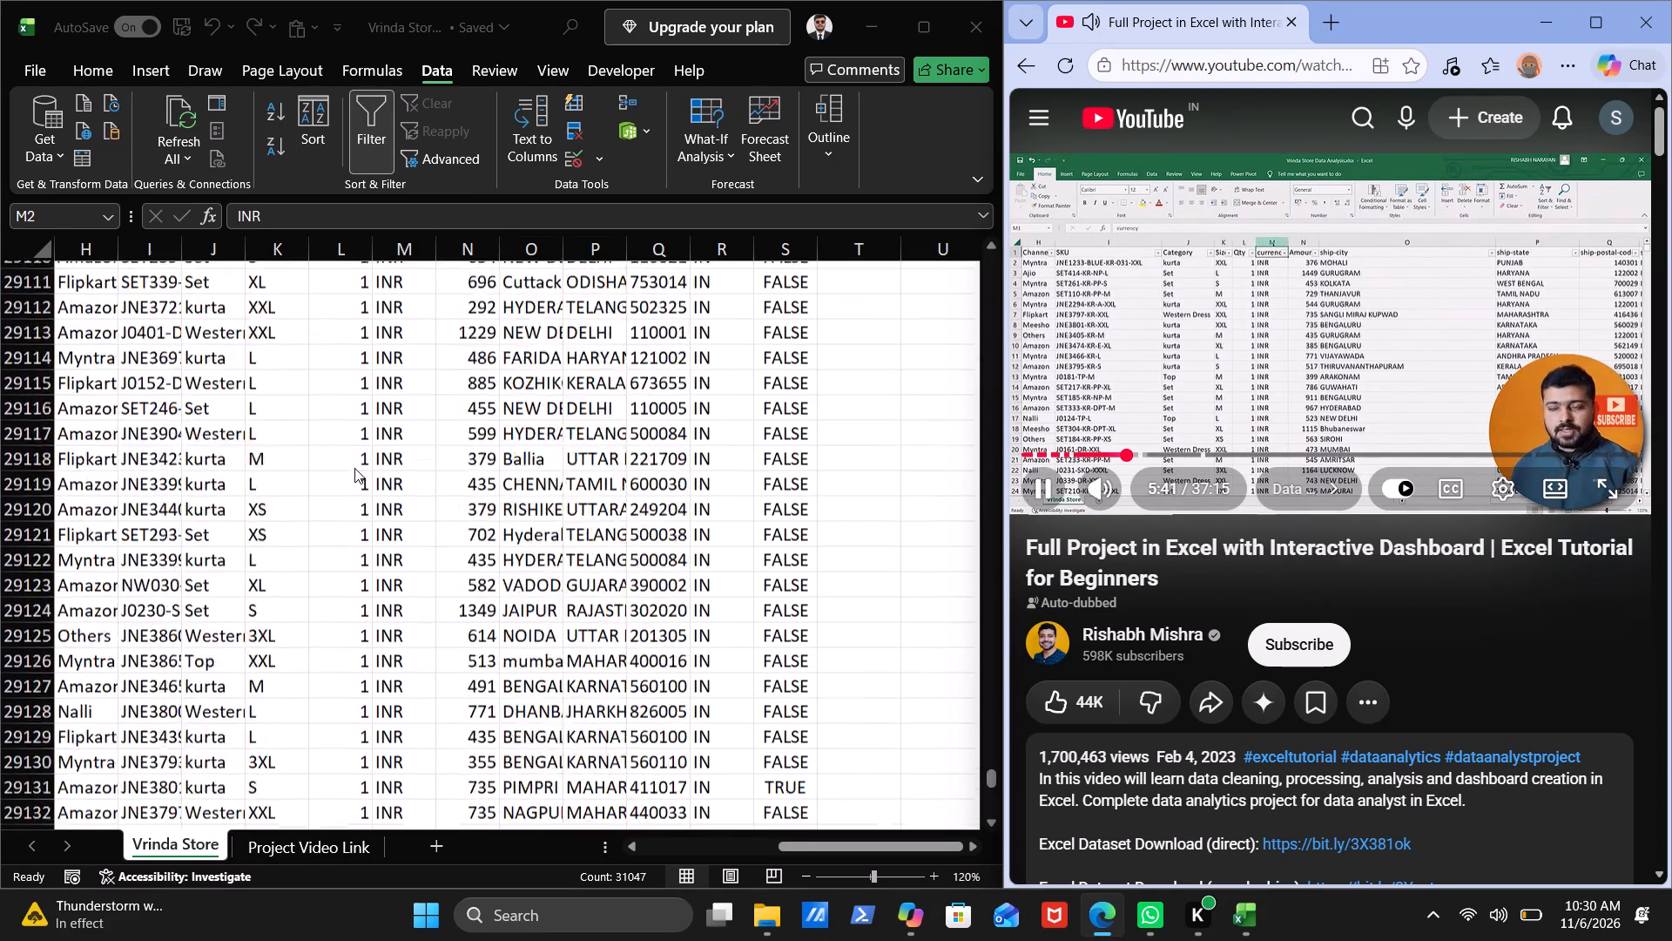
pyautogui.hotkey('ctrl', 'shift', 'Up')
pyautogui.hotkey('ctrl', 'shift', 'Up')
pyautogui.hotkey('ctrl', 'shift', 'Up')
pyautogui.hotkey('ctrl', 'shift', 'Up')
pyautogui.hotkey('ctrl', 'shift', 'Up')
pyautogui.hotkey('ctrl', 'shift', 'Up')
pyautogui.hotkey('ctrl', 'shift', 'Up')
pyautogui.hotkey('ctrl', 'shift', 'Up')
pyautogui.hotkey('ctrl', 'shift', 'Up')
pyautogui.hotkey('ctrl', 'shift', 'Up')
pyautogui.hotkey('ctrl', 'shift', 'Up')
pyautogui.hotkey('ctrl', 'shift', 'Up')
pyautogui.hotkey('ctrl', 'shift', 'Up')
pyautogui.hotkey('ctrl', 'shift', 'Up')
pyautogui.hotkey('ctrl', 'shift', 'Up')
pyautogui.hotkey('ctrl', 'shift', 'Up')
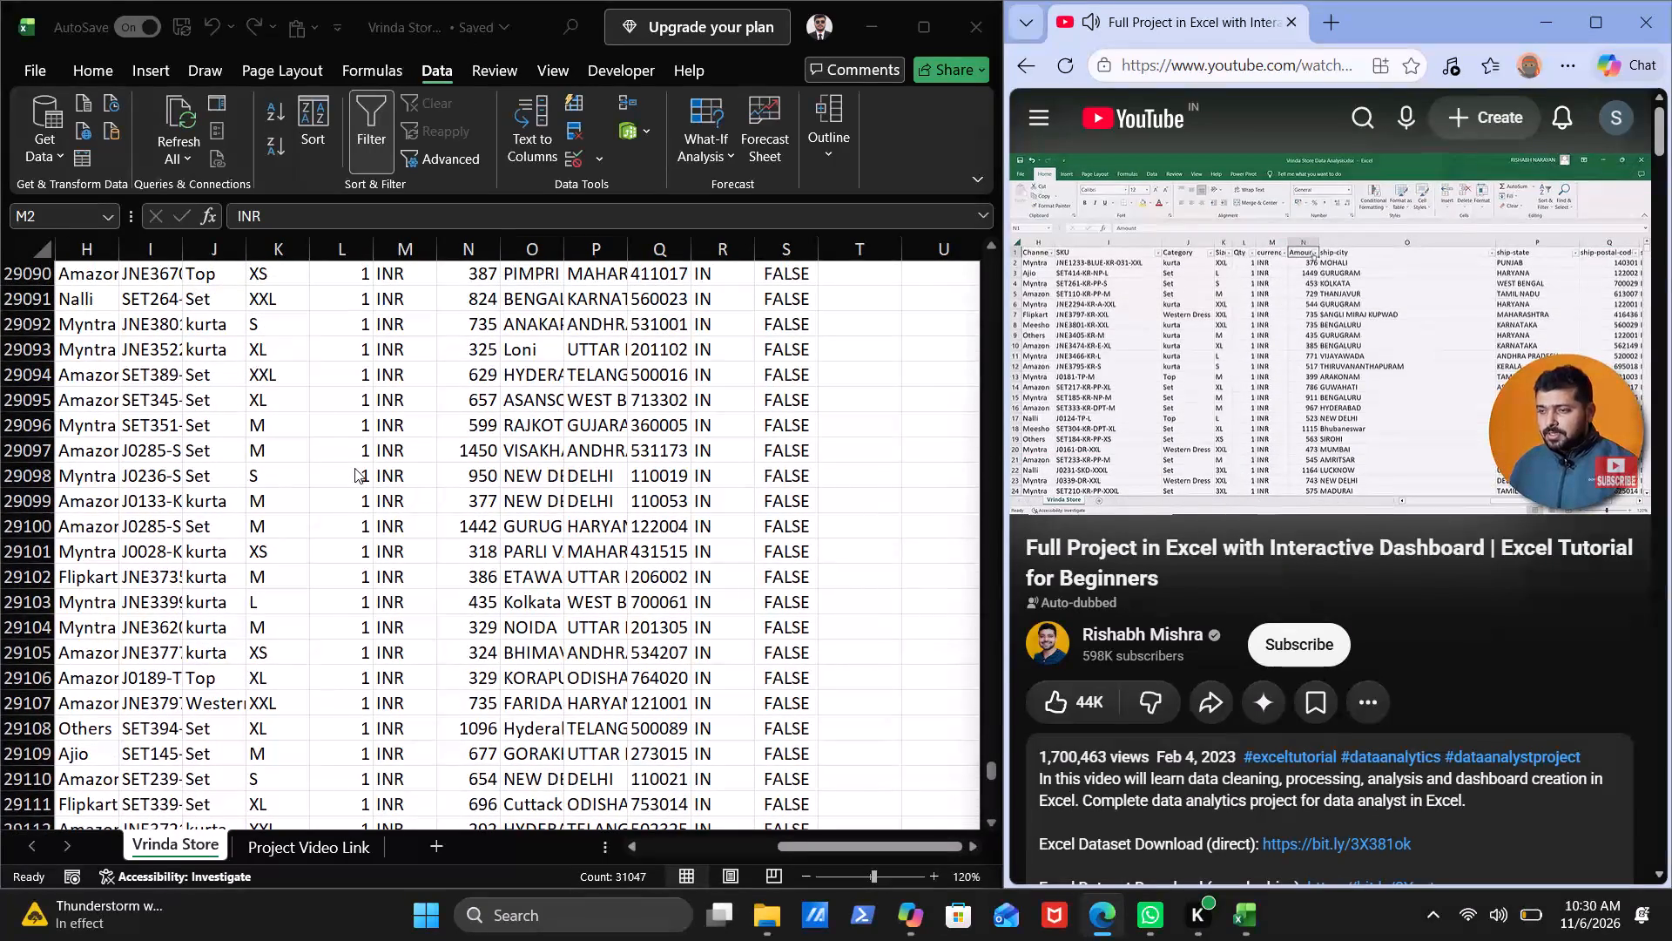
pyautogui.hotkey('ctrl', 'shift', 'Up')
pyautogui.hotkey('ctrl', 'shift', 'Up')
pyautogui.hotkey('ctrl', 'shift', 'Up')
pyautogui.hotkey('ctrl', 'shift', 'Up')
pyautogui.hotkey('ctrl', 'shift', 'Up')
pyautogui.hotkey('ctrl', 'shift', 'Up')
pyautogui.hotkey('ctrl', 'shift', 'Up')
pyautogui.hotkey('ctrl', 'shift', 'Up')
pyautogui.hotkey('ctrl', 'shift', 'Up')
pyautogui.hotkey('ctrl', 'shift', 'Up')
pyautogui.hotkey('ctrl', 'shift', 'Up')
pyautogui.hotkey('ctrl', 'shift', 'Up')
pyautogui.hotkey('ctrl', 'shift', 'Up')
pyautogui.hotkey('ctrl', 'shift', 'Up')
pyautogui.hotkey('ctrl', 'shift', 'Up')
pyautogui.hotkey('ctrl', 'Down')
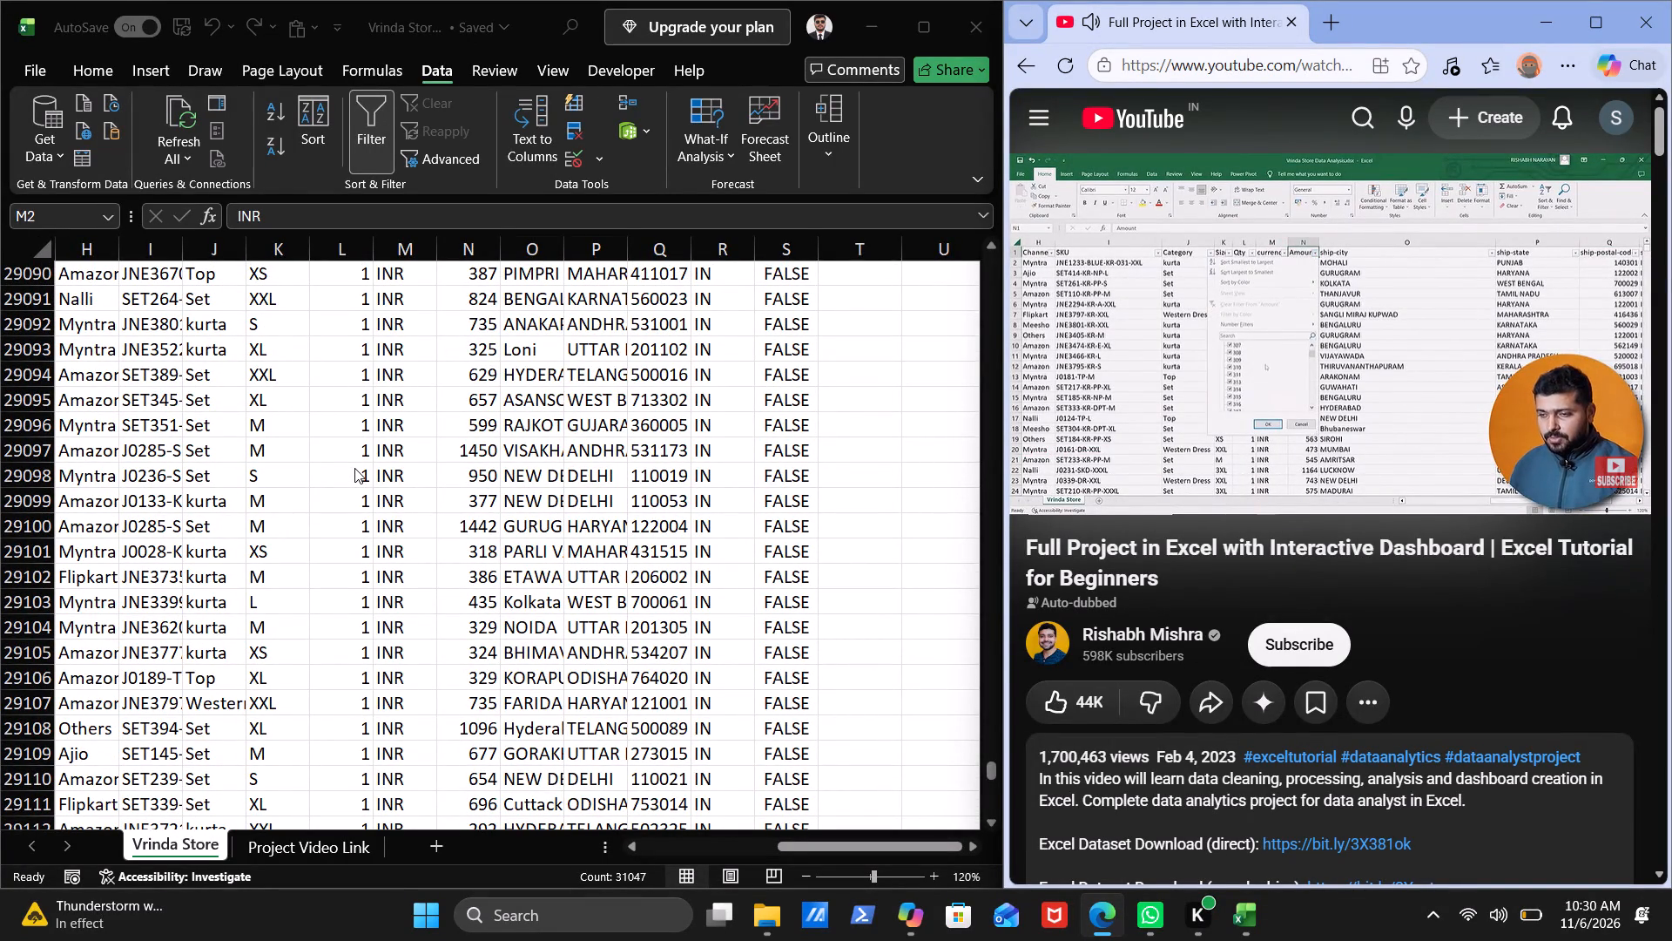
pyautogui.scroll(16, 354, 468)
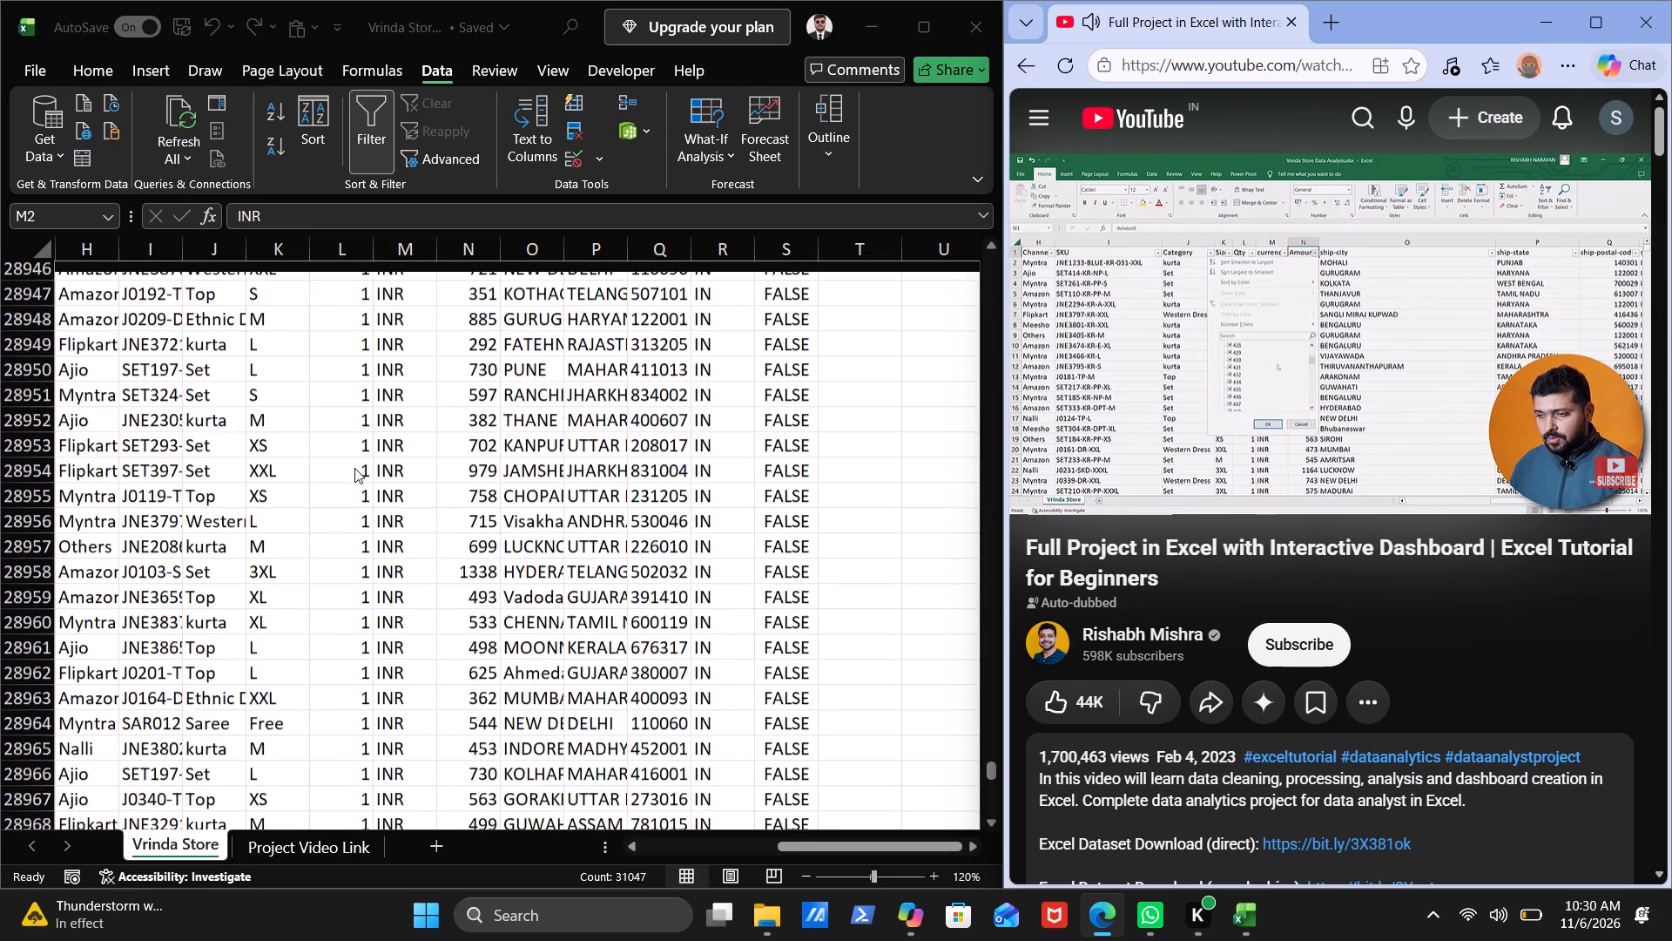
pyautogui.scroll(14, 354, 468)
pyautogui.scroll(15, 354, 468)
pyautogui.scroll(11, 354, 468)
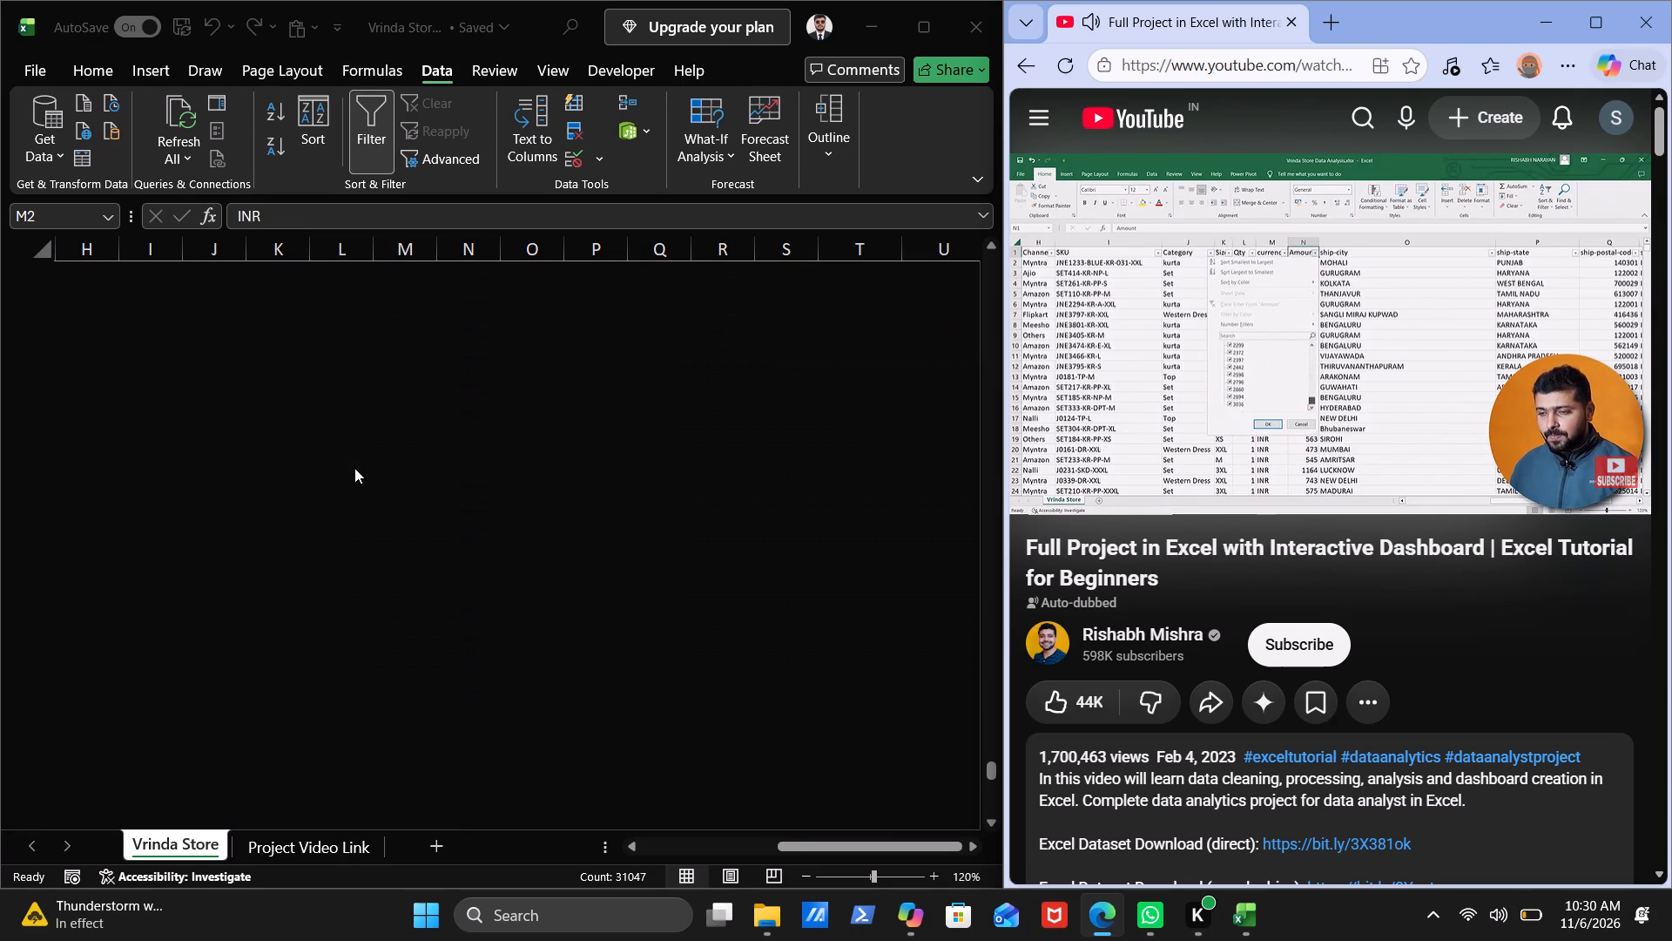
pyautogui.scroll(14, 354, 468)
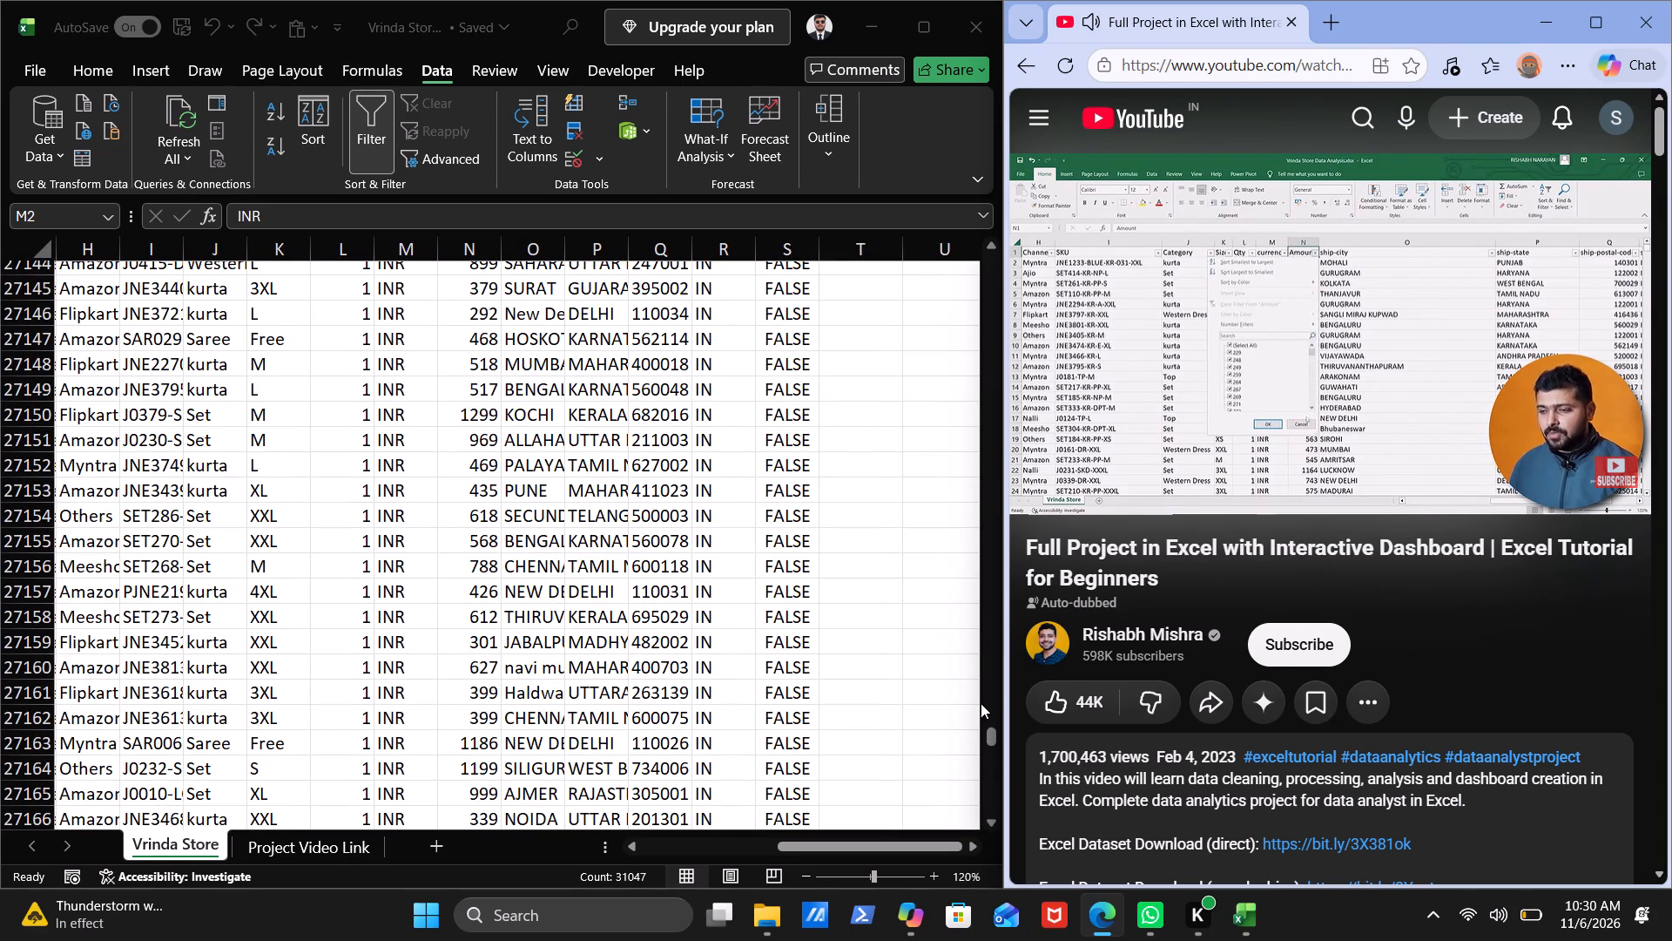
pyautogui.click(993, 278)
pyautogui.click(993, 278)
pyautogui.tripleClick(993, 278)
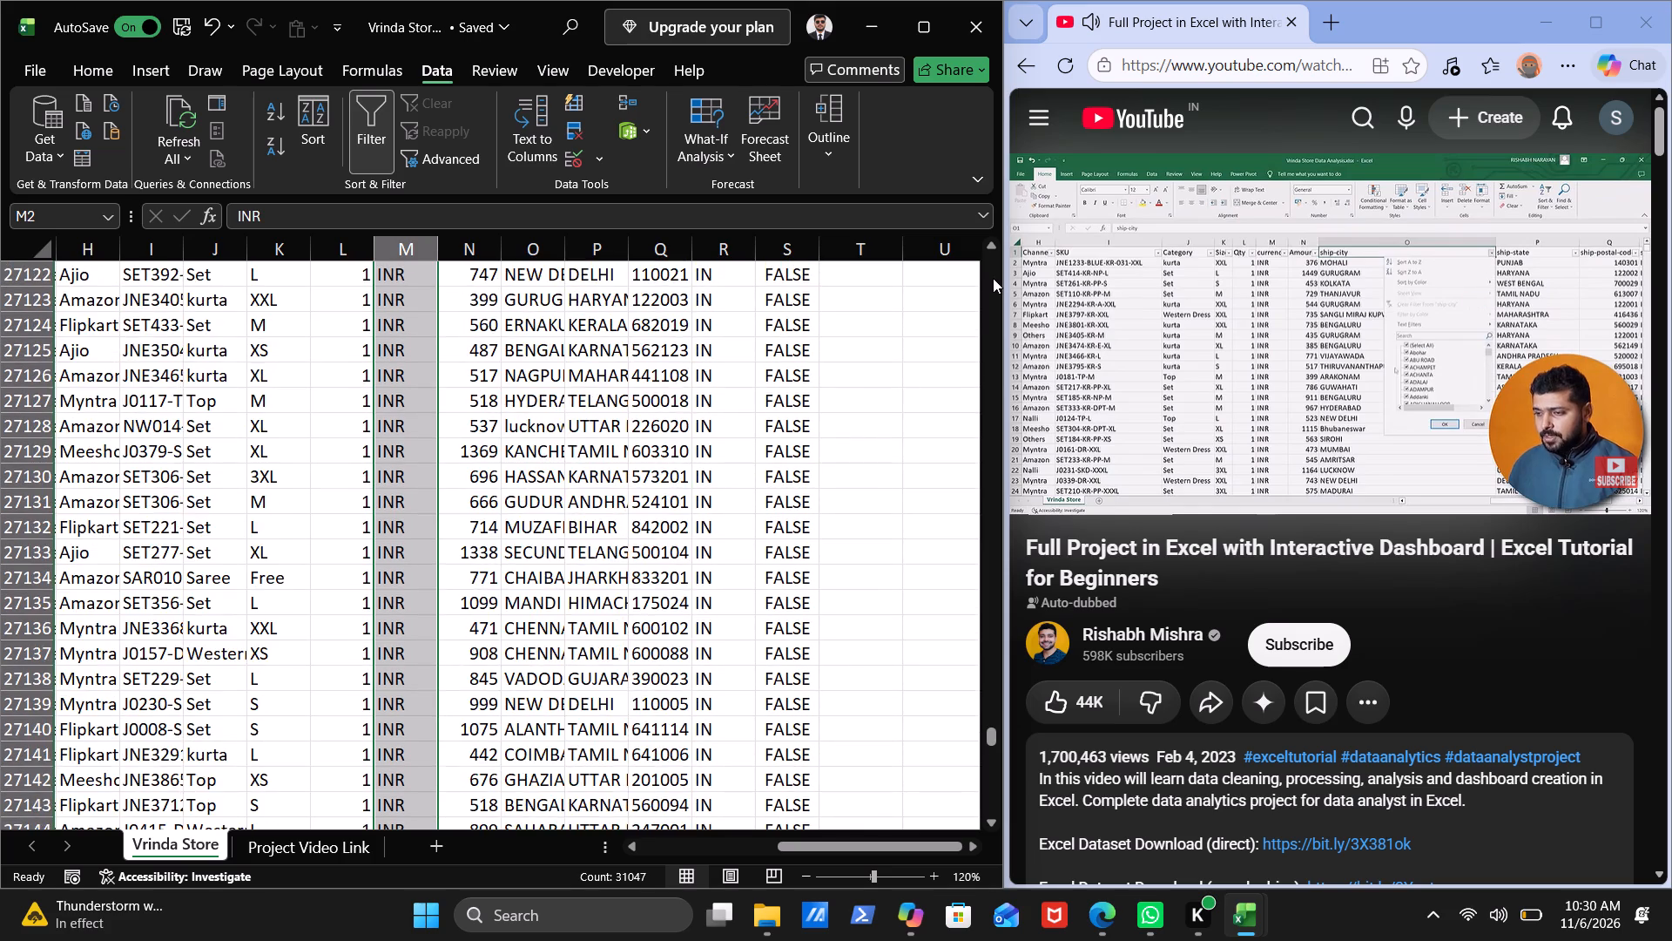
pyautogui.moveTo(993, 278); pyautogui.dragTo(991, 729)
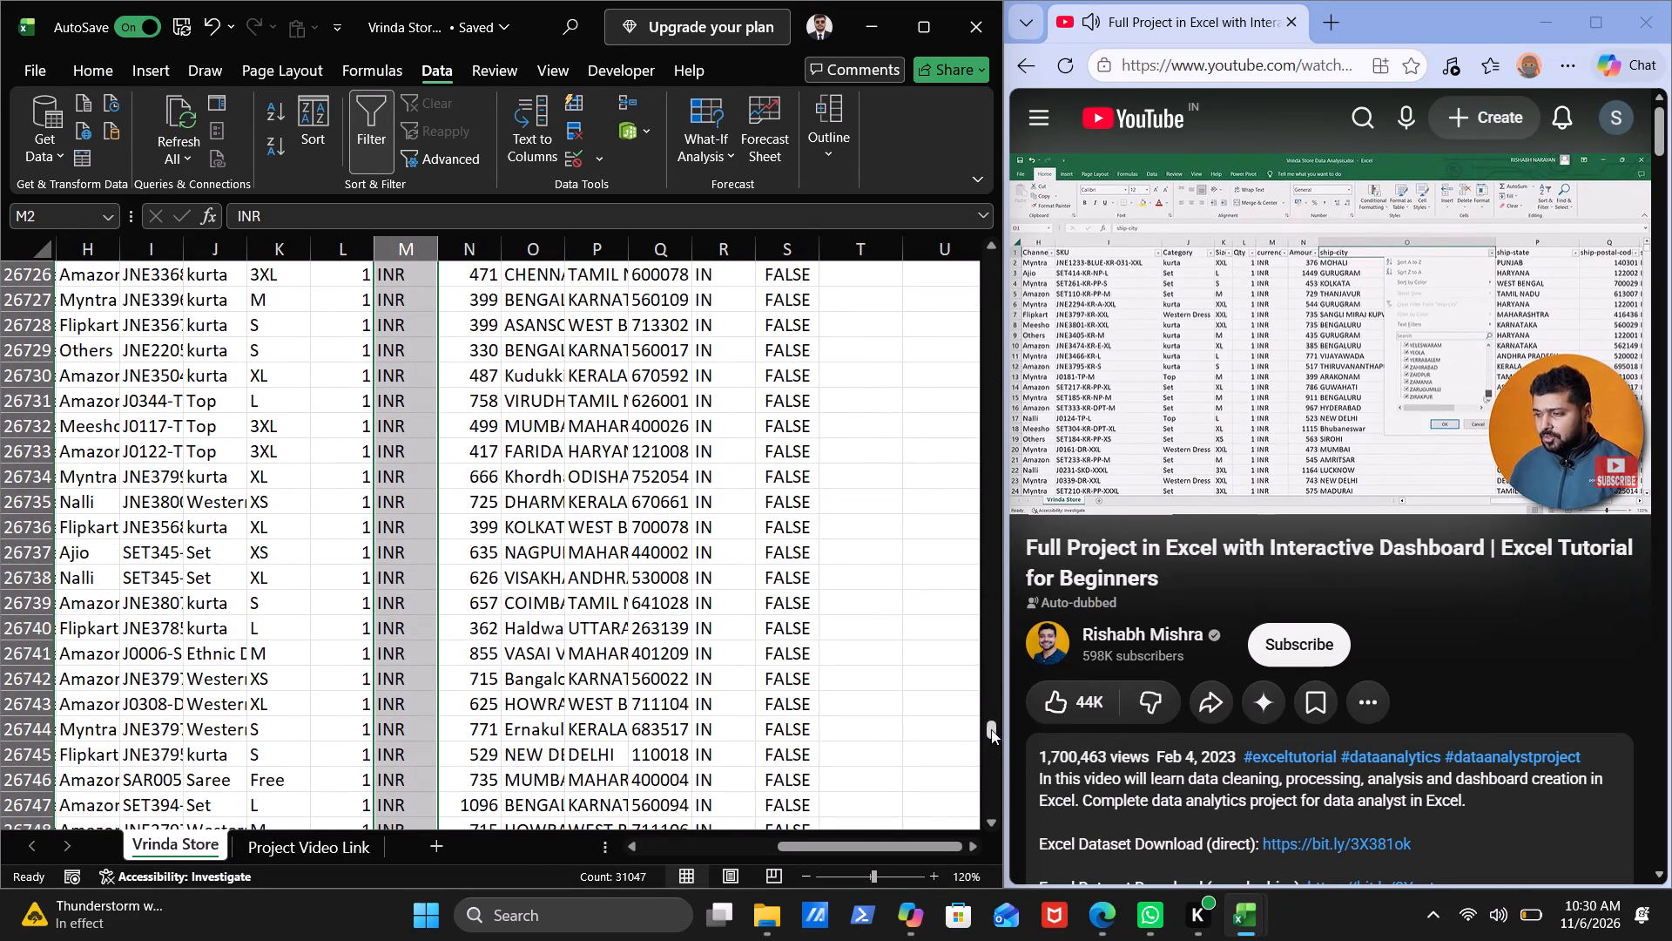
pyautogui.moveTo(991, 729); pyautogui.dragTo(987, 161)
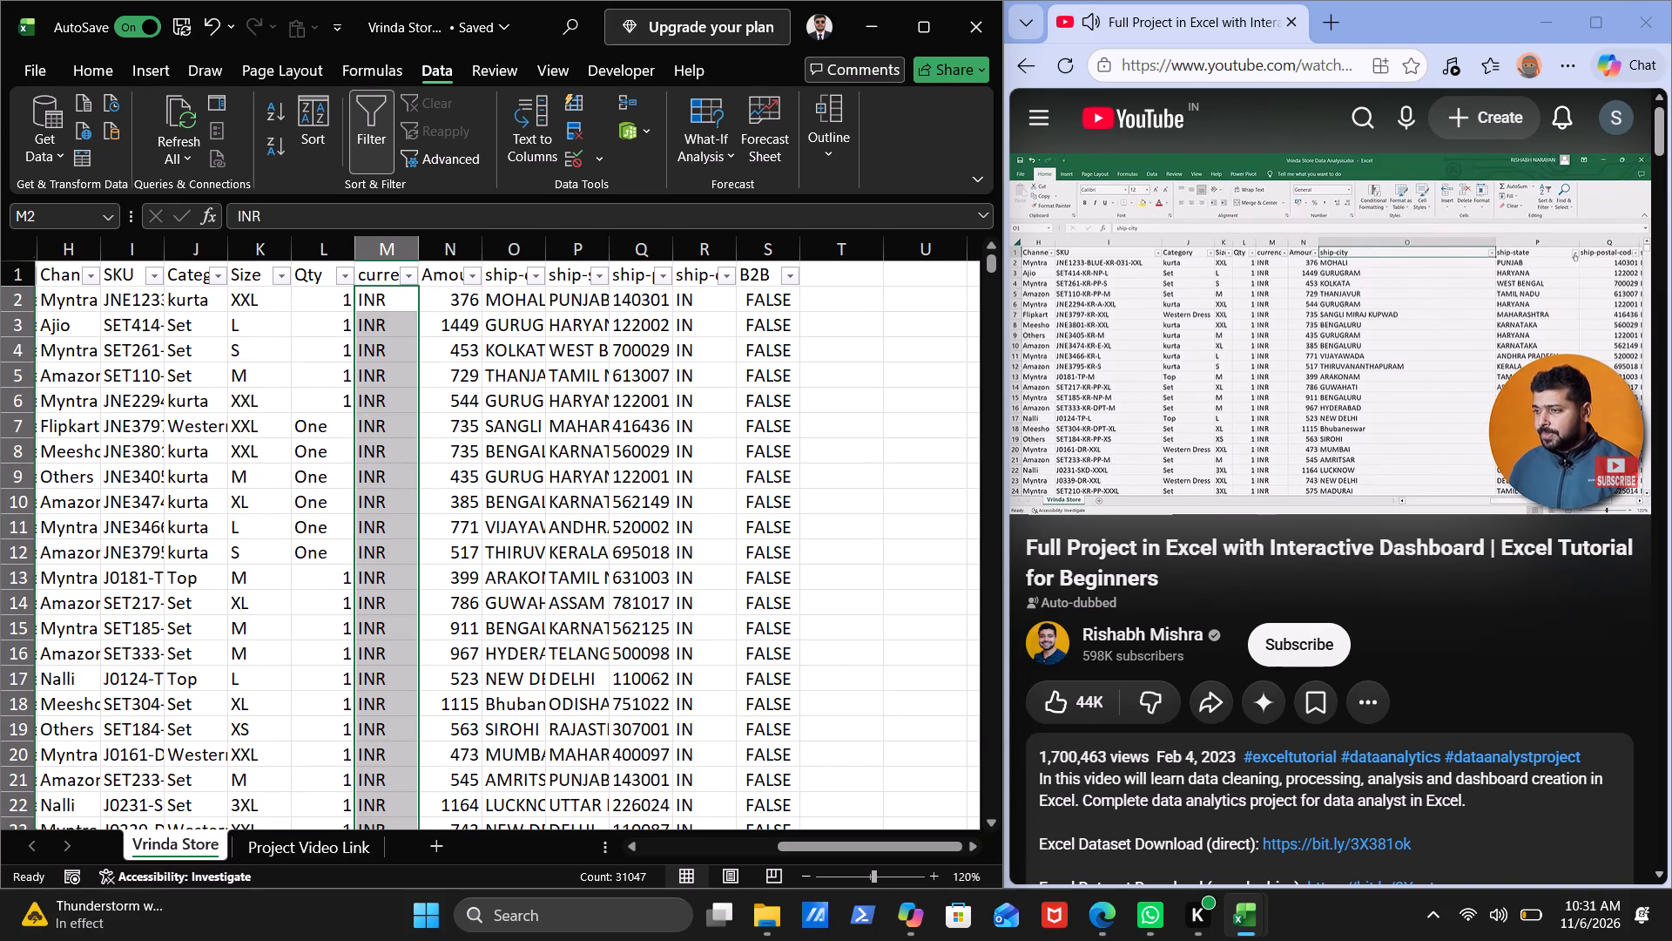
# Select the entire Qty column and replace all occurrences of "one" in it with 1.
pyautogui.click(325, 254)
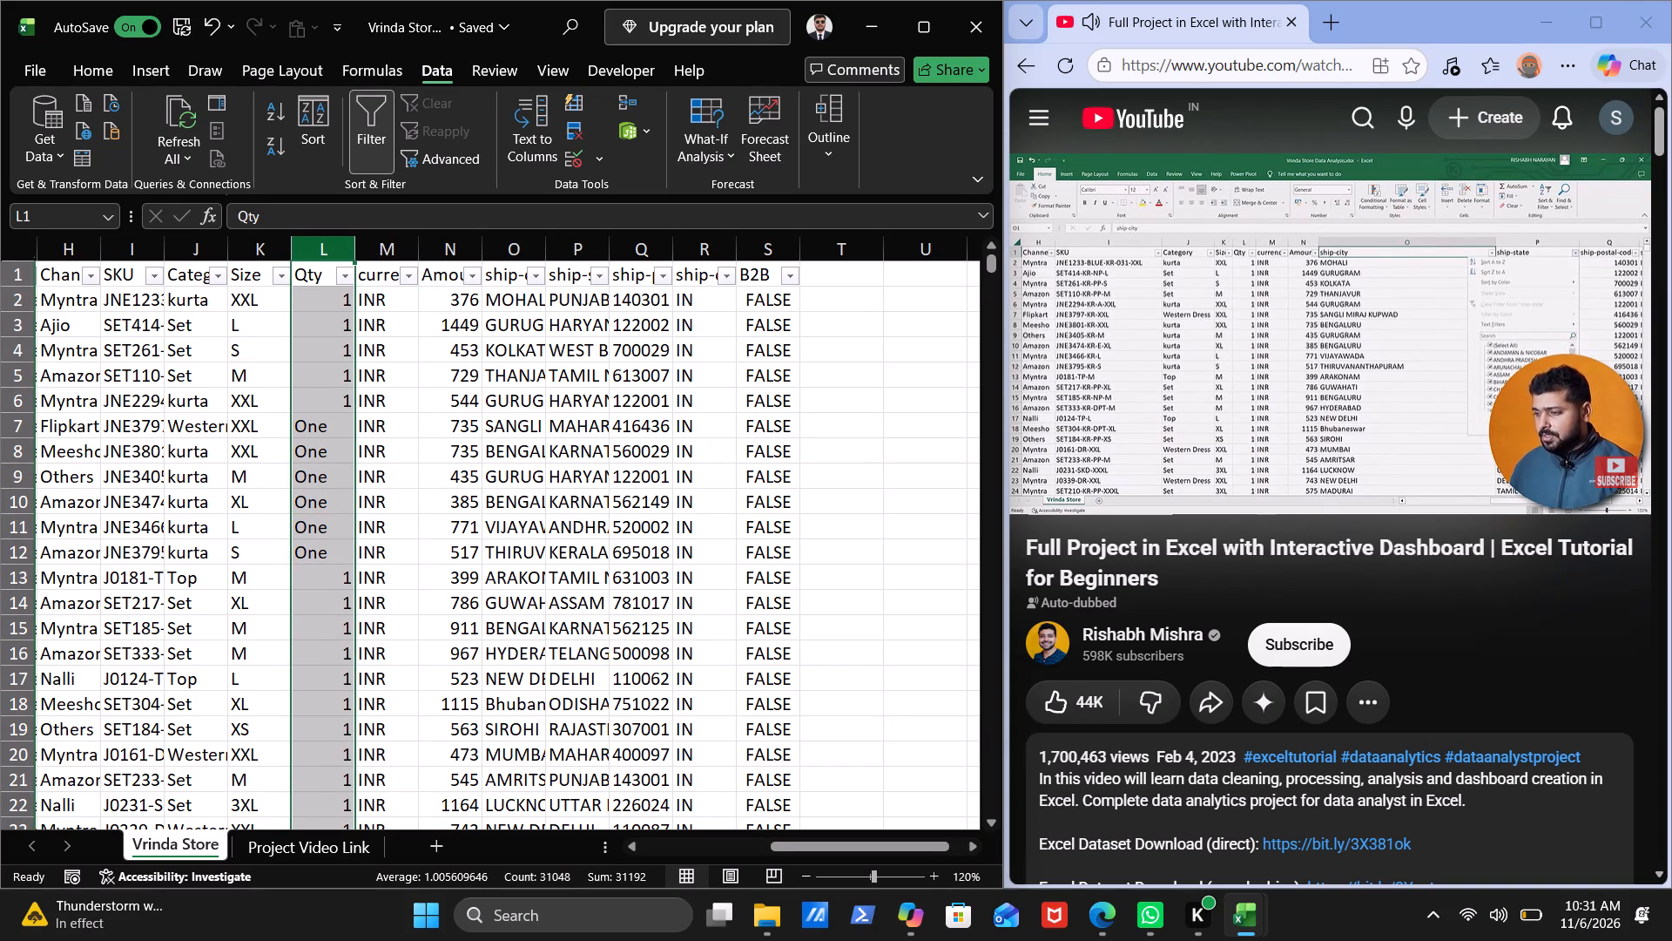
pyautogui.hotkey('ctrl', 'f')
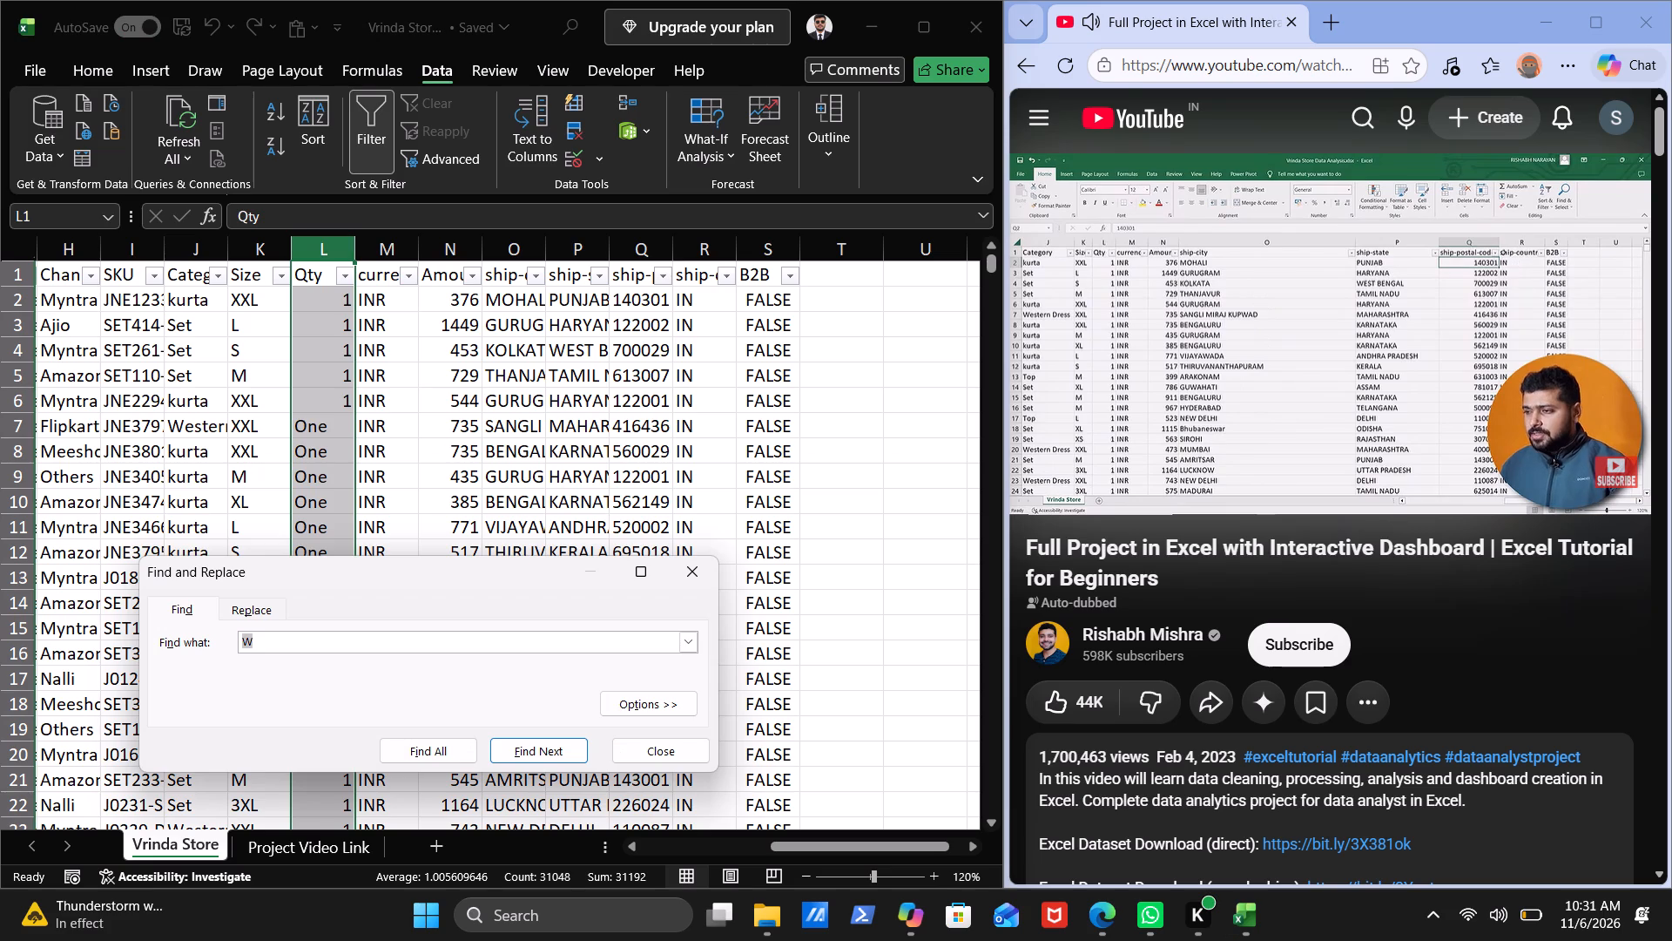
pyautogui.click(258, 600)
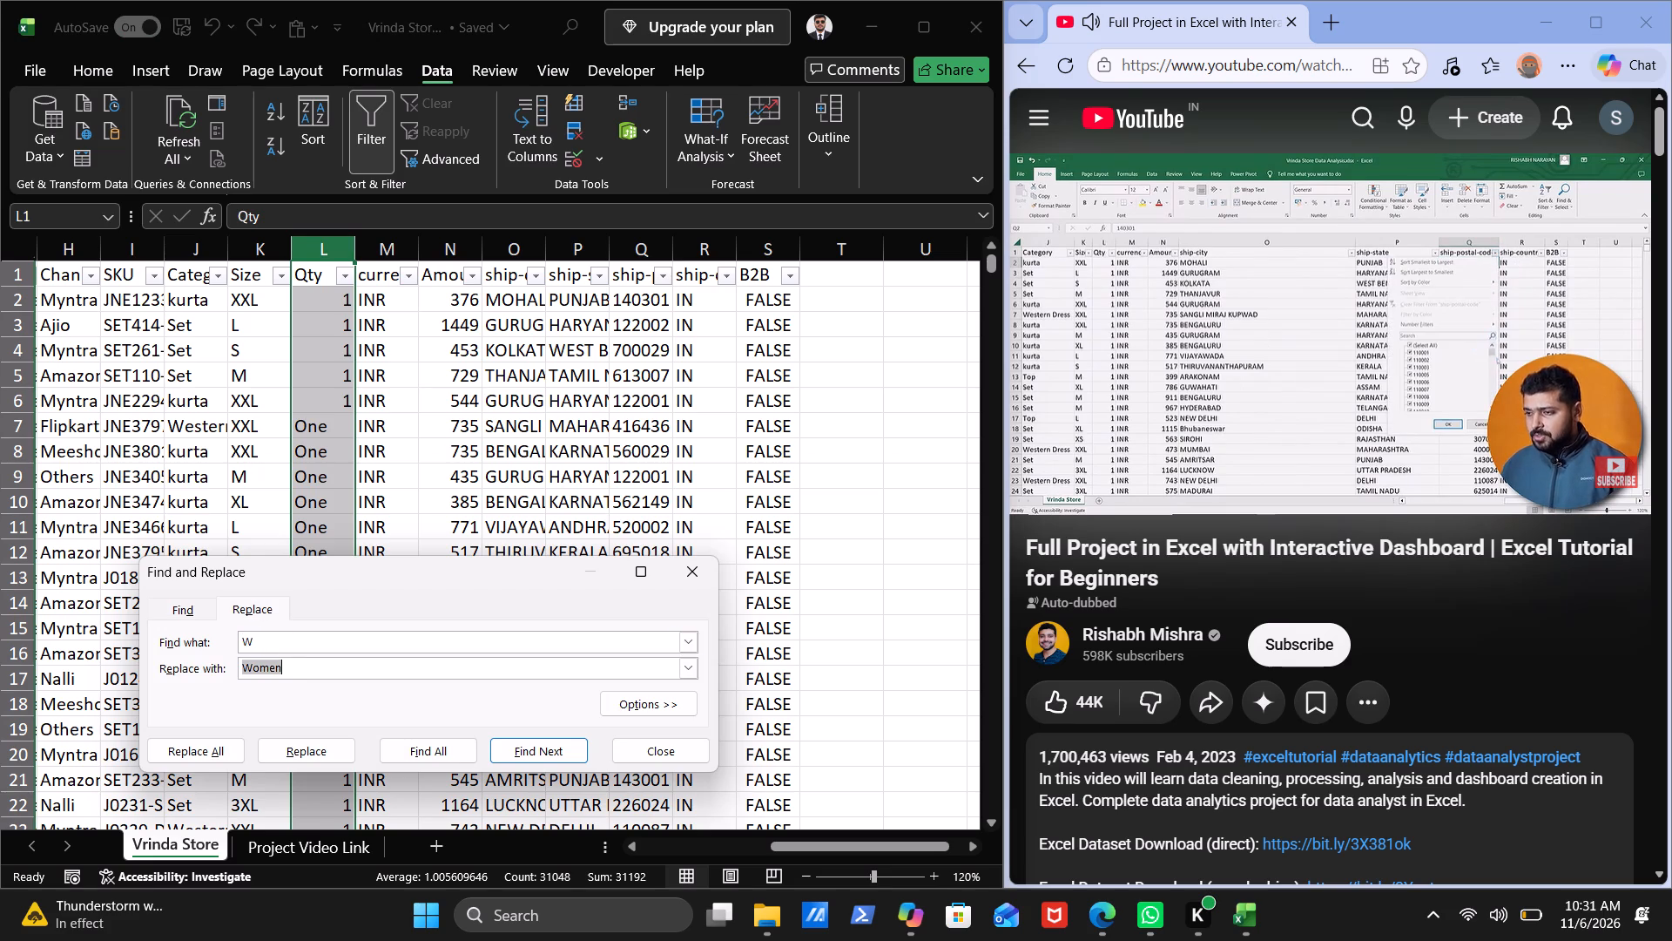
pyautogui.click(268, 640)
pyautogui.press('BackSpace')
pyautogui.press('BackSpace')
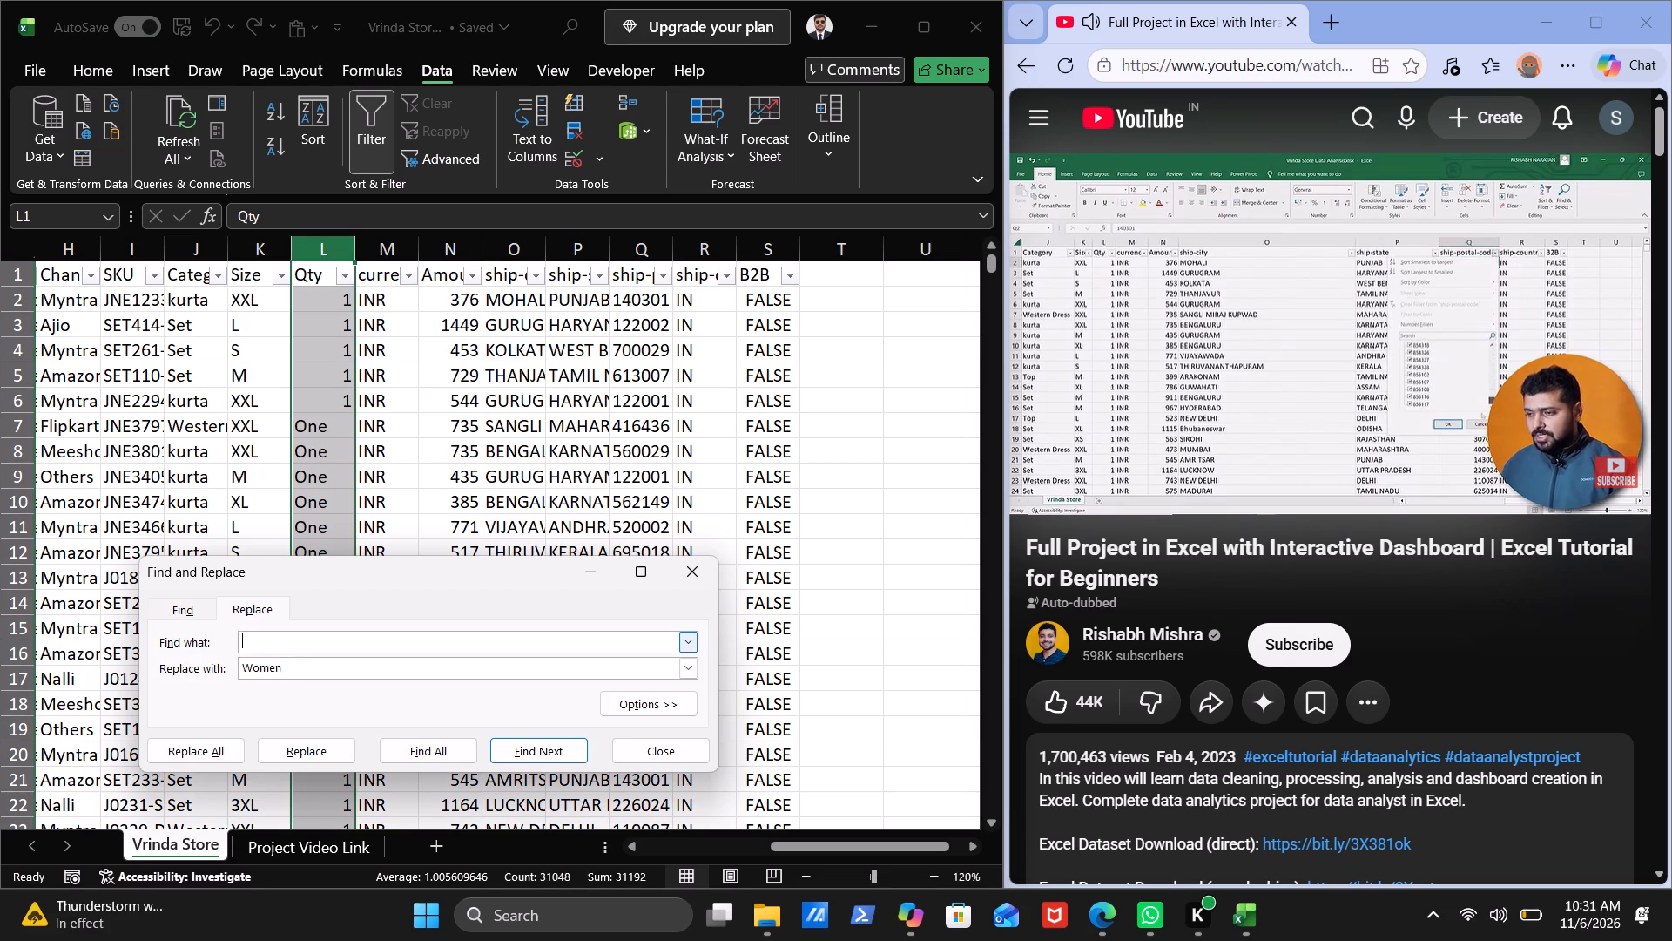
pyautogui.write('one')
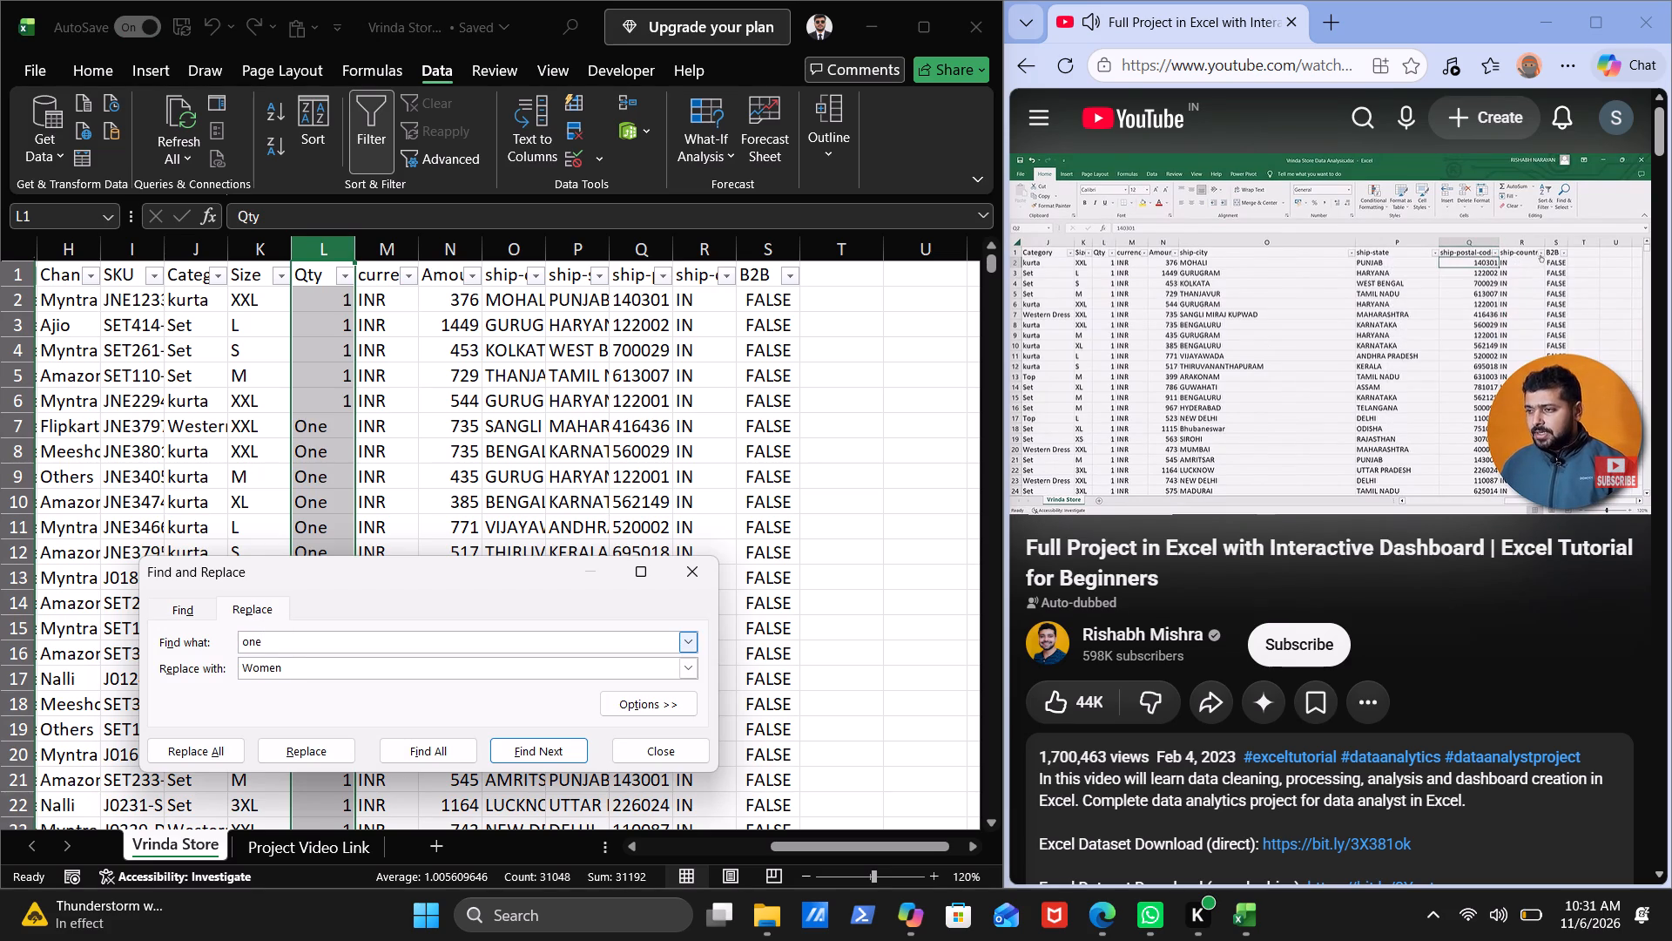
pyautogui.click(281, 667)
pyautogui.press('BackSpace')
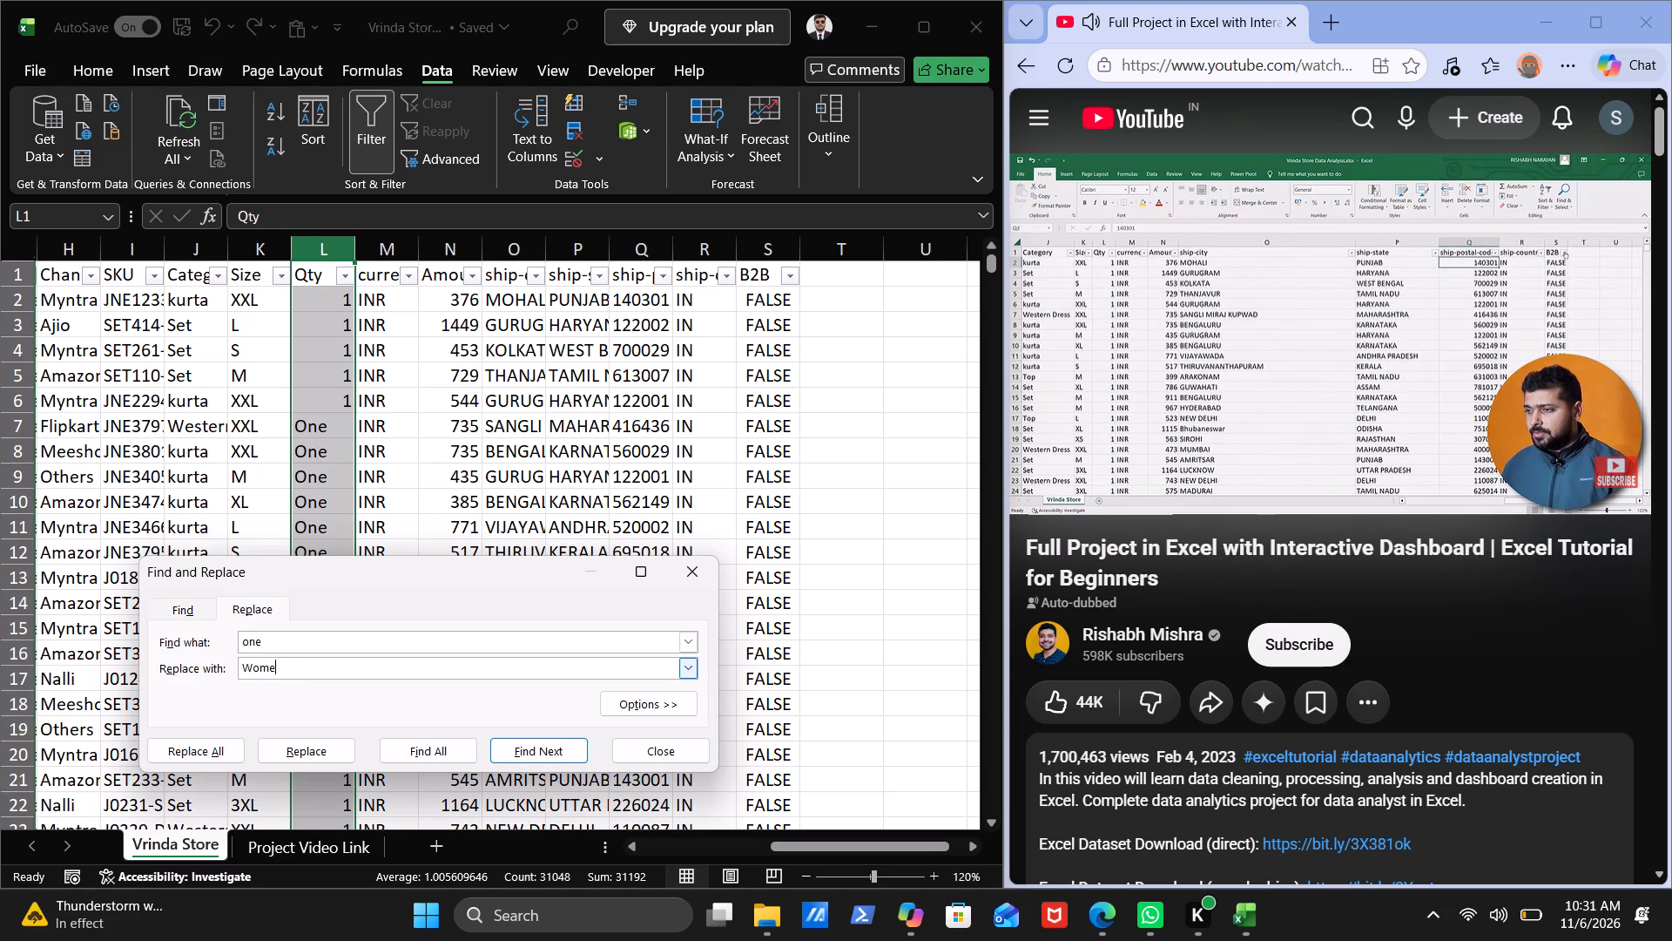
pyautogui.press('BackSpace')
pyautogui.press('BackSpace')
pyautogui.press('BackSpace')
pyautogui.press('BackSpace')
pyautogui.press('1')
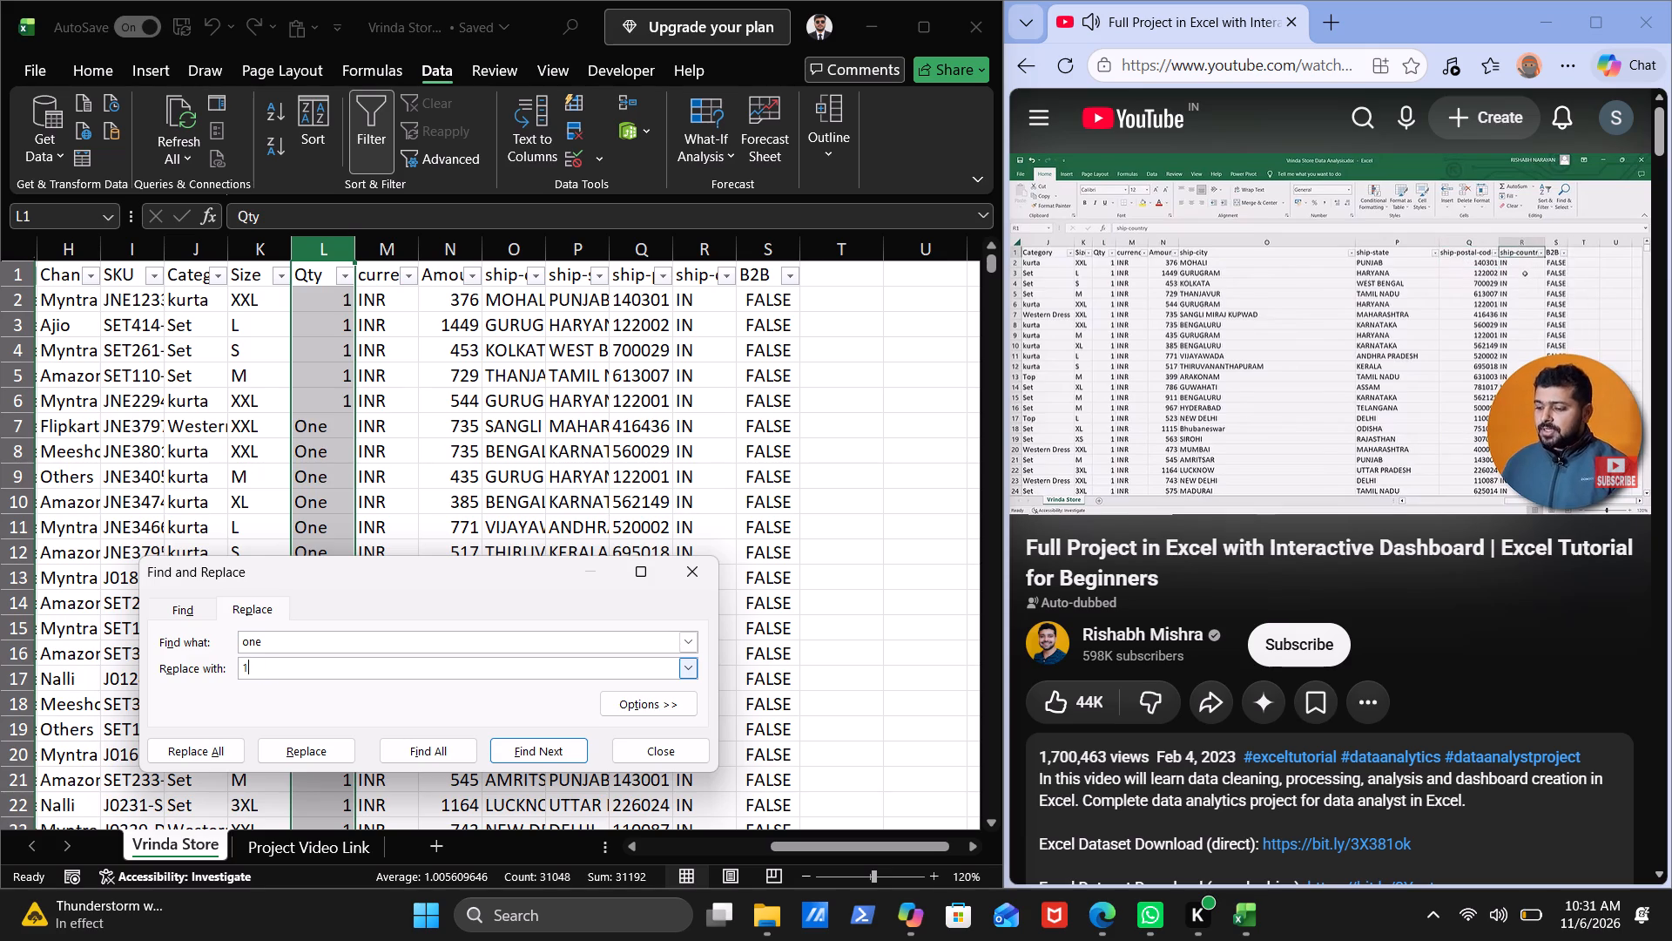
pyautogui.click(196, 762)
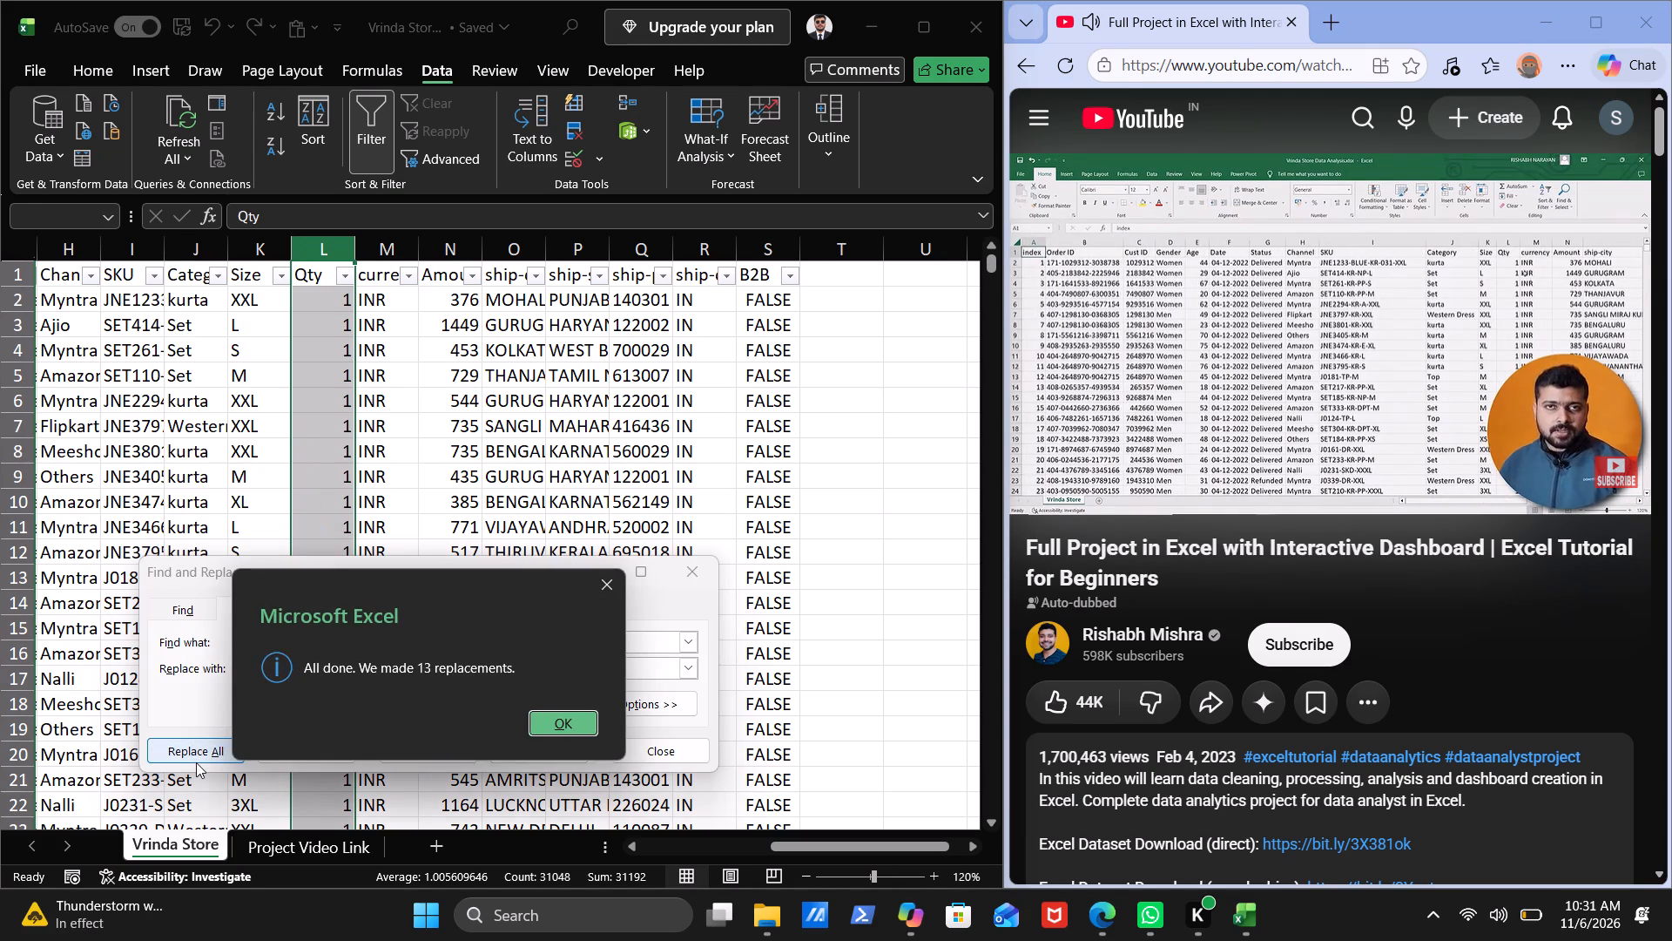
pyautogui.click(557, 728)
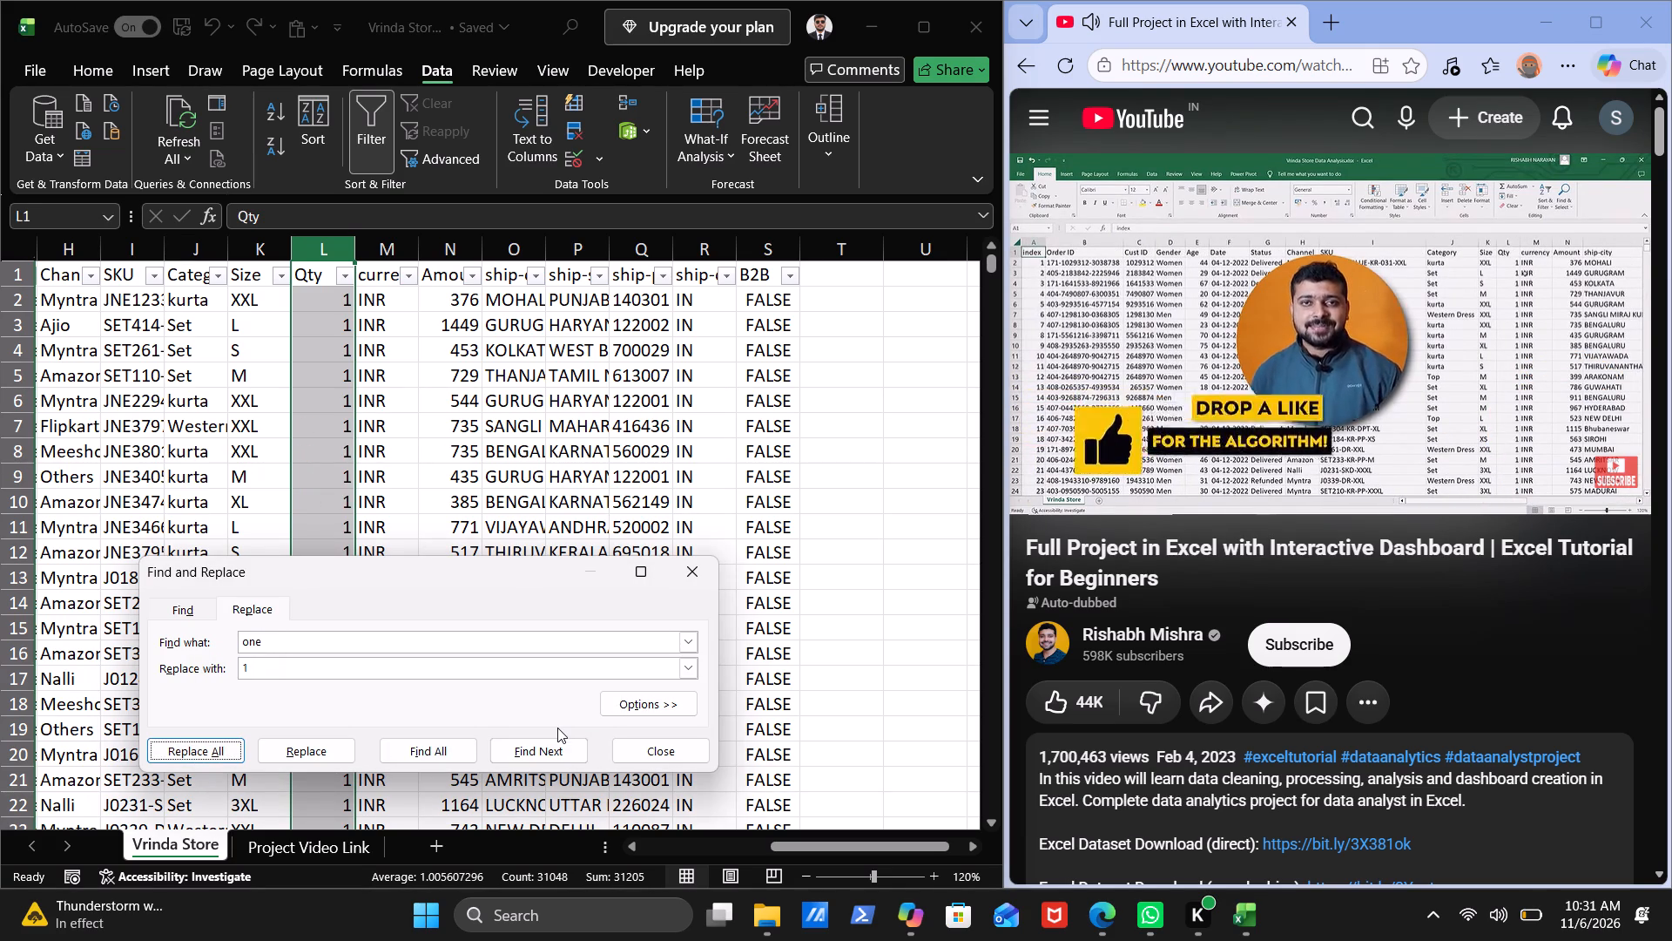
# Replace all occurrences of "two" in the Qty column with 2, and close Find and Replace.
pyautogui.click(315, 639)
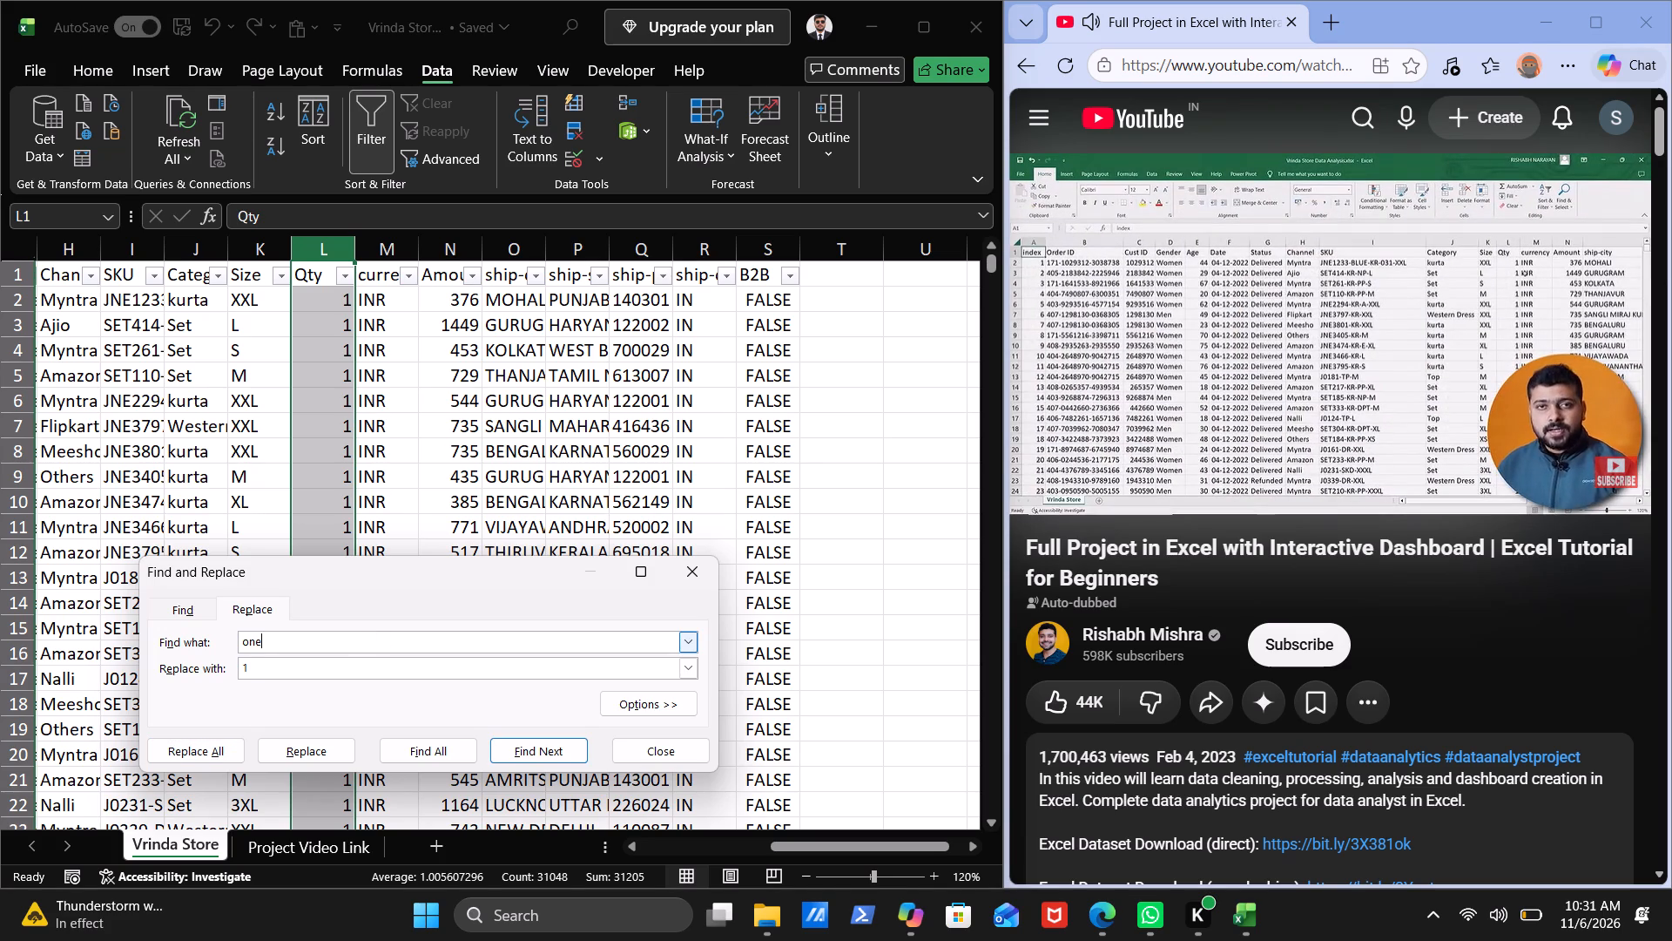
pyautogui.press('BackSpace')
pyautogui.press('BackSpace')
pyautogui.press('BackSpace')
pyautogui.write('two')
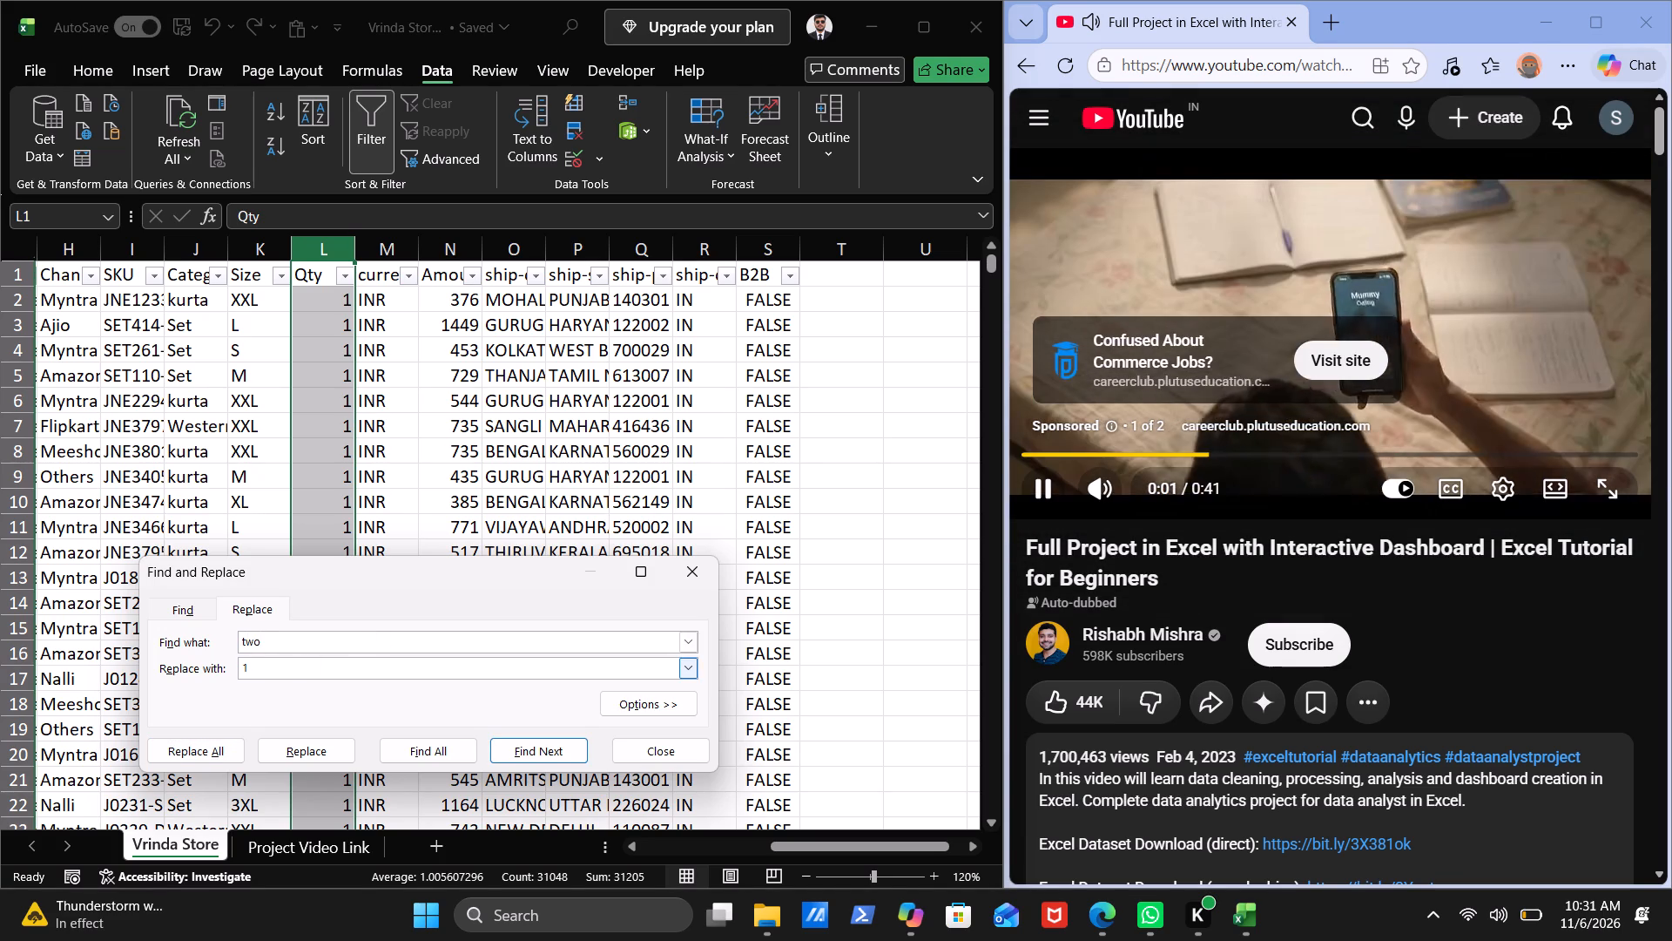
pyautogui.click(293, 660)
pyautogui.press('BackSpace')
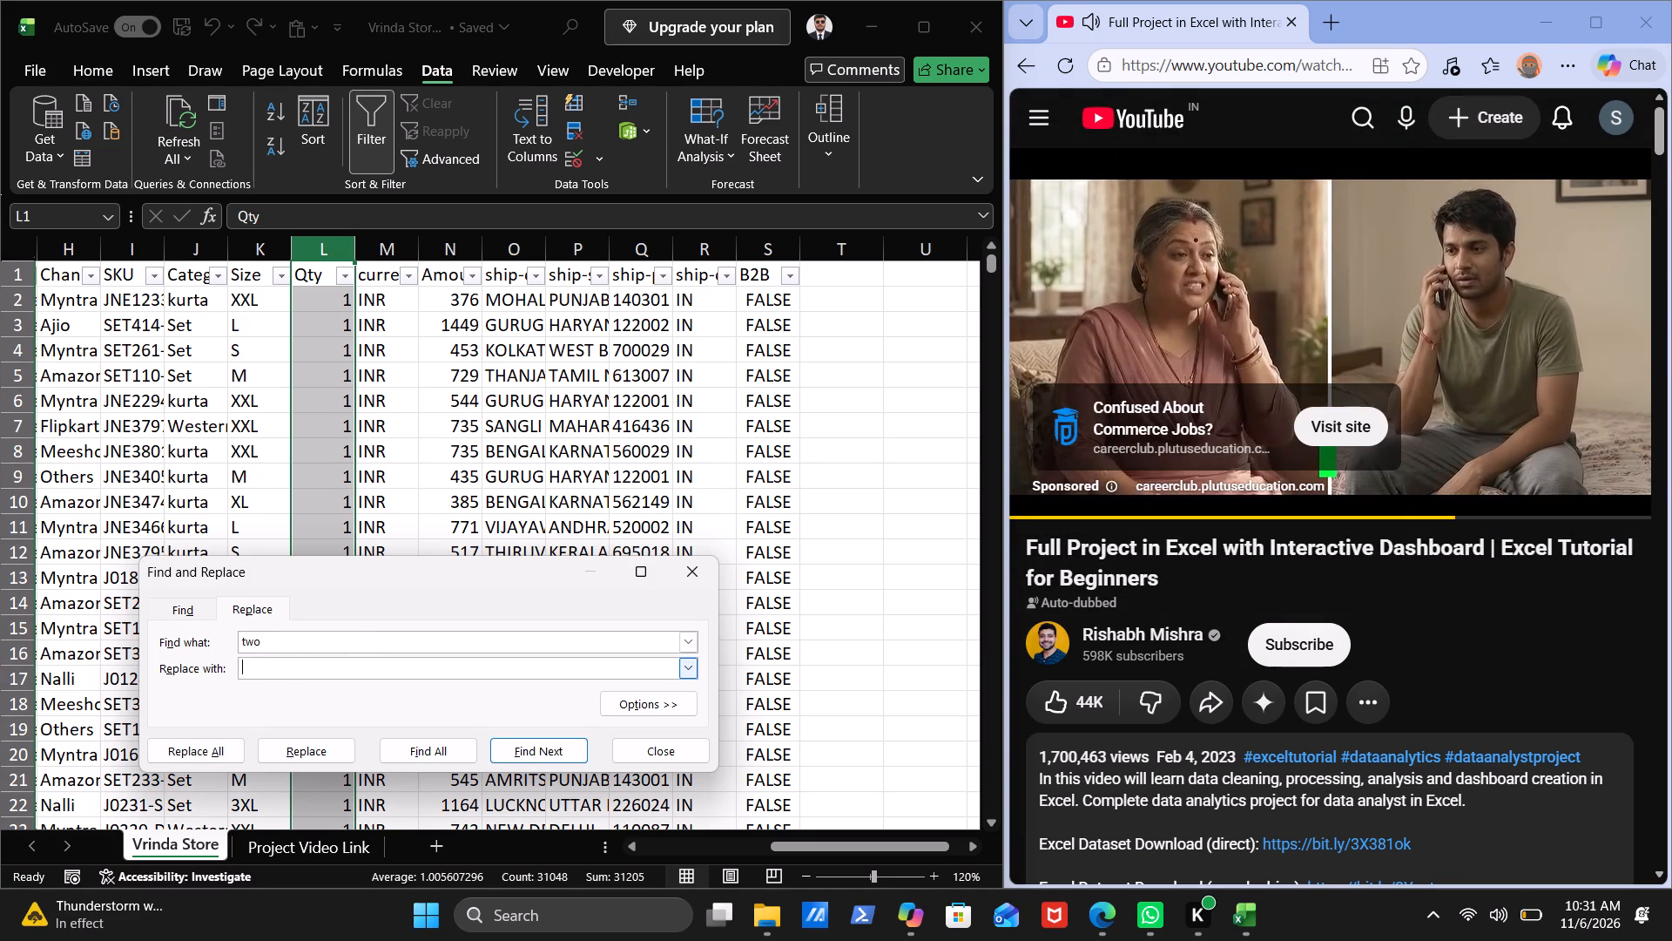
pyautogui.press('2')
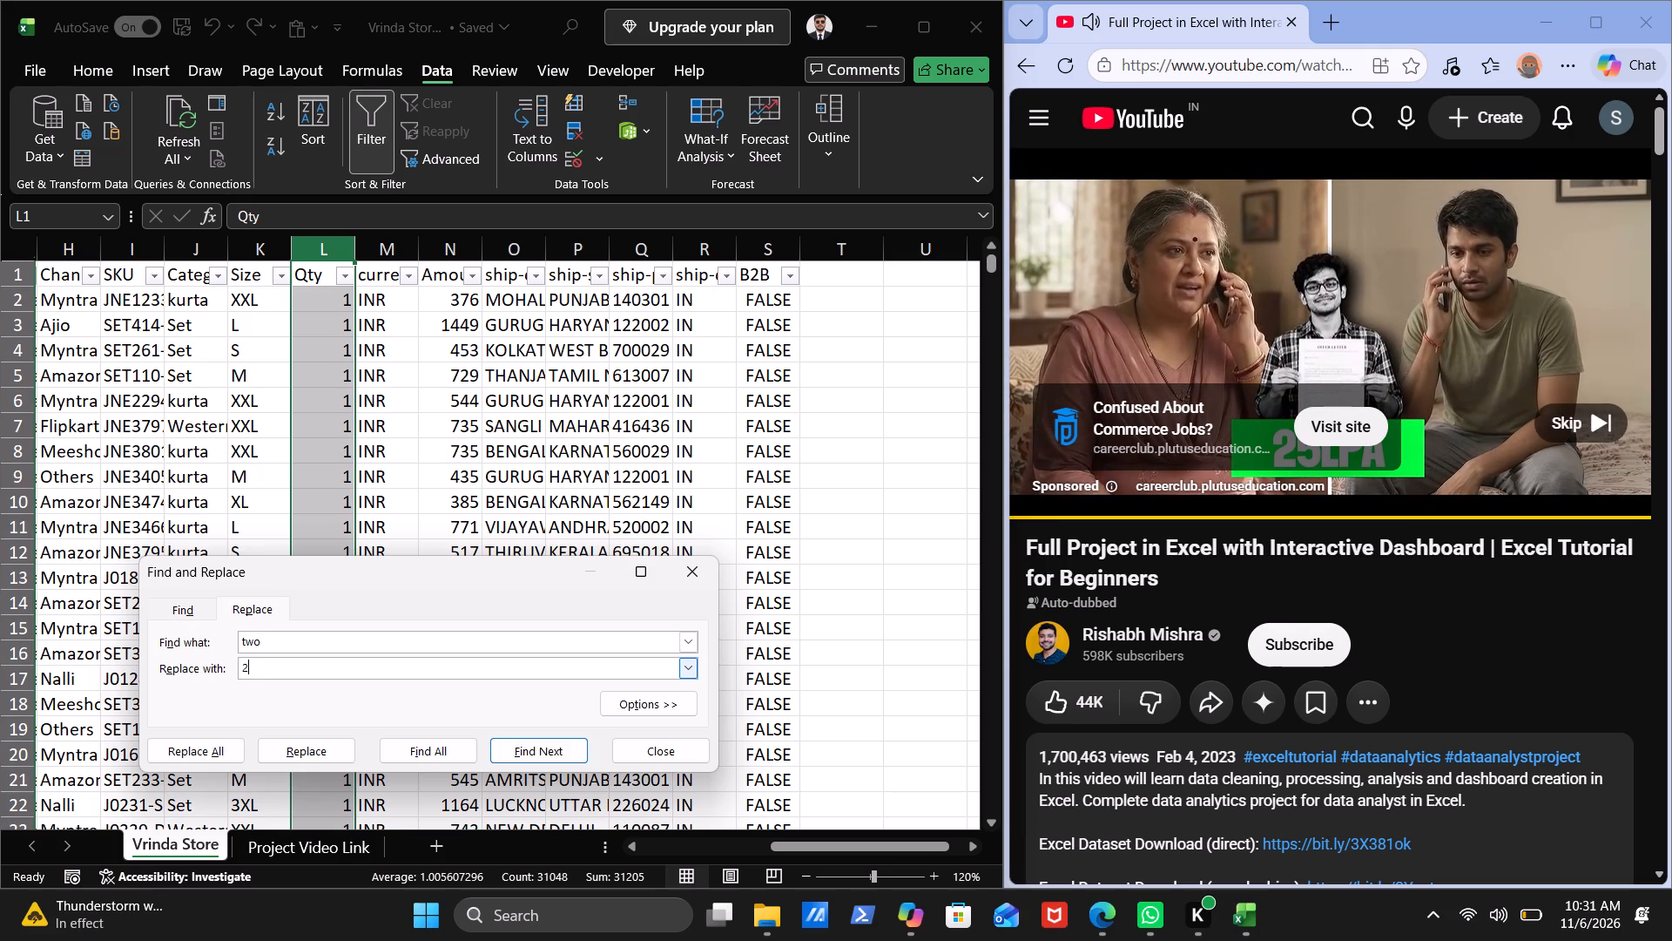
pyautogui.click(219, 758)
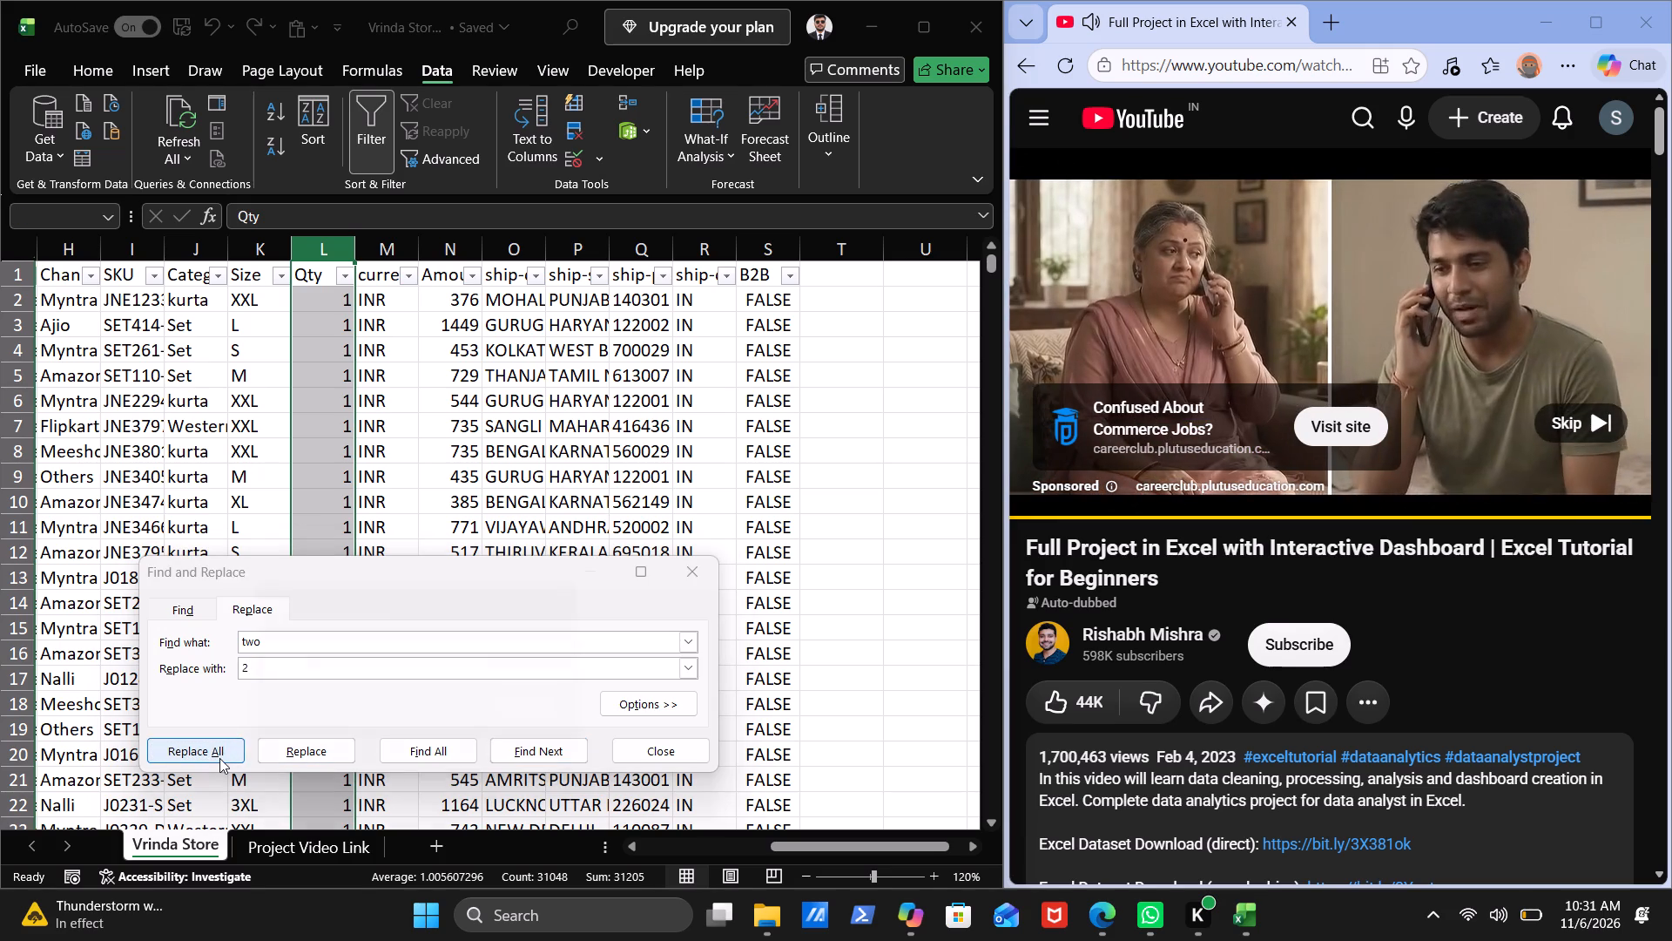
pyautogui.click(550, 722)
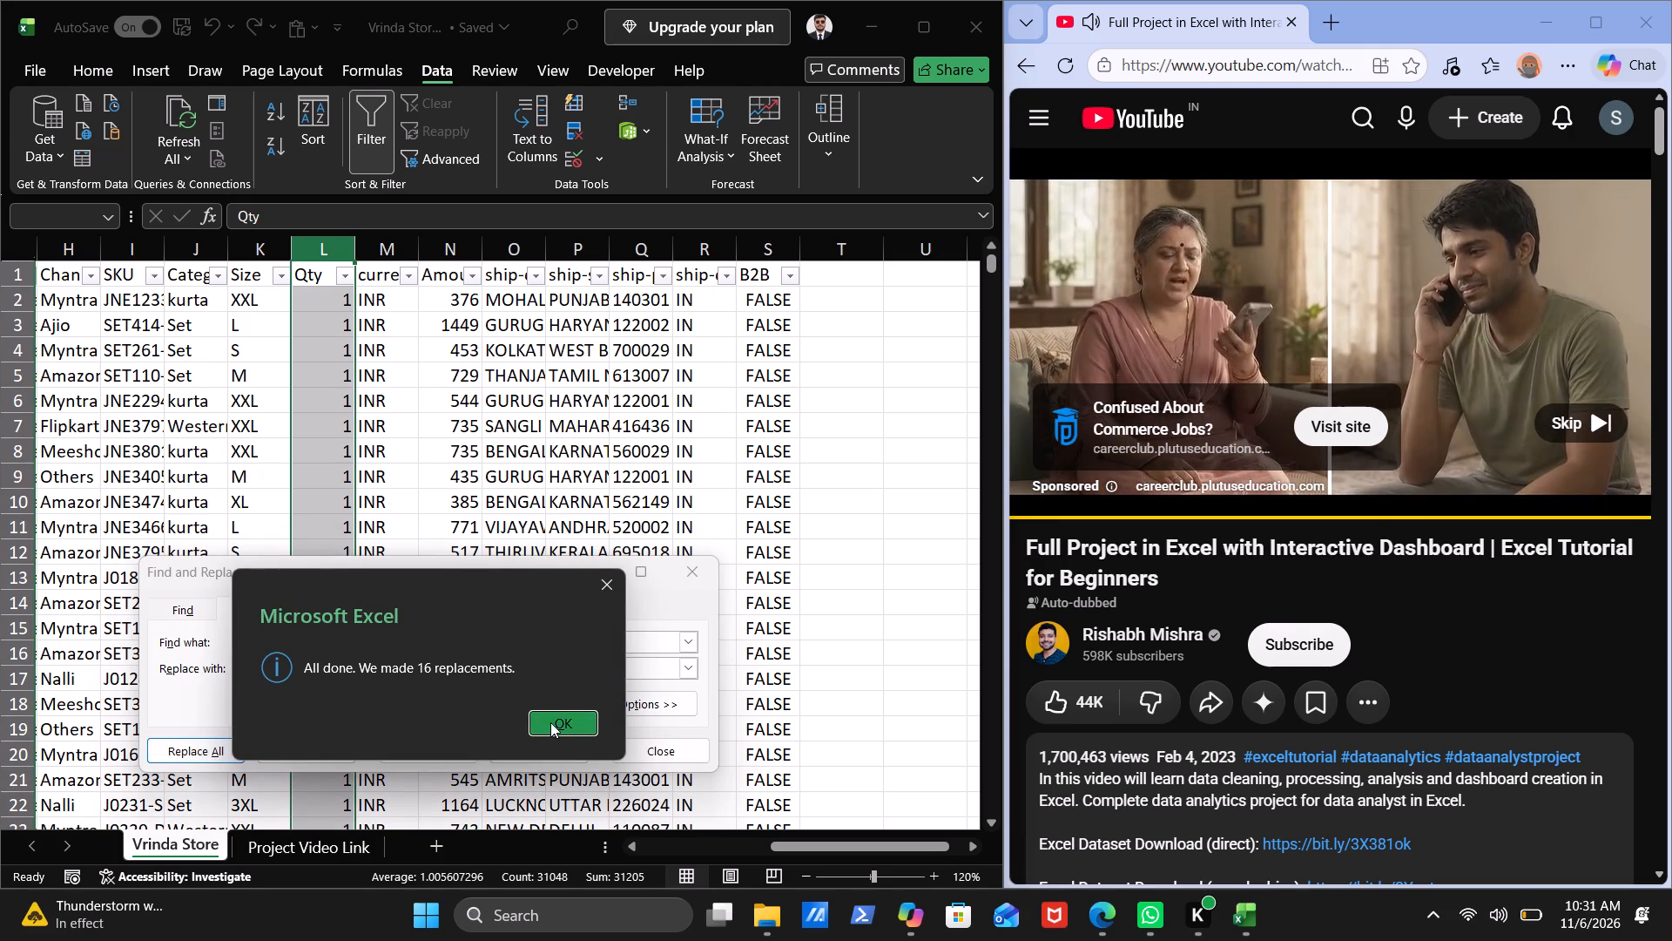
pyautogui.click(663, 761)
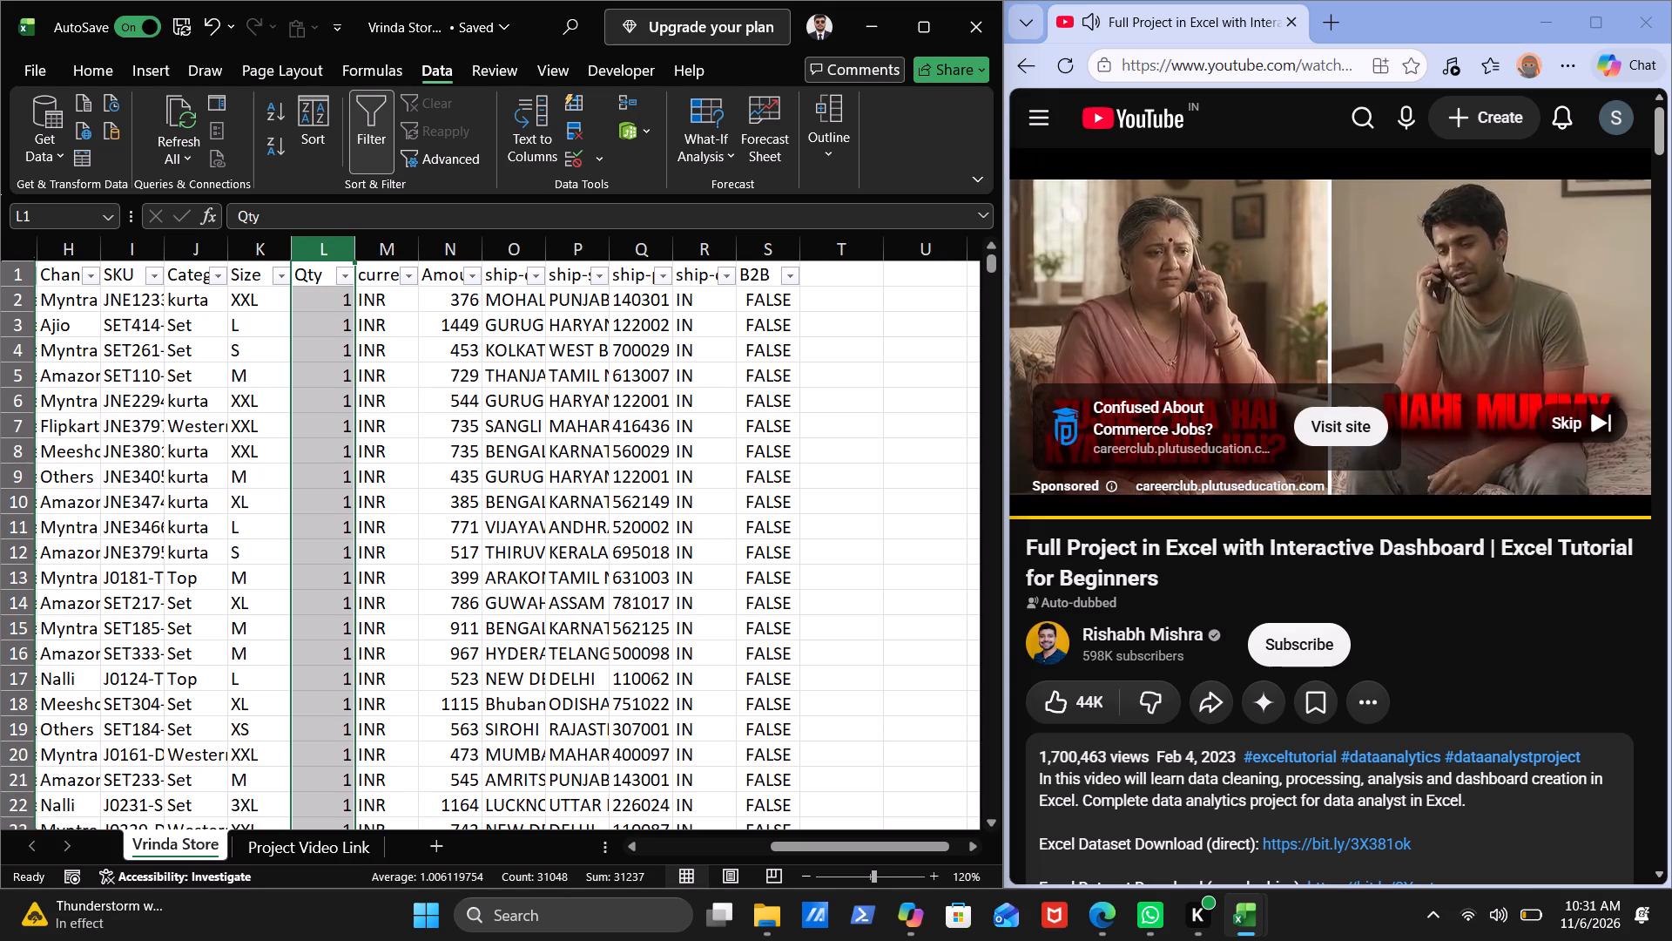
# Examine the Qty column down the rows to check that its entries are numeric.
pyautogui.scroll(-12, 343, 673)
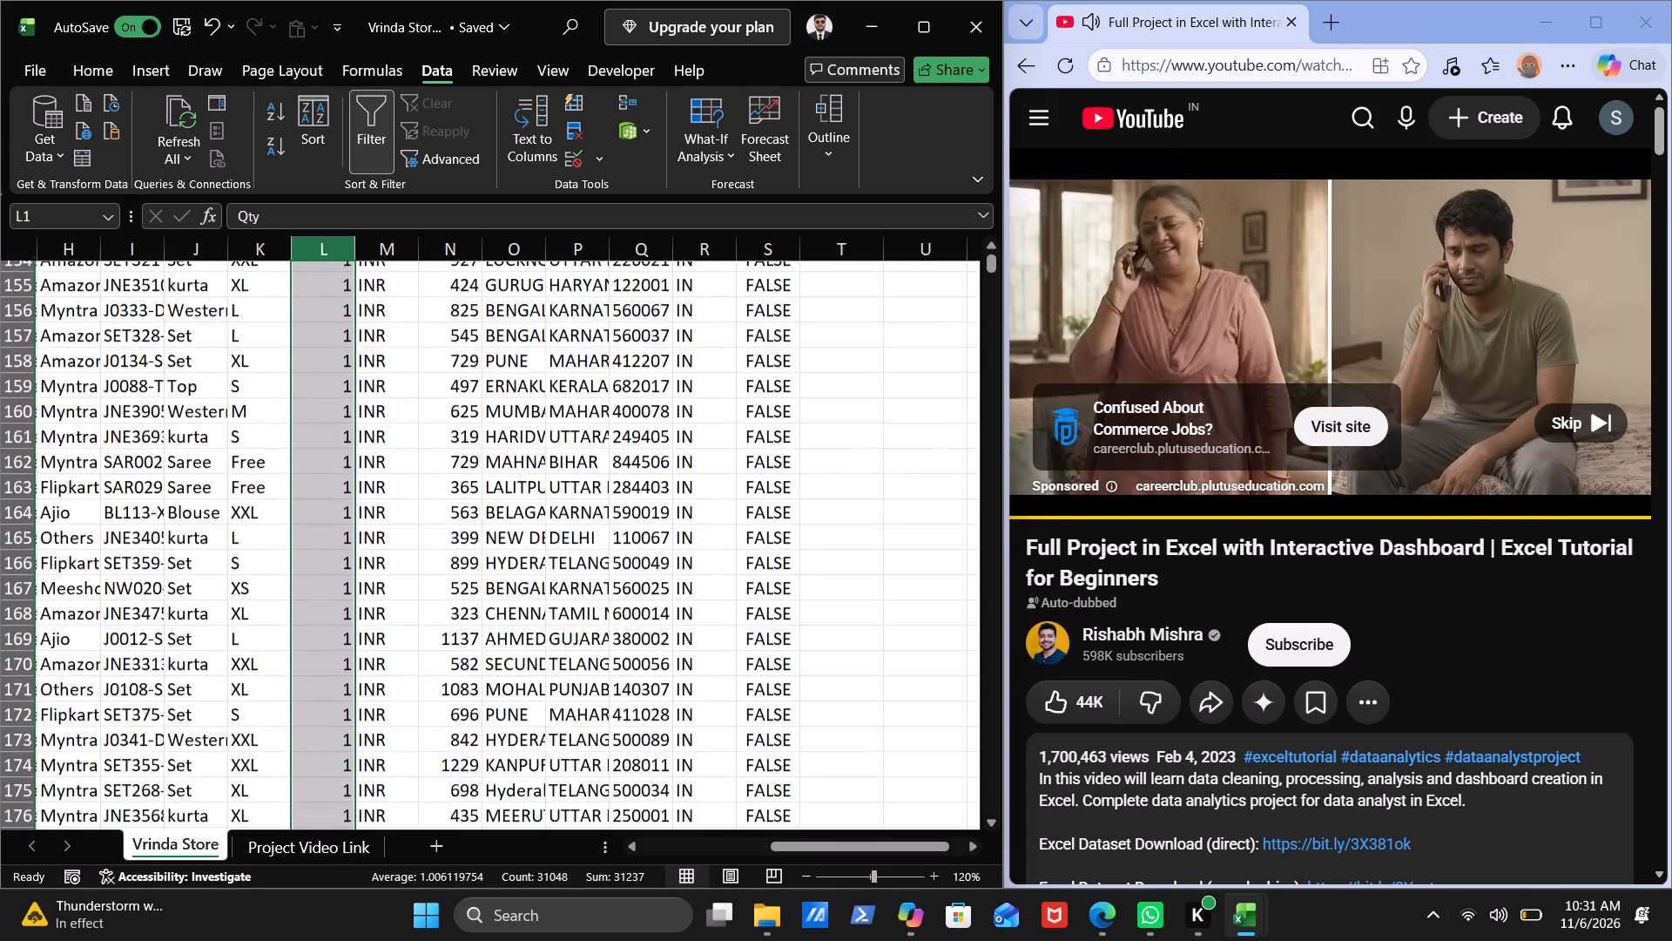
pyautogui.scroll(-20, 343, 673)
pyautogui.scroll(-3, 343, 673)
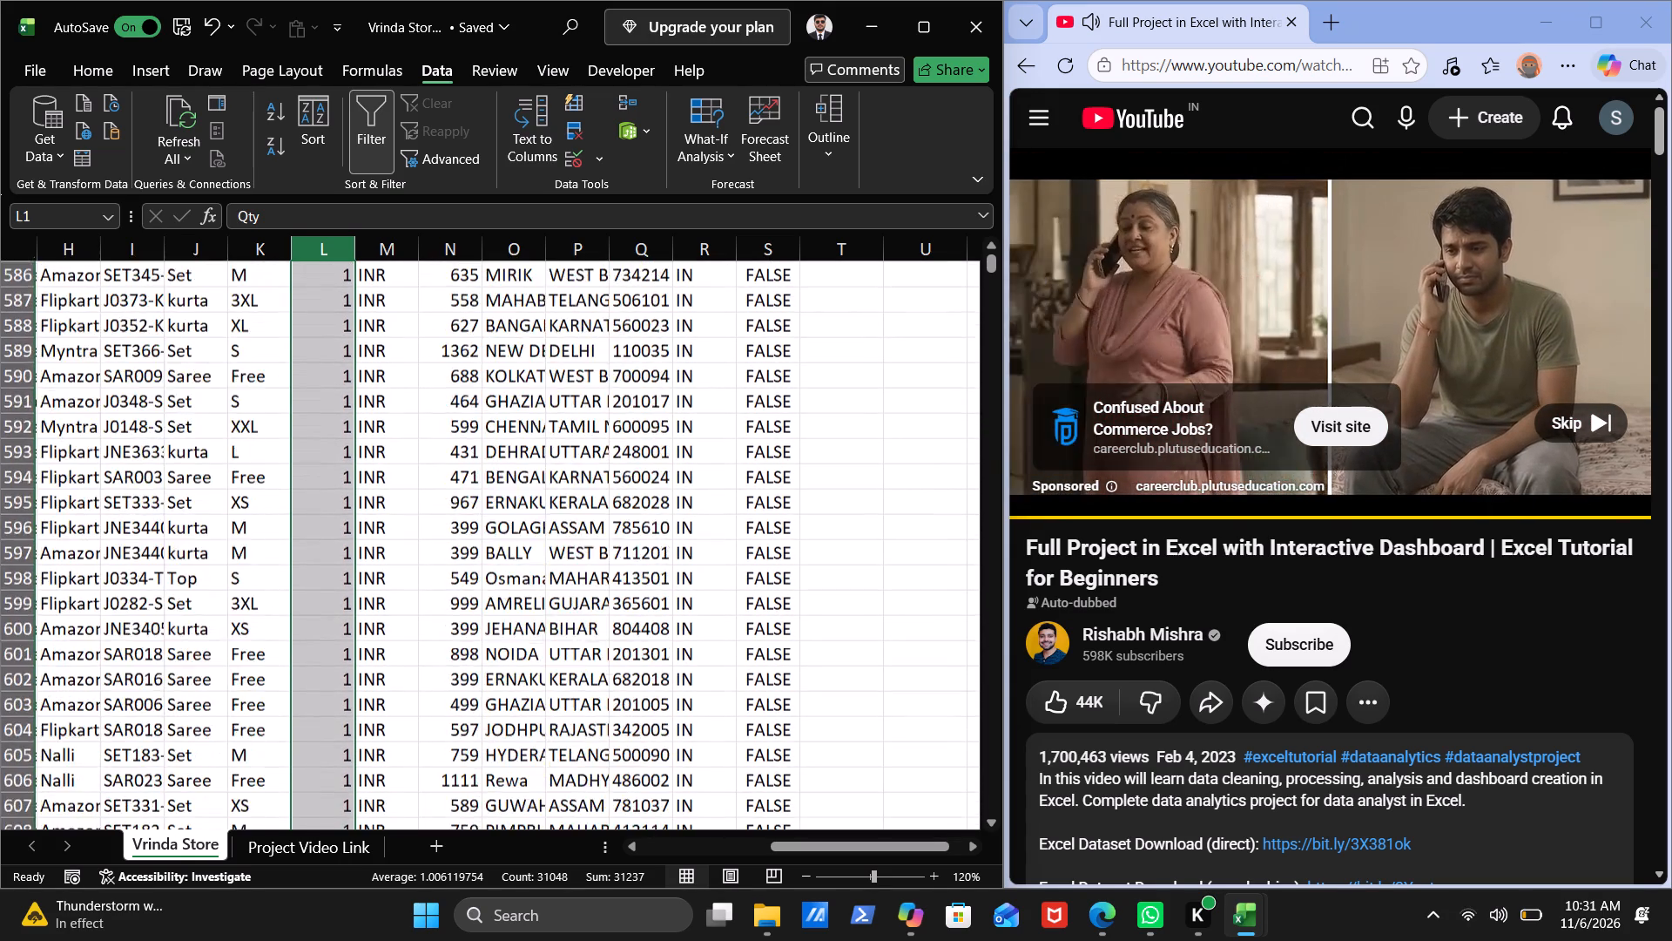
pyautogui.scroll(-20, 343, 673)
pyautogui.scroll(3, 343, 673)
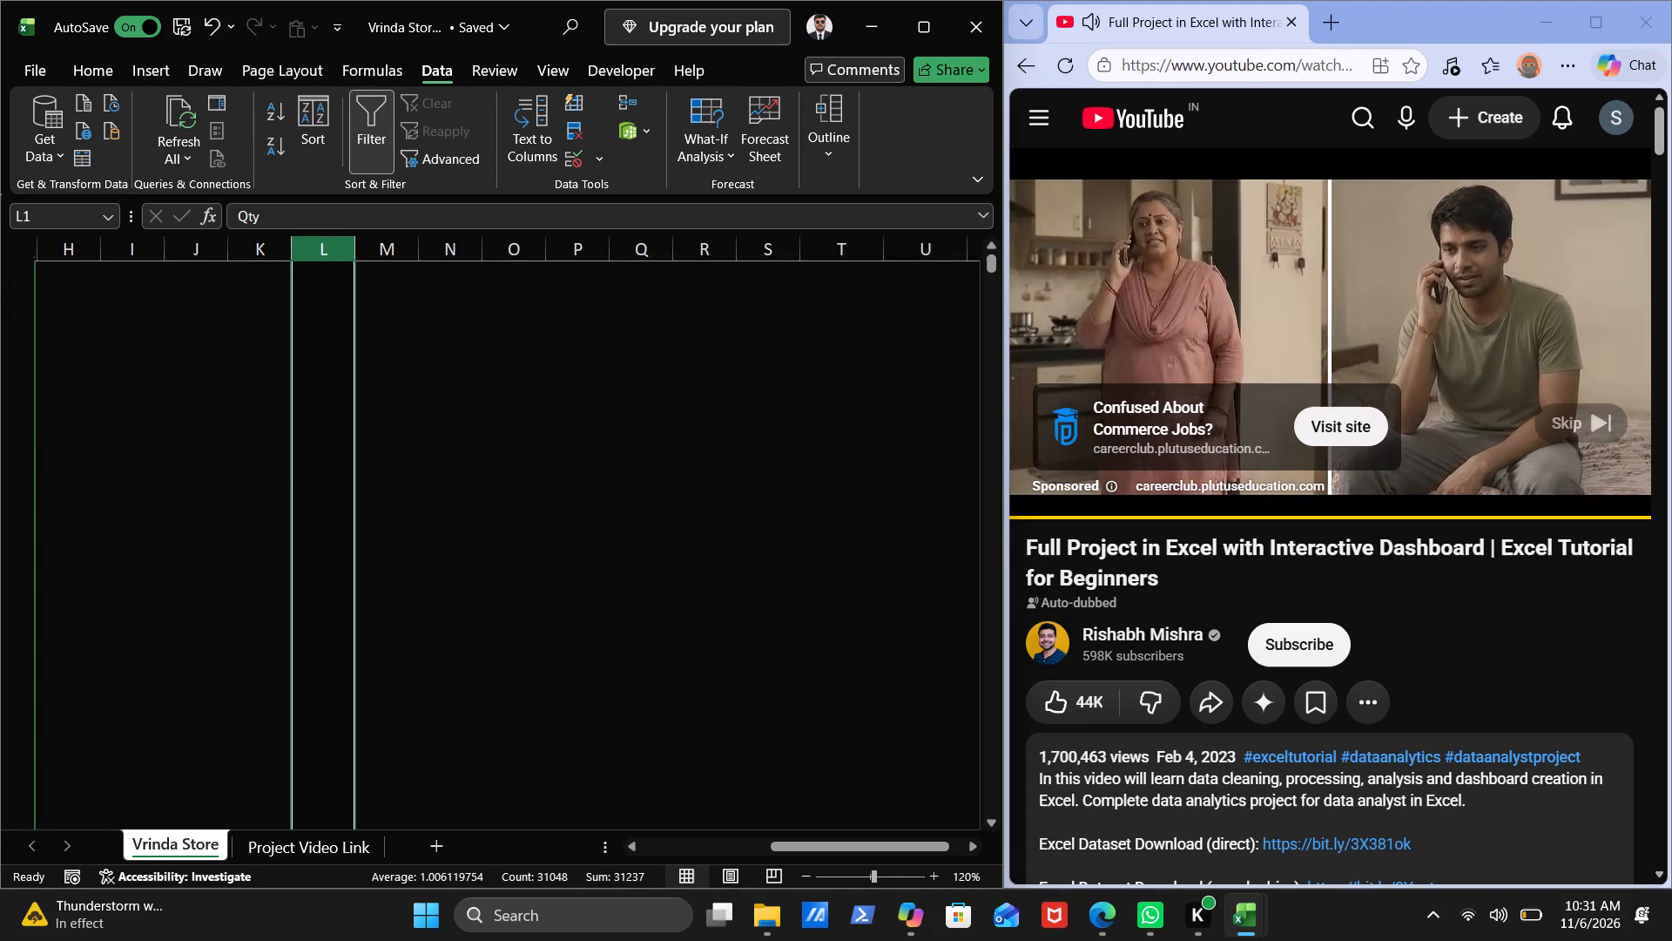
pyautogui.scroll(19, 343, 673)
pyautogui.scroll(14, 343, 673)
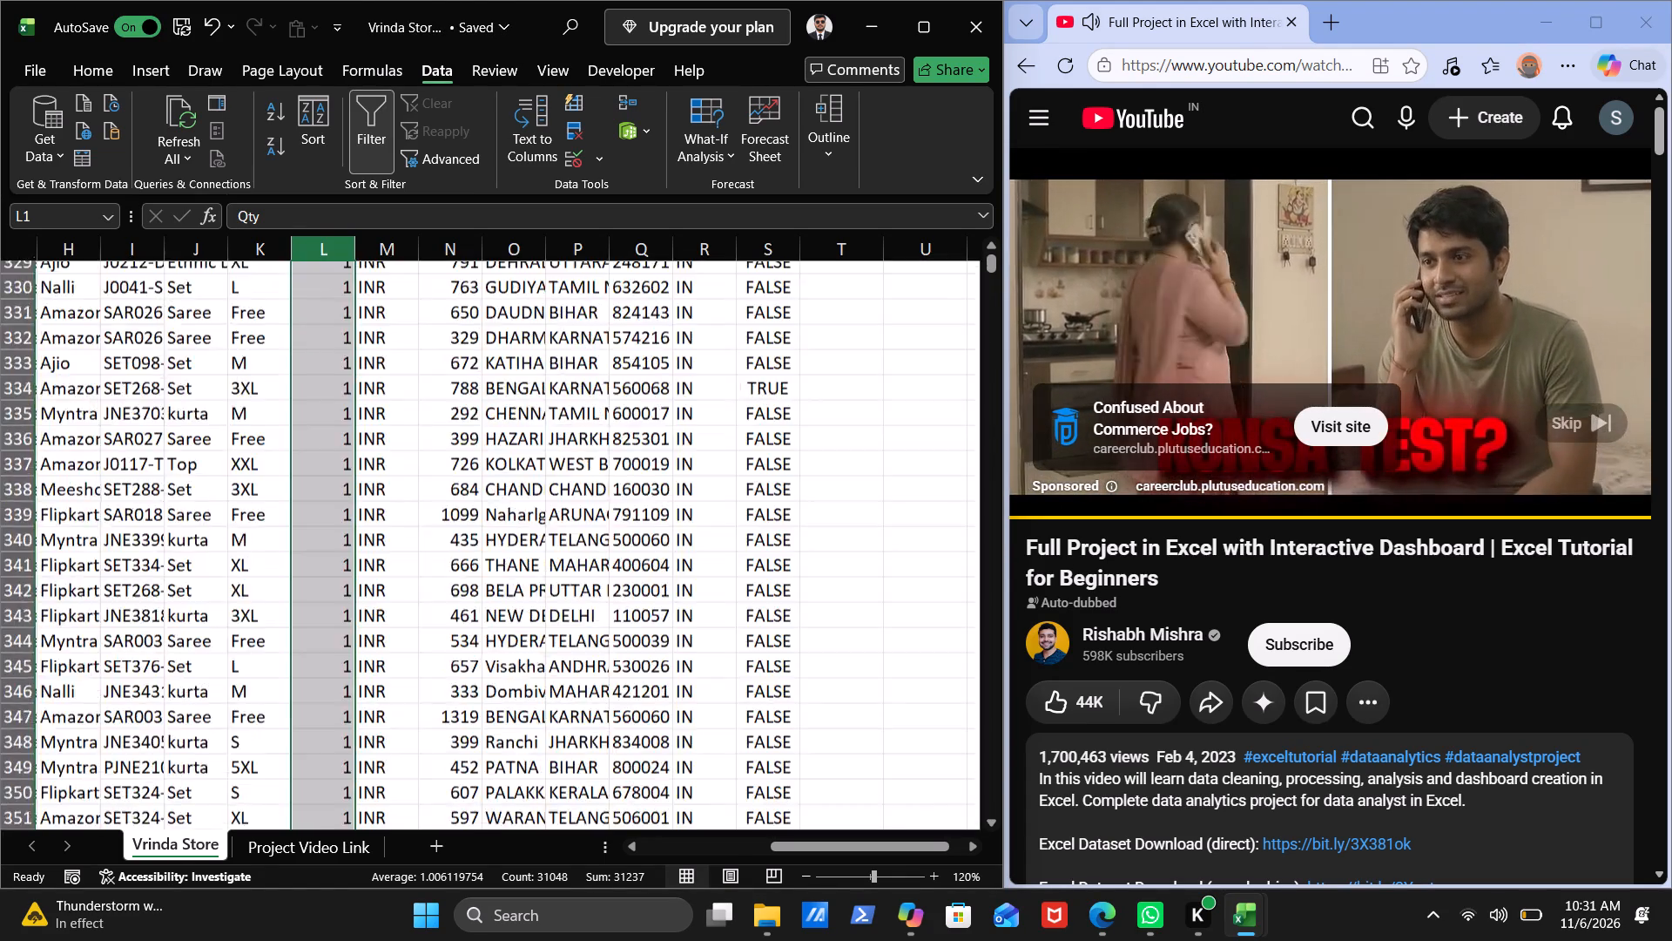
# Switch to the YouTube tutorial, skip the advertisement and rewind the video to the part checking the currency column's filter.
pyautogui.scroll(12, 343, 673)
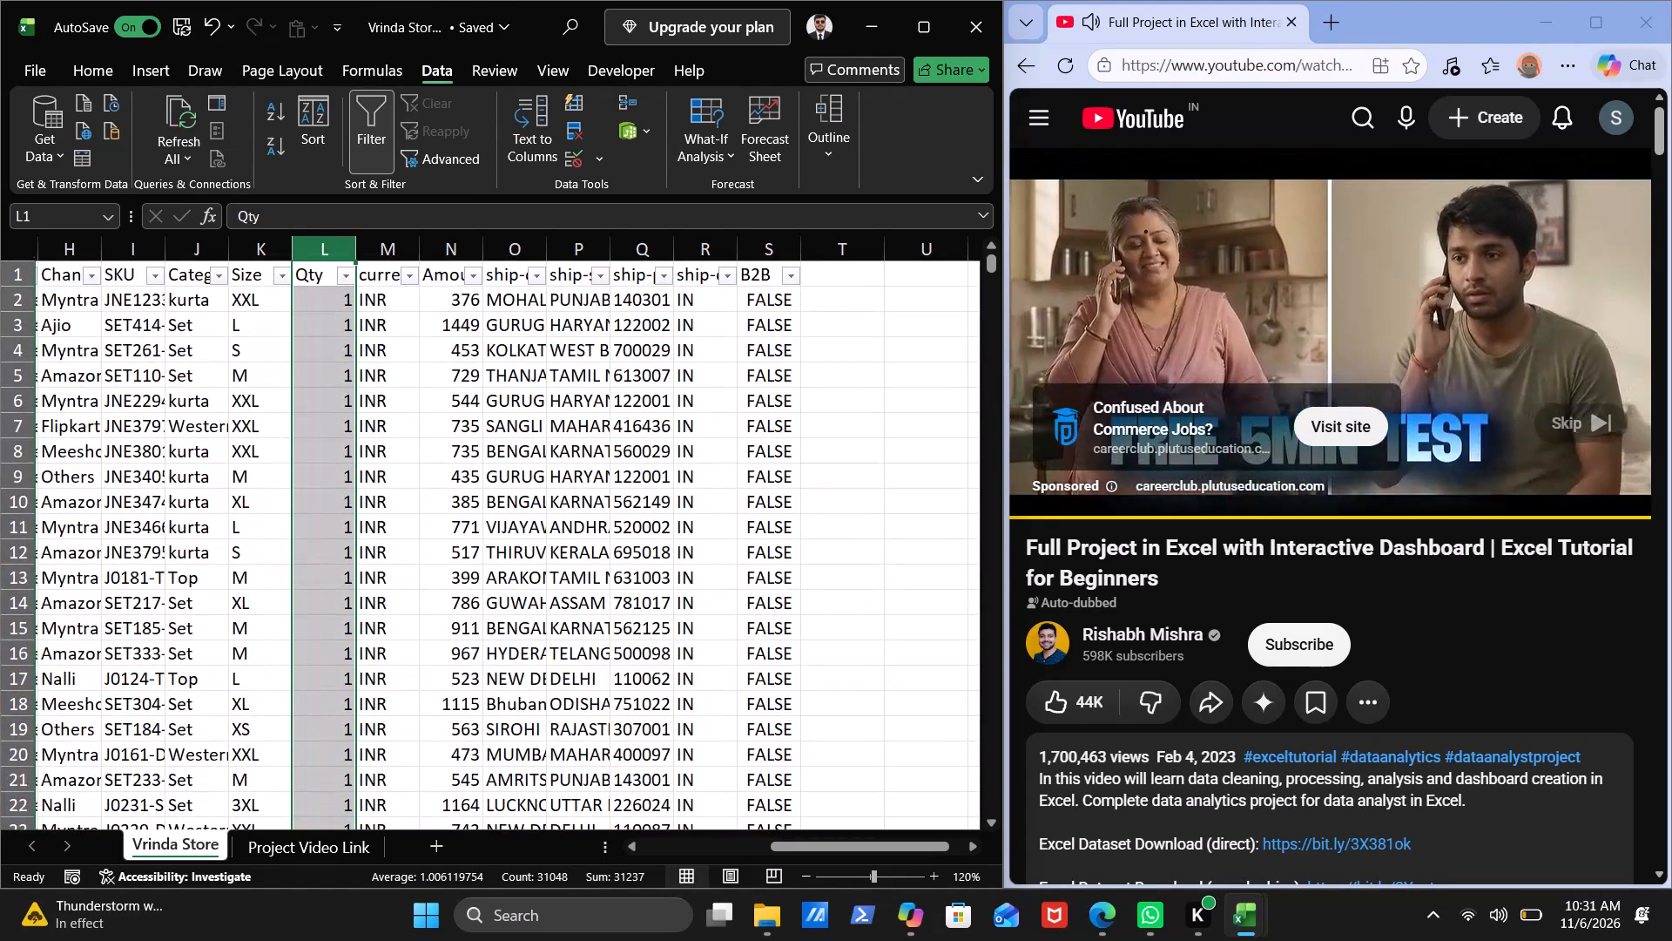
pyautogui.click(1581, 419)
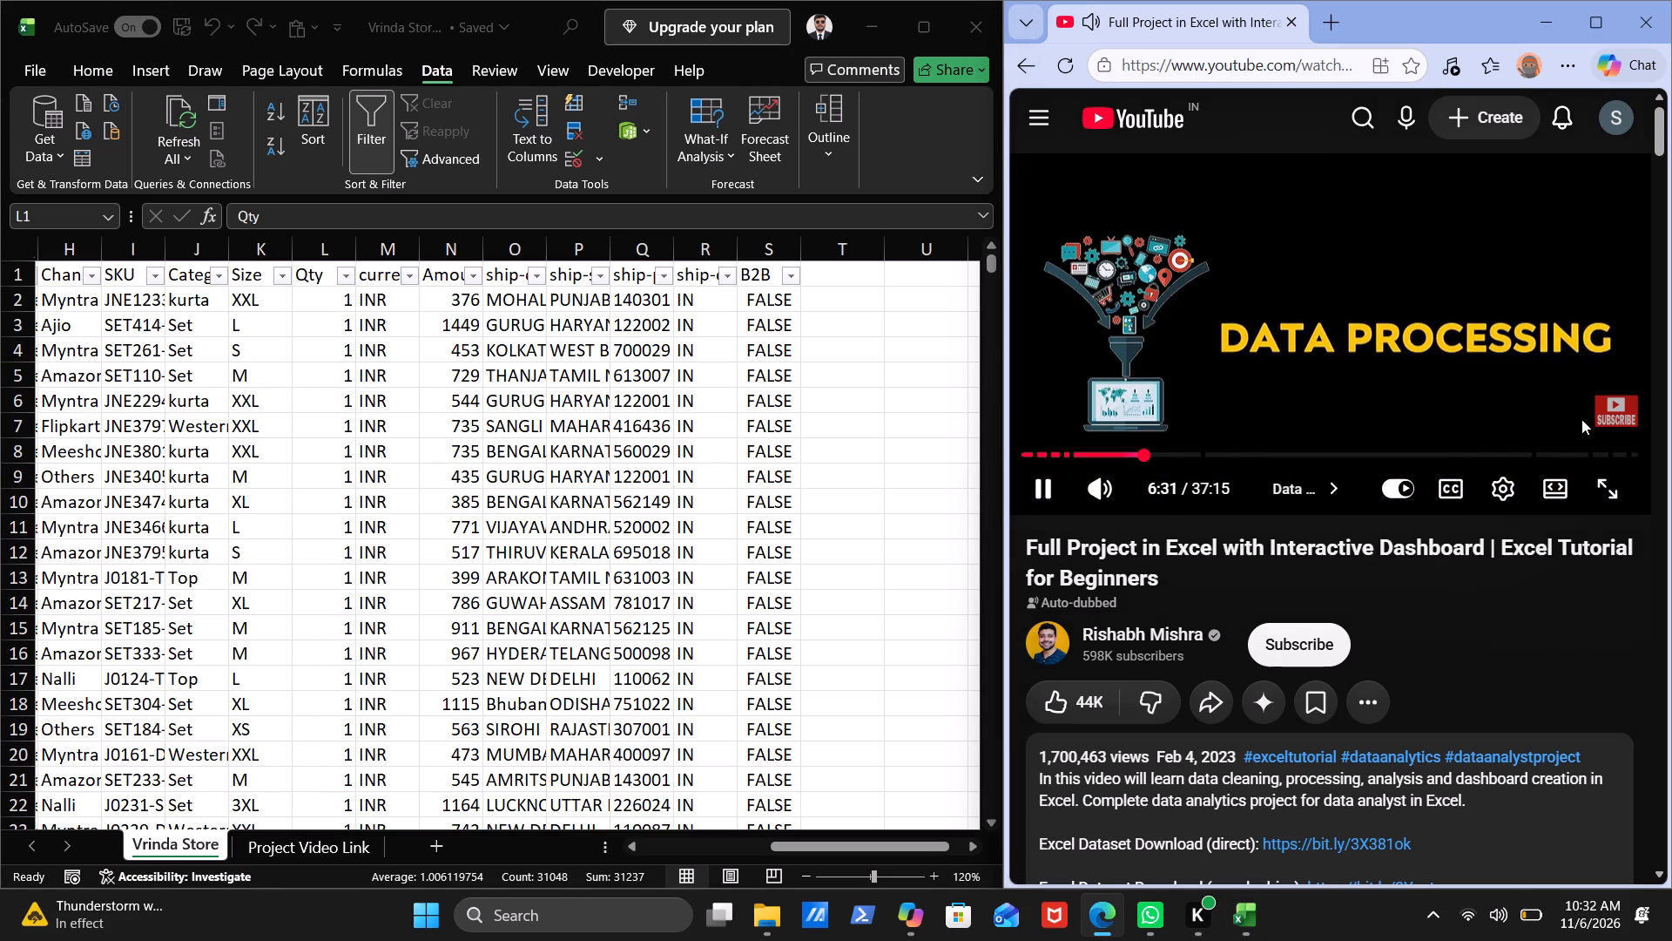
pyautogui.press('Left')
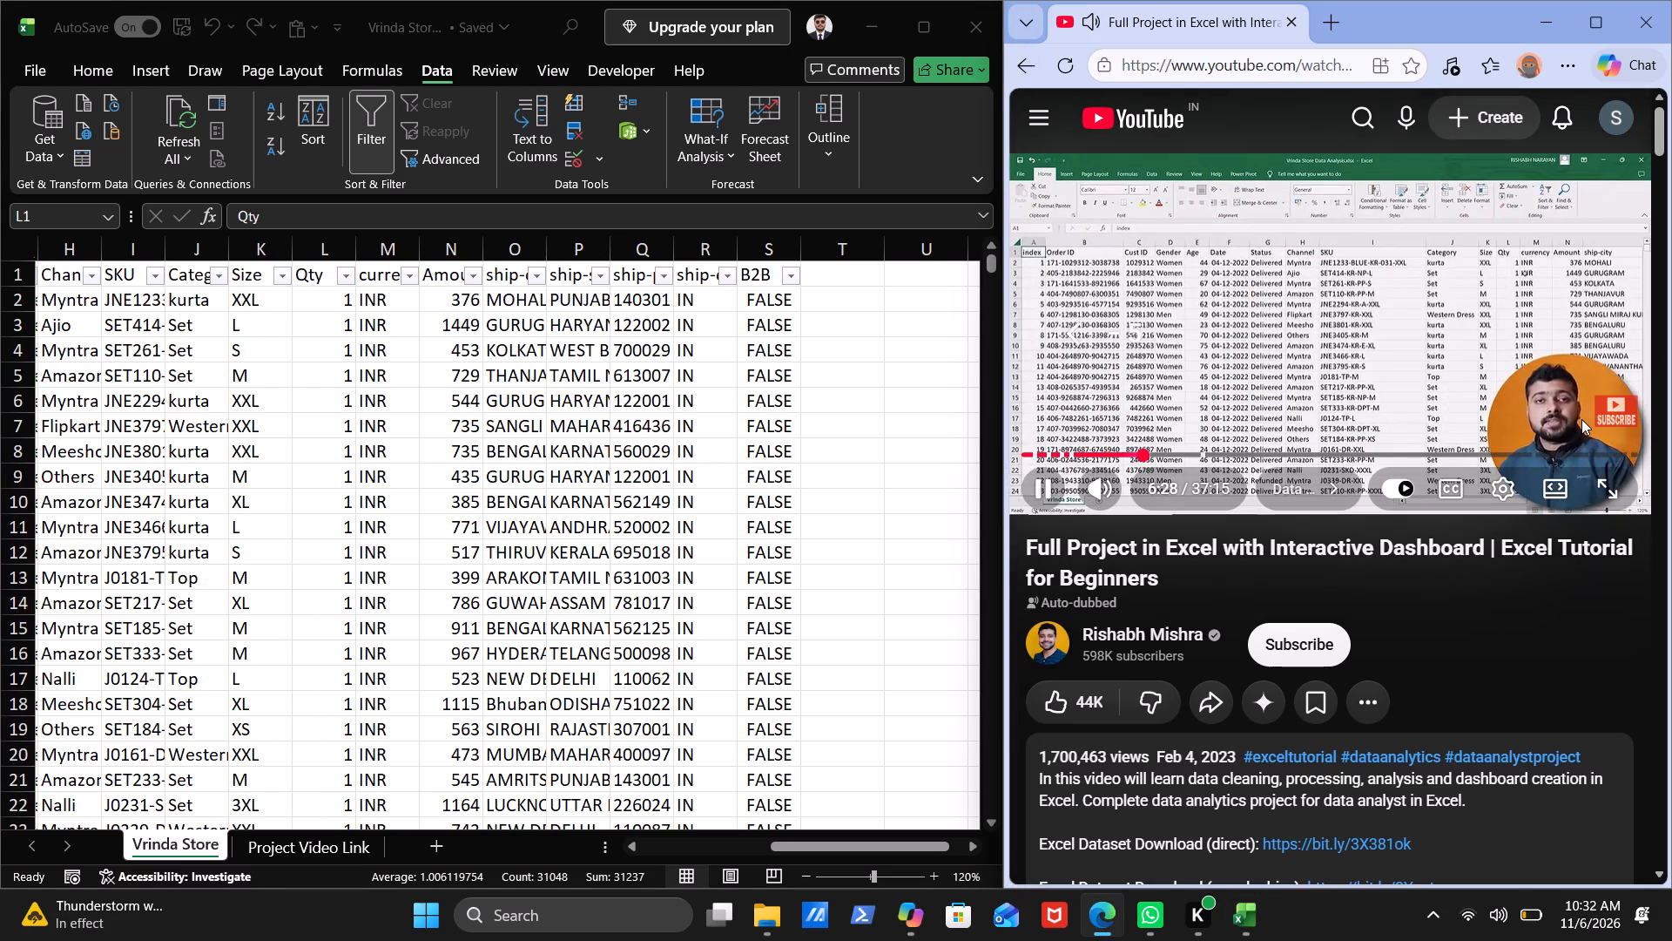
pyautogui.press('Left')
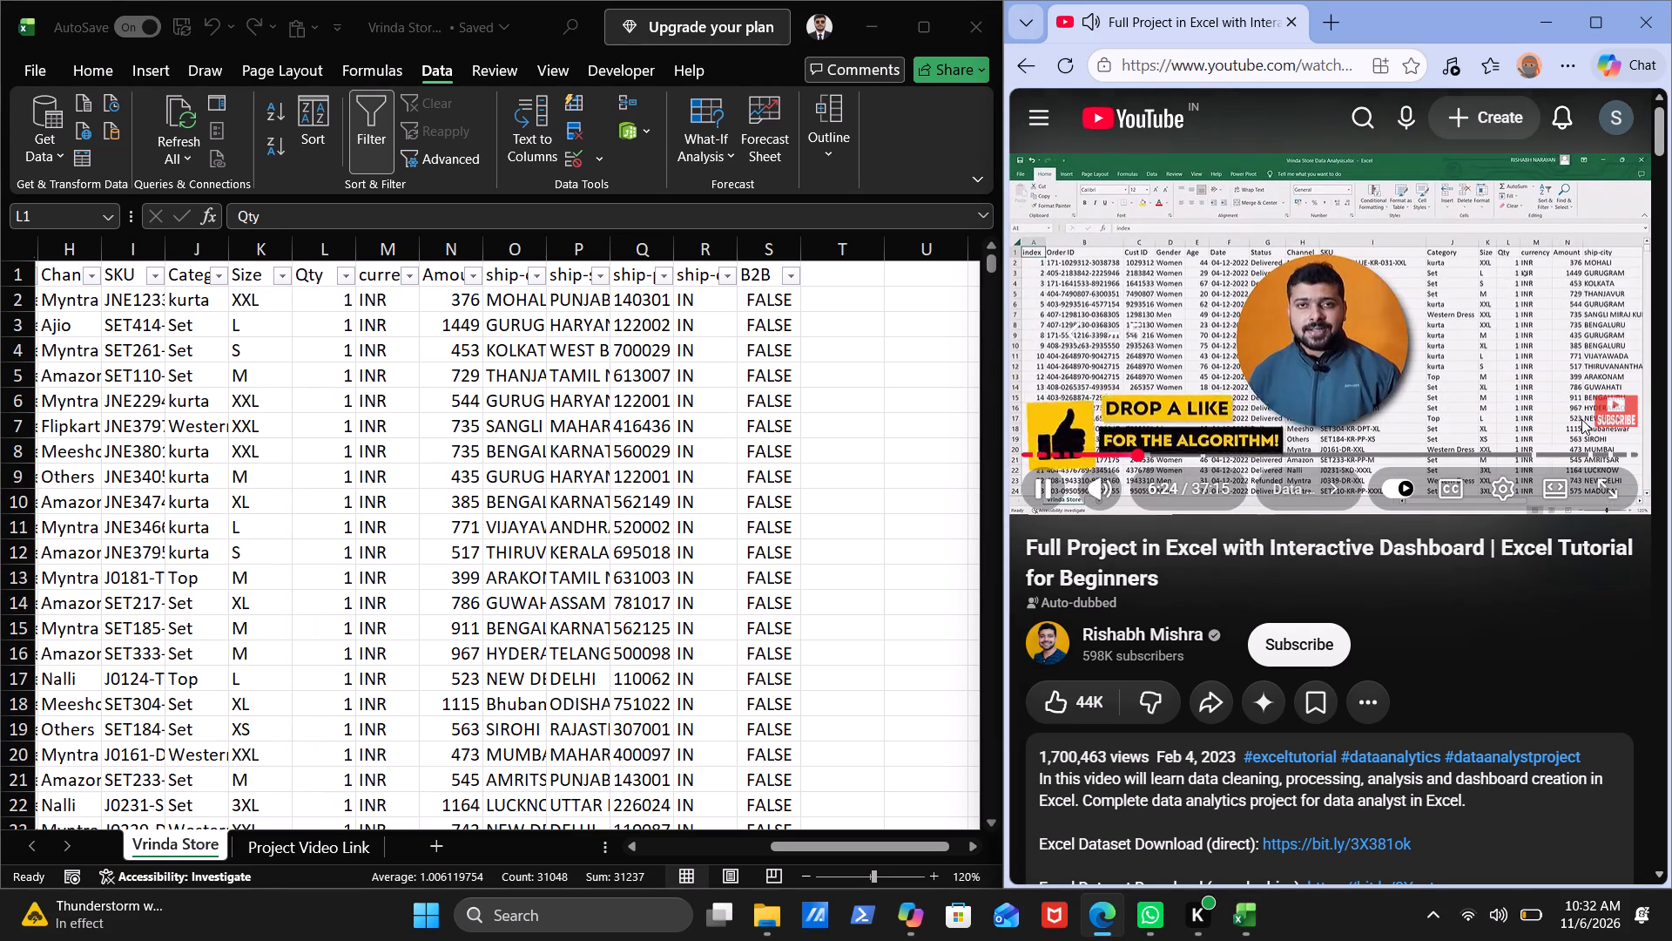
pyautogui.press('Left')
pyautogui.press('Left')
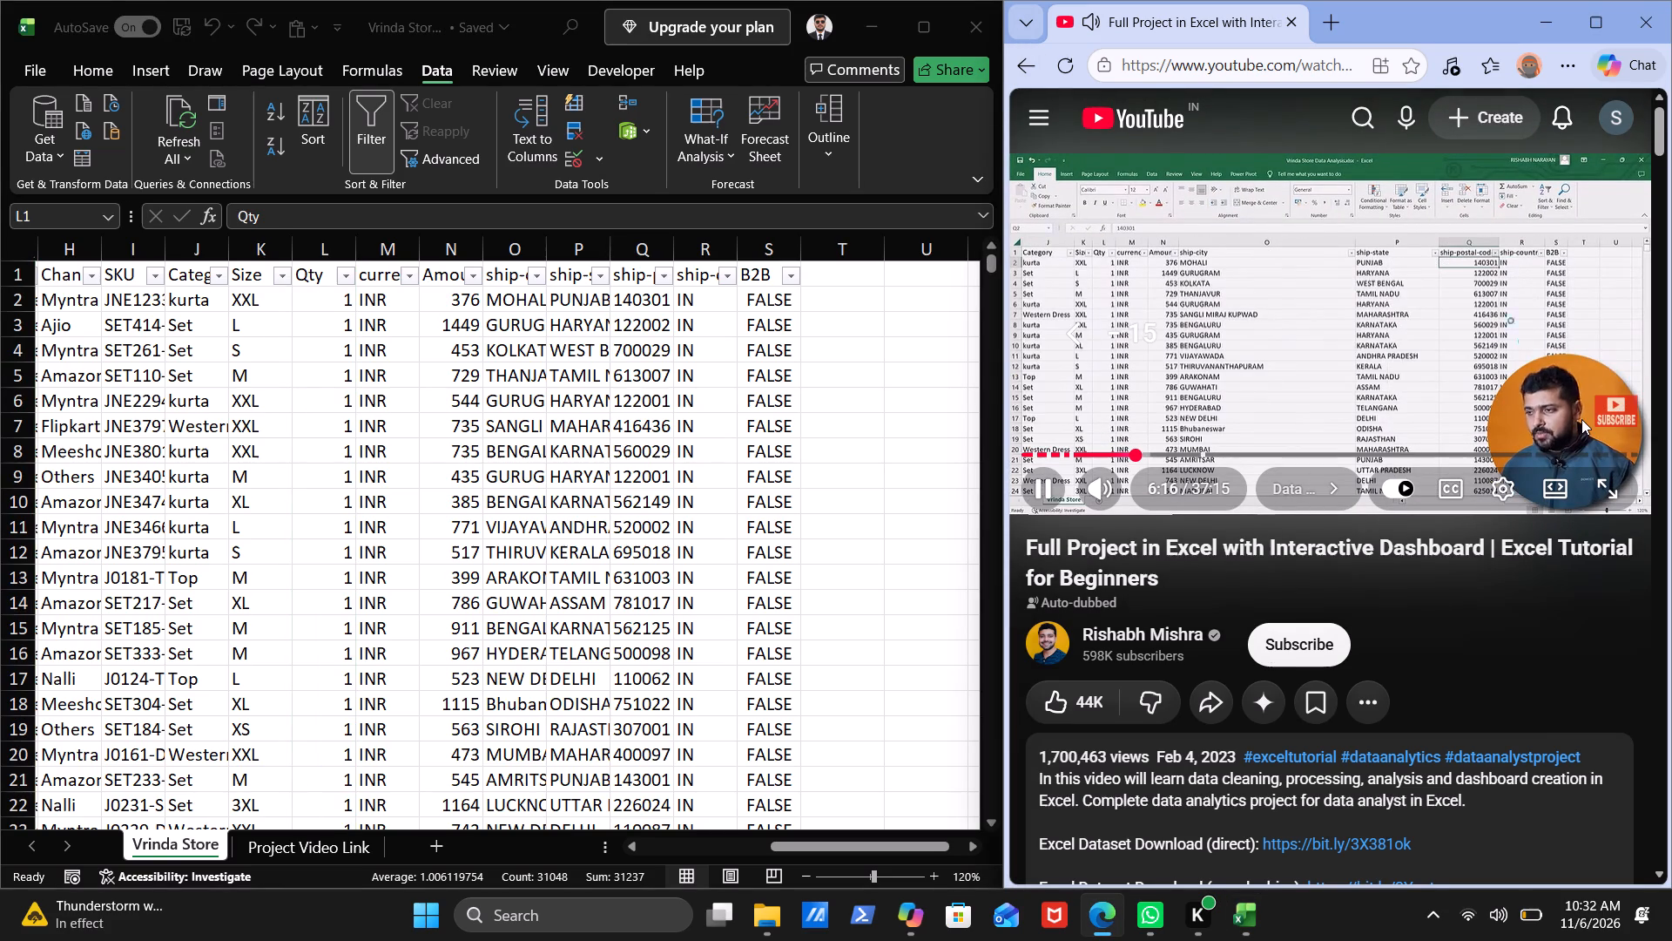
pyautogui.press('Left')
pyautogui.press('Left')
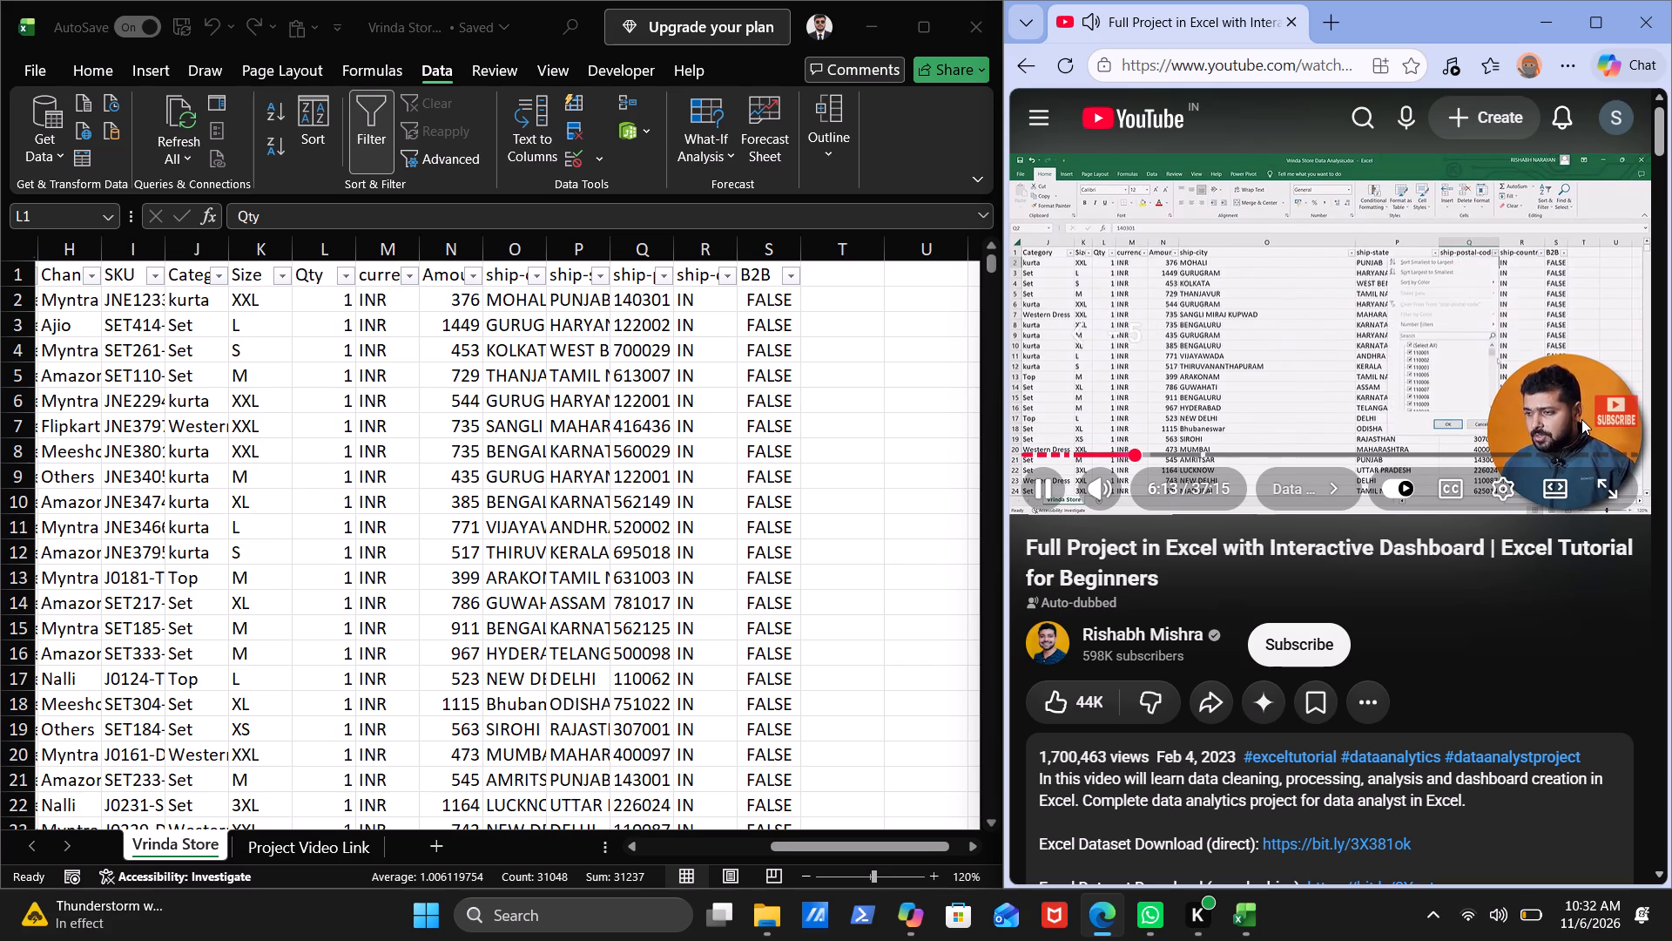
pyautogui.press('Left')
pyautogui.press('Left')
pyautogui.press('Left')
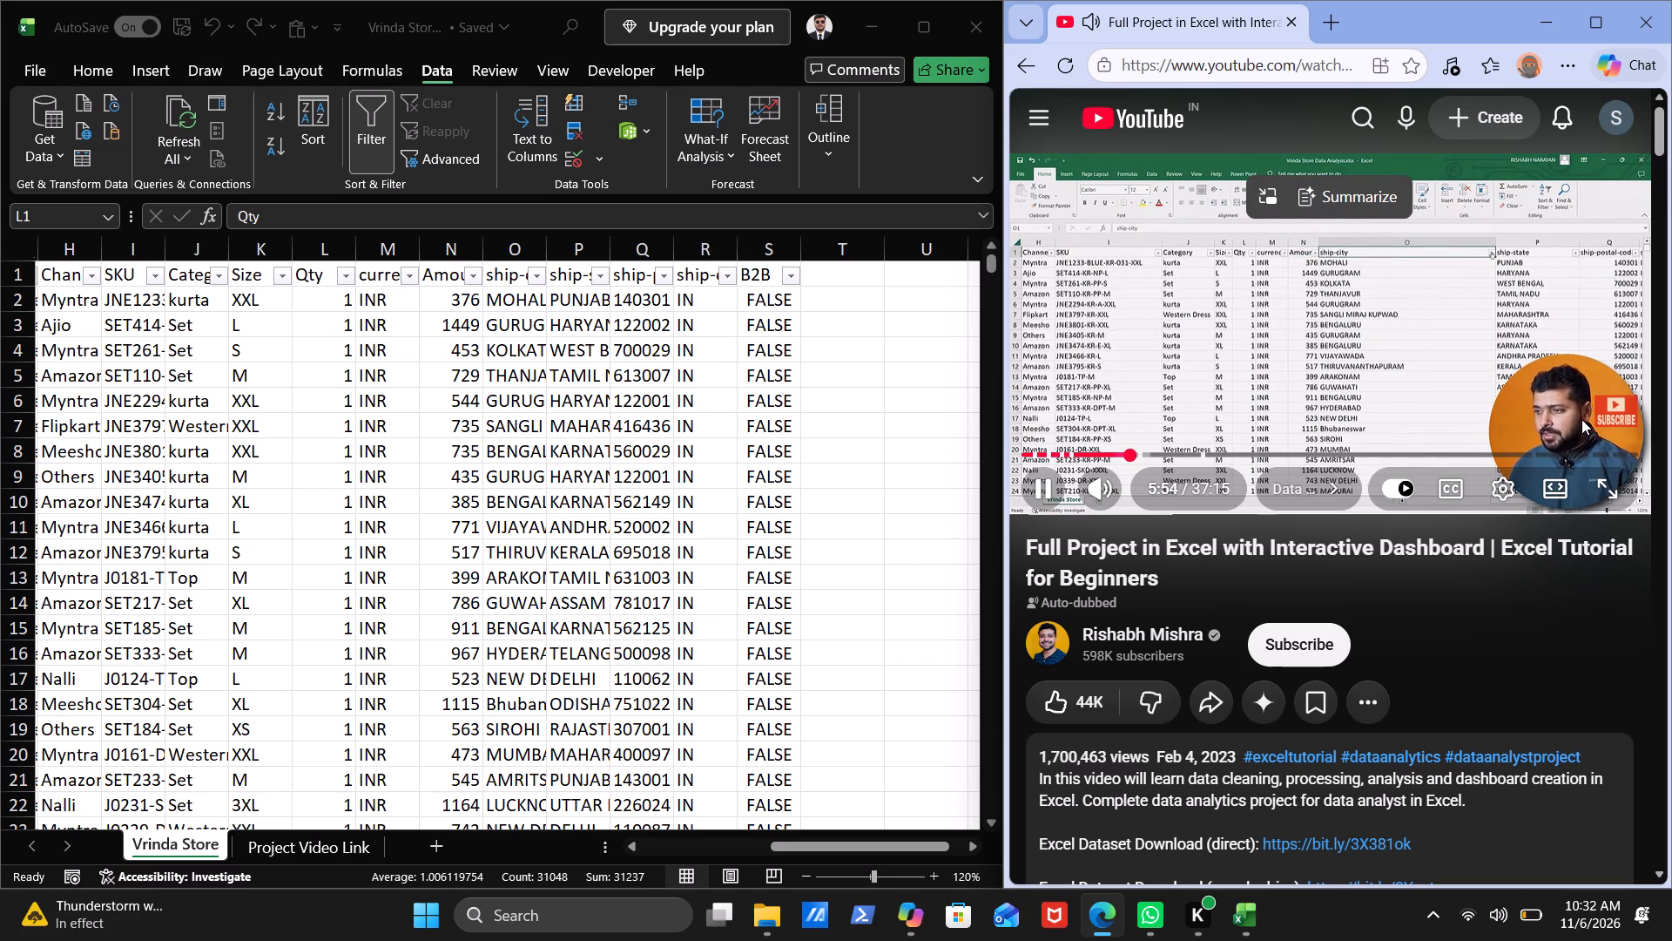
pyautogui.press('Left')
pyautogui.press('Left')
pyautogui.press('Left')
pyautogui.press('Left')
pyautogui.press('Left')
pyautogui.press('Left')
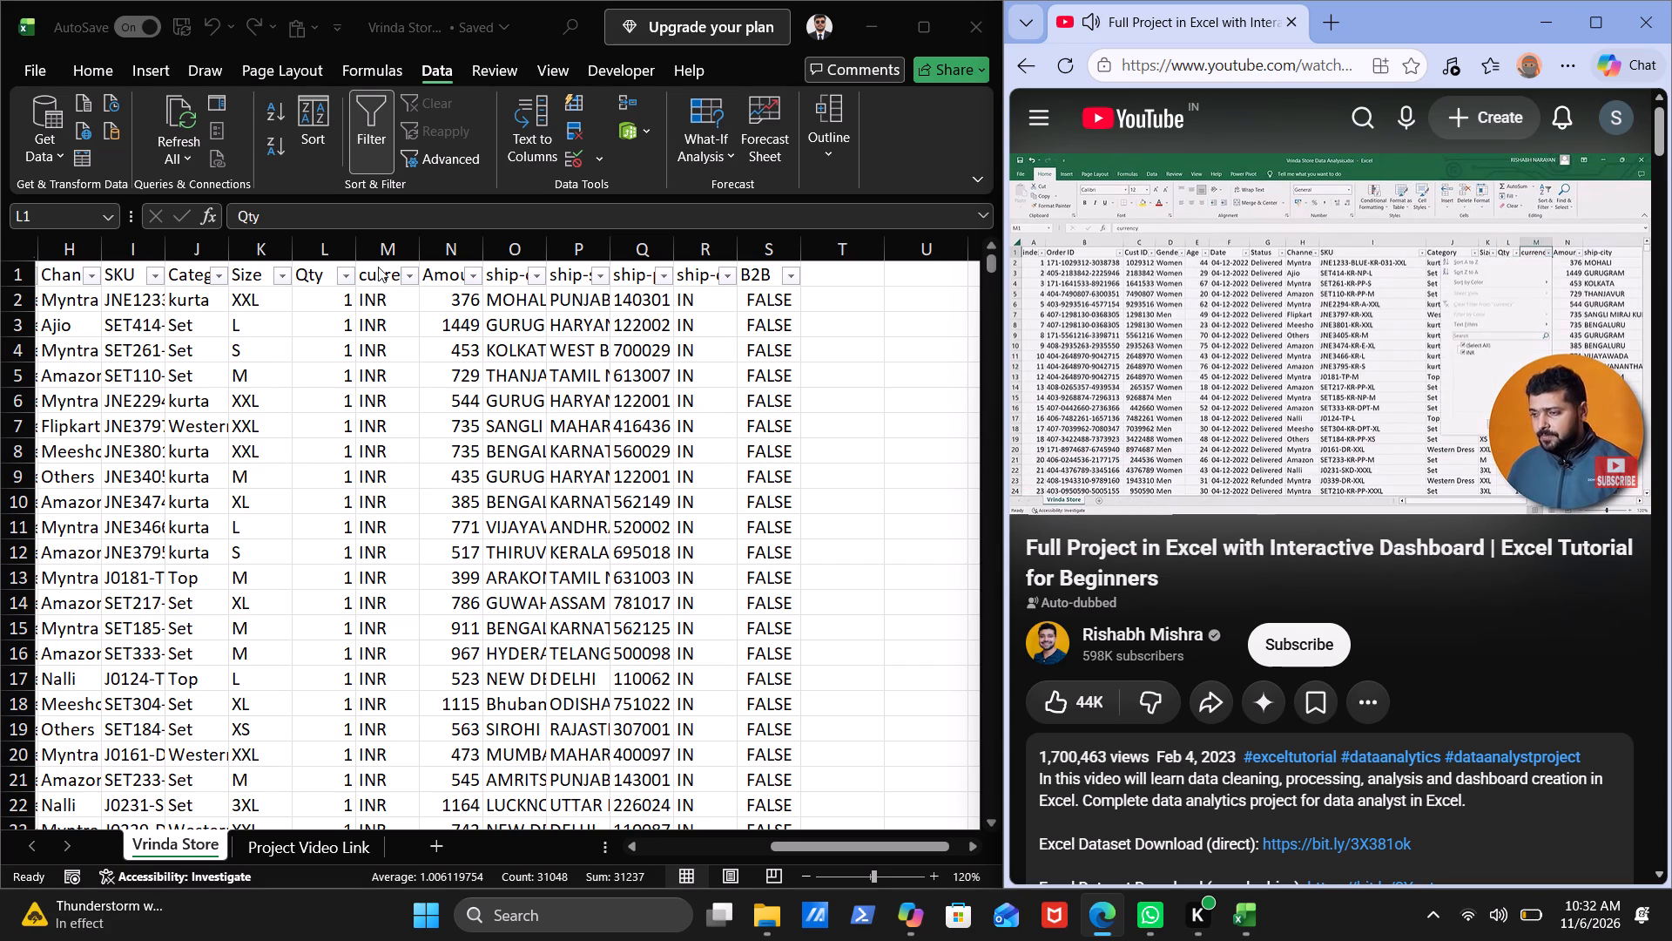
# Check the distinct values in the Qty column's filter list, keeping all of them selected.
pyautogui.click(348, 278)
pyautogui.click(348, 278)
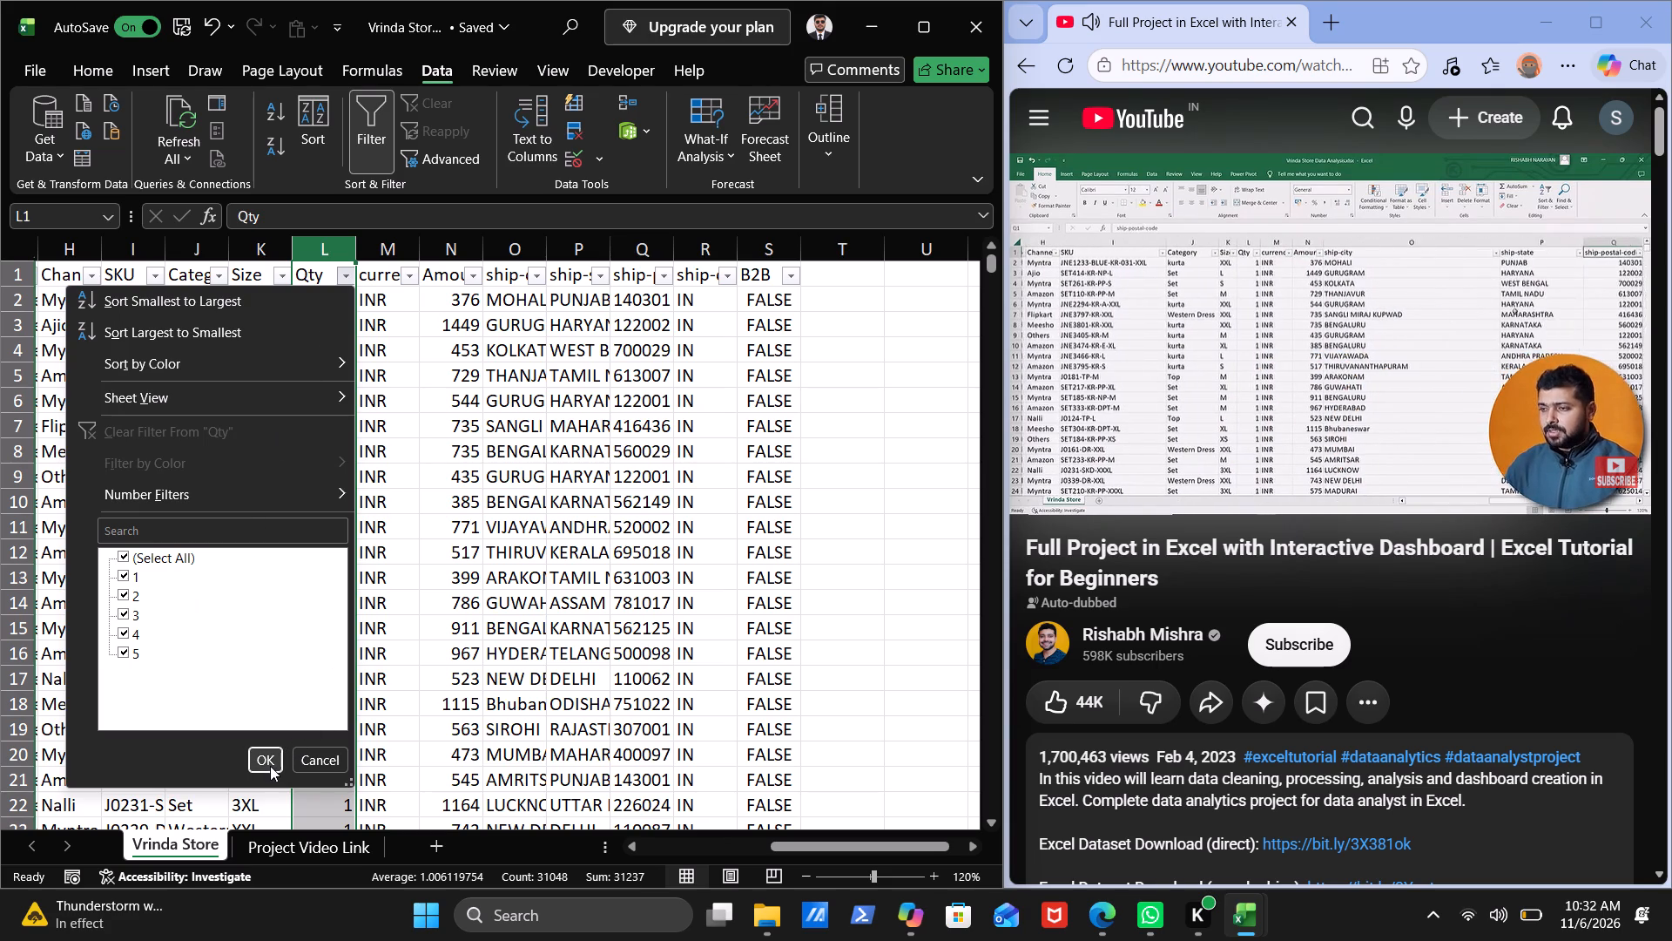
pyautogui.click(261, 757)
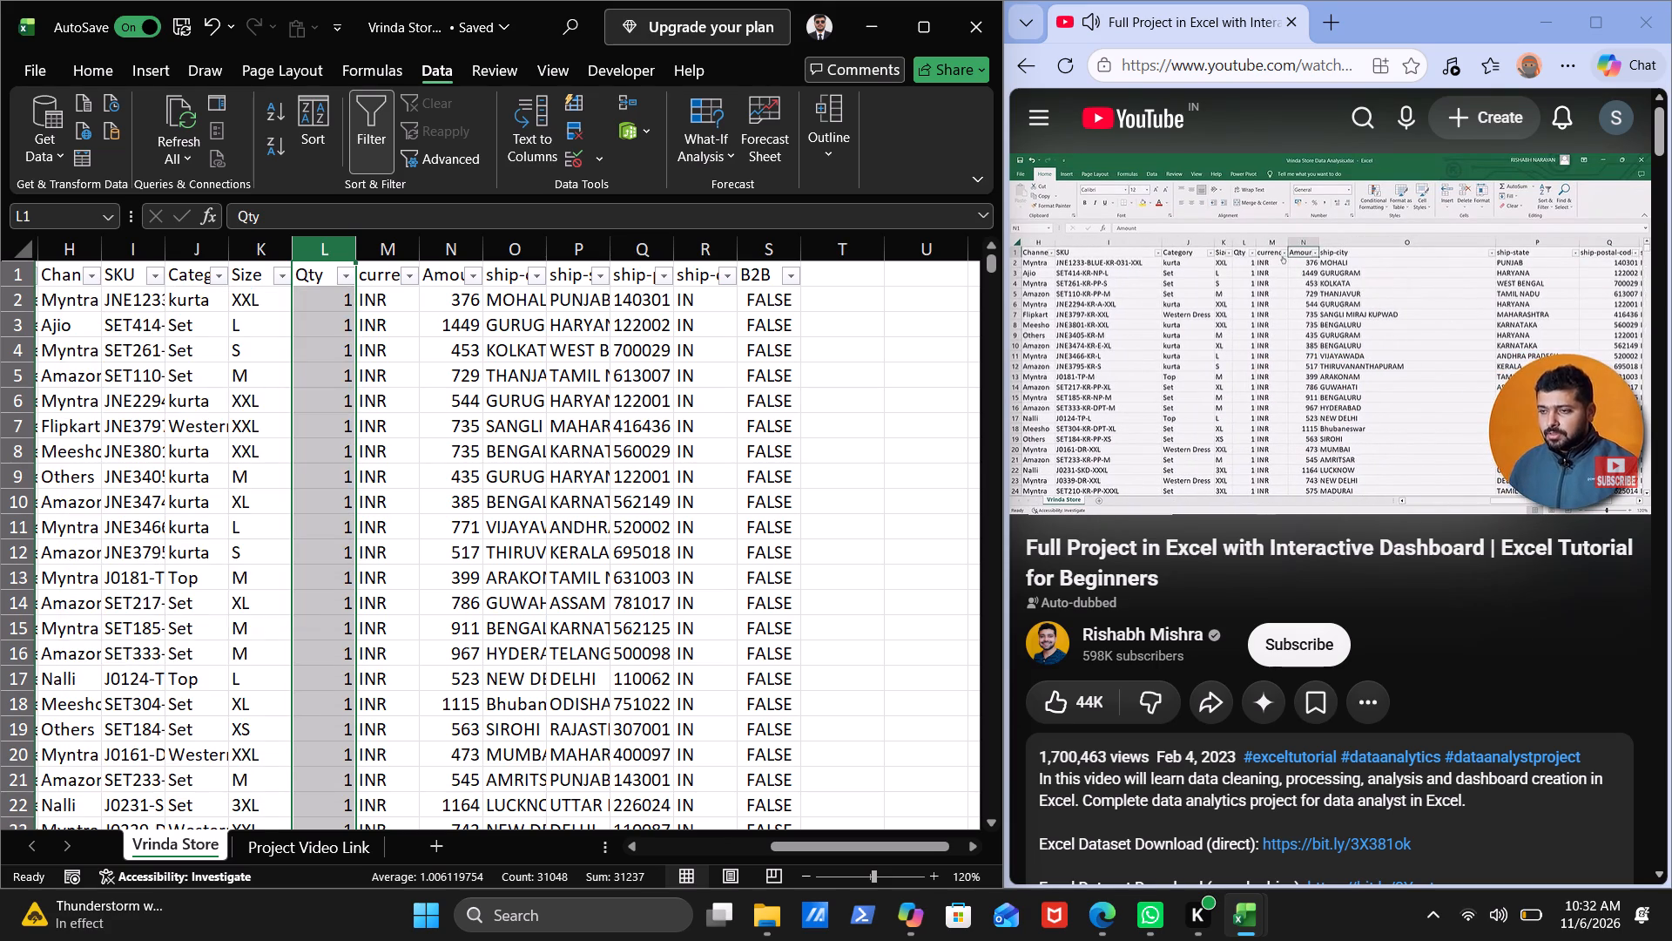
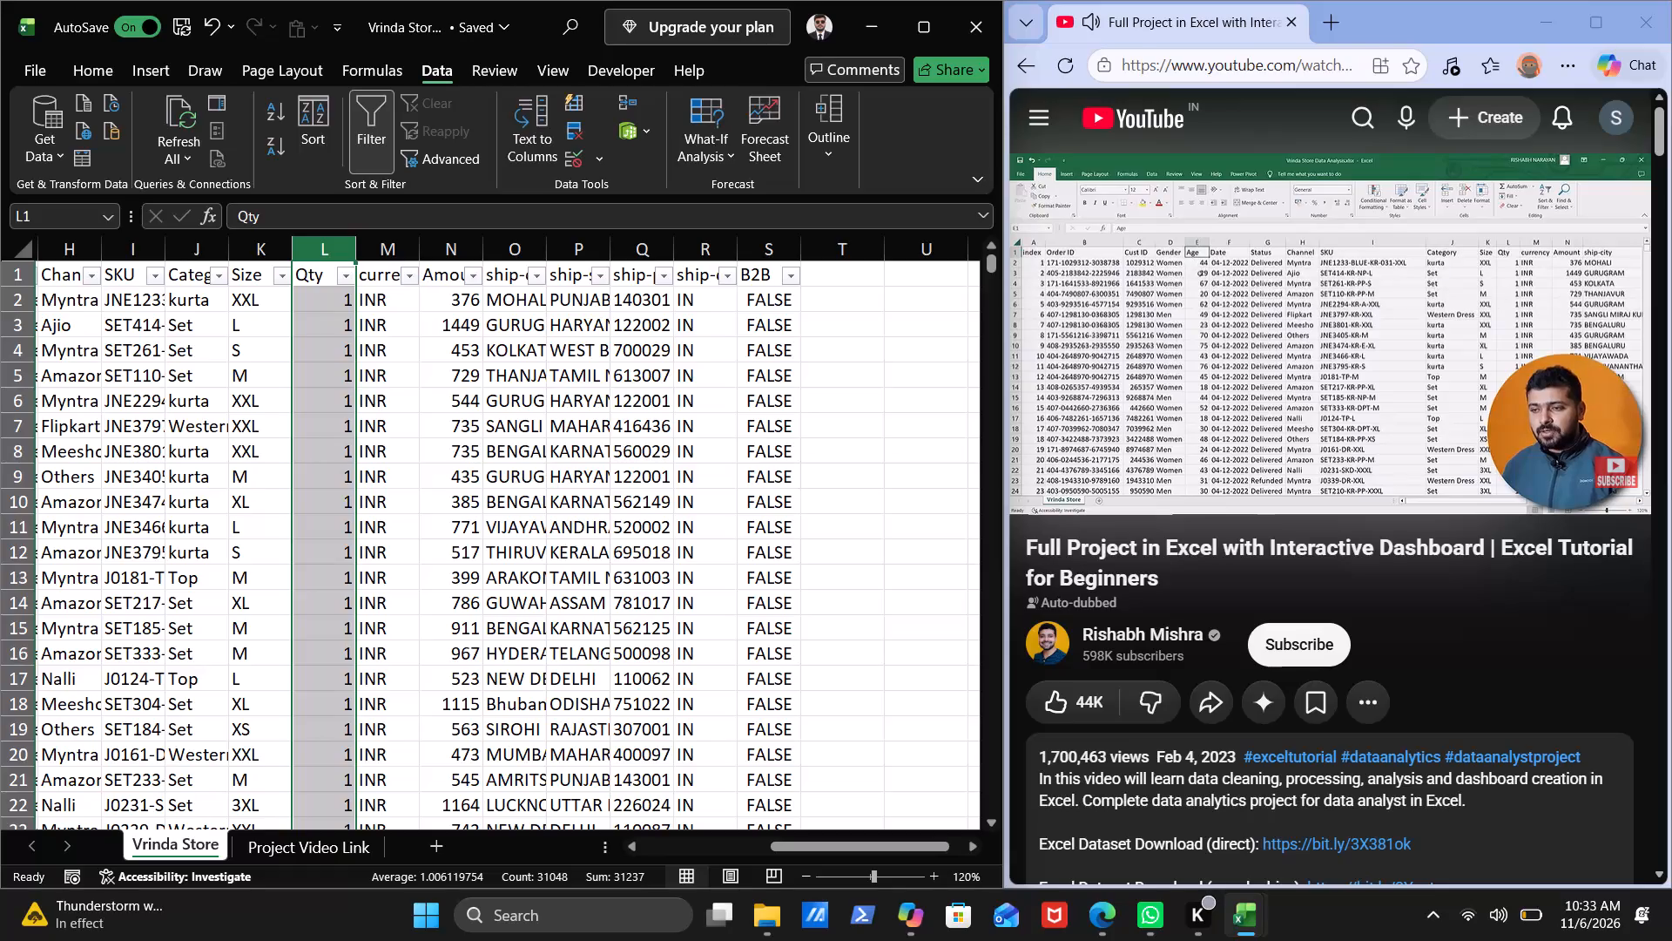
# Remove the filter from the header row of the Vrinda Store sheet.
pyautogui.hscroll(3, 244, 479)
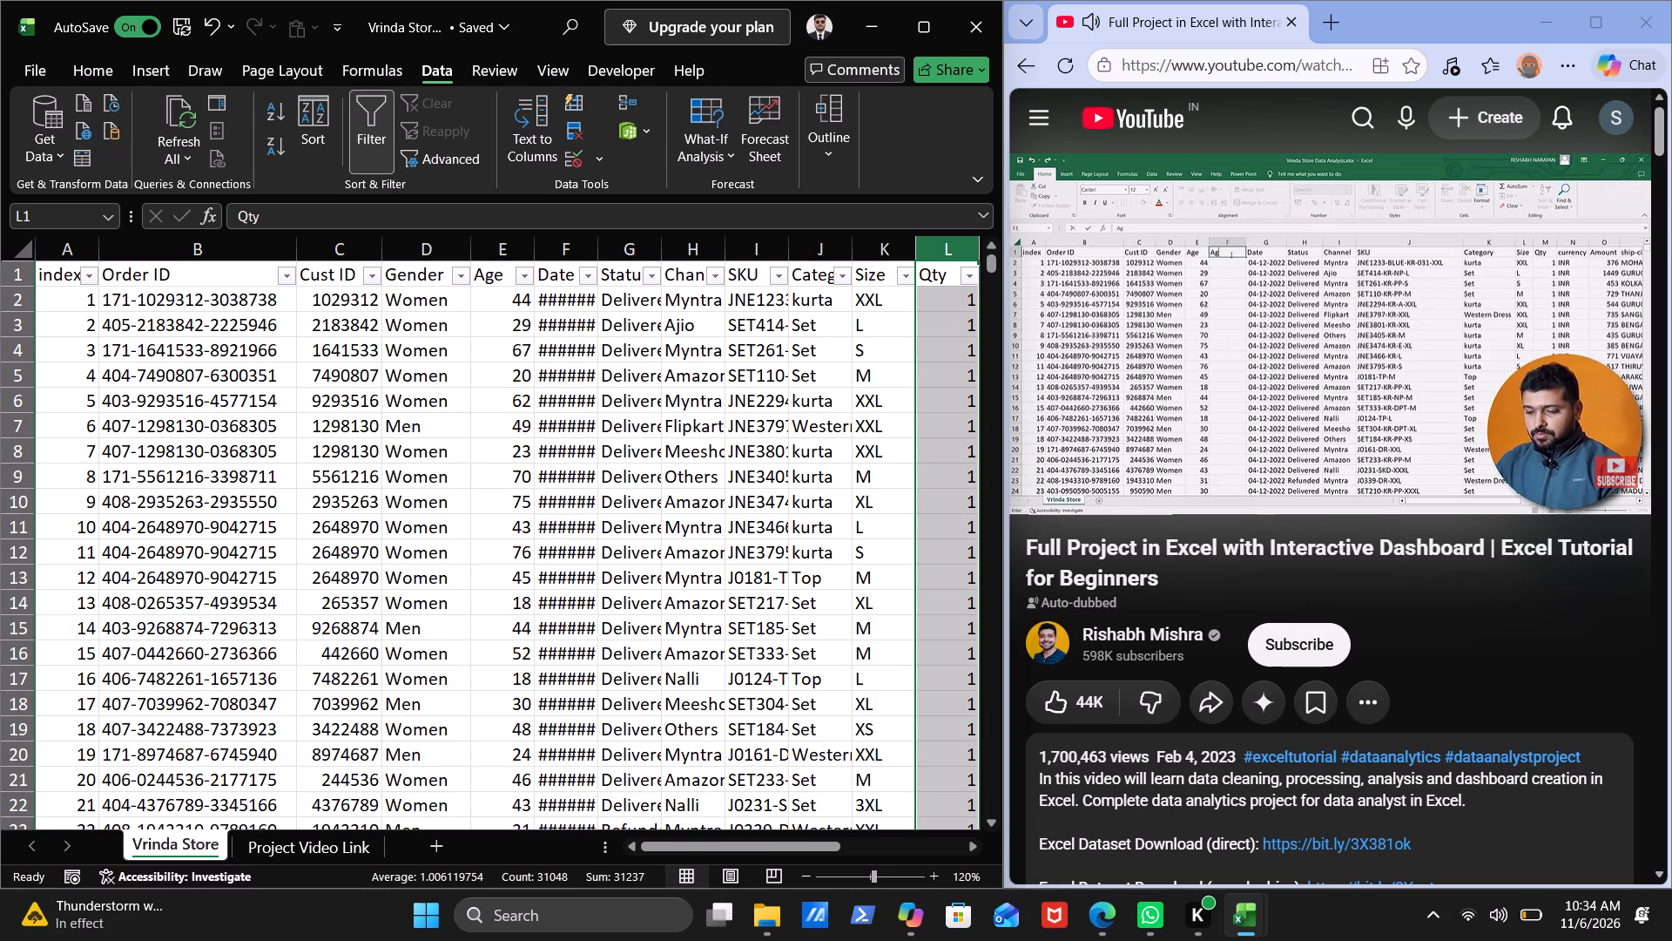
pyautogui.click(356, 124)
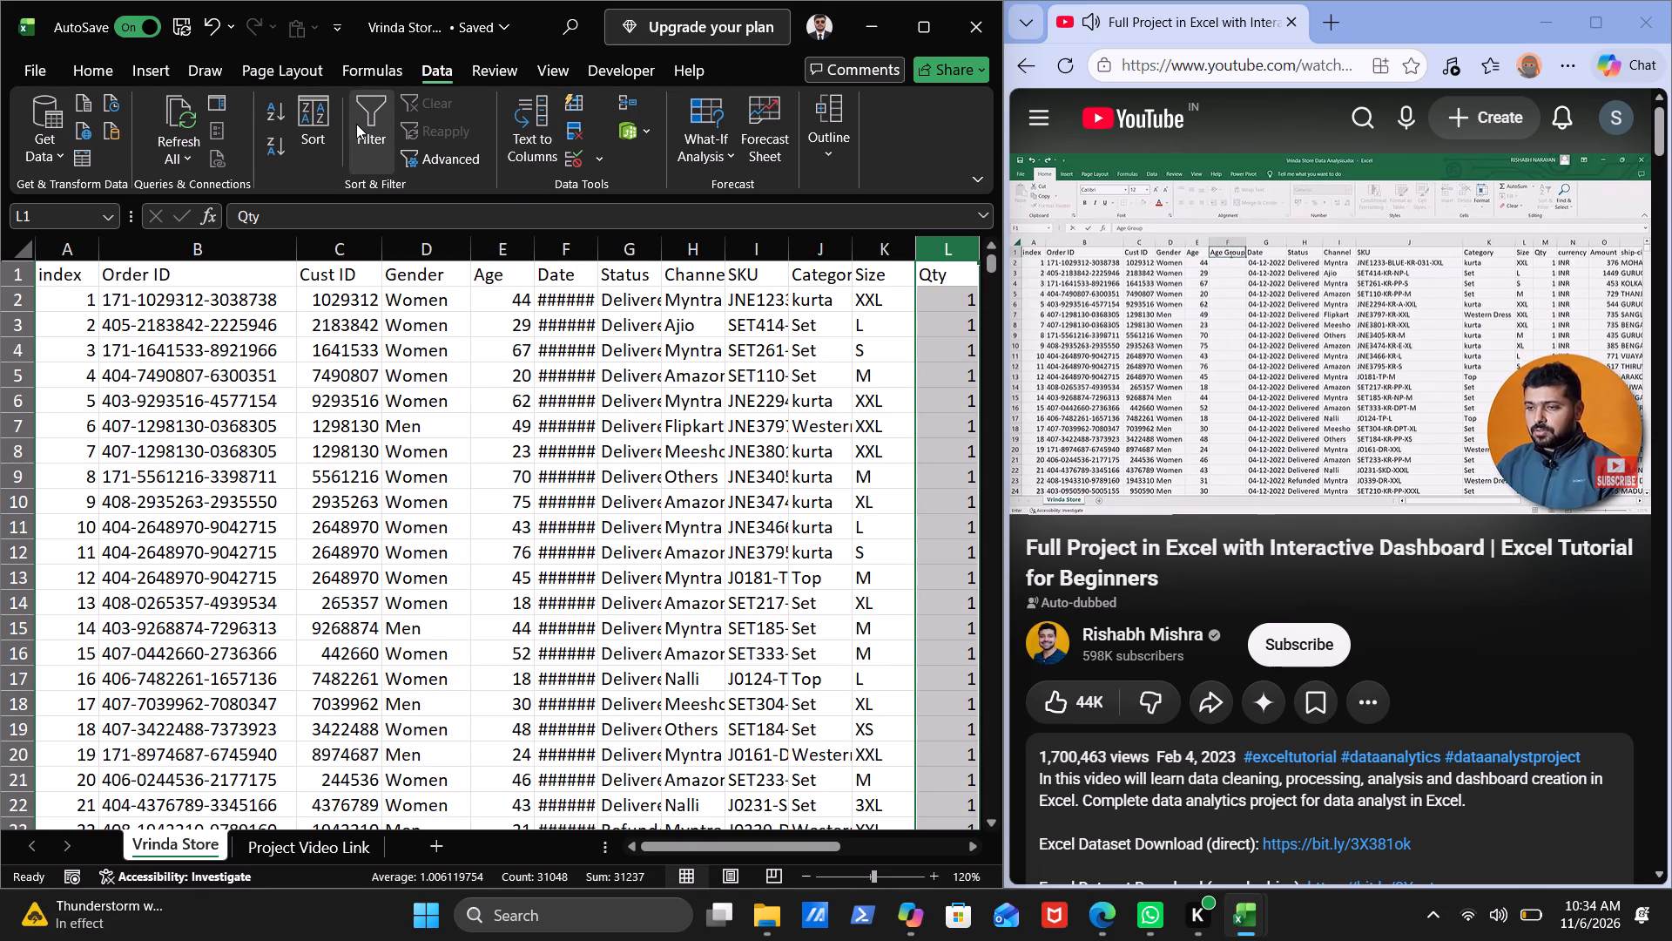
# Insert a blank column between the Age and Date columns.
pyautogui.moveTo(536, 248); pyautogui.dragTo(566, 254)
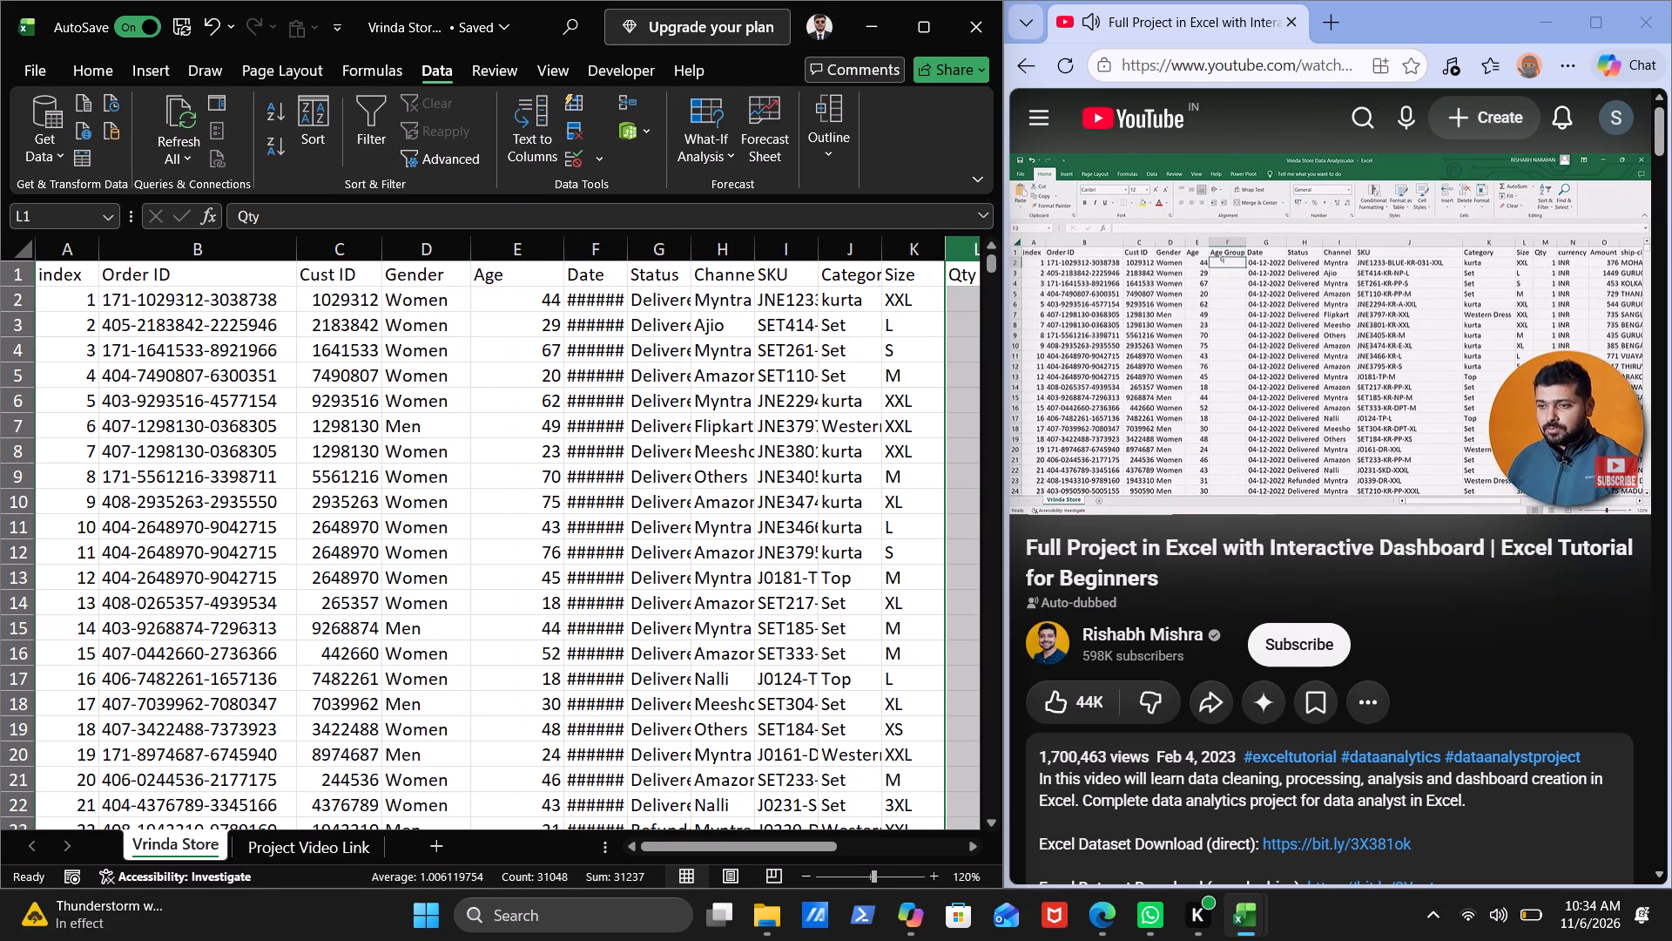
pyautogui.moveTo(567, 251); pyautogui.dragTo(540, 254)
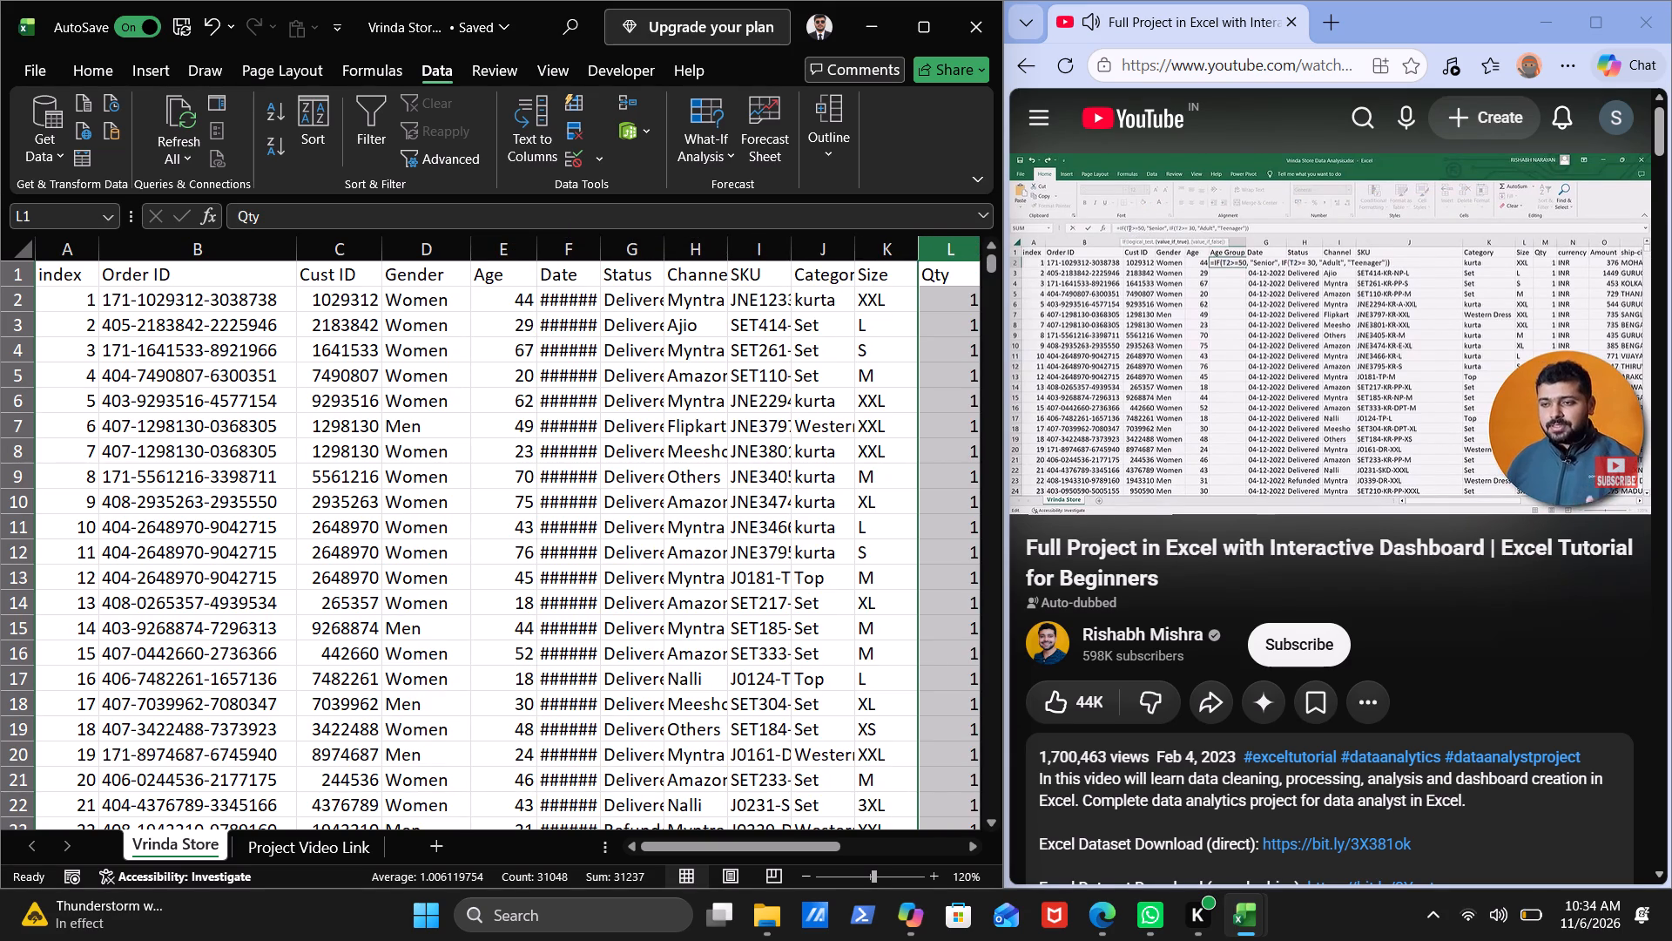
pyautogui.click(568, 249)
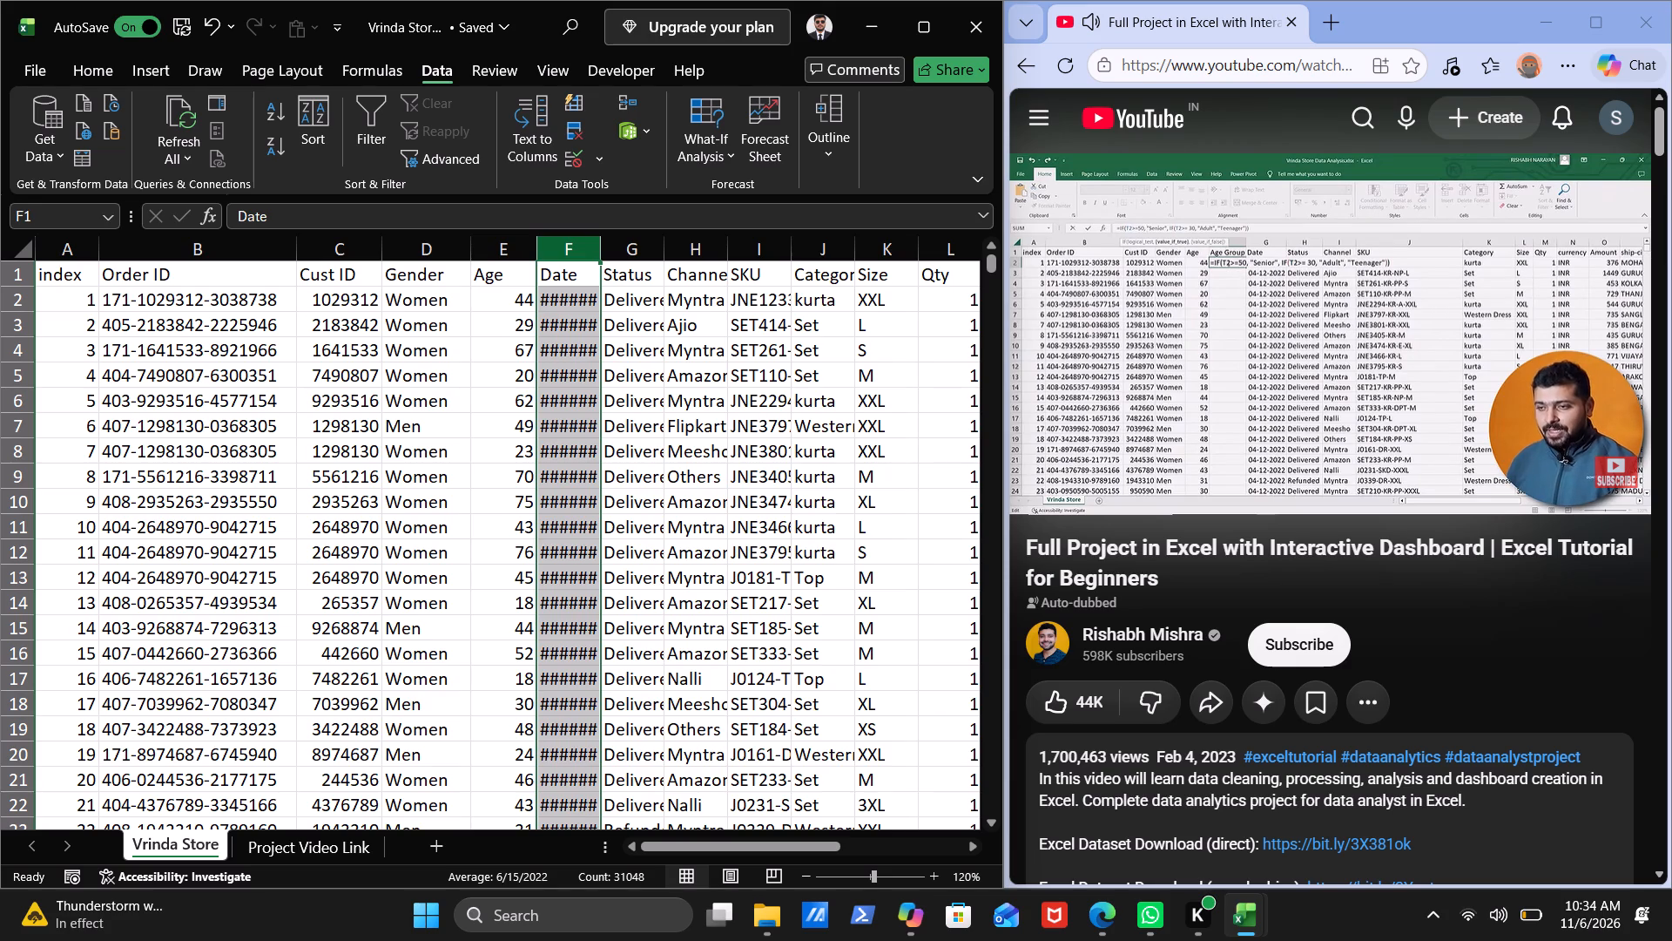
pyautogui.hotkey('ctrl', '*')
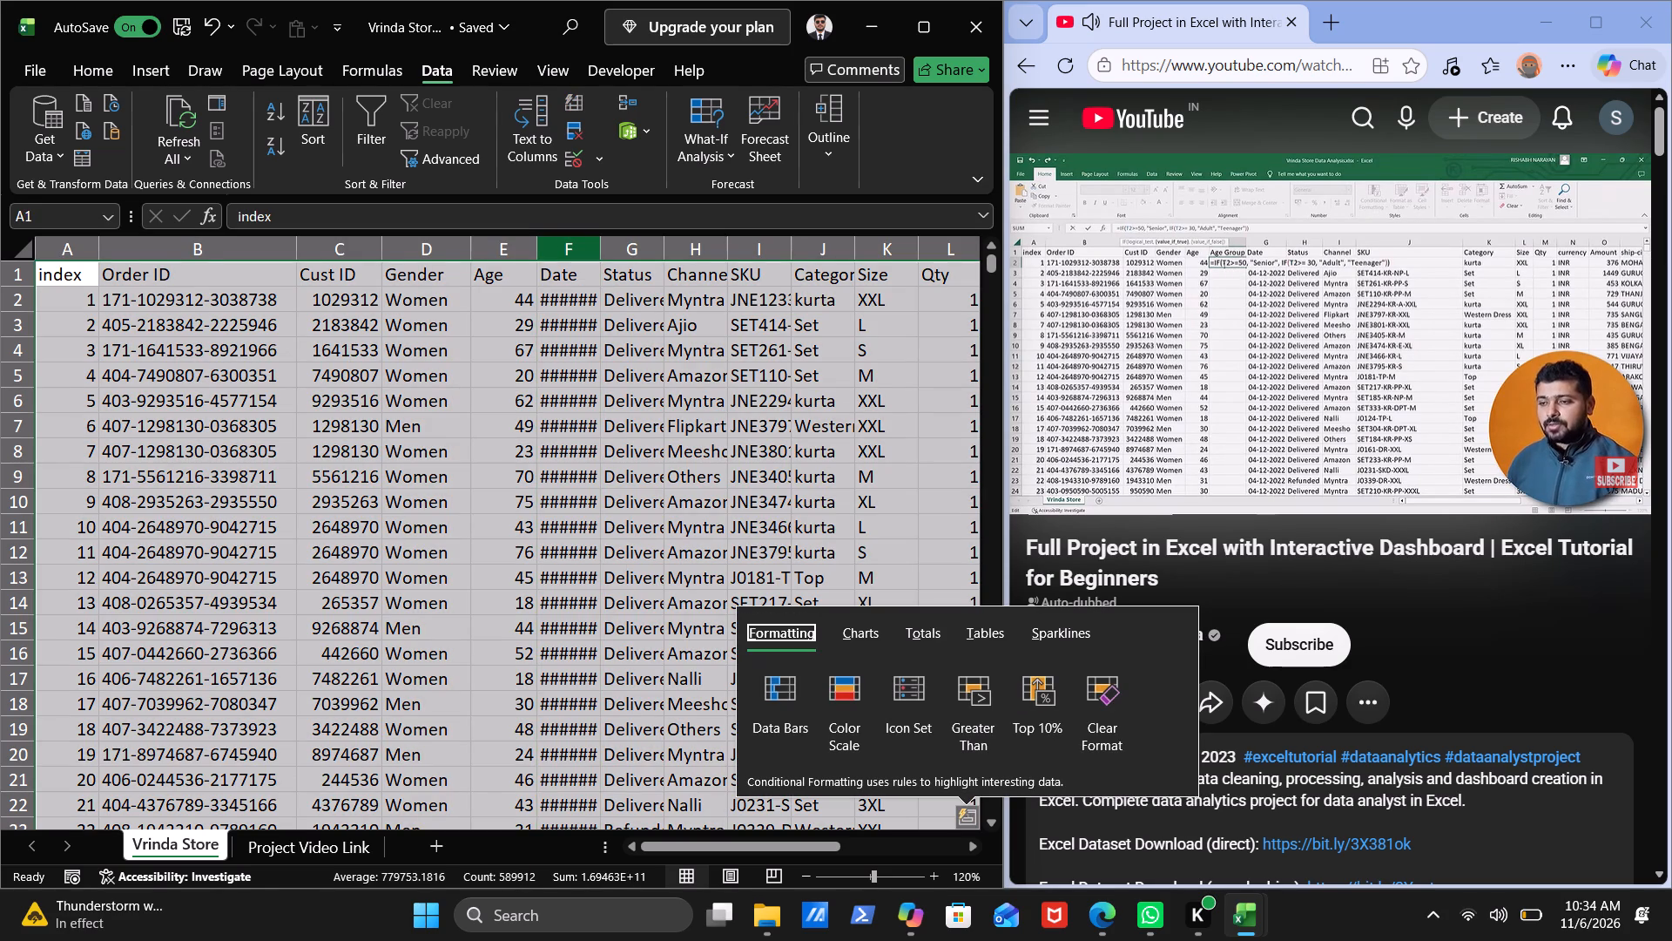
pyautogui.click(553, 317)
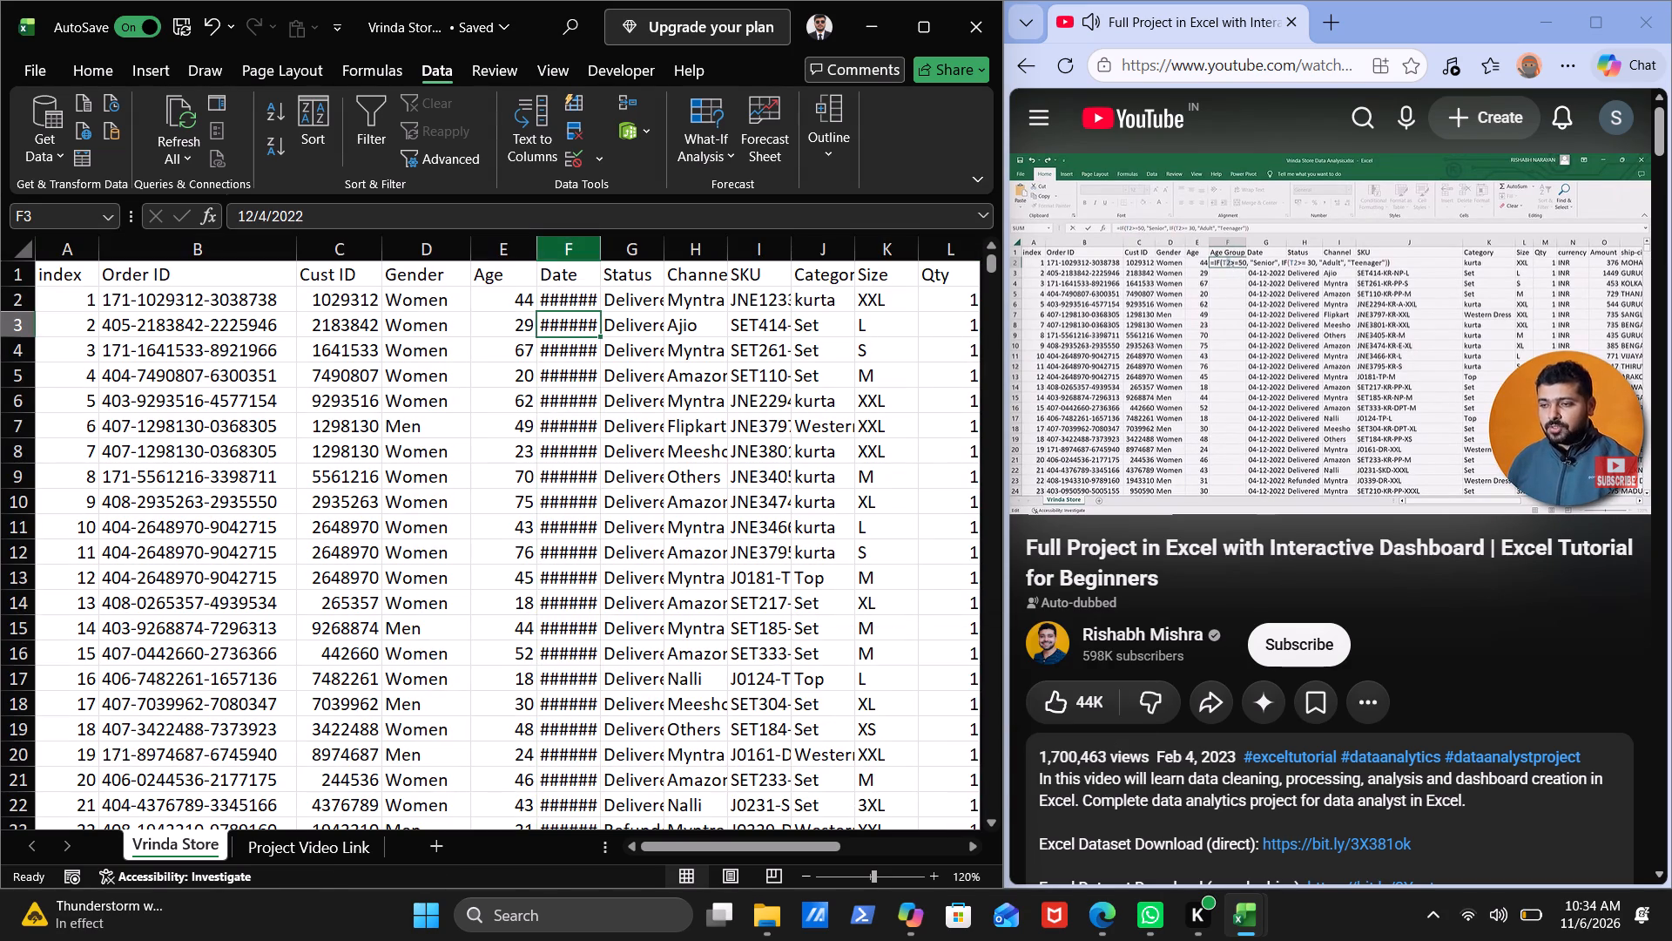
pyautogui.click(568, 251)
pyautogui.hotkey('ctrl', '+')
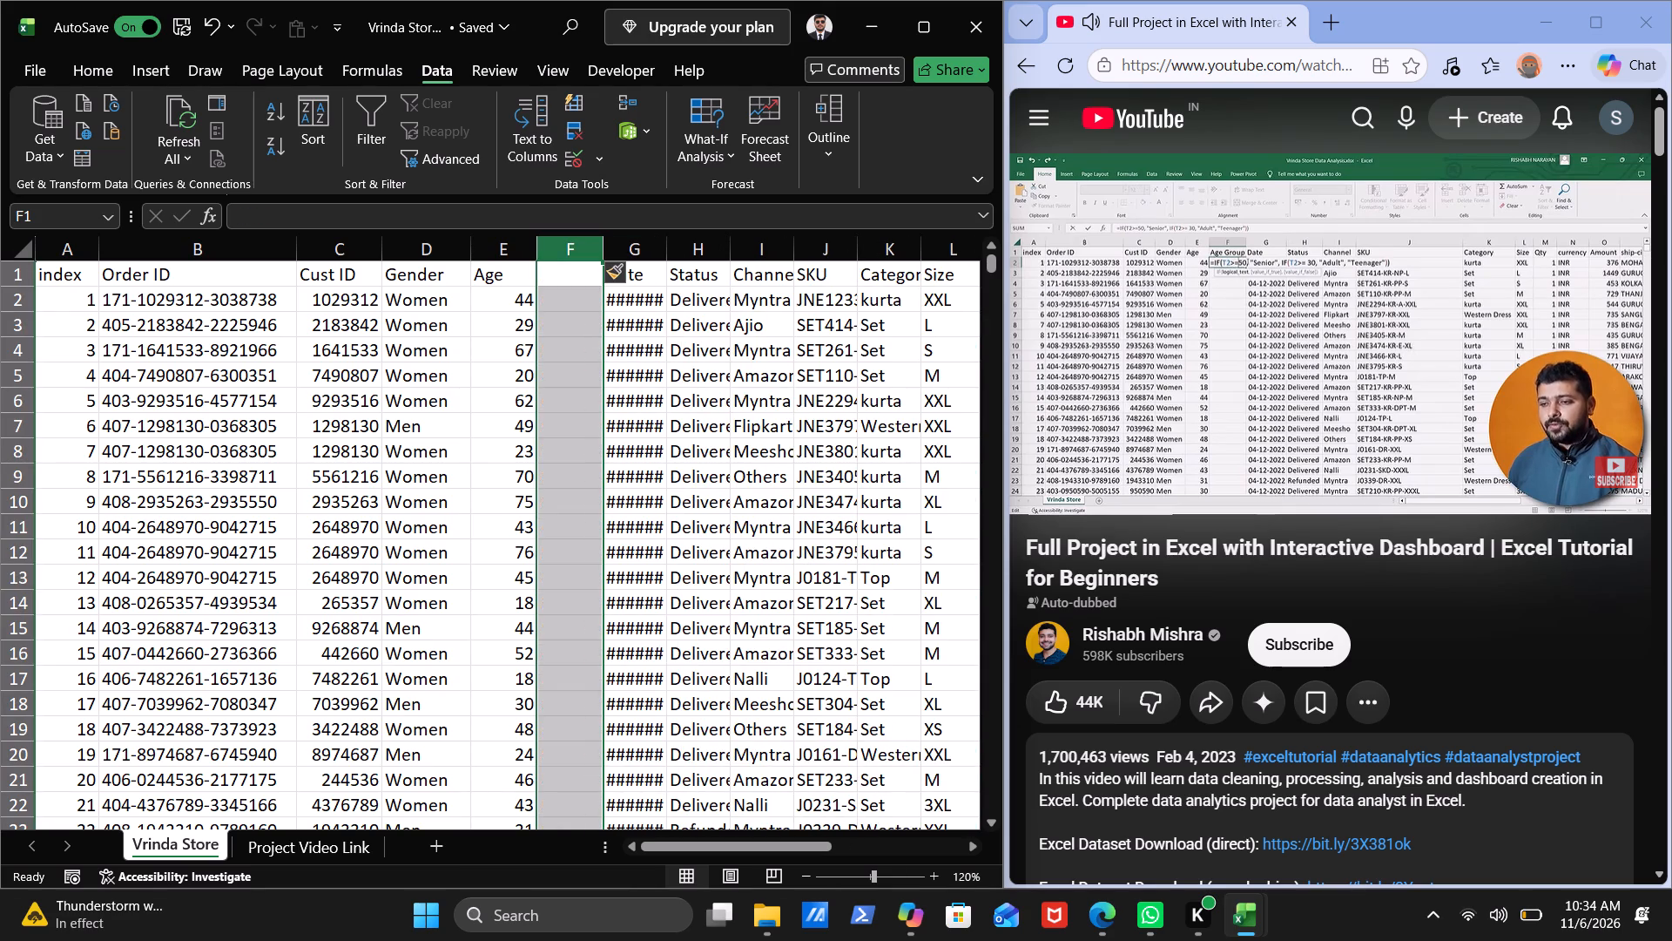
# Enter "Age" as the header of the new blank column in F1.
pyautogui.click(575, 272)
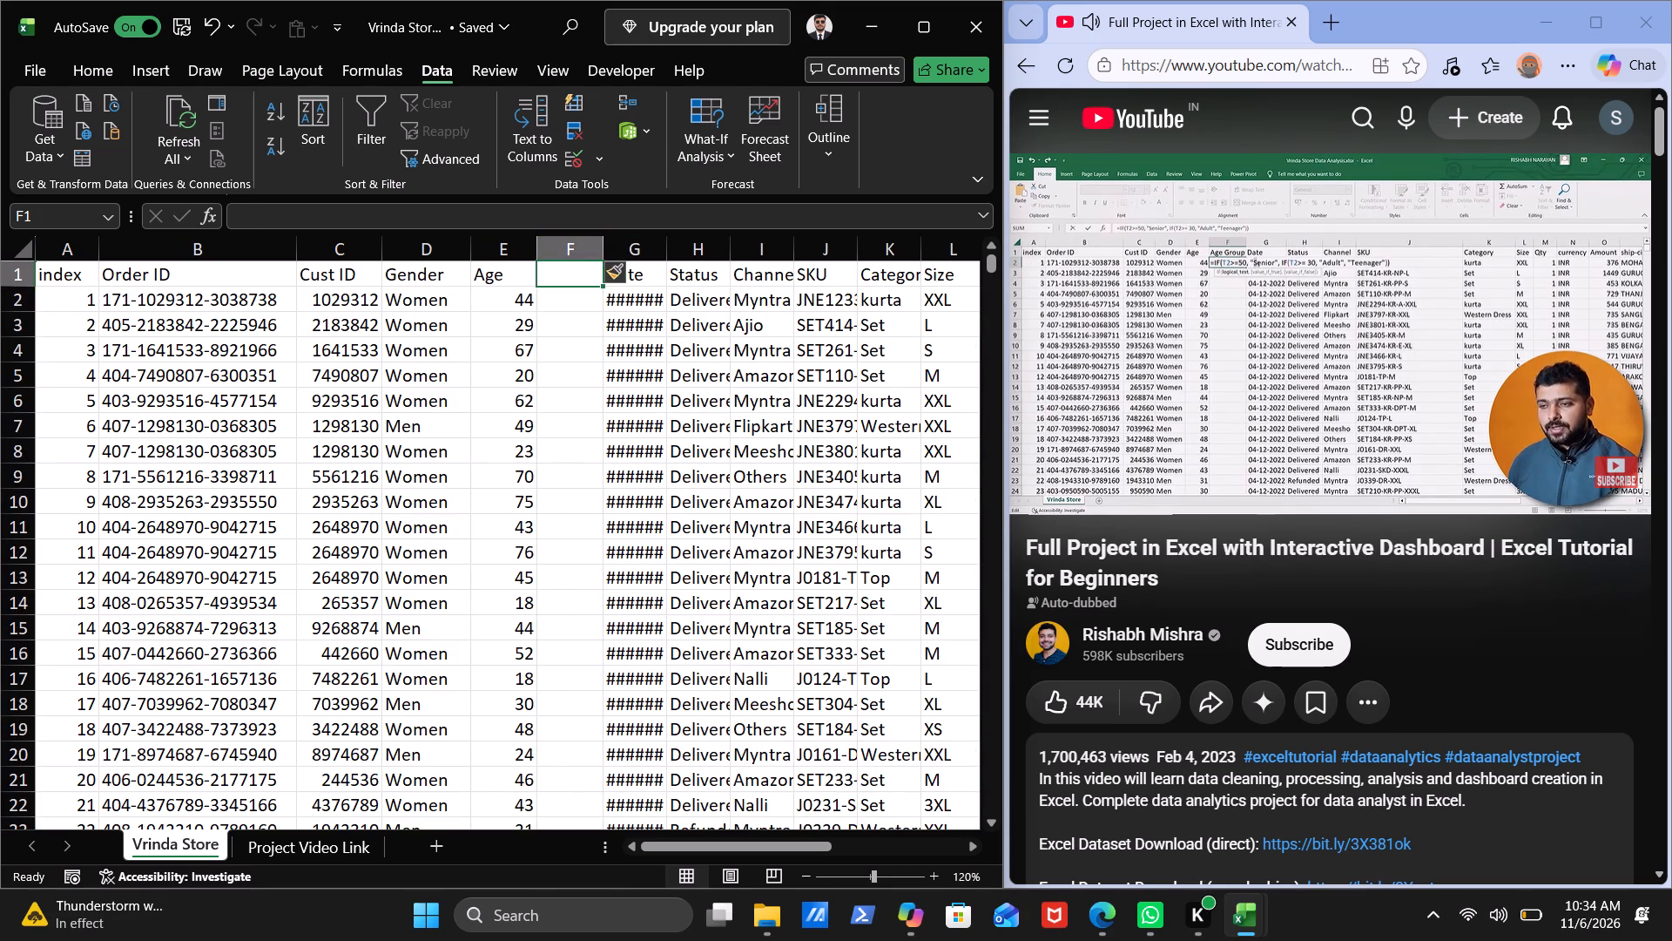
pyautogui.click(557, 275)
pyautogui.press('a')
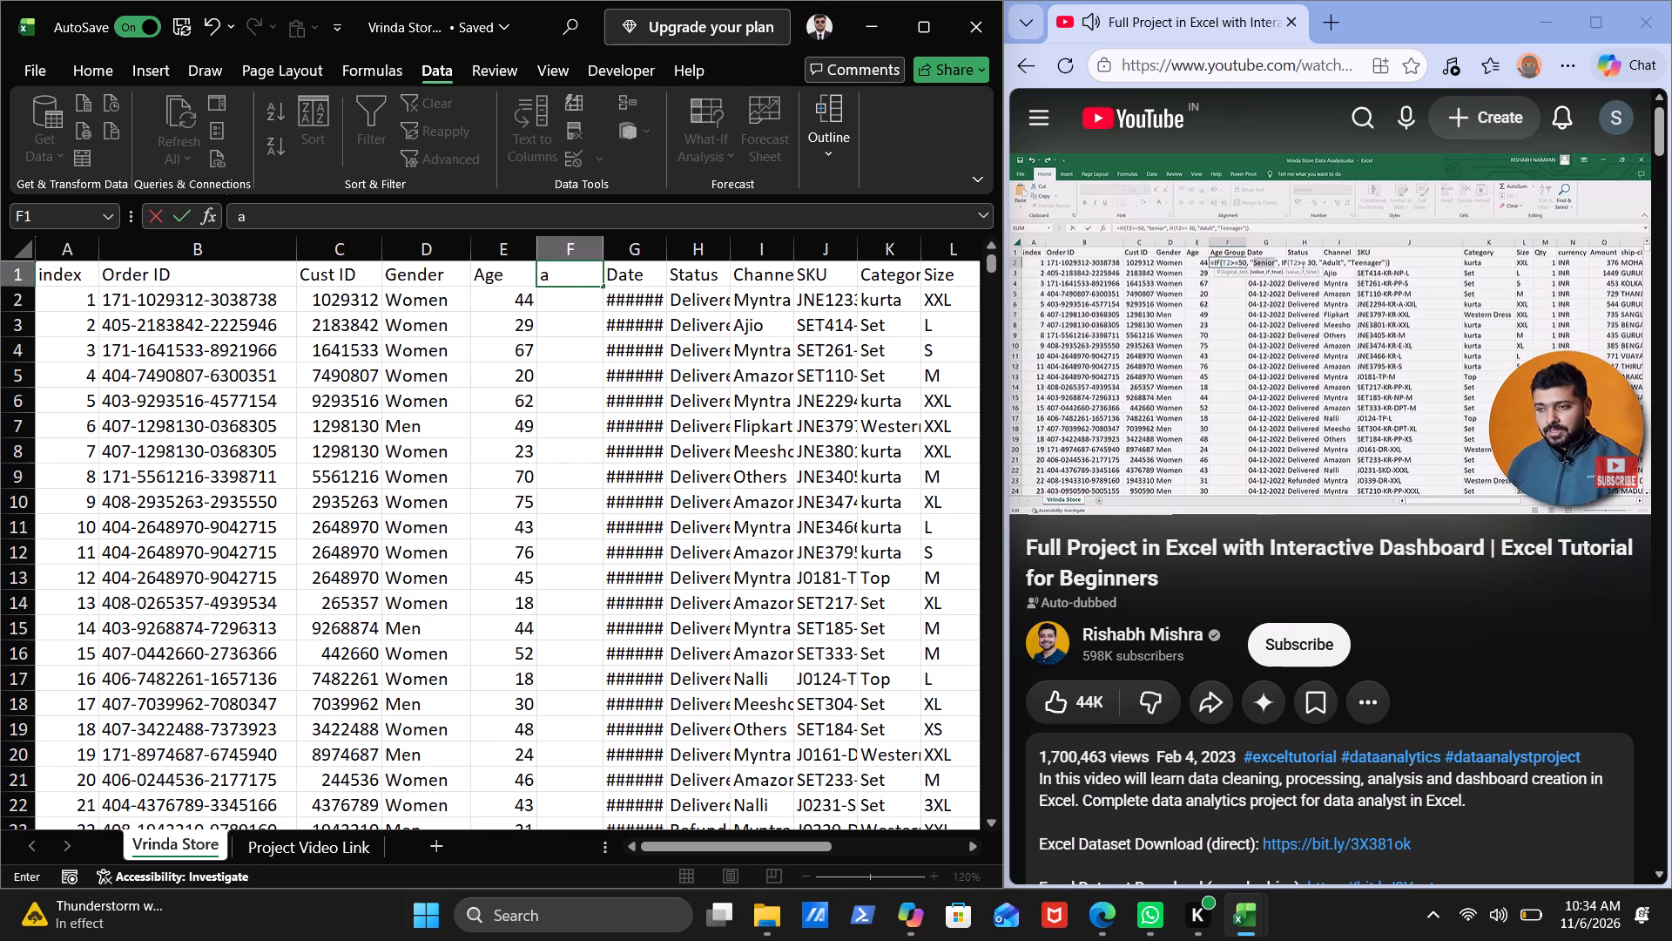
pyautogui.press('BackSpace')
pyautogui.write('Age')
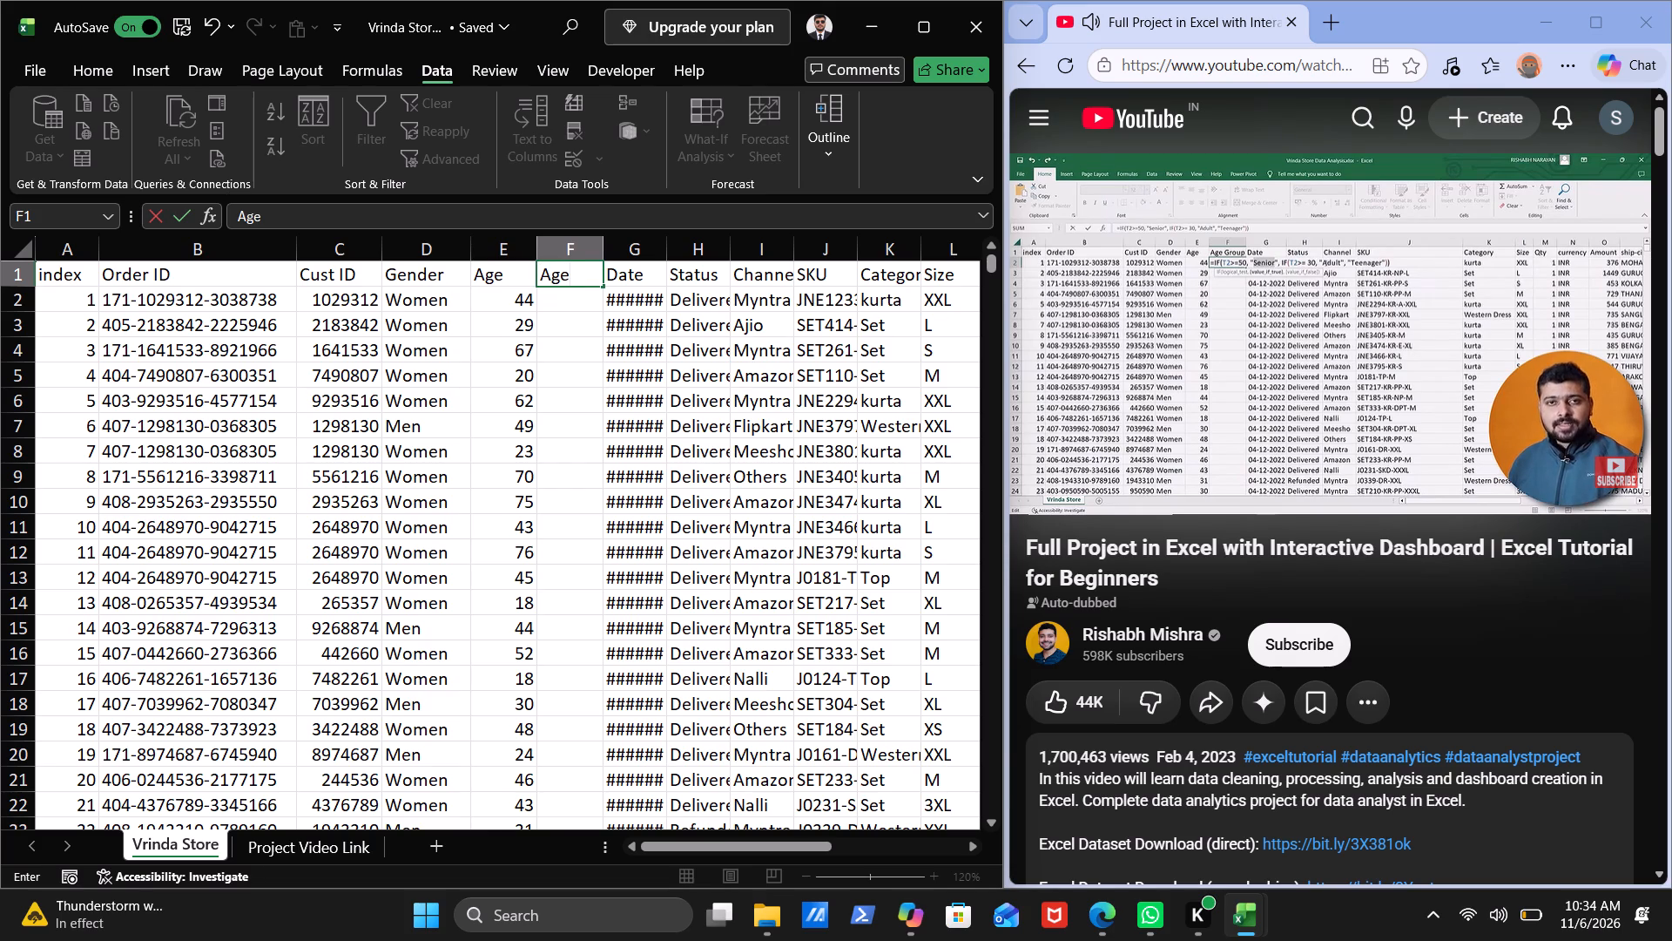
pyautogui.press('Return')
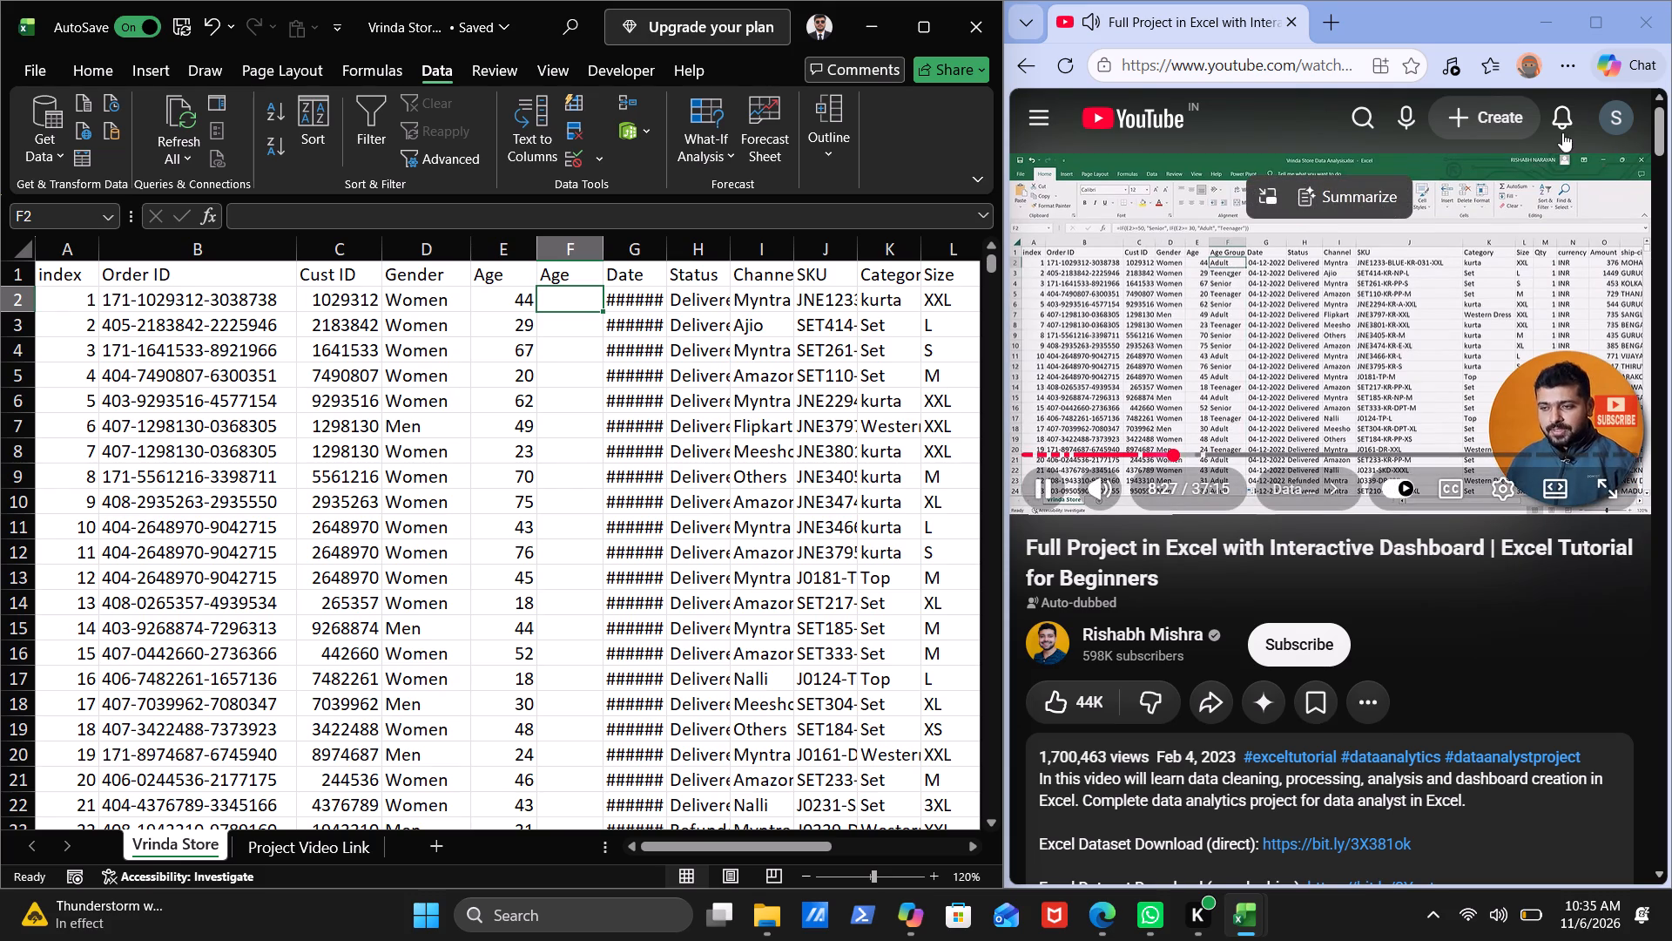
# Switch to the YouTube tutorial, maximize its window, rewind to the nested IF formula for the age groups and pause the video there.
pyautogui.click(1591, 33)
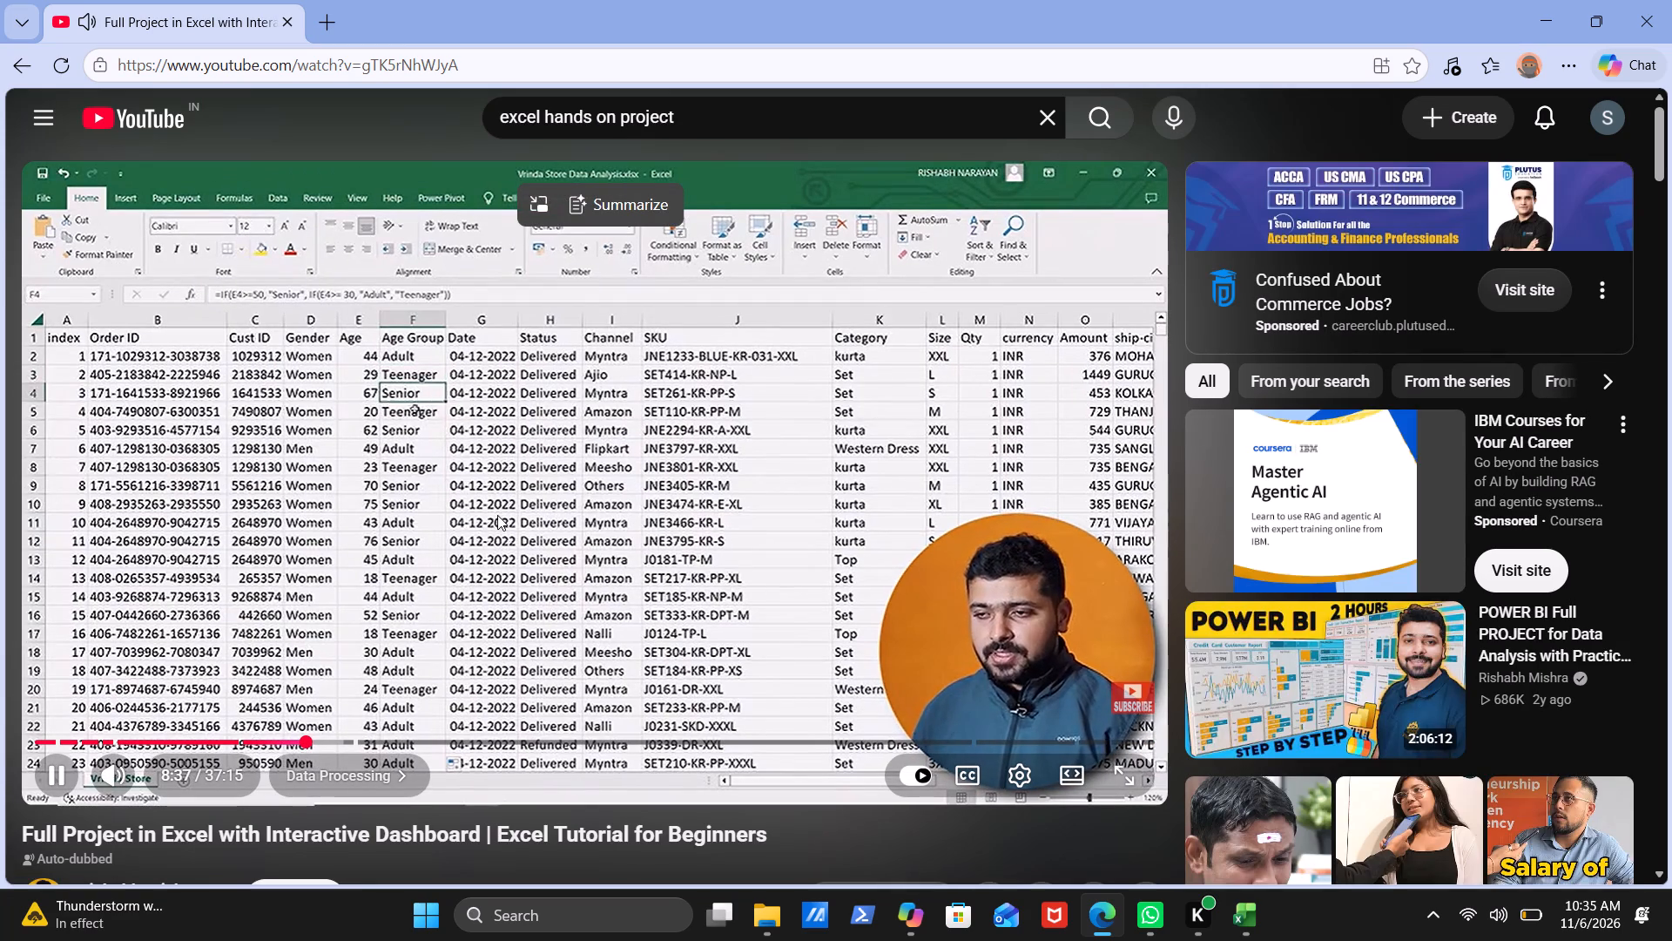
pyautogui.press('Left')
pyautogui.press('Left')
pyautogui.press('Left')
pyautogui.press('Left')
pyautogui.press('Left')
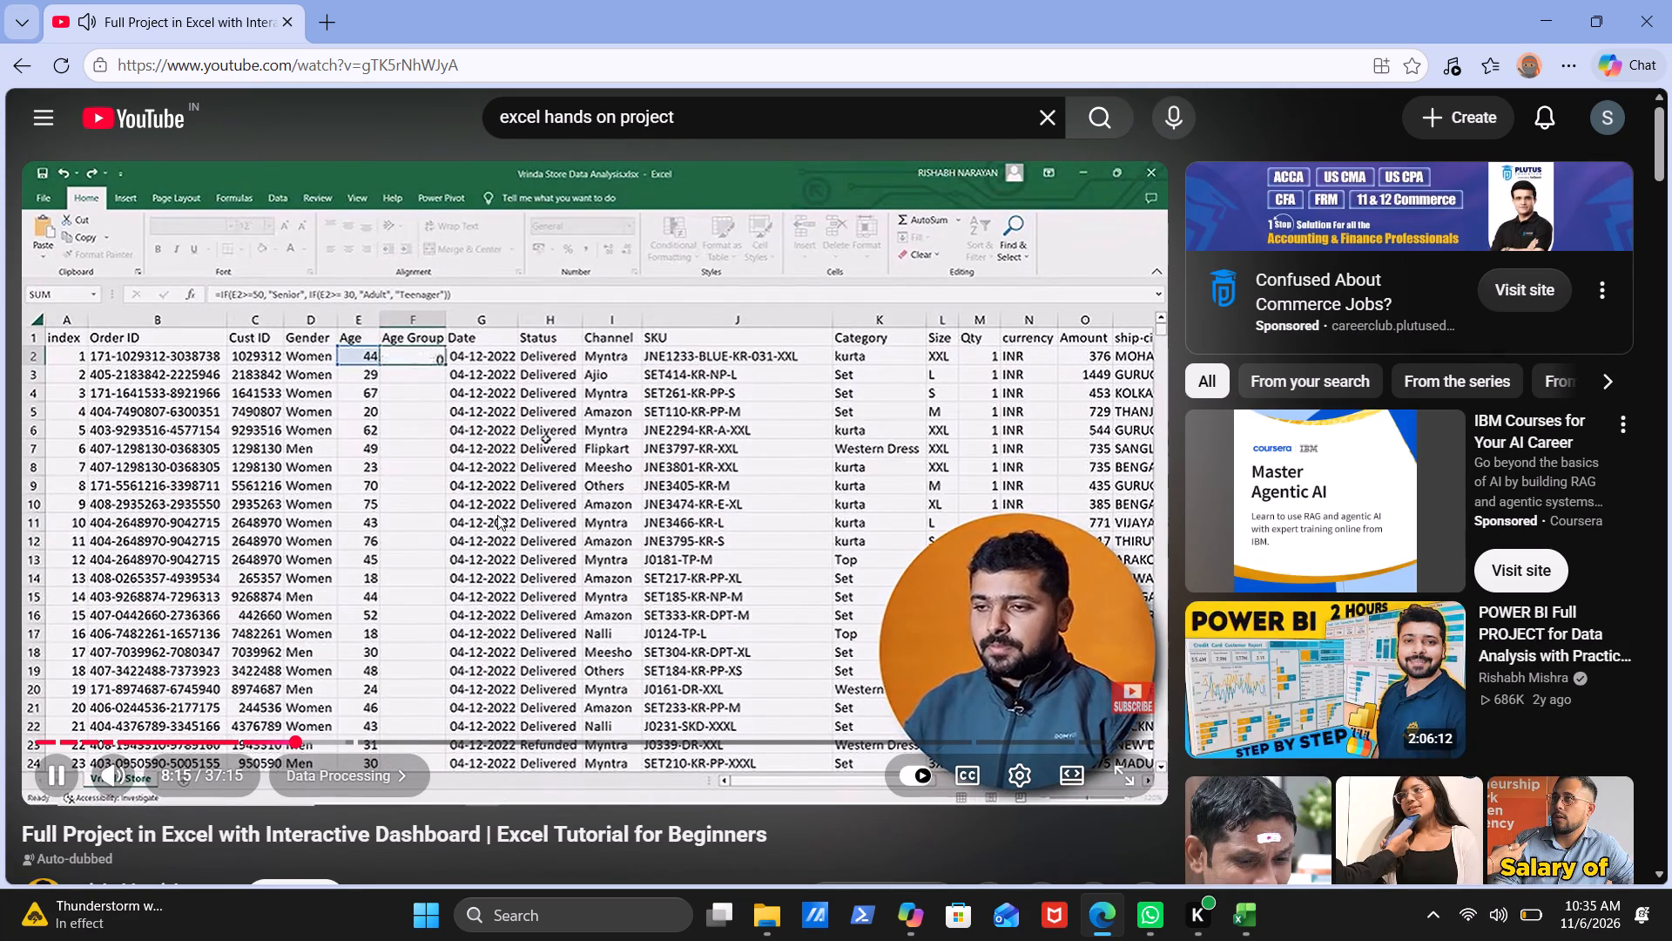
pyautogui.press('Left')
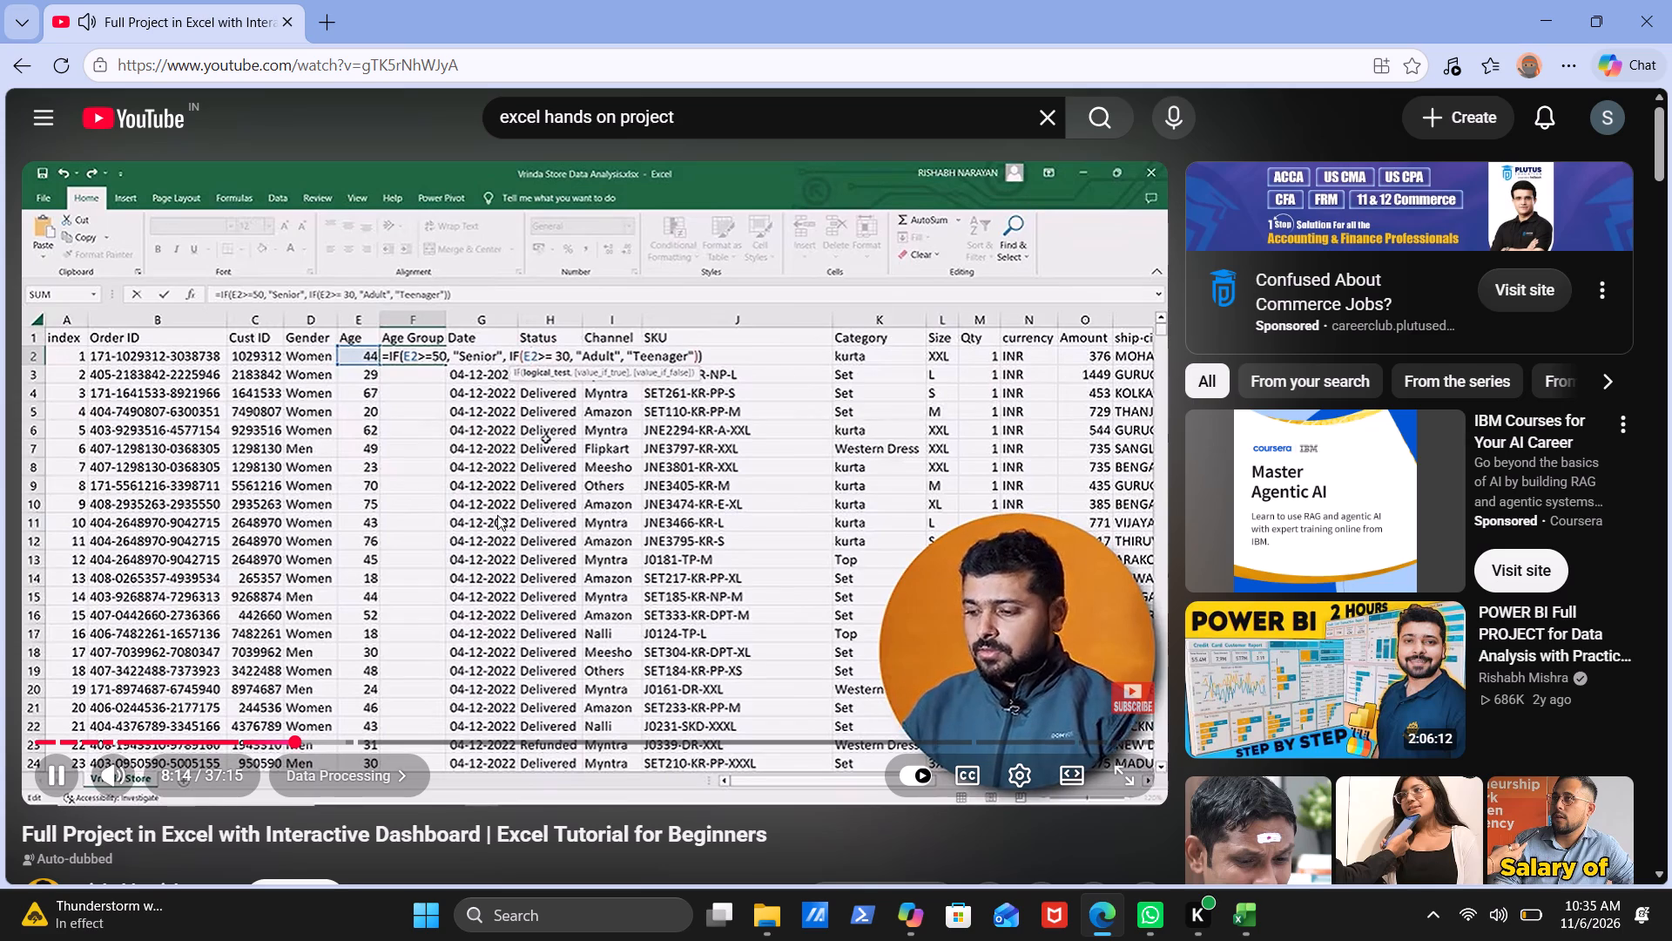
pyautogui.press('Left')
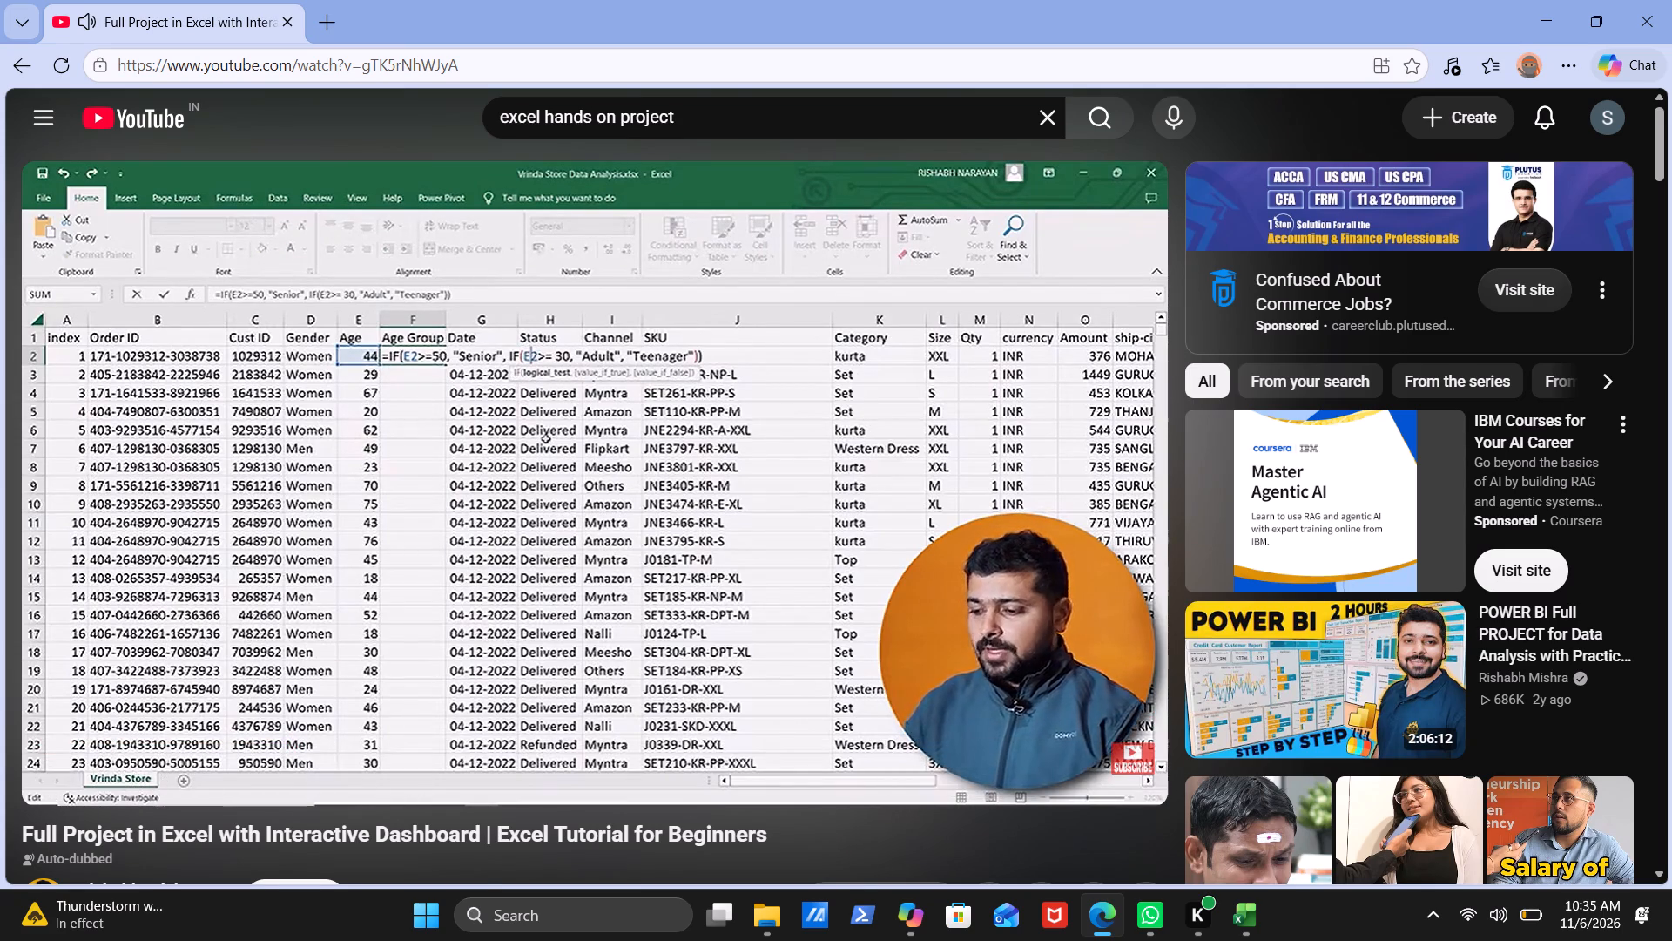
pyautogui.press('Left')
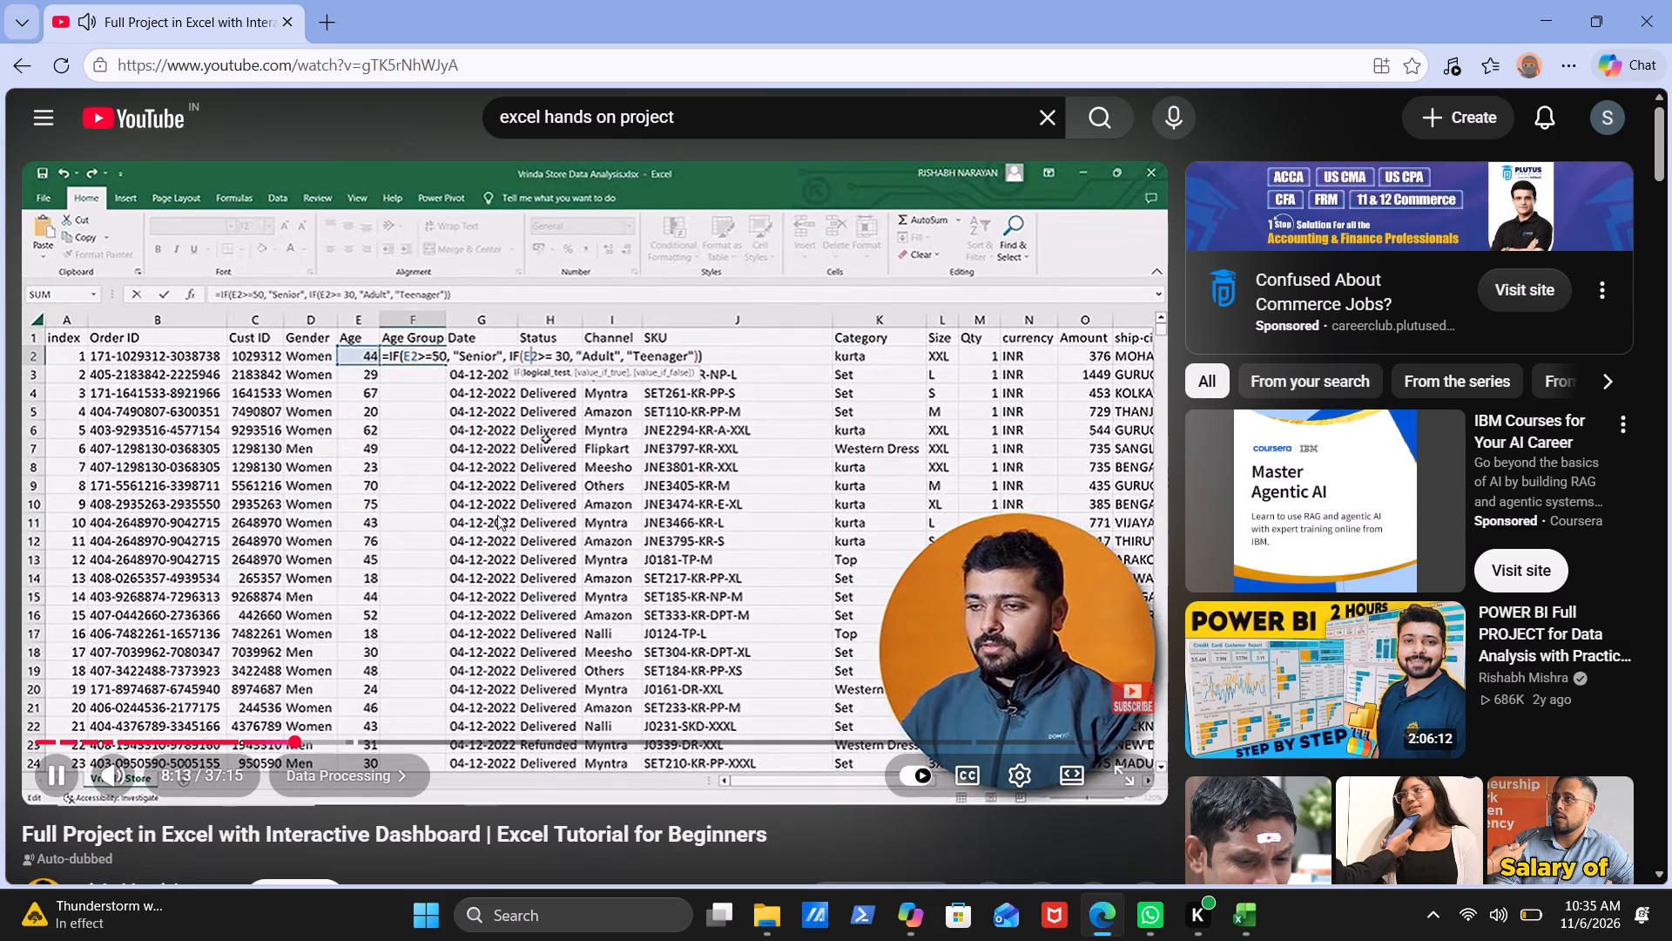
pyautogui.press('Left')
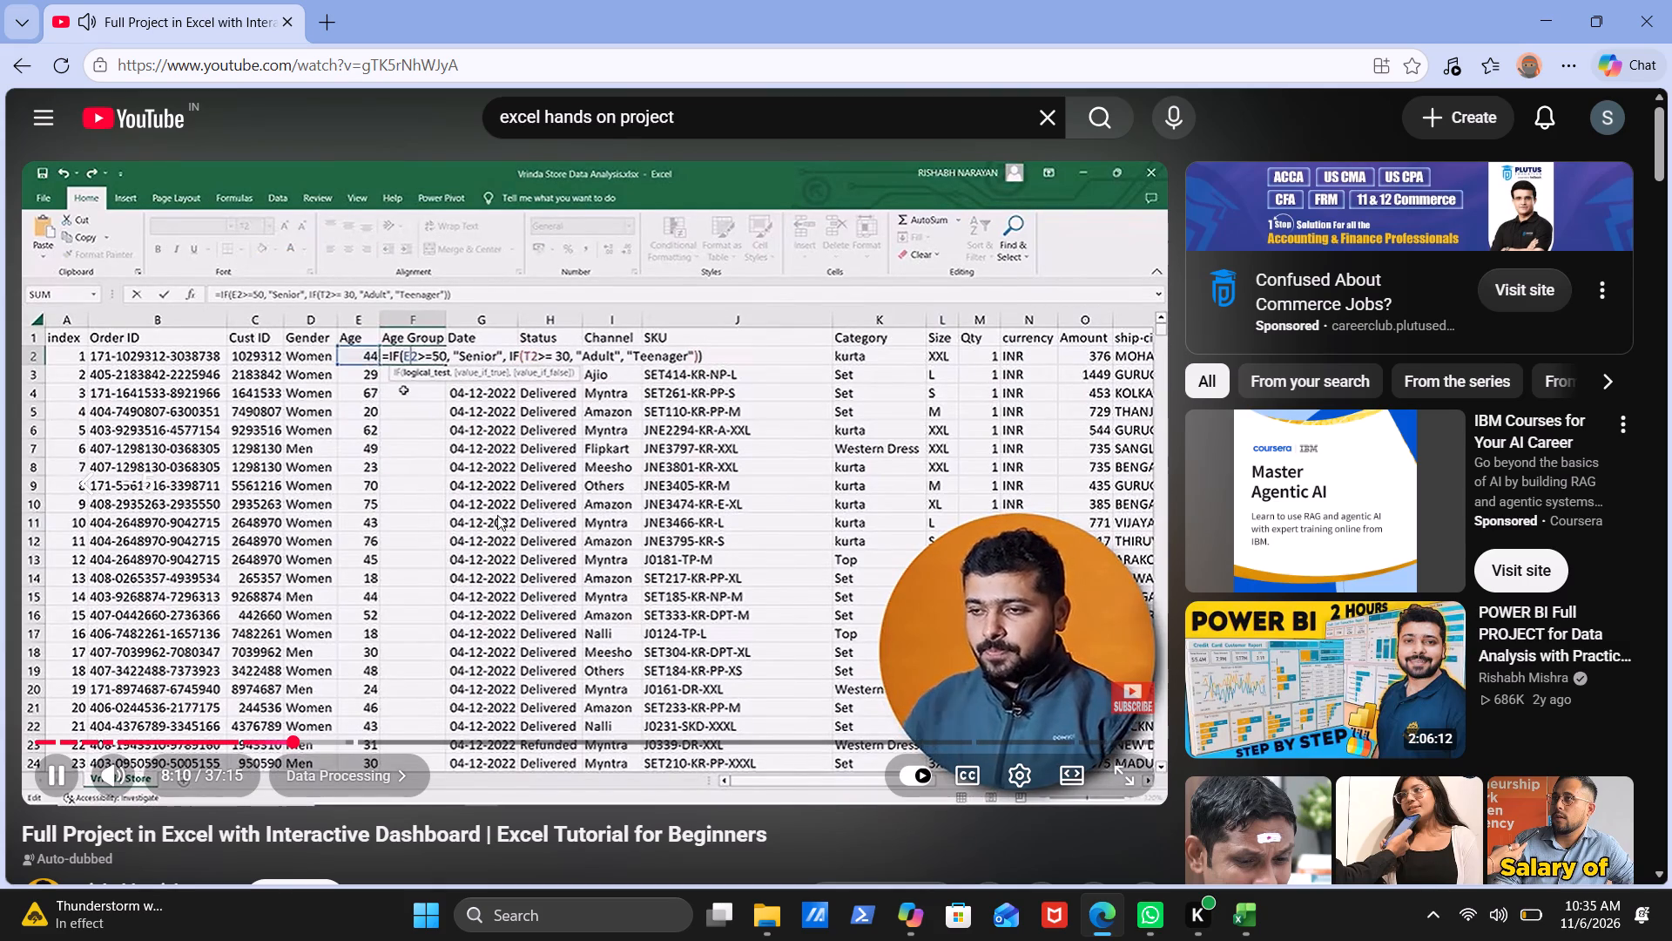
pyautogui.click(584, 462)
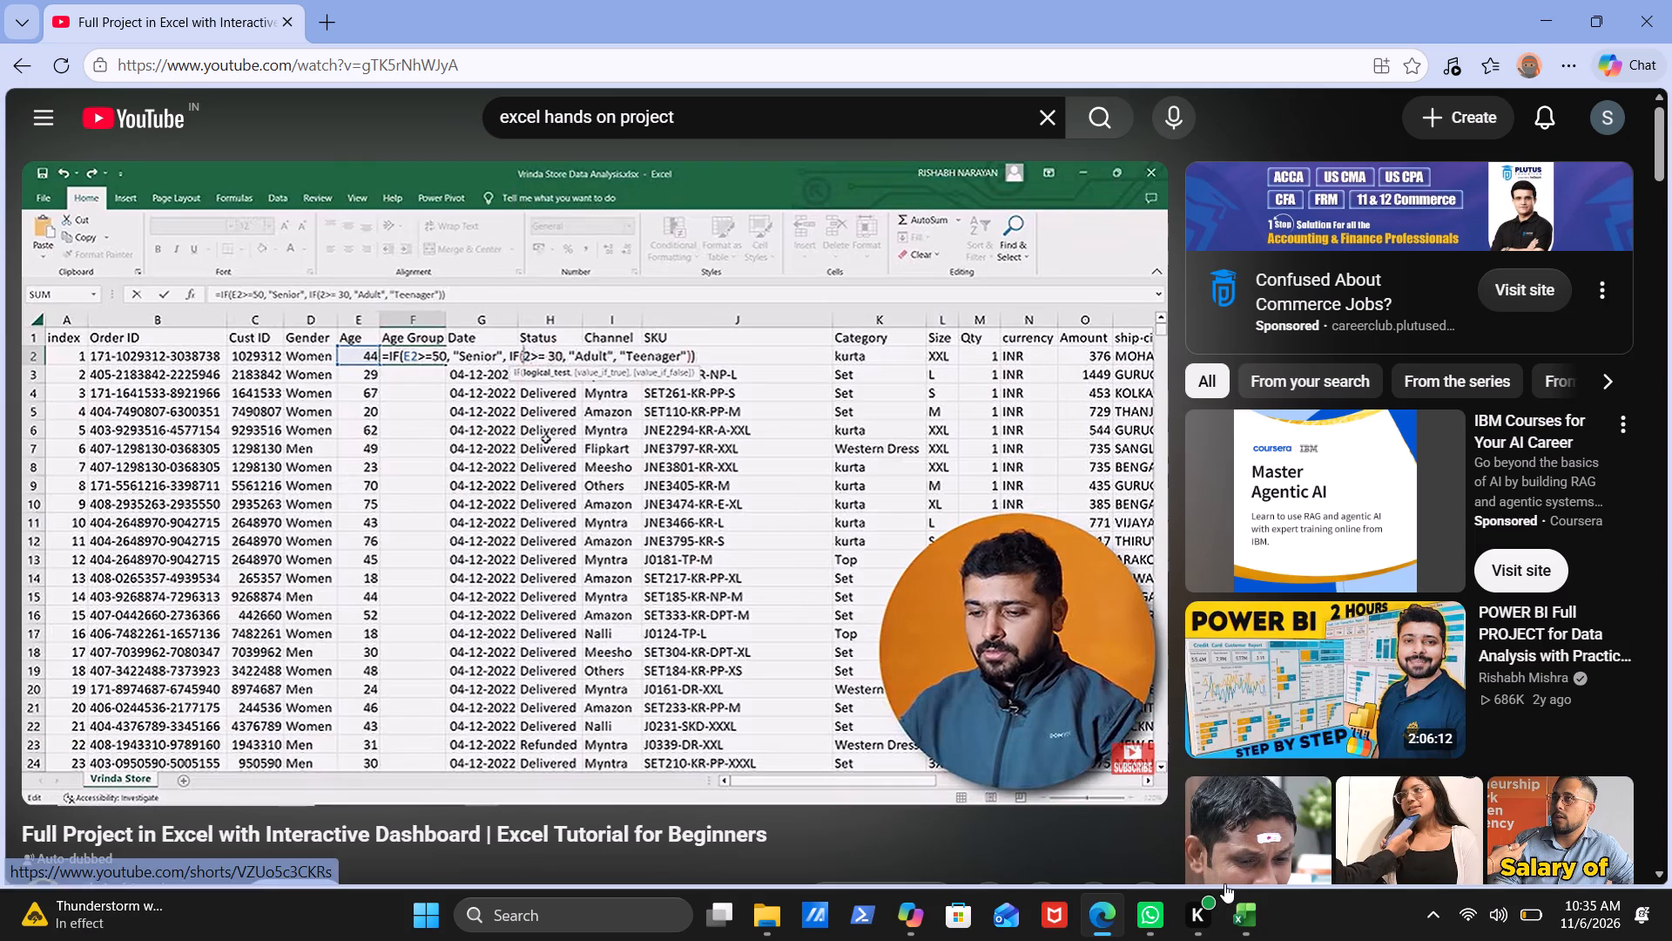
# Return to the Vrinda Store workbook, maximize it, and start an IF formula in F2 with the condition E2>=50.
pyautogui.click(1250, 909)
pyautogui.click(1250, 909)
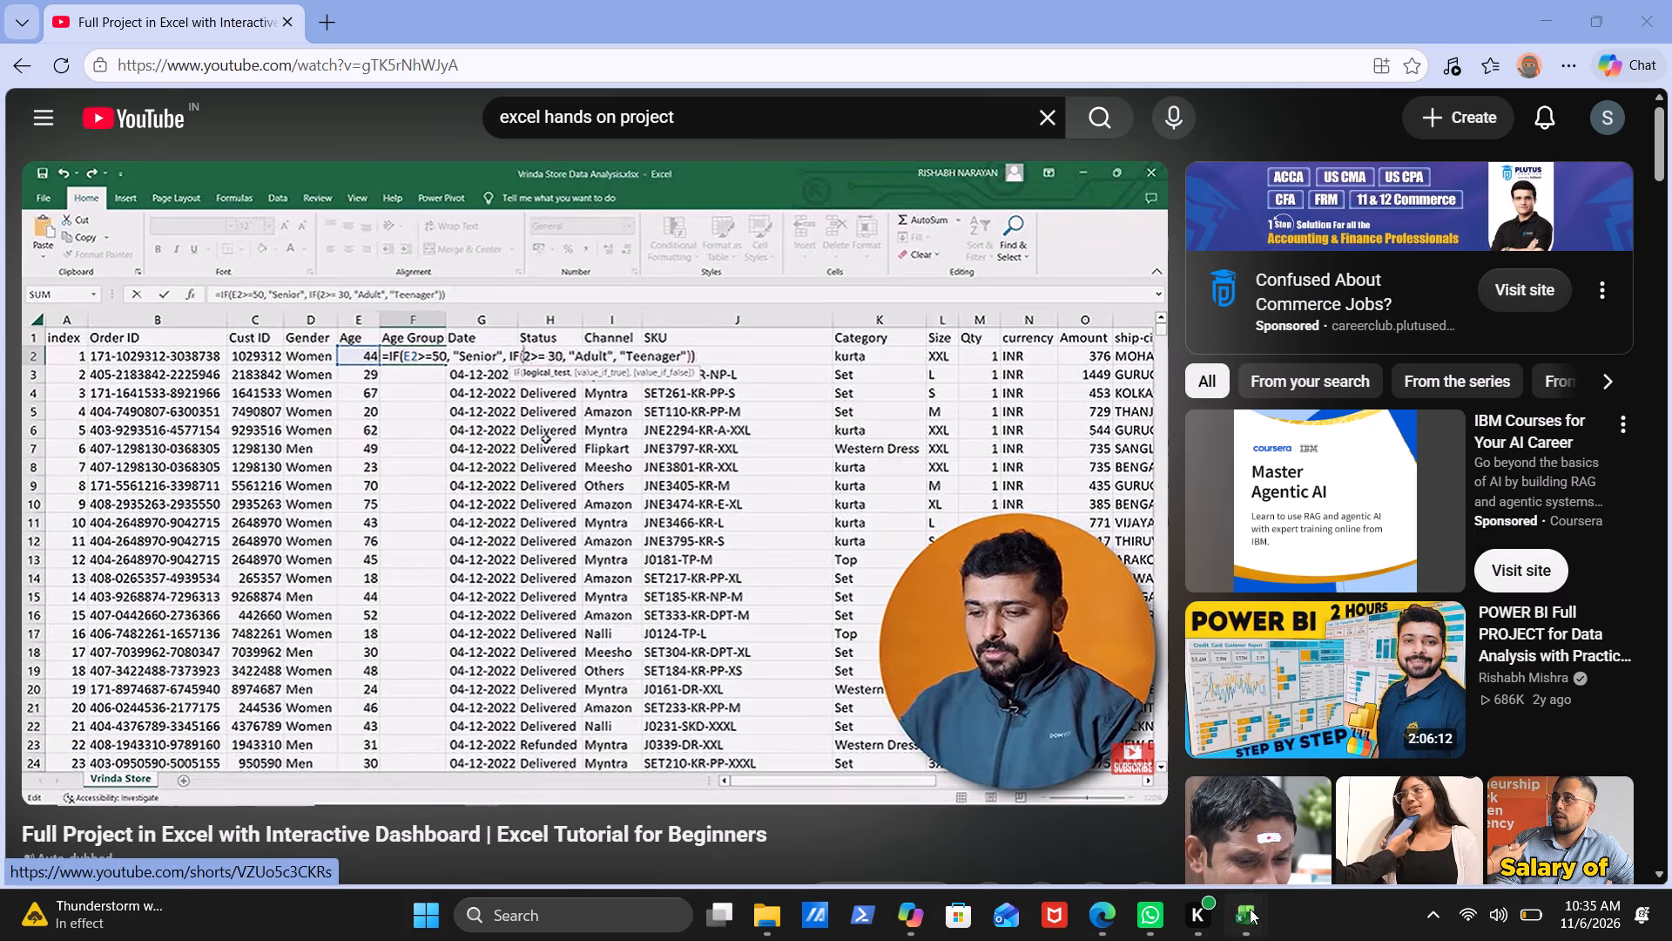
pyautogui.click(1349, 845)
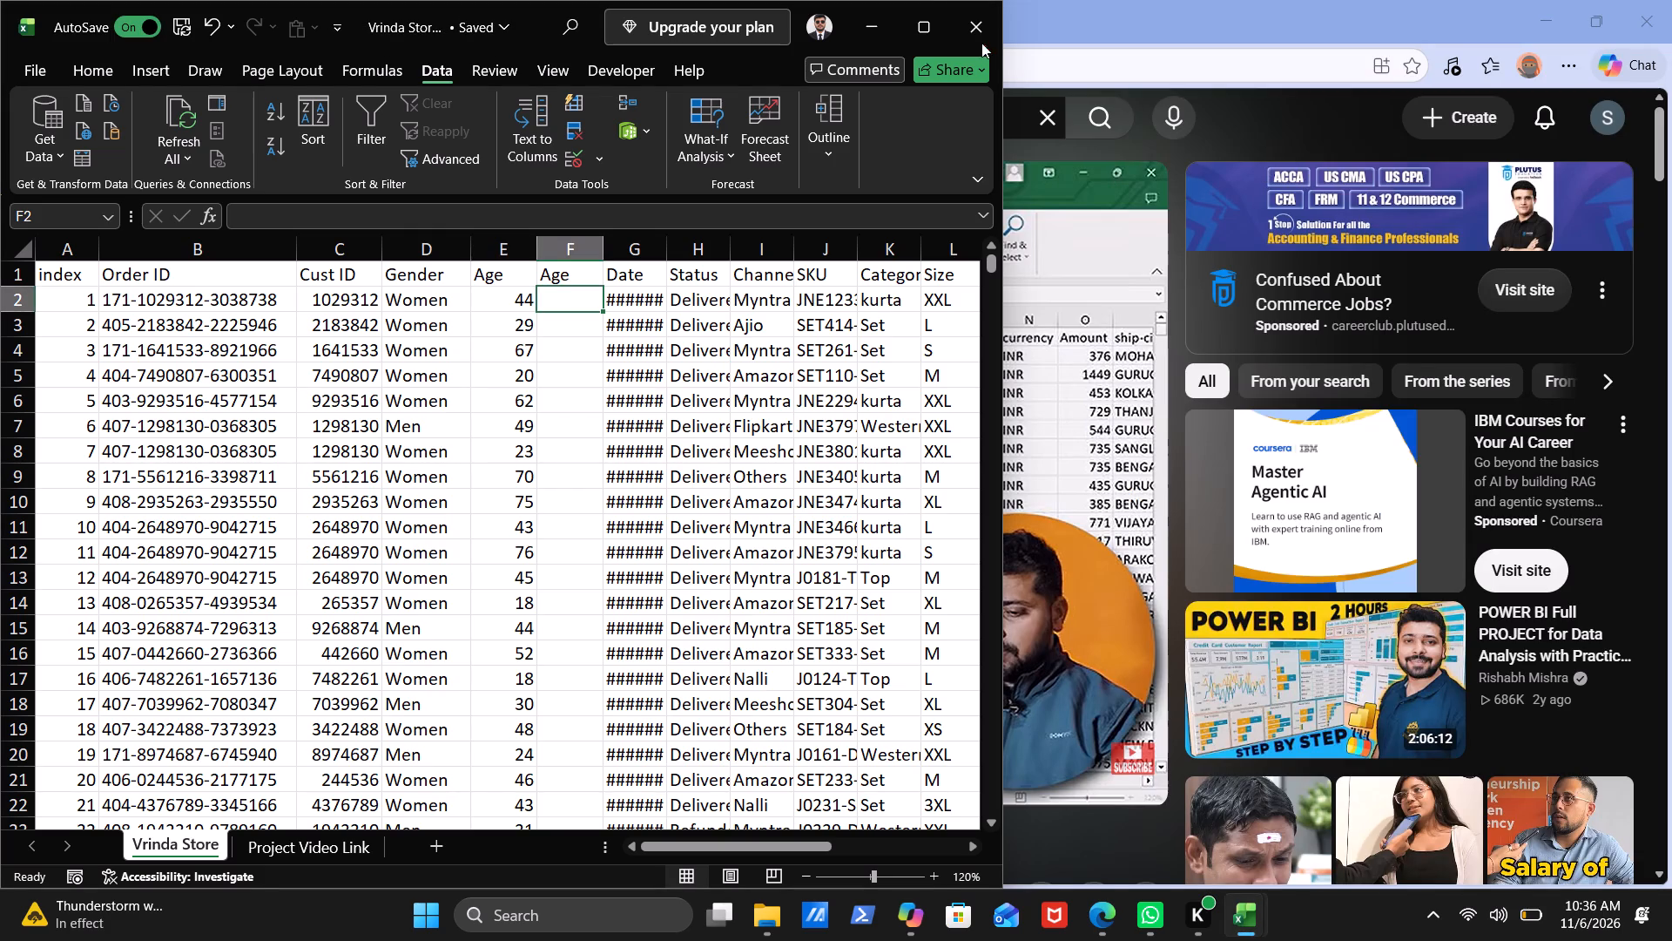
pyautogui.click(927, 23)
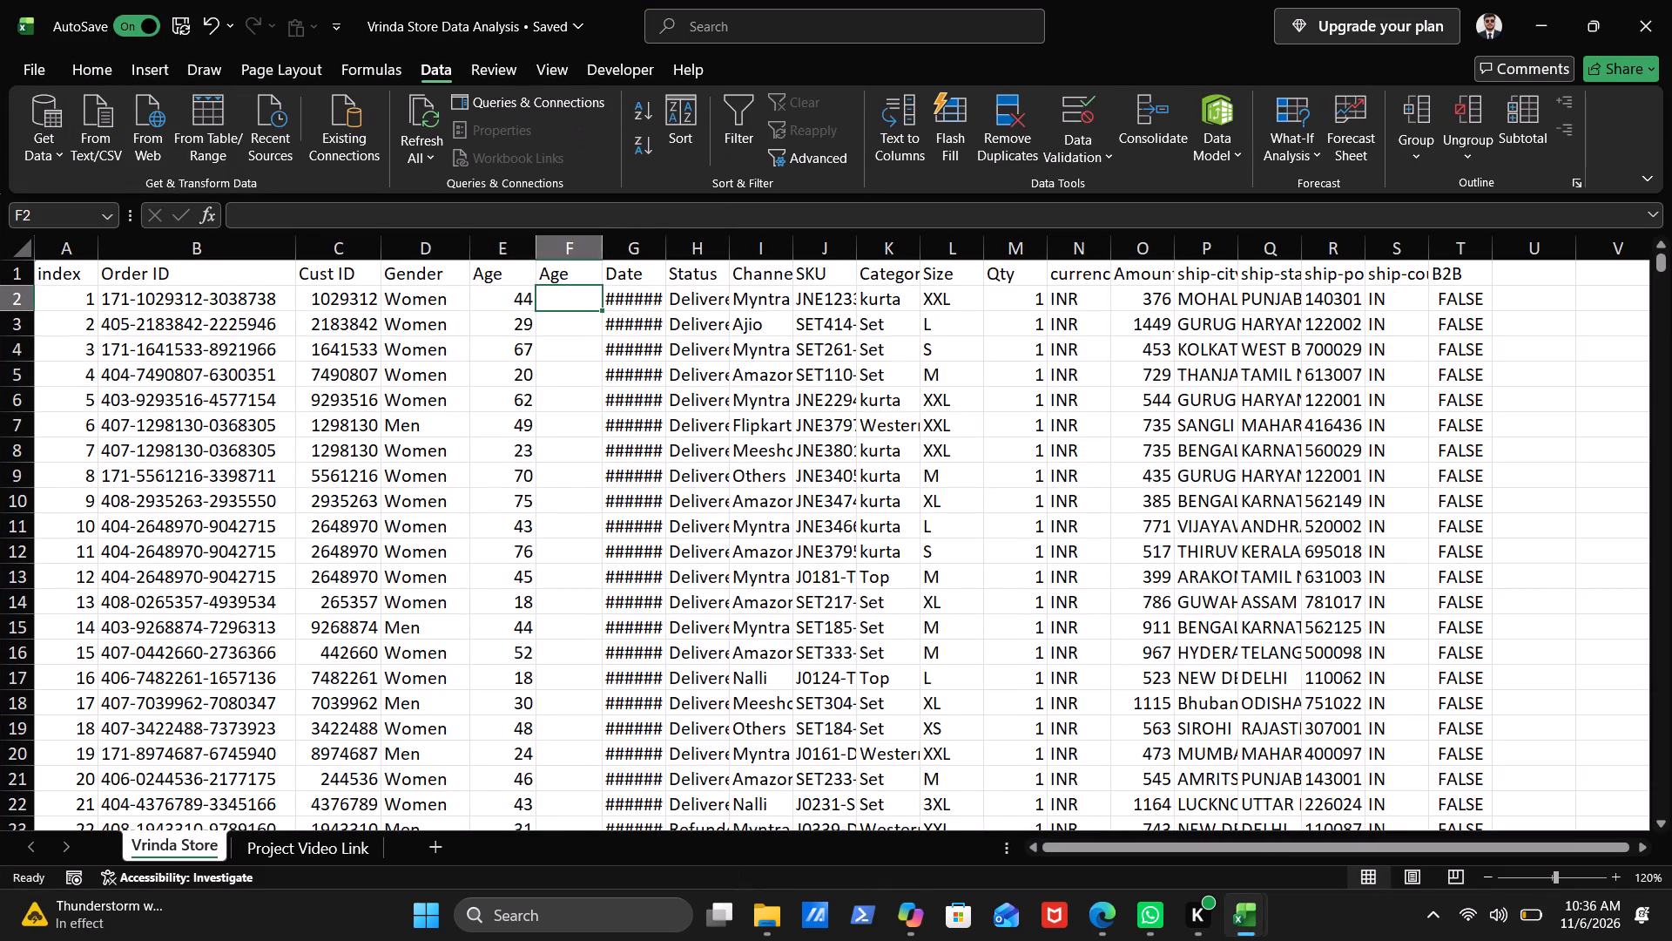
pyautogui.click(580, 303)
pyautogui.click(573, 300)
pyautogui.press('=')
pyautogui.write('if')
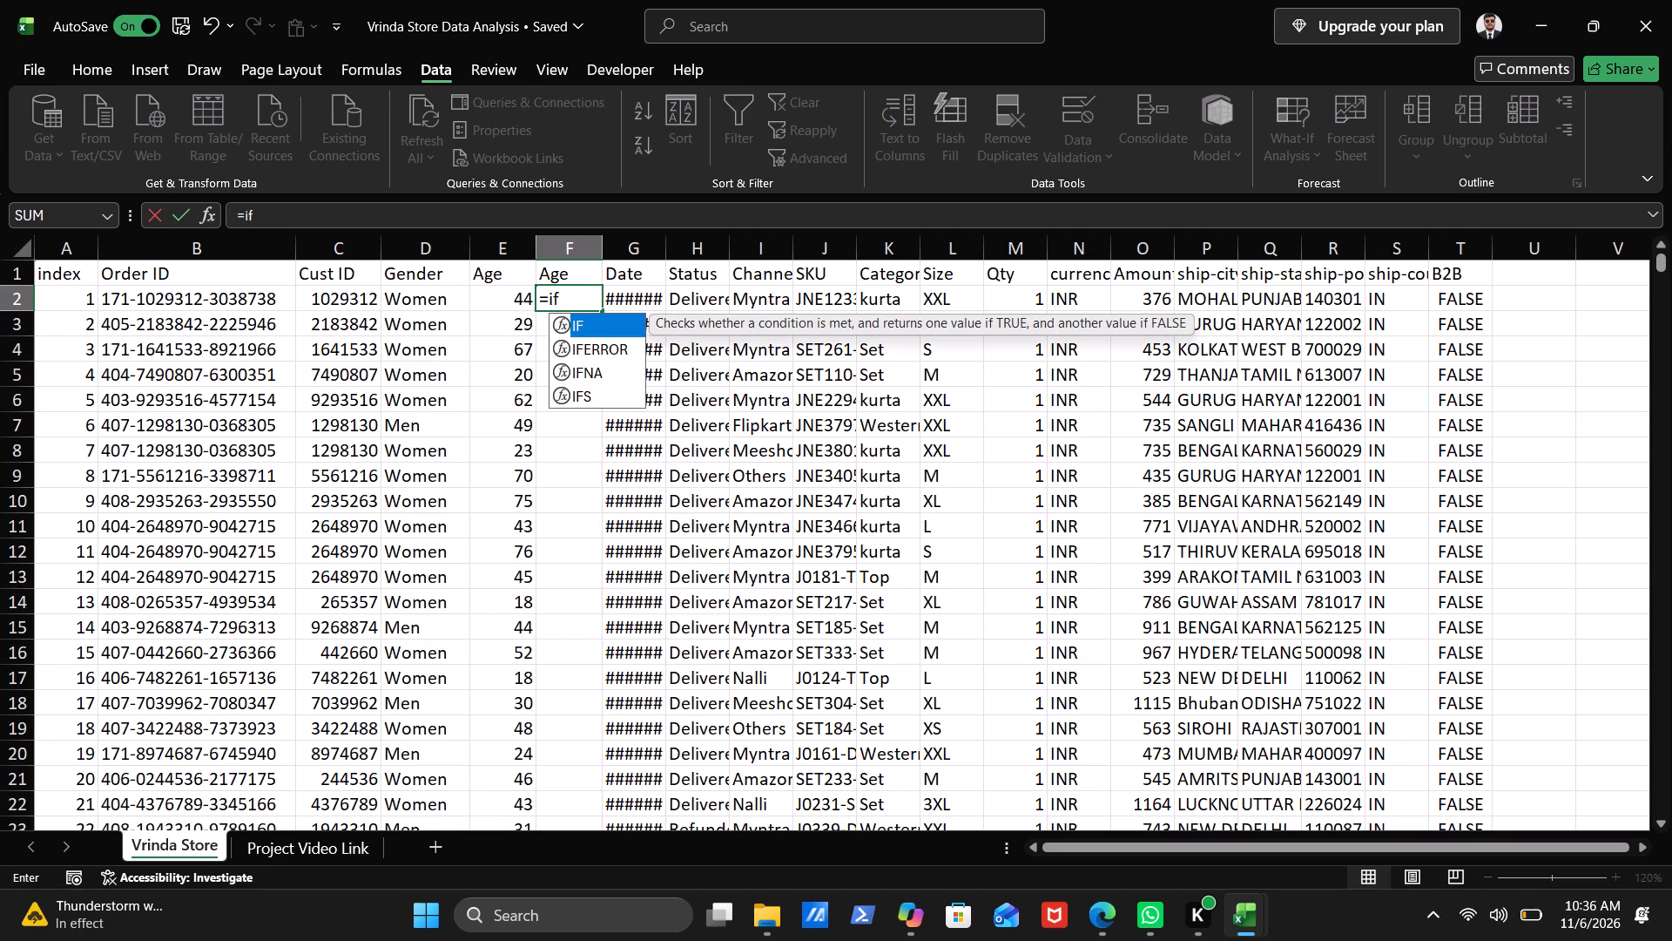
pyautogui.press('Tab')
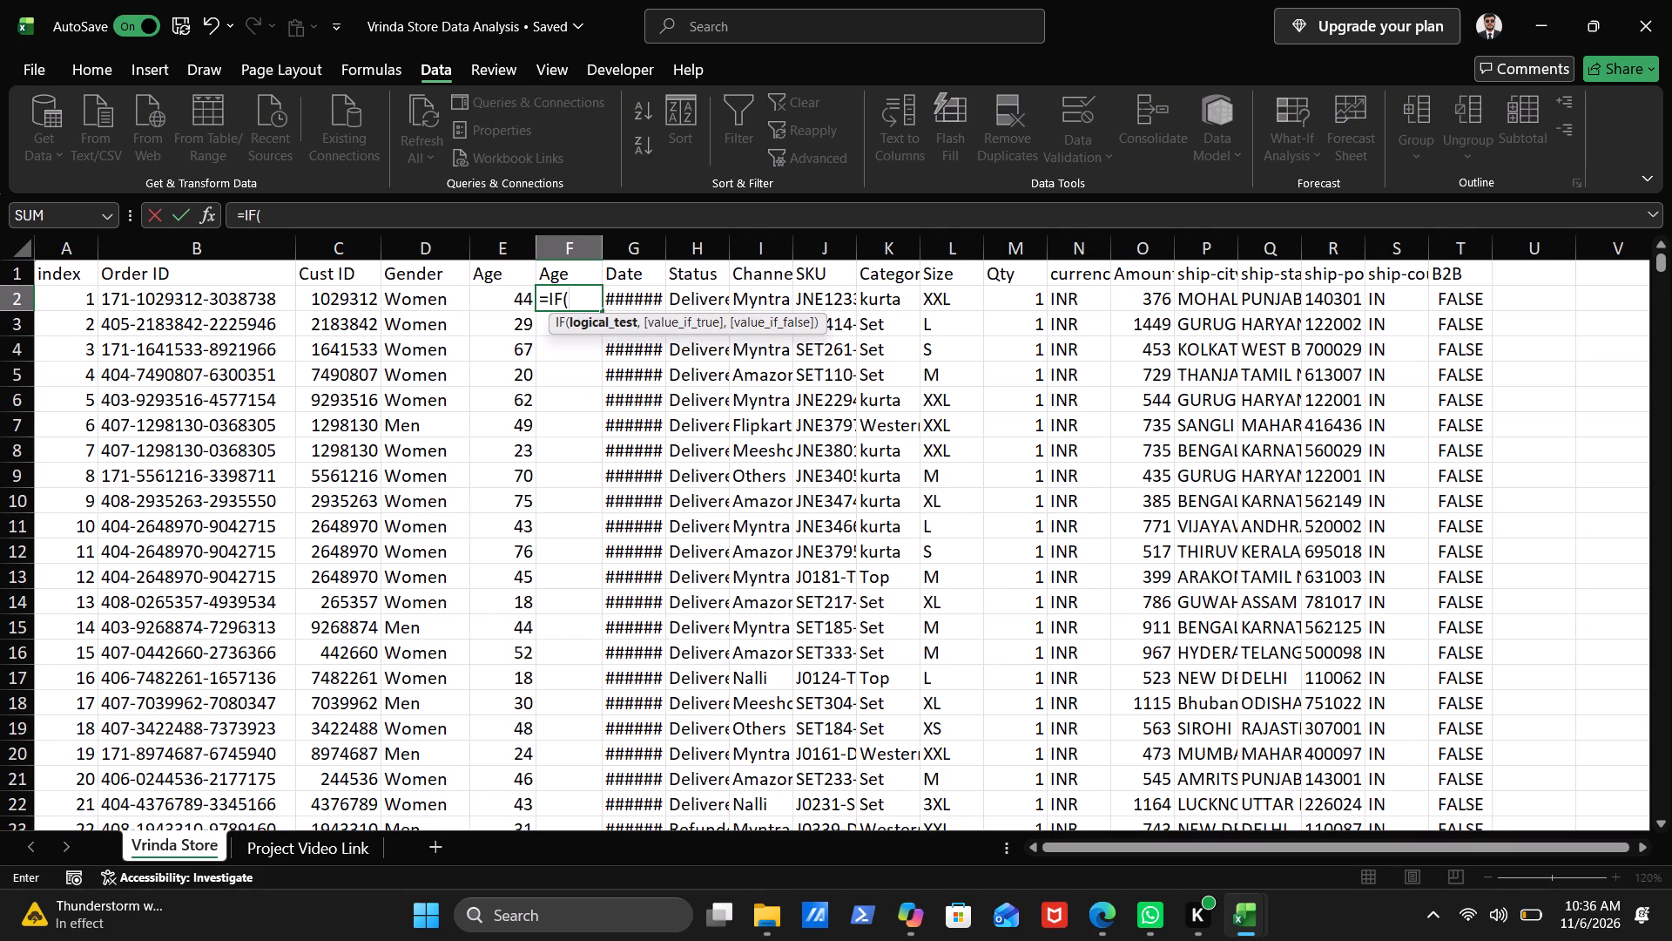
pyautogui.click(490, 300)
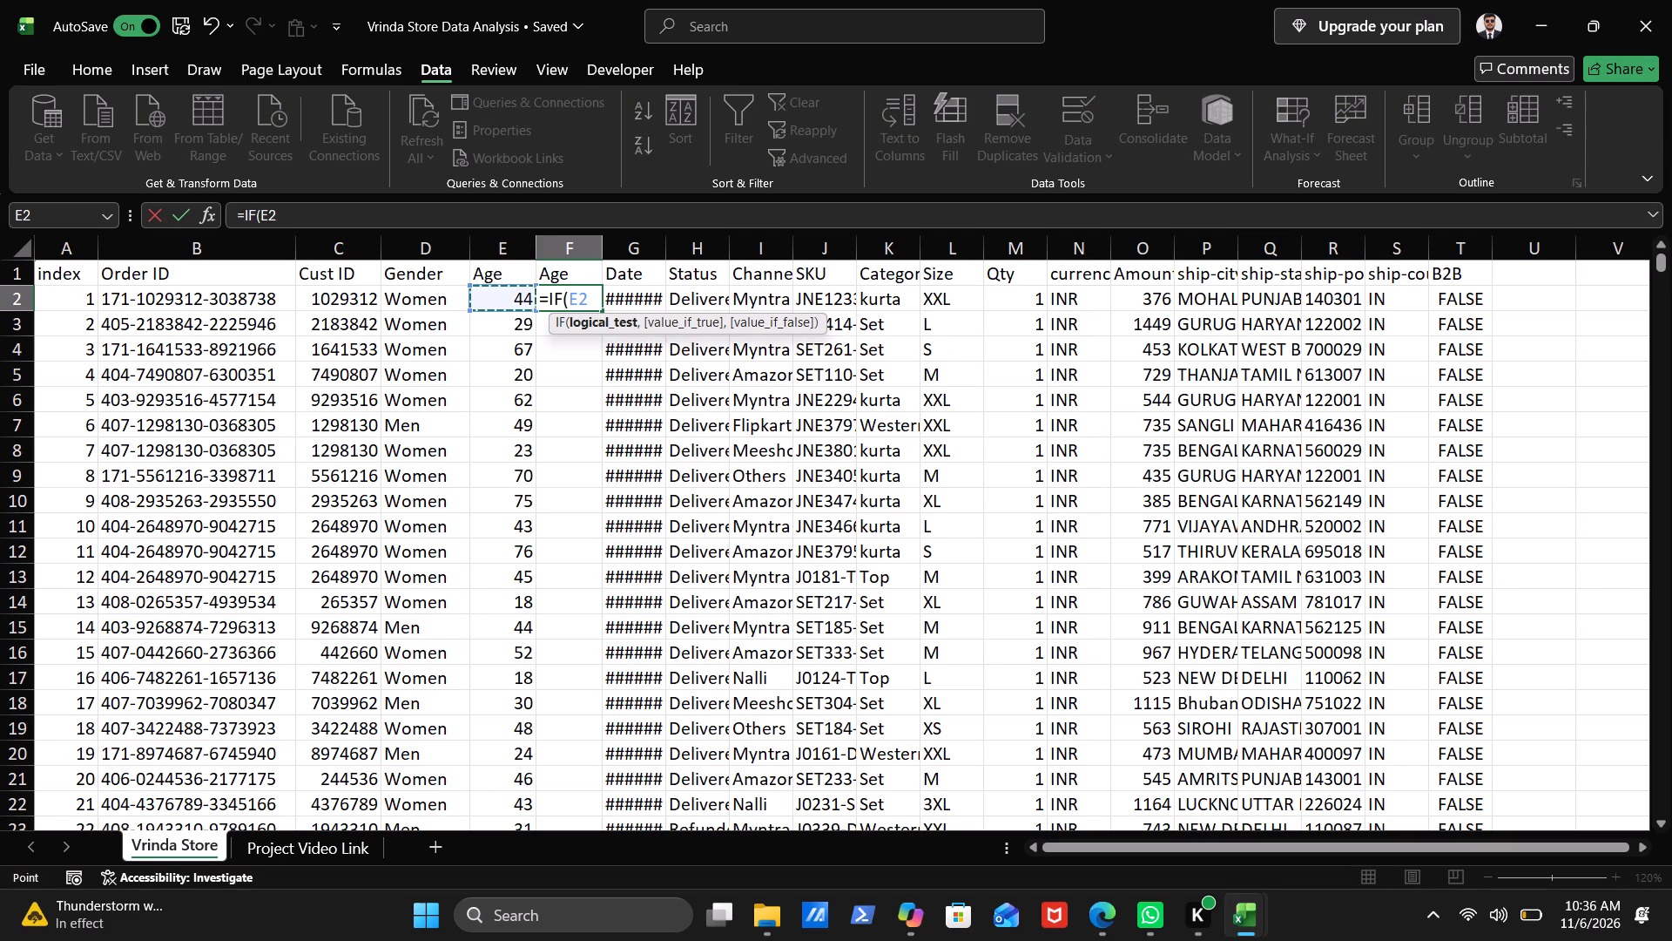
pyautogui.hotkey('shift', '>')
pyautogui.press('=')
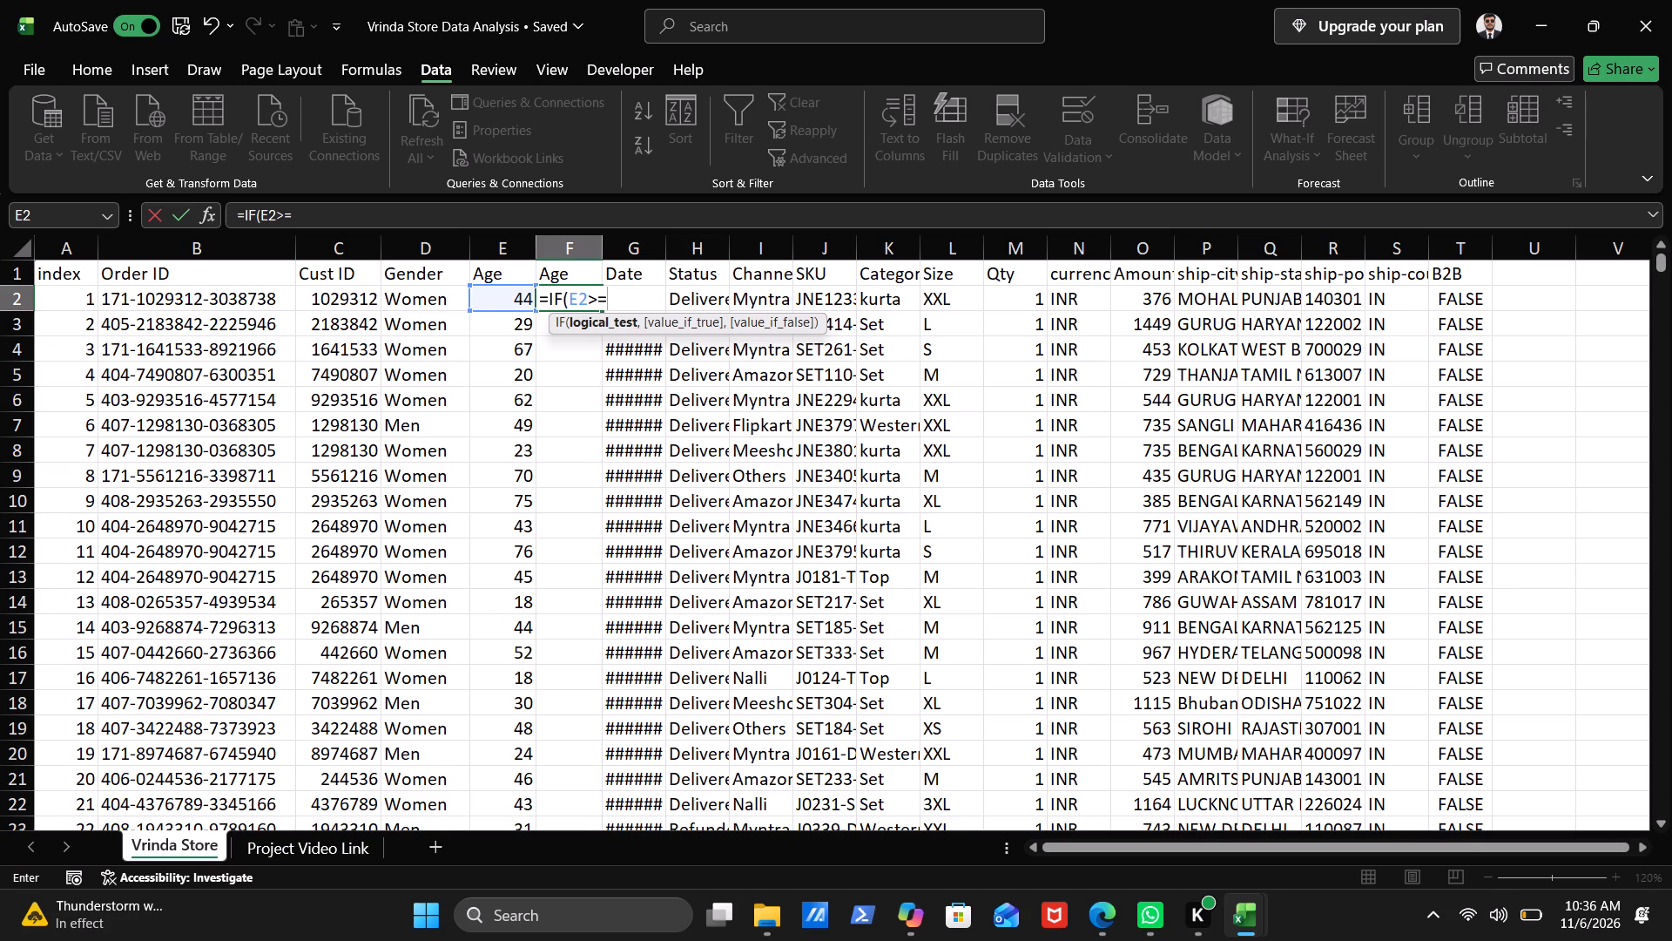
pyautogui.write('50')
# Consult the paused tutorial's IF formula again and return to the unfinished formula in F2 of the Vrinda Store workbook.
pyautogui.click(1116, 910)
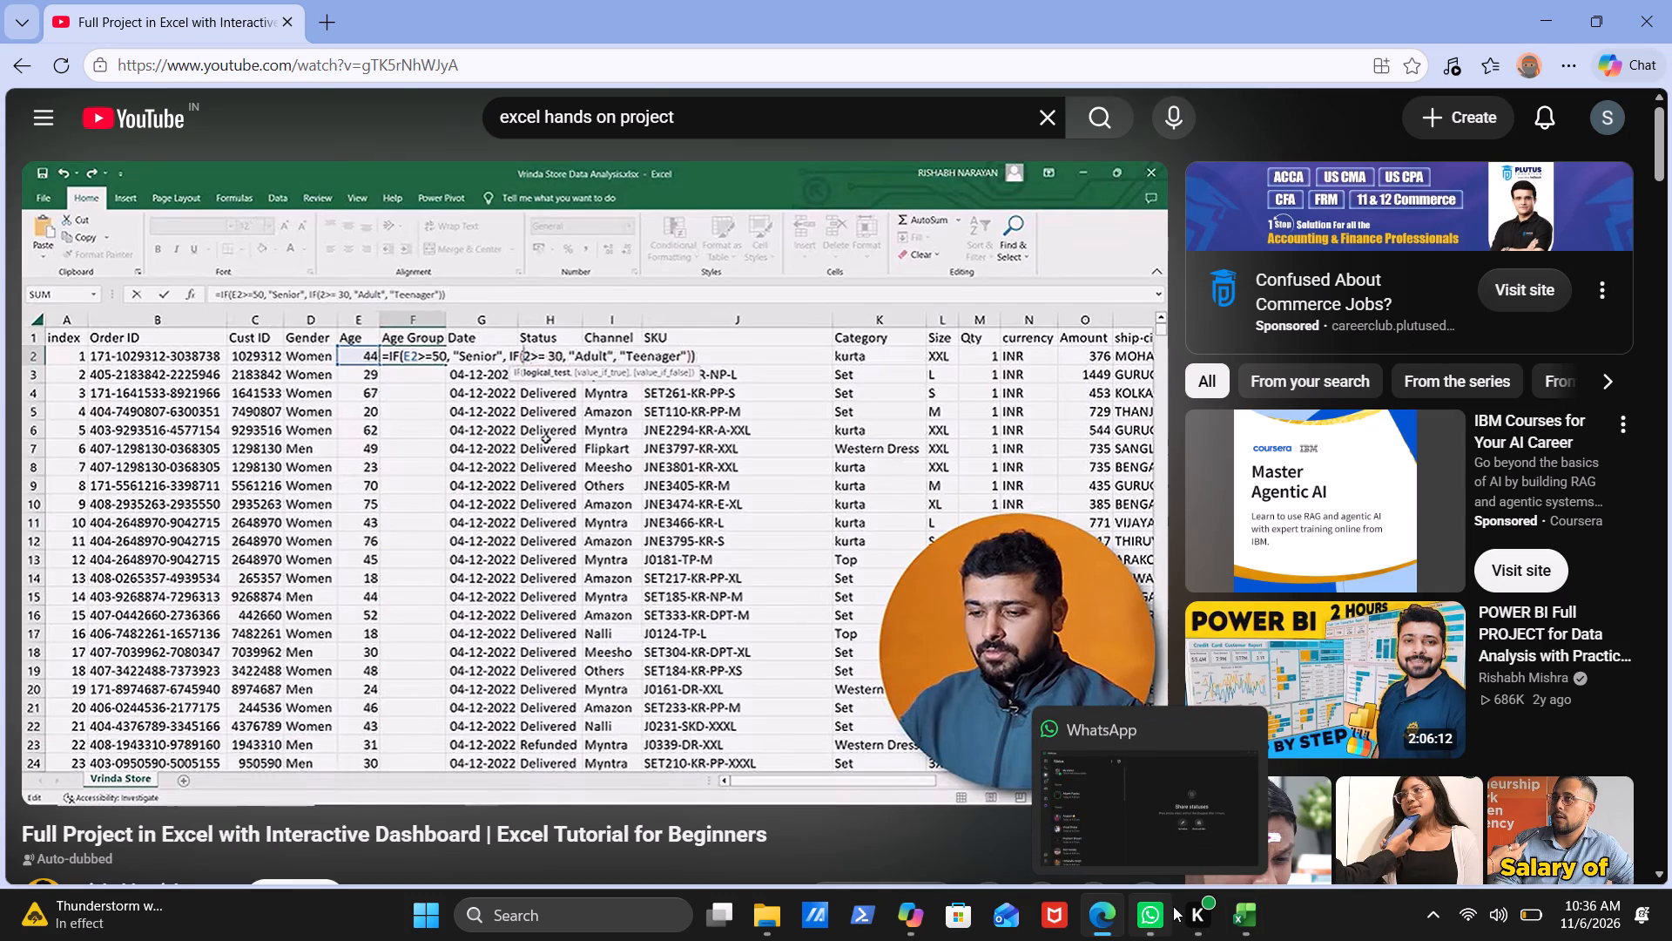
pyautogui.click(1249, 924)
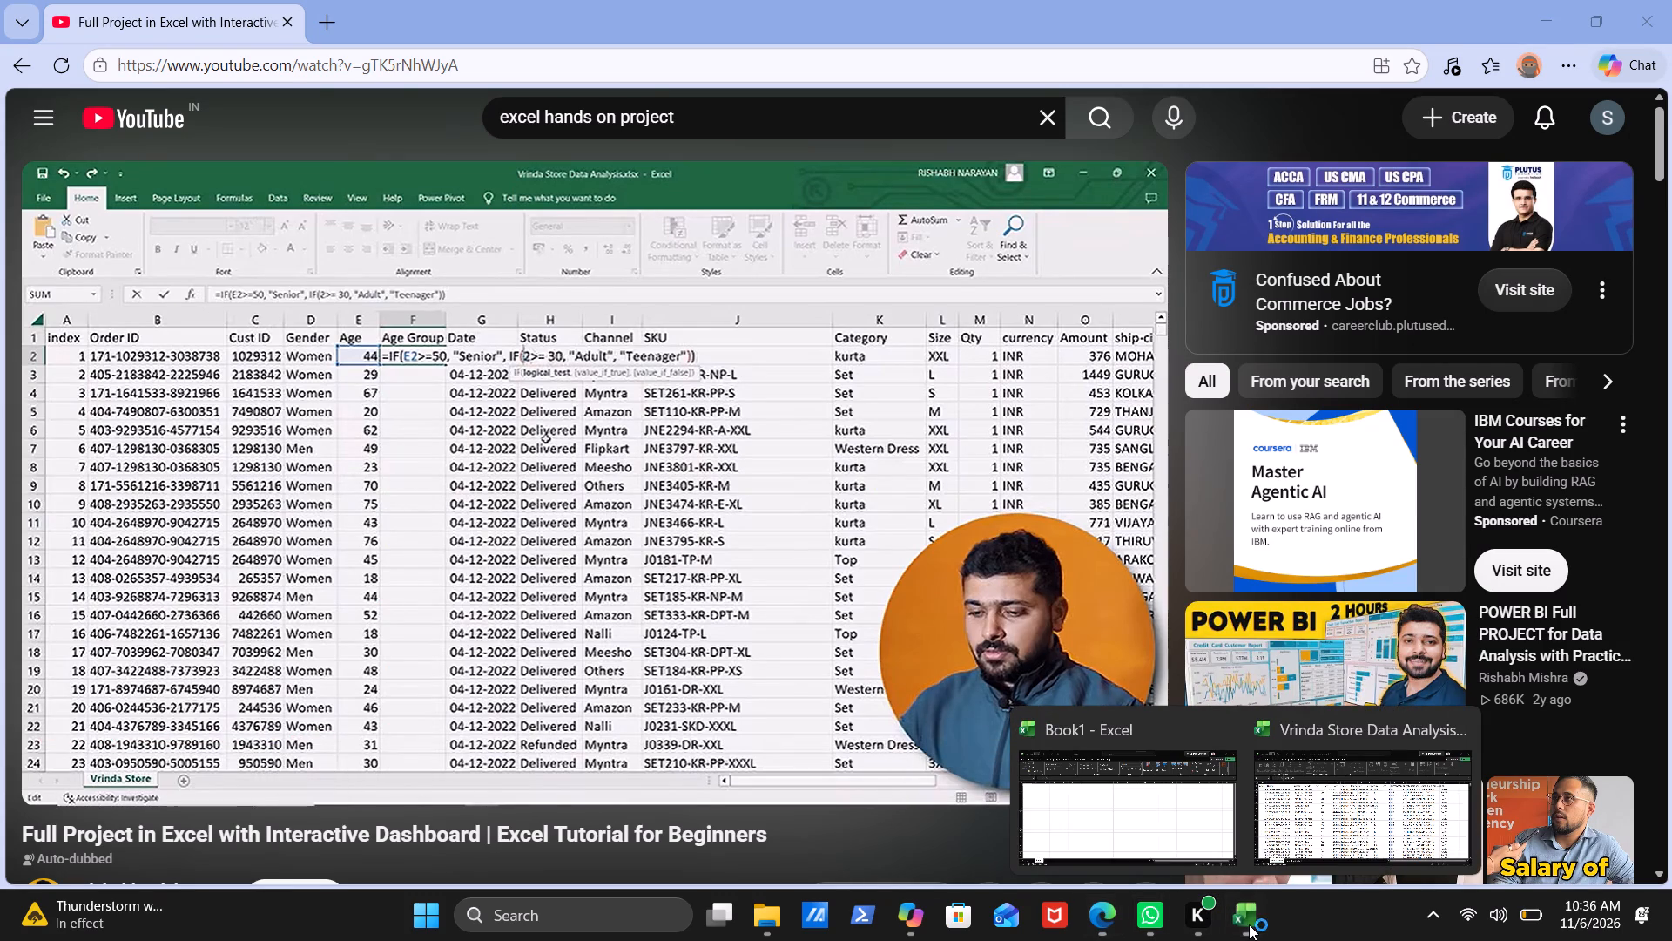
pyautogui.moveTo(1310, 869); pyautogui.dragTo(1353, 784)
pyautogui.click(1353, 784)
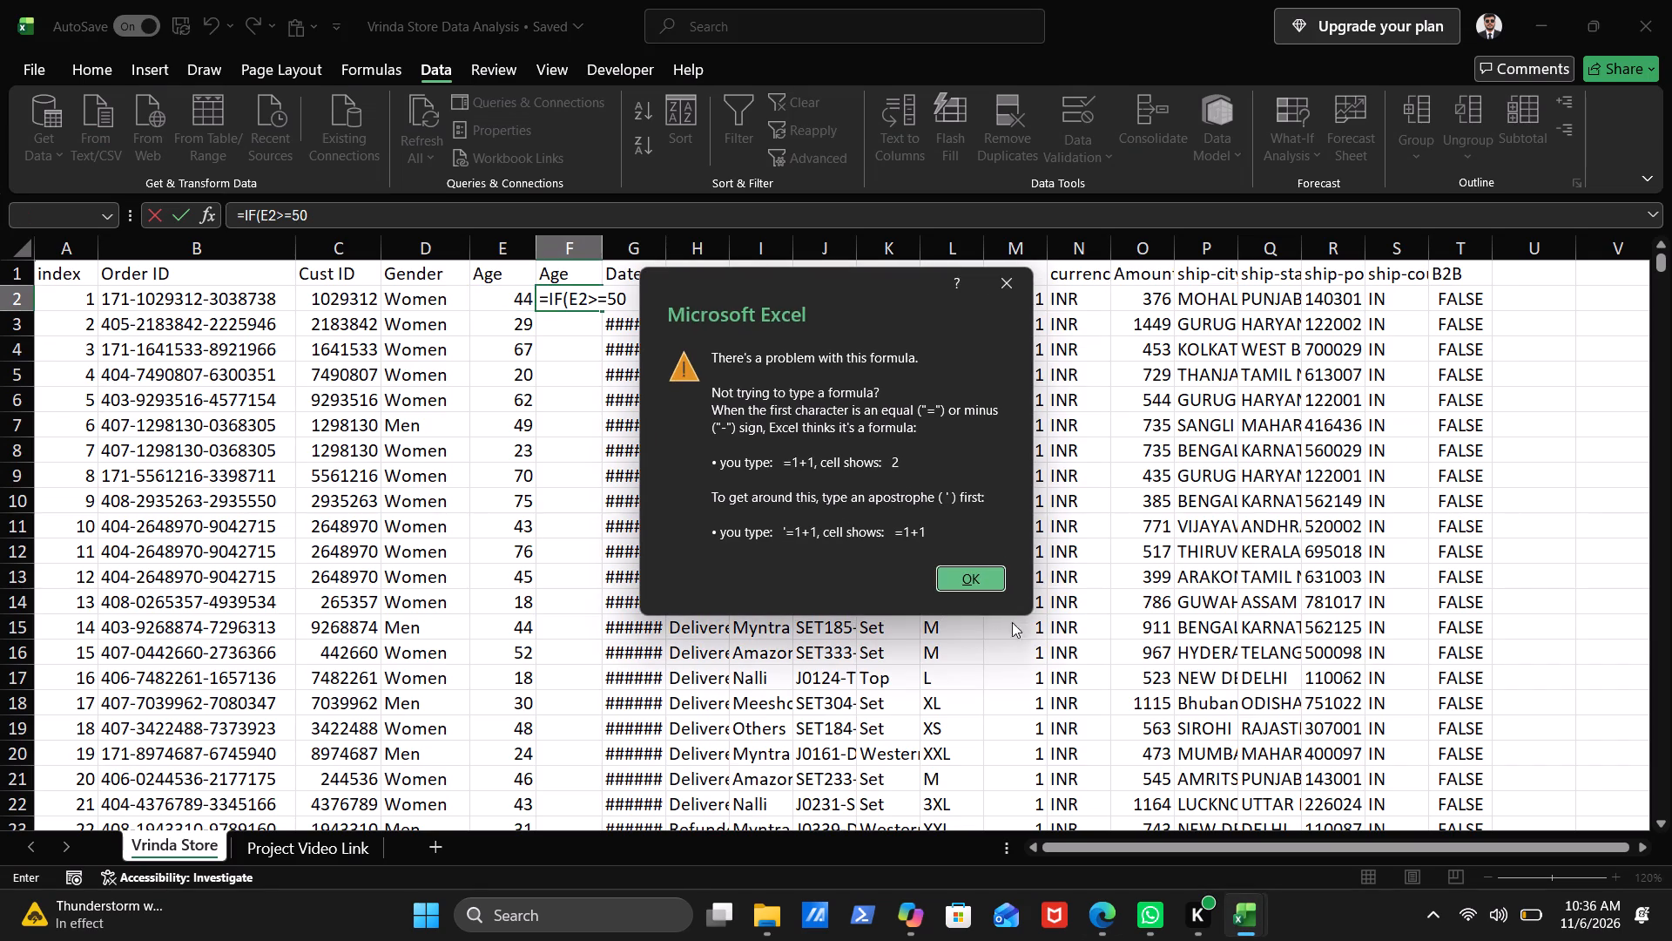
pyautogui.click(967, 567)
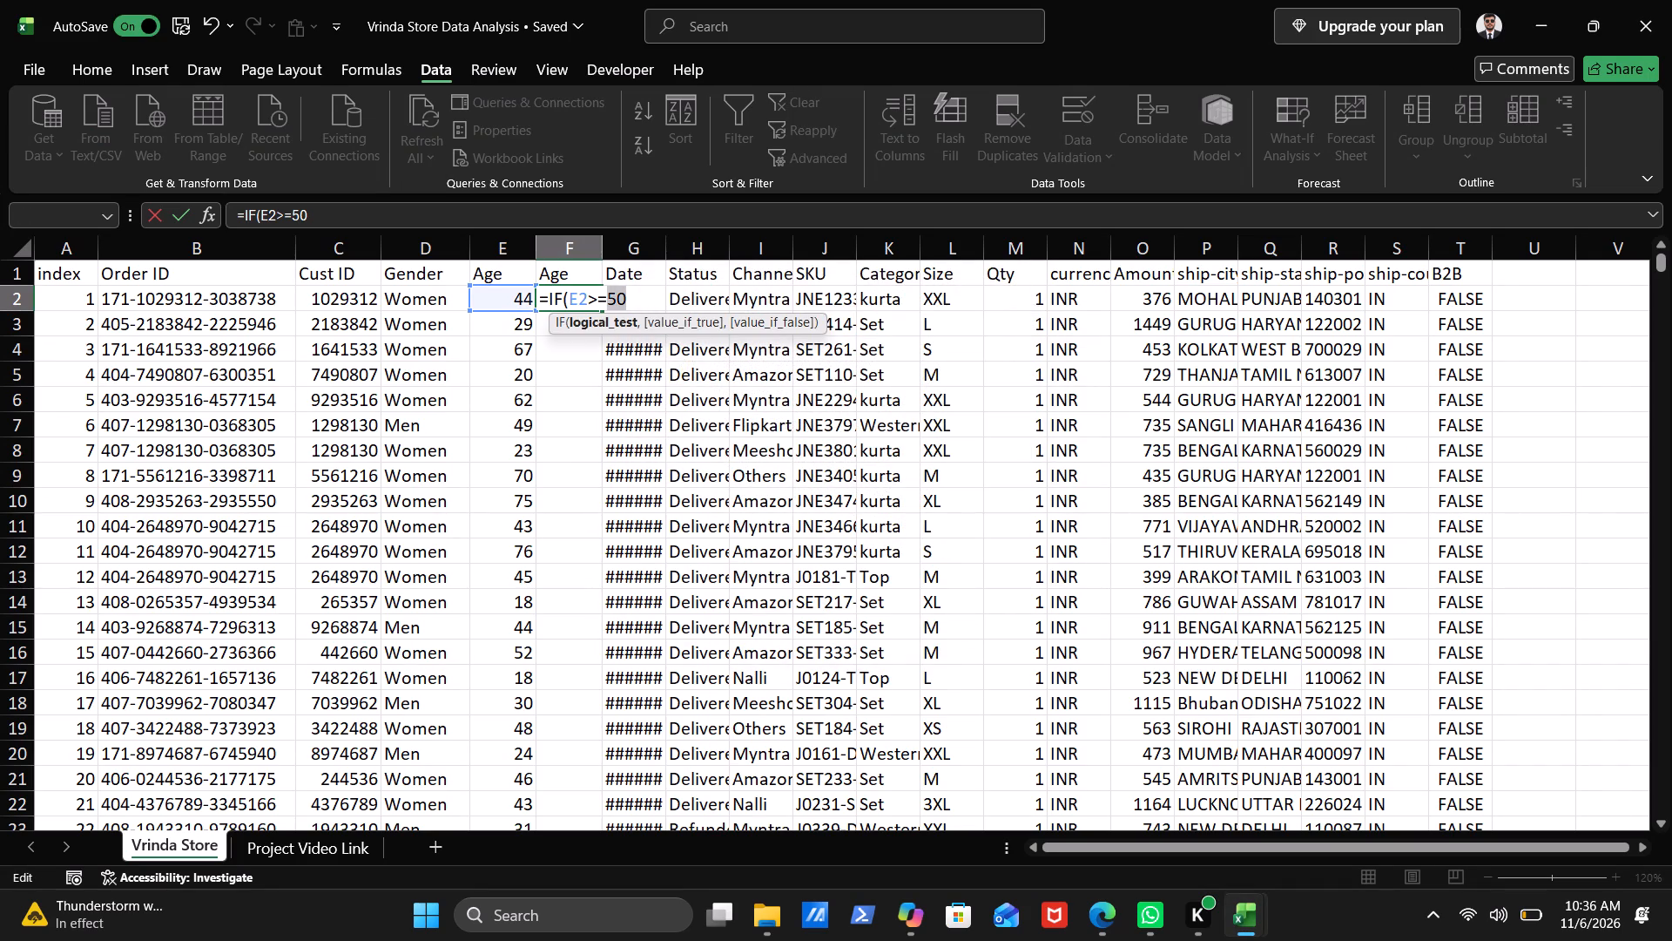
# Restore the condition E2>=50 in F2's IF formula and add "Senior" as its value if true.
pyautogui.press(',')
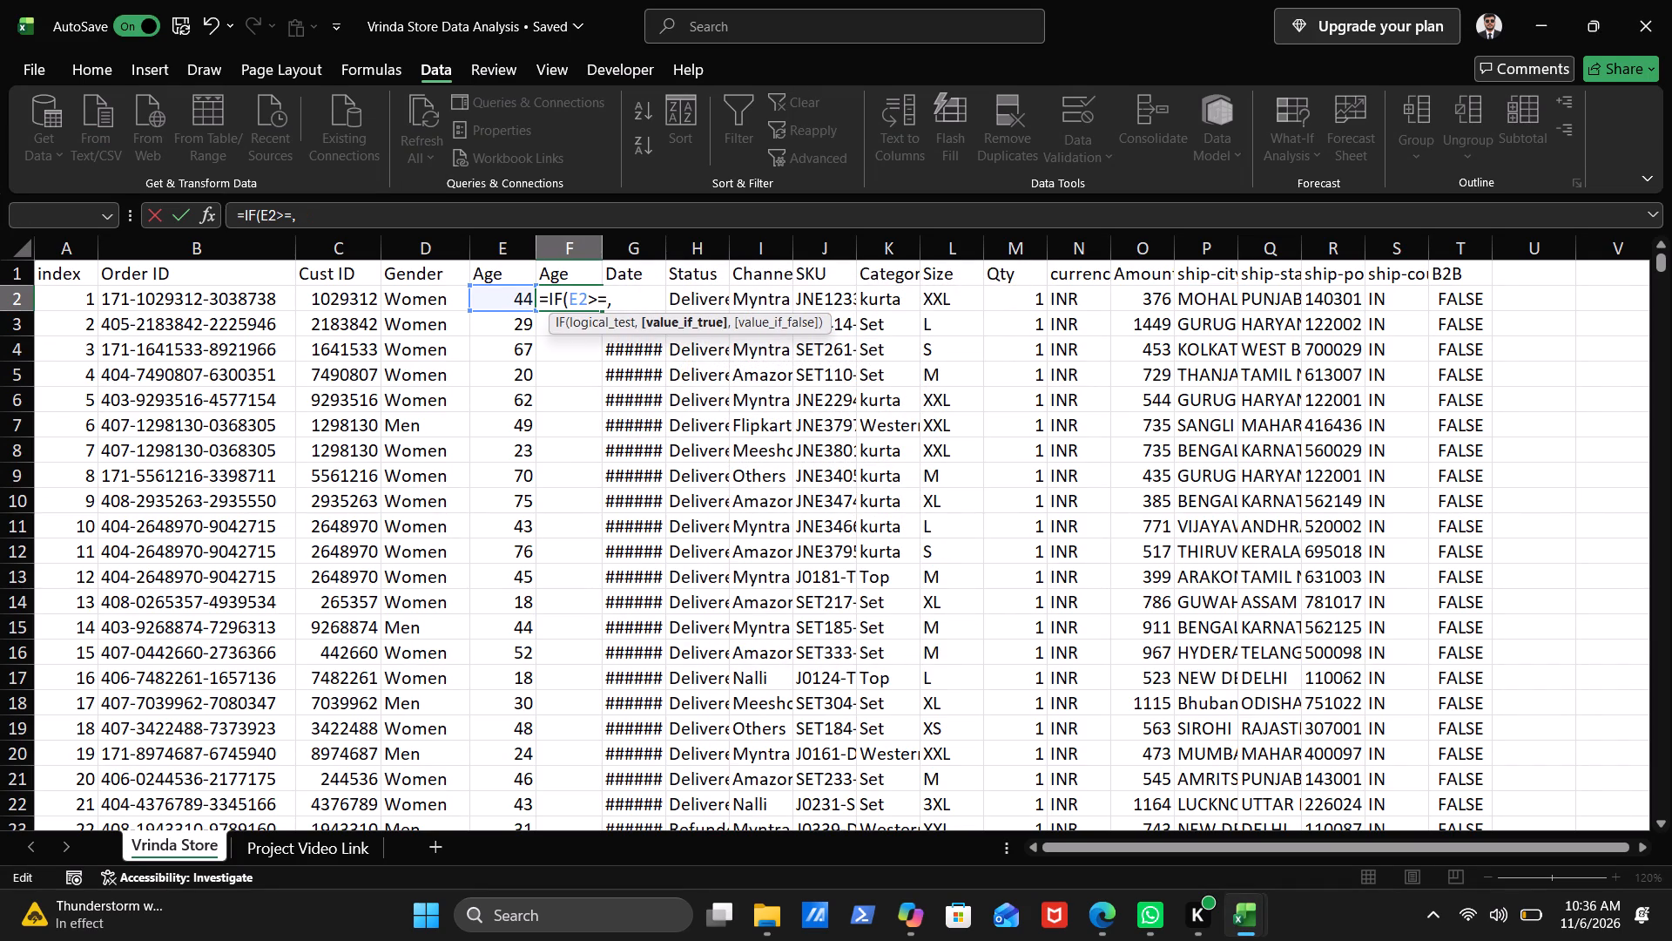
pyautogui.press('BackSpace')
pyautogui.write('50')
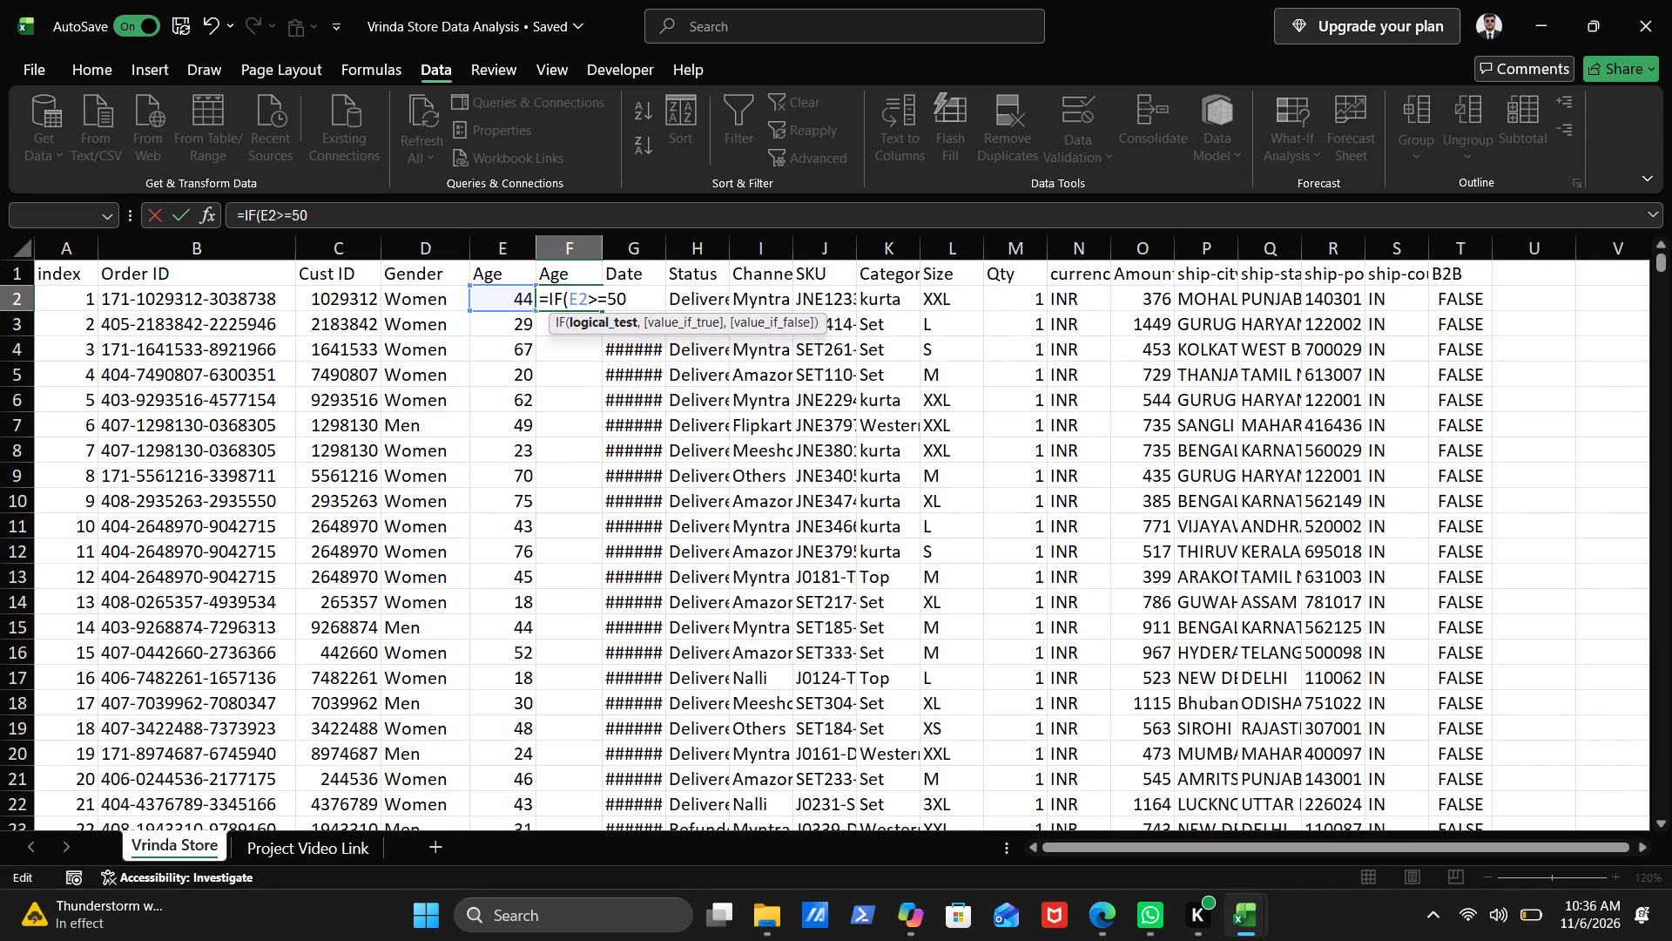
pyautogui.press(',')
pyautogui.write('""')
pyautogui.press('Left')
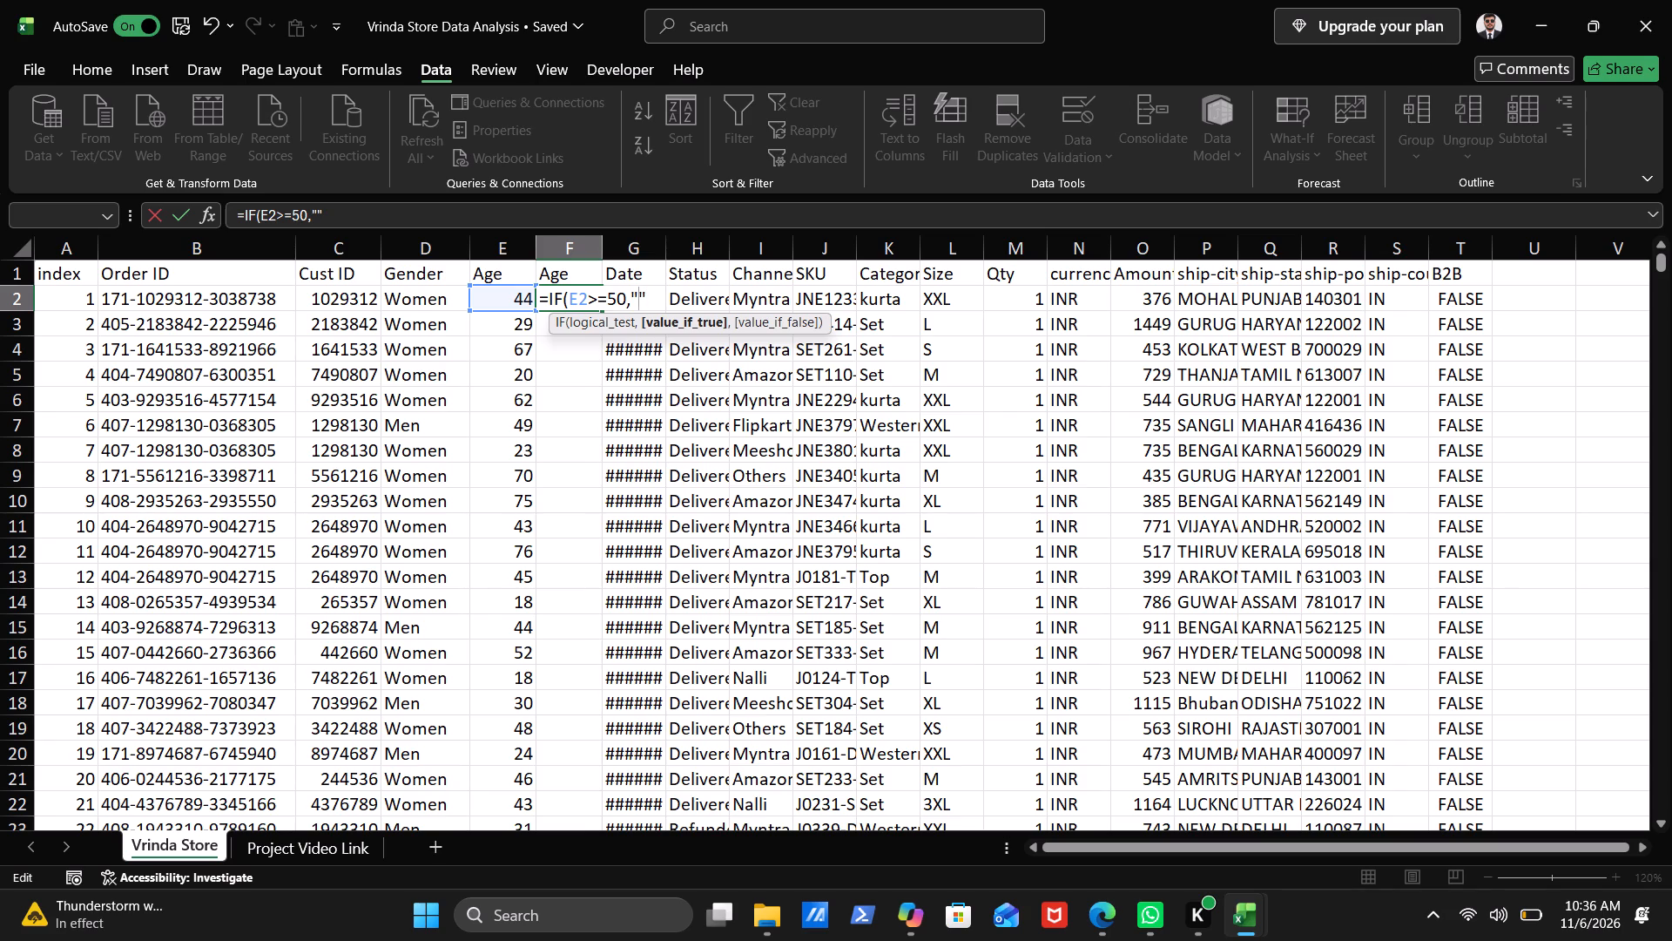
pyautogui.write('Senior')
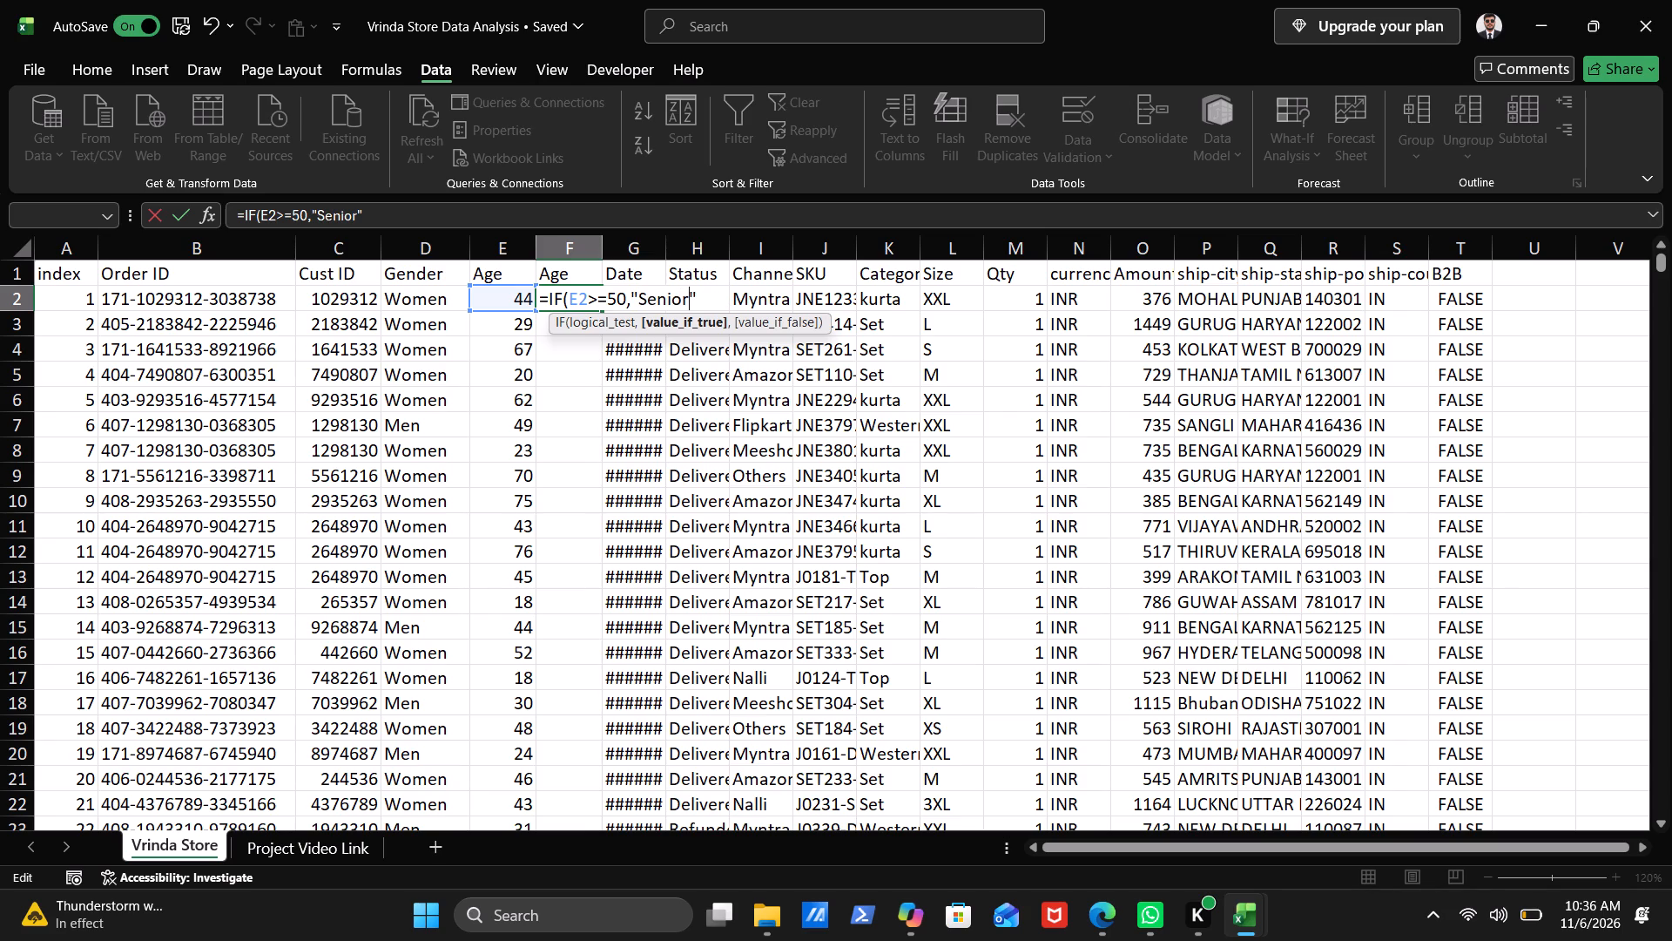
pyautogui.press('Right')
# Nest a second IF with the condition E2>=30 and an empty text result in F2's formula, accepting the proposed bracket correction.
pyautogui.write(',')
pyautogui.press('space')
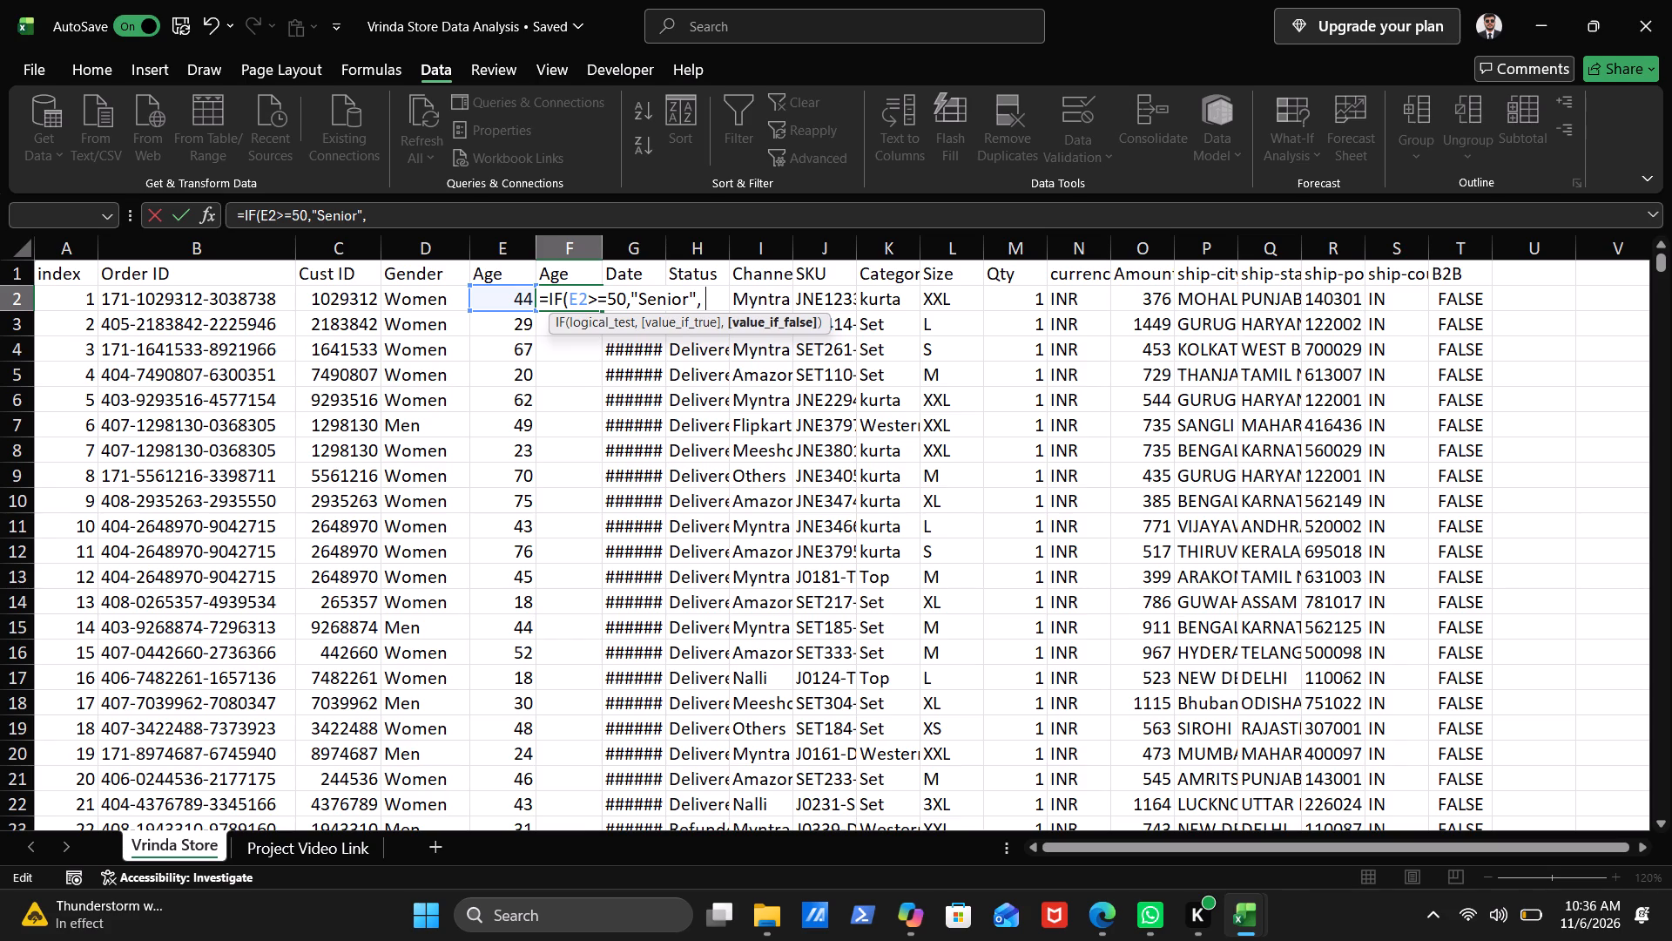
pyautogui.write('if')
pyautogui.press('Tab')
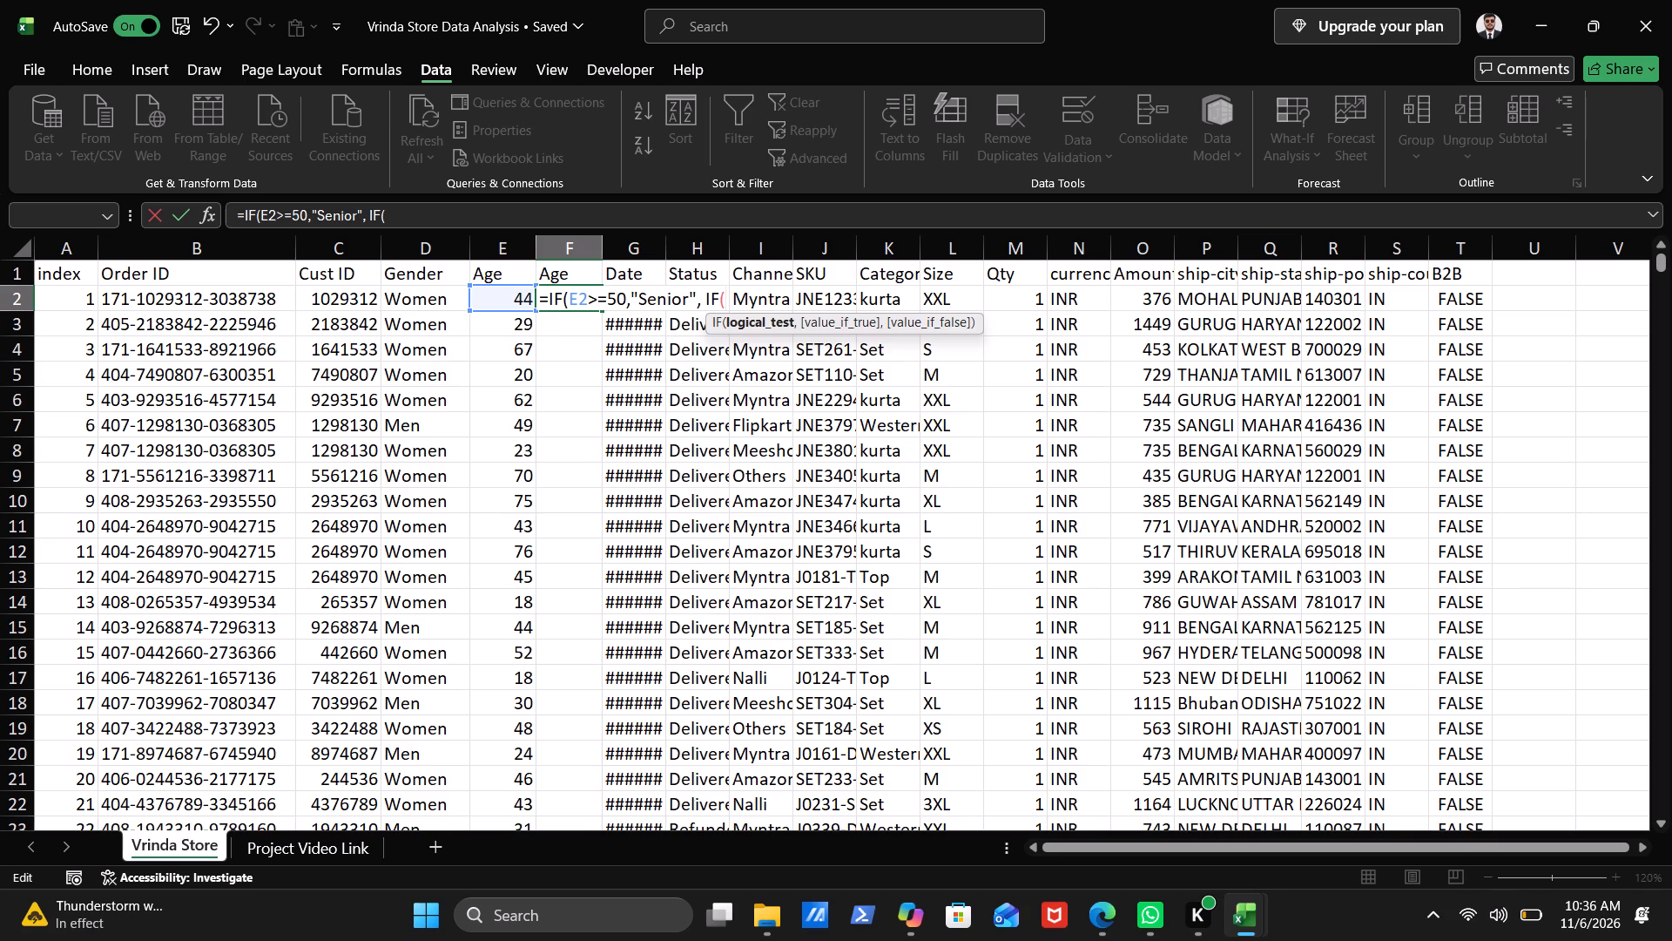
pyautogui.click(517, 301)
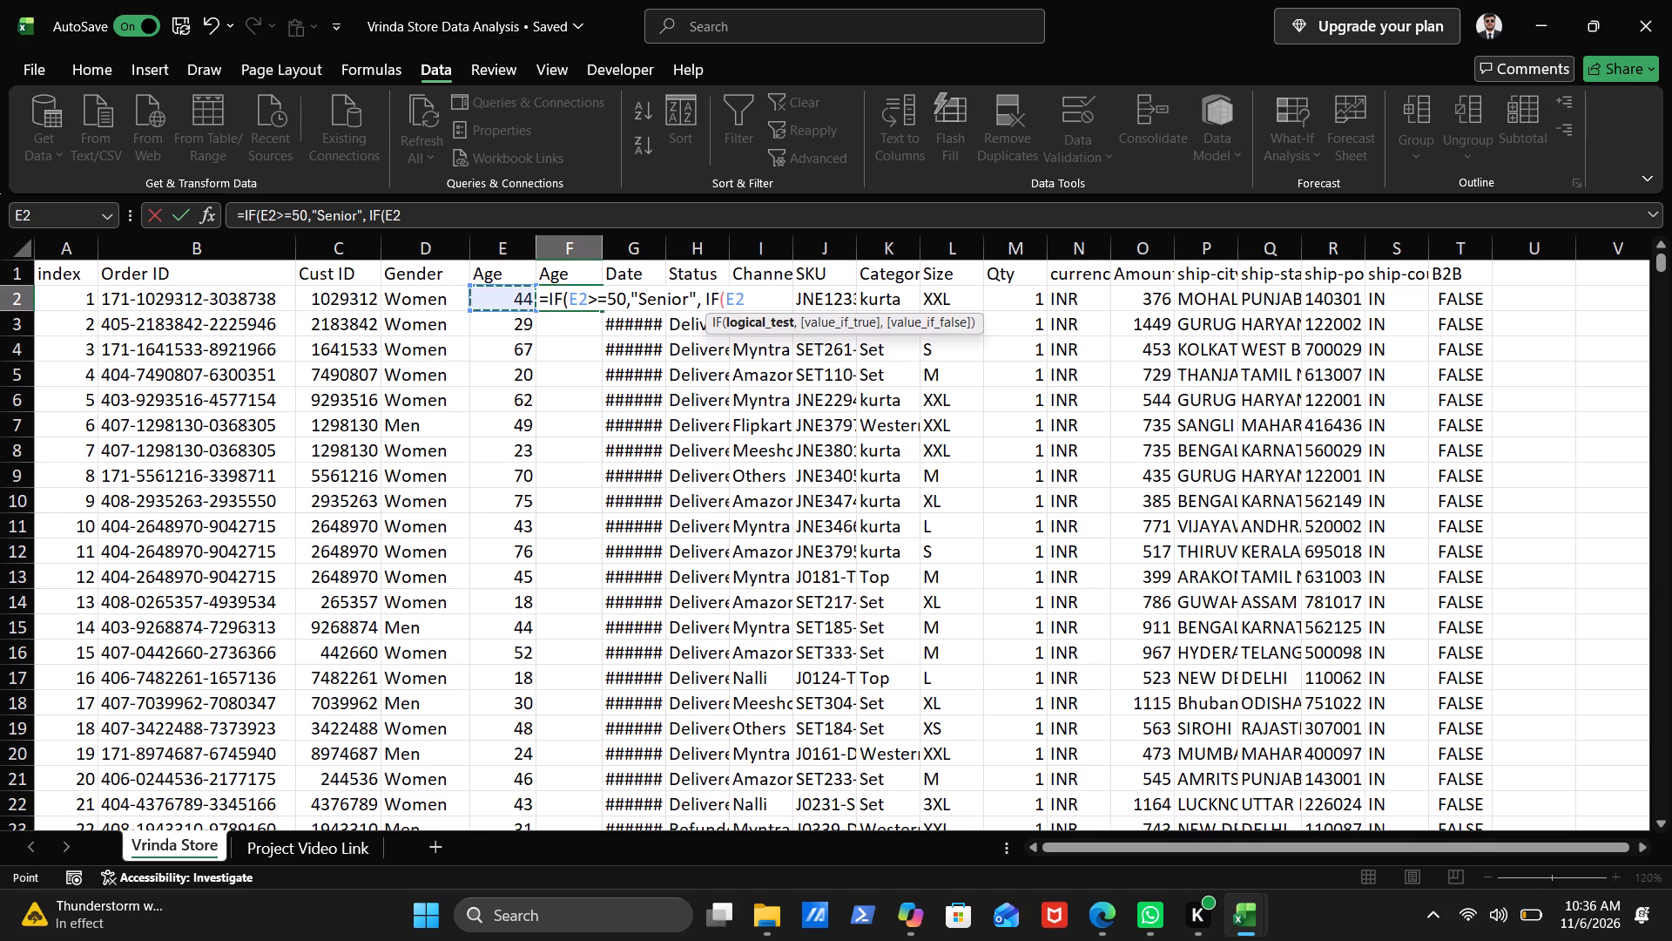
pyautogui.hotkey('shift', '>')
pyautogui.press('=')
pyautogui.write('30')
pyautogui.press(',')
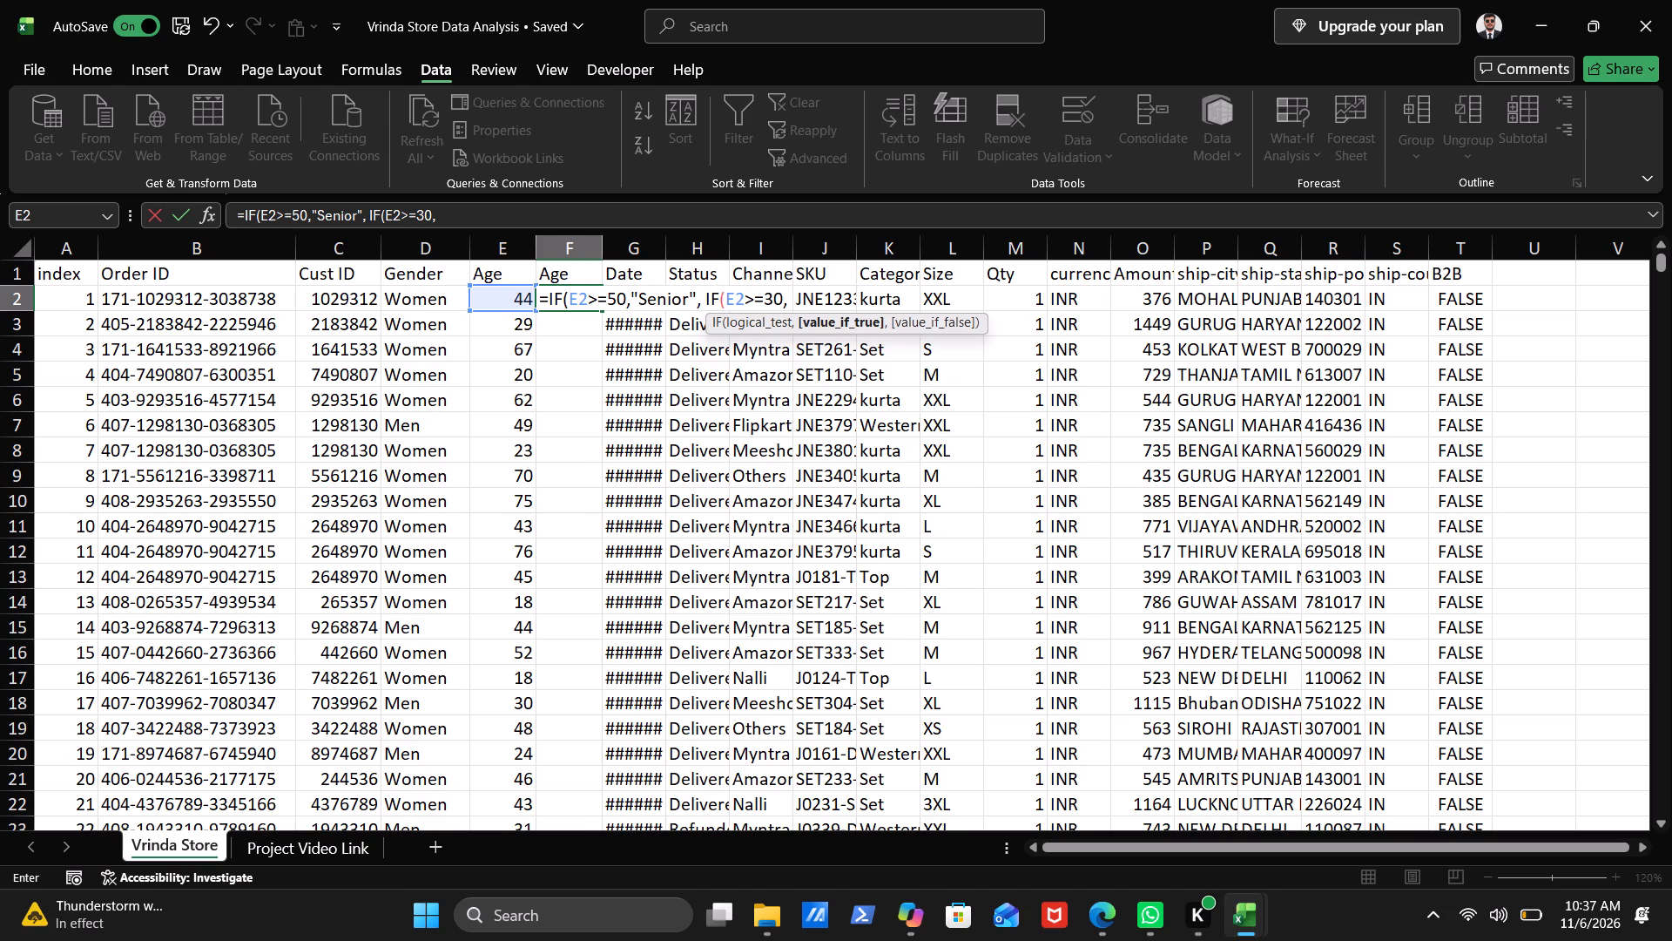
pyautogui.write('""')
pyautogui.press('Left')
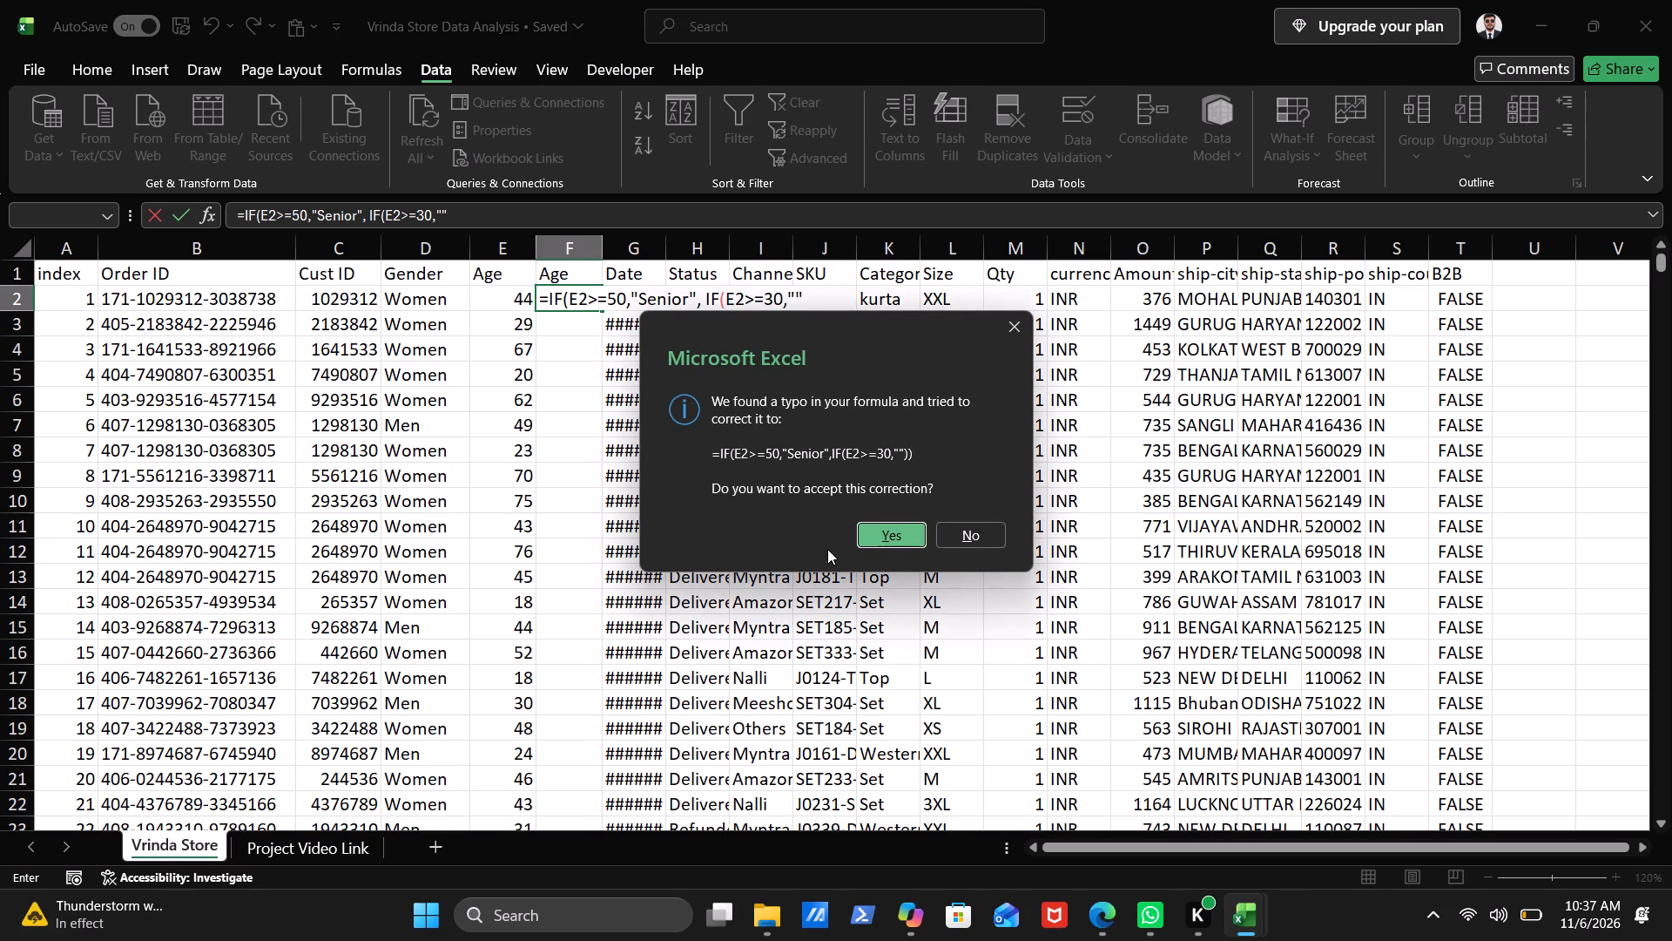
pyautogui.click(888, 535)
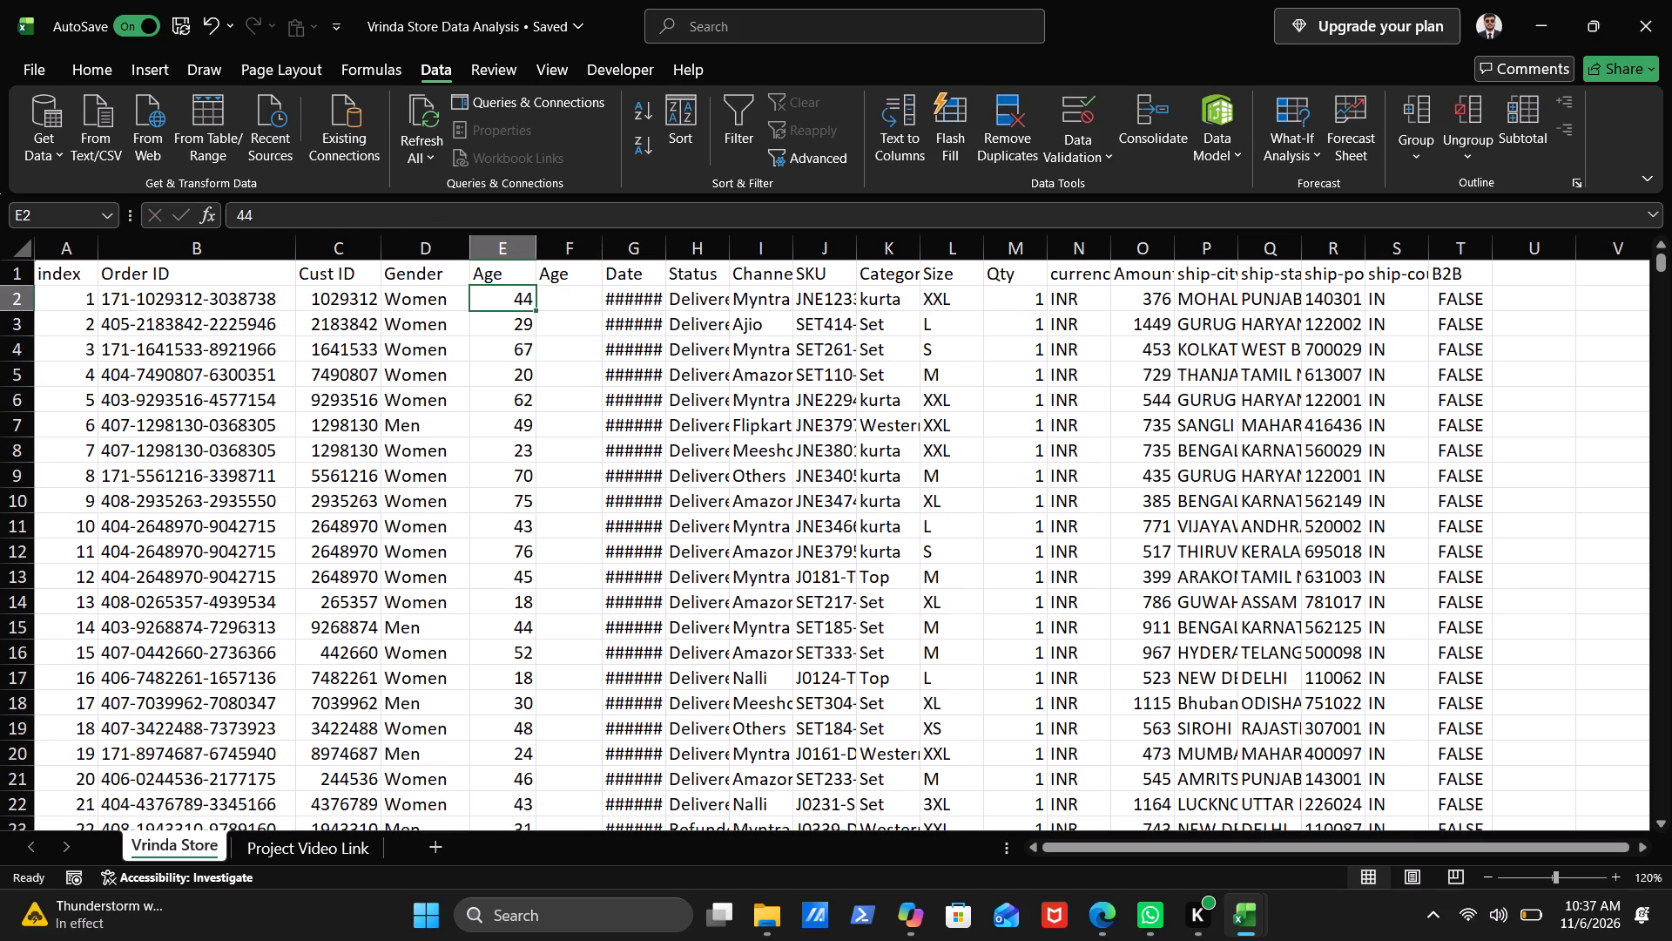
# Reopen the formula in F2 and fill in "Adult" as the value if true of the nested E2>=30 condition.
pyautogui.click(566, 296)
pyautogui.doubleClick(566, 296)
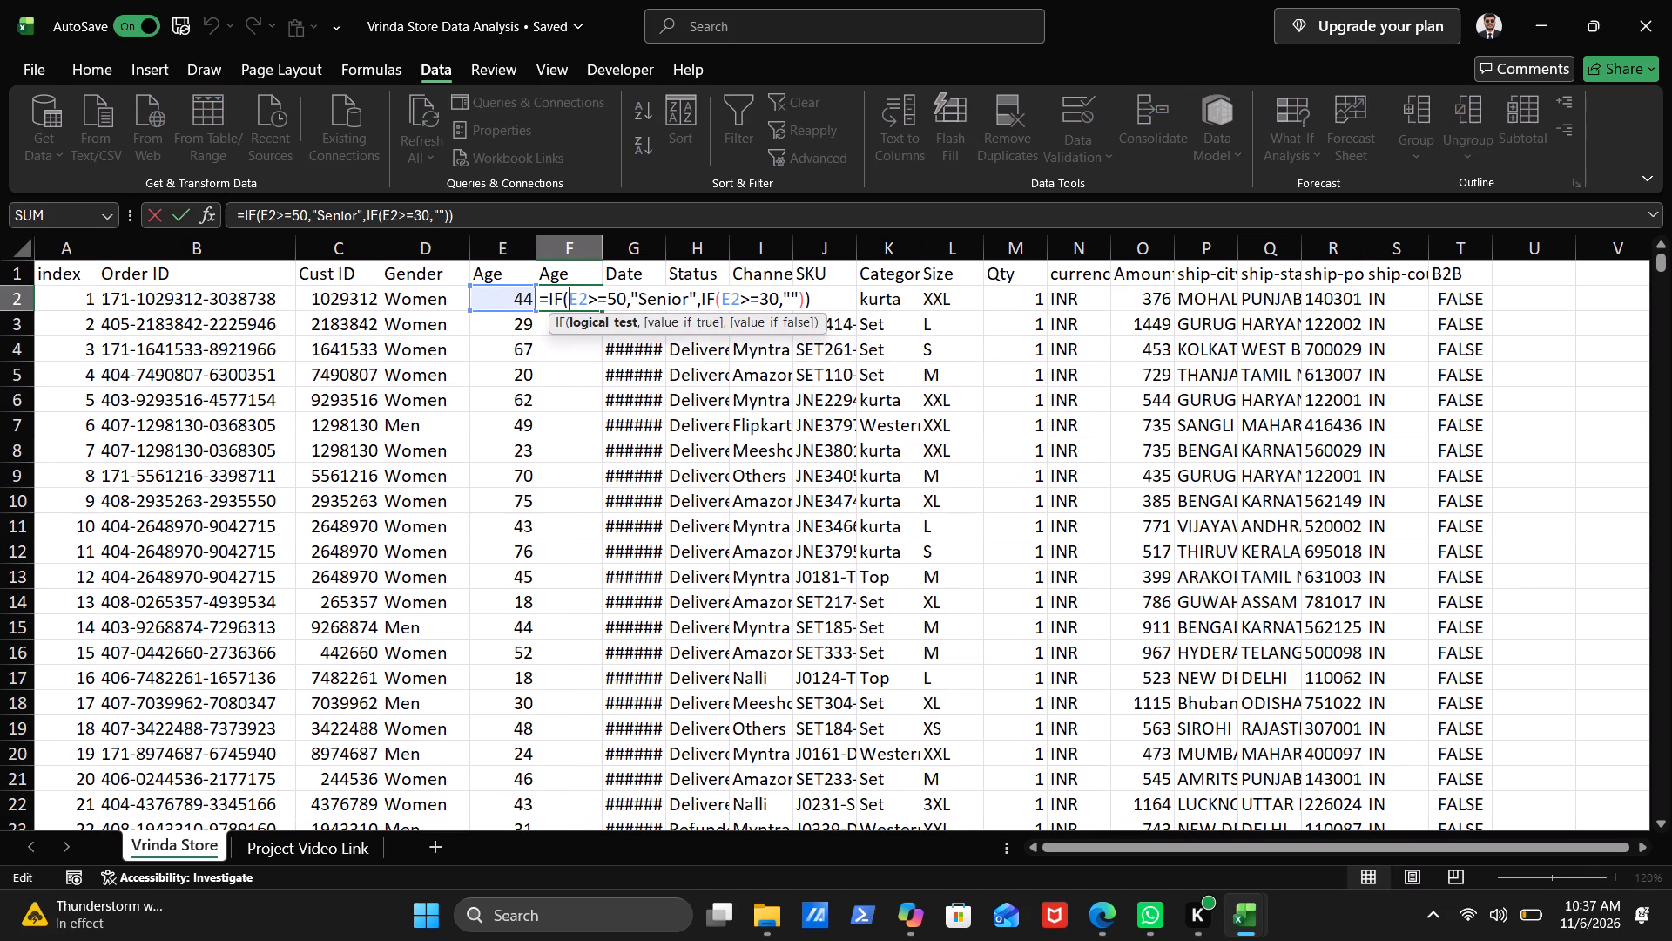
pyautogui.click(790, 300)
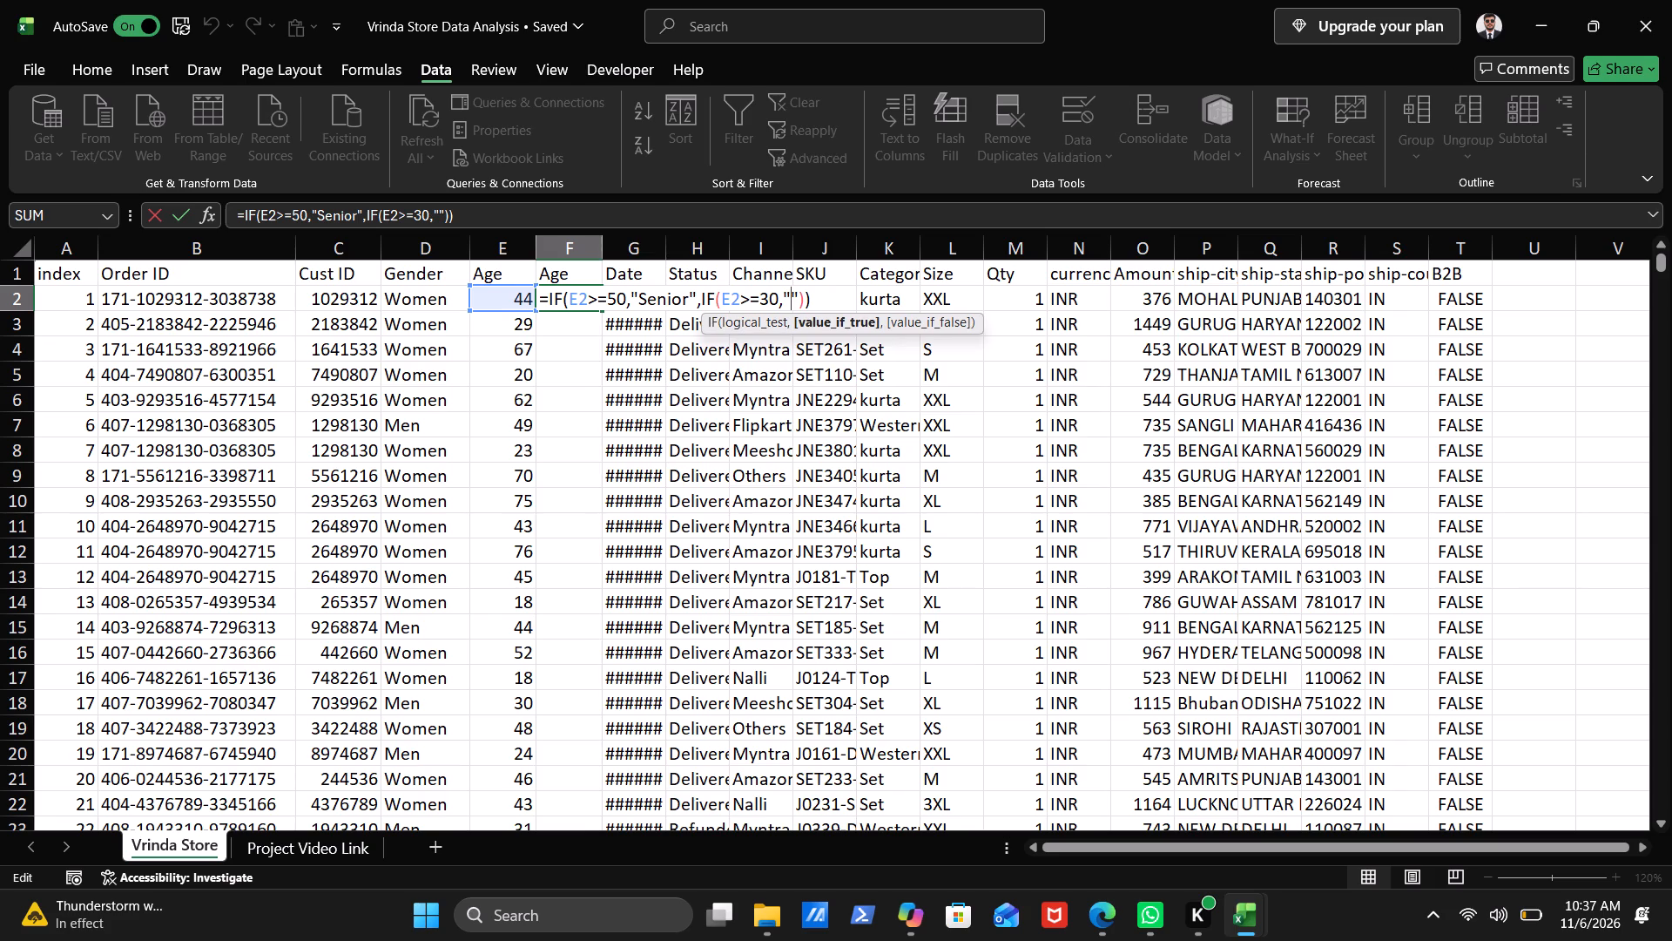
pyautogui.hotkey('shift', 'a')
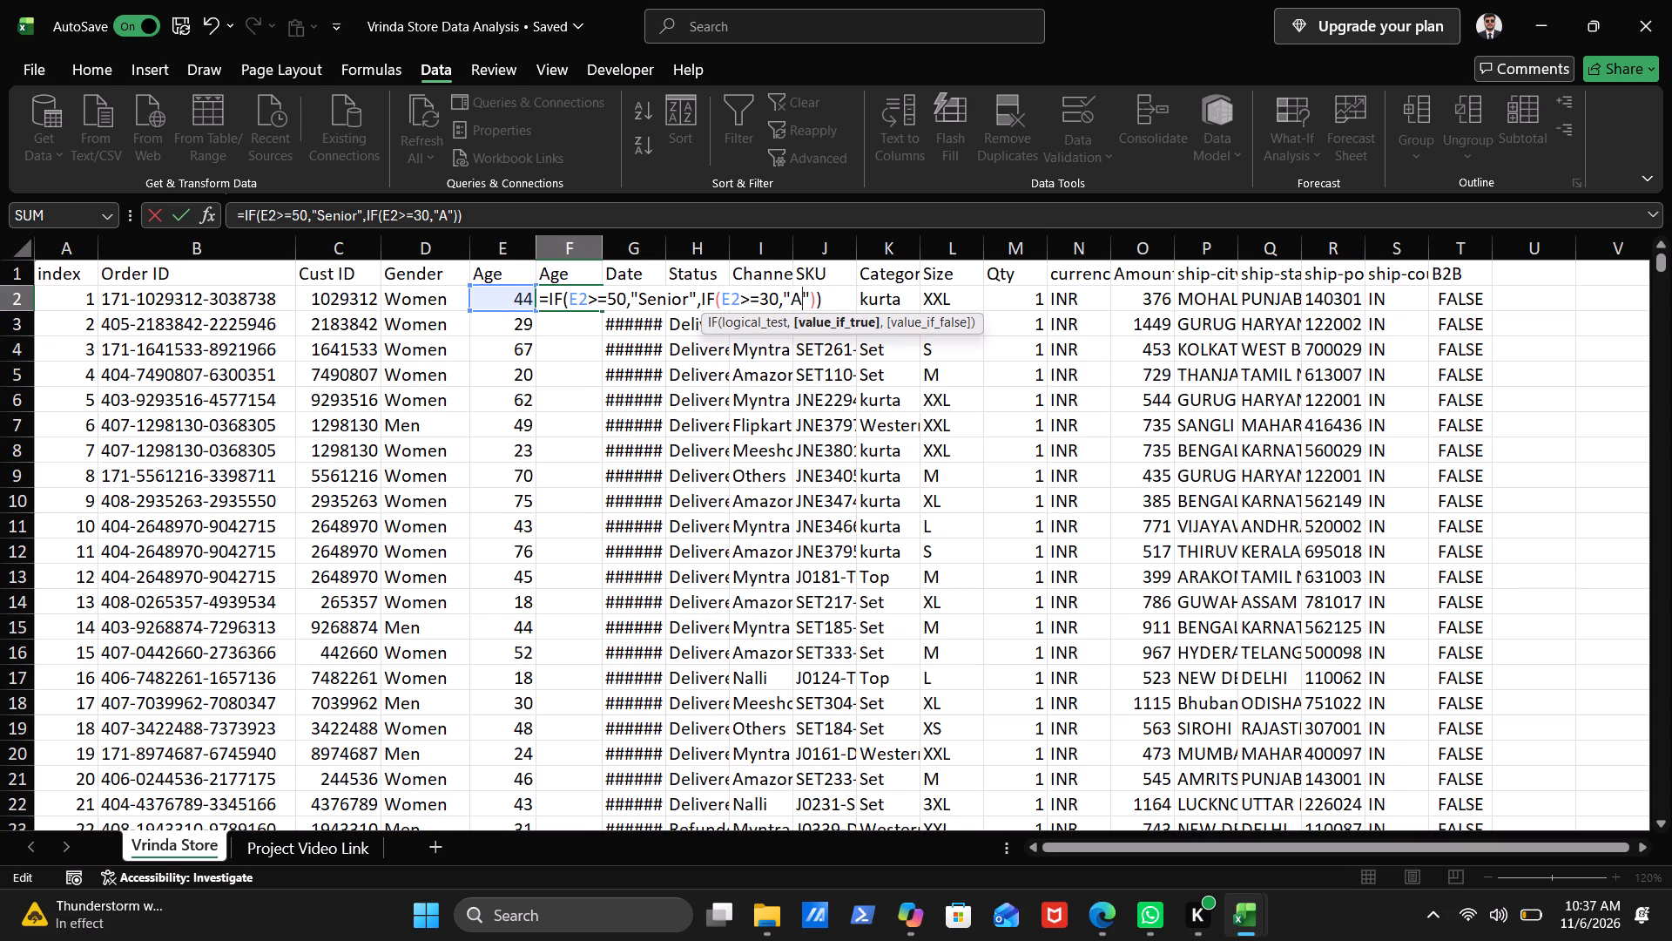
pyautogui.write('du')
pyautogui.write('lt')
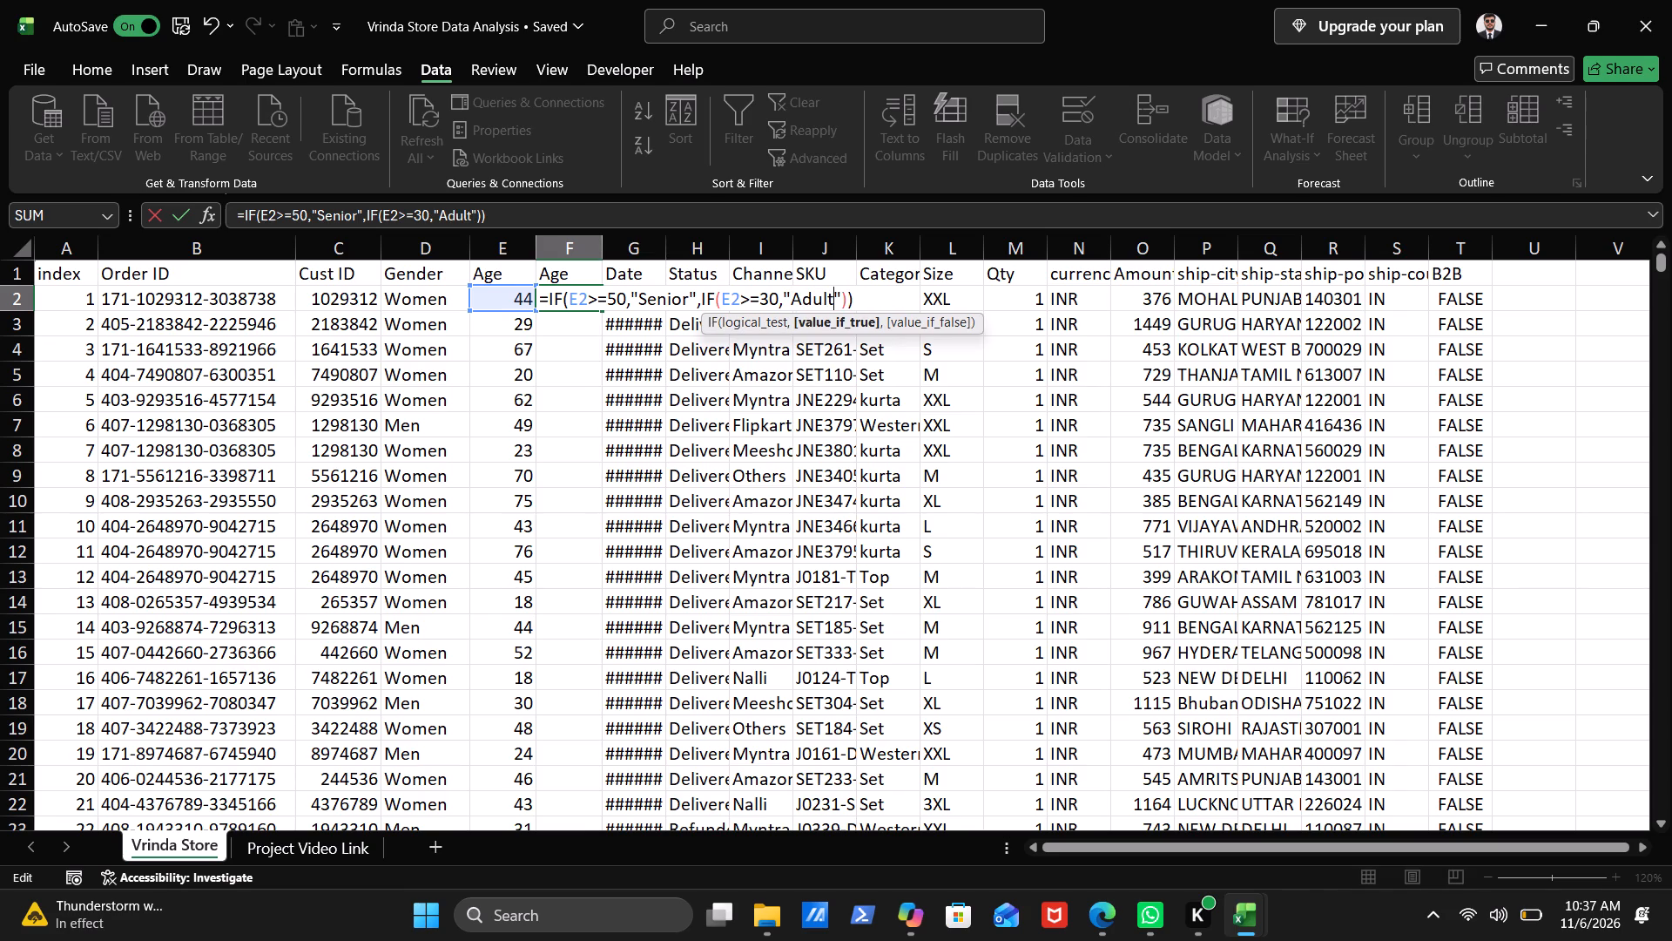
pyautogui.press('Right')
# Add "Teenager" as the nested IF's value if false and commit the formula in F2.
pyautogui.press(',')
pyautogui.write('""')
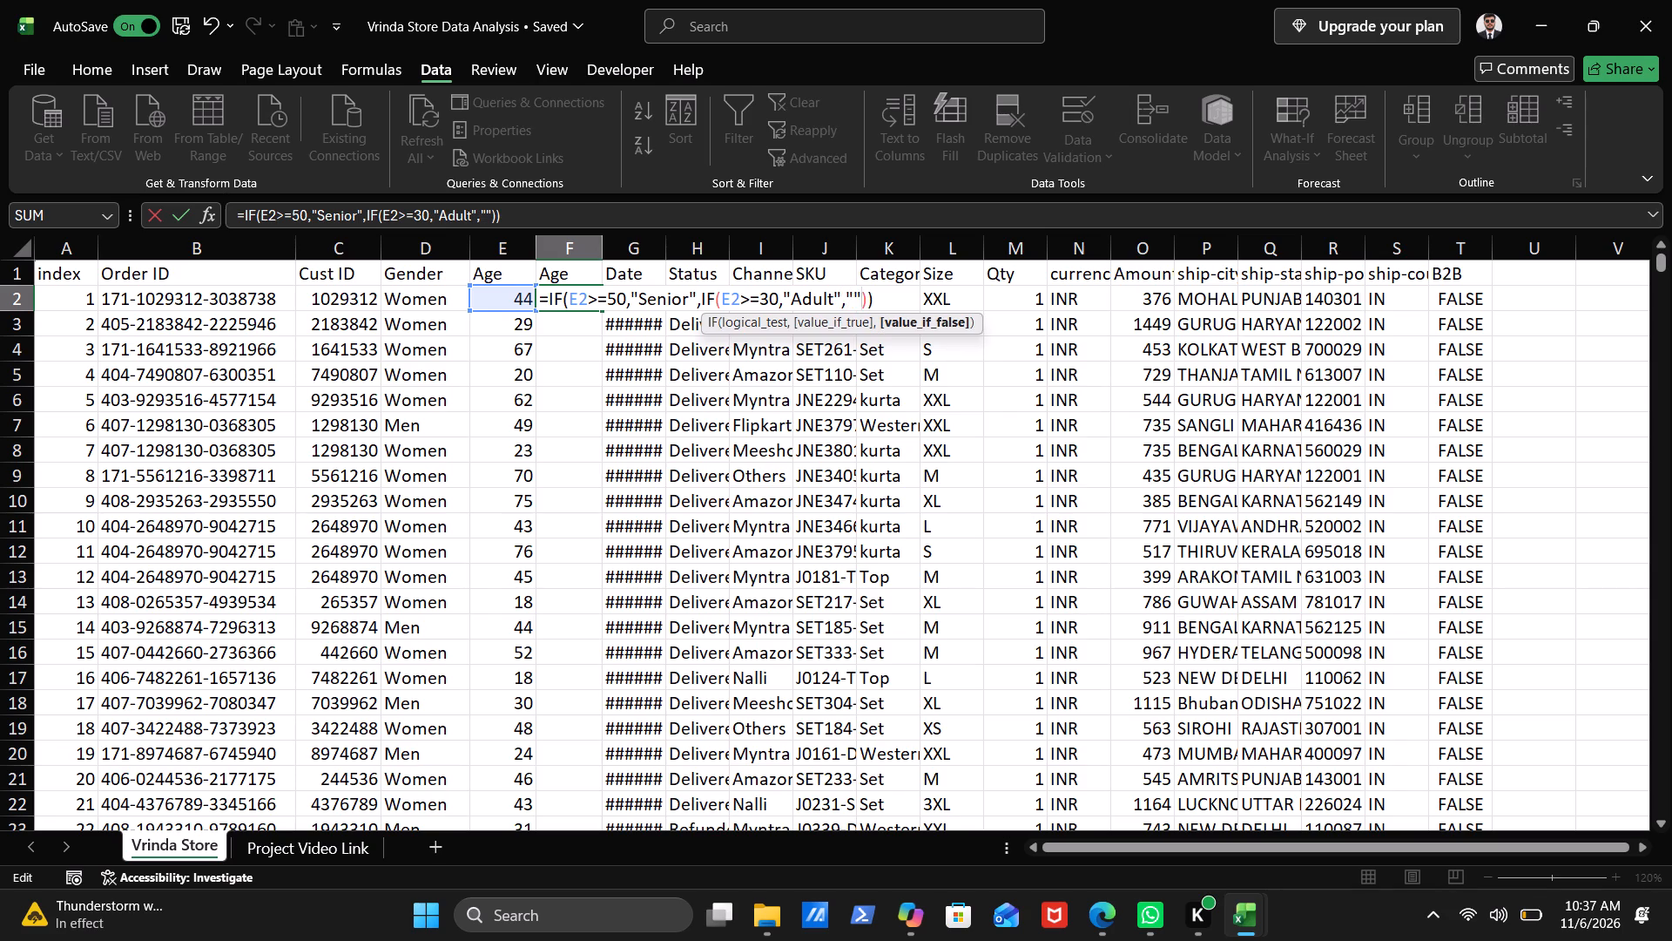
pyautogui.press('Left')
pyautogui.write('TE')
pyautogui.press('BackSpace')
pyautogui.write('een')
pyautogui.write('ager')
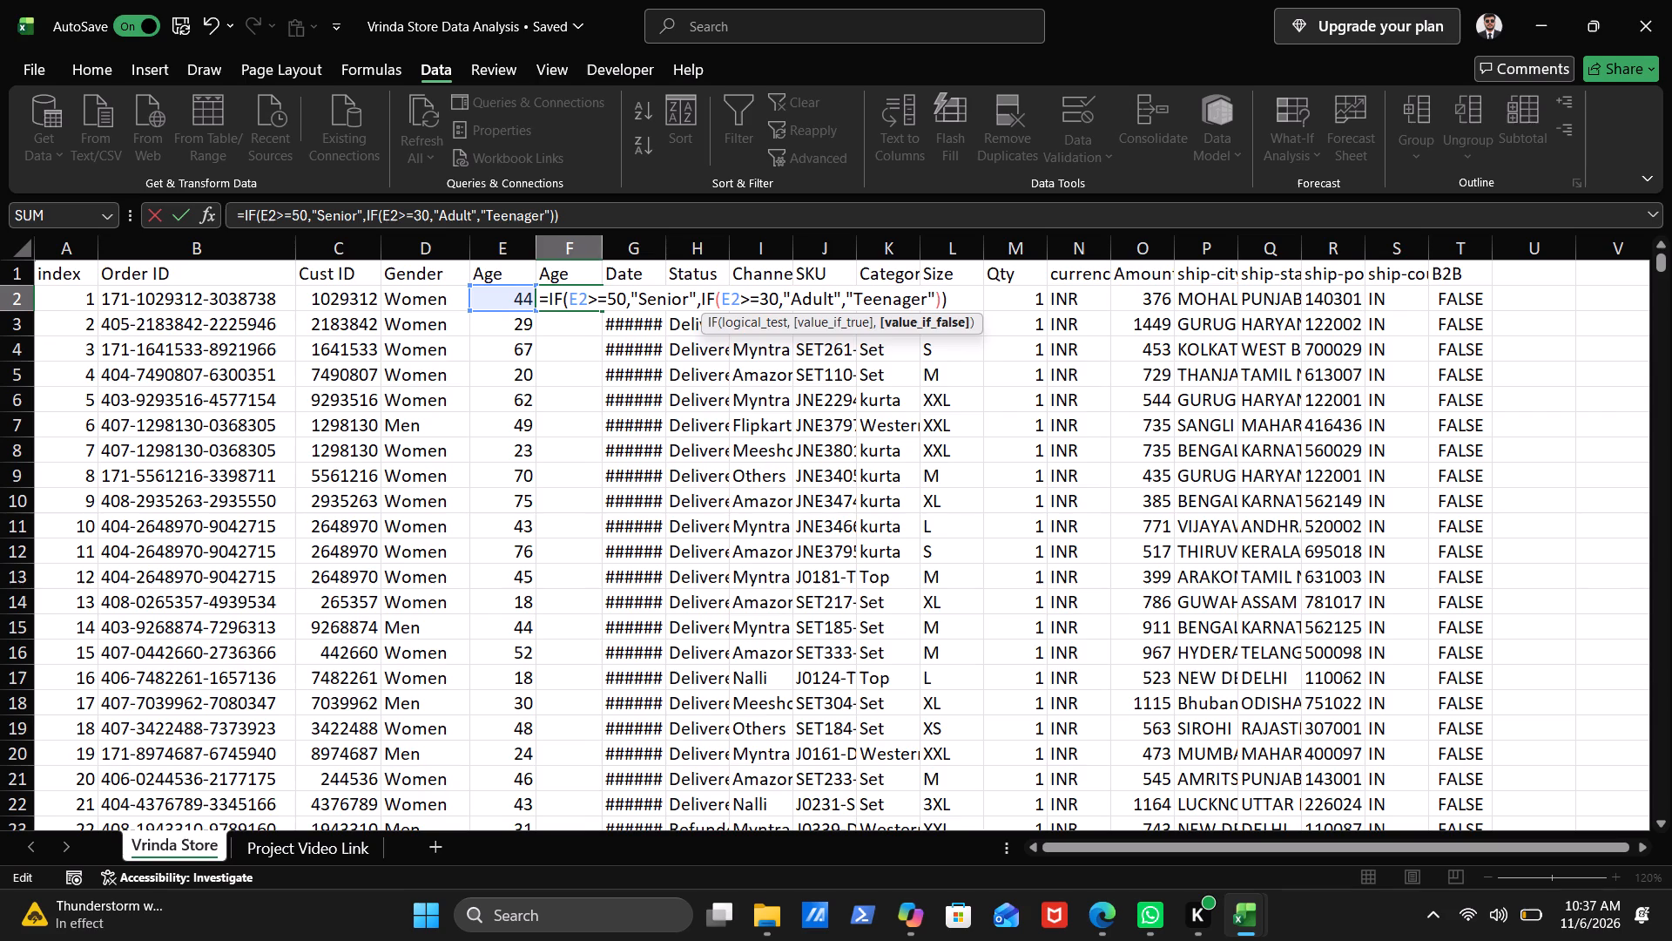
pyautogui.press('Return')
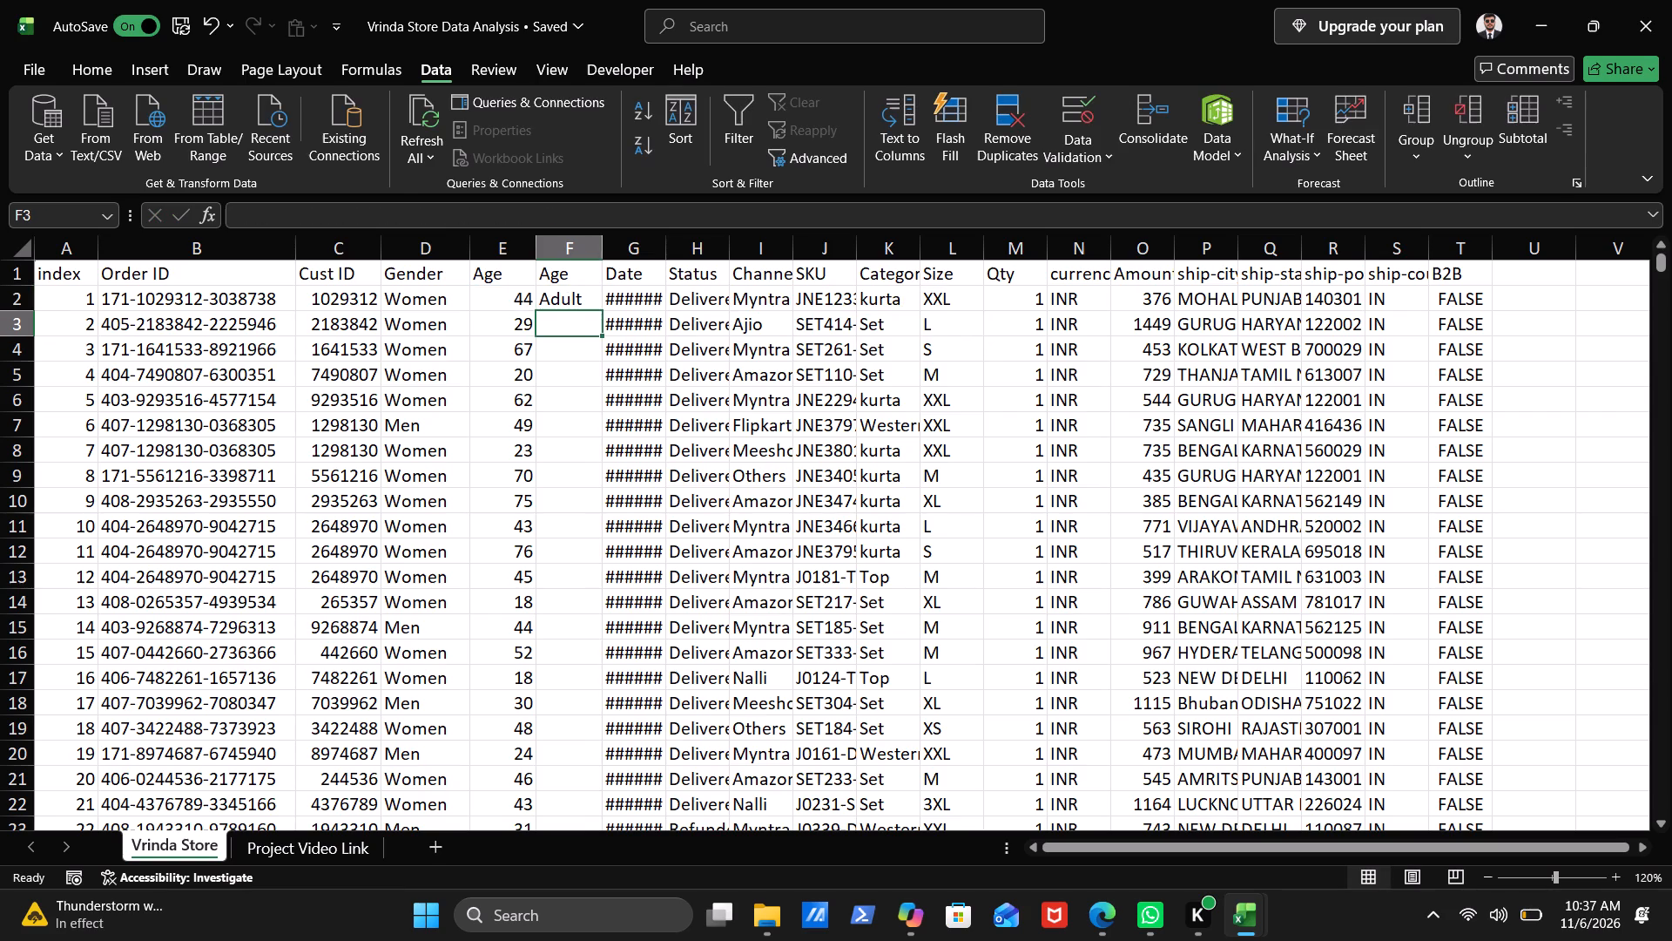
# Fill the age group formula from F2 down the whole column F.
pyautogui.click(570, 306)
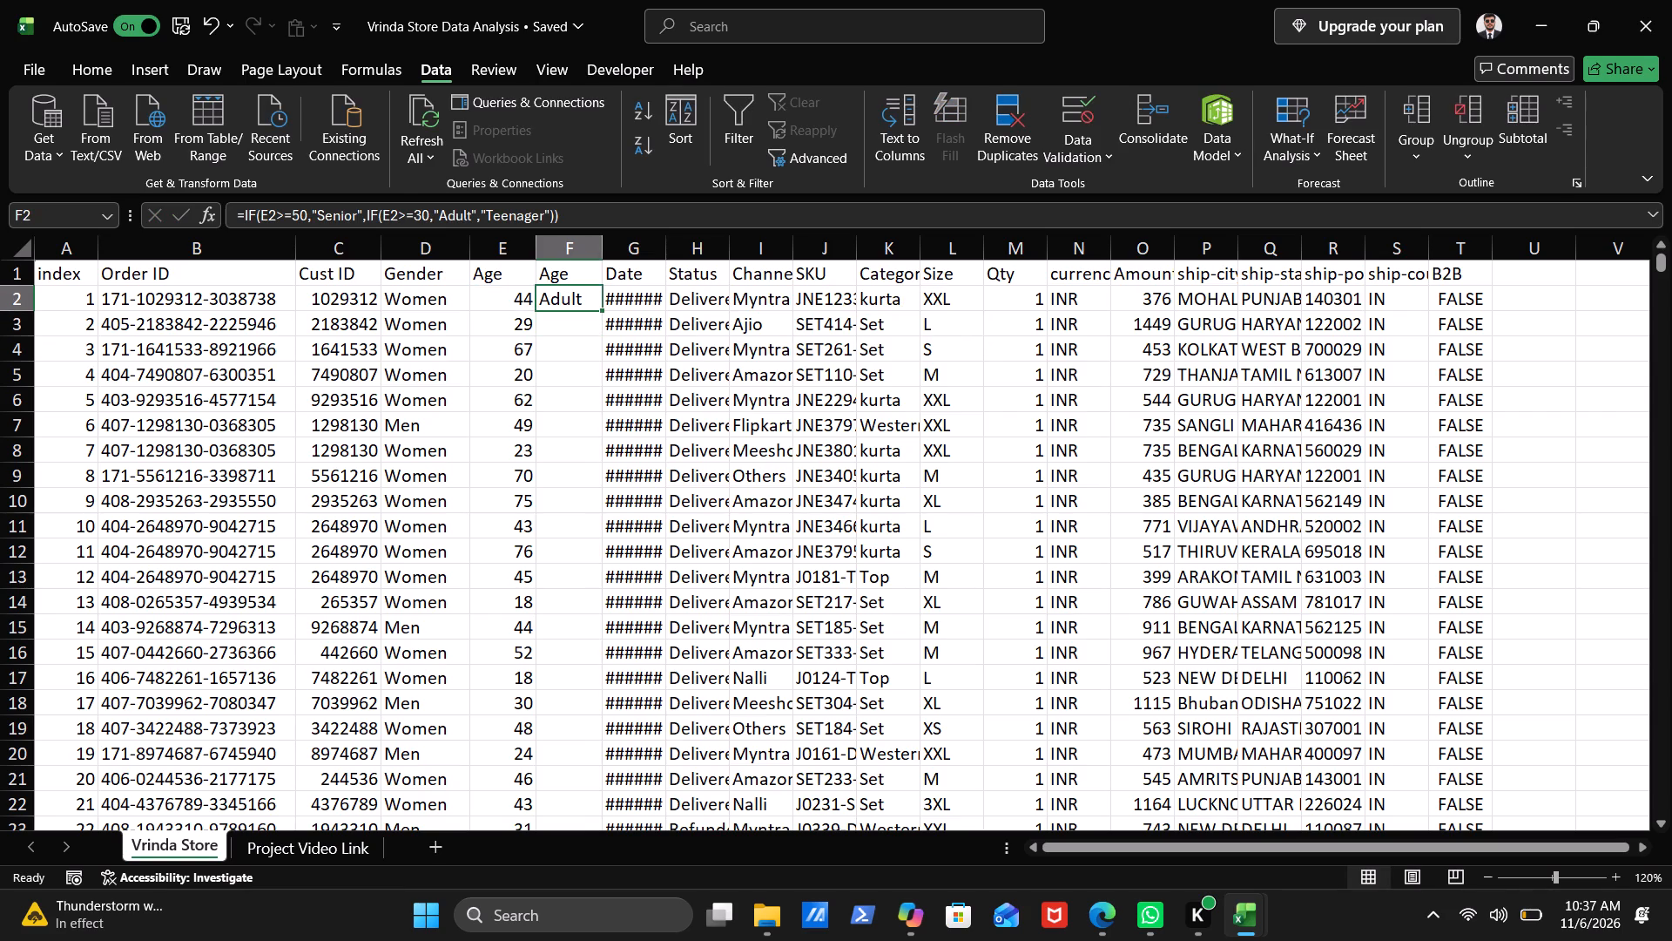
pyautogui.doubleClick(602, 309)
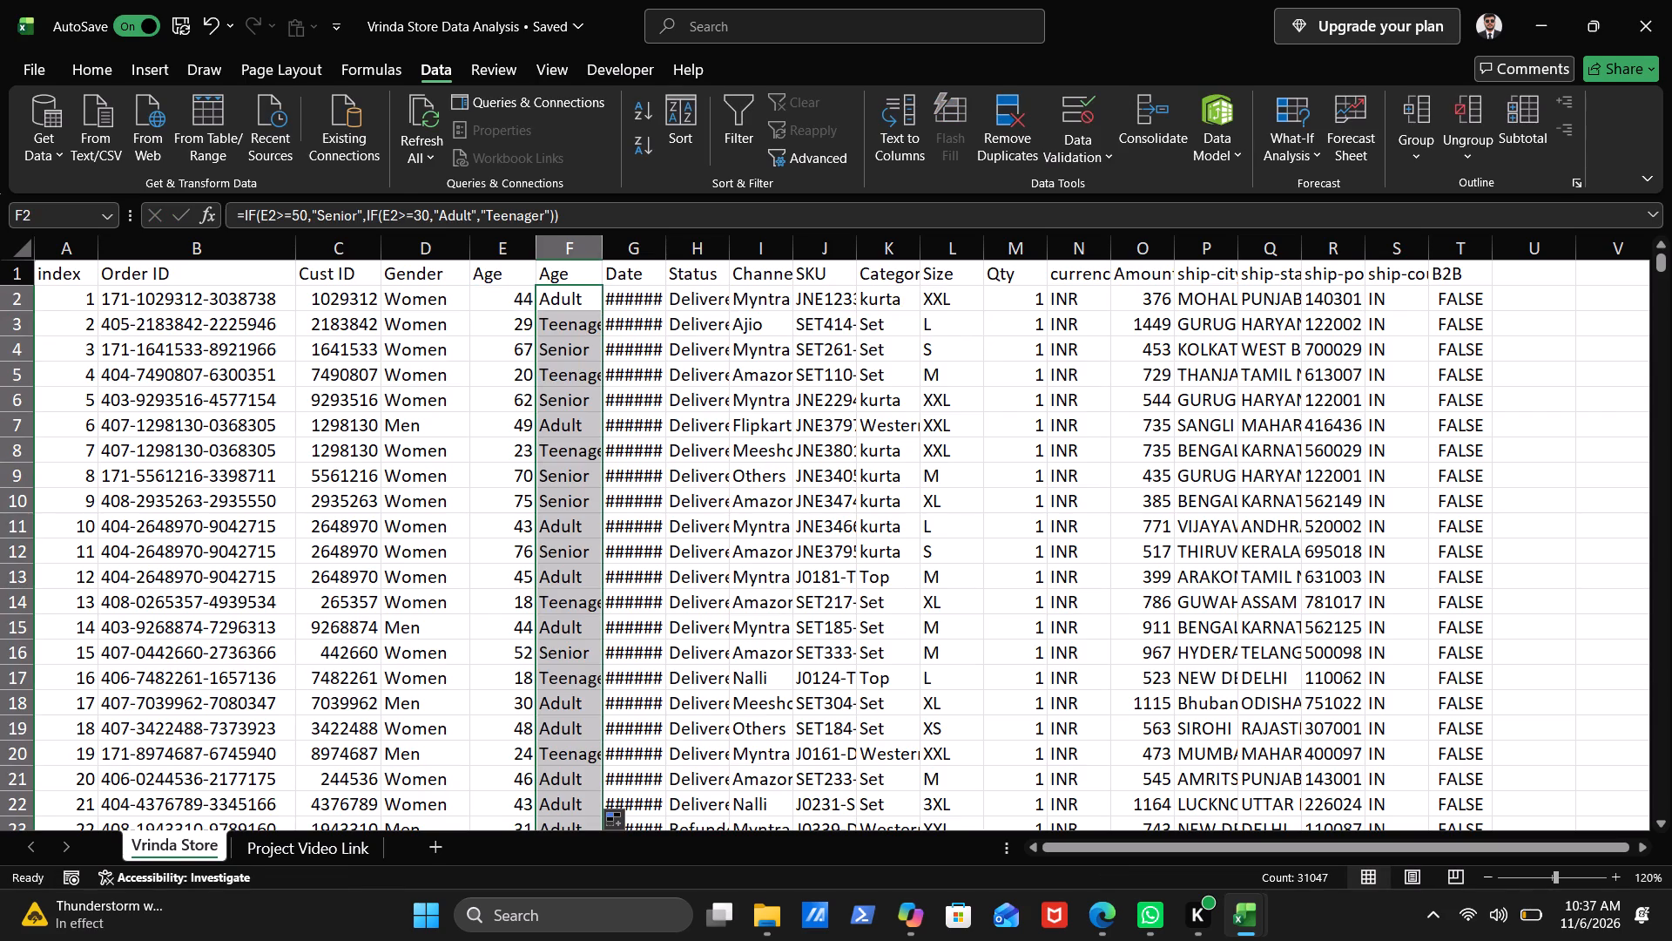
# Switch to the YouTube tutorial, review the part after the age group formula up to the new column beside Date, and pause there.
pyautogui.click(1102, 910)
pyautogui.click(777, 534)
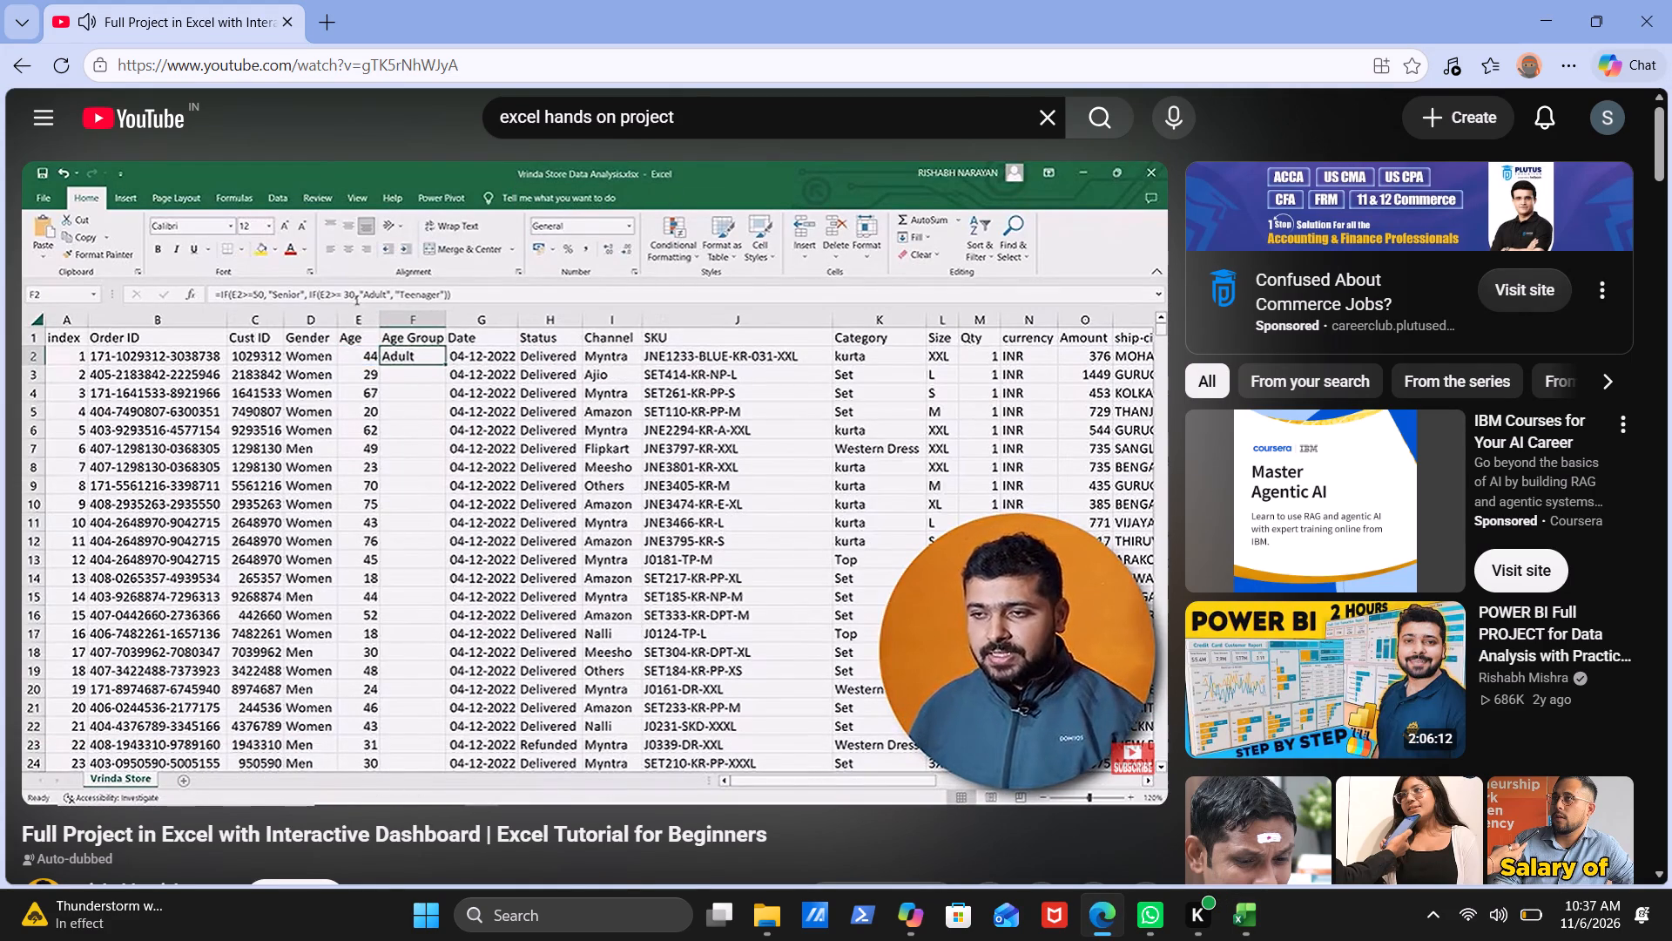
pyautogui.press('Right')
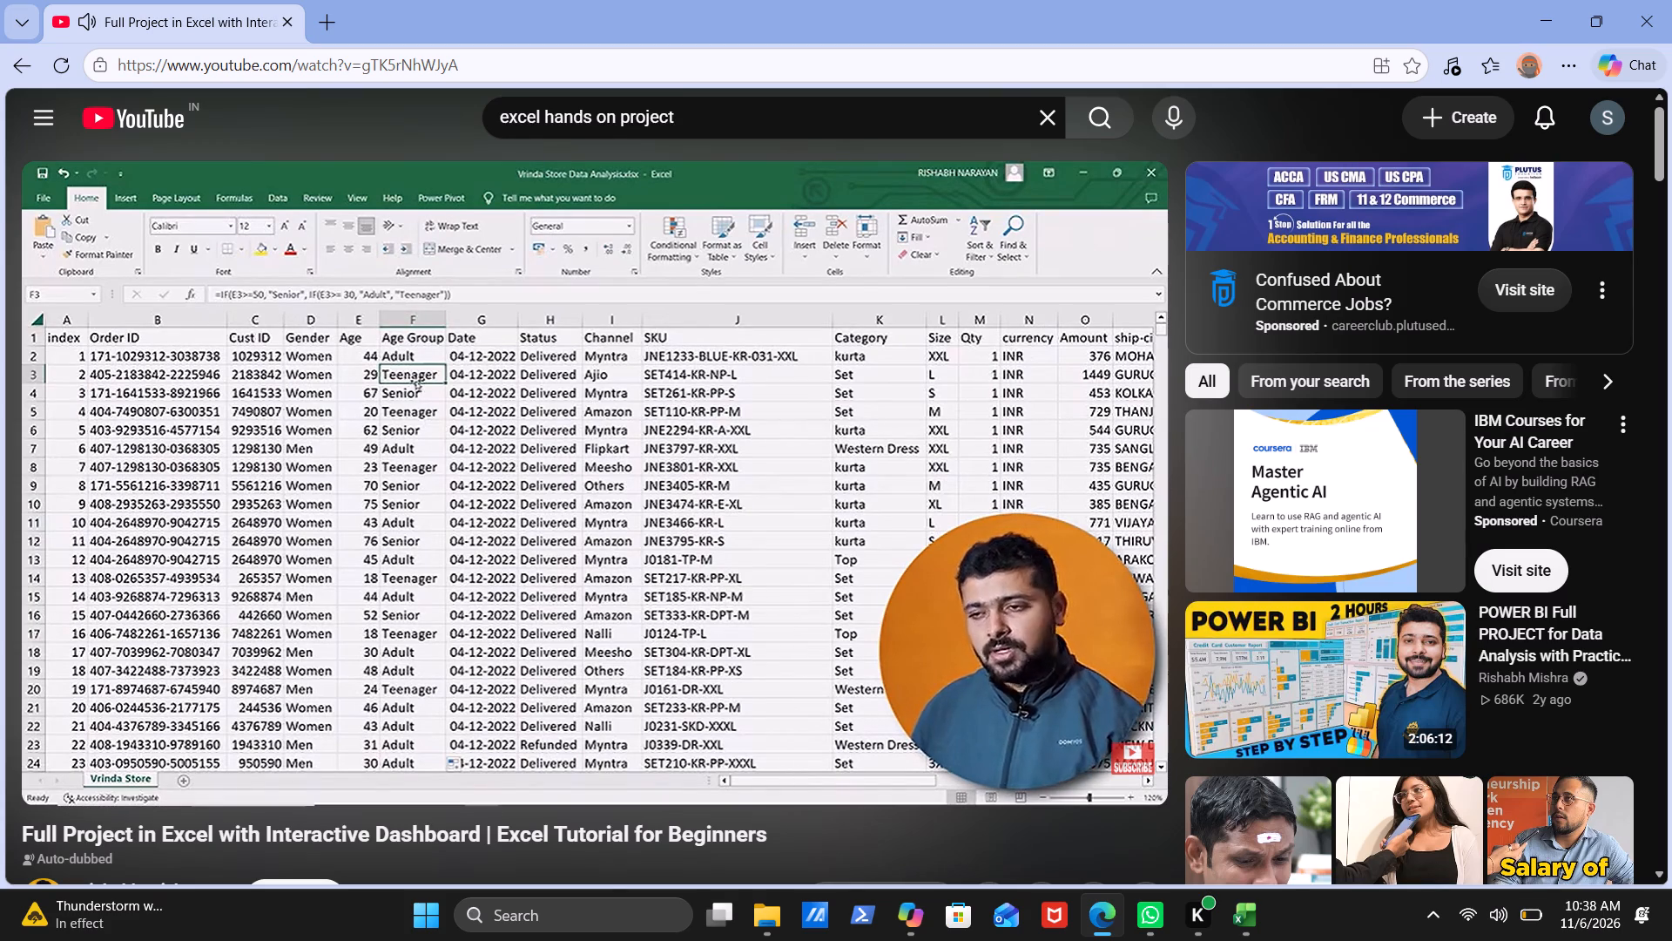
pyautogui.press('Right')
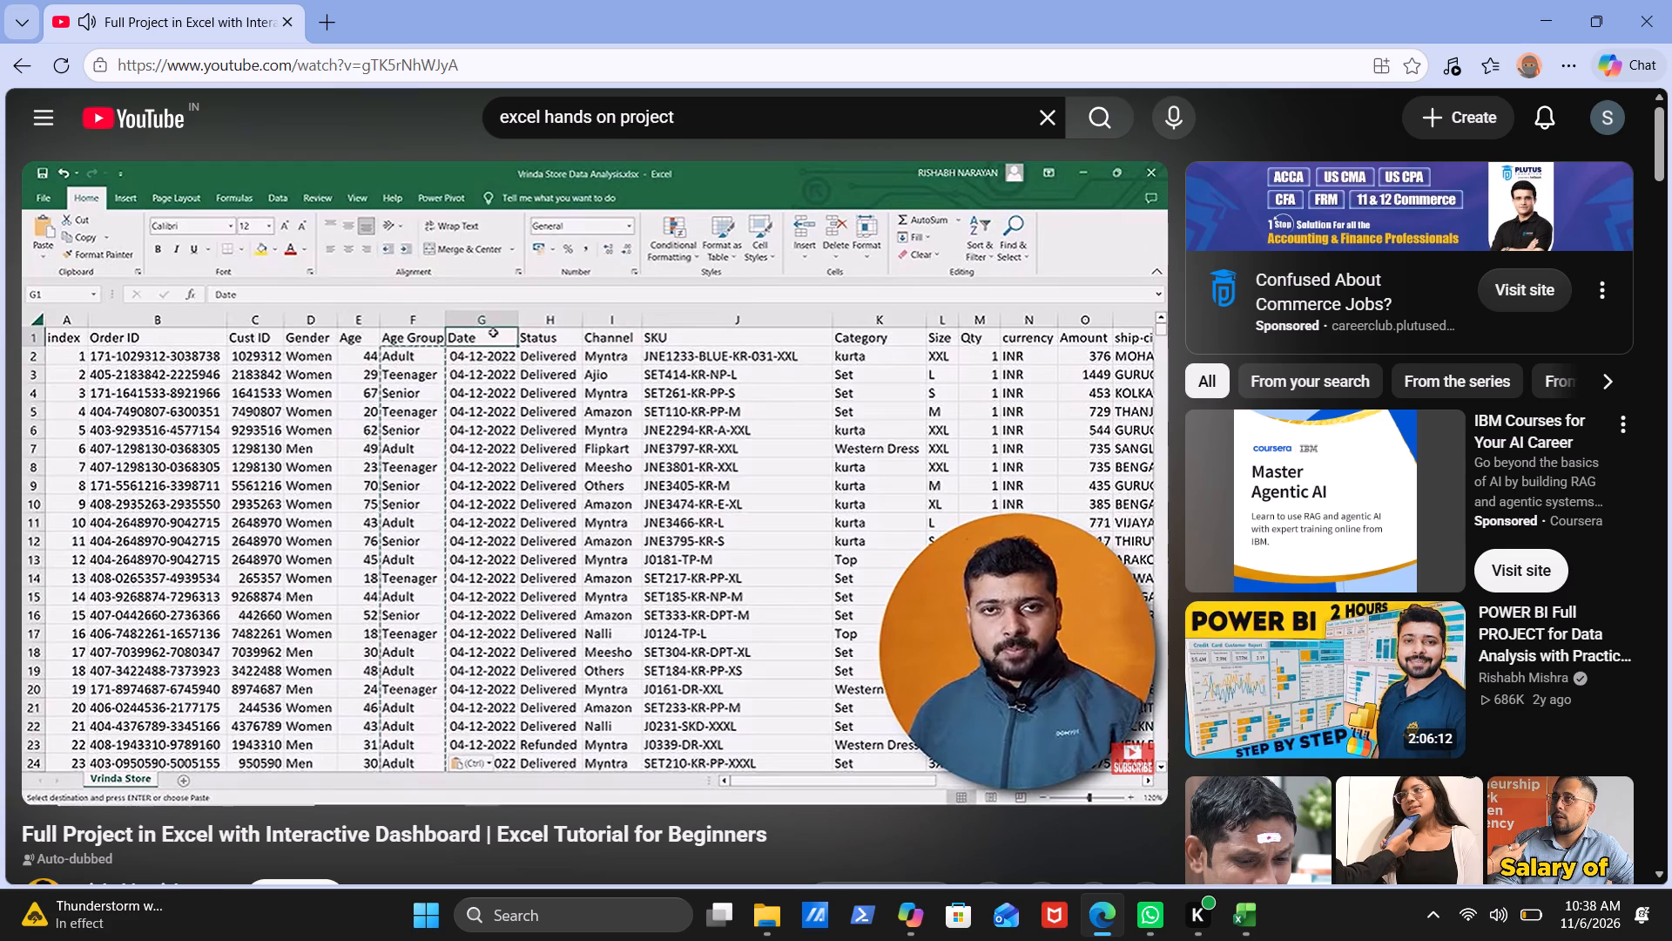
pyautogui.press('Left')
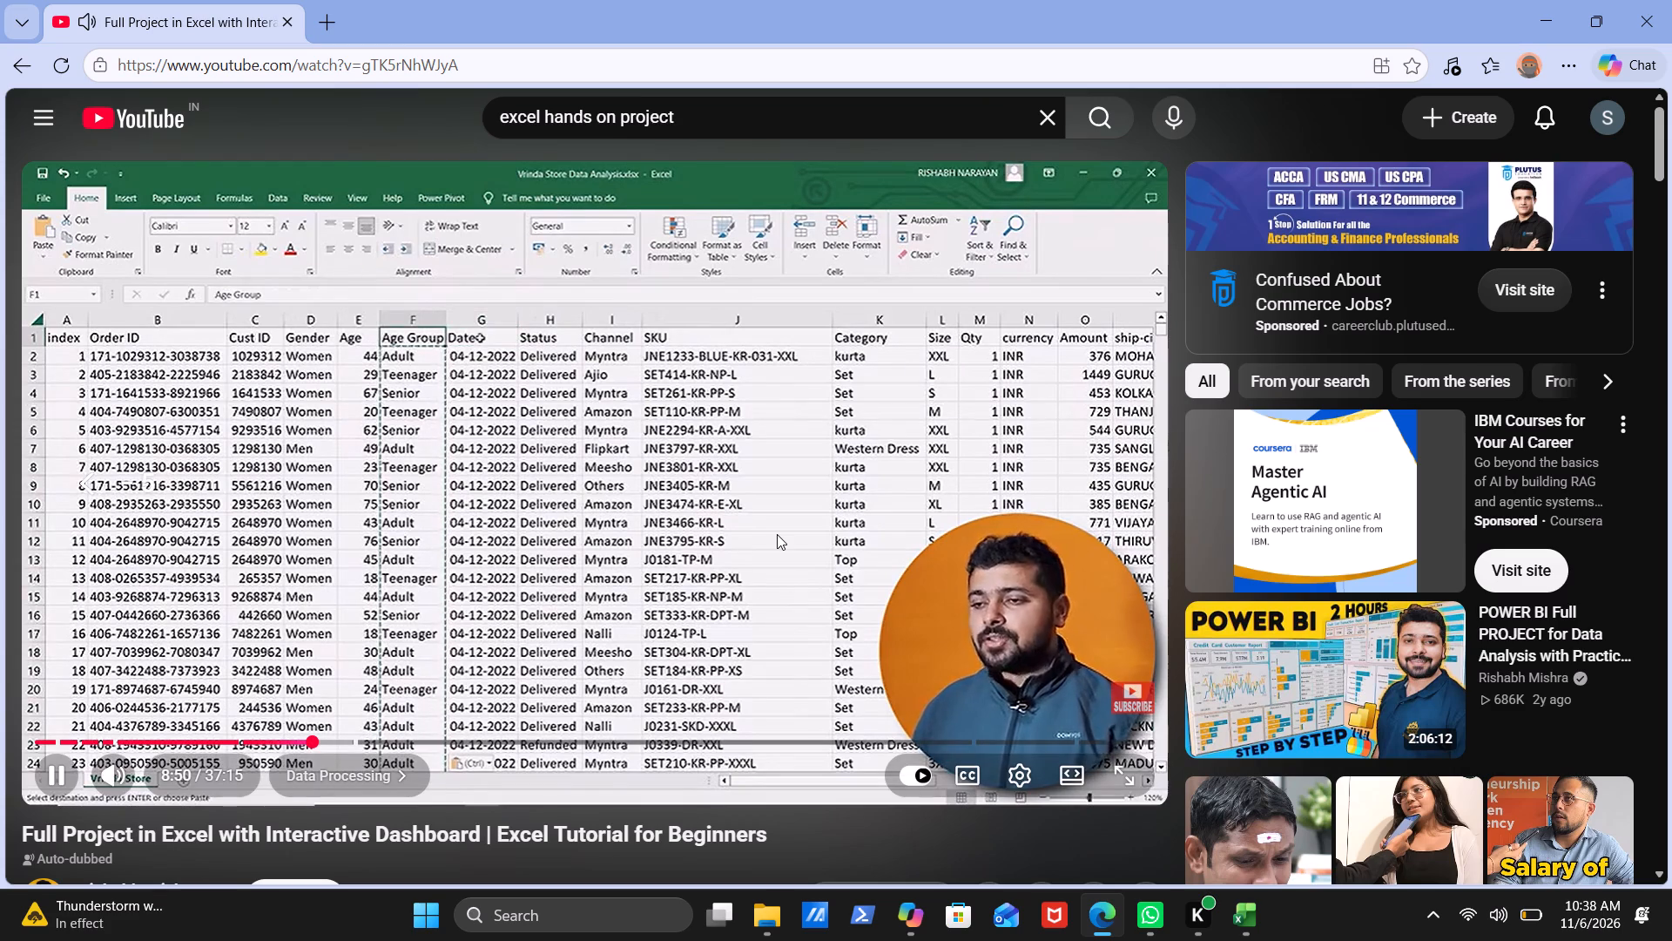
pyautogui.press('Left')
pyautogui.press('Left')
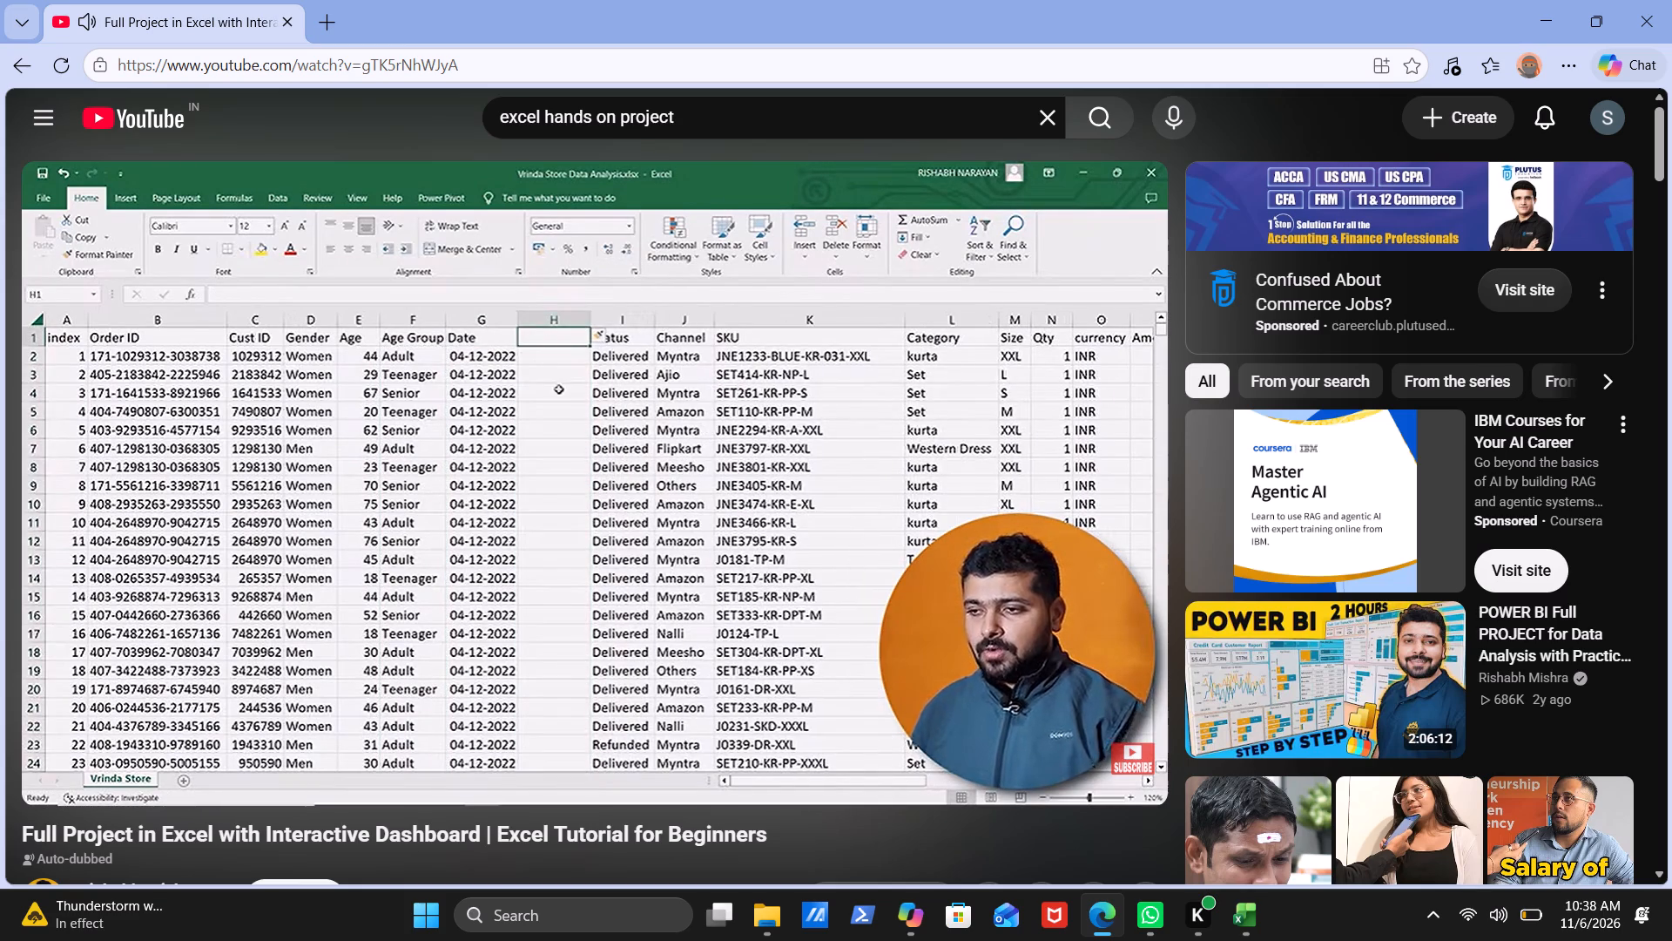
pyautogui.click(538, 464)
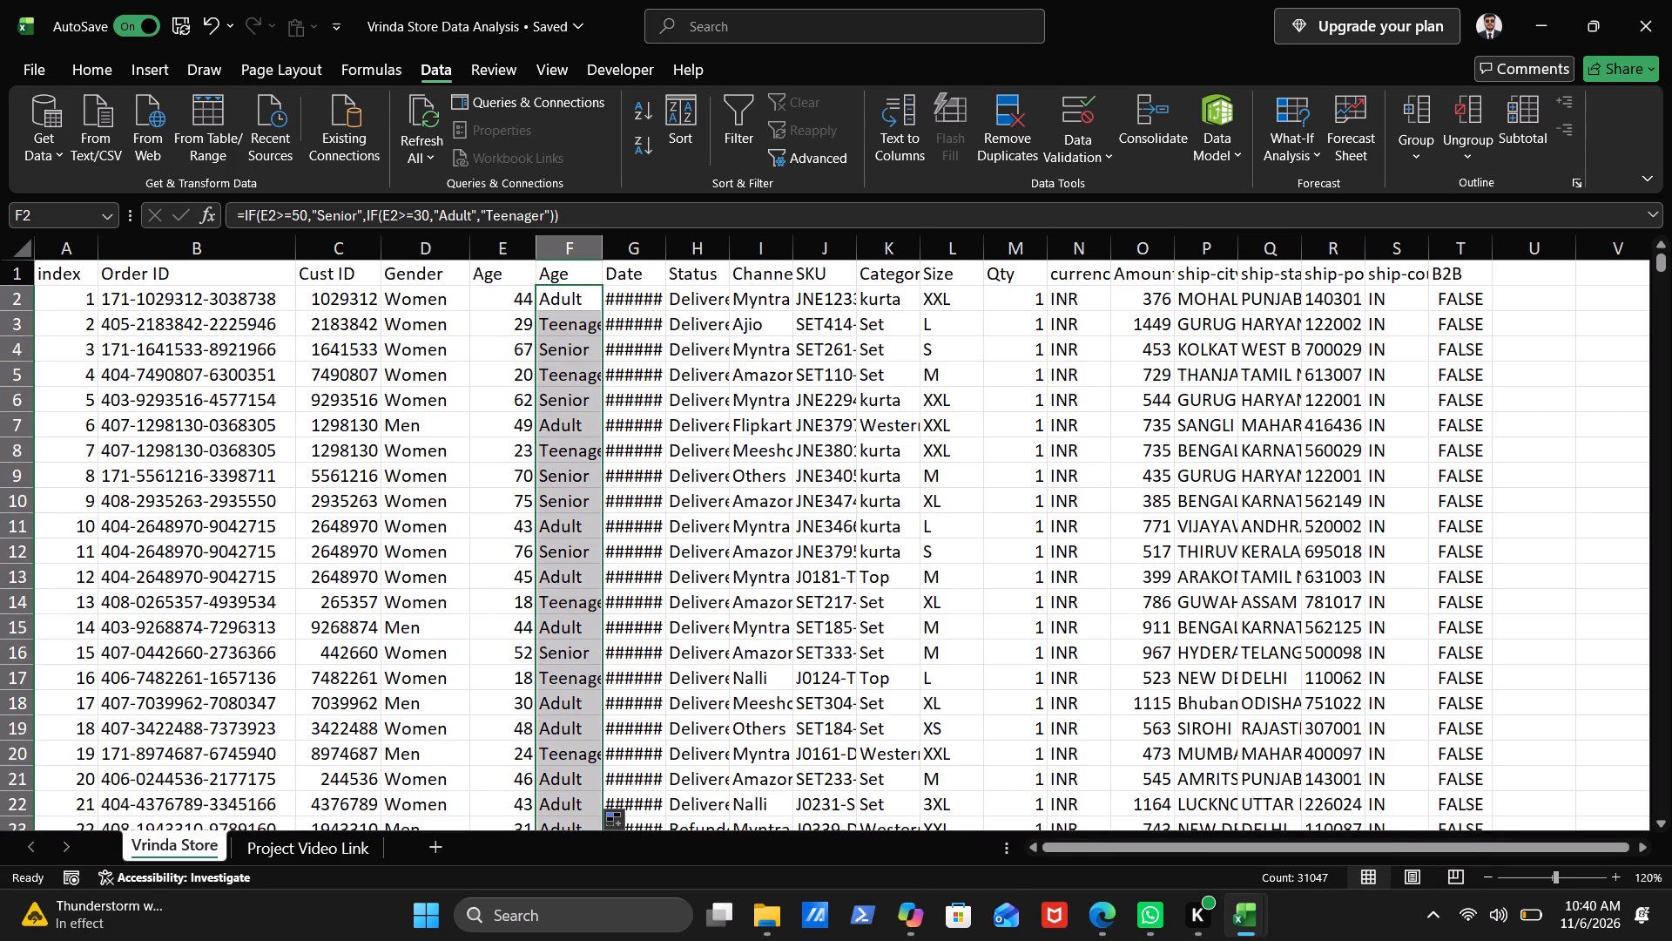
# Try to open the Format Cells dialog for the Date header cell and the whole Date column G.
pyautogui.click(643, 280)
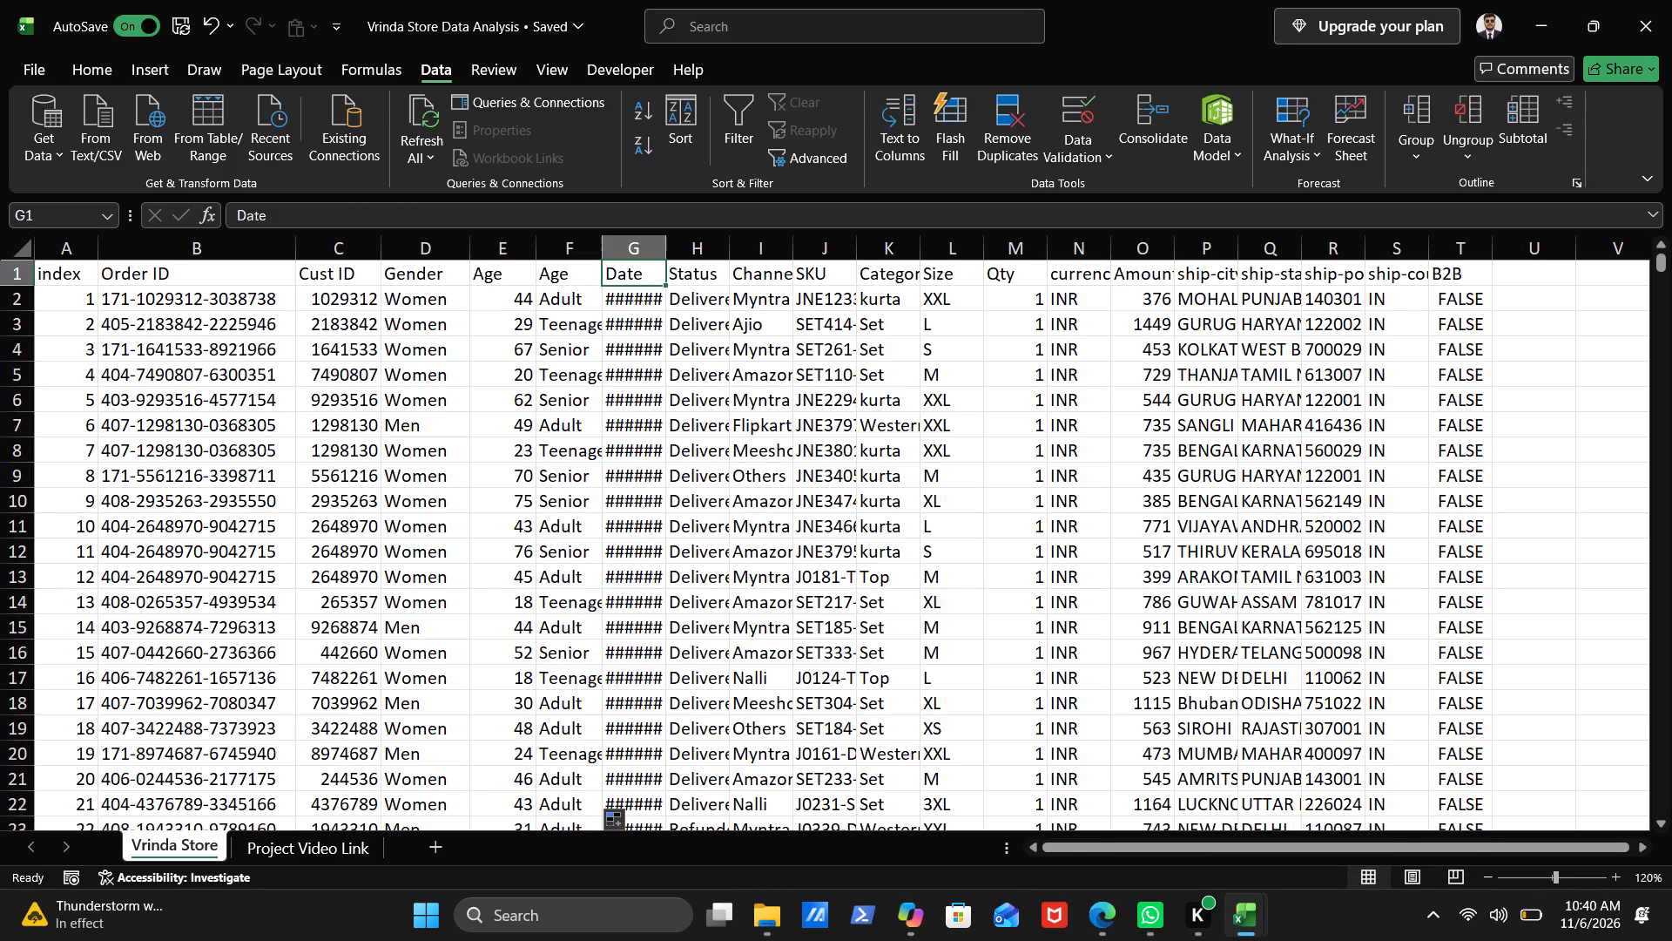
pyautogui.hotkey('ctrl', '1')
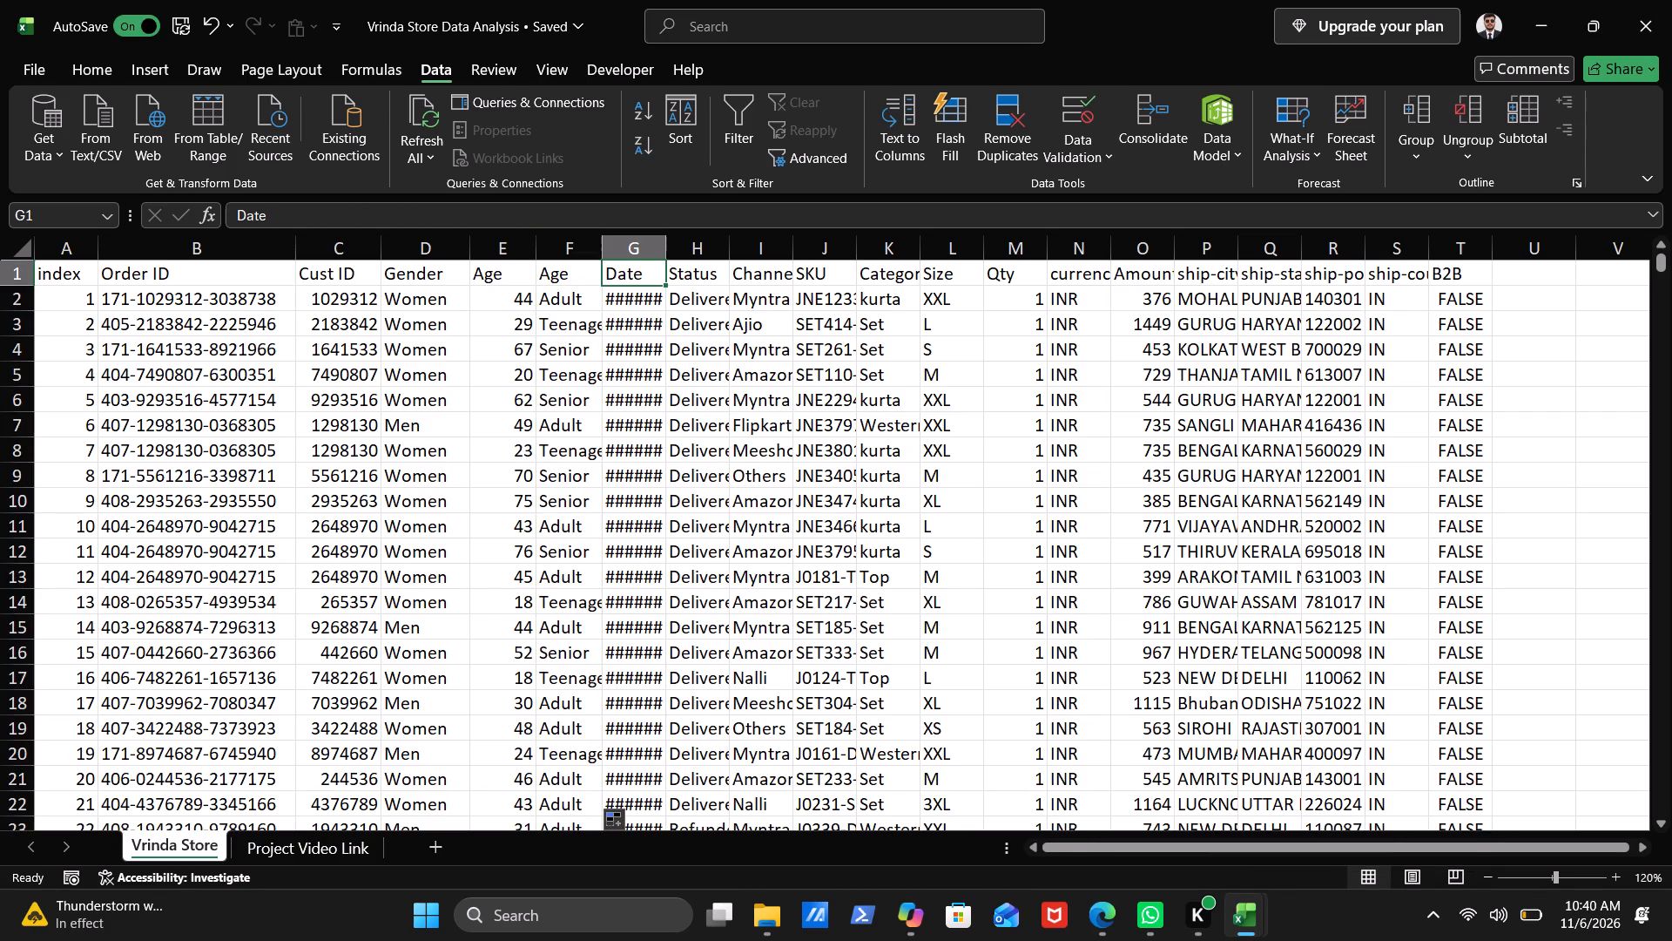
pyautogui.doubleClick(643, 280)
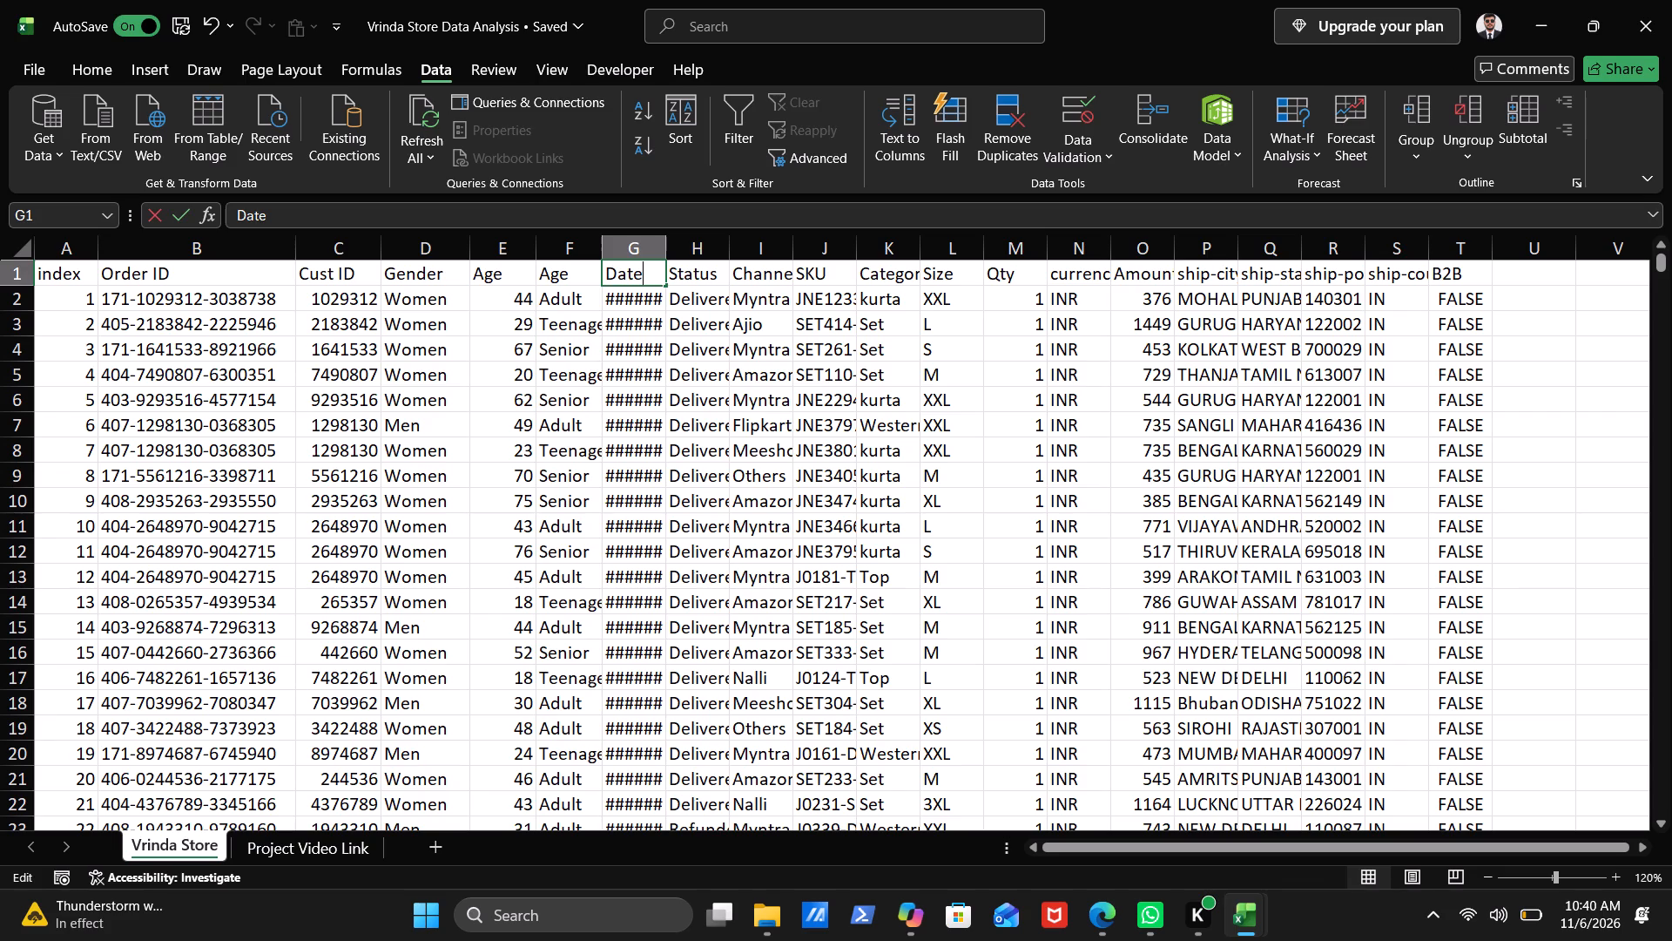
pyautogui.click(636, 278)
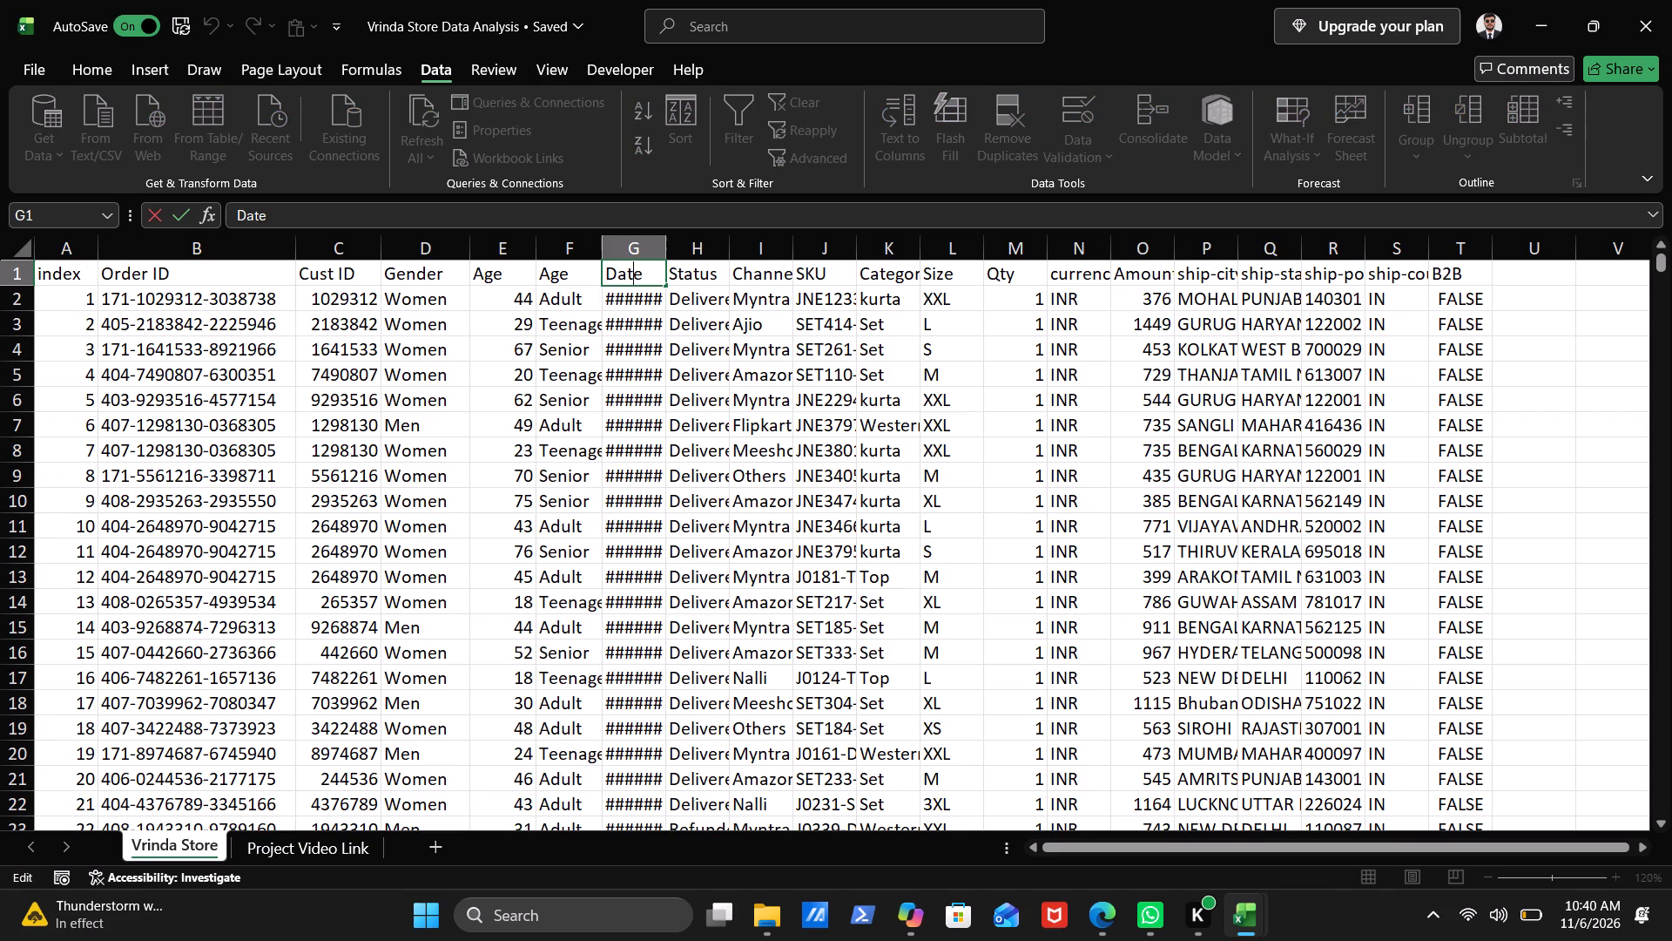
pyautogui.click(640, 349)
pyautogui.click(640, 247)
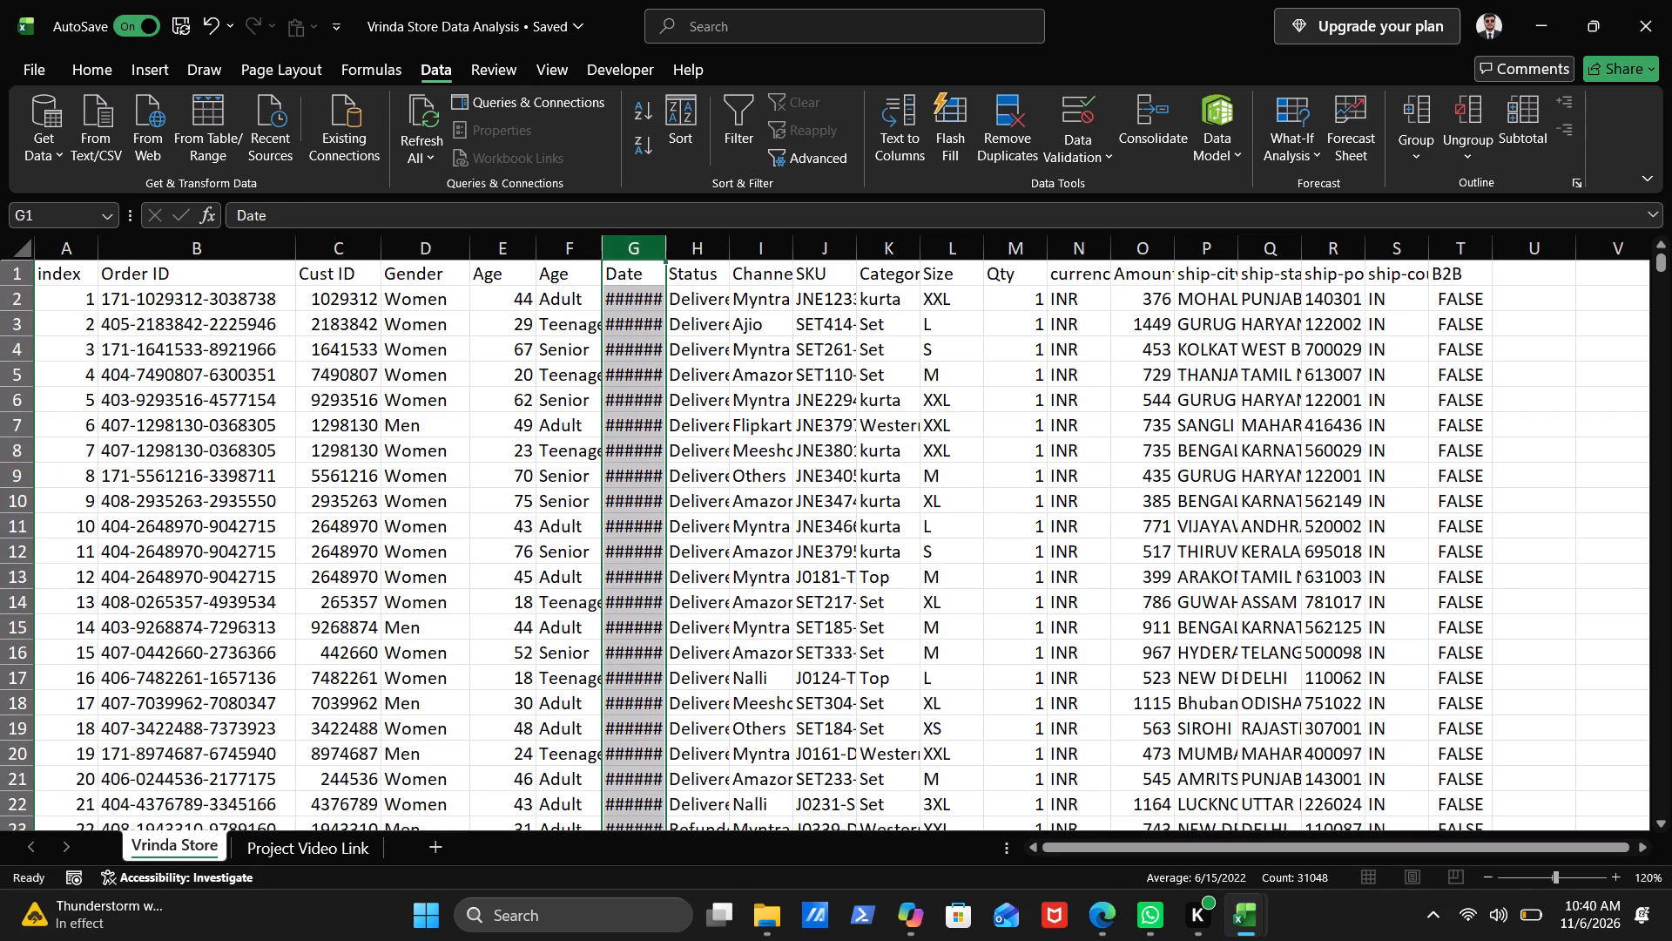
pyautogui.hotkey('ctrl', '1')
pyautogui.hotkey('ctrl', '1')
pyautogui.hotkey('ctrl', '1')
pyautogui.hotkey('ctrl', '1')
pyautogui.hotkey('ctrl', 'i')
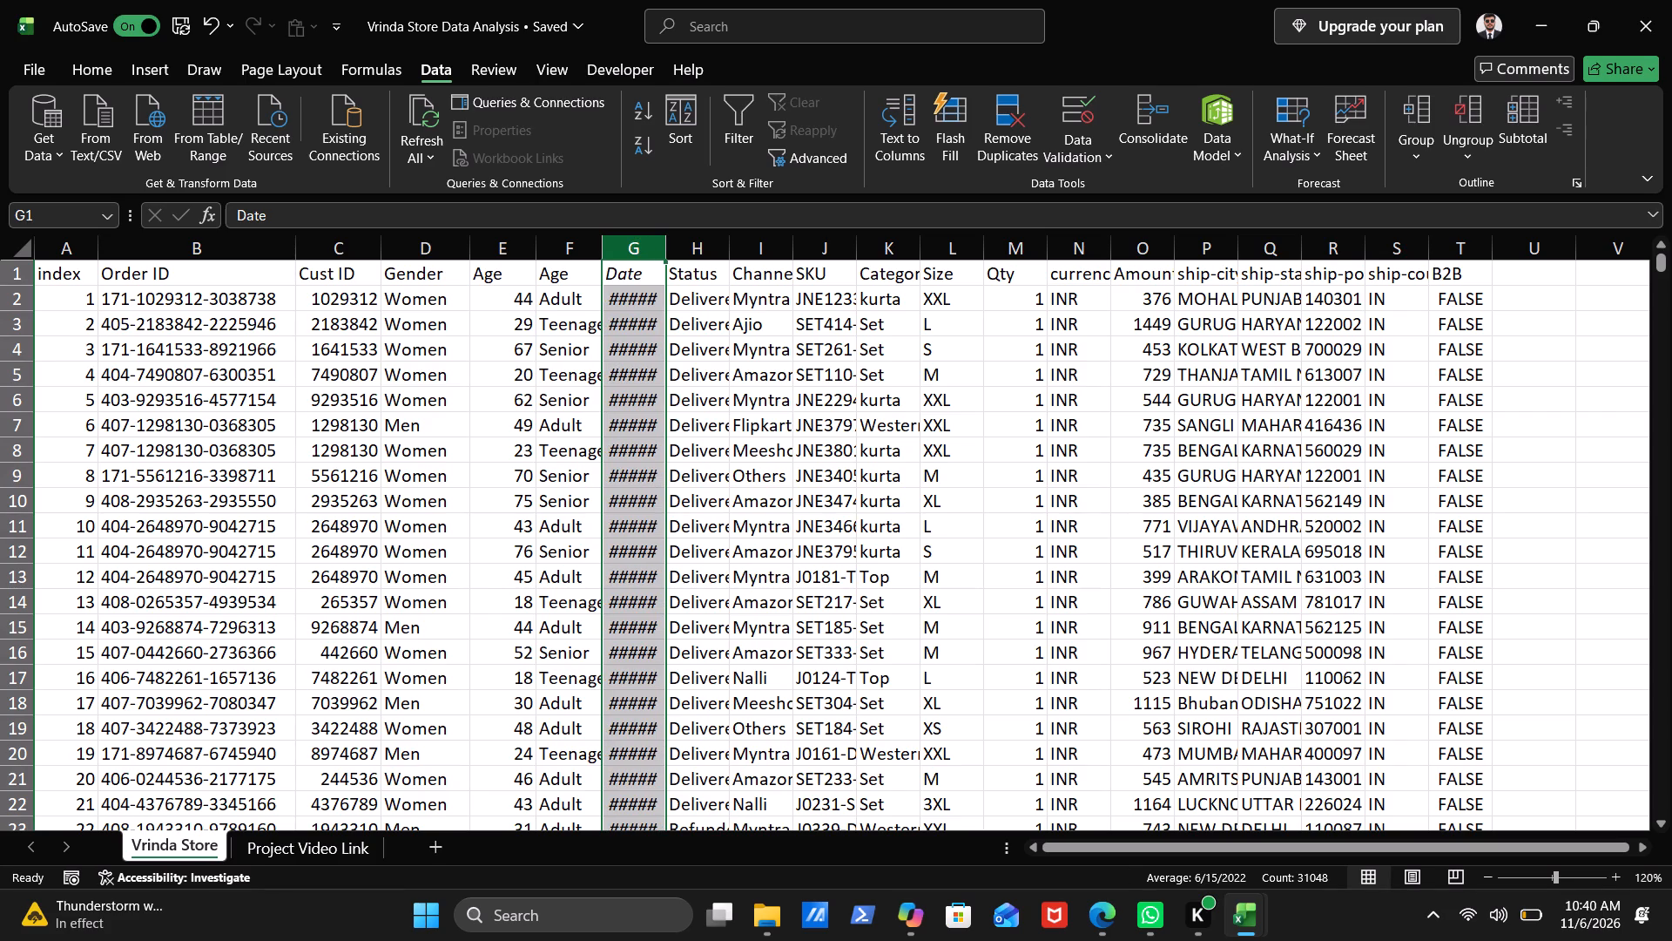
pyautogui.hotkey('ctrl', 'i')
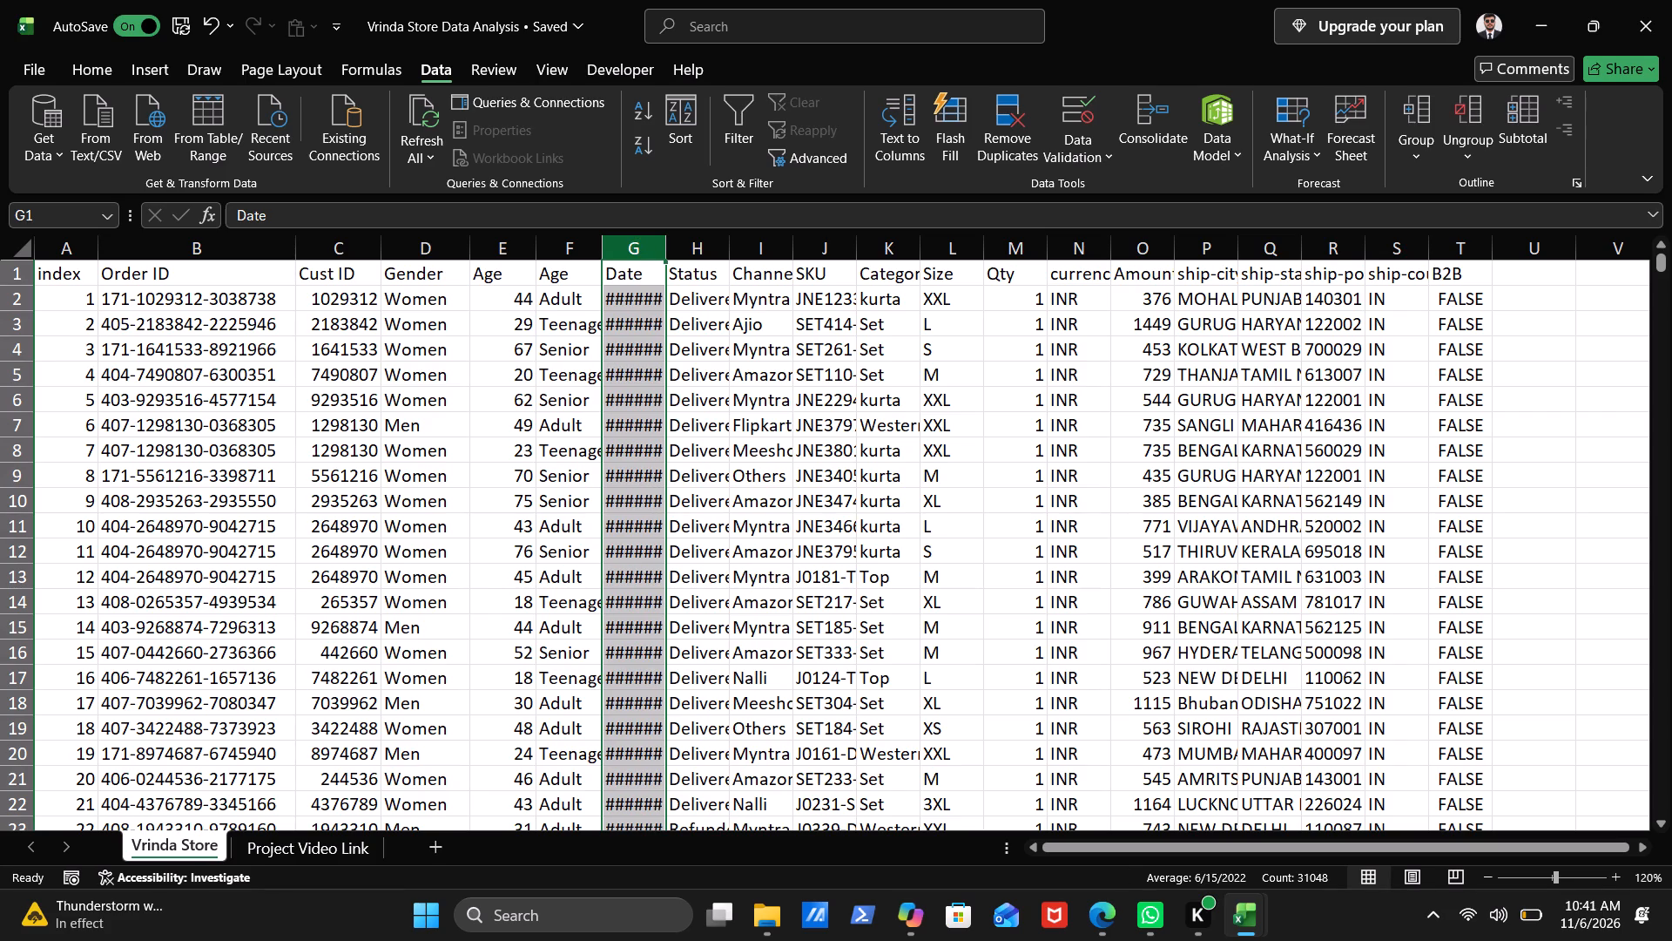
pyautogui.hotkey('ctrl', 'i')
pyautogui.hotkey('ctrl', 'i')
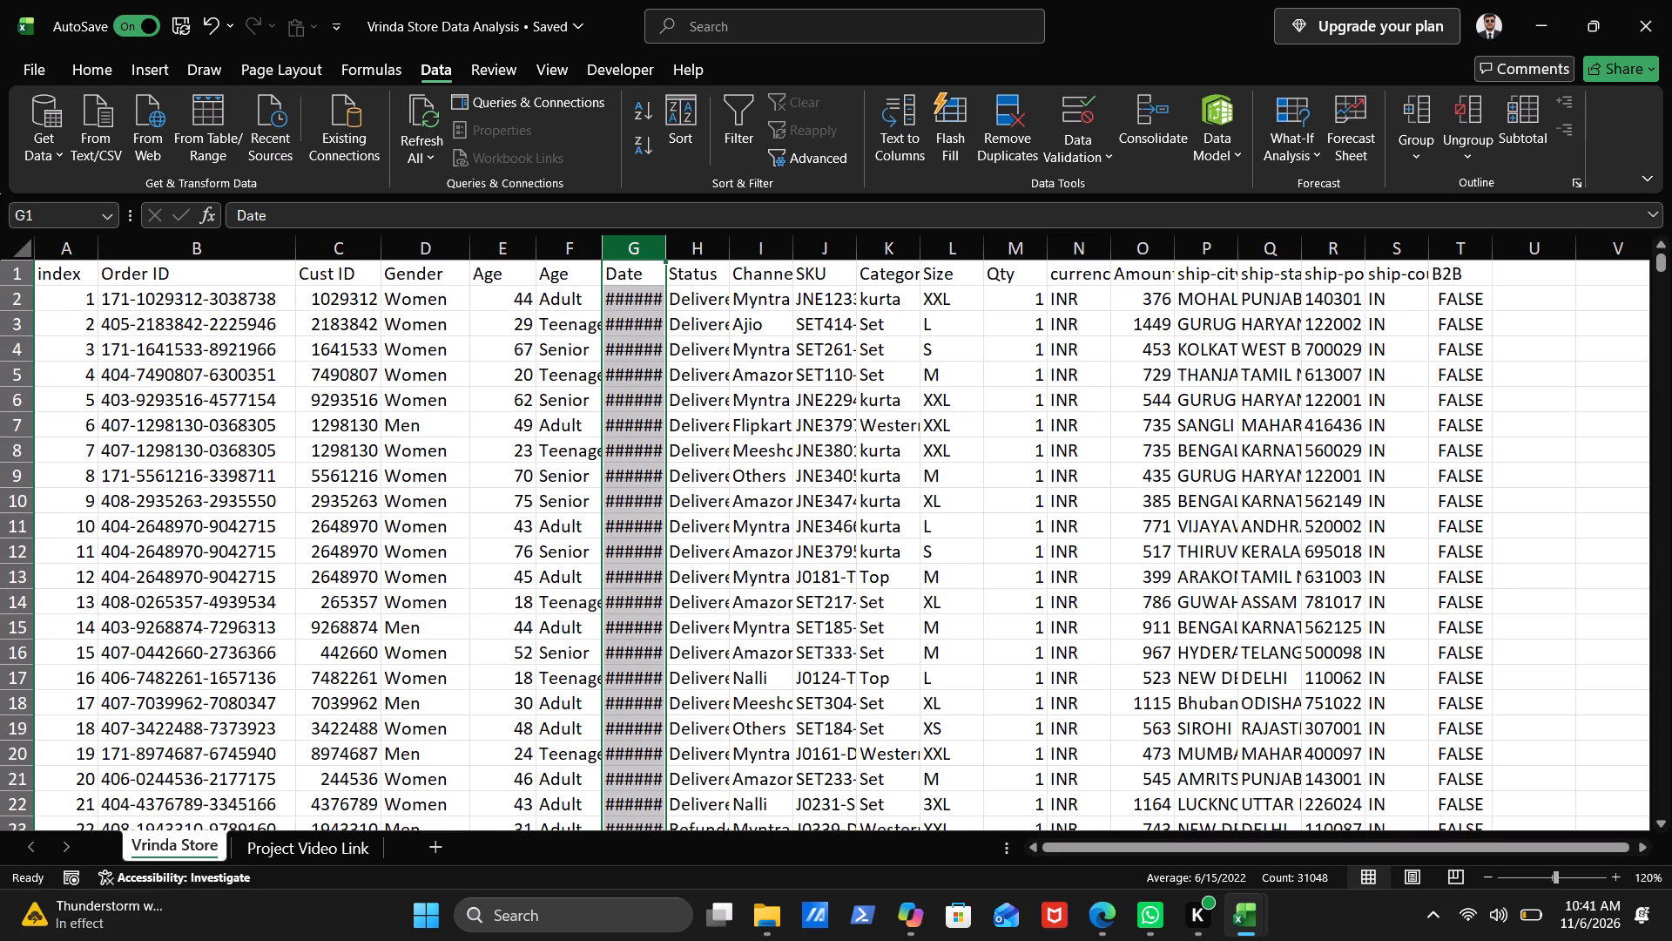
# Apply italic formatting to the whole Date column G.
pyautogui.doubleClick(640, 247)
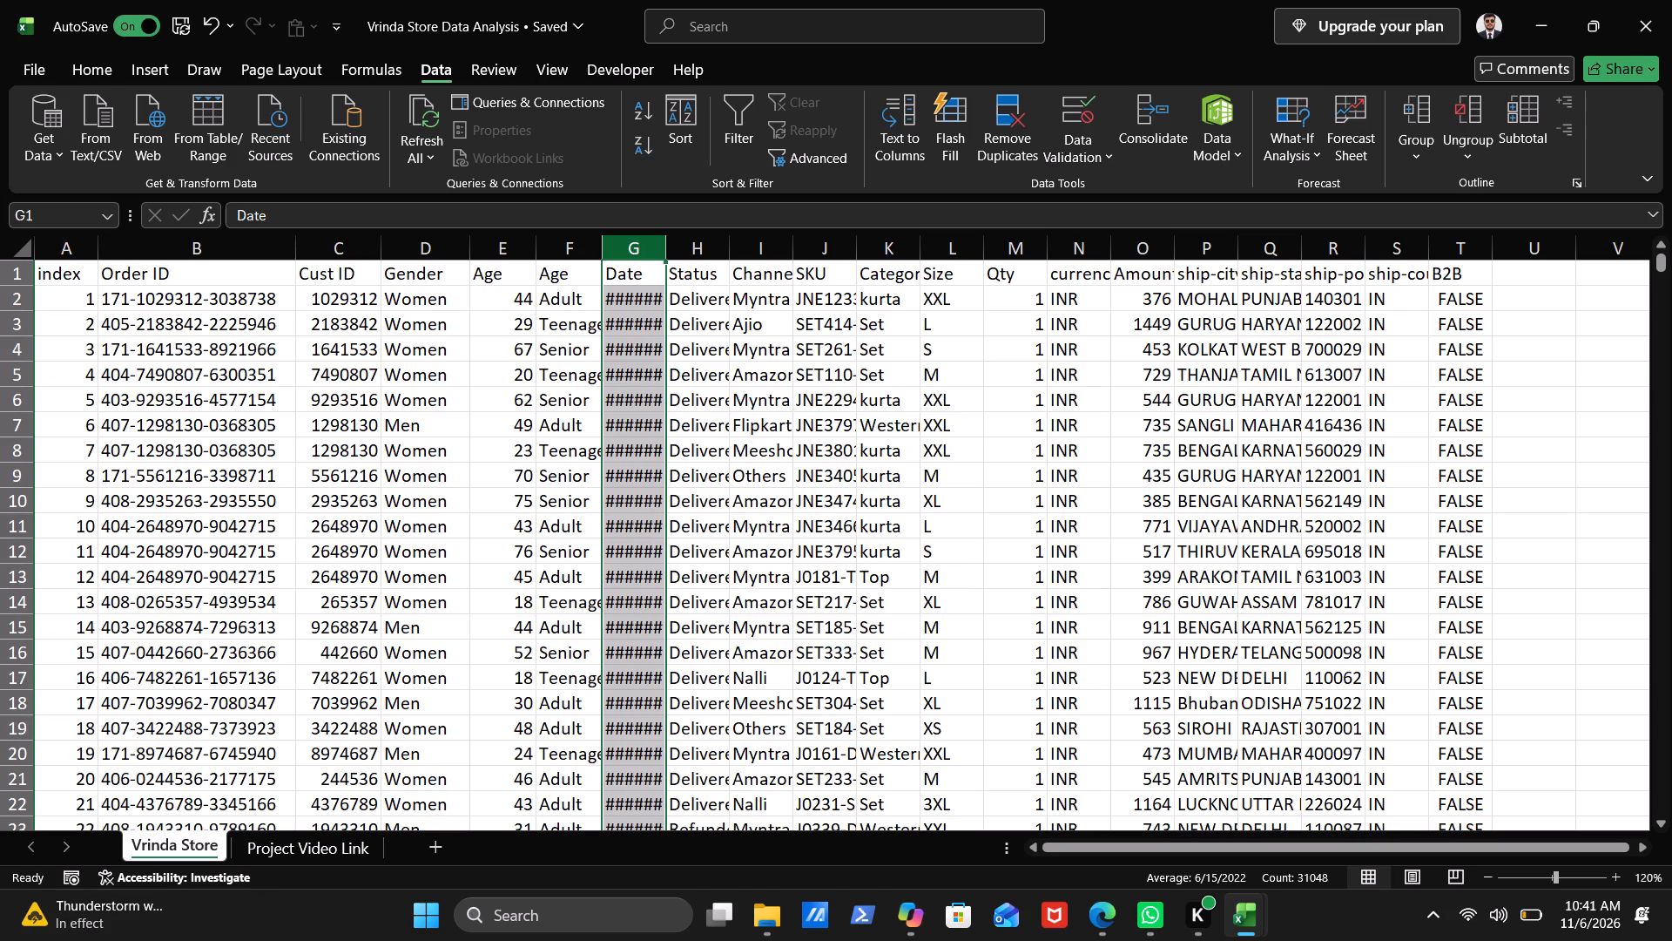
pyautogui.hotkey('ctrl', 'i')
pyautogui.keyDown('ctrl'); pyautogui.doubleClick(640, 247); pyautogui.keyUp('ctrl')
pyautogui.keyDown('ctrl'); pyautogui.doubleClick(640, 247); pyautogui.keyUp('ctrl')
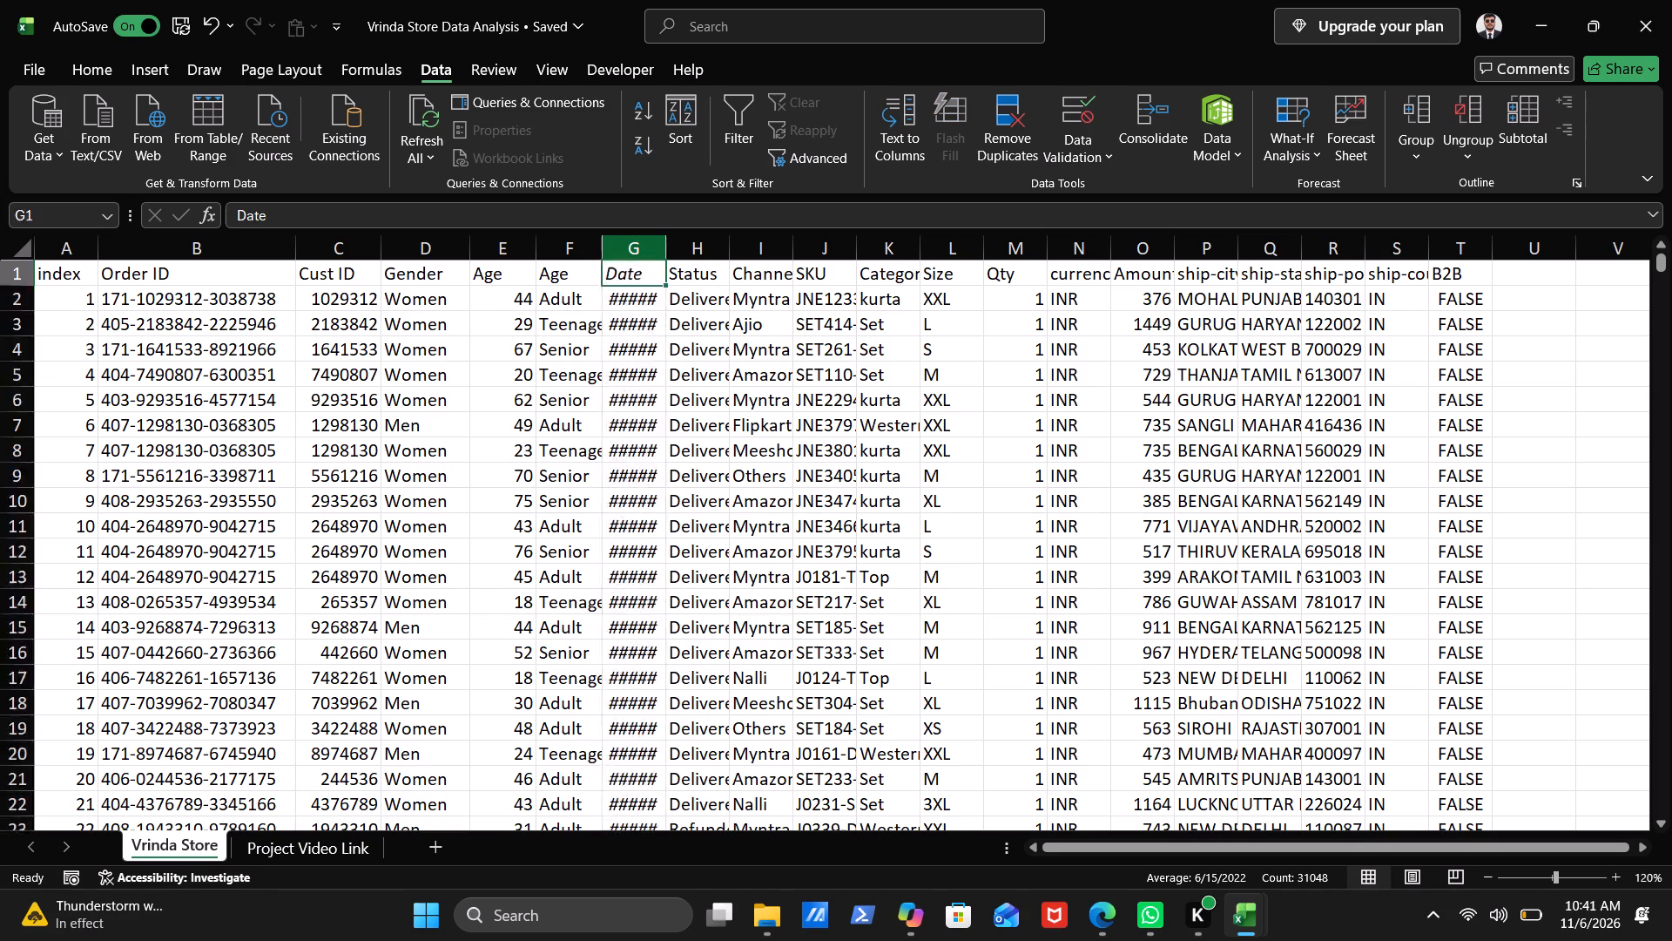
pyautogui.keyDown('ctrl'); pyautogui.click(640, 247); pyautogui.keyUp('ctrl')
pyautogui.keyDown('ctrl'); pyautogui.doubleClick(640, 247); pyautogui.keyUp('ctrl')
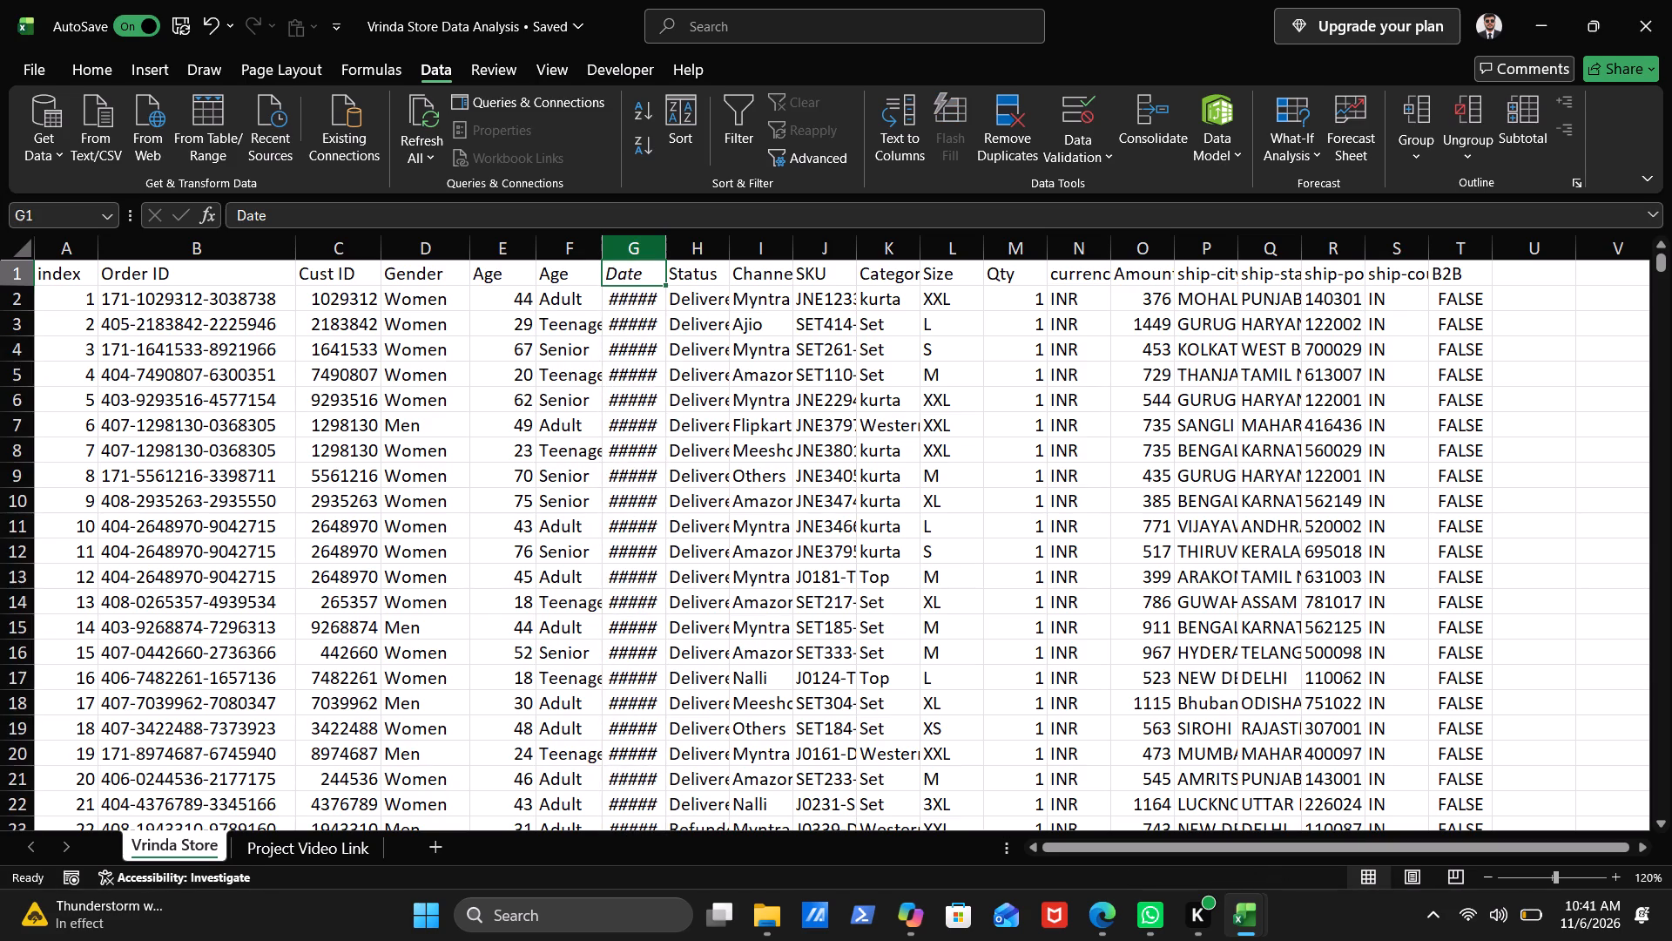
# Remove the italics from the Date header in G1 and reselect the whole column G.
pyautogui.hotkey('ctrl', 'i')
pyautogui.hotkey('ctrl', 'i')
pyautogui.hotkey('ctrl', 'i')
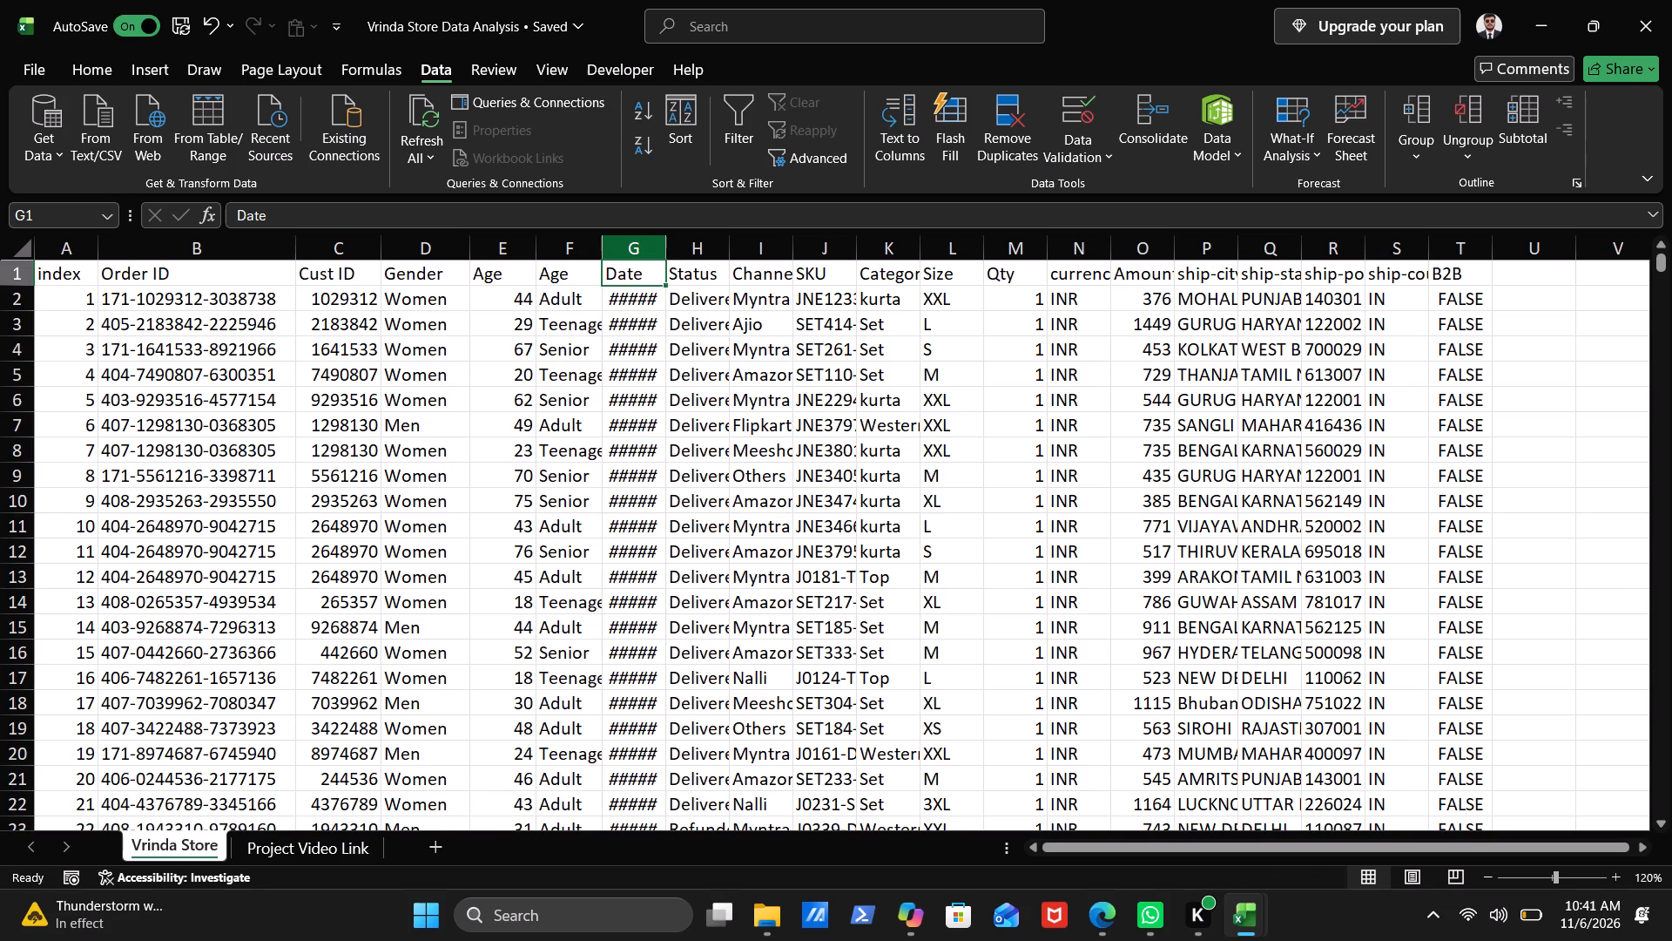
pyautogui.hotkey('ctrl', 'i')
pyautogui.hotkey('ctrl', 'i')
pyautogui.click(640, 247)
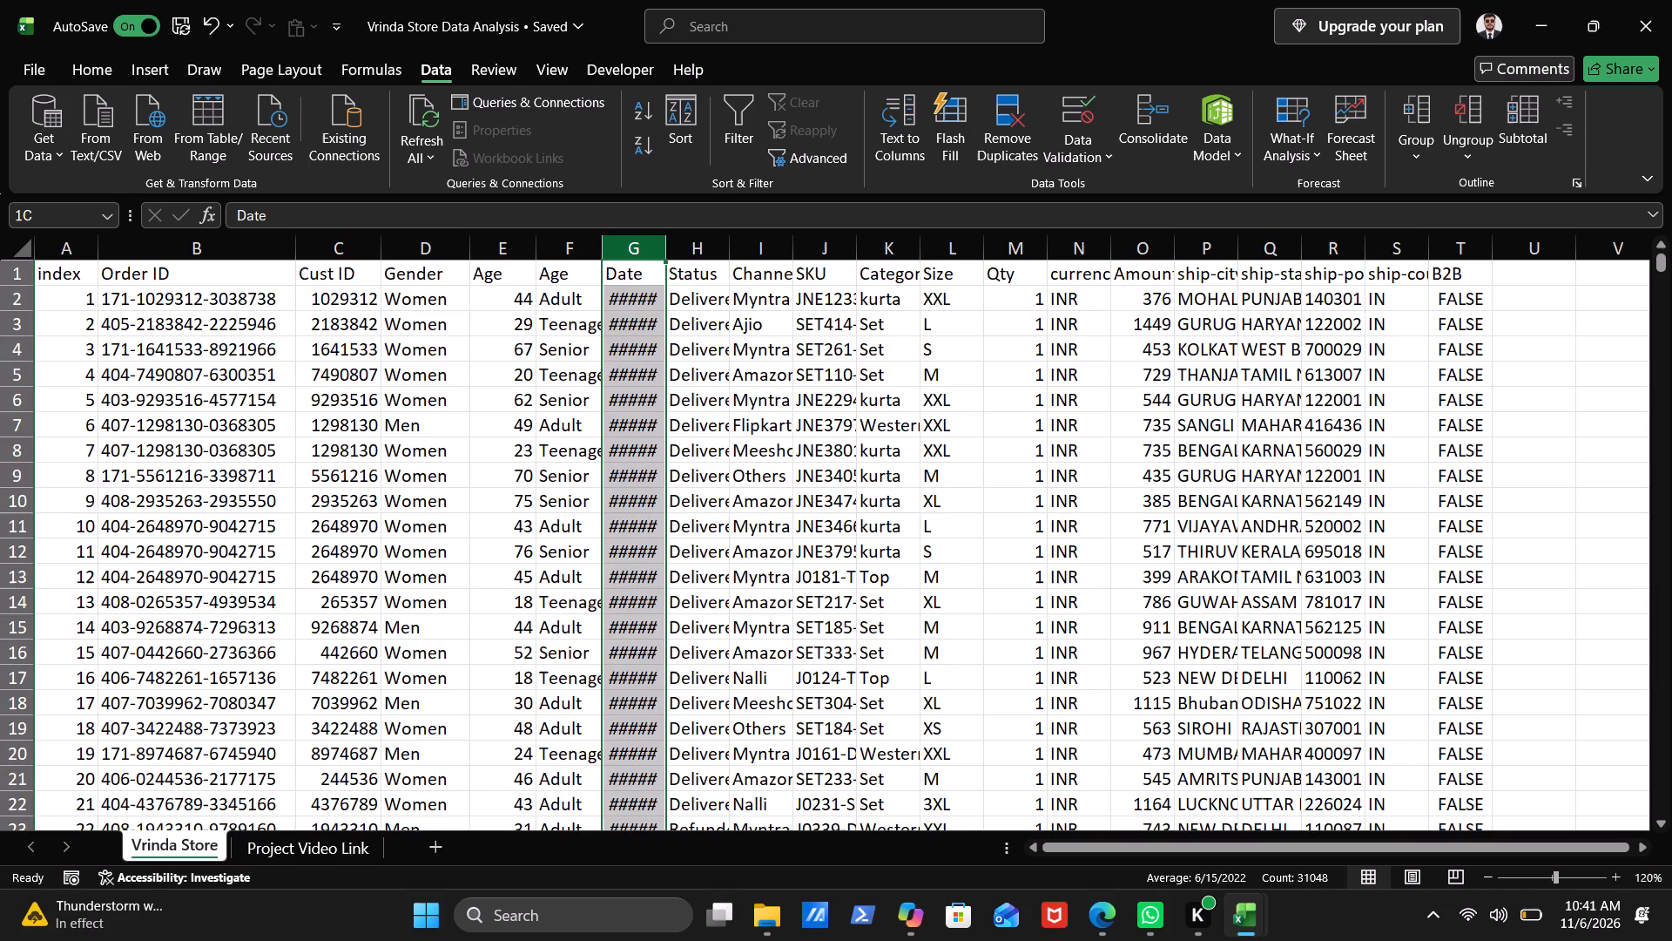
# Apply italic formatting to the whole Date column G.
pyautogui.hotkey('ctrl', 'i')
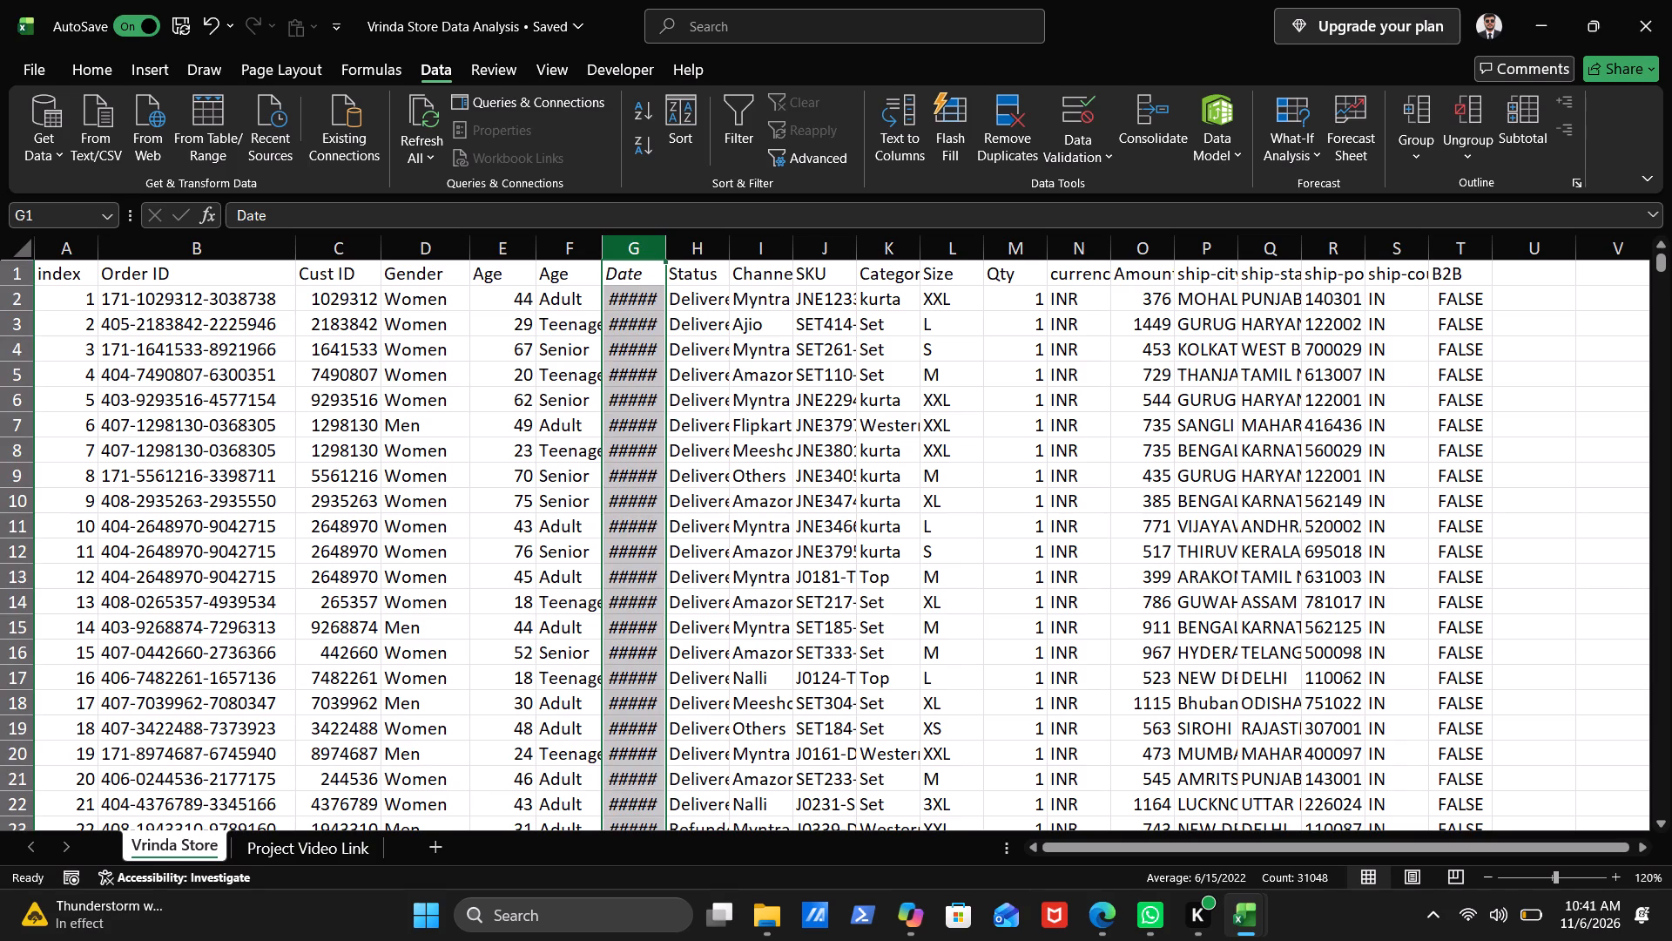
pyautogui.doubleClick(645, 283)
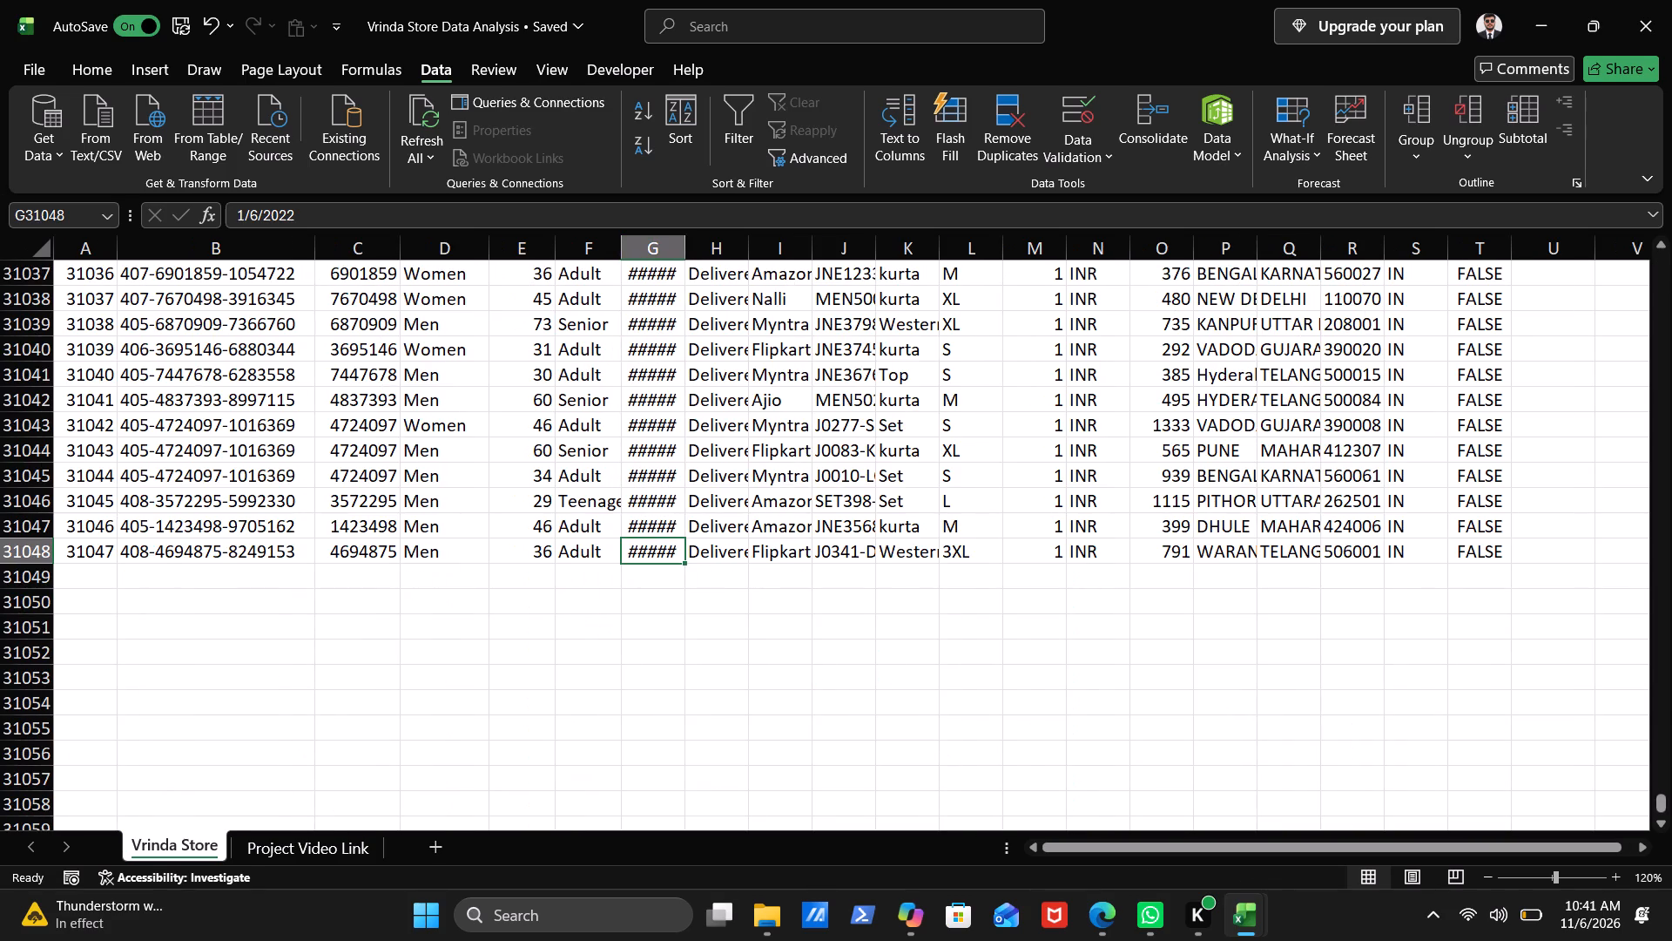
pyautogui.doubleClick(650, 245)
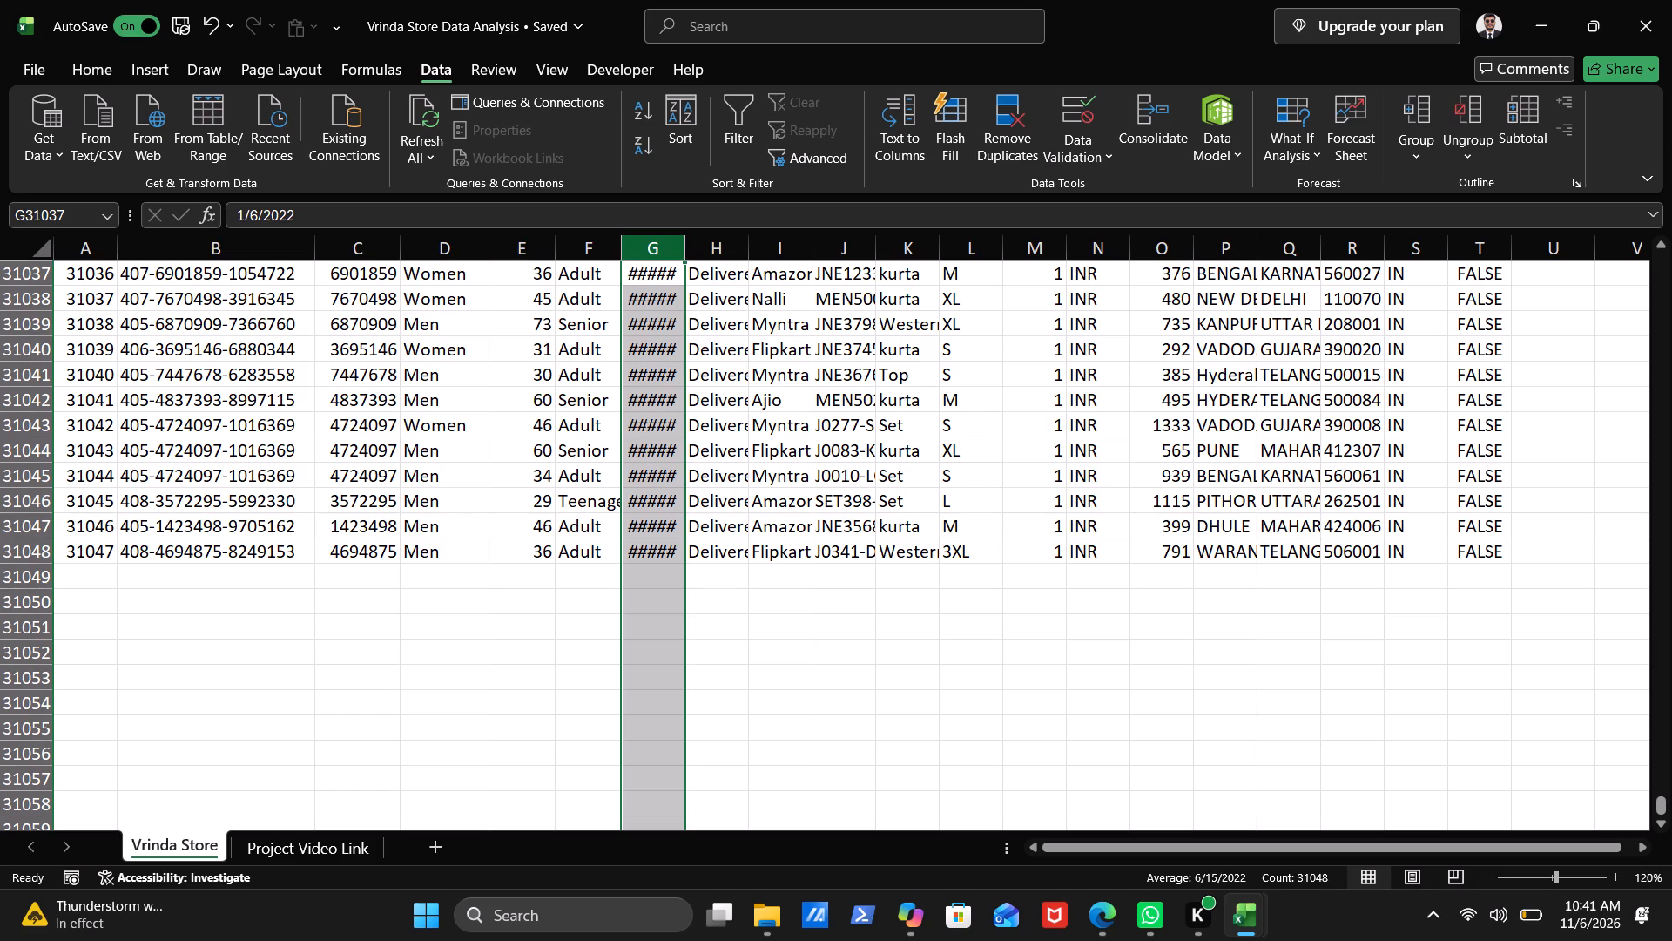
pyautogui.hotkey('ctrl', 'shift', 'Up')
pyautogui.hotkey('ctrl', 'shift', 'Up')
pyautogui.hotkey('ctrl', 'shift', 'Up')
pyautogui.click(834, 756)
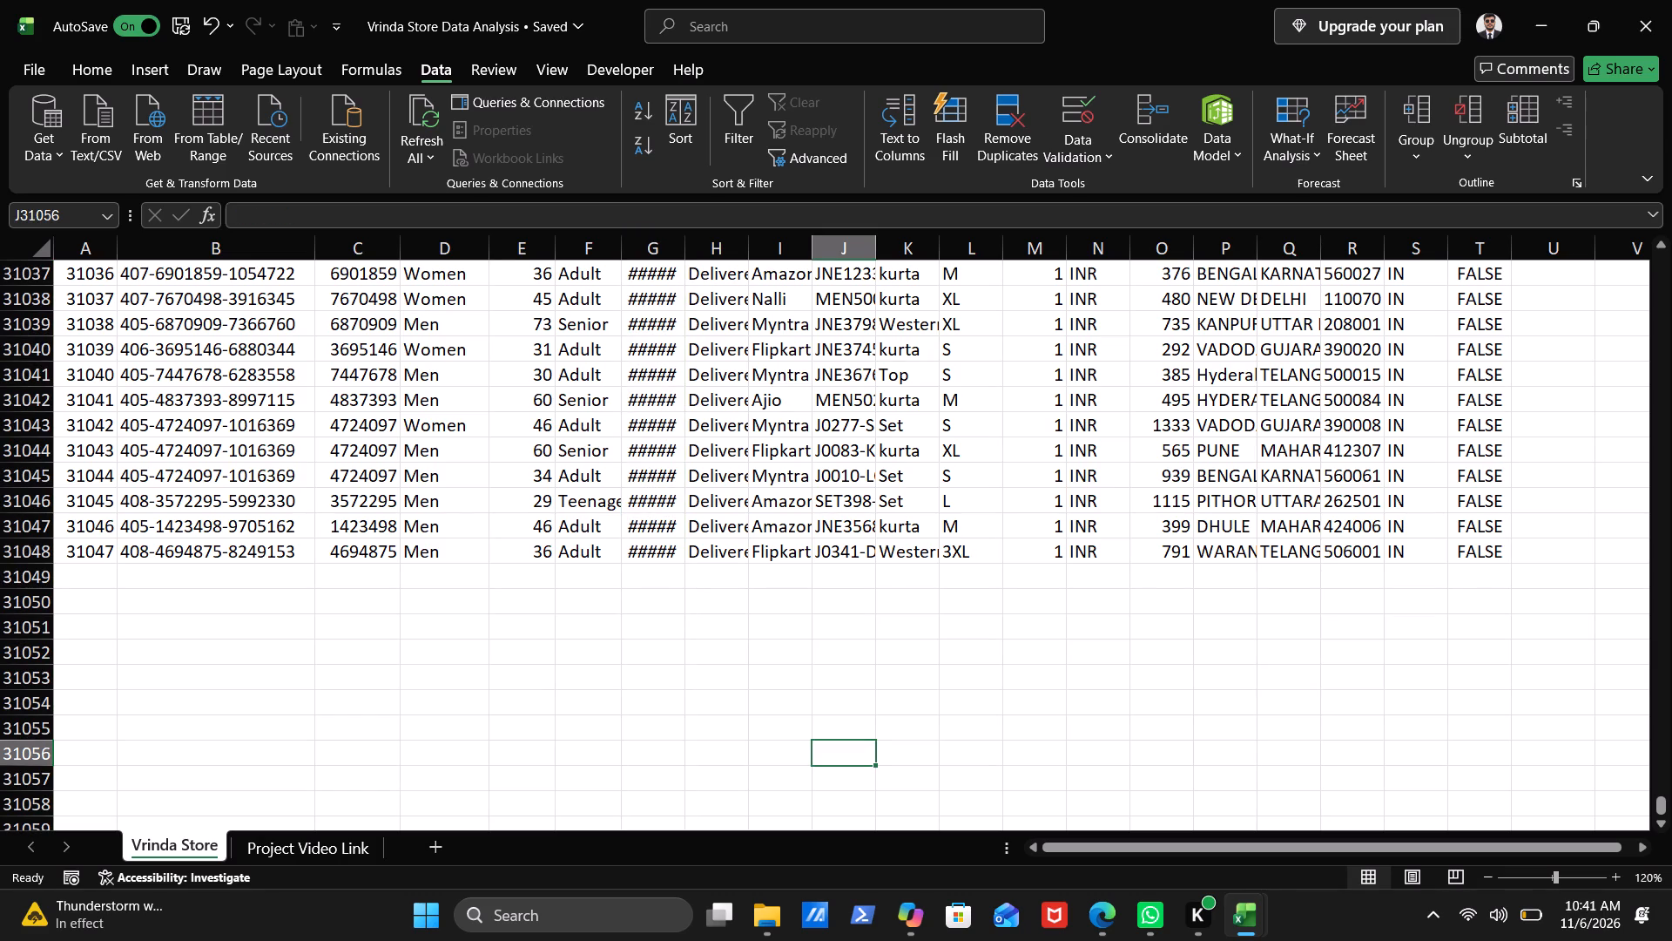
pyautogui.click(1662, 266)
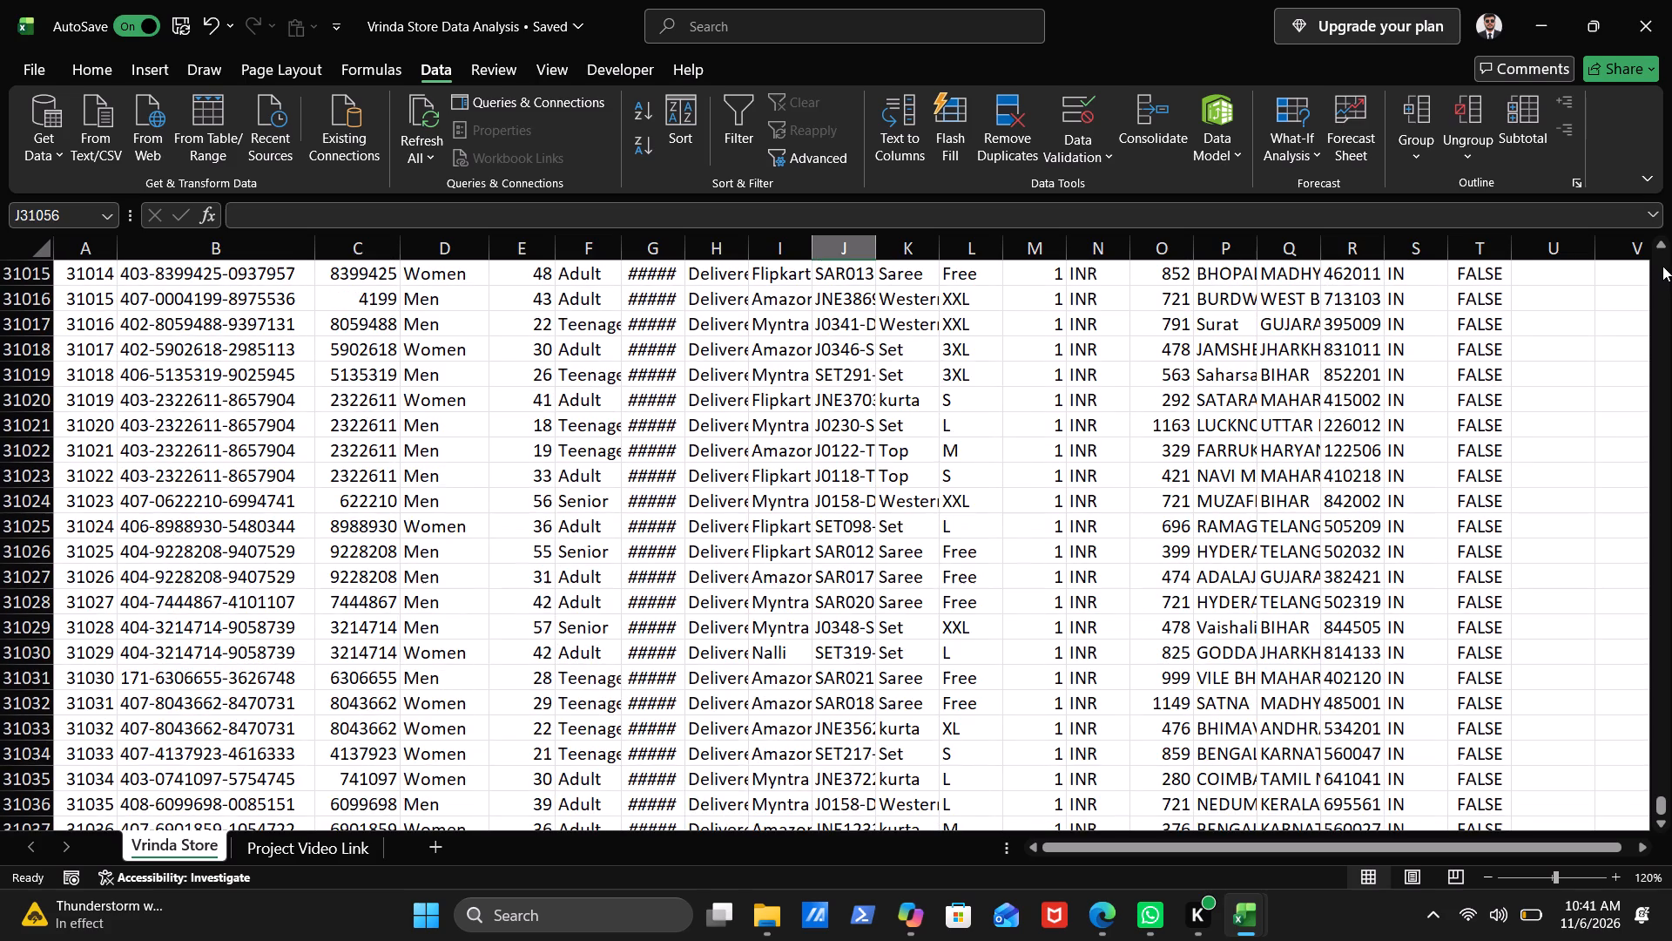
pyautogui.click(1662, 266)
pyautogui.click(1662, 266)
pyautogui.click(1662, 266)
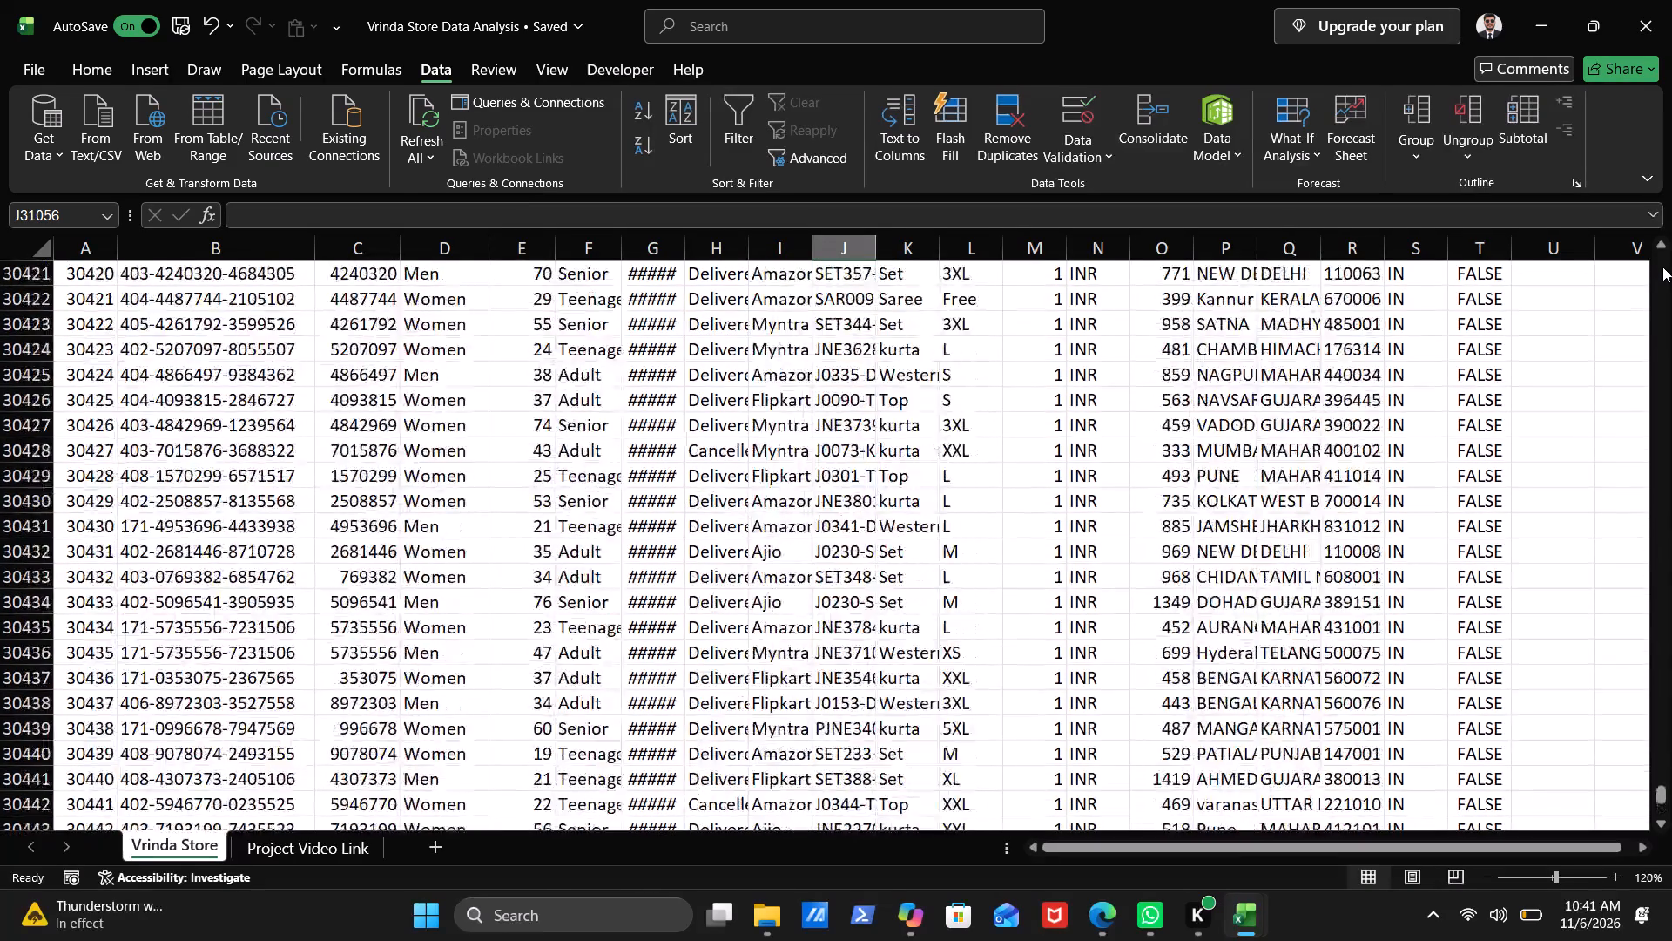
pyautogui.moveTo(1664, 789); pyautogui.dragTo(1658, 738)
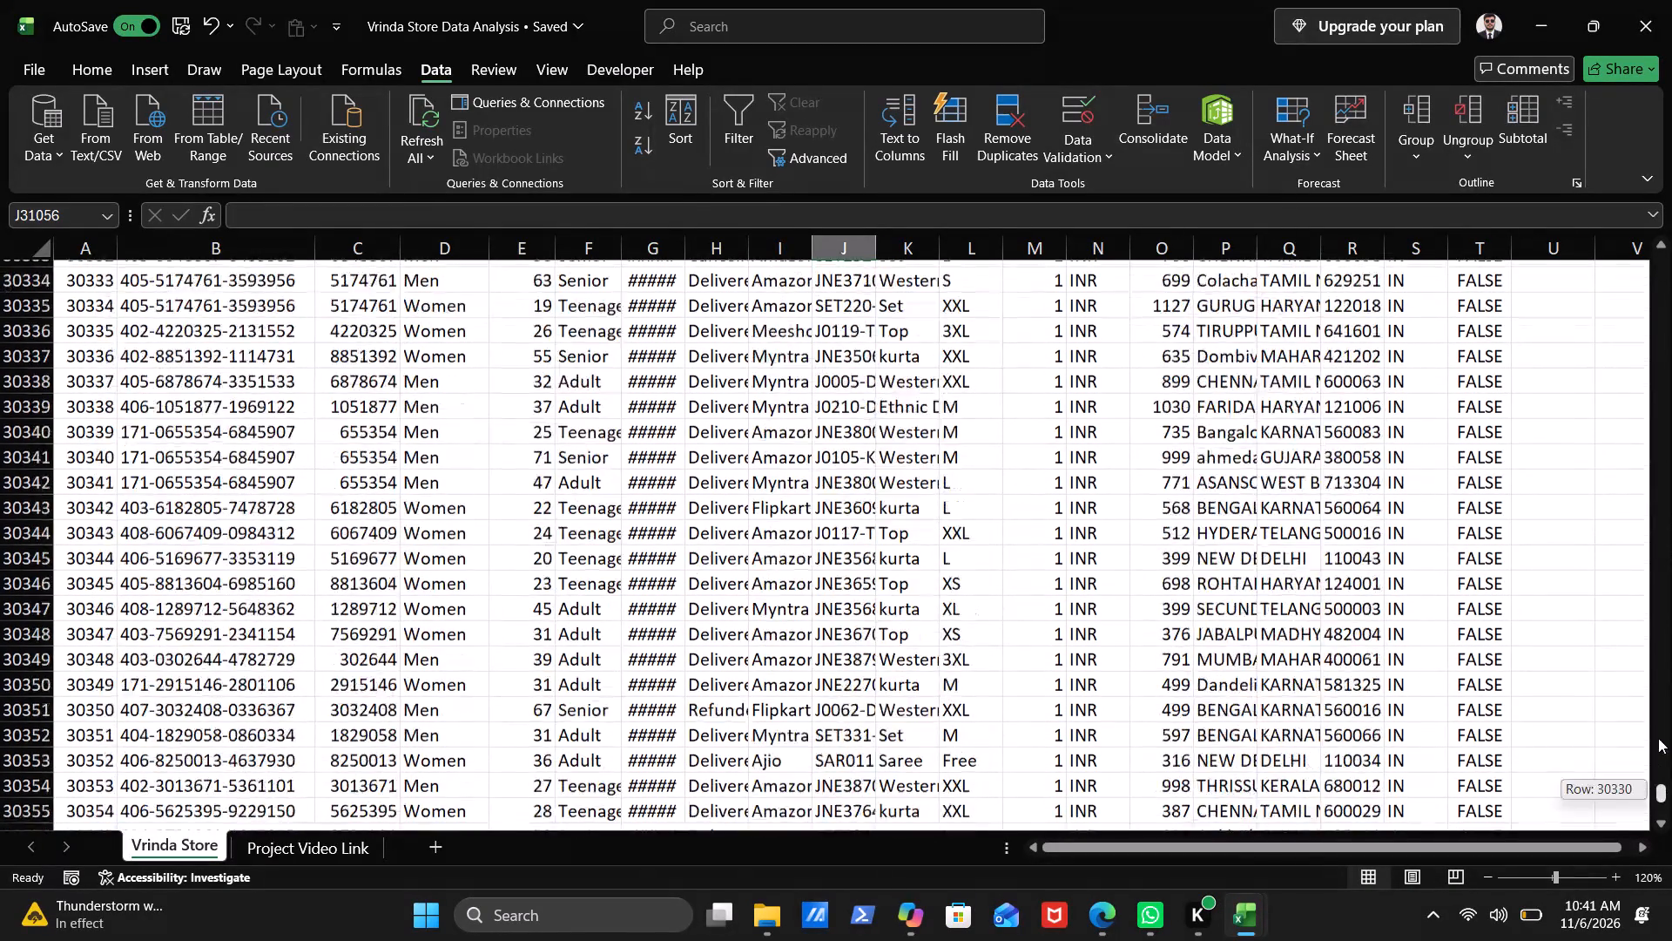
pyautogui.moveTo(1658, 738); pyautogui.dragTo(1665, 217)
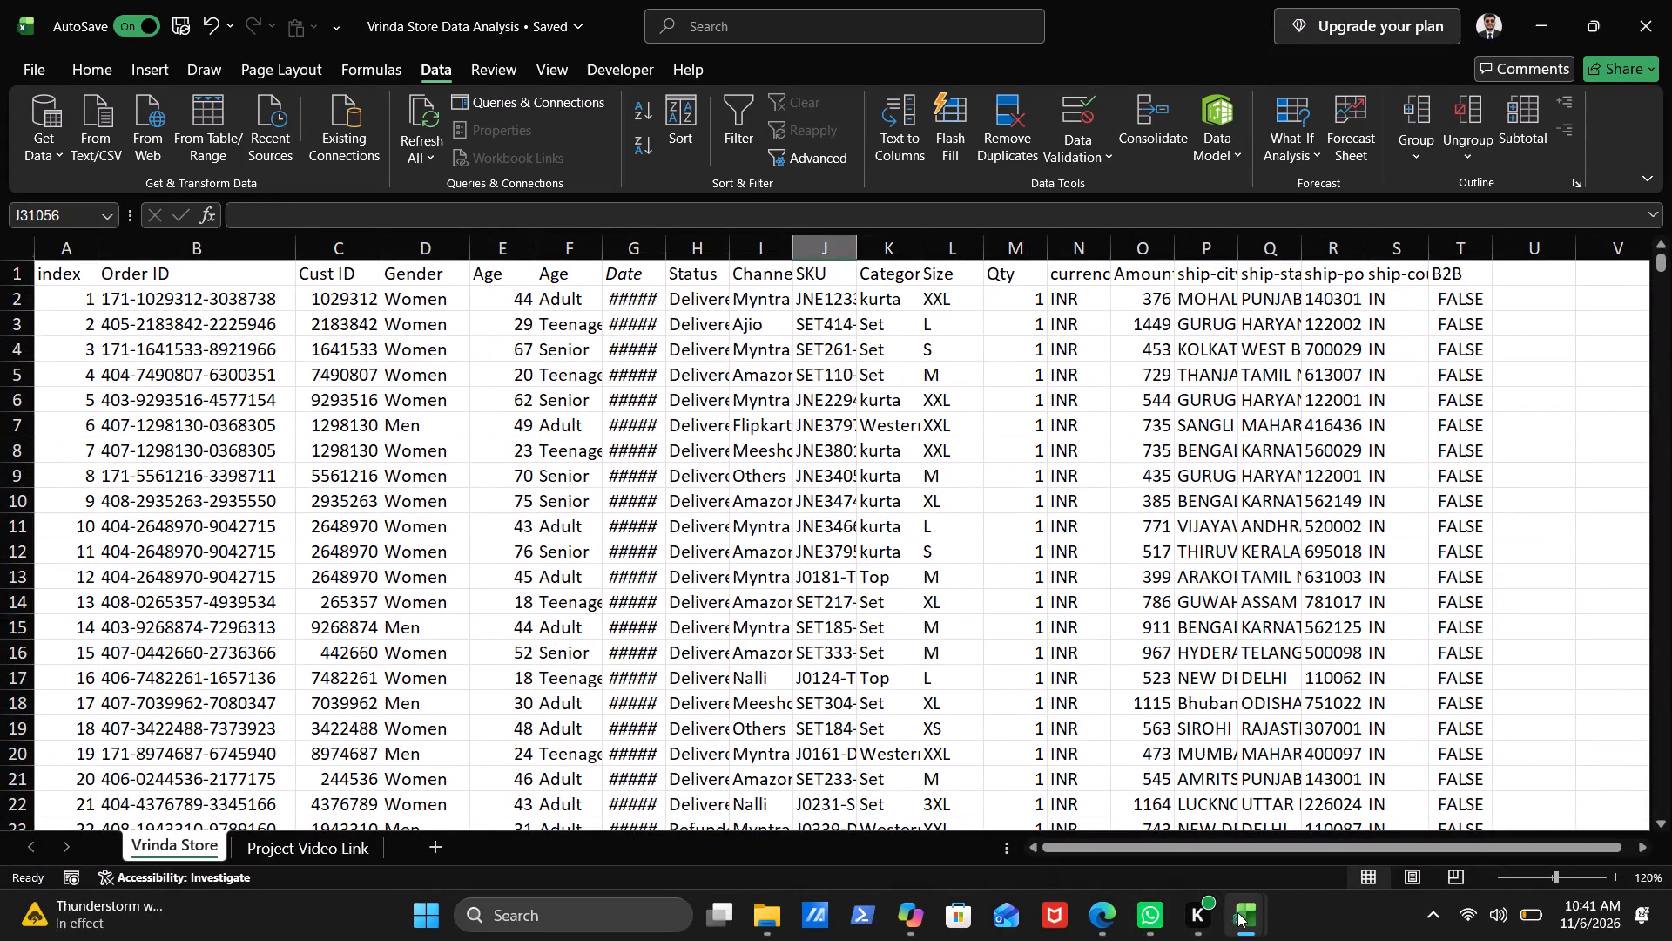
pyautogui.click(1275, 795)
# Switch to the ChatGPT answer in Edge and reread Method 2 and Method 3 for fixing the date display.
pyautogui.click(1098, 927)
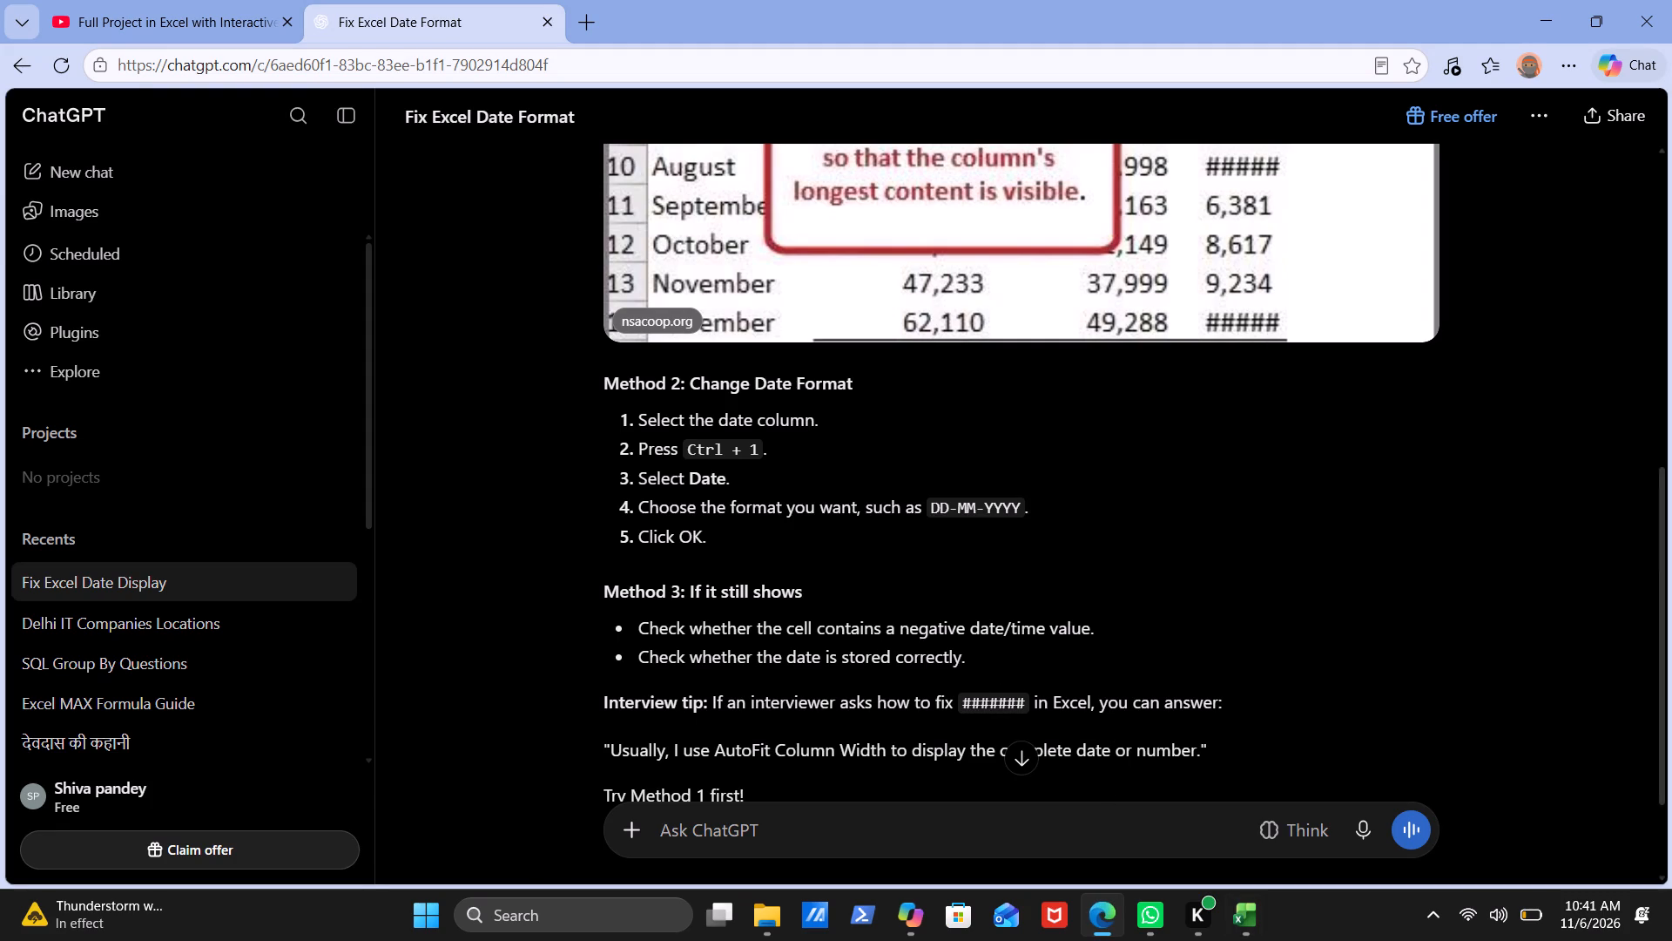
pyautogui.scroll(-1, 875, 683)
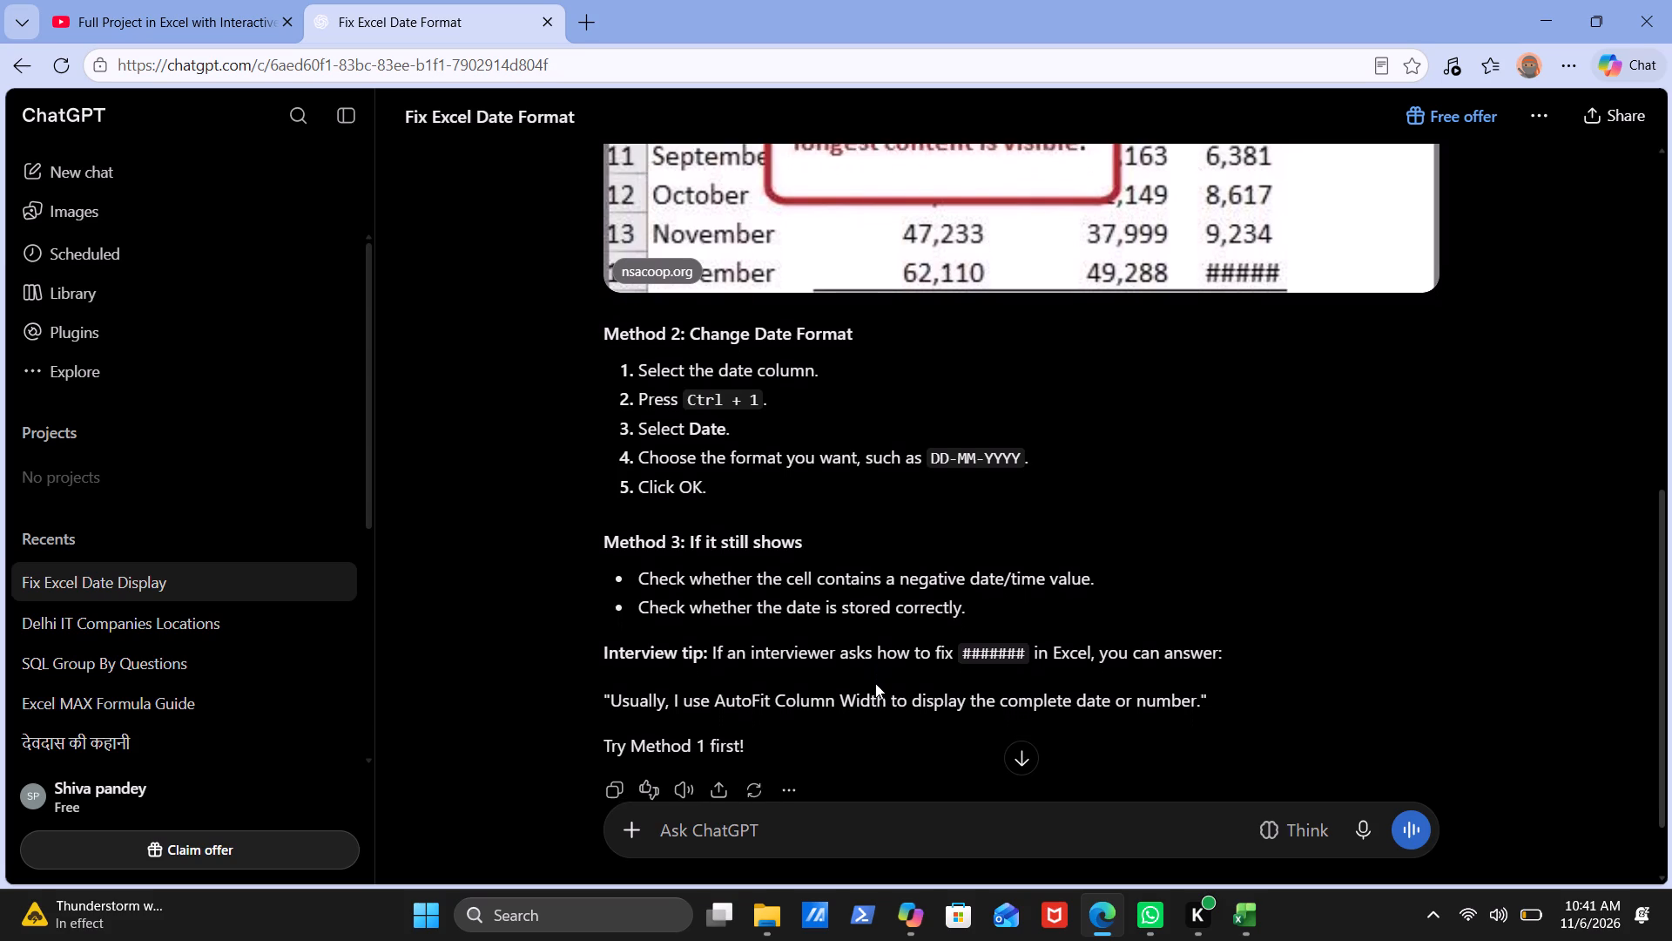
pyautogui.scroll(-1, 875, 683)
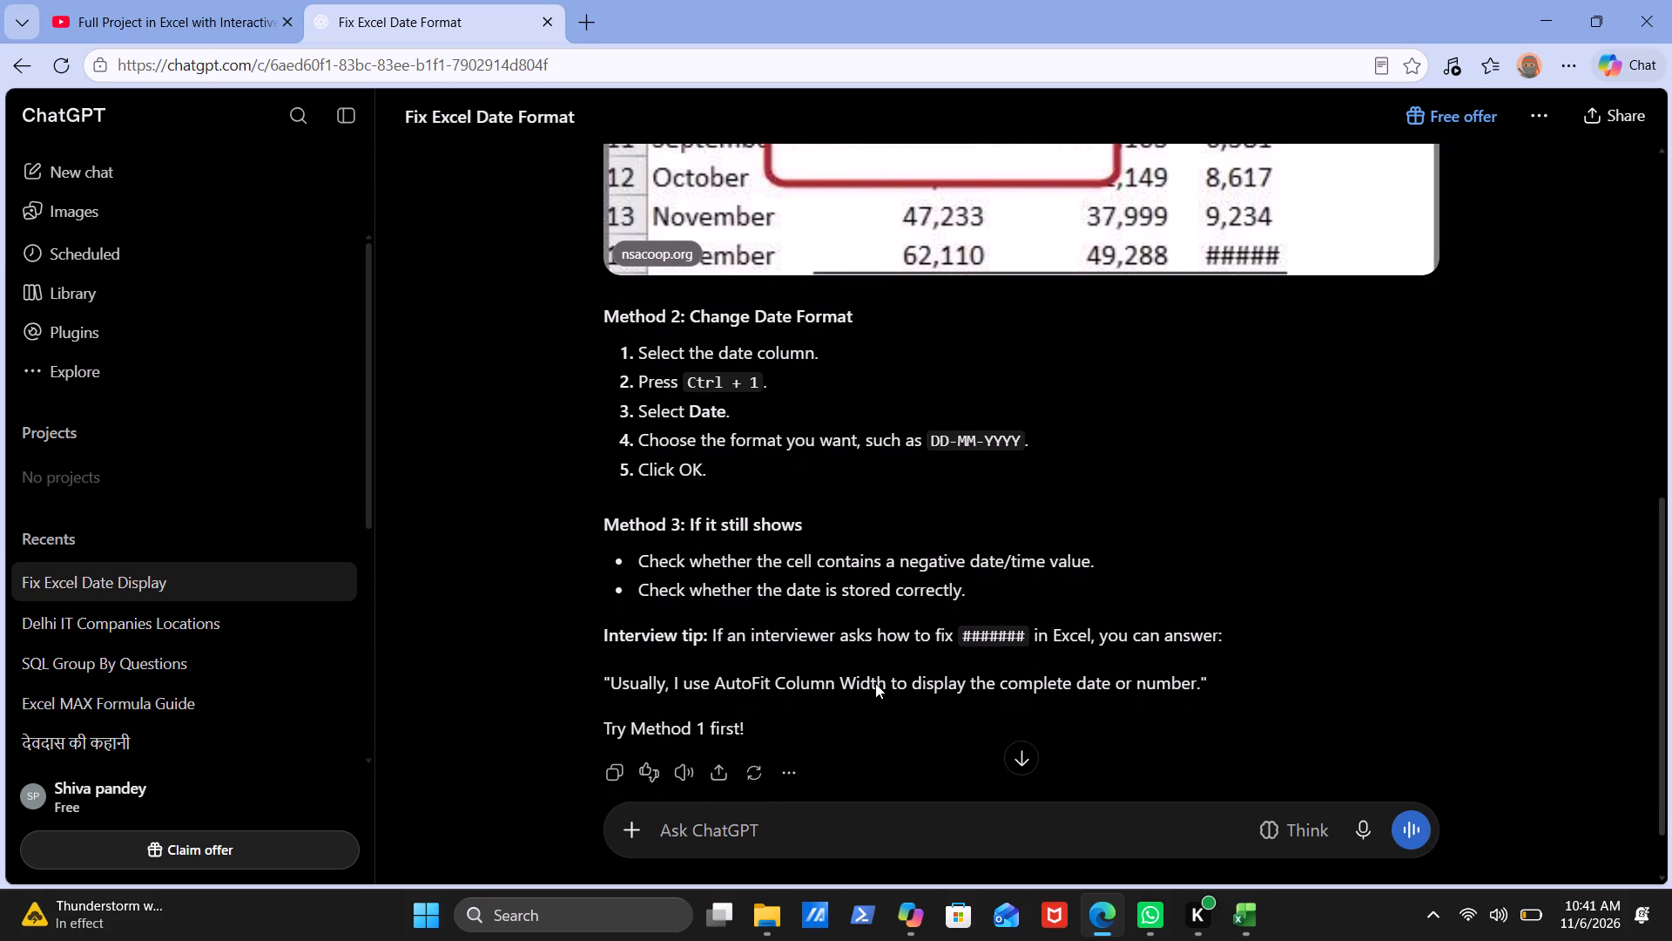
pyautogui.scroll(-1, 875, 683)
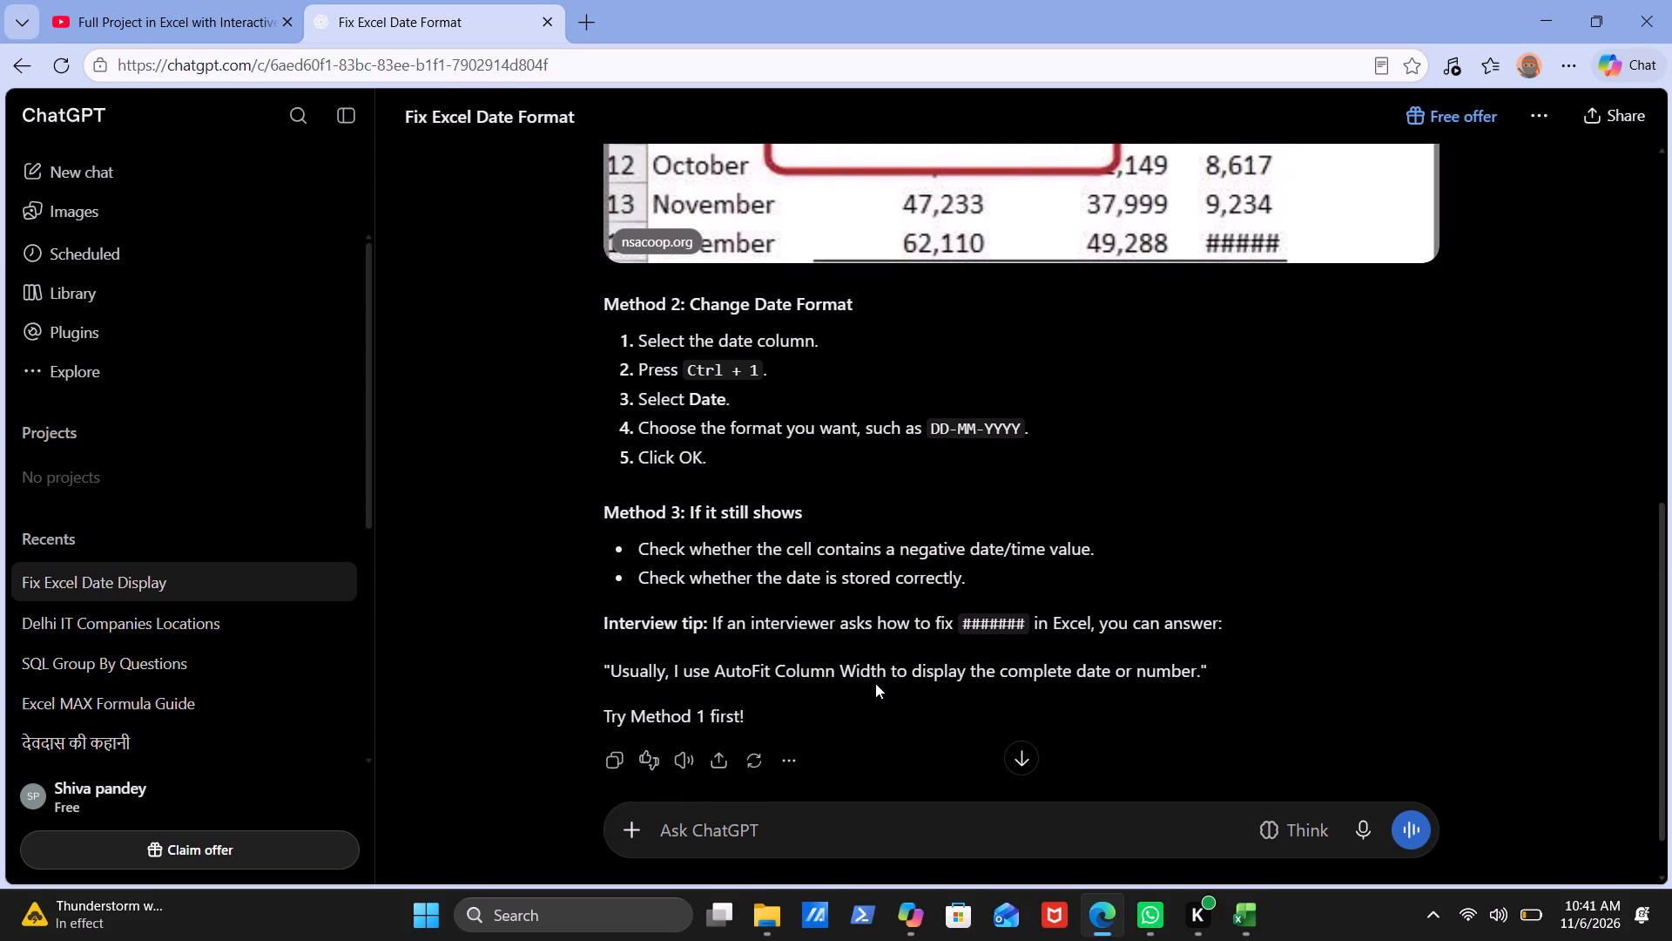
pyautogui.scroll(-1, 875, 683)
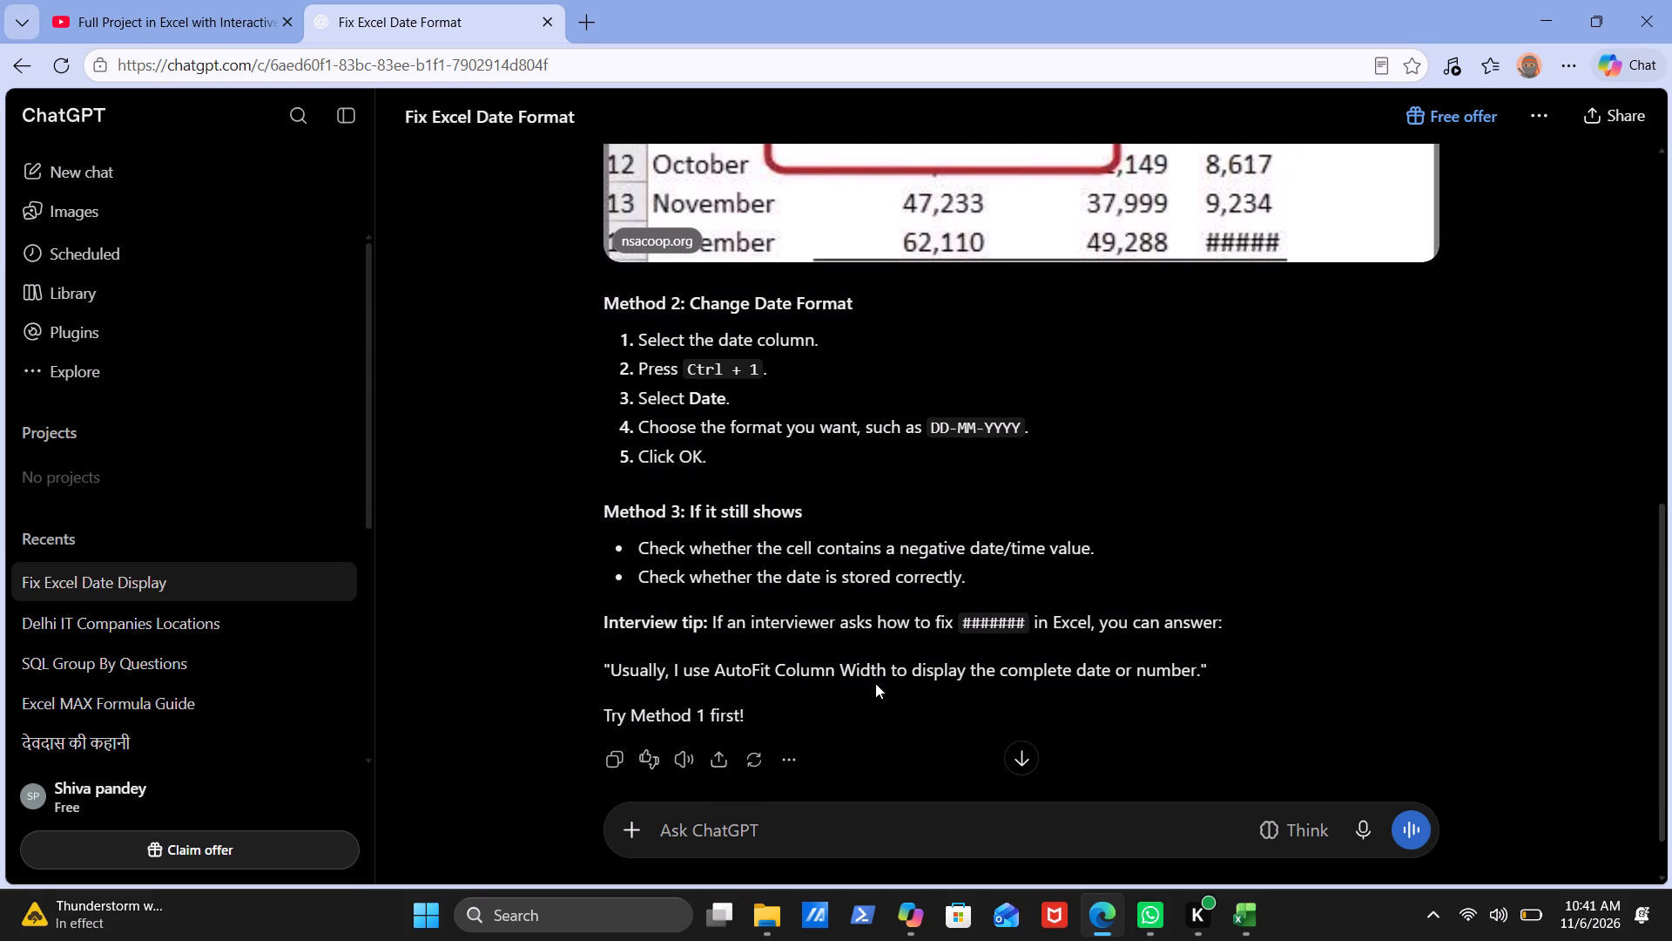
pyautogui.hscroll(2, 875, 683)
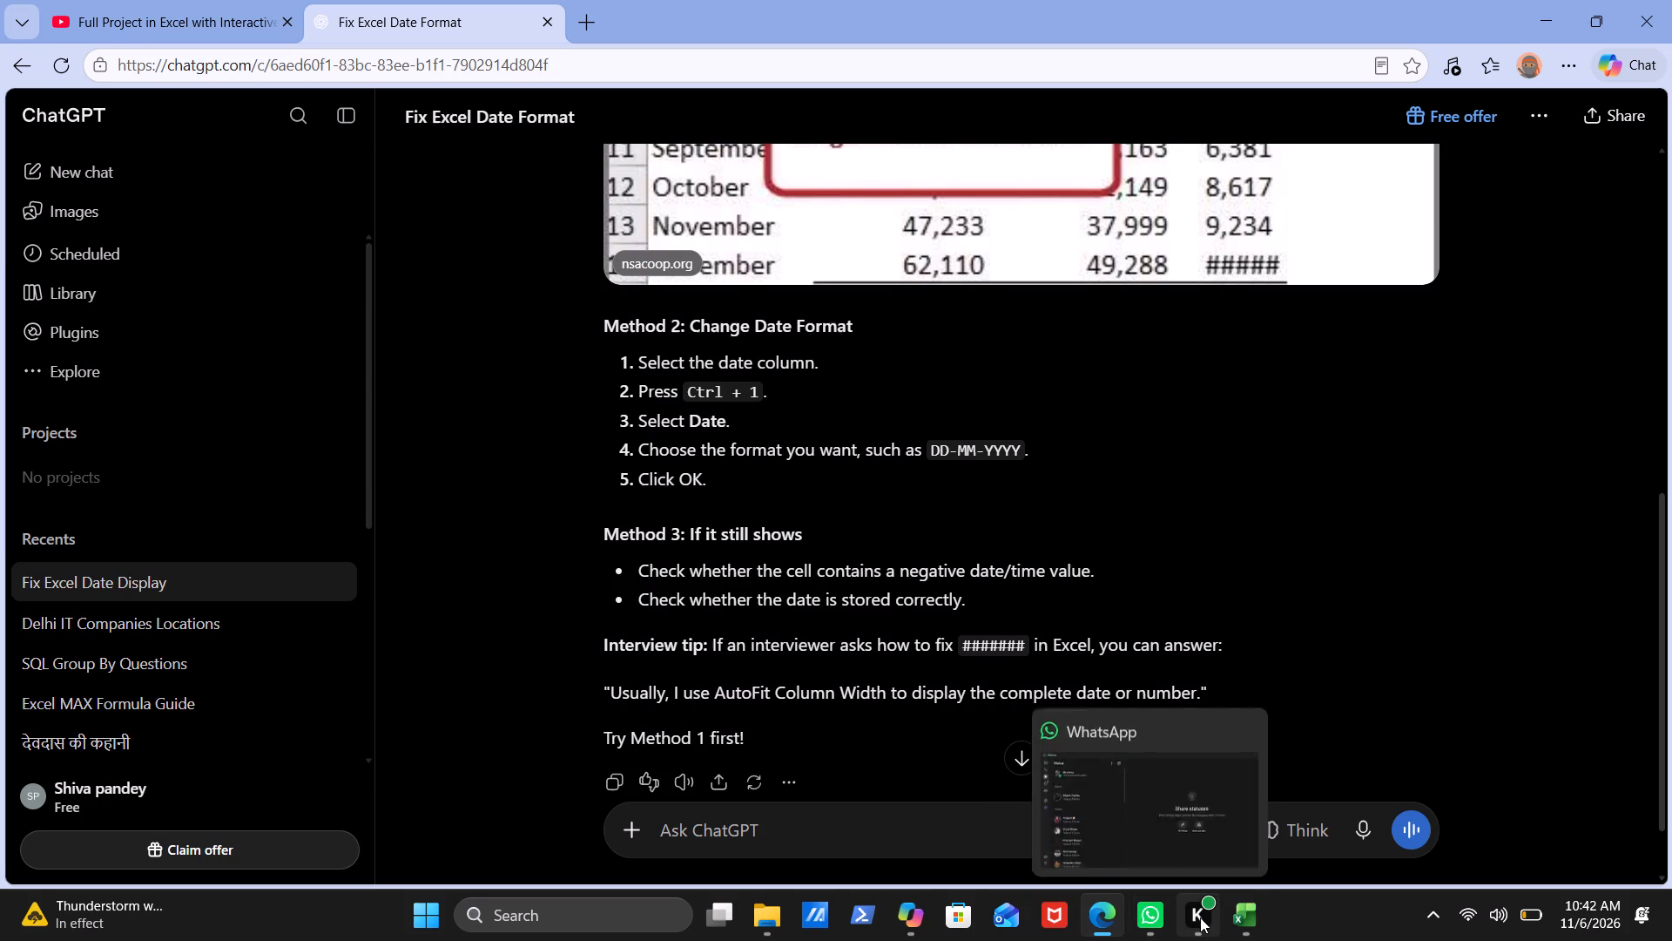
# Switch back to the Vrinda Store workbook in Excel and apply the Date format *3/14/2012 to the whole column G.
pyautogui.click(1242, 933)
pyautogui.click(1298, 846)
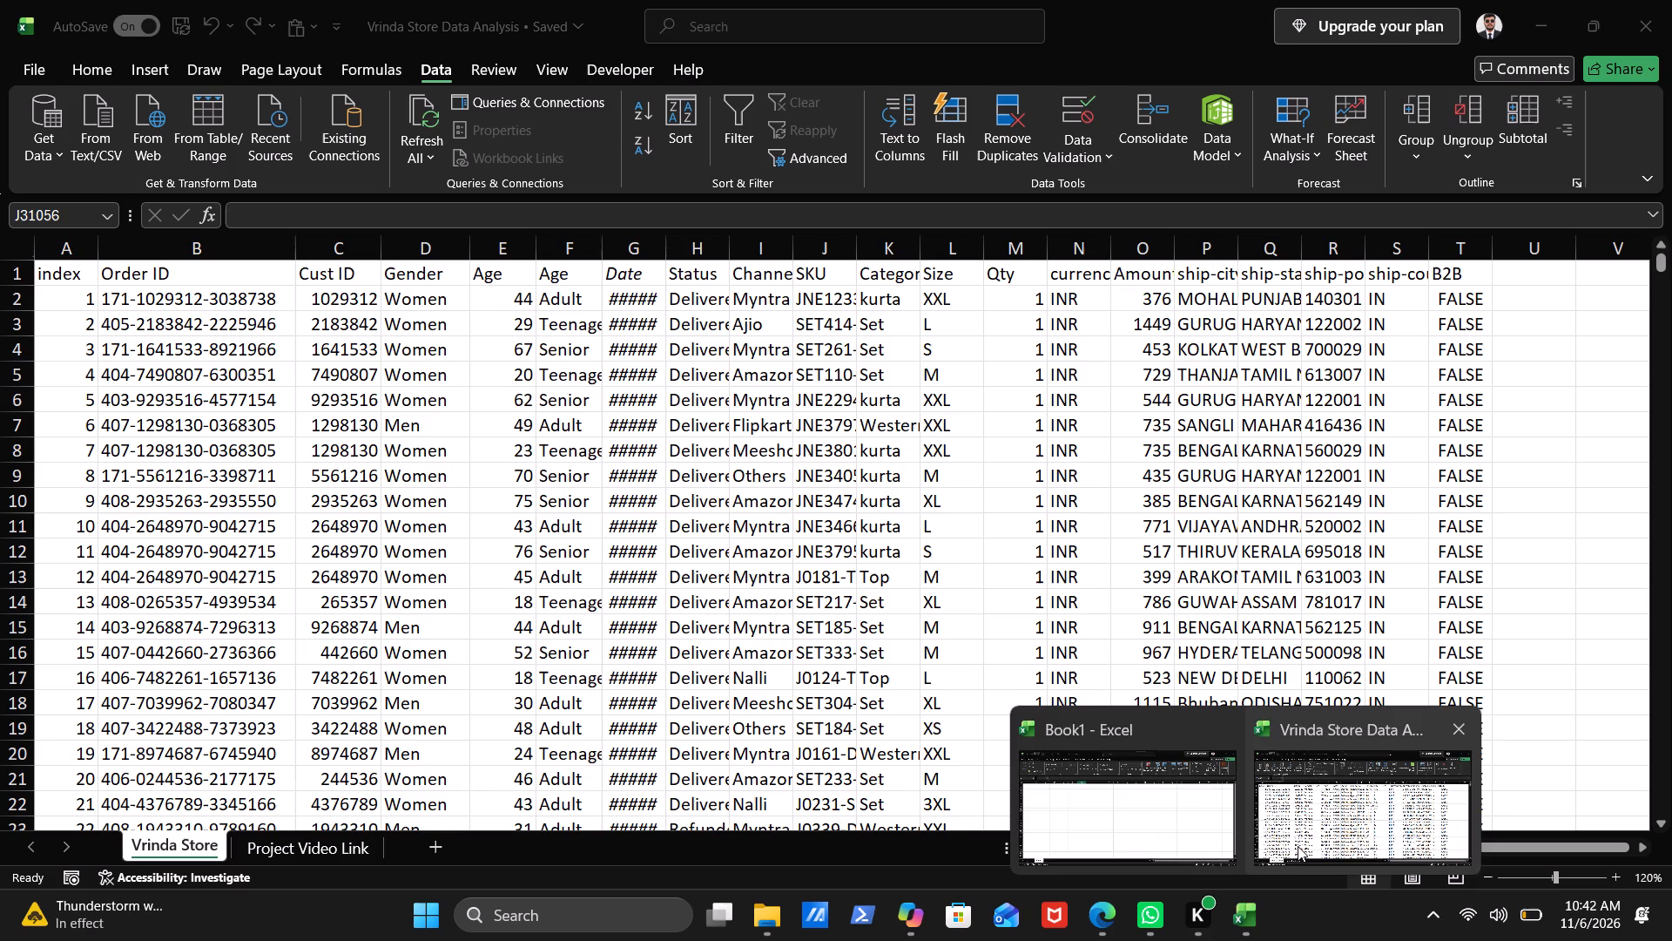
pyautogui.click(631, 237)
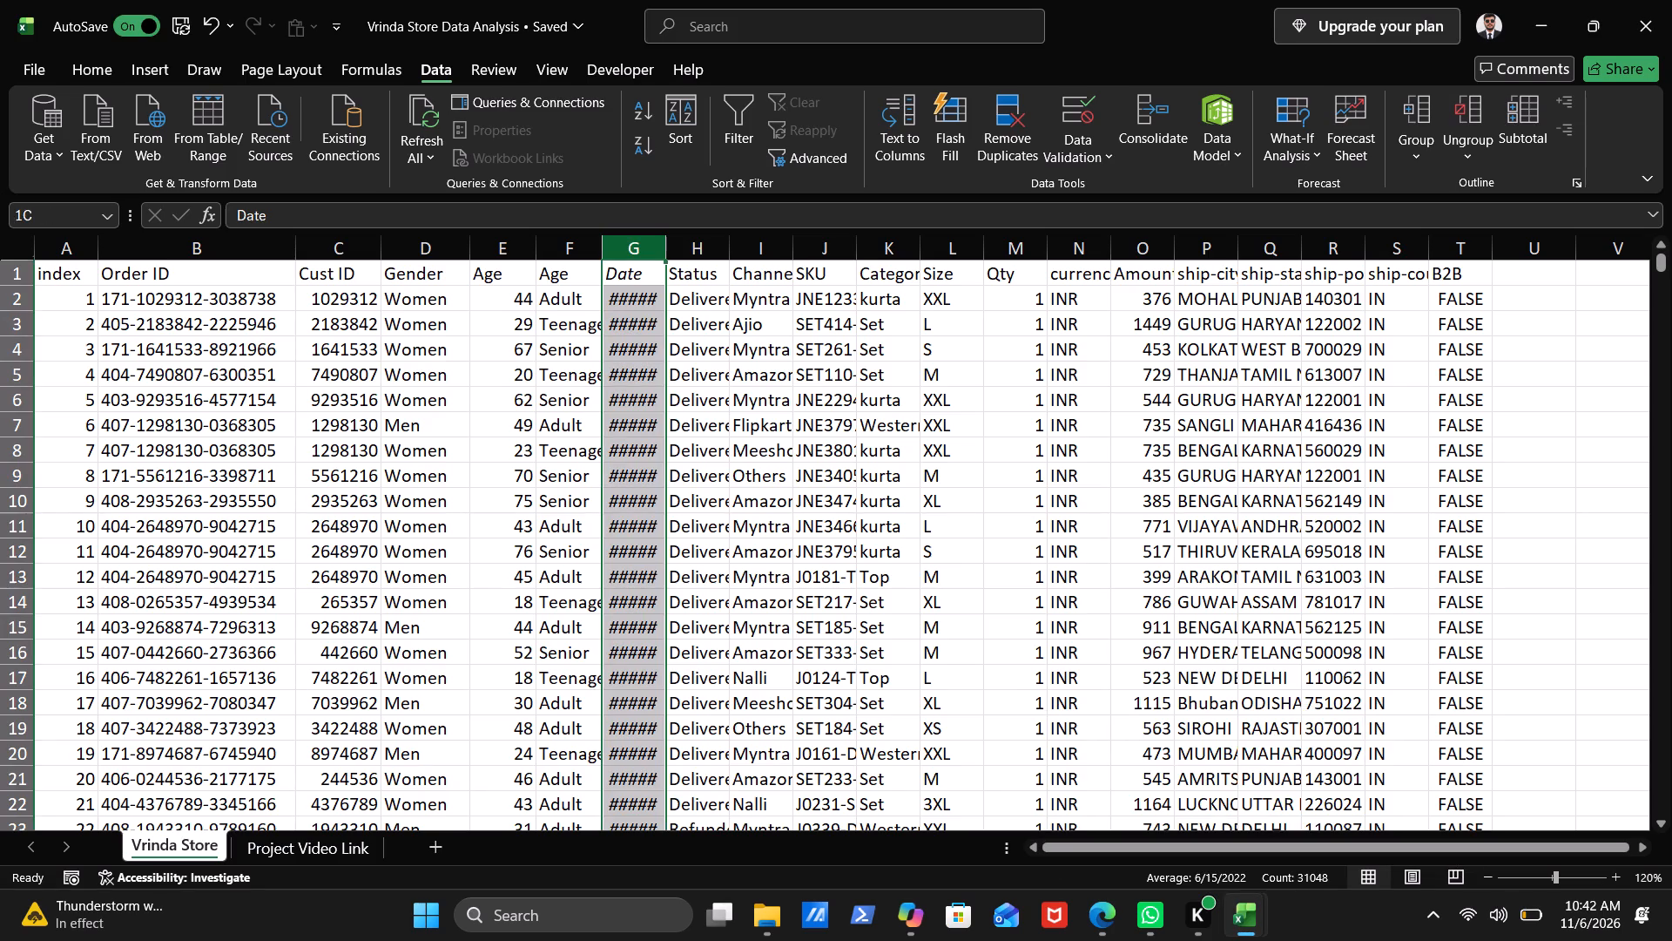
pyautogui.hotkey('ctrl', '1')
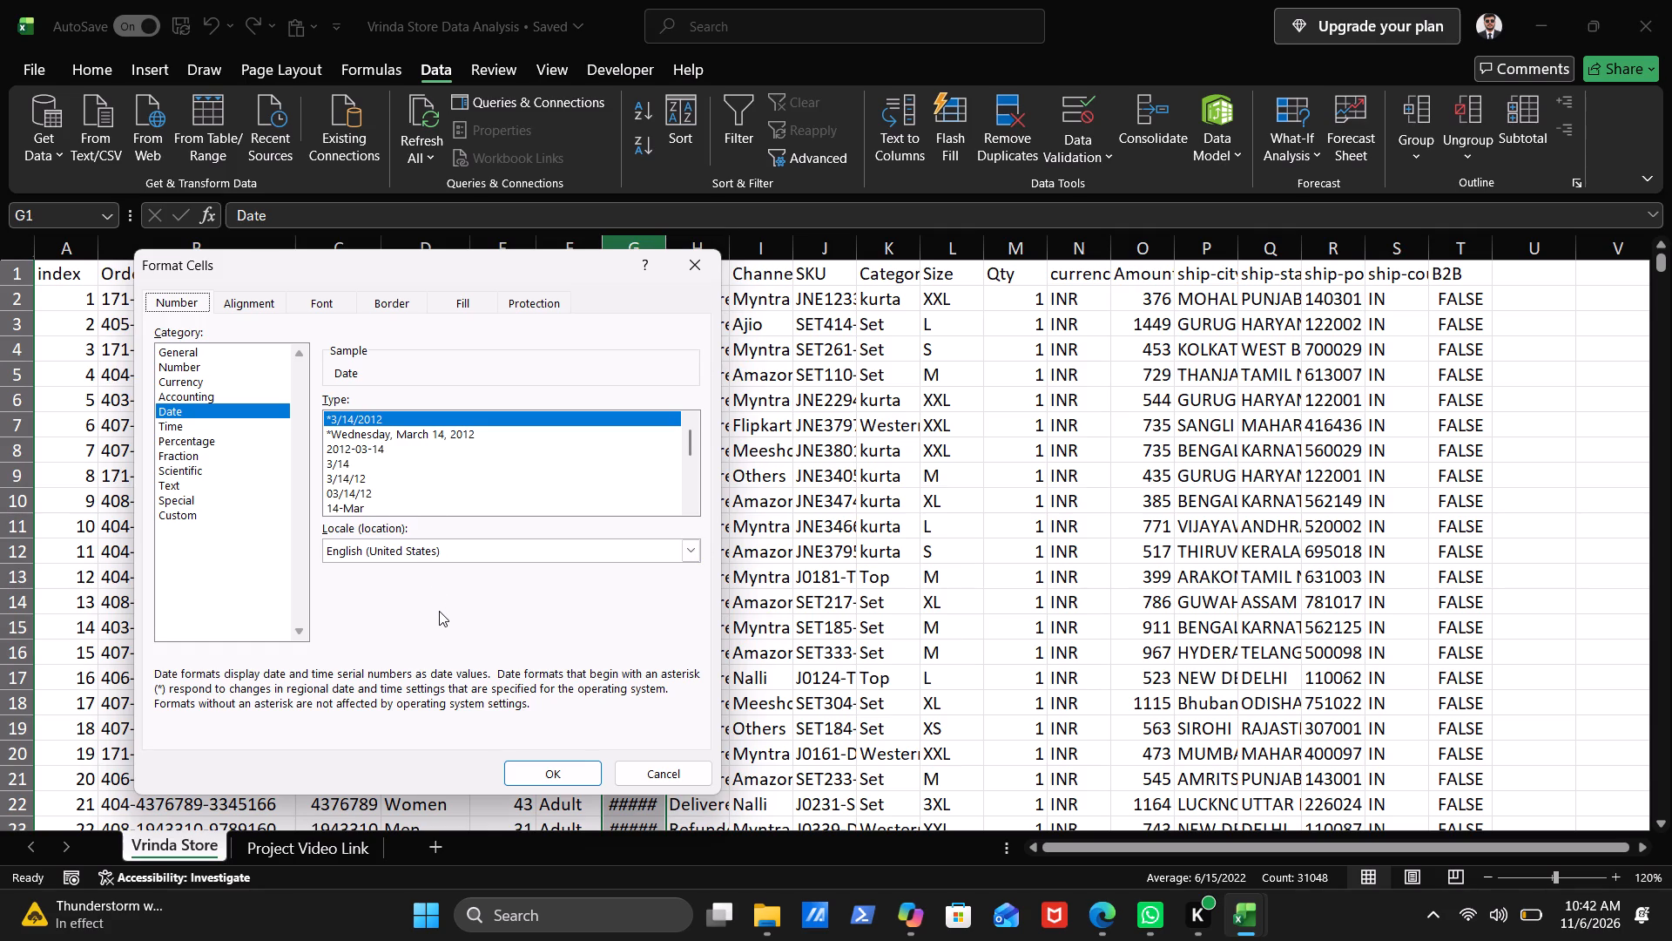
pyautogui.click(536, 782)
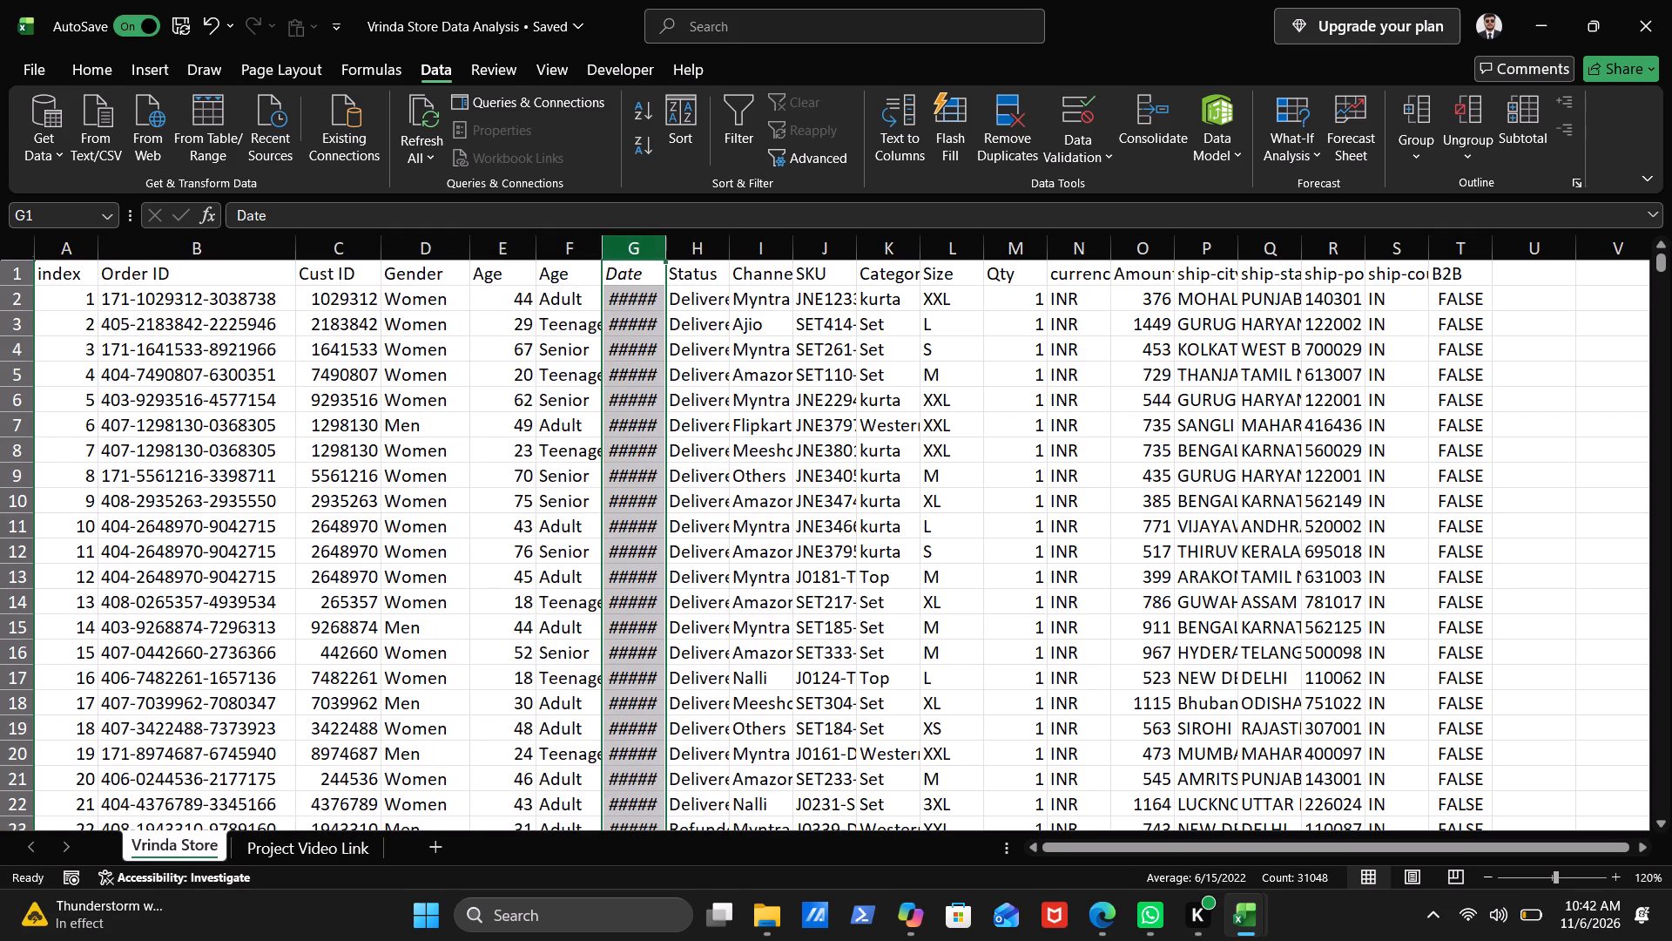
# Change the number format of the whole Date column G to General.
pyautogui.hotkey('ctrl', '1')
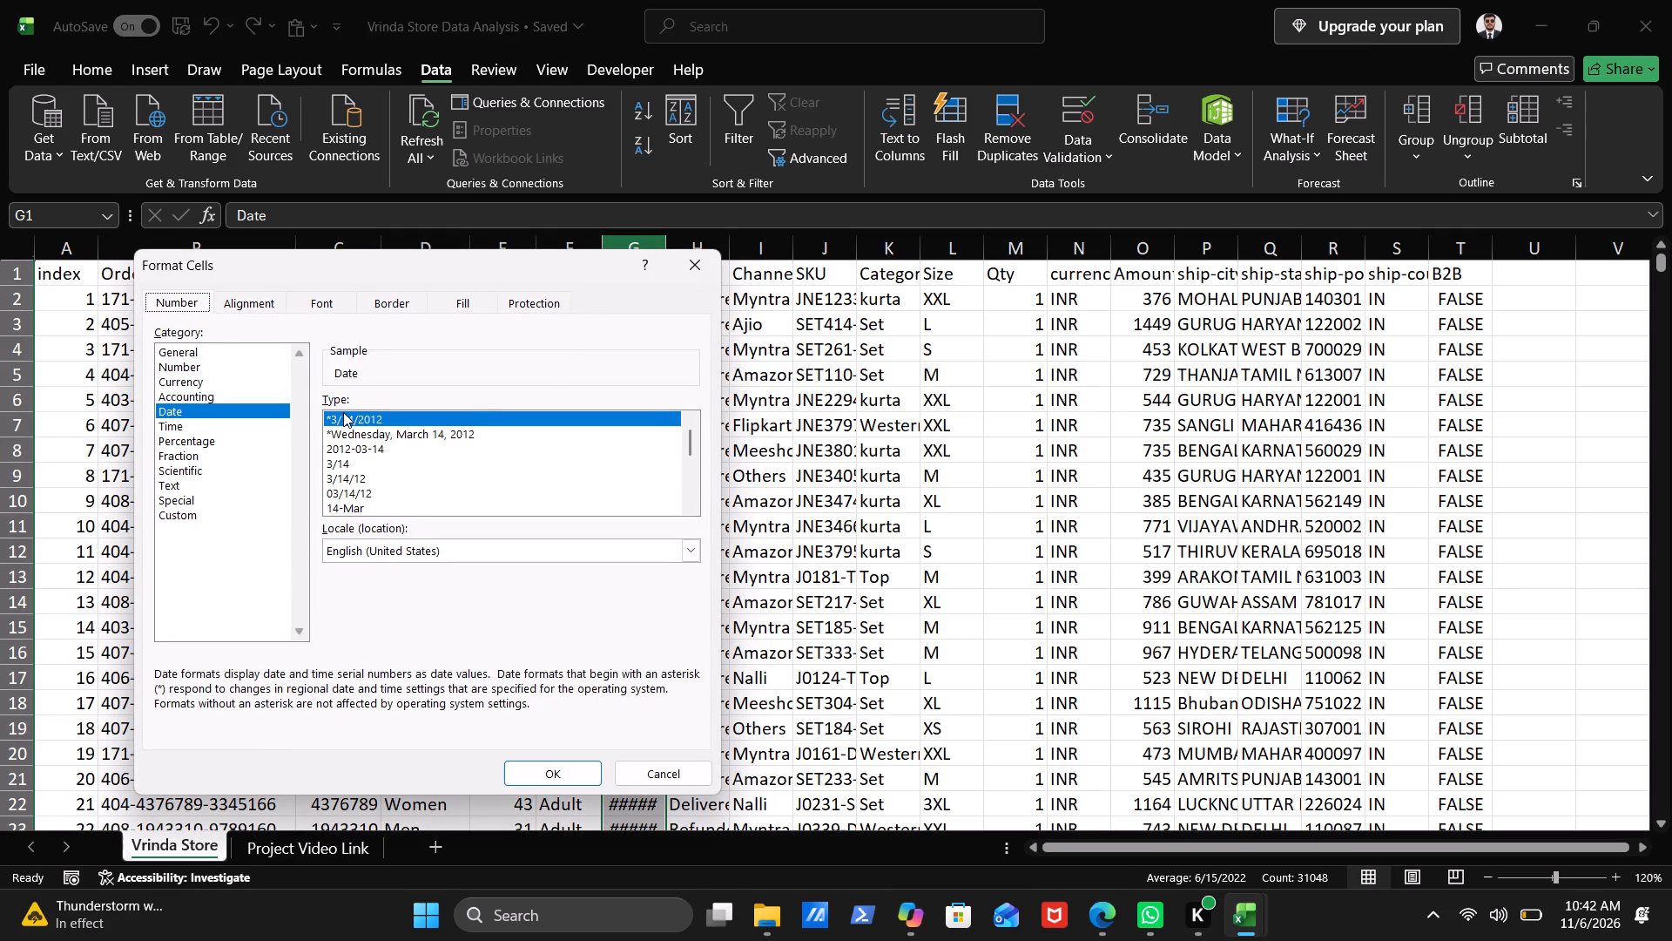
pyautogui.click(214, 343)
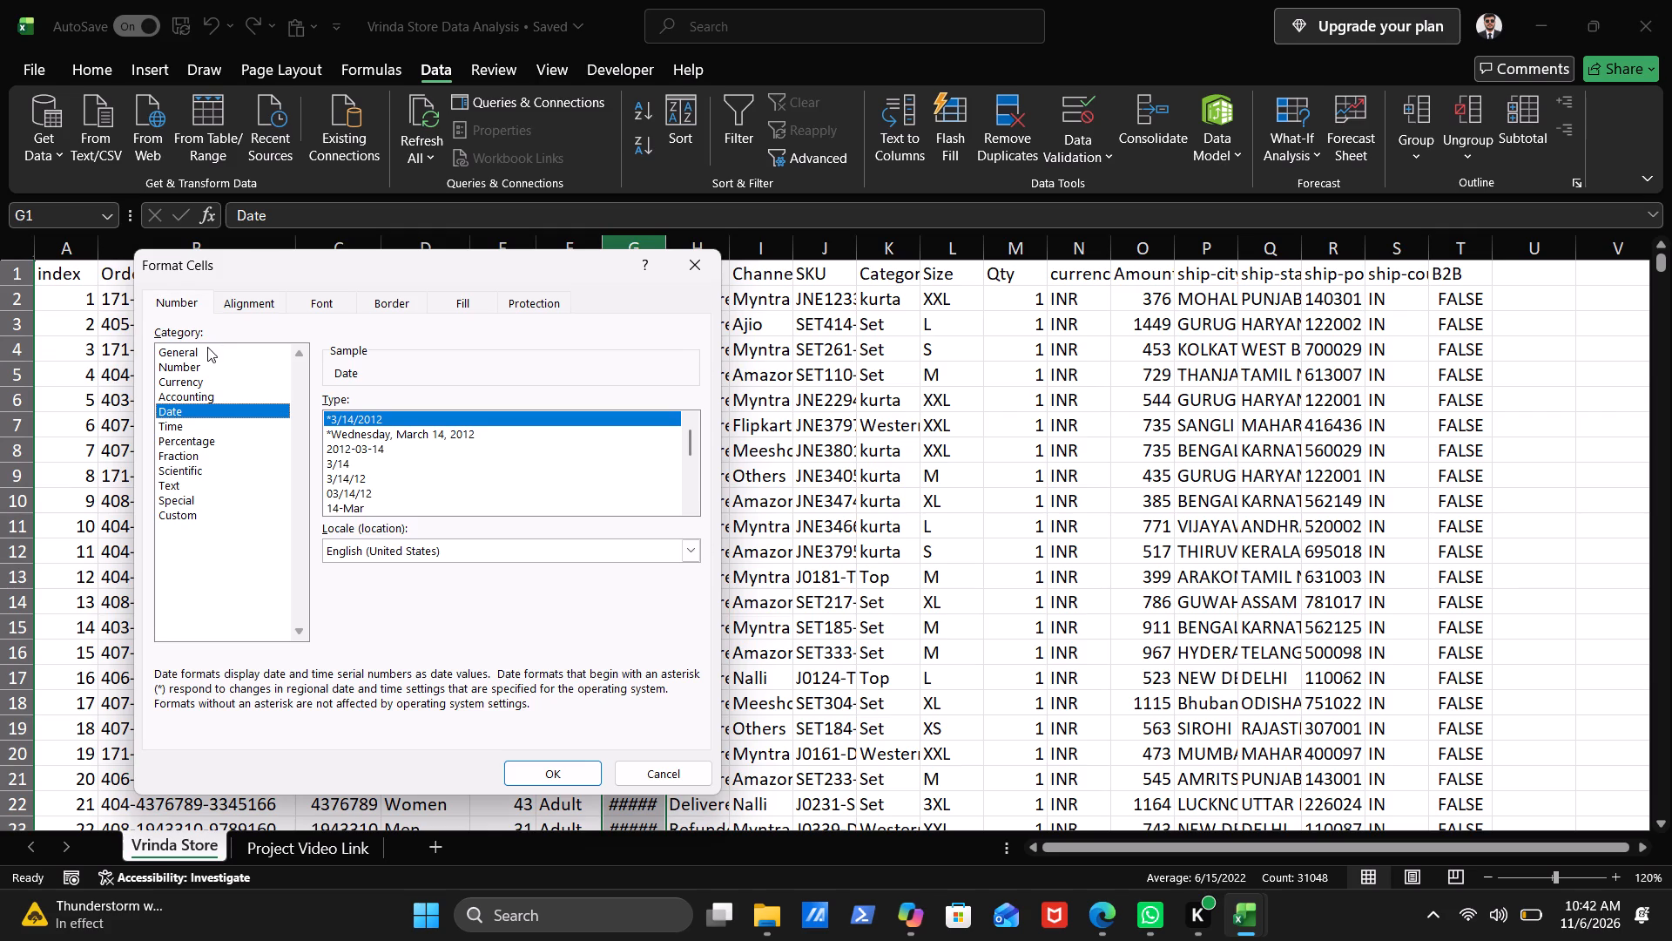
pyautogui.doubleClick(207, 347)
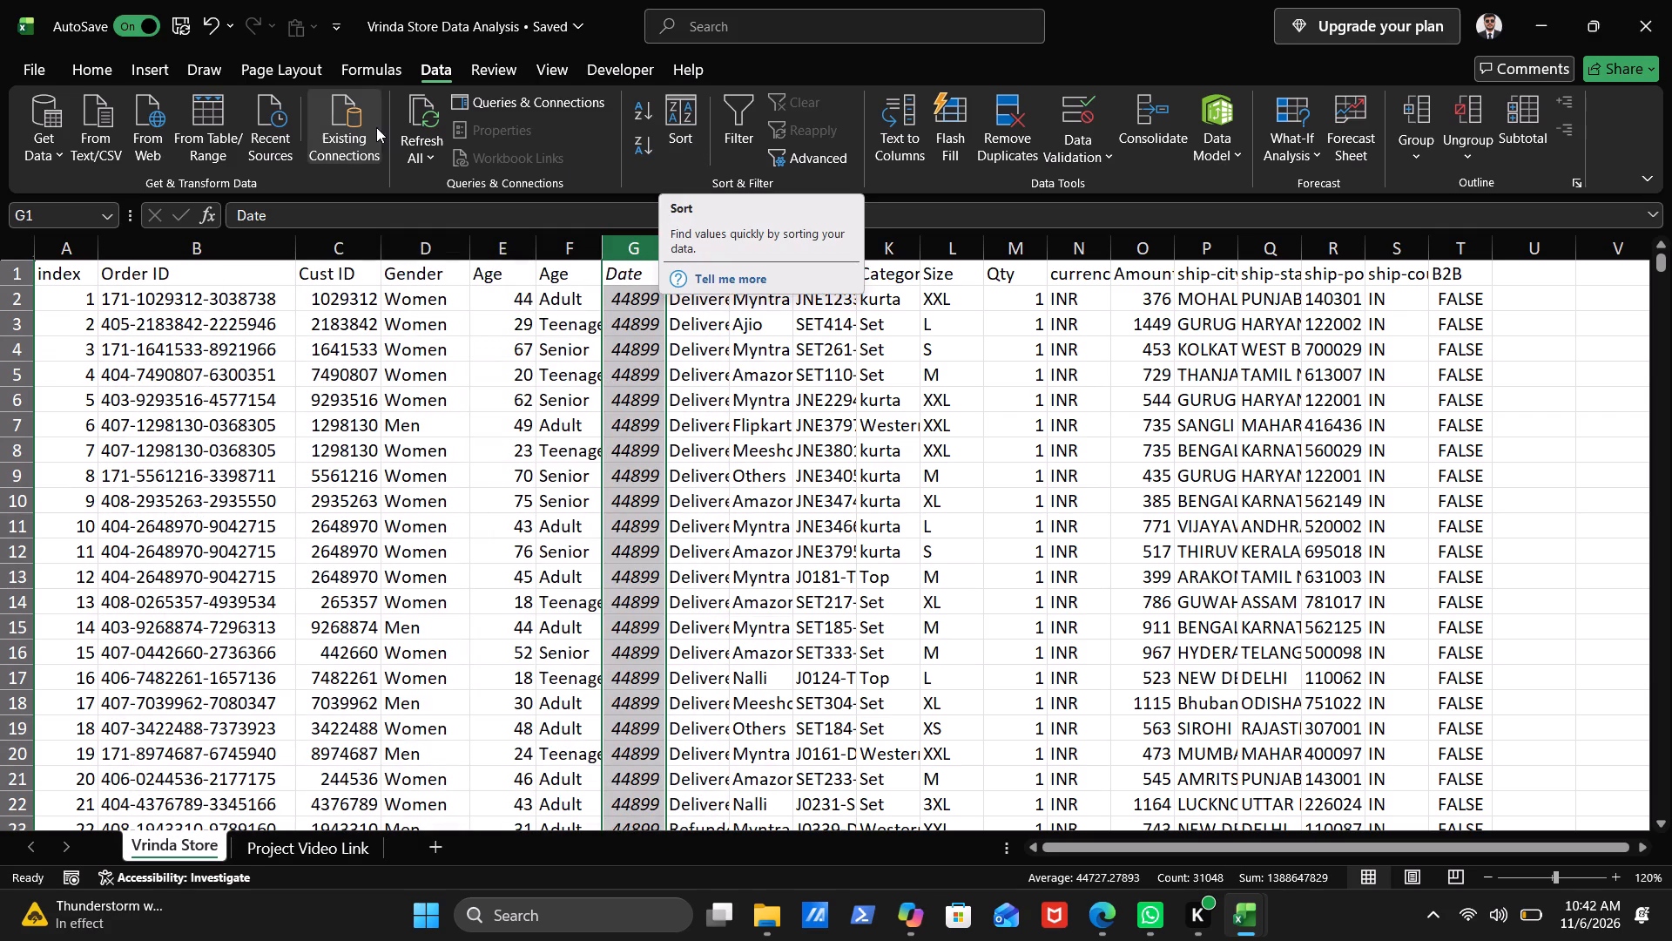
pyautogui.click(98, 54)
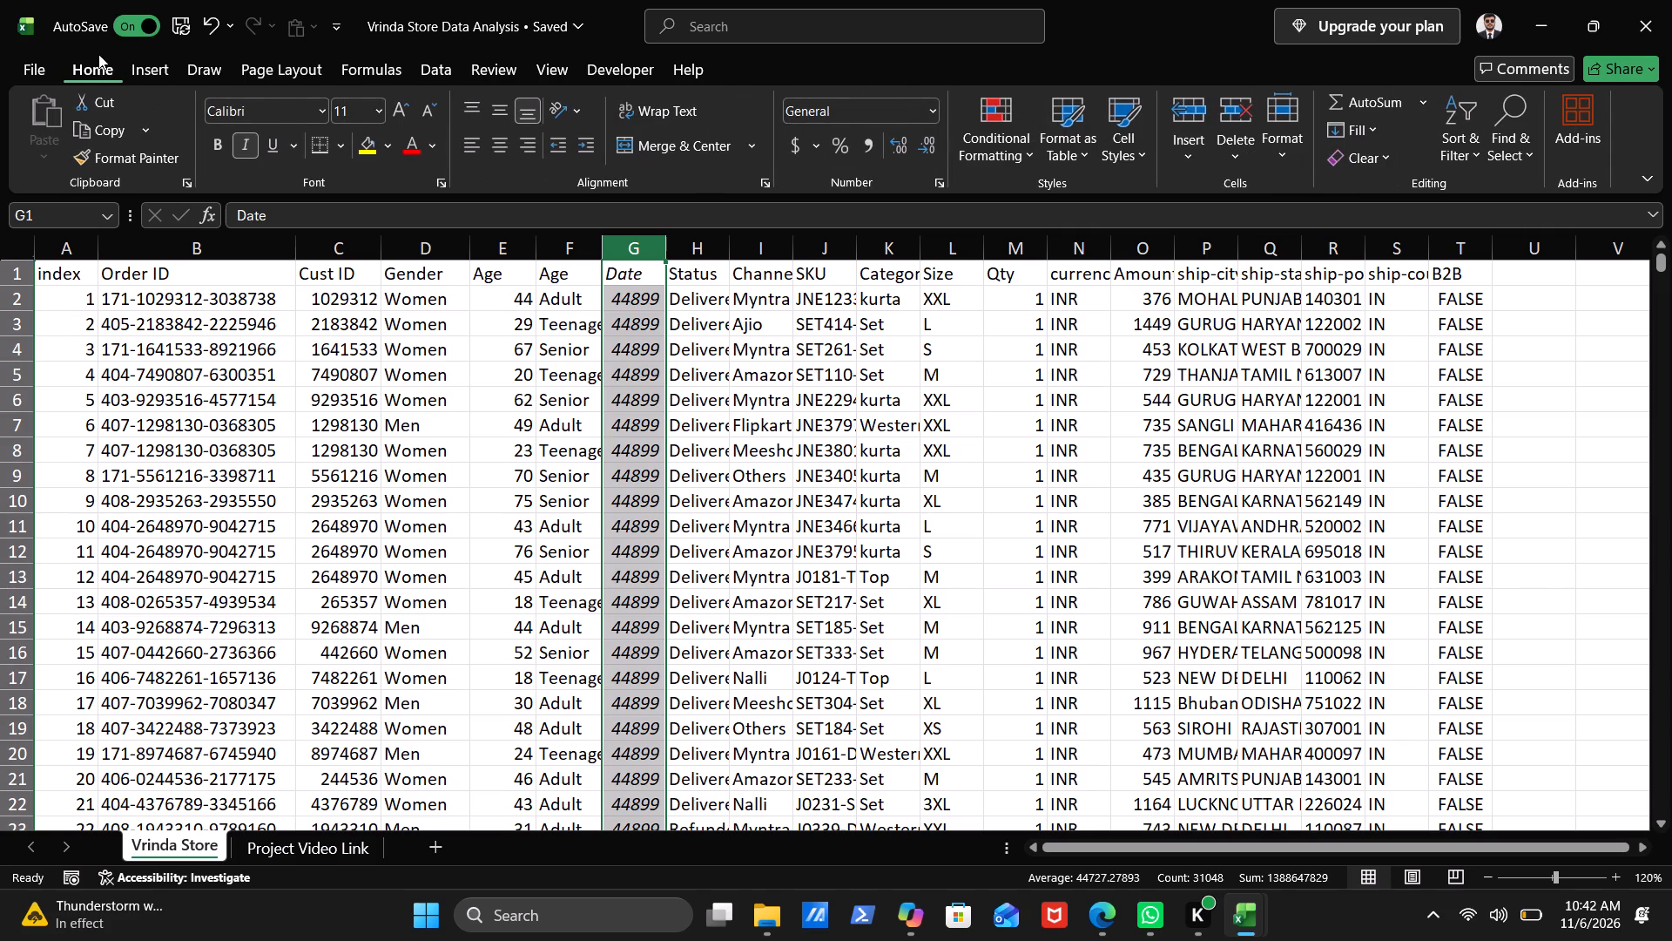
pyautogui.click(918, 116)
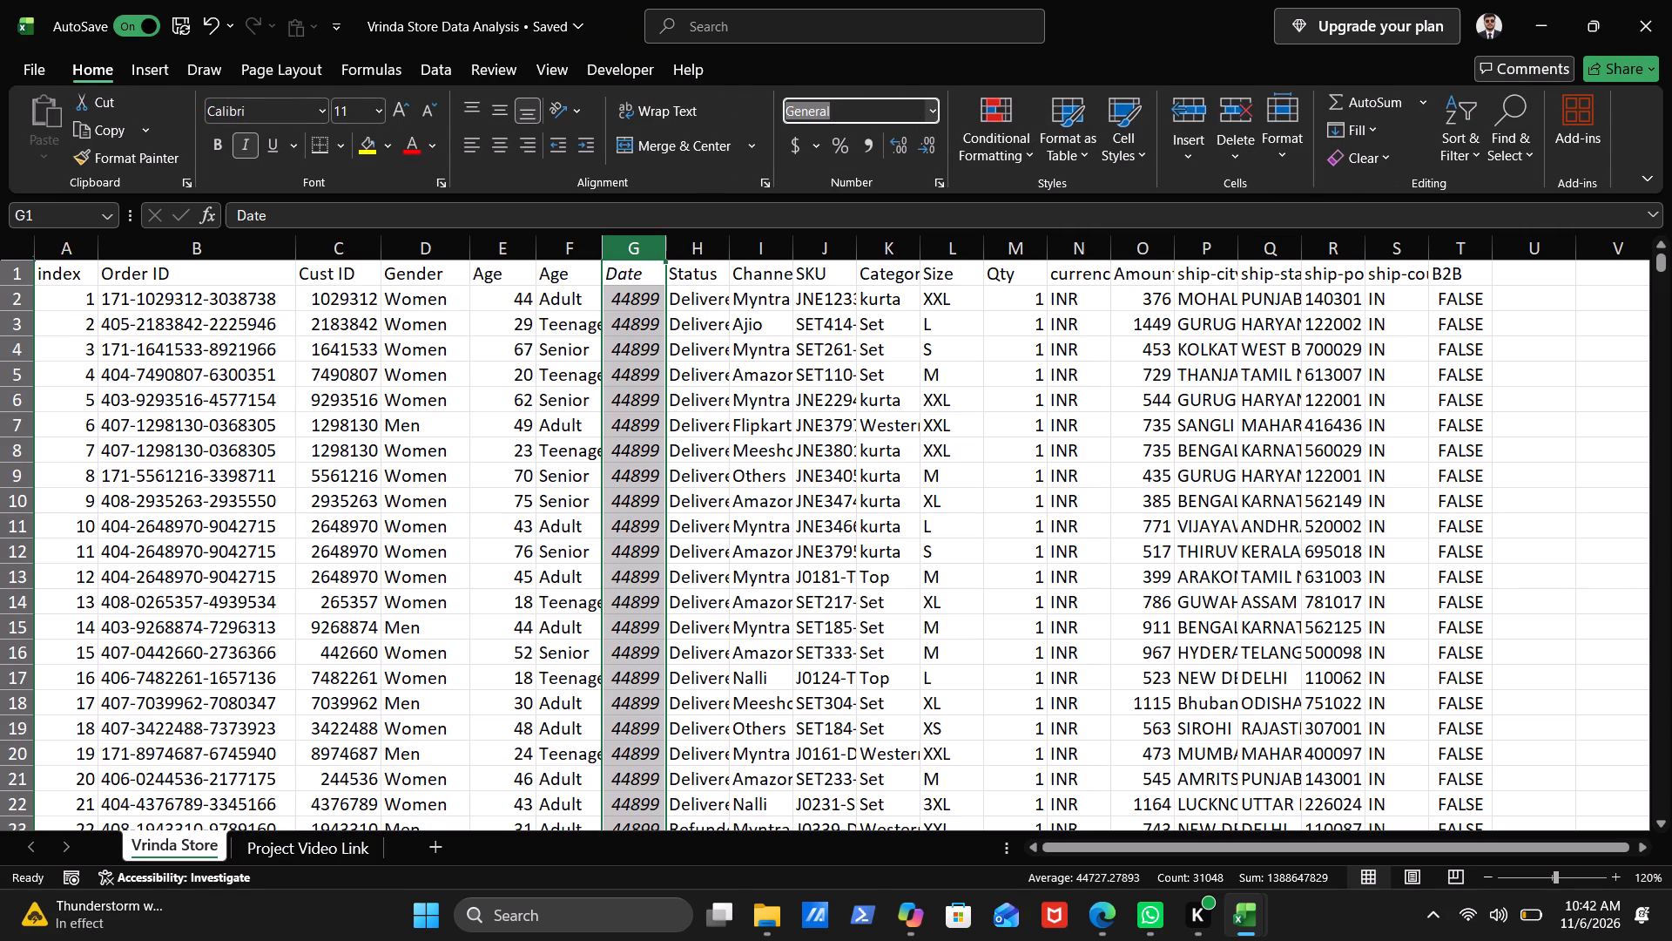
pyautogui.click(931, 112)
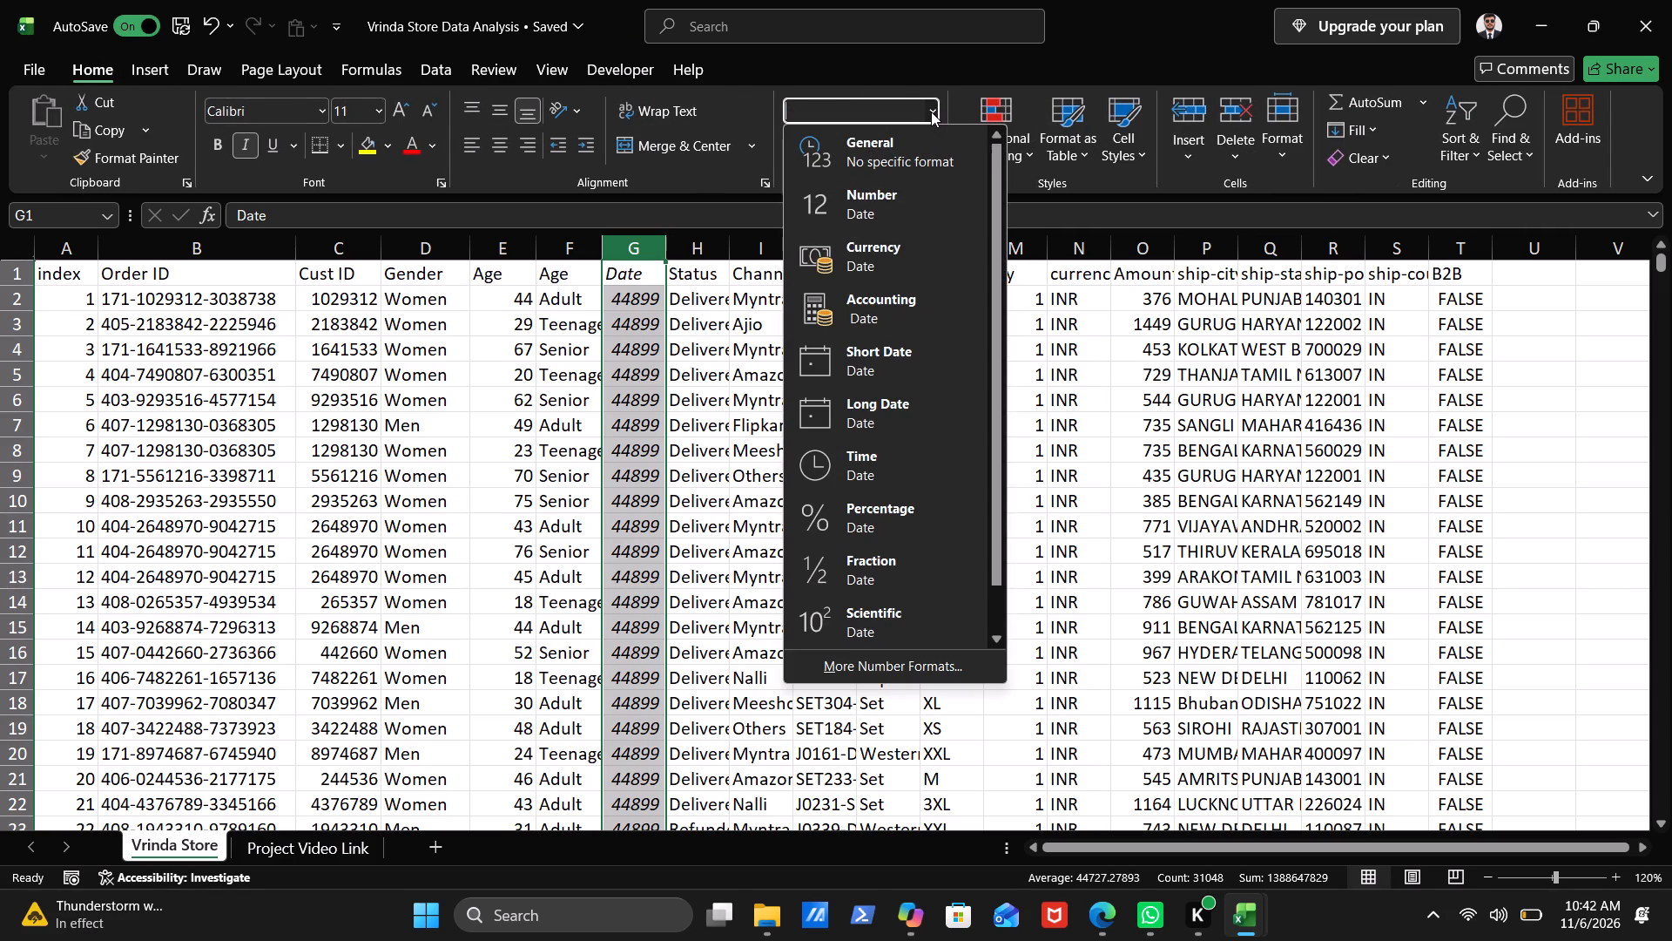
pyautogui.click(917, 344)
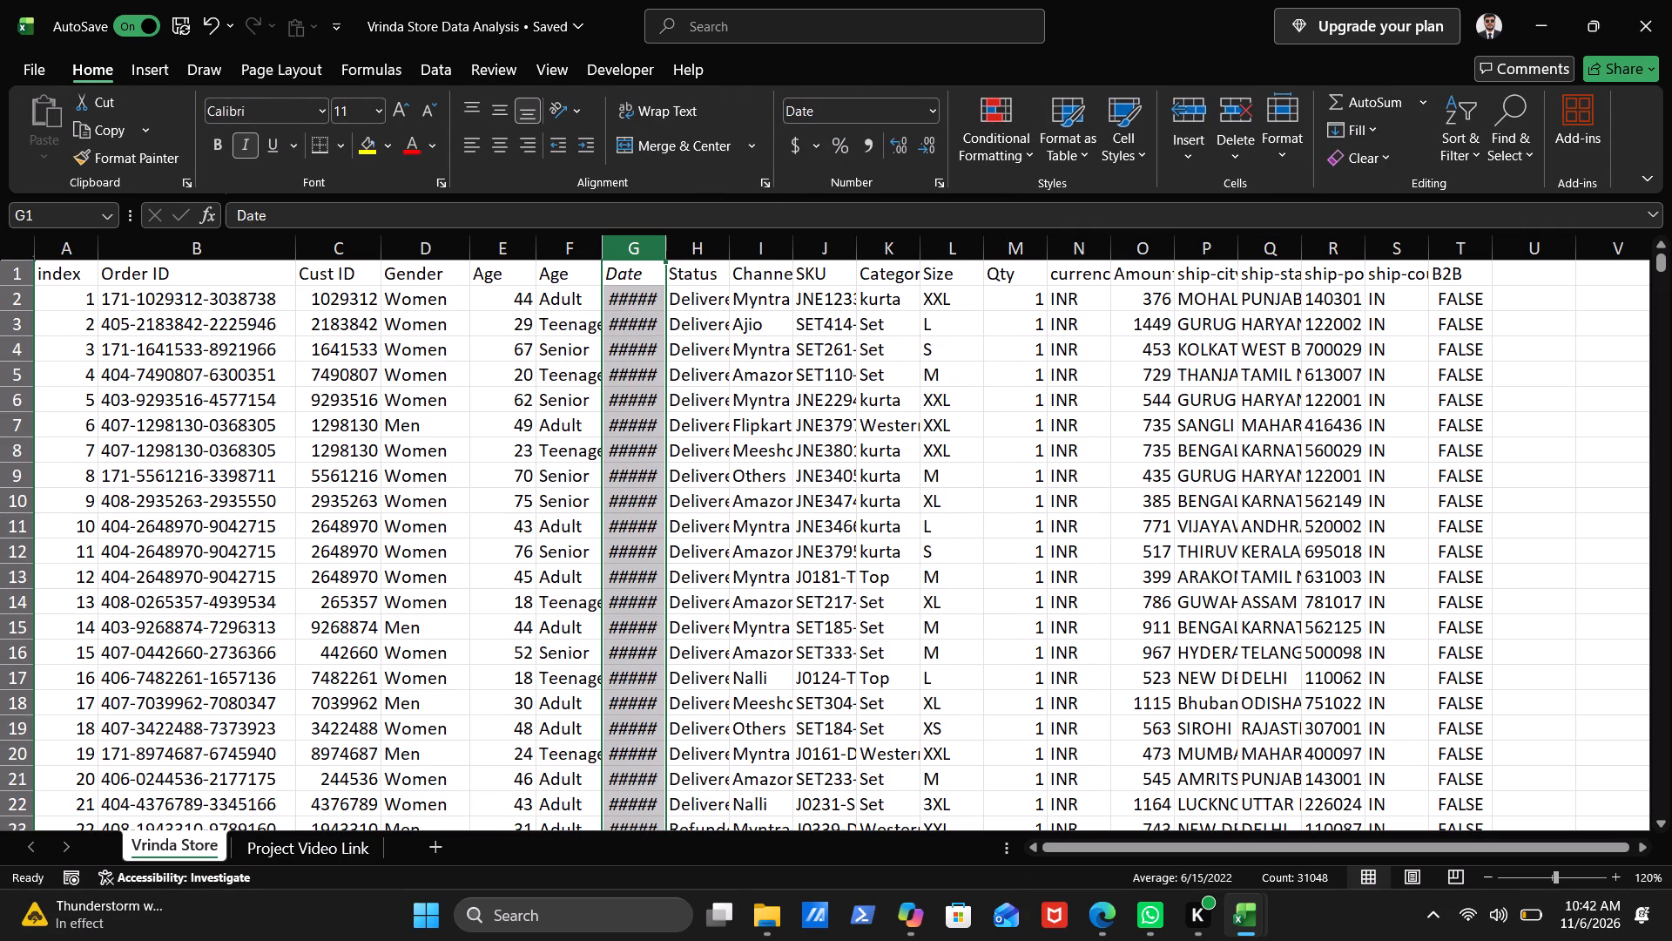
pyautogui.scroll(-7, 917, 344)
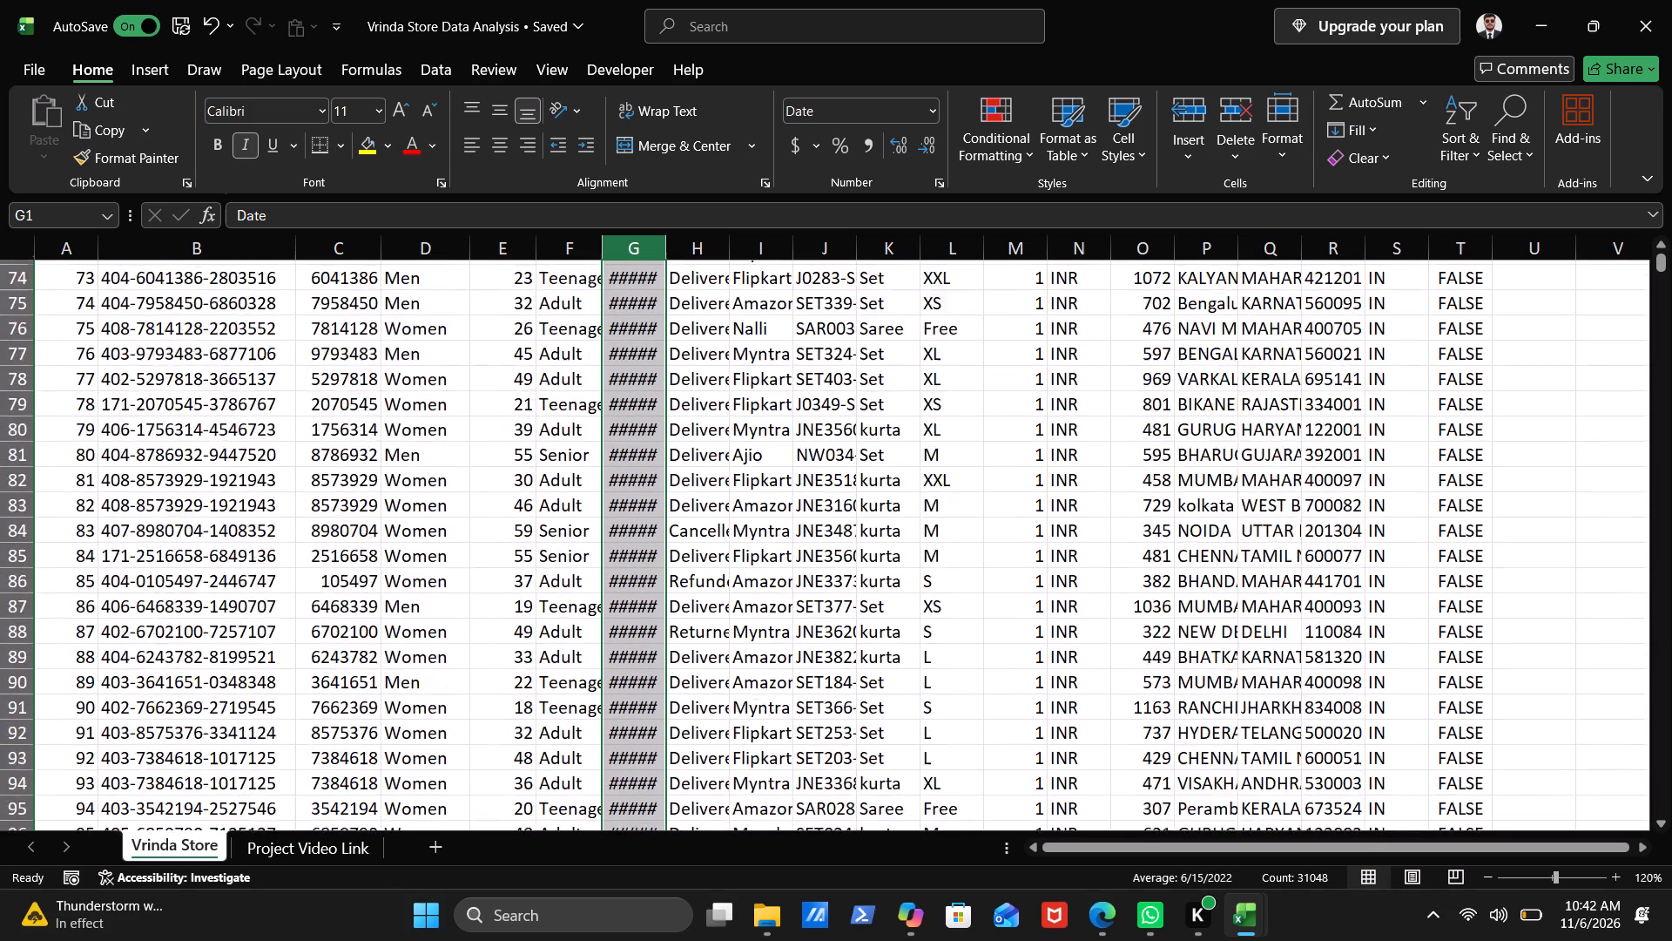
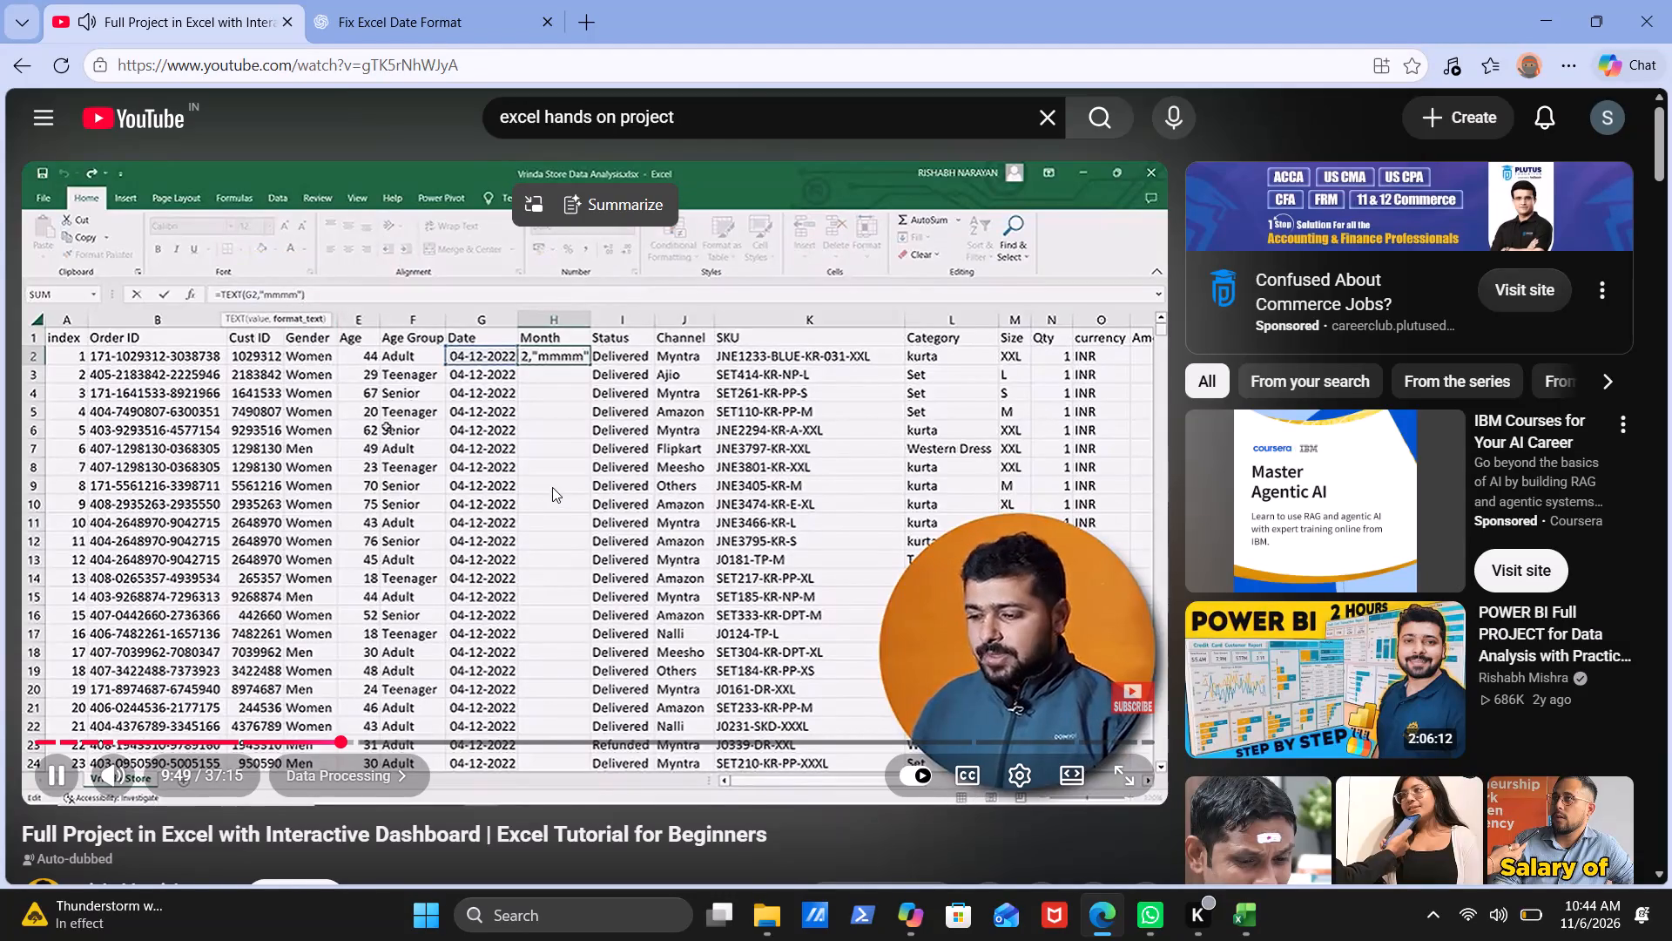
# Pause the tutorial, switch to the Vrinda Store workbook in Excel and enter Month as the header in cell H1.
pyautogui.click(529, 451)
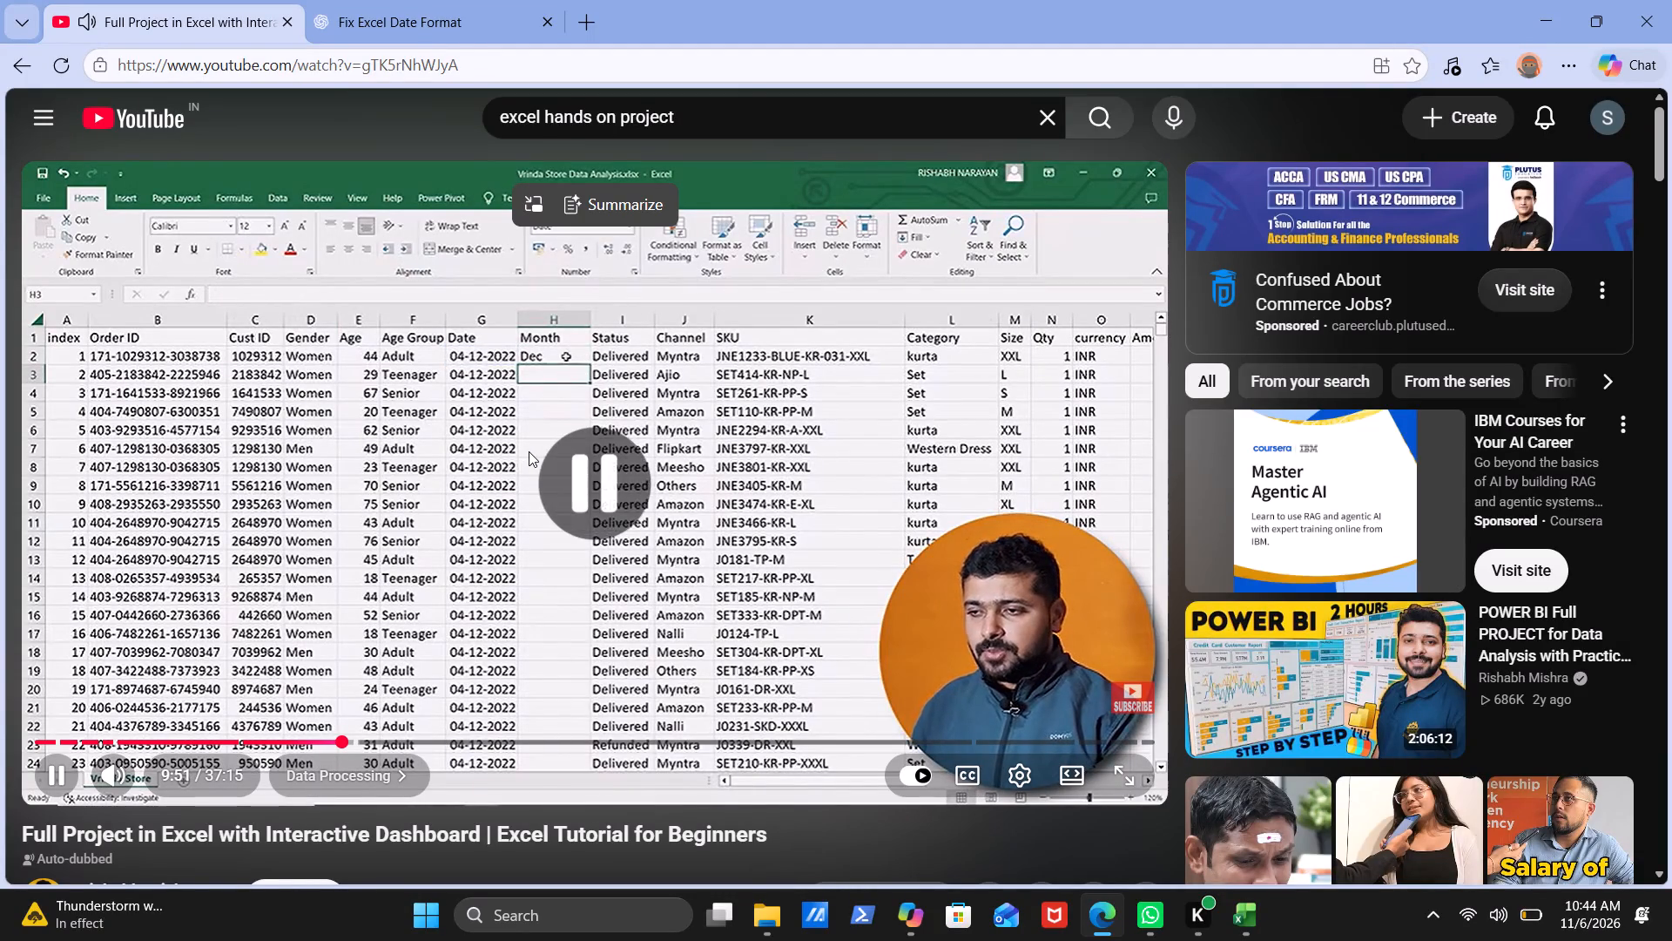
pyautogui.click(1234, 922)
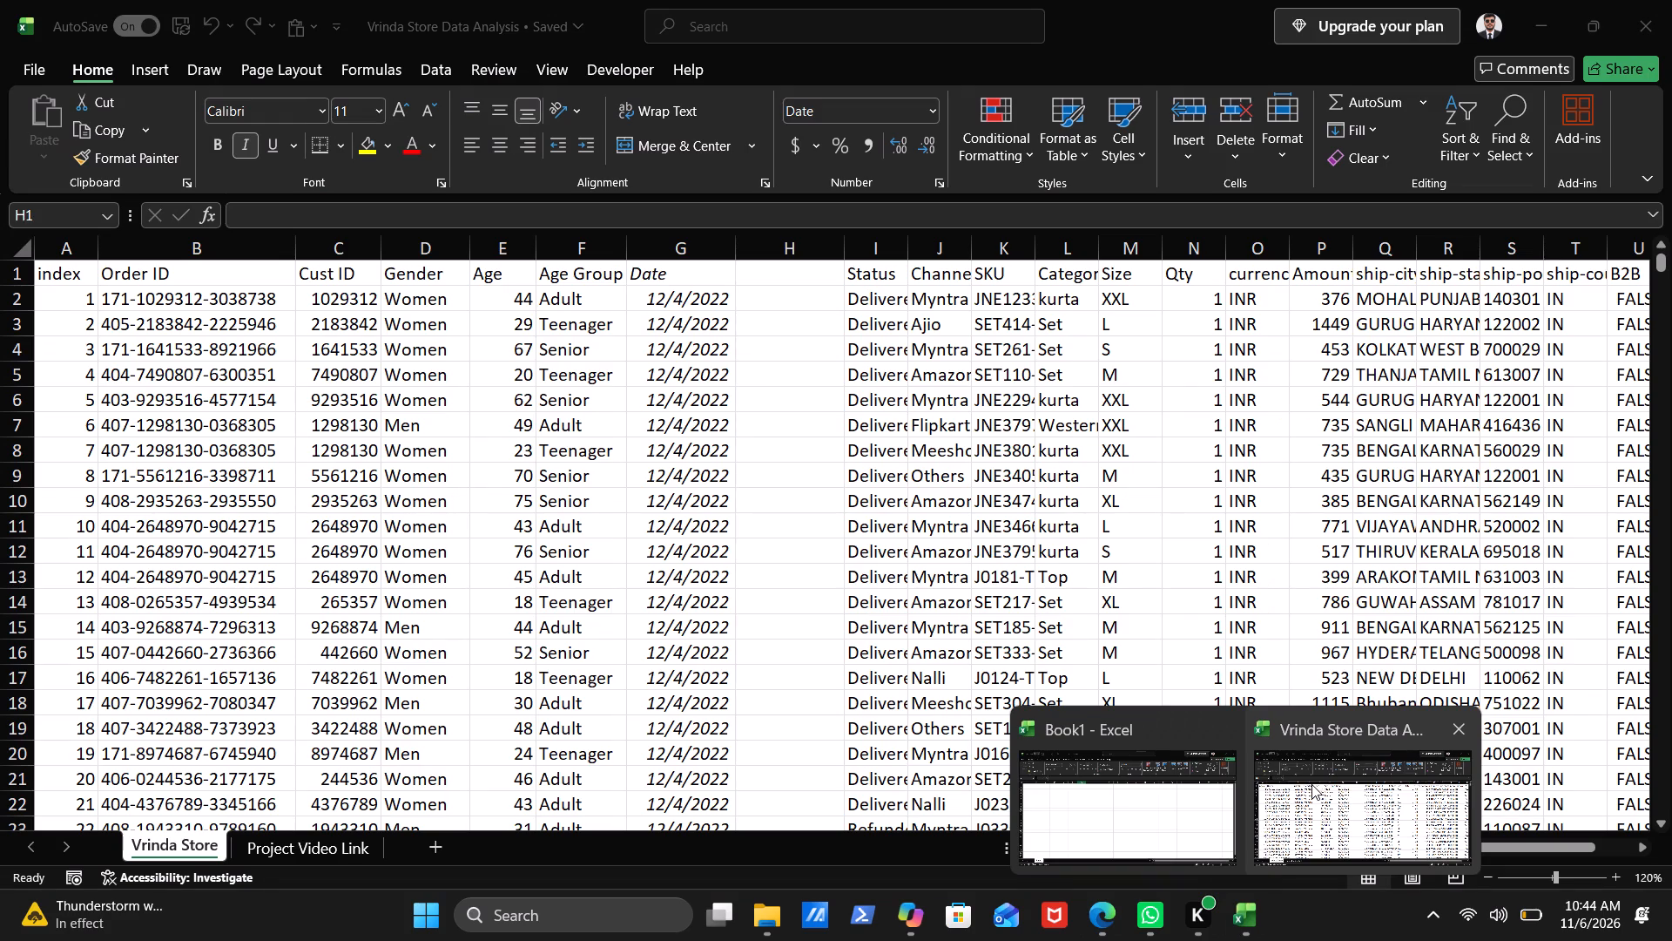
pyautogui.click(1311, 784)
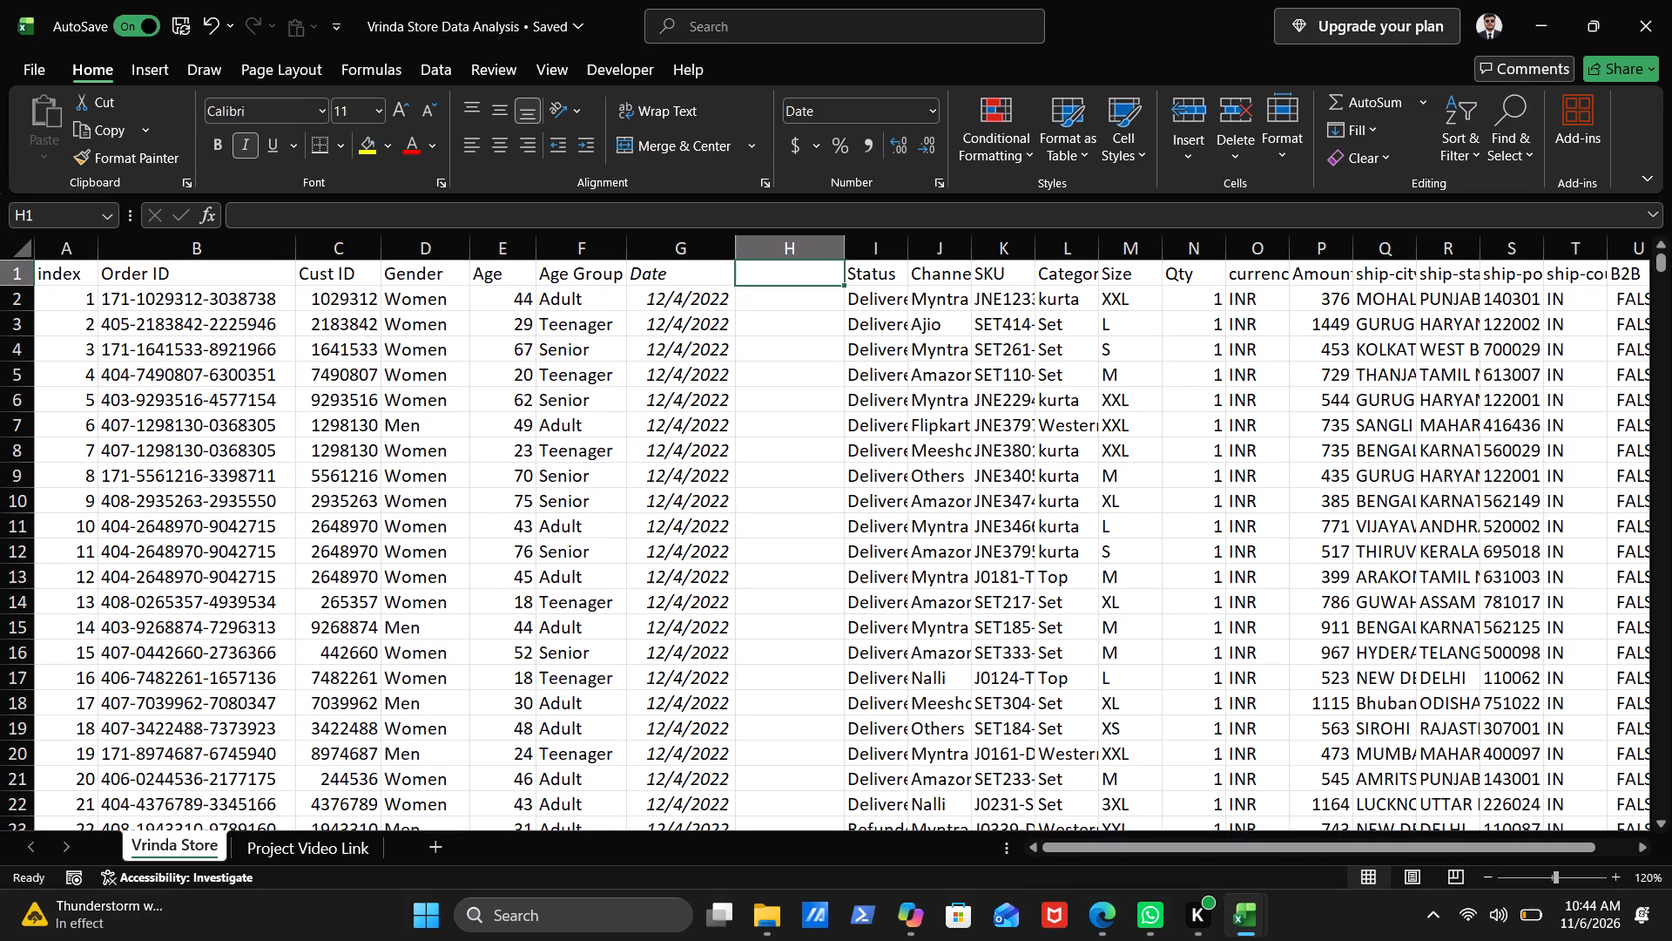
pyautogui.click(781, 279)
pyautogui.press('m')
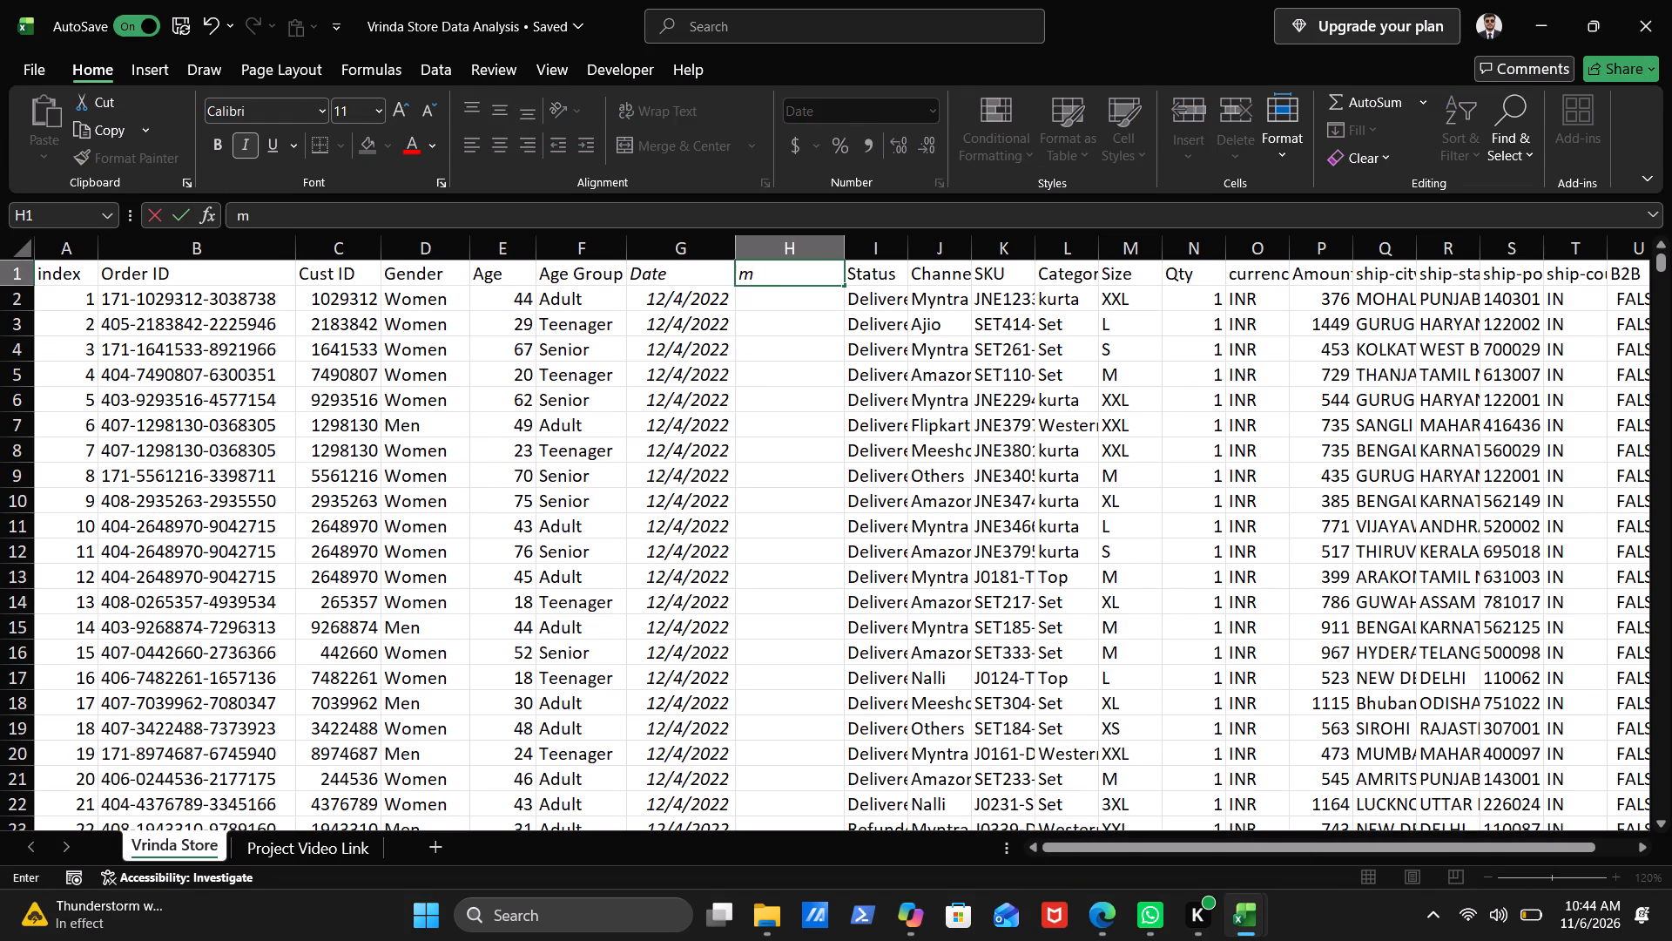
pyautogui.press('BackSpace')
pyautogui.write('Month')
# Enter the formula =TEXT(G2,"mmmm") in cell H2 to extract the full month name from the date.
pyautogui.click(778, 306)
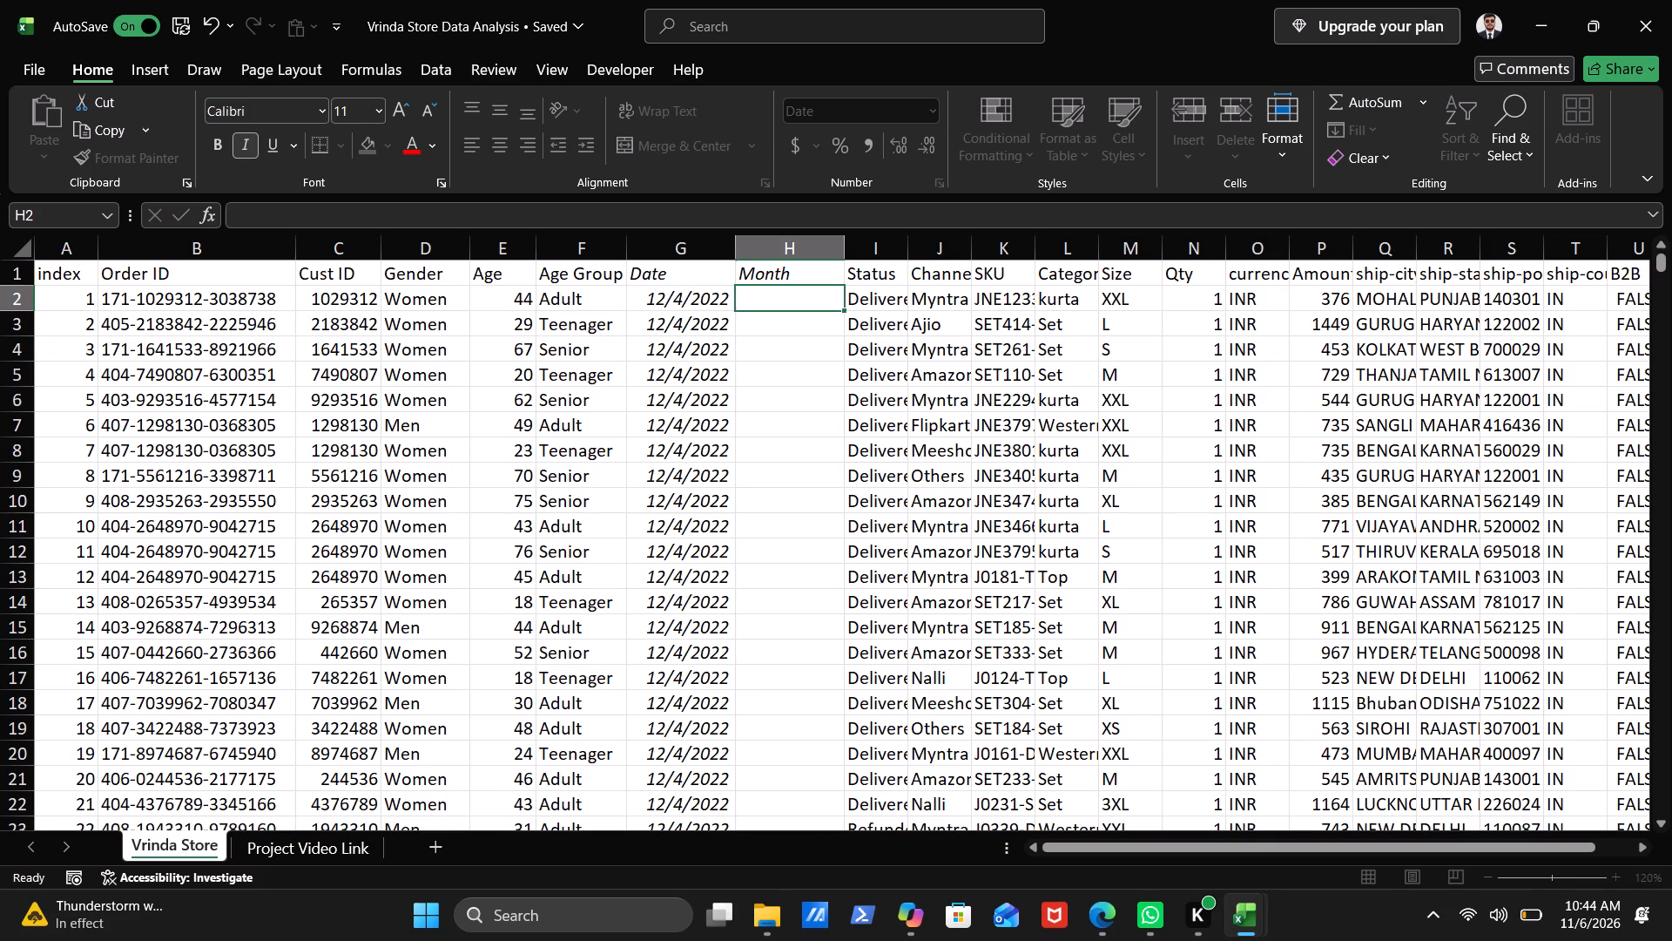
pyautogui.press('=')
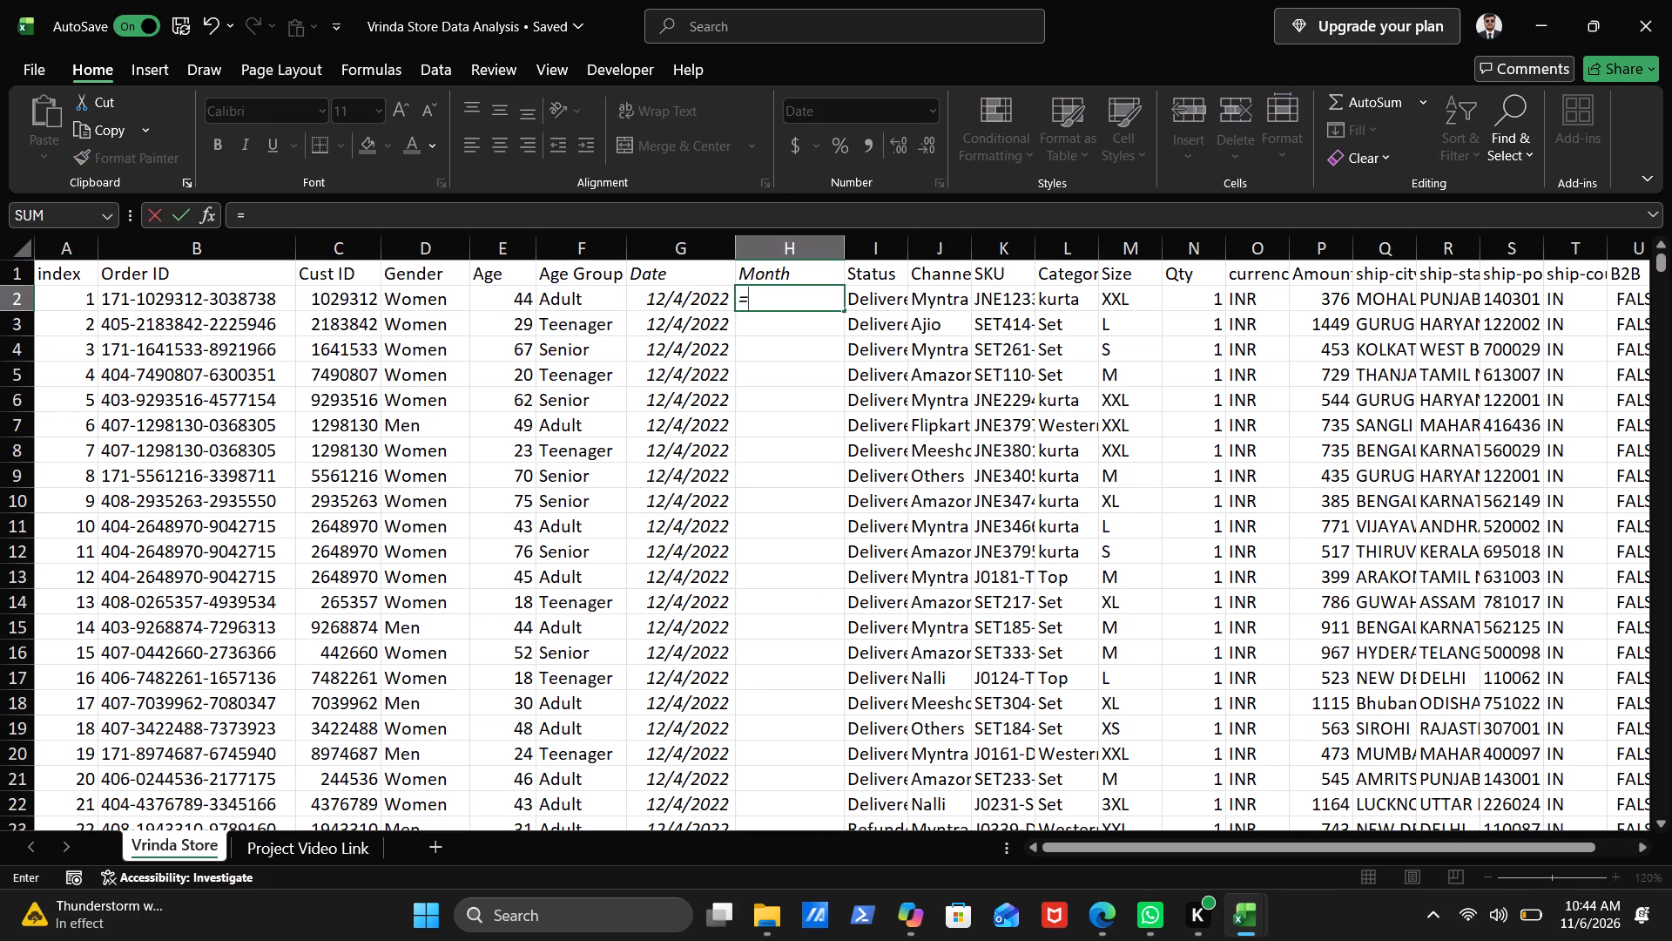
pyautogui.write('Te')
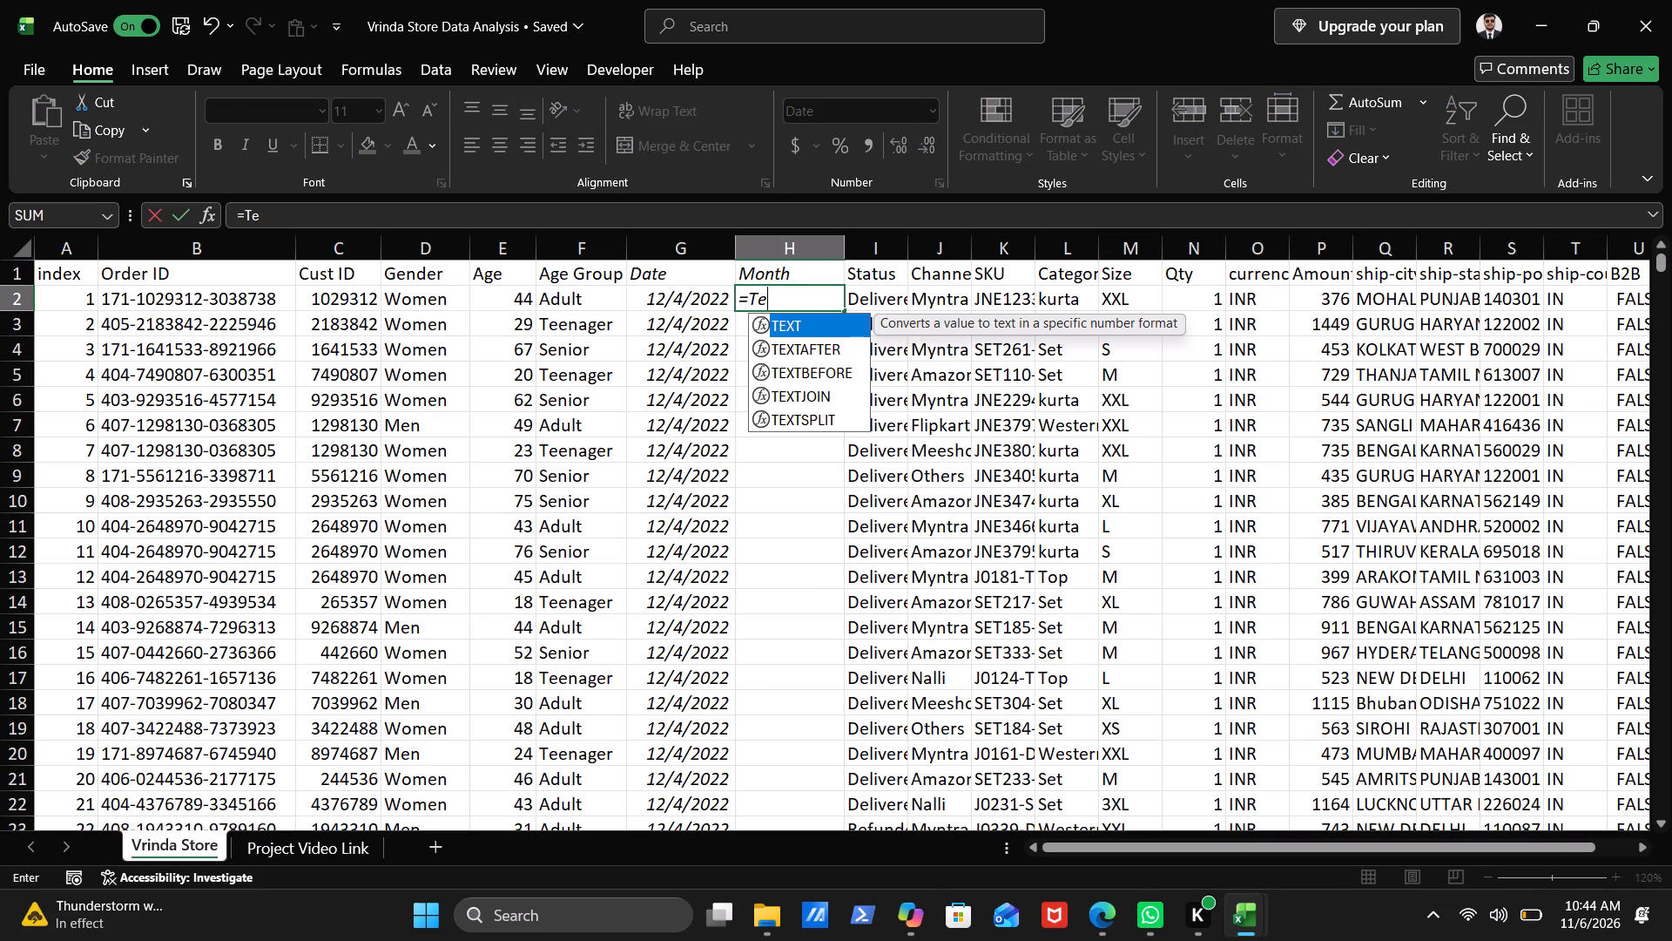
pyautogui.press('Tab')
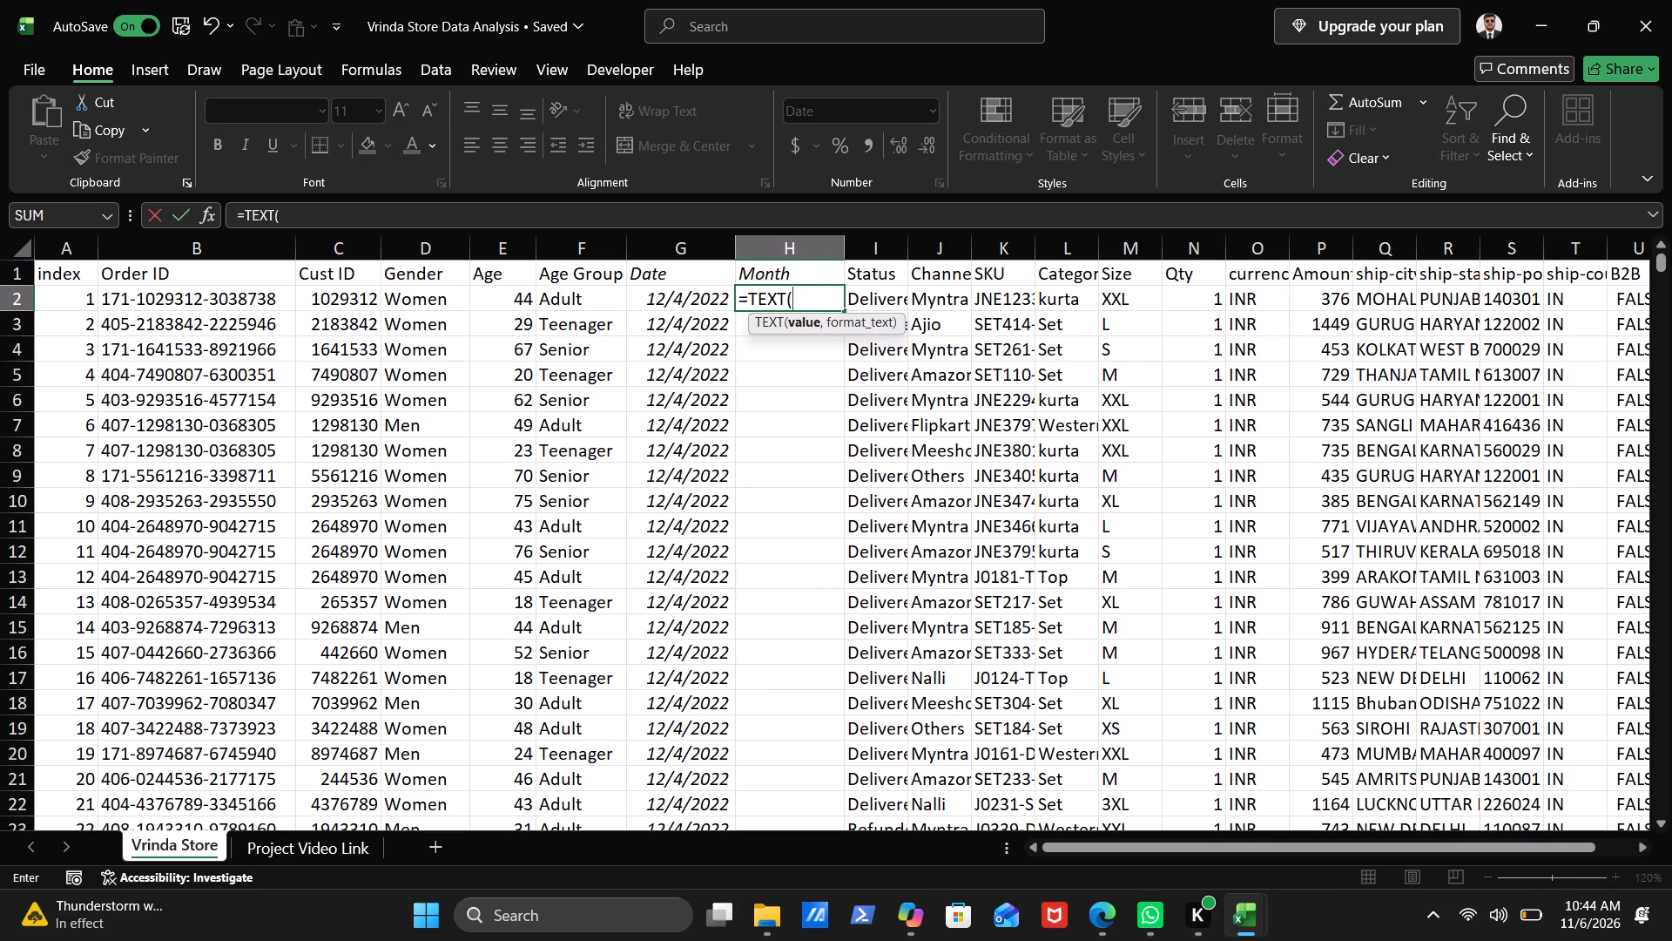
pyautogui.click(700, 300)
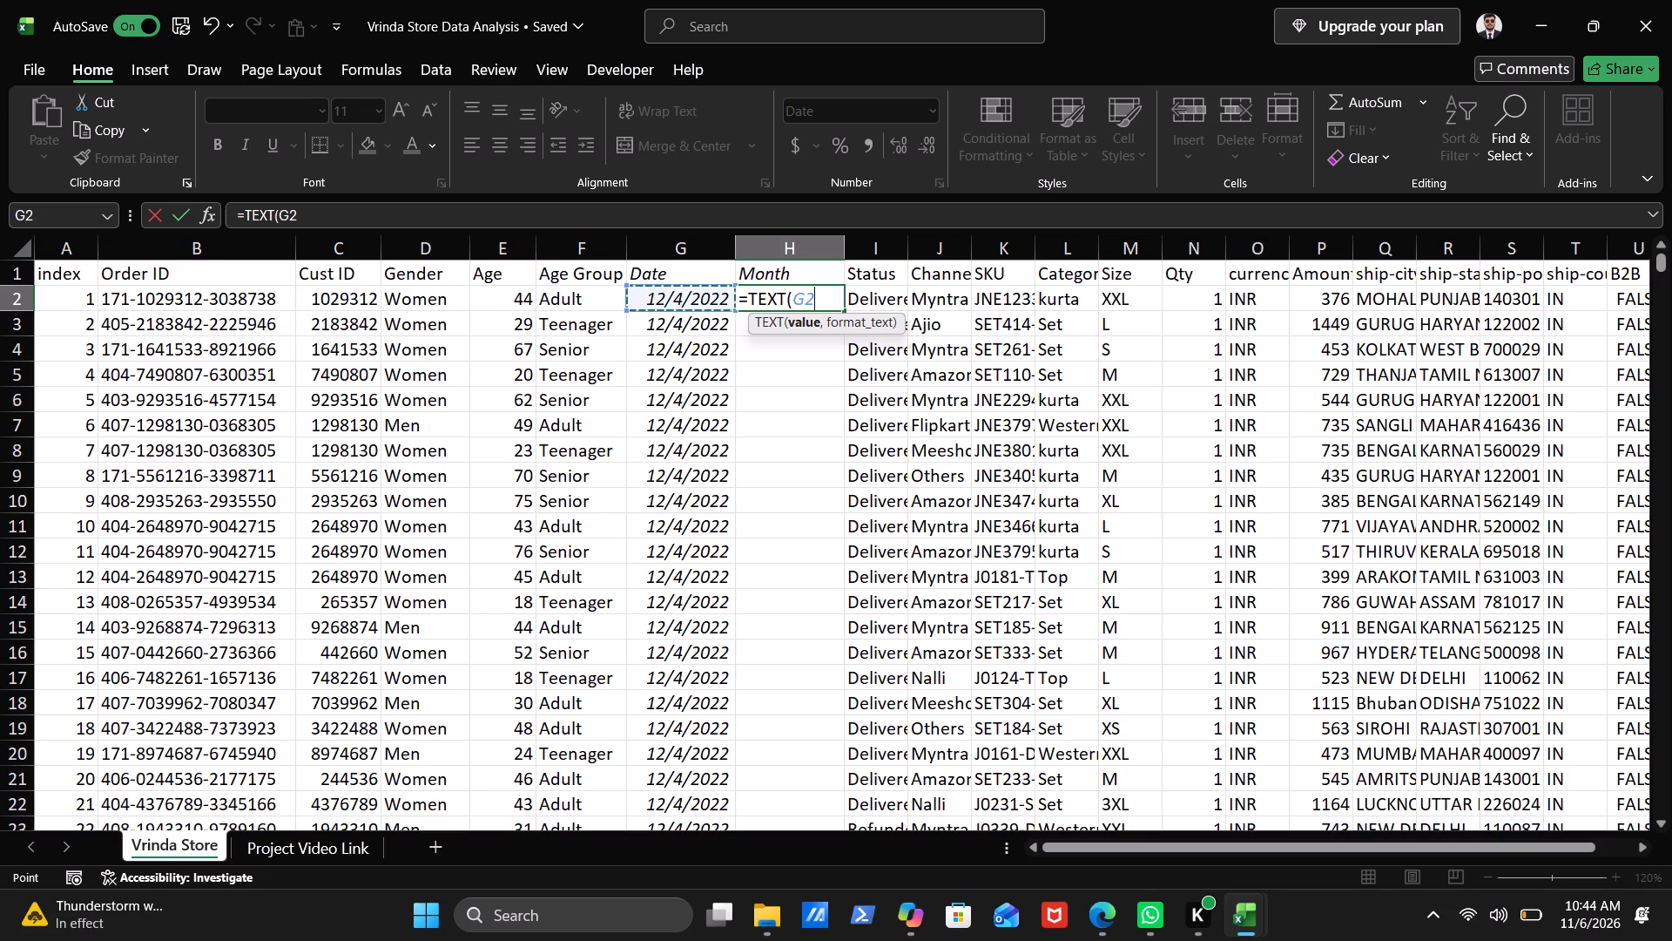
pyautogui.press(',')
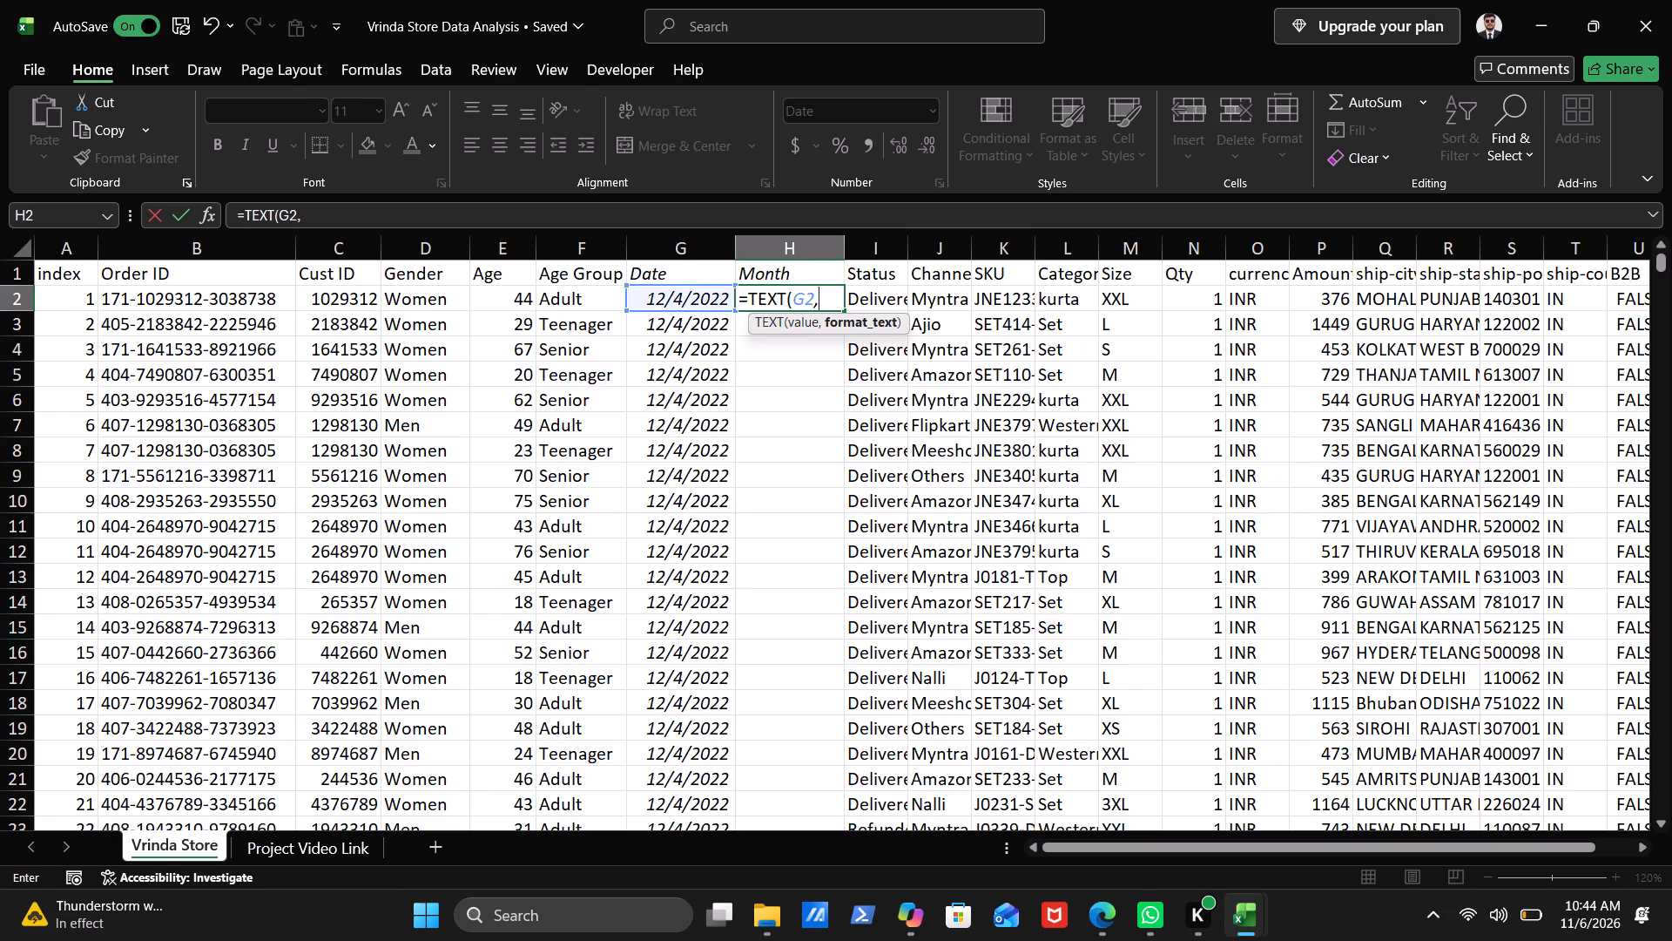
pyautogui.write('""')
pyautogui.press('Left')
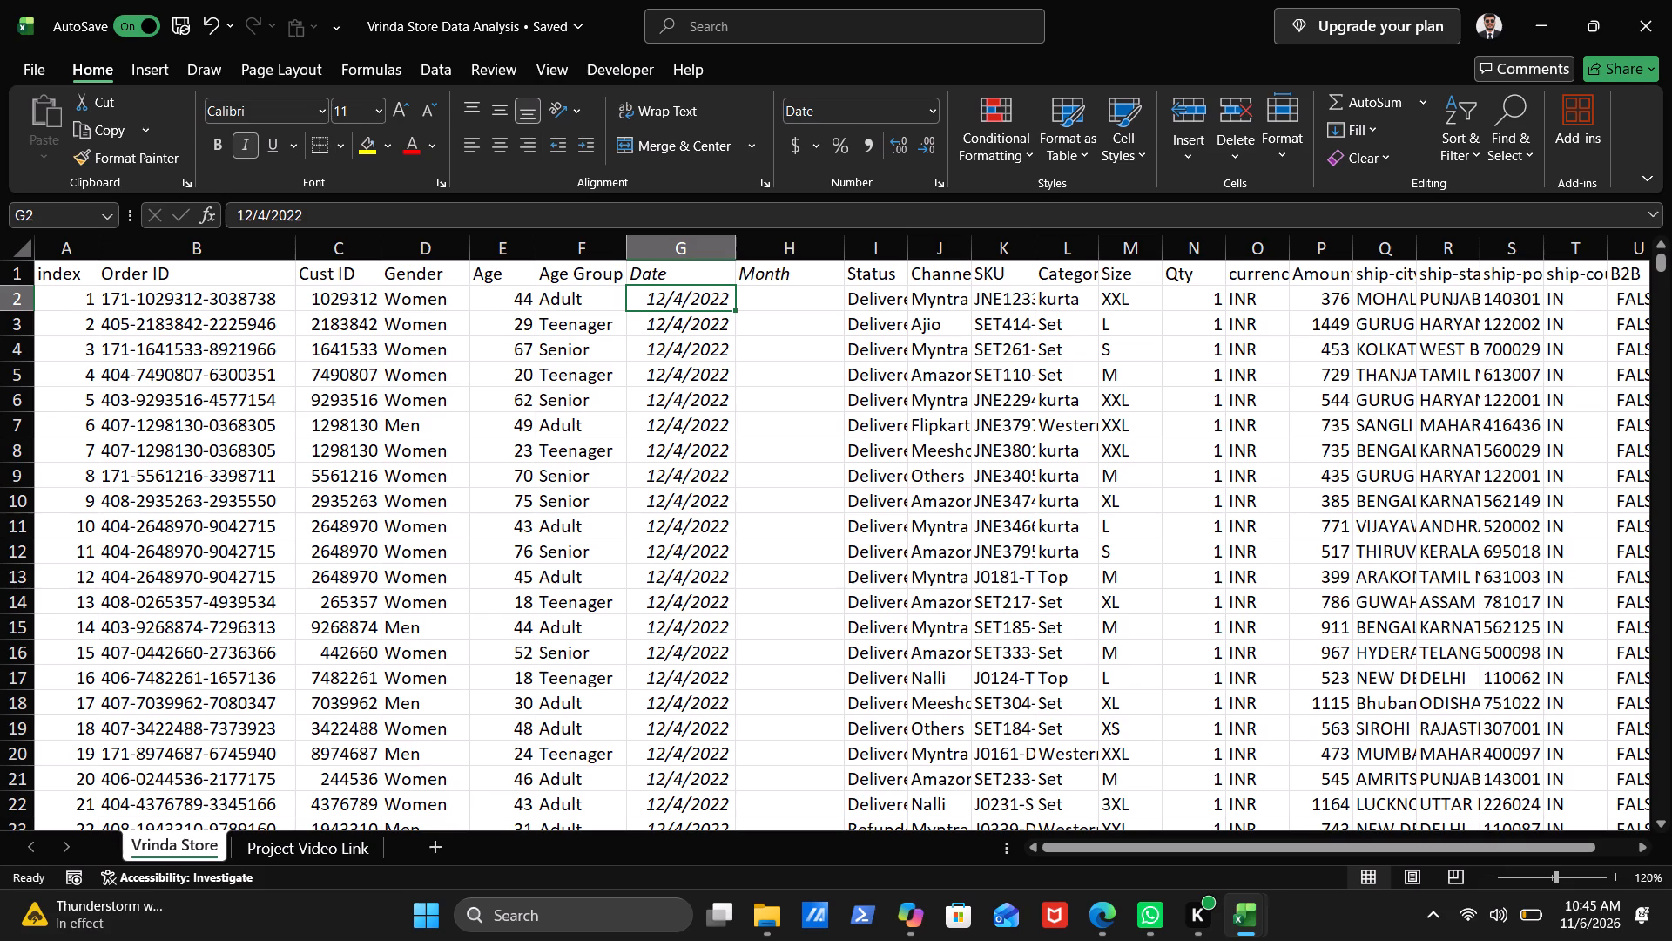
pyautogui.doubleClick(780, 302)
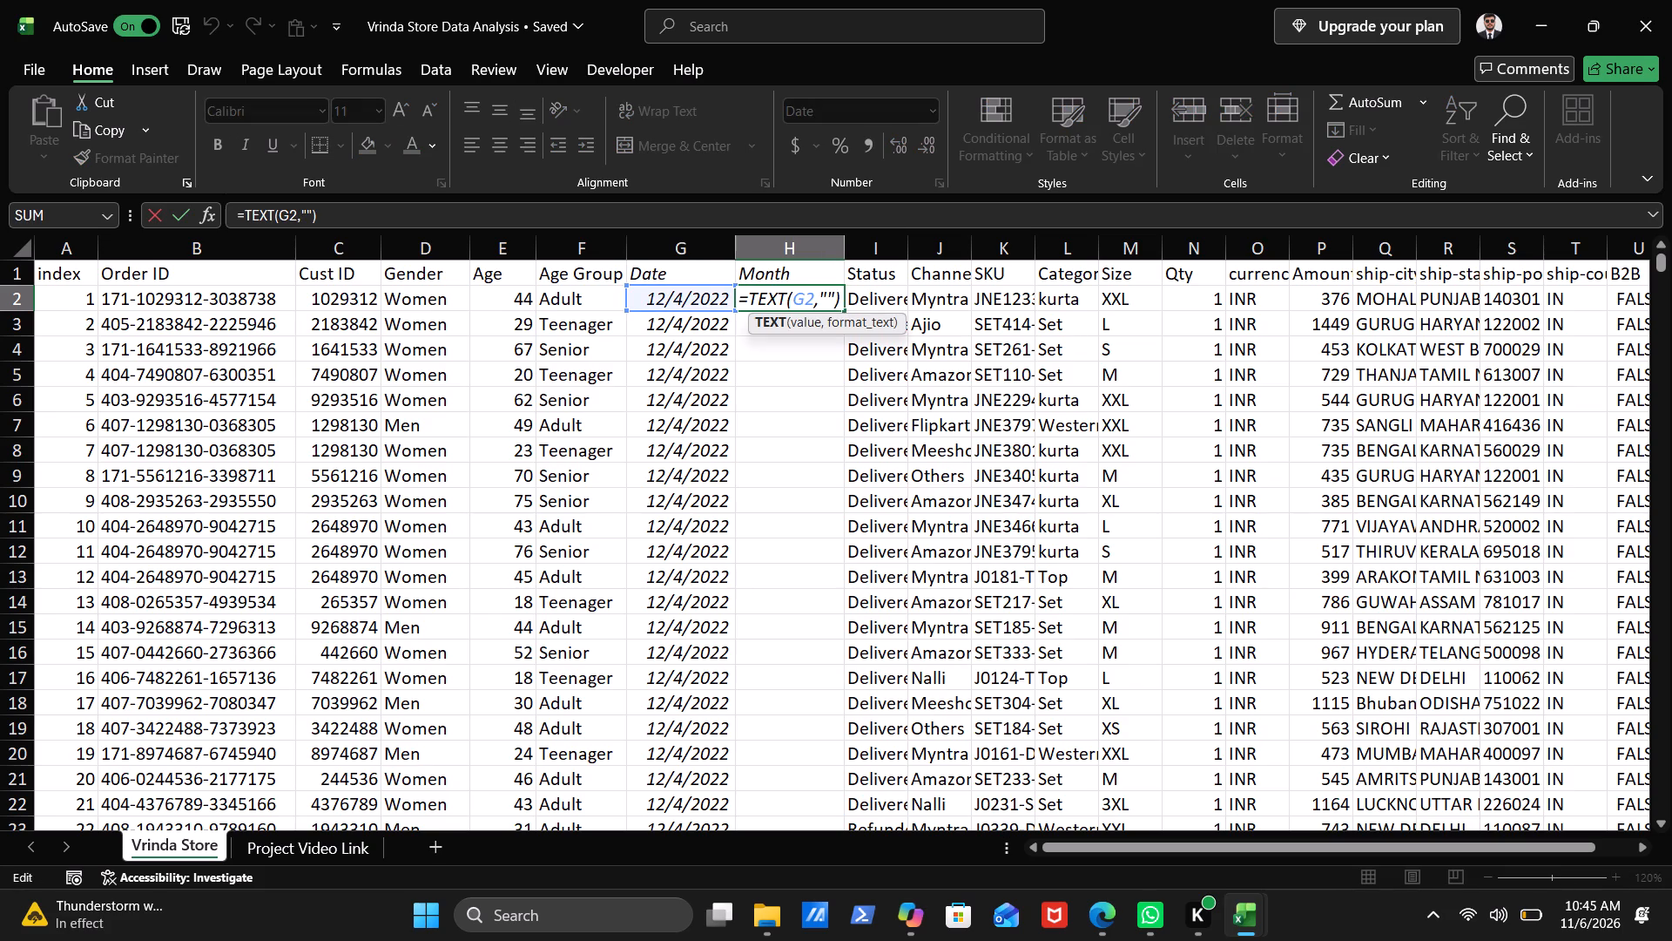
pyautogui.click(827, 295)
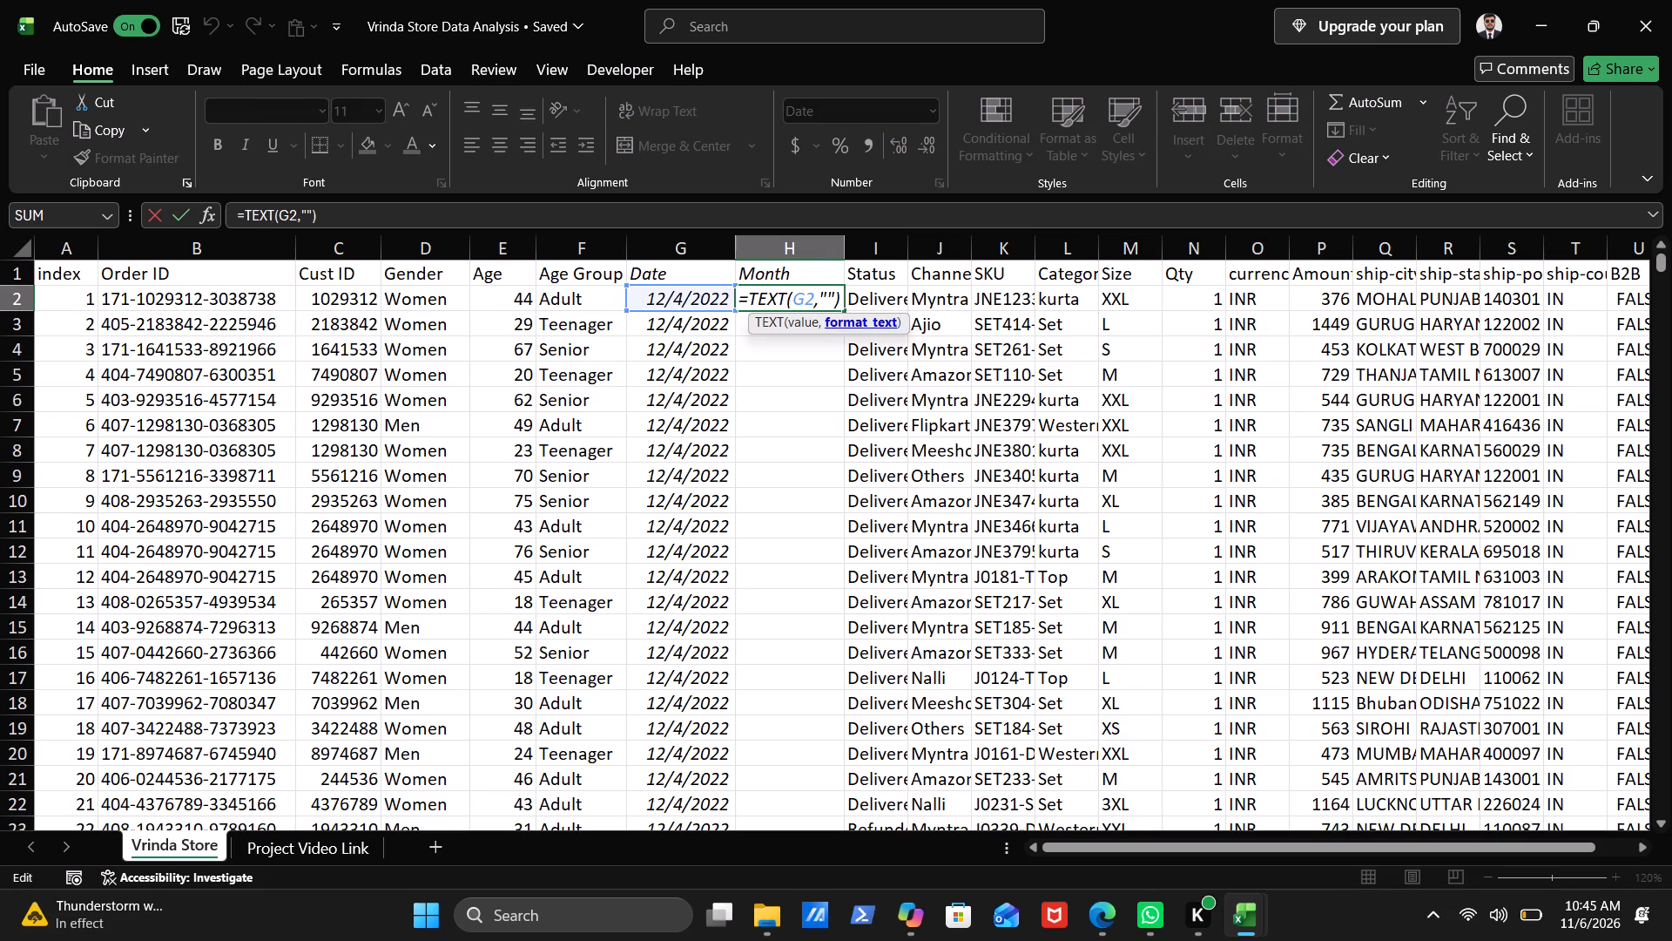
pyautogui.write('mmmm')
pyautogui.press('Return')
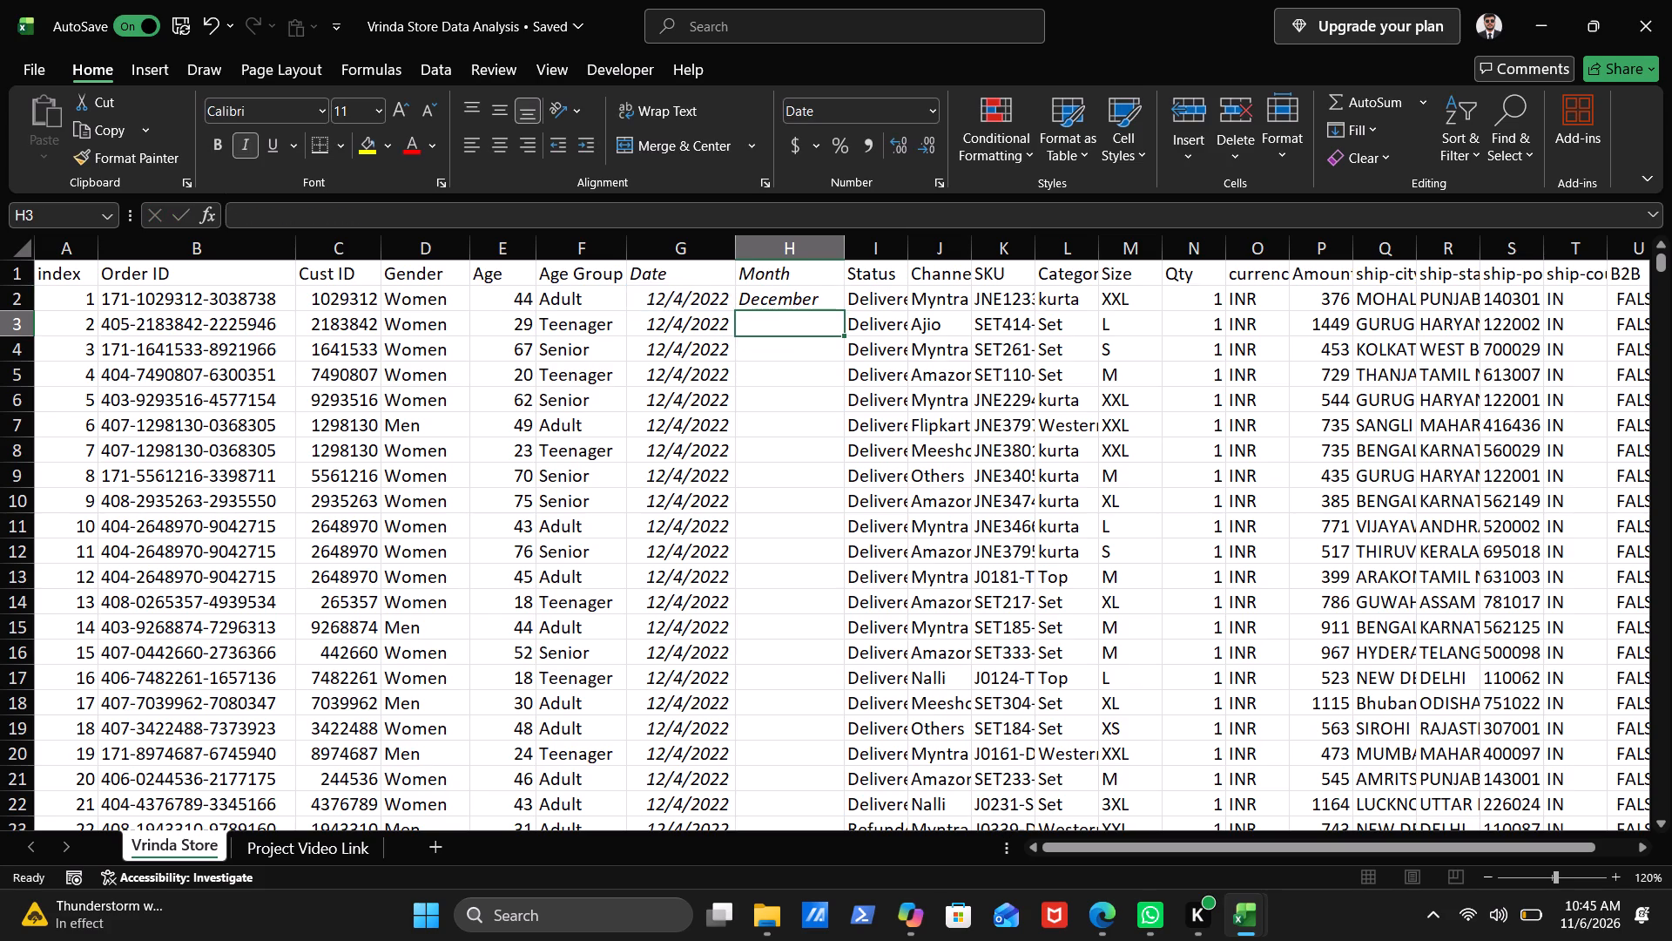
# Fill the month formula from H2 down the whole Month column.
pyautogui.click(802, 301)
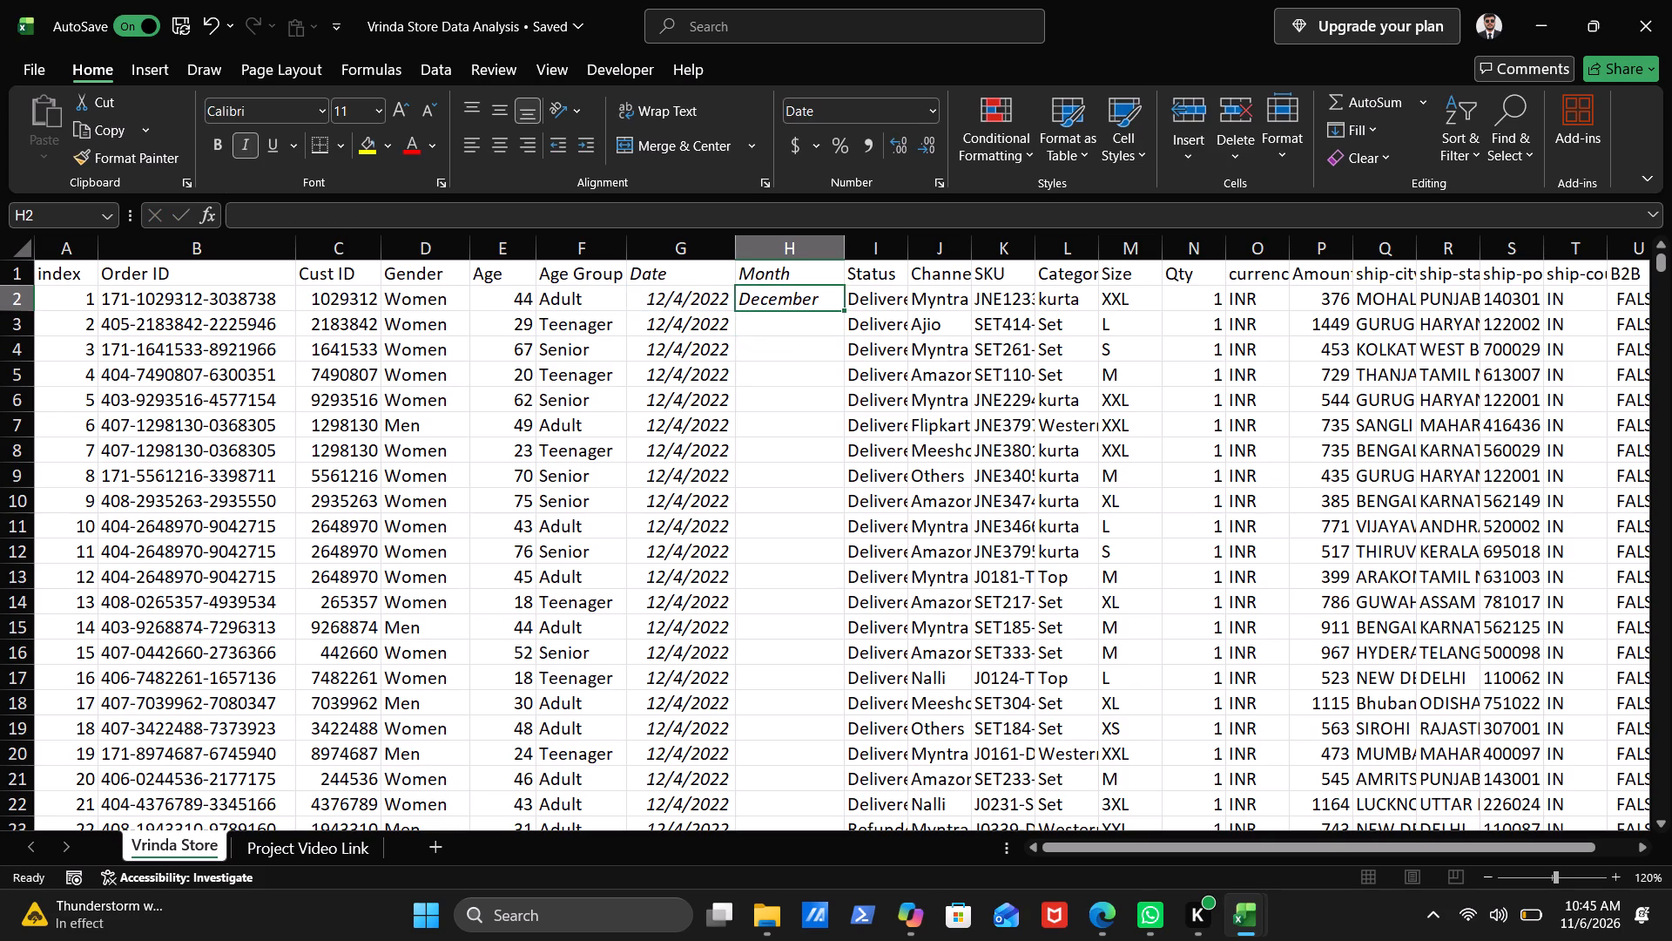
pyautogui.doubleClick(845, 310)
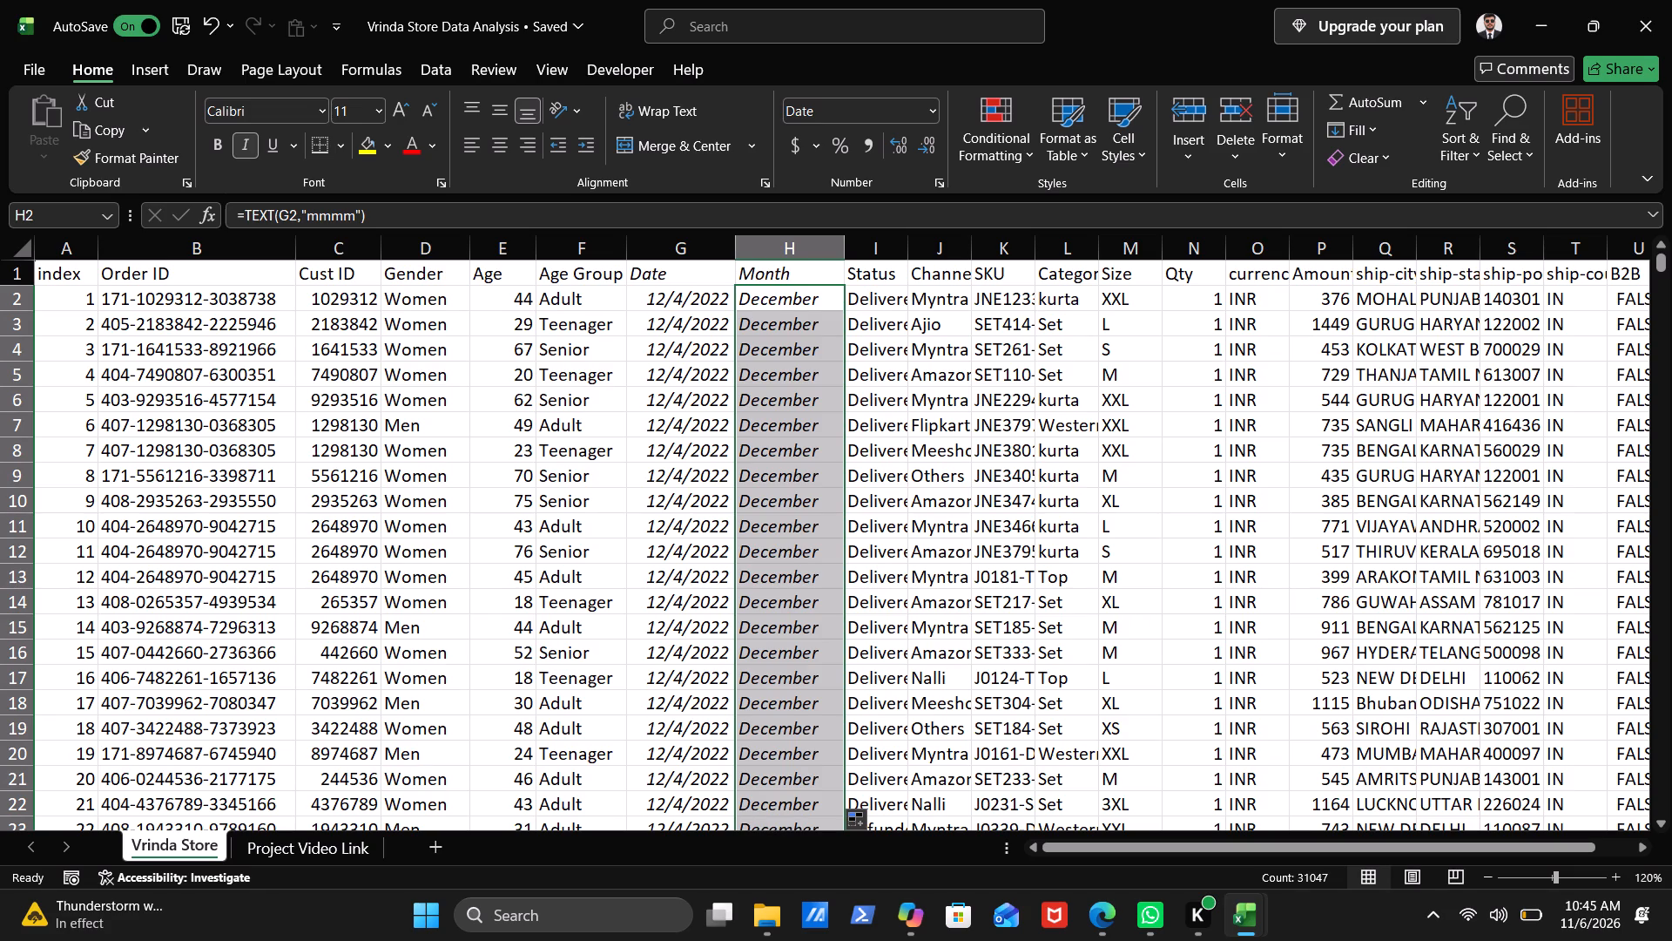
# Check the filled month names against the dates further down the sheet and return to the top rows.
pyautogui.scroll(-14, 824, 518)
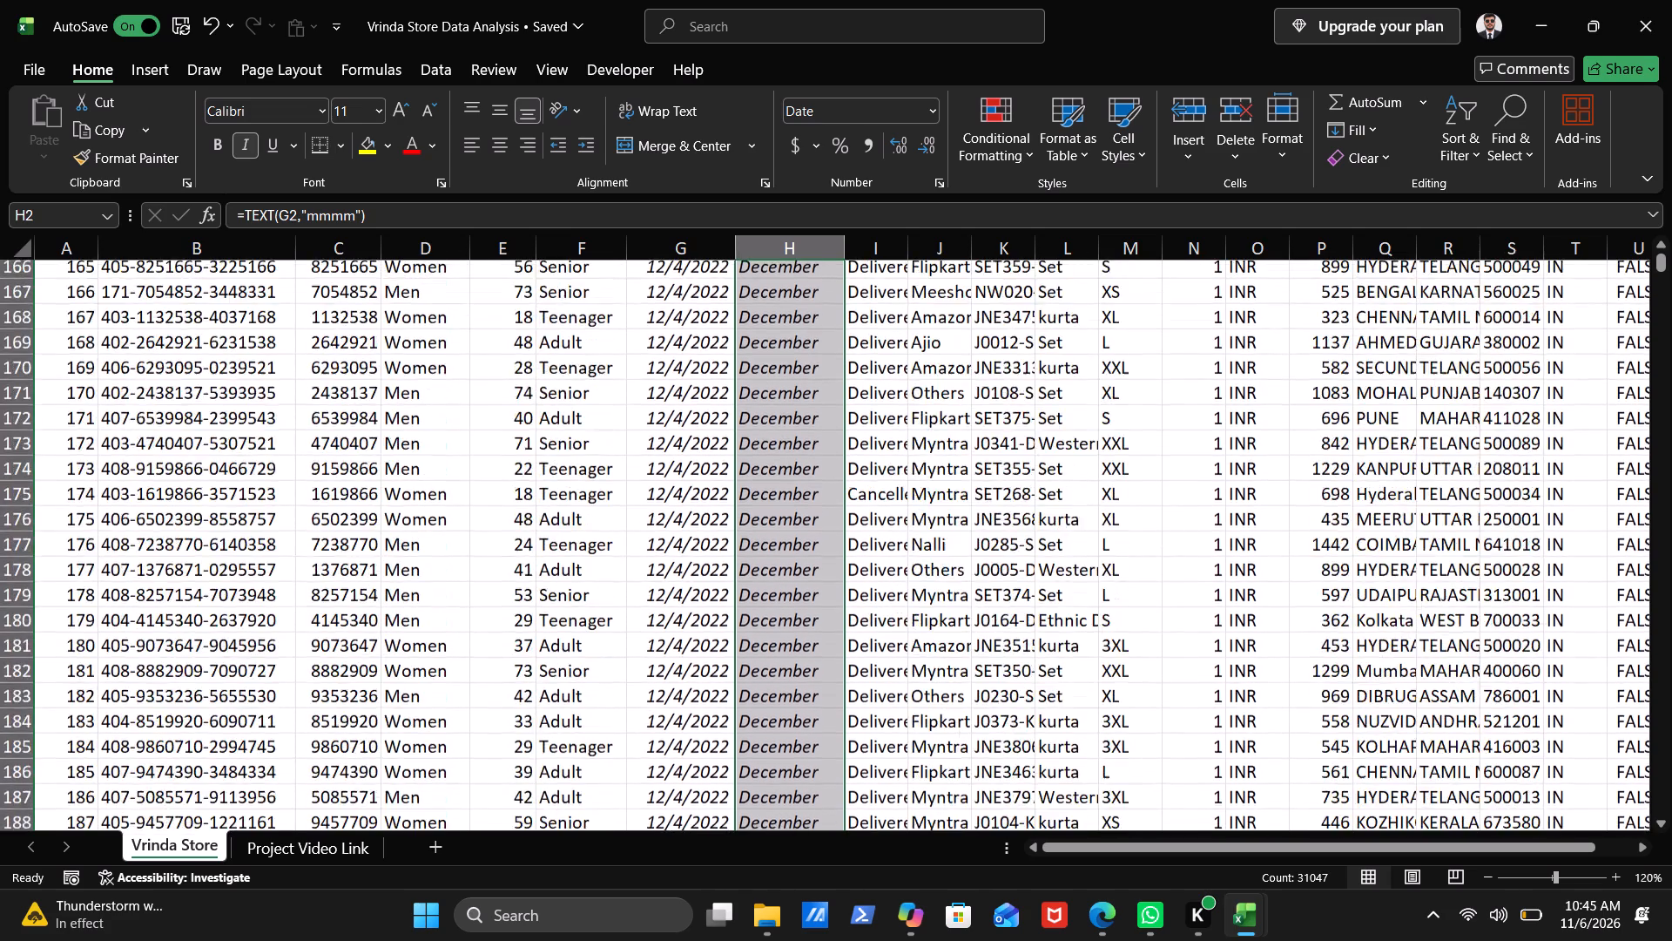
pyautogui.scroll(-20, 824, 518)
pyautogui.scroll(-19, 824, 518)
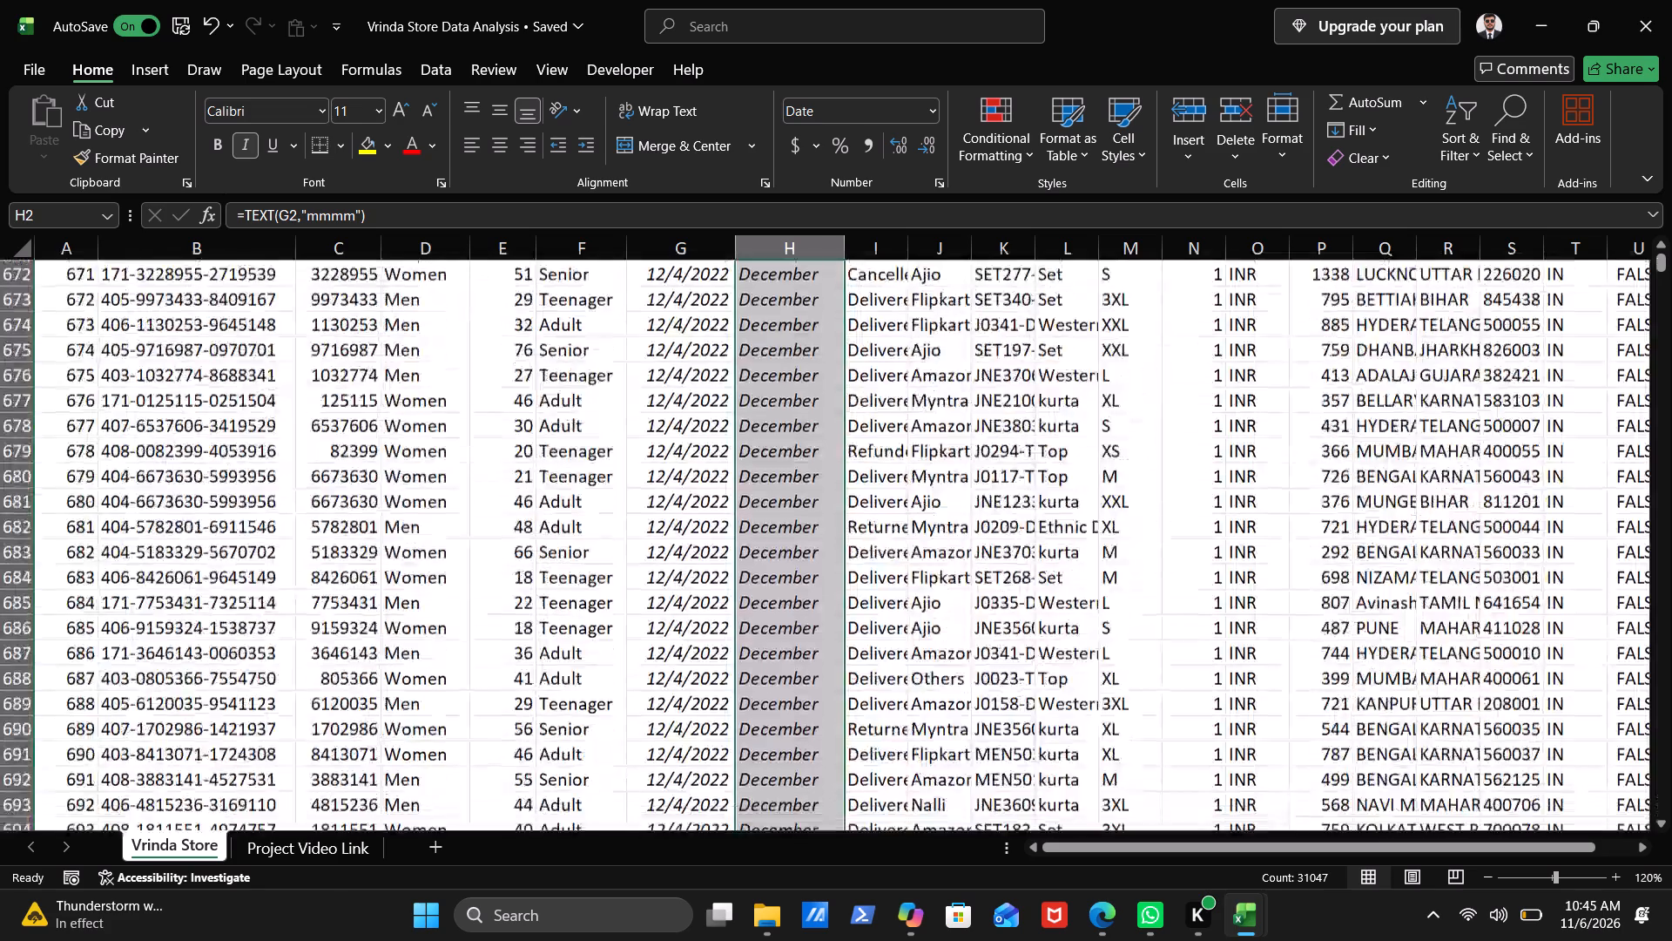
pyautogui.scroll(-11, 824, 518)
pyautogui.scroll(-11, 824, 518)
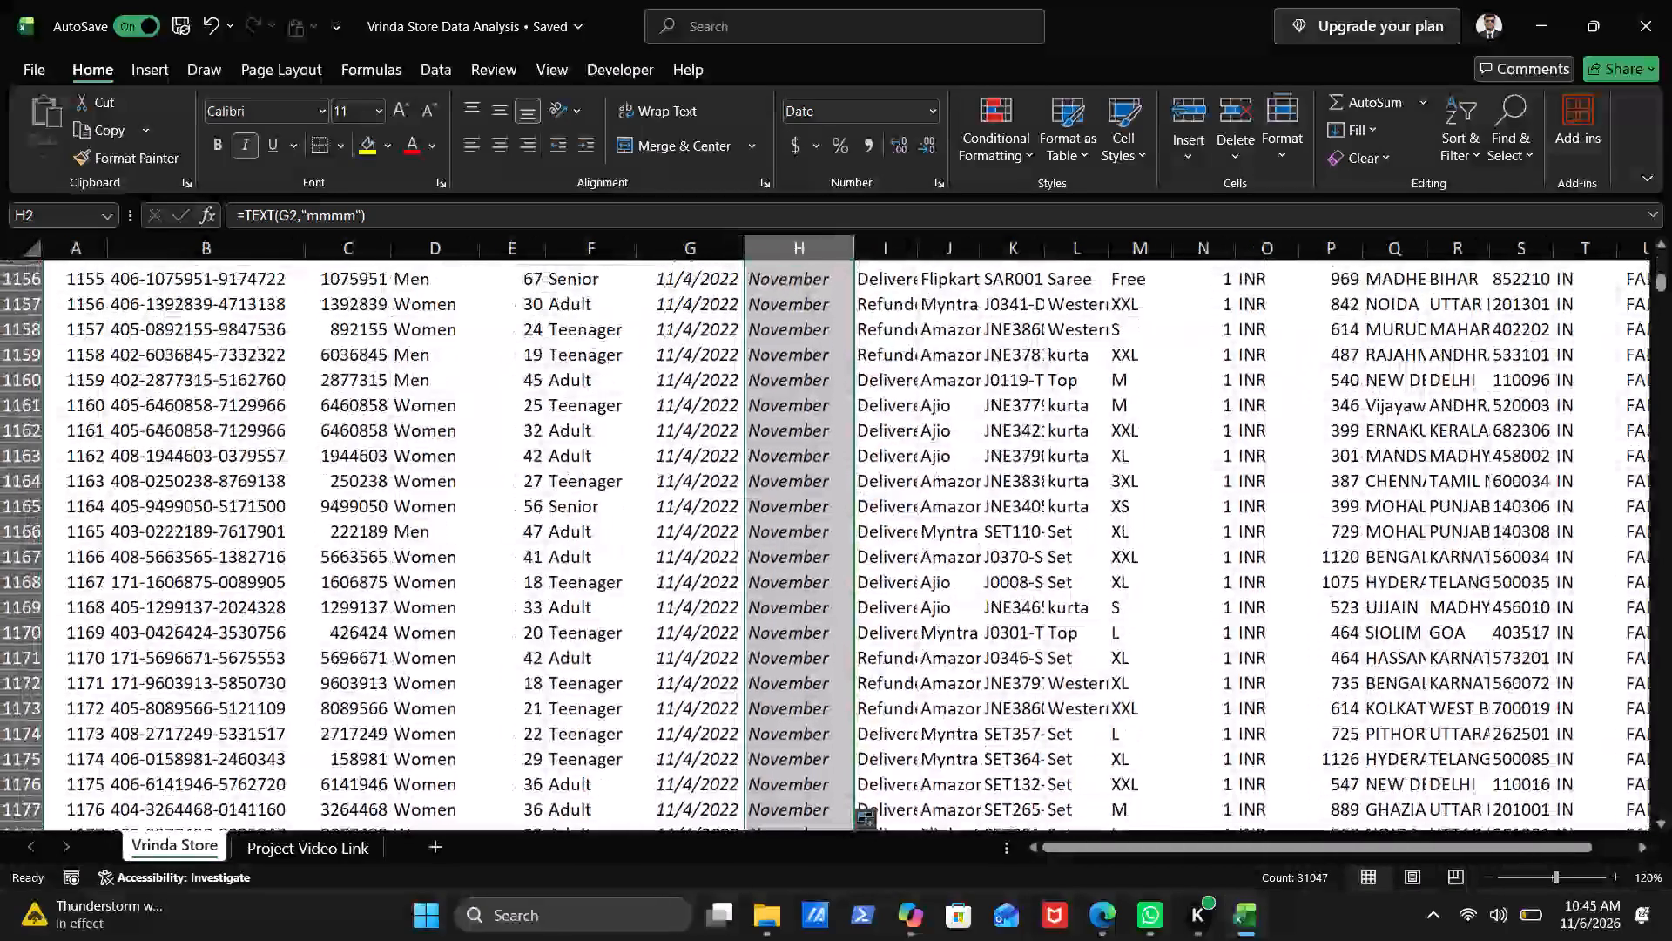
pyautogui.hotkey('ctrl', 'shift', 'Up')
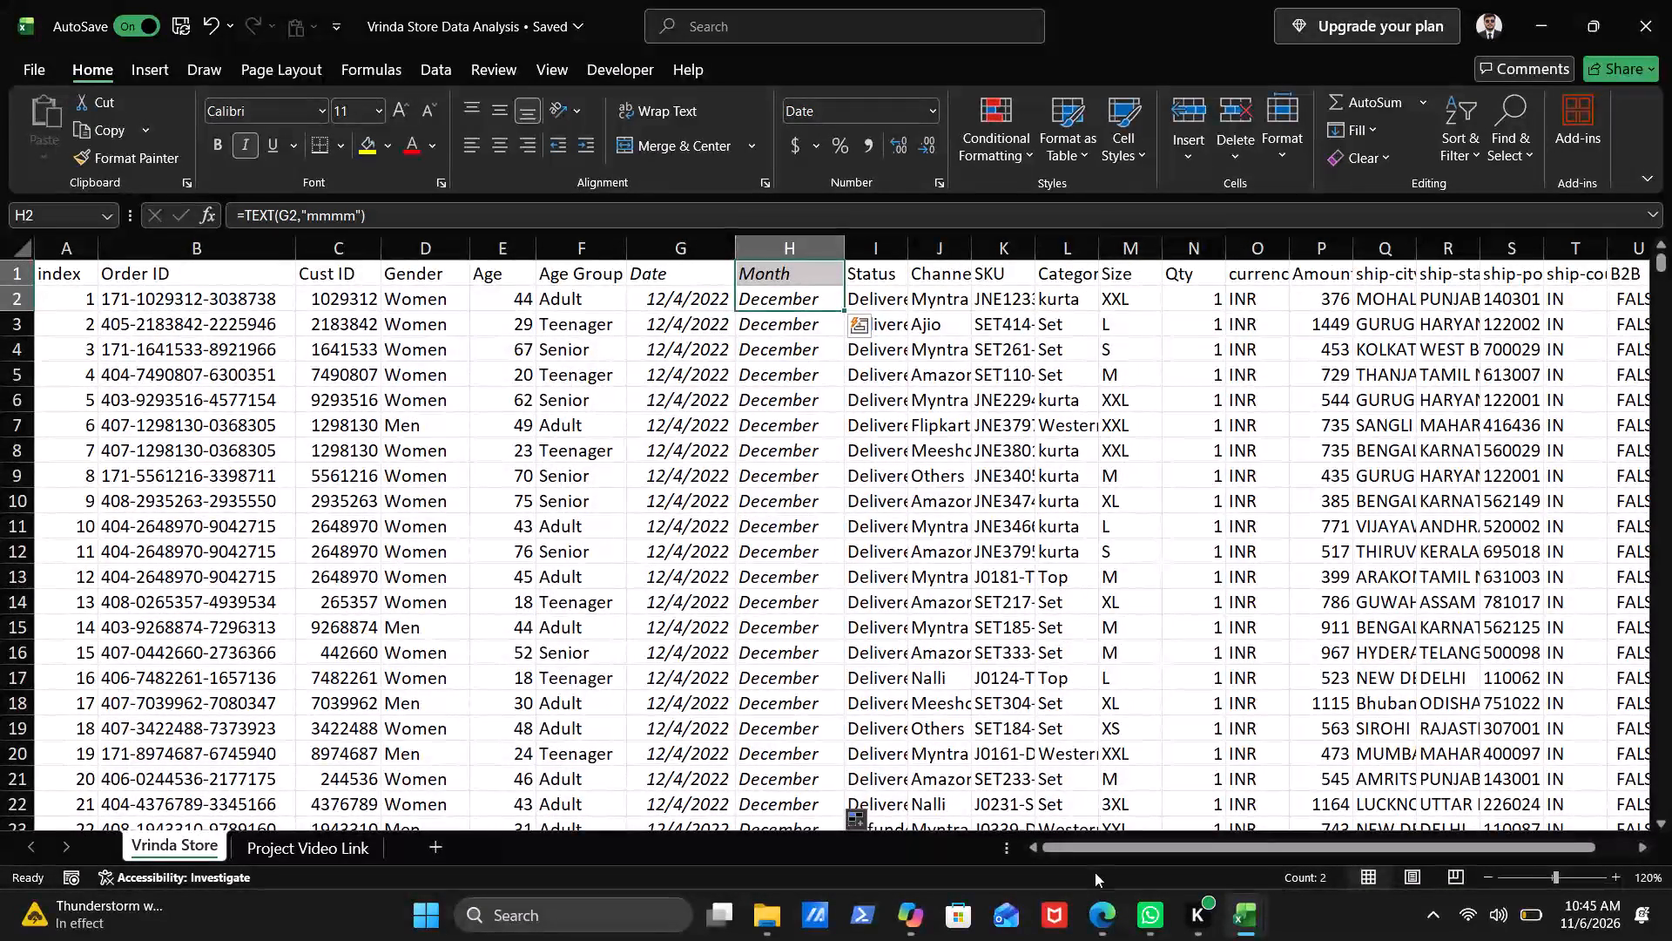
# Switch to the YouTube tutorial in Edge, watch through to the start of the Data Analysis section on PivotTables, and pause it.
pyautogui.click(1112, 924)
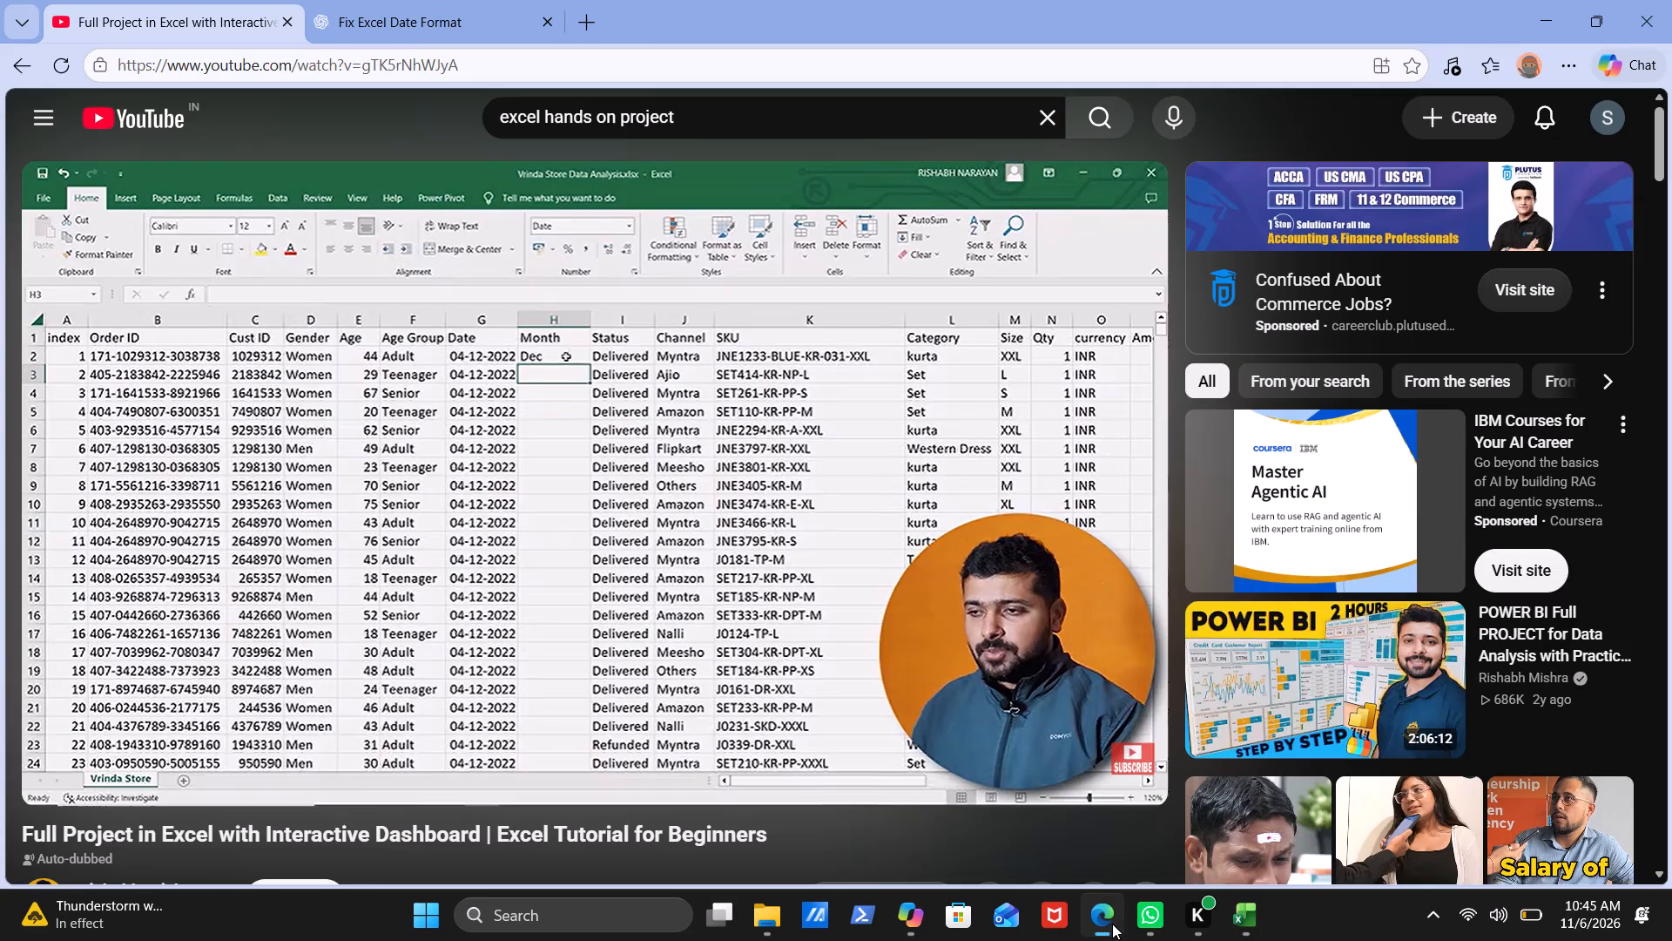
pyautogui.click(752, 613)
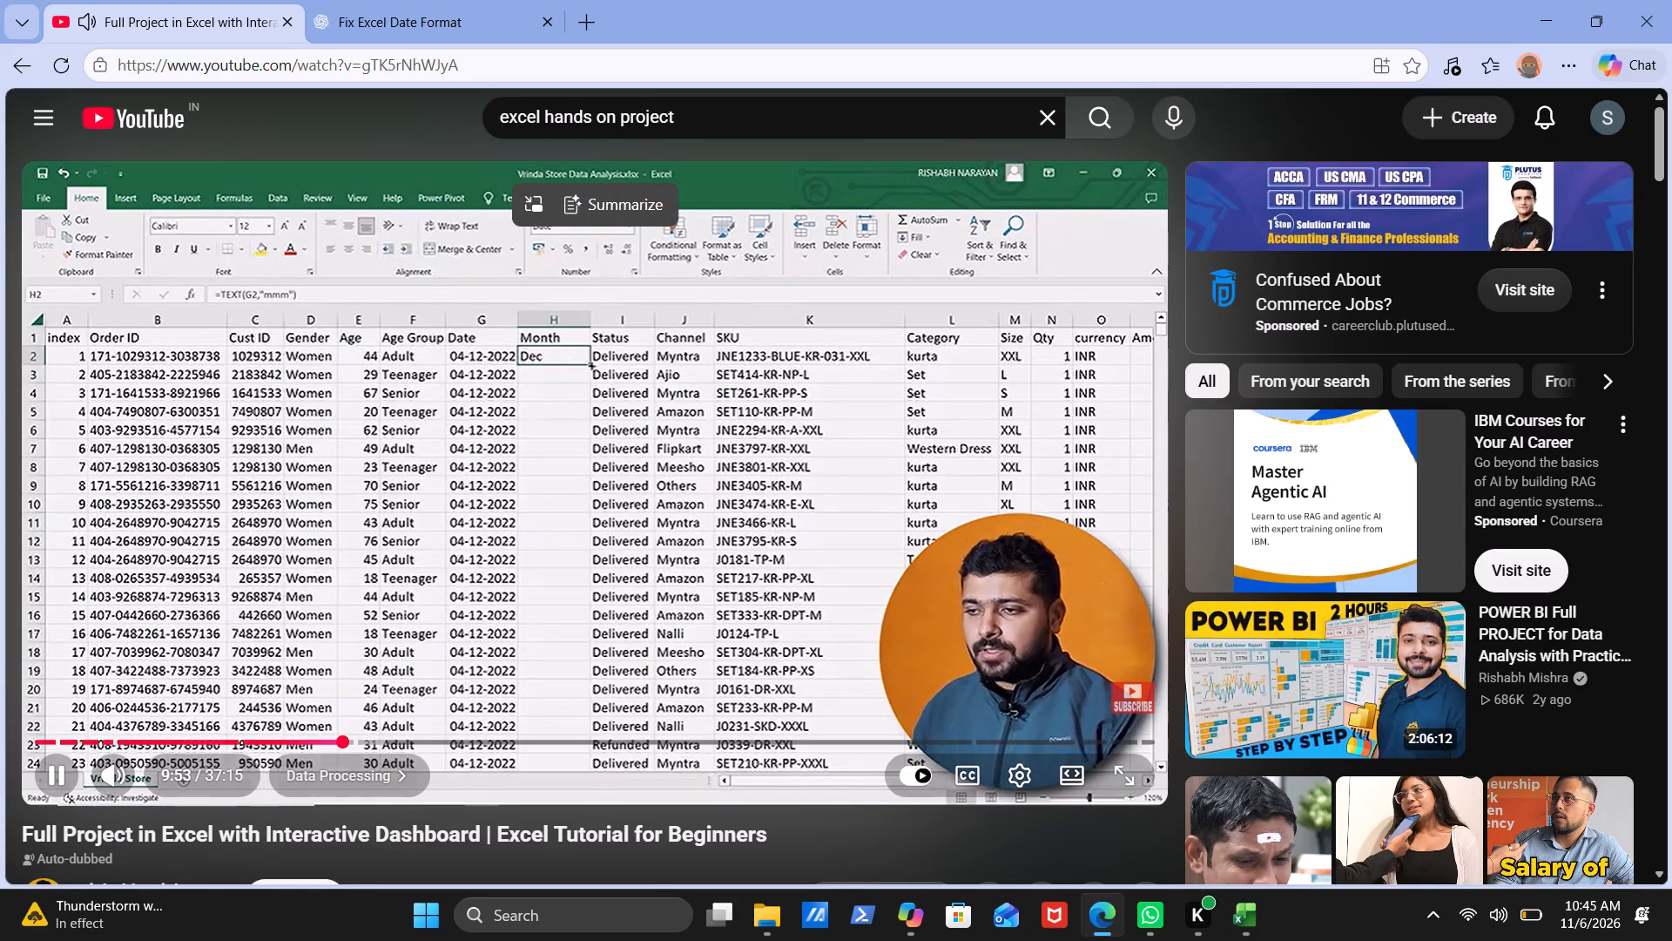
pyautogui.press('Right')
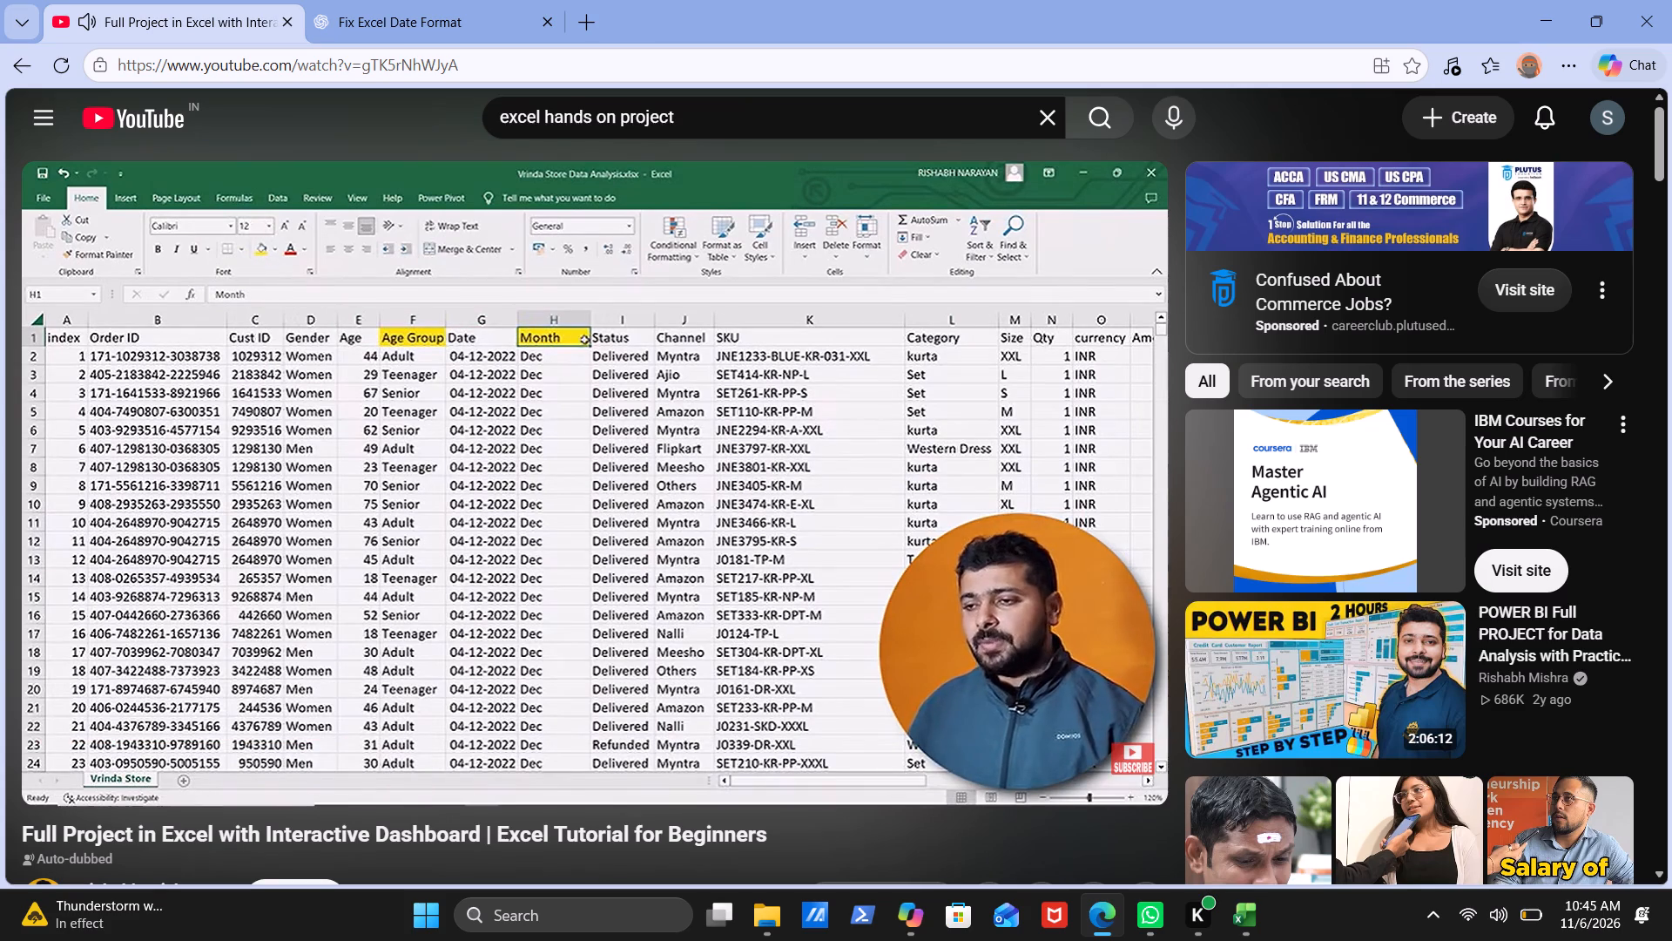
pyautogui.press('Right')
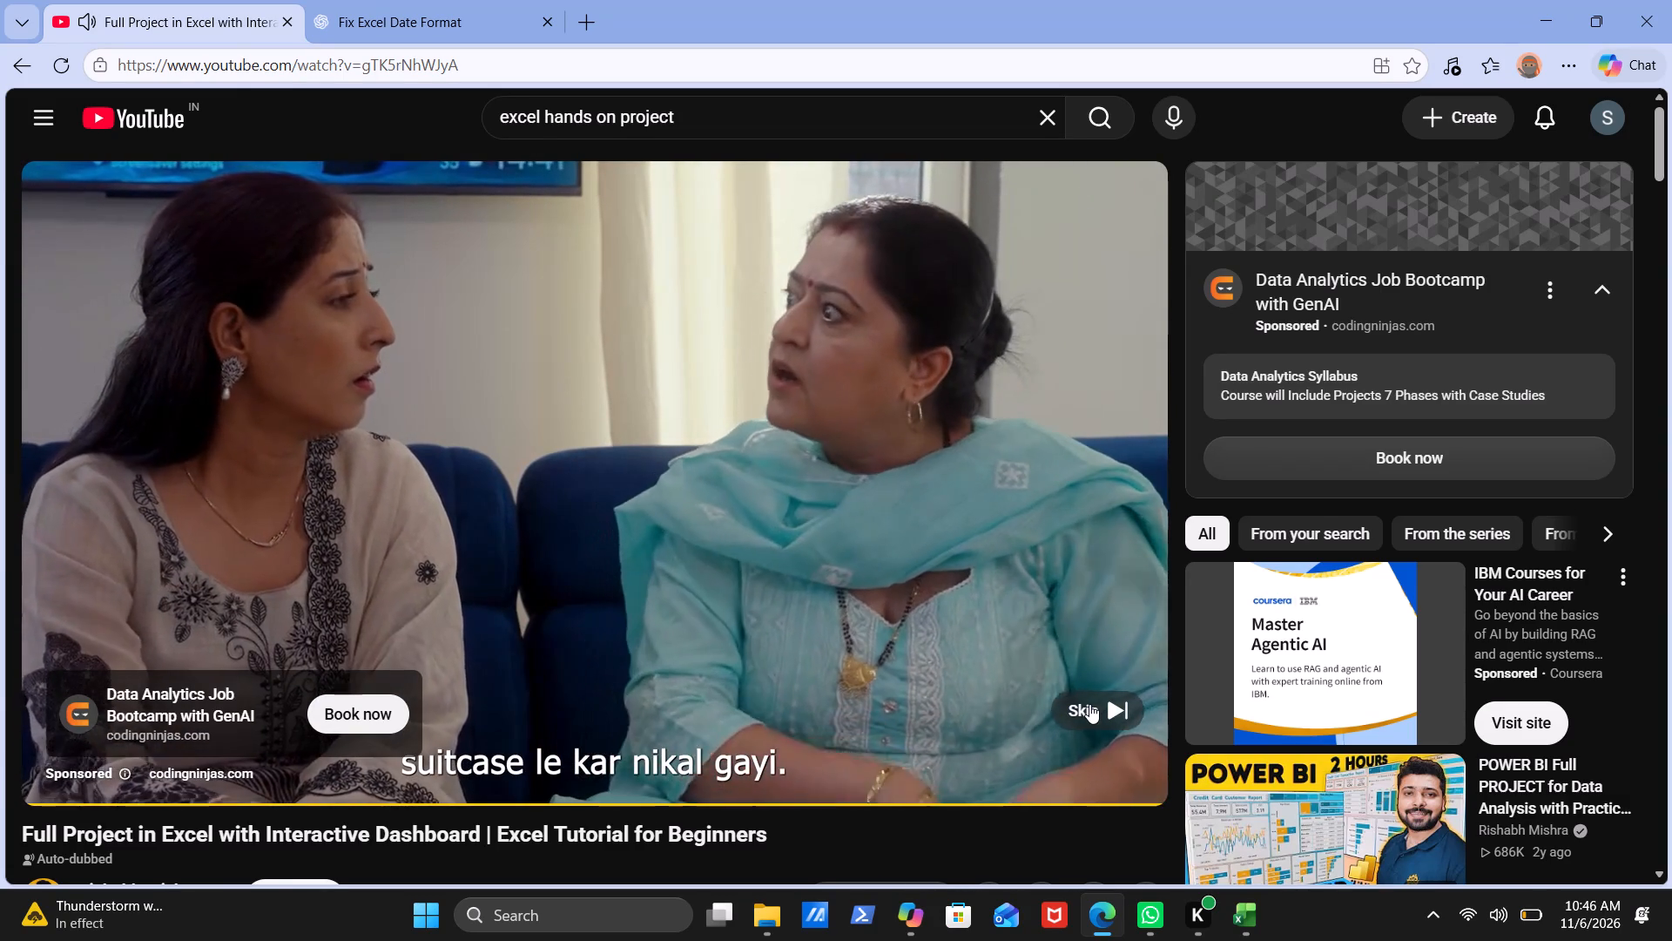
pyautogui.click(1086, 713)
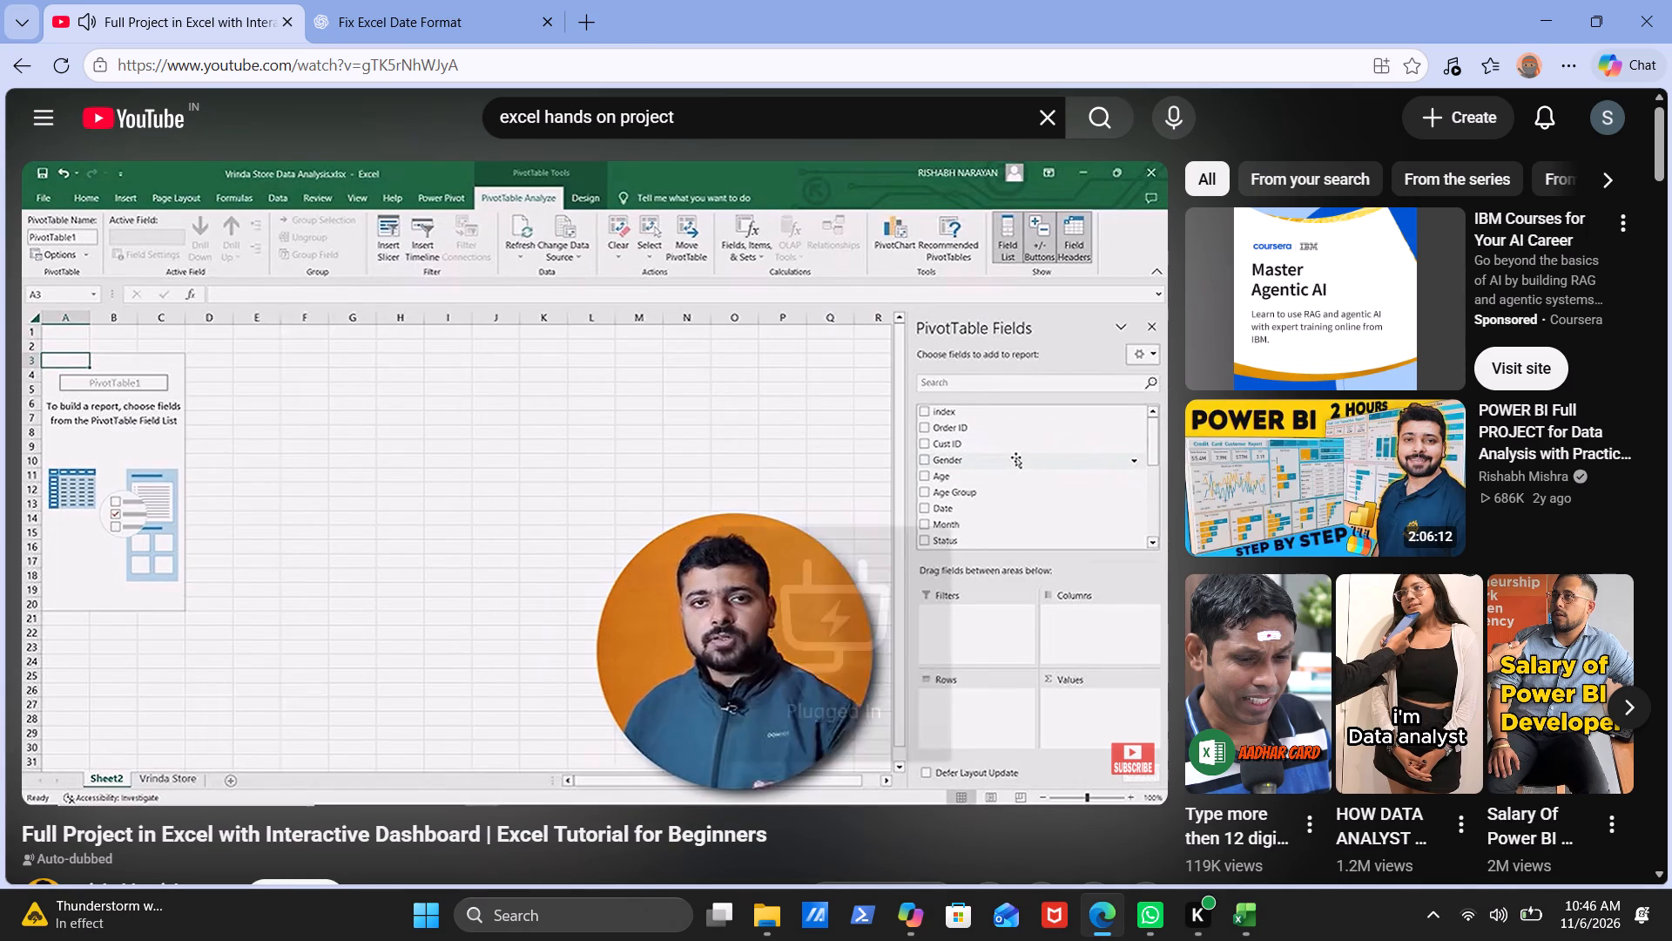
pyautogui.press('Left')
pyautogui.press('Left')
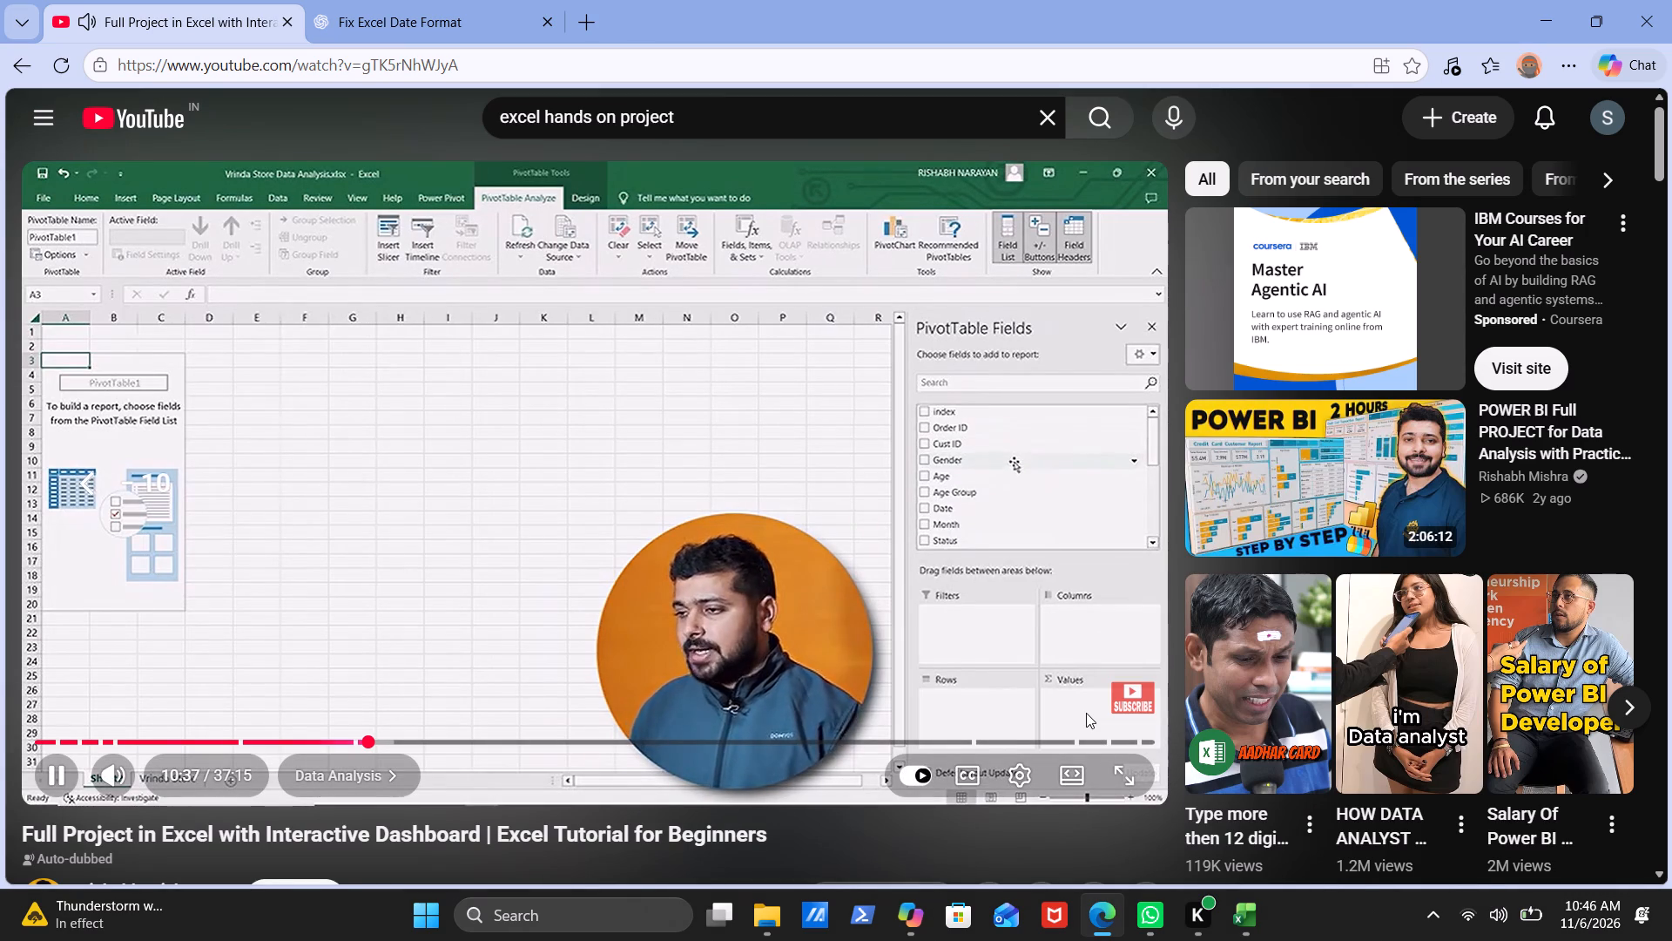
pyautogui.press('Left')
pyautogui.press('Left')
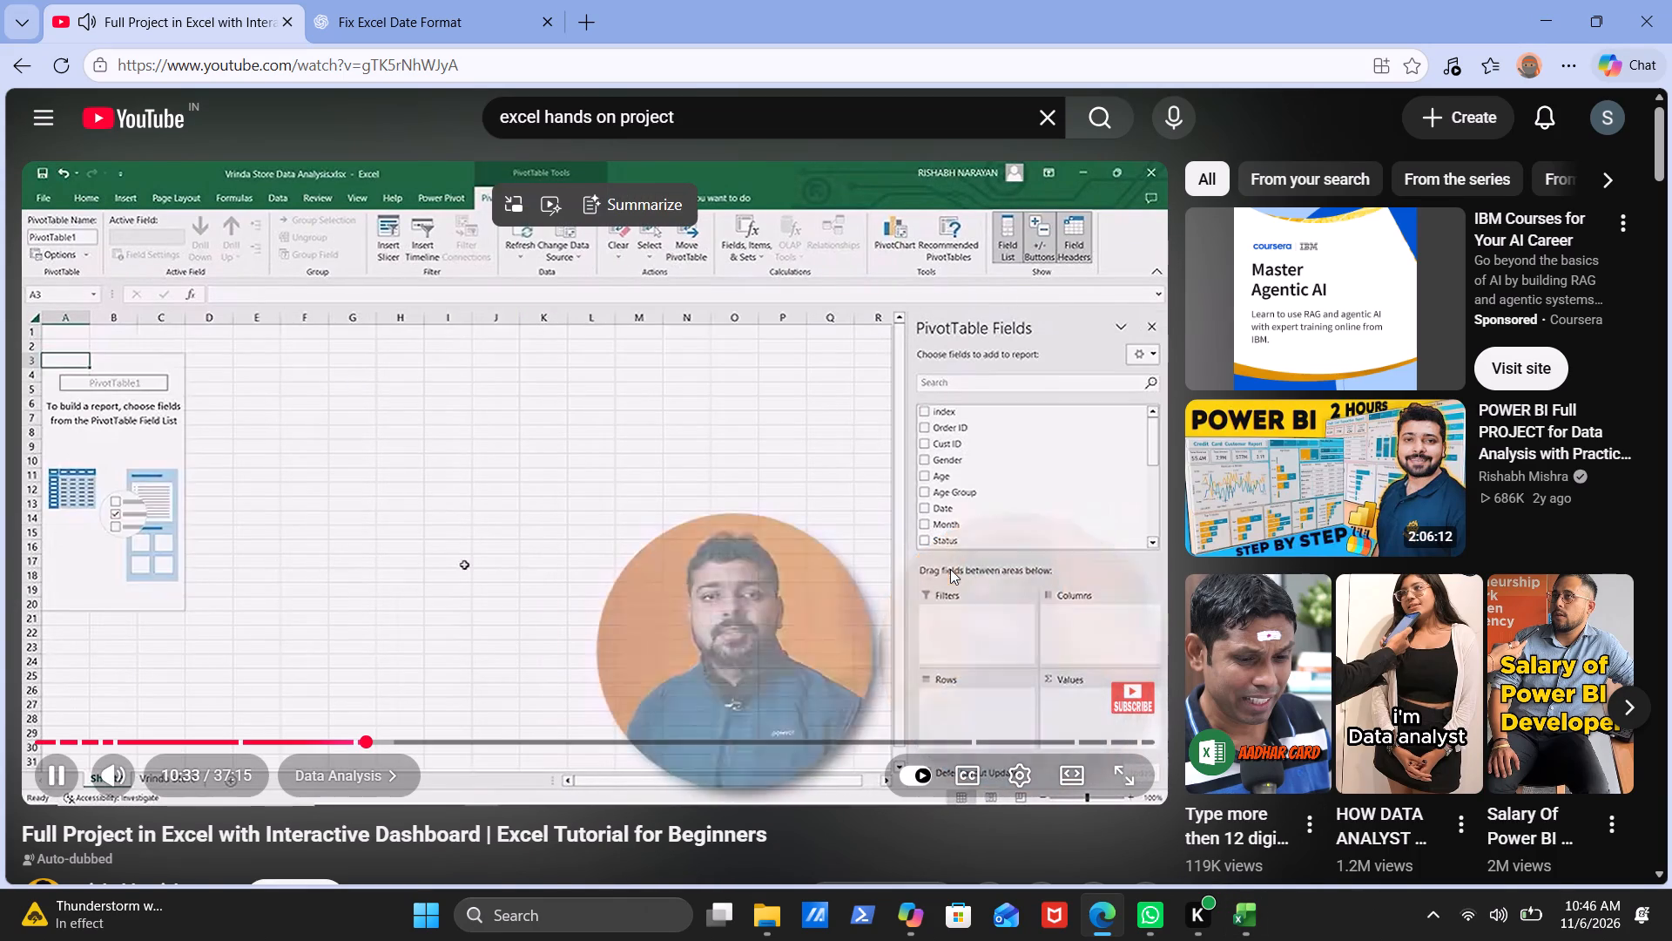
pyautogui.click(670, 487)
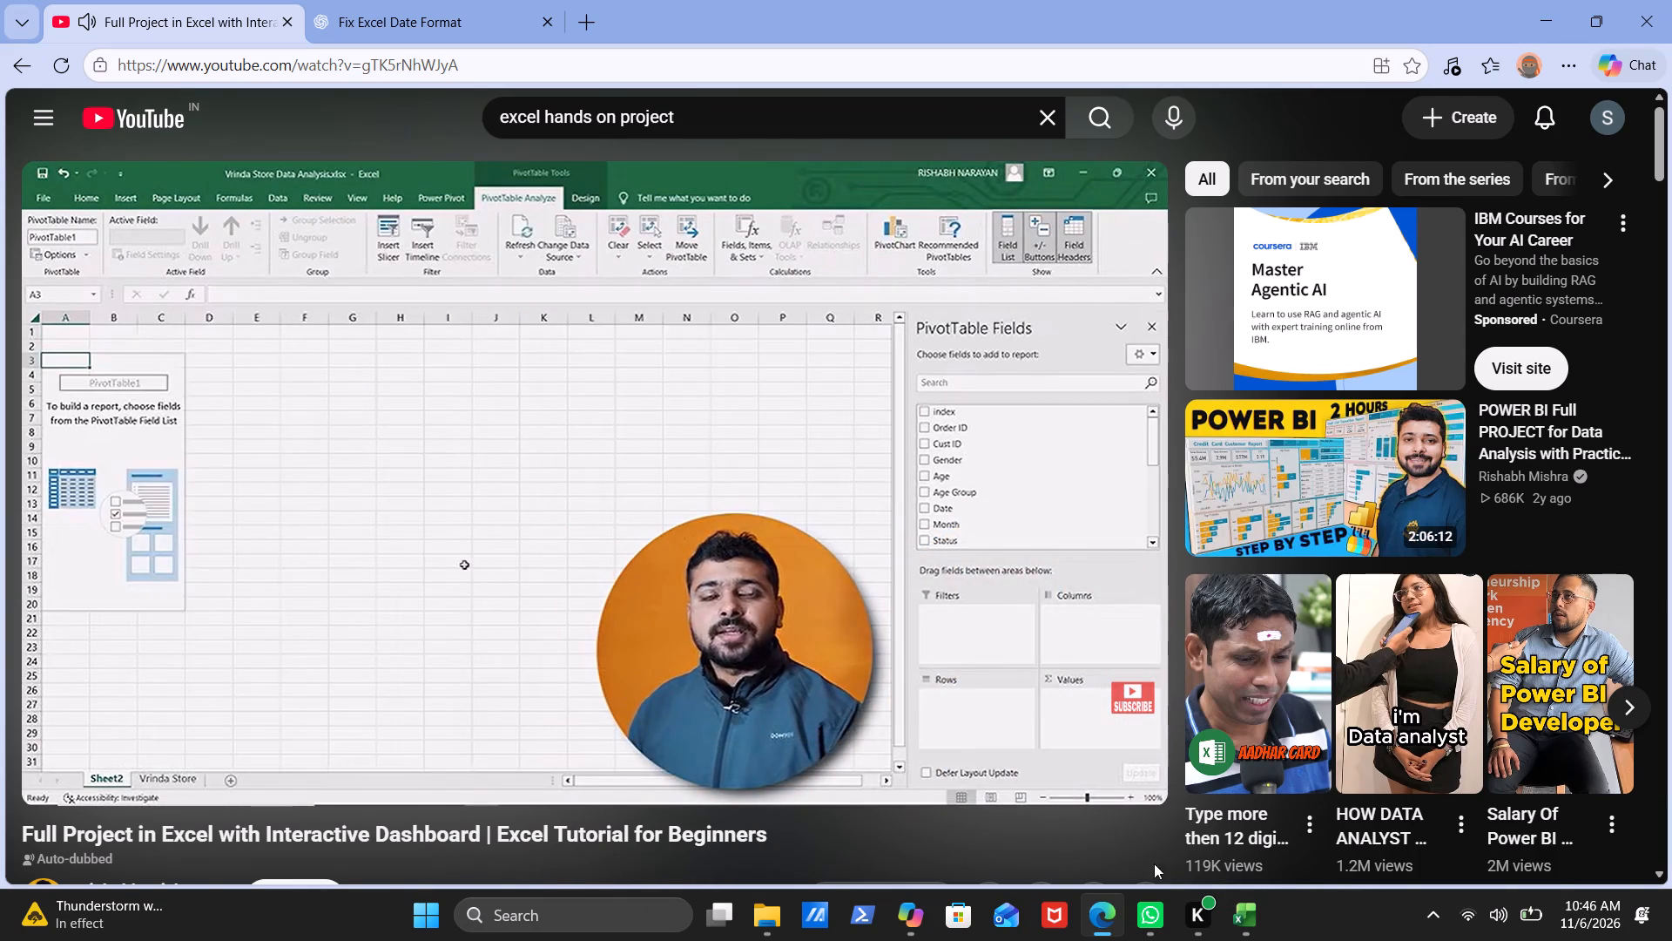
# Switch to the Vrinda Store workbook in Excel and create a PivotTable from range A1:U31048 in a new worksheet.
pyautogui.click(1246, 906)
pyautogui.click(1305, 831)
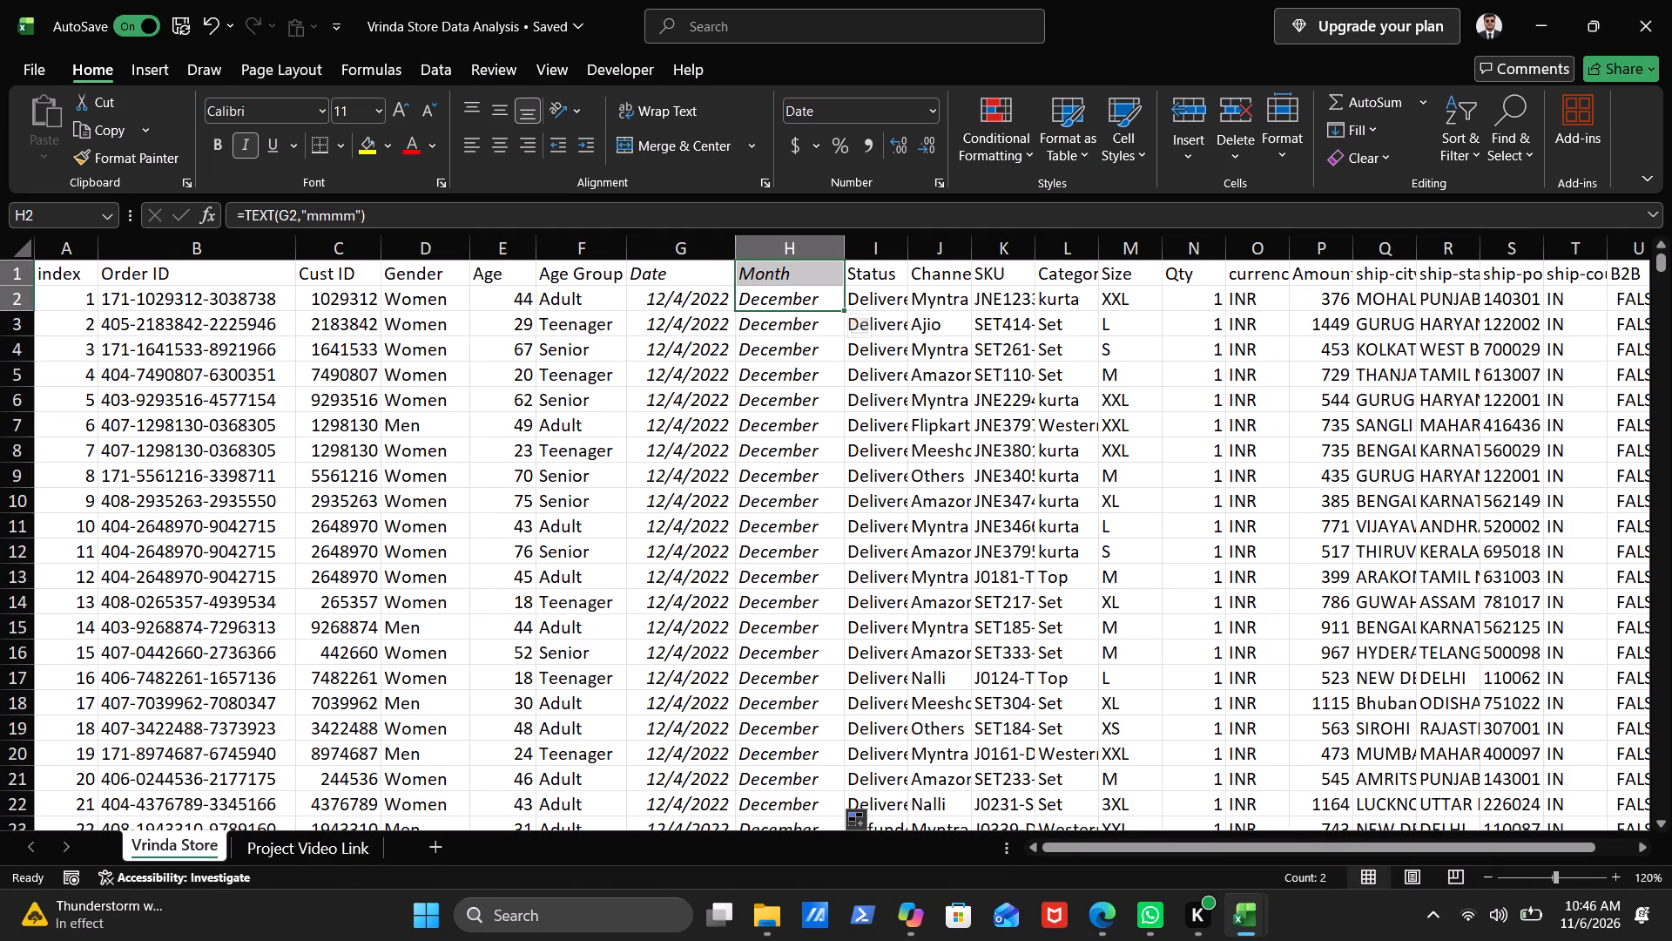
pyautogui.click(72, 274)
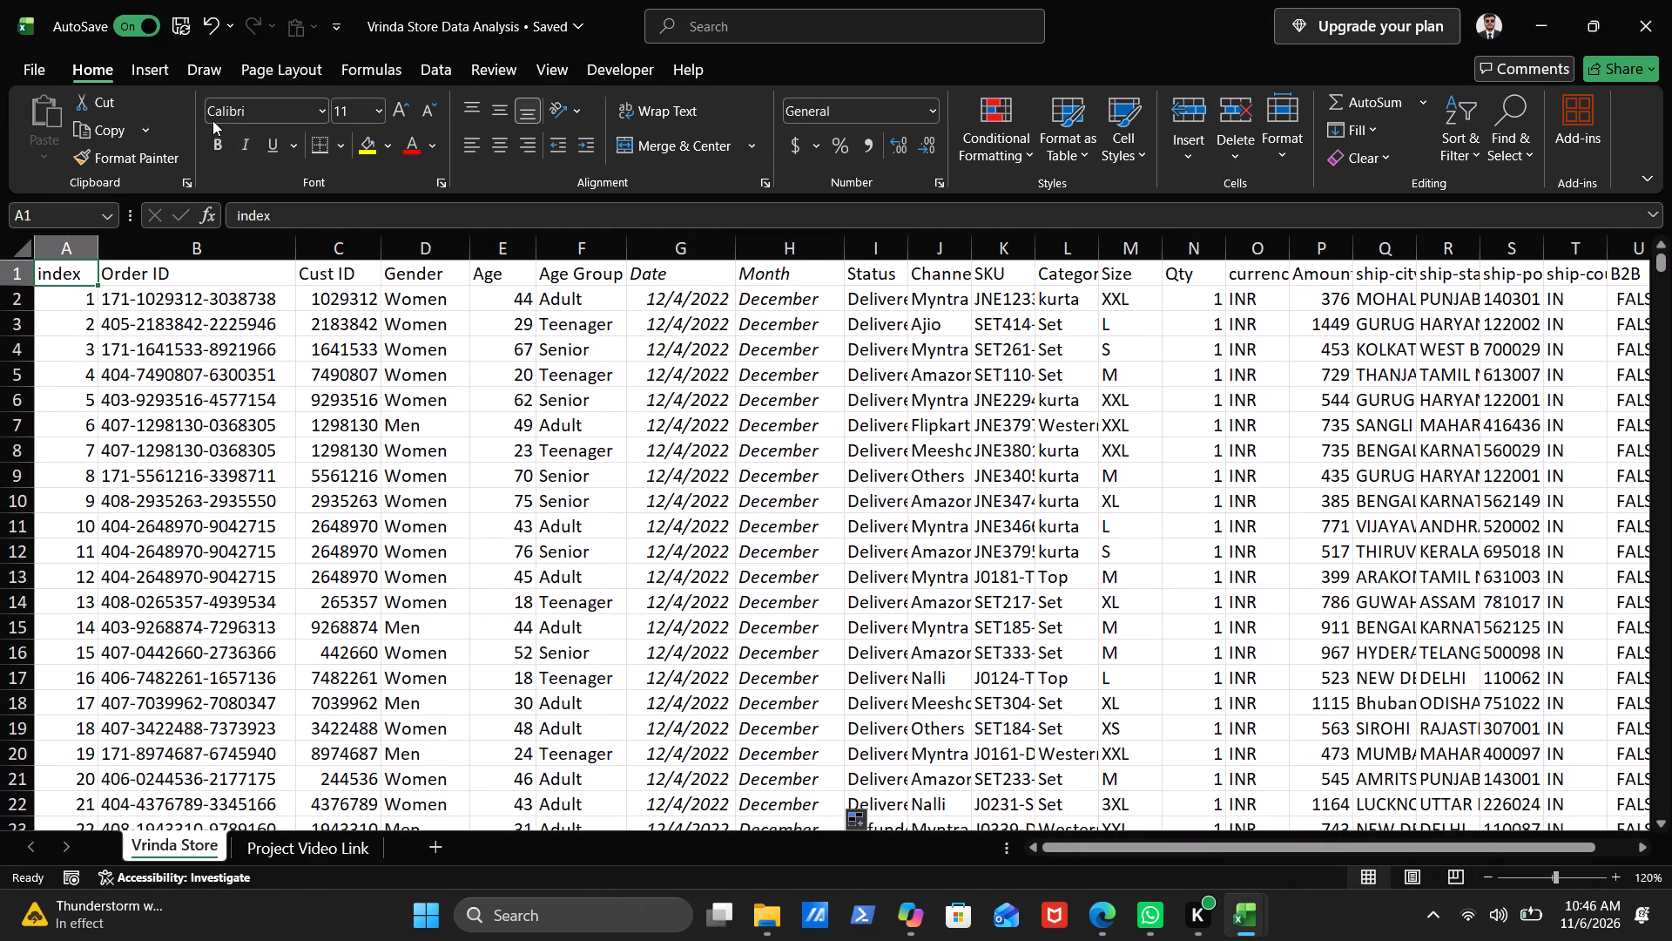
pyautogui.click(165, 75)
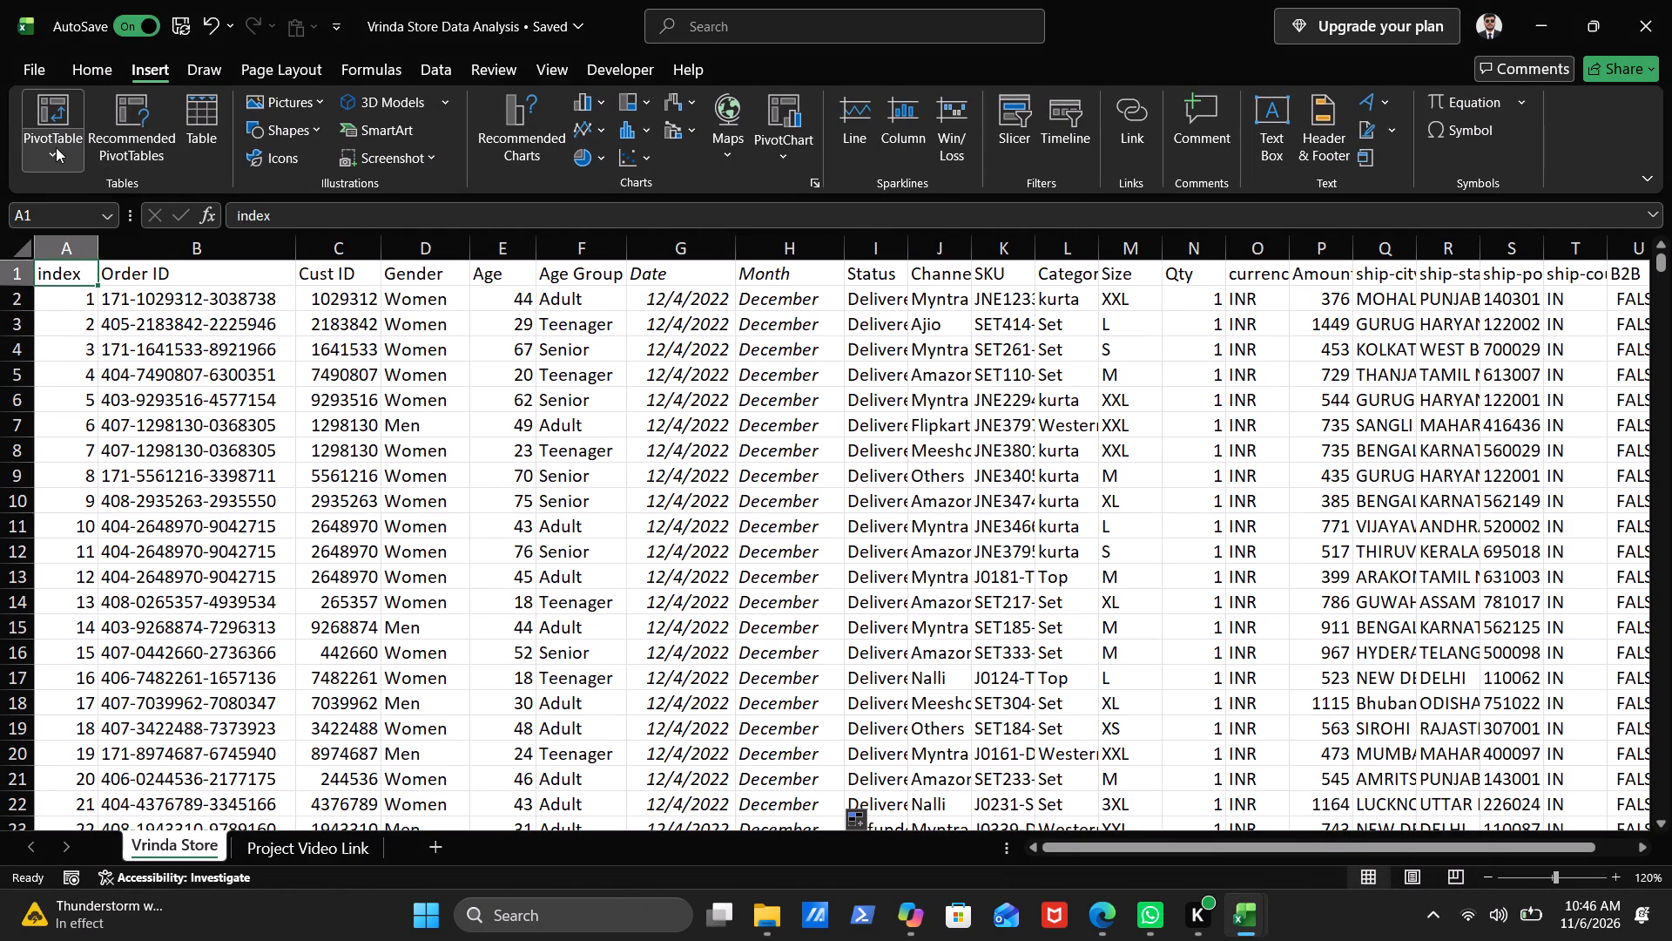
pyautogui.click(53, 151)
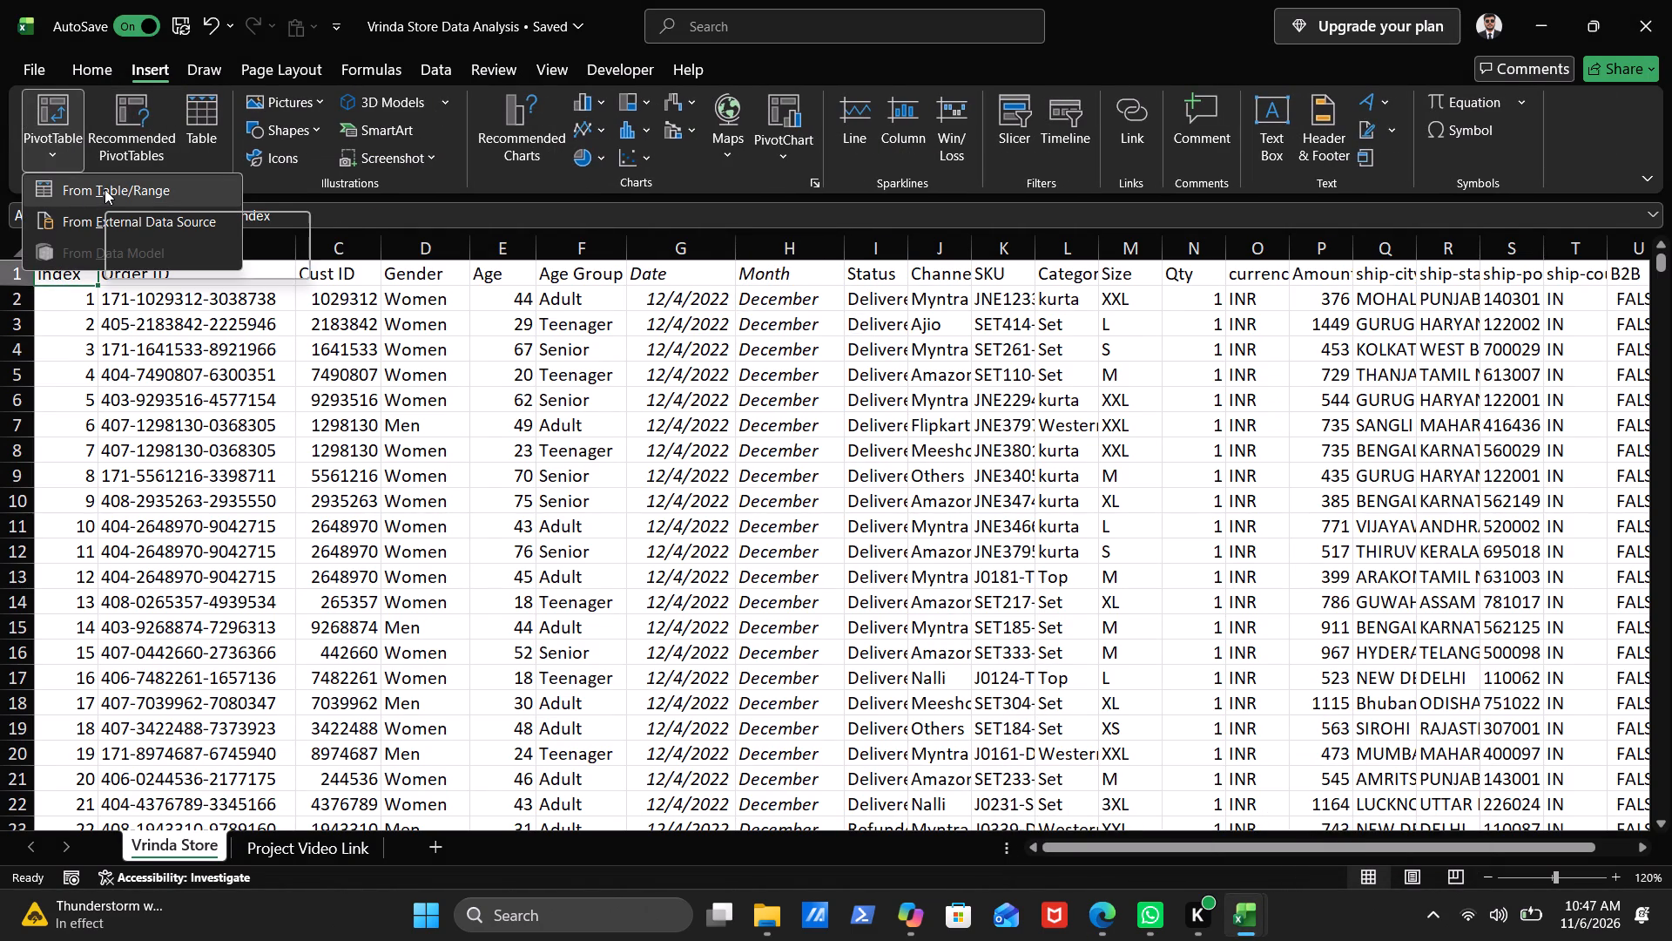
pyautogui.click(104, 189)
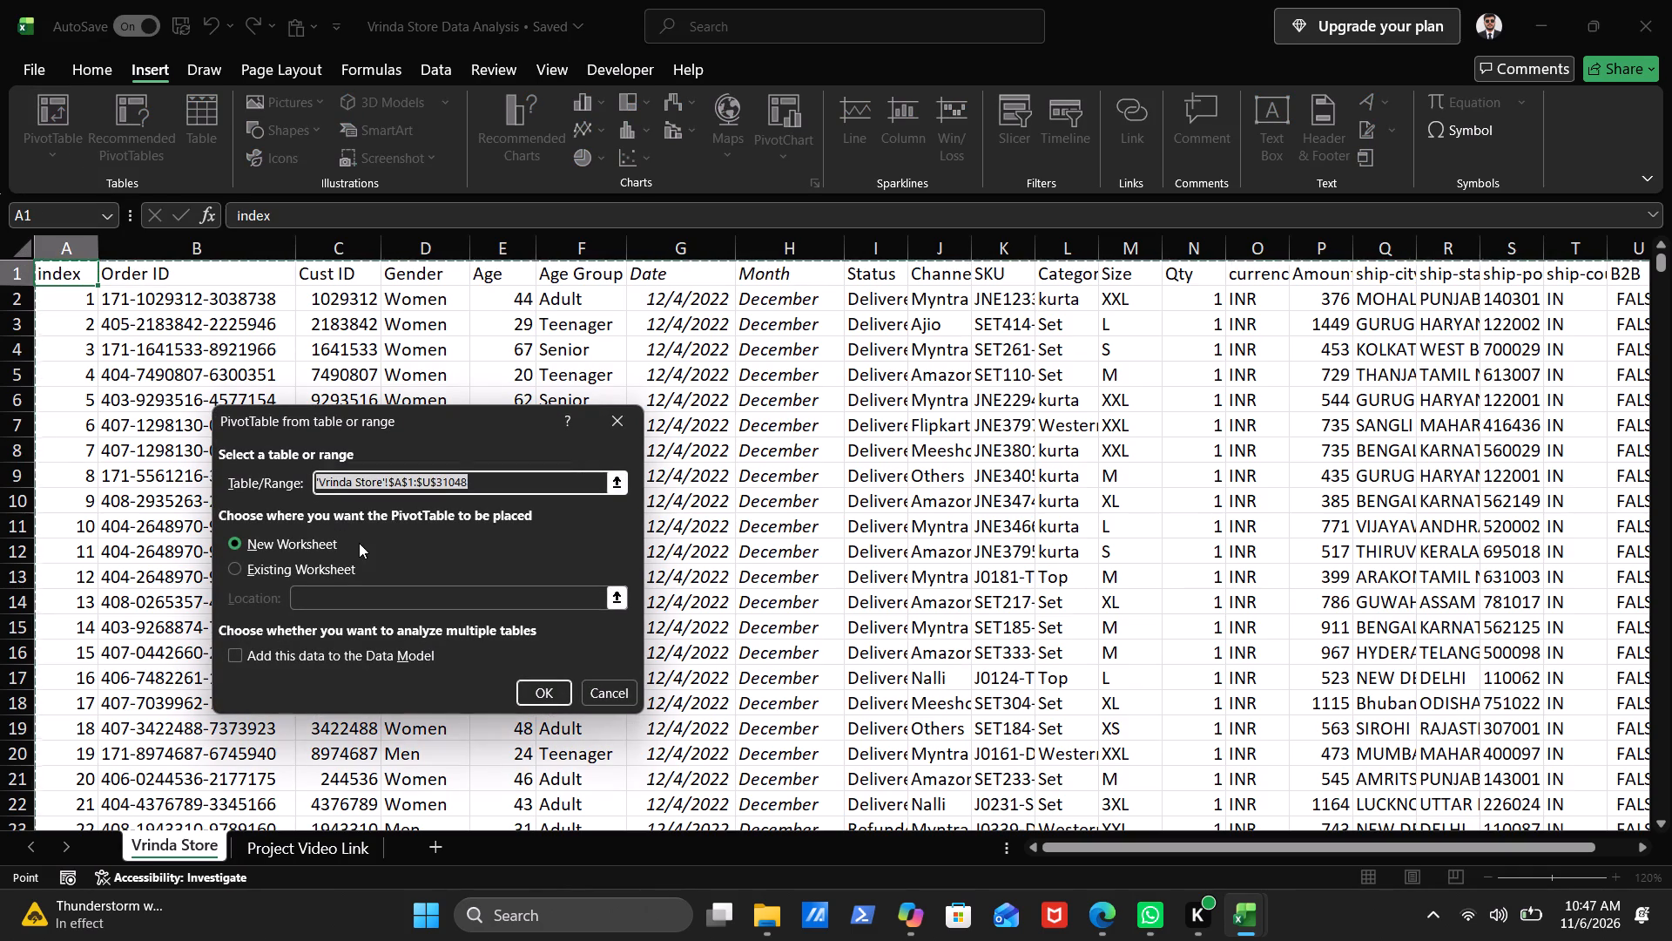
pyautogui.click(547, 707)
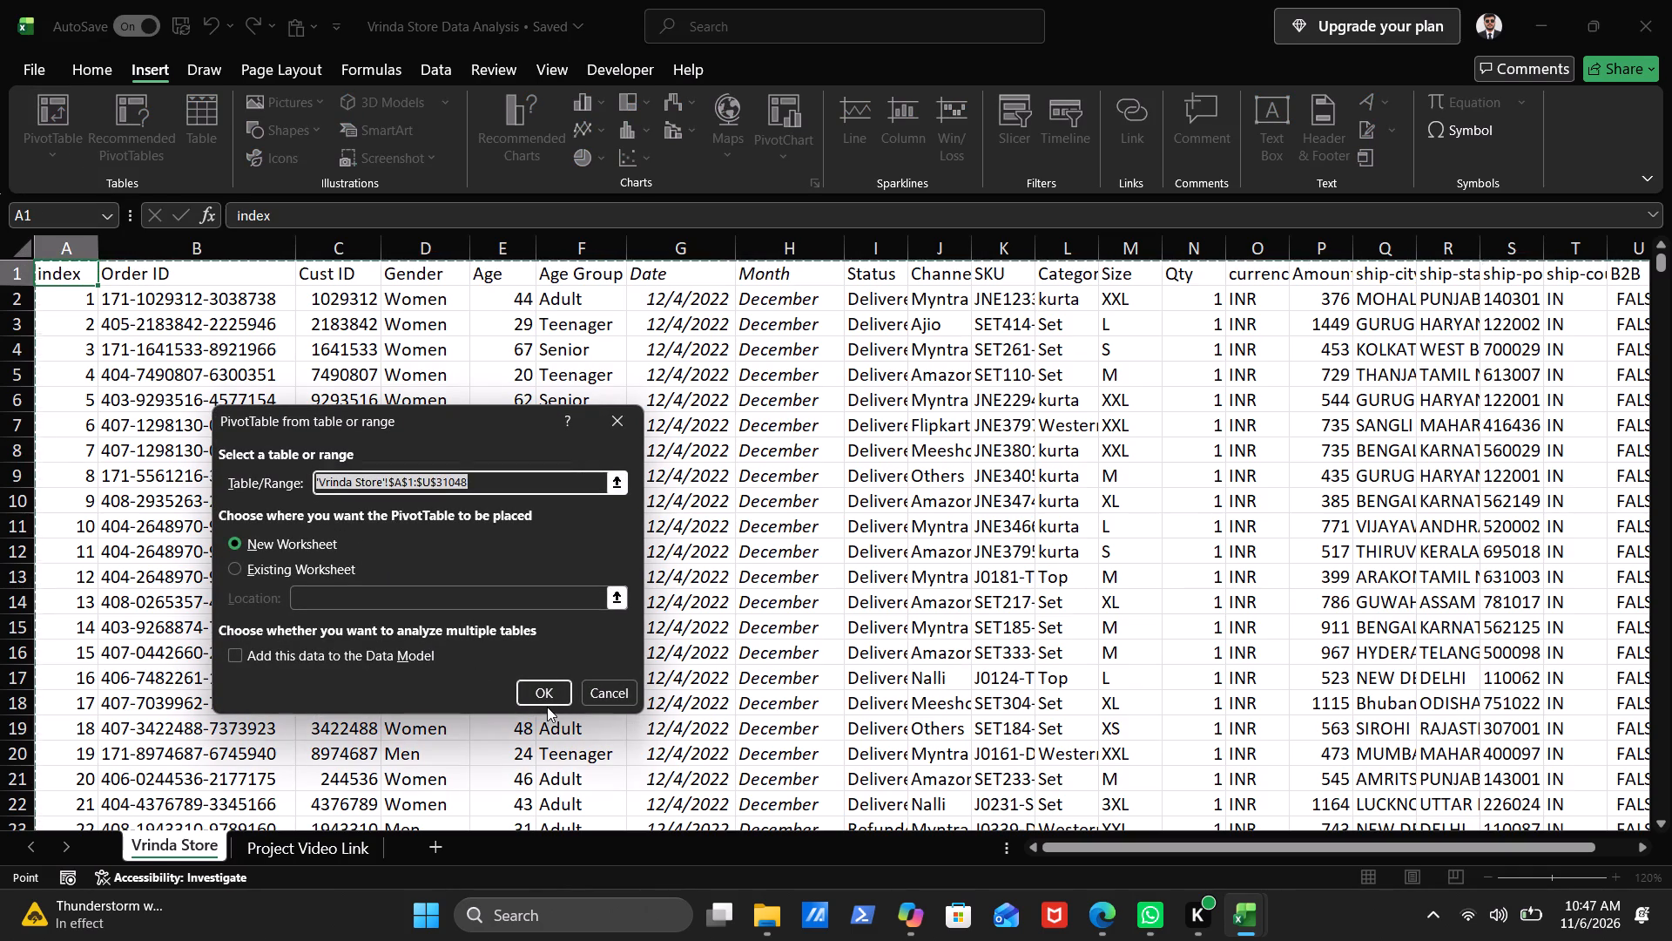
pyautogui.click(547, 699)
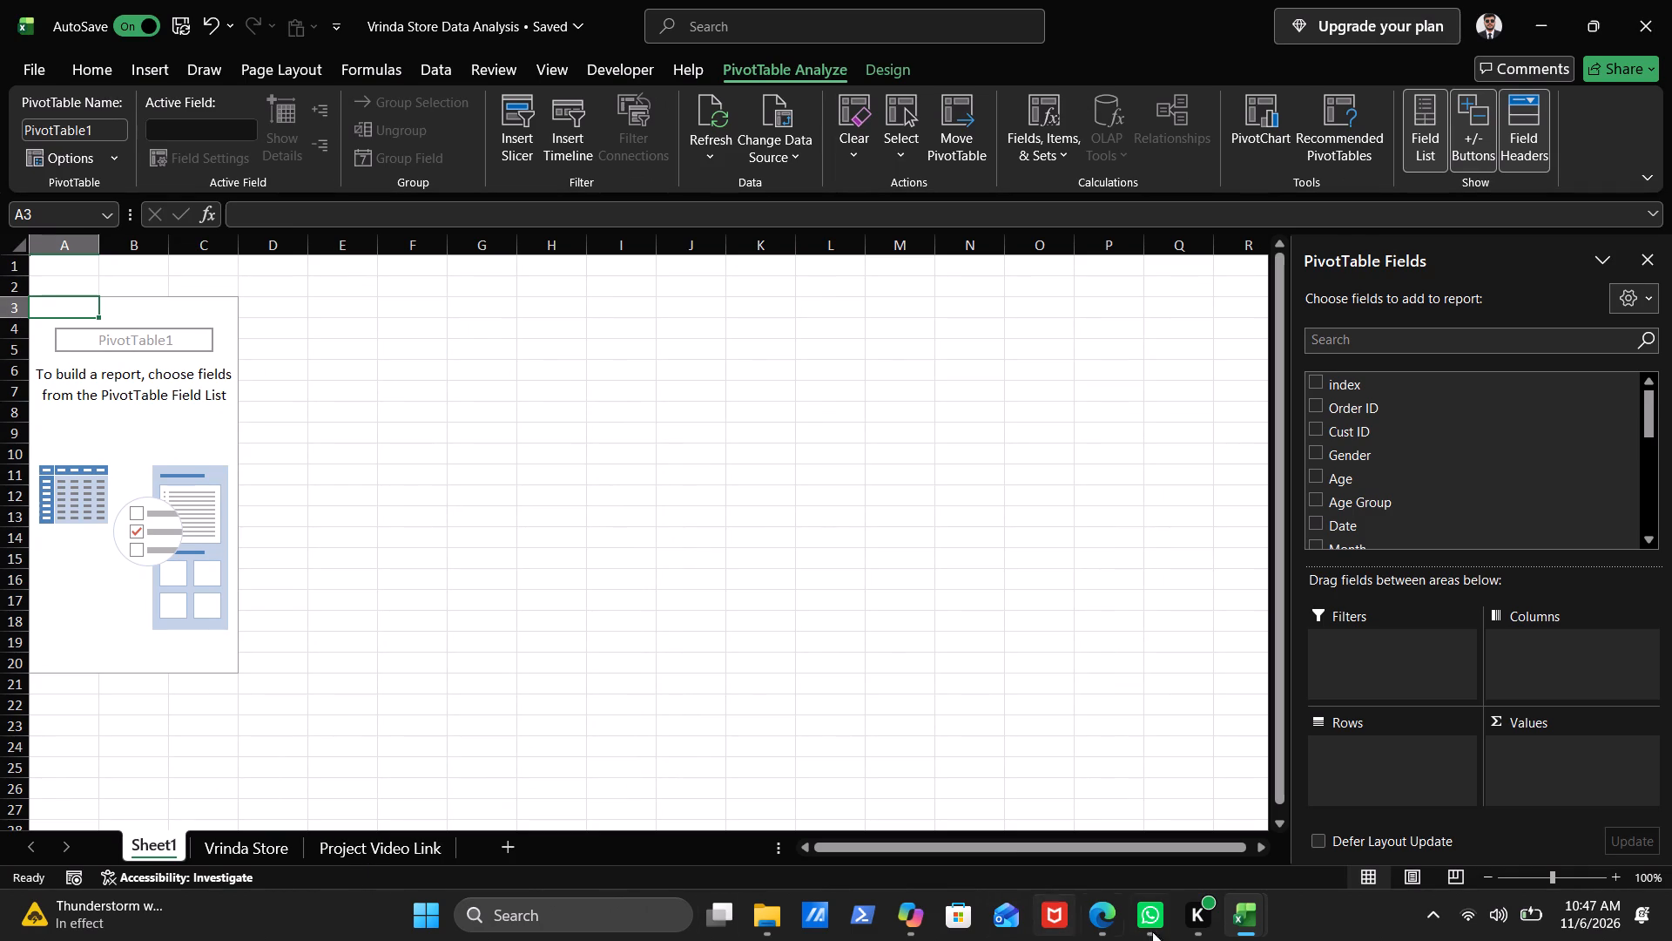
# Switch to the YouTube tutorial in Edge and resume playback of the Data Analysis section.
pyautogui.click(1108, 911)
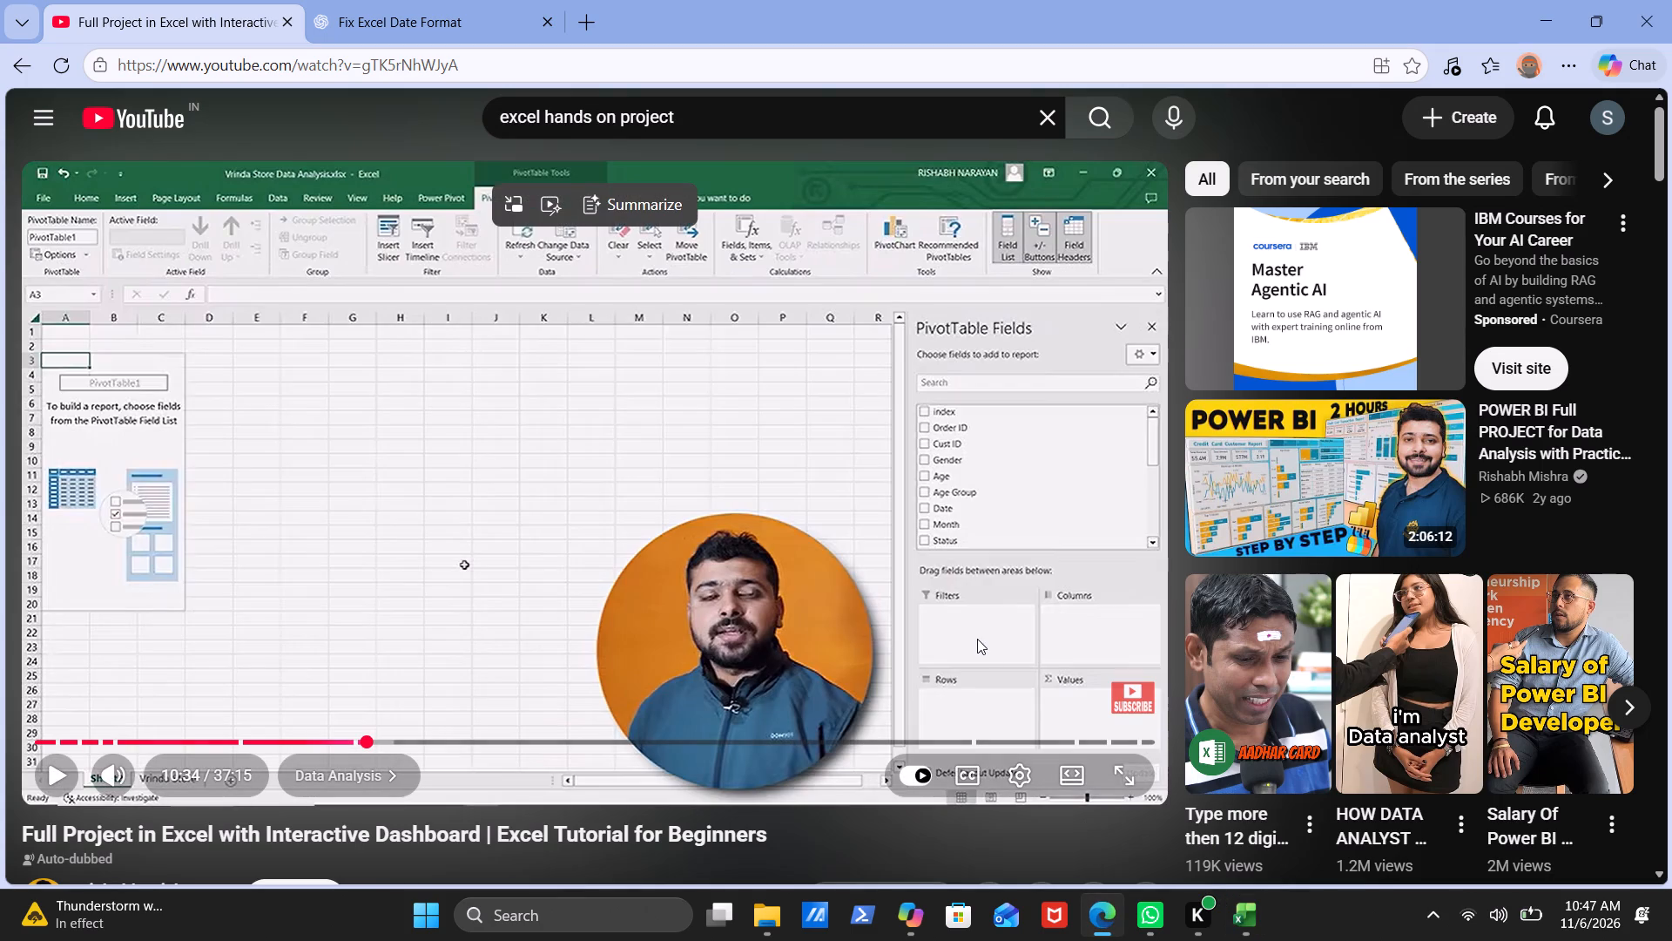
pyautogui.click(598, 518)
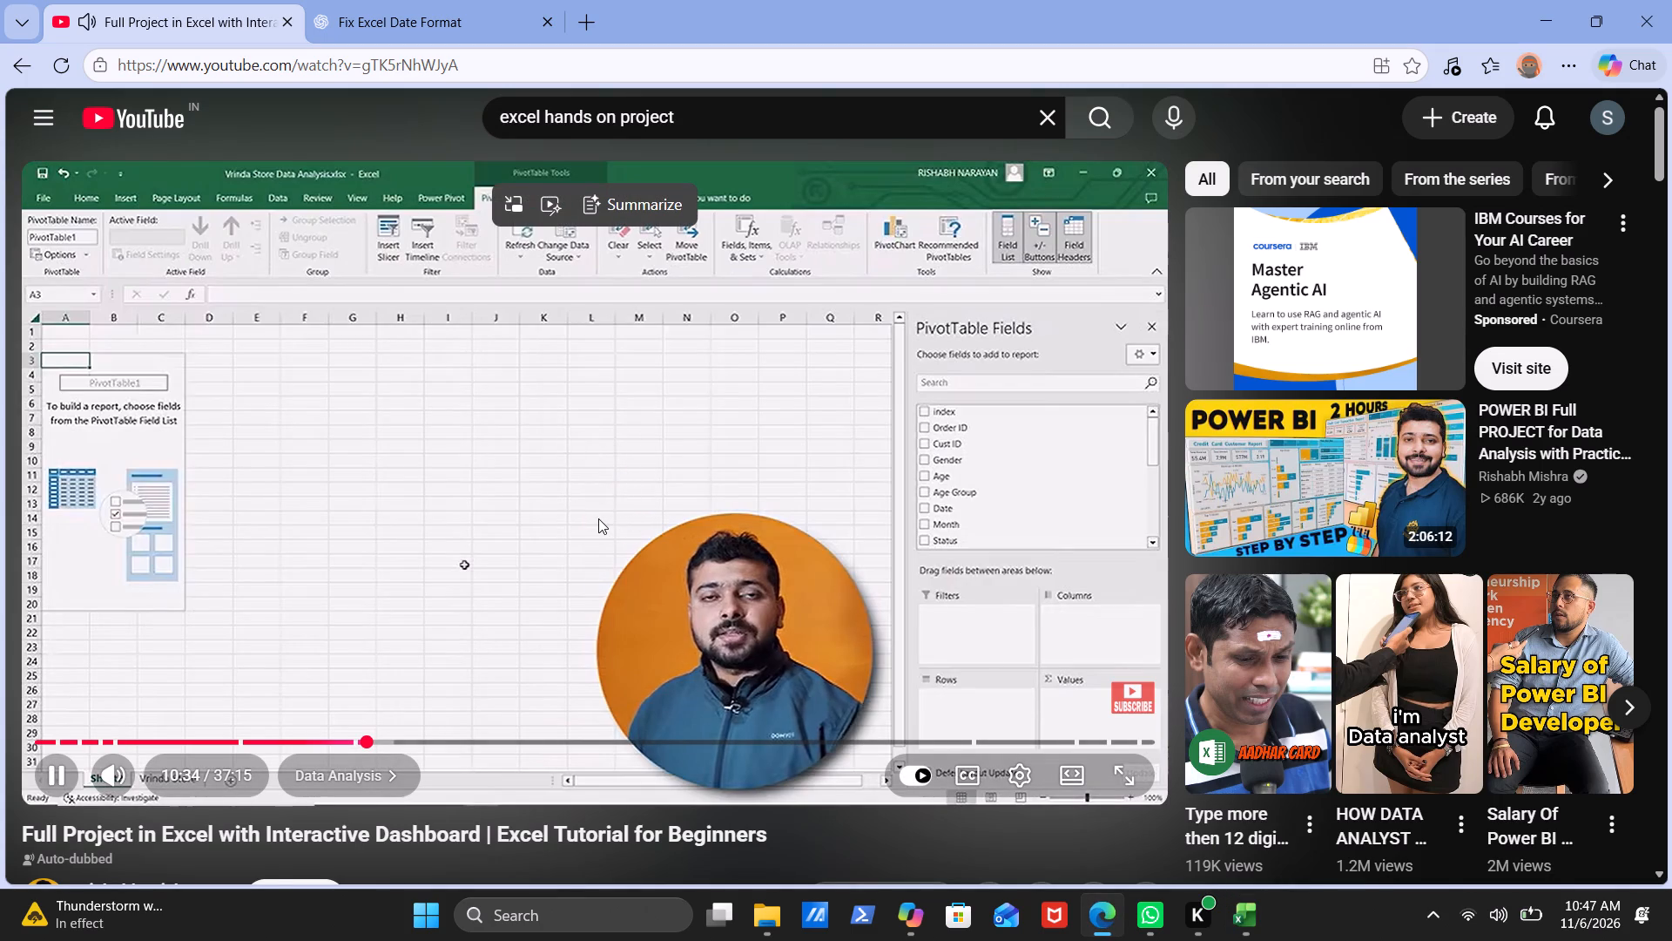
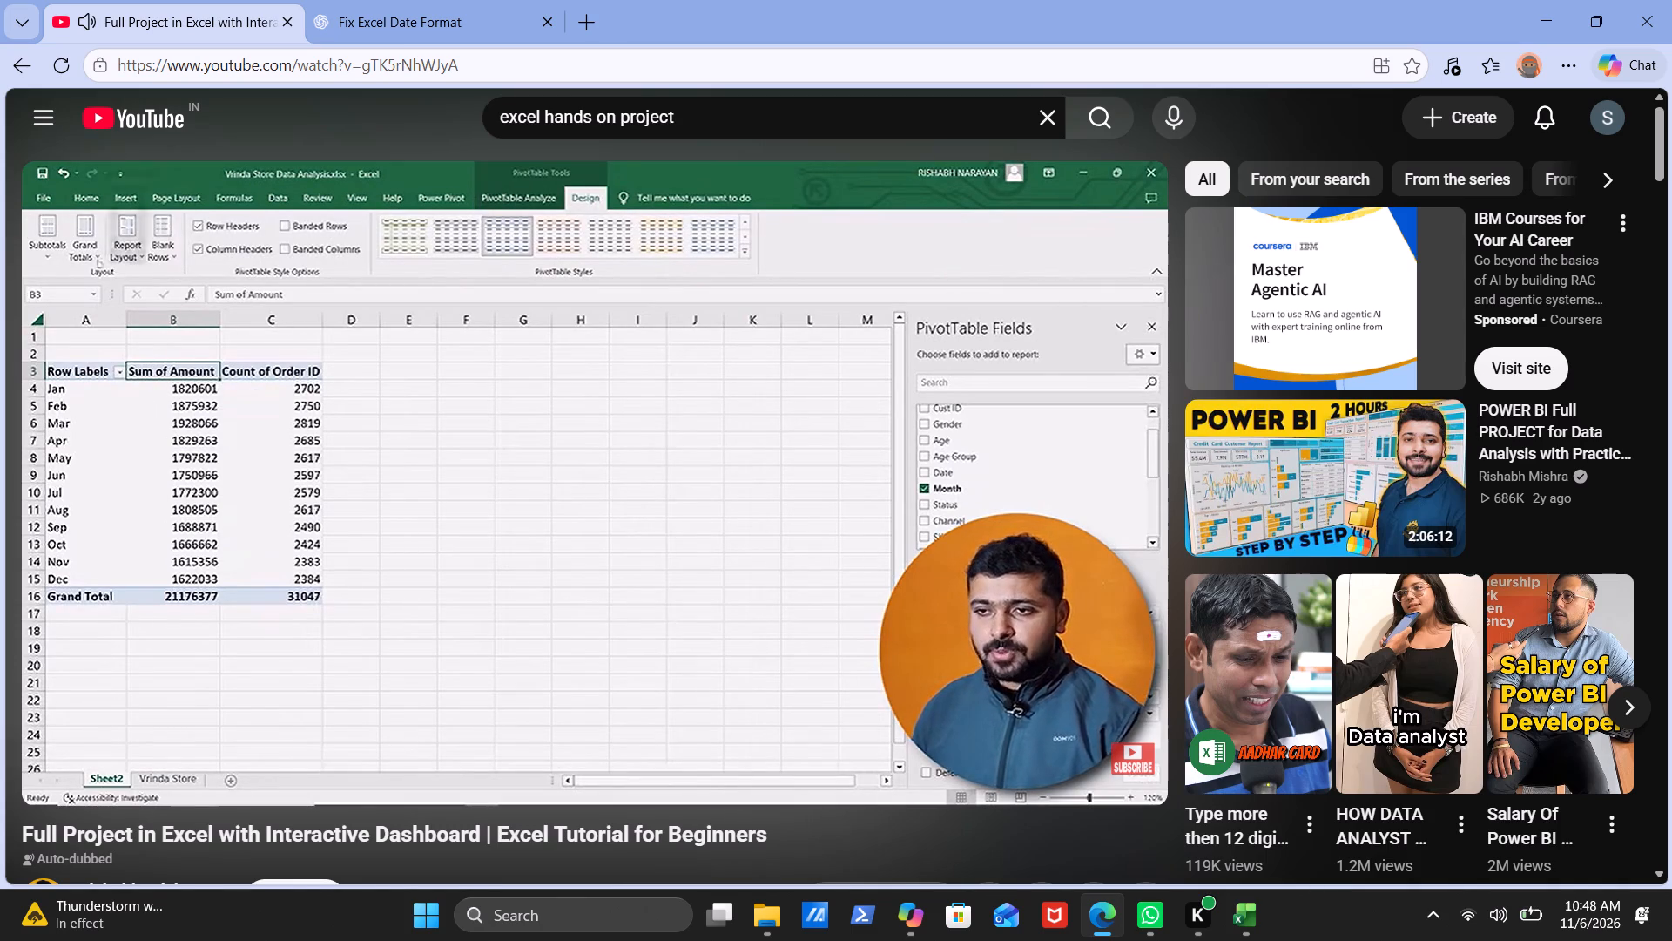
# Pause the tutorial, switch to the Vrinda Store workbook in Excel, and add the Month field to the PivotTable's rows.
pyautogui.click(535, 531)
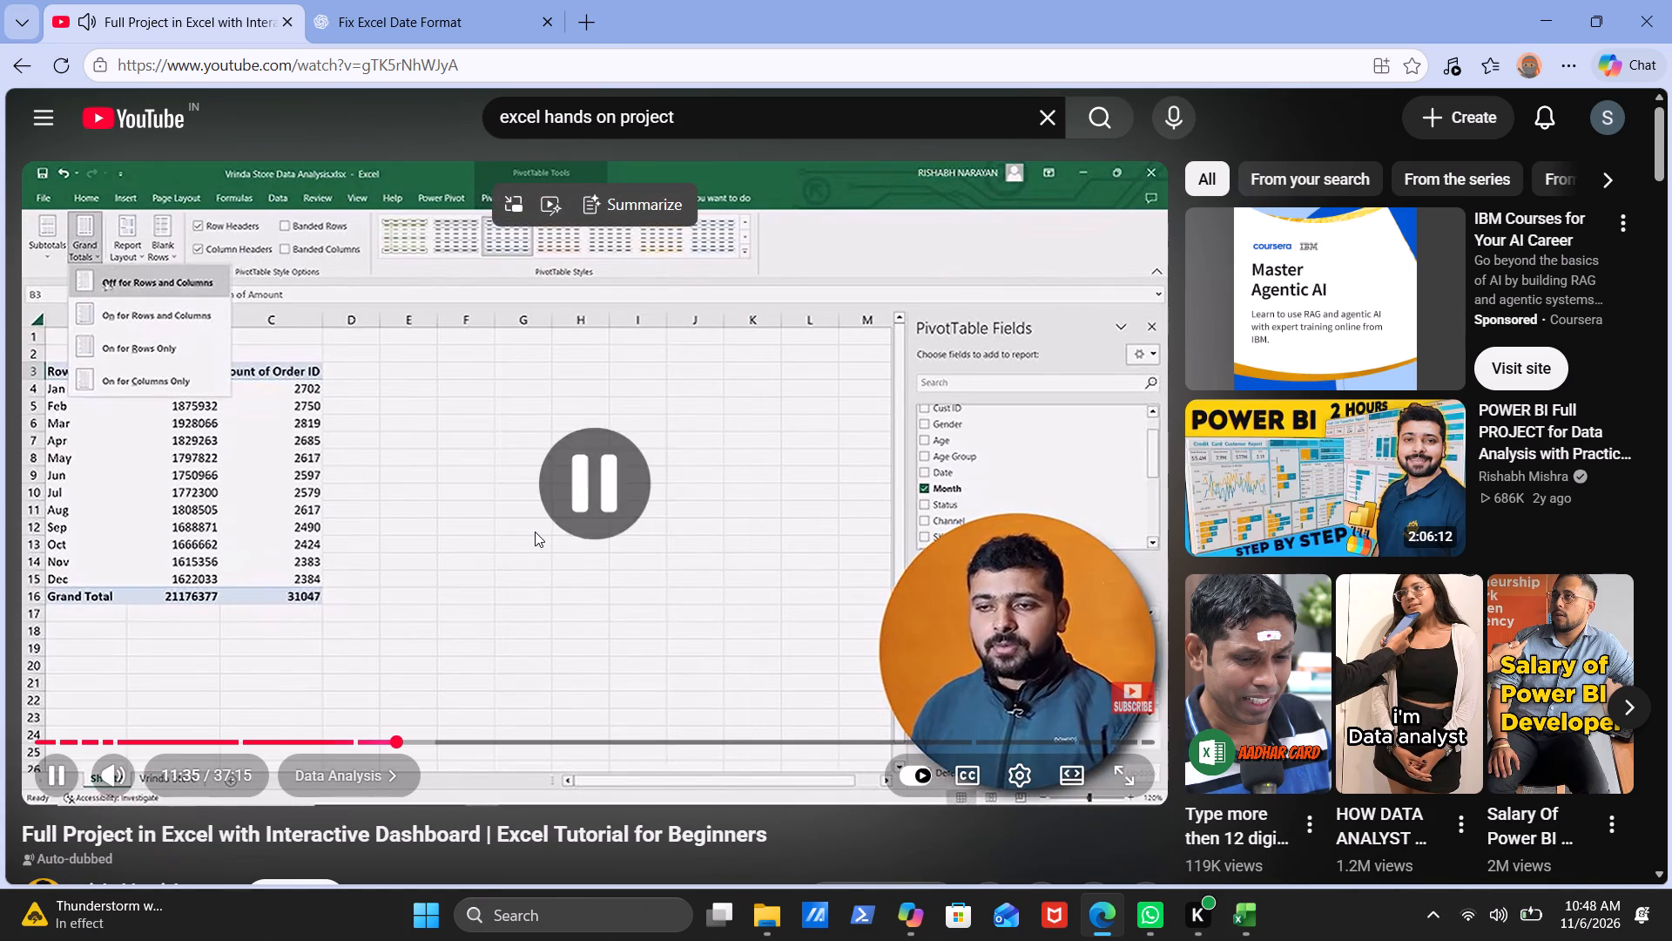
pyautogui.click(1260, 938)
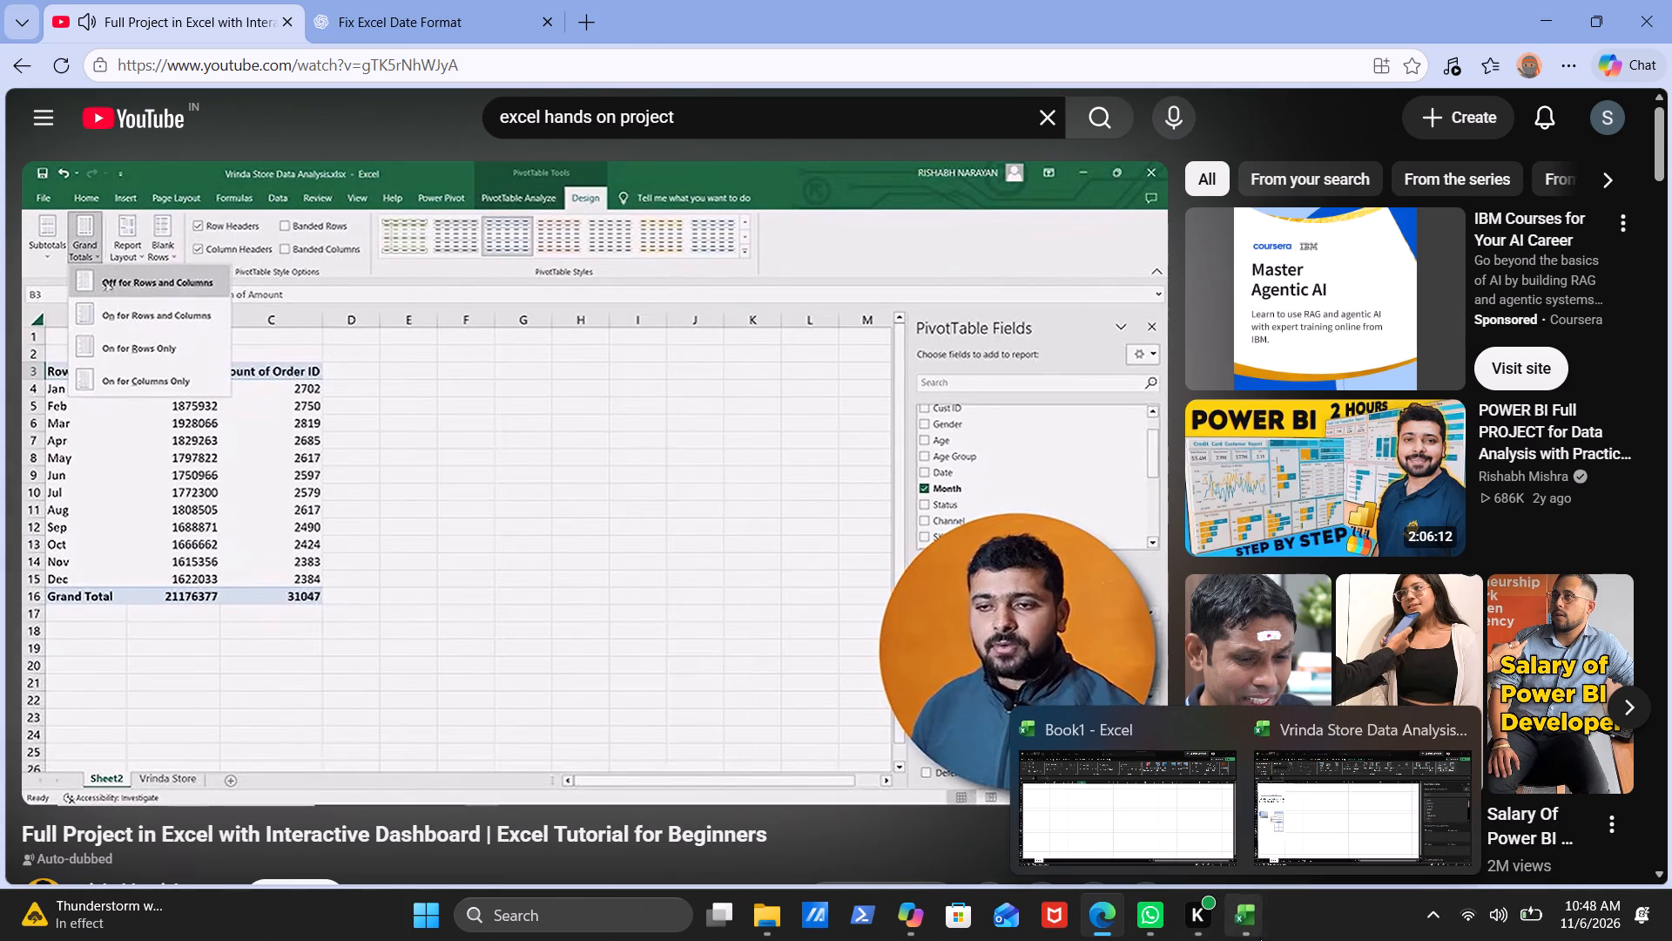
pyautogui.click(1325, 834)
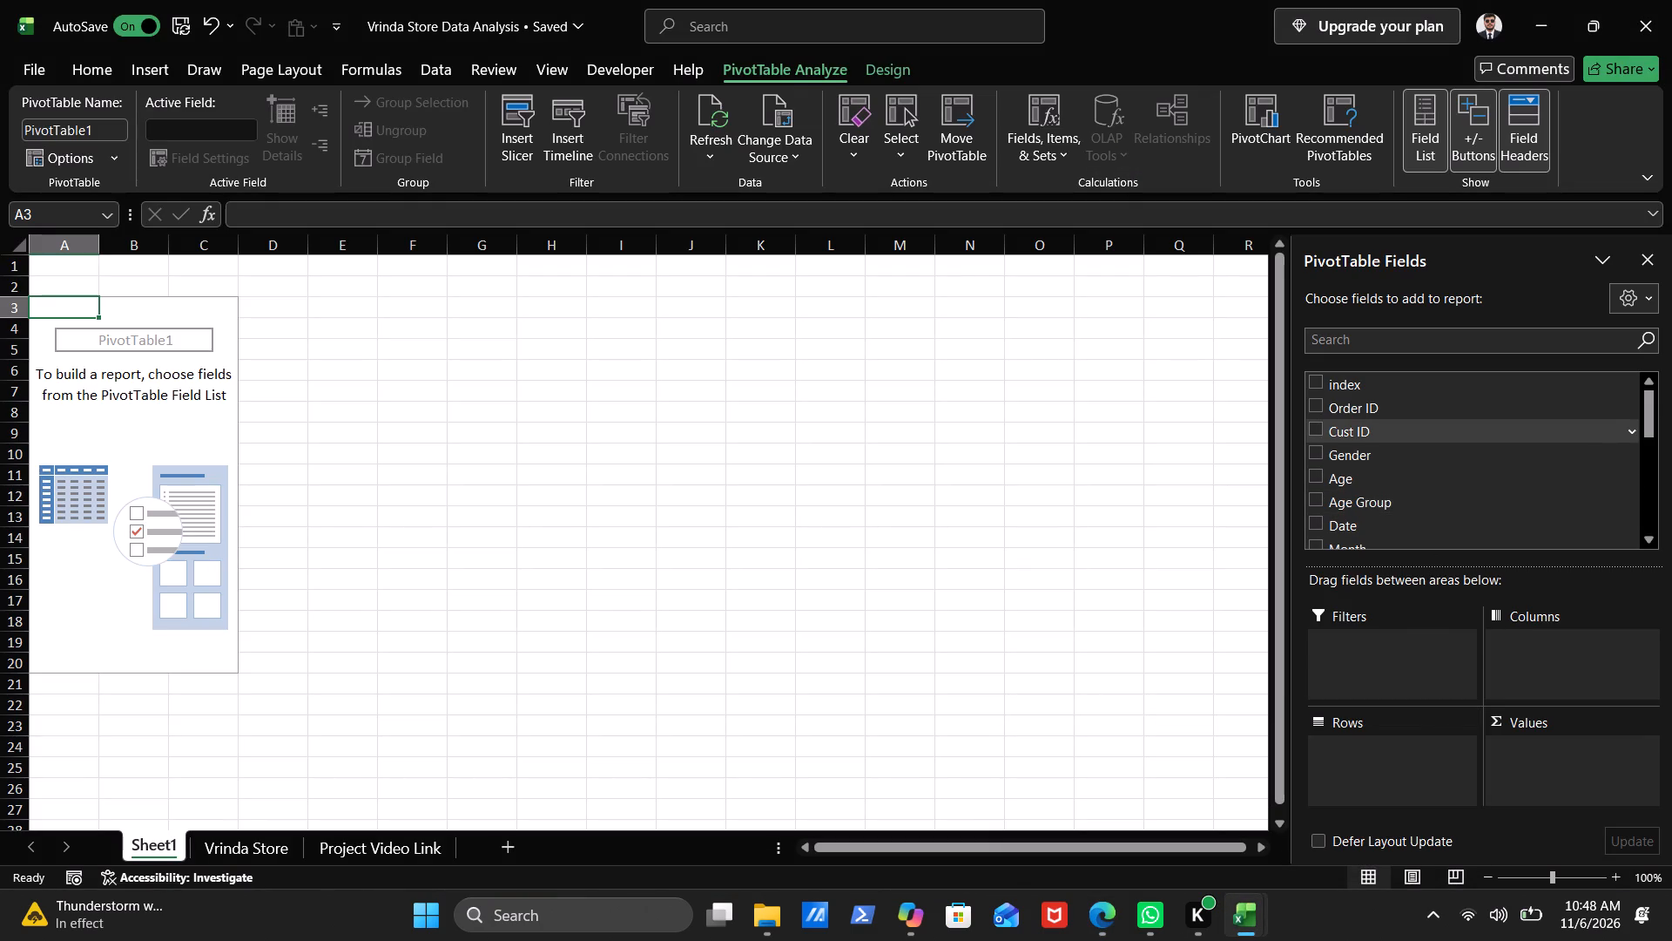
pyautogui.scroll(-1, 1367, 425)
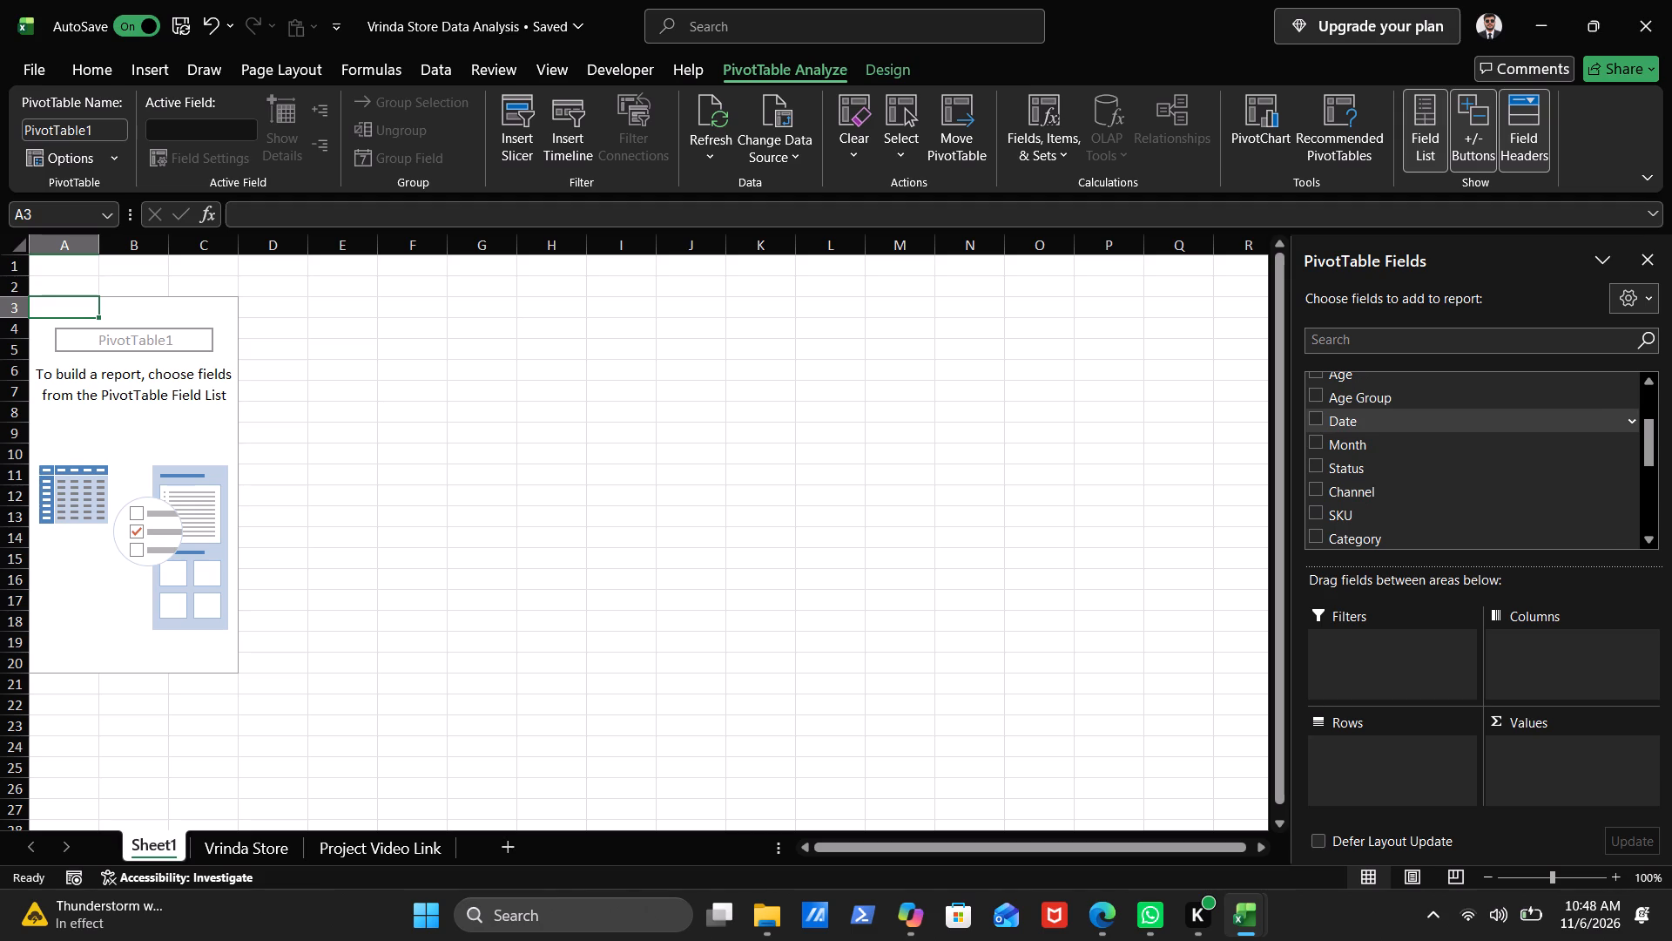
pyautogui.click(1316, 448)
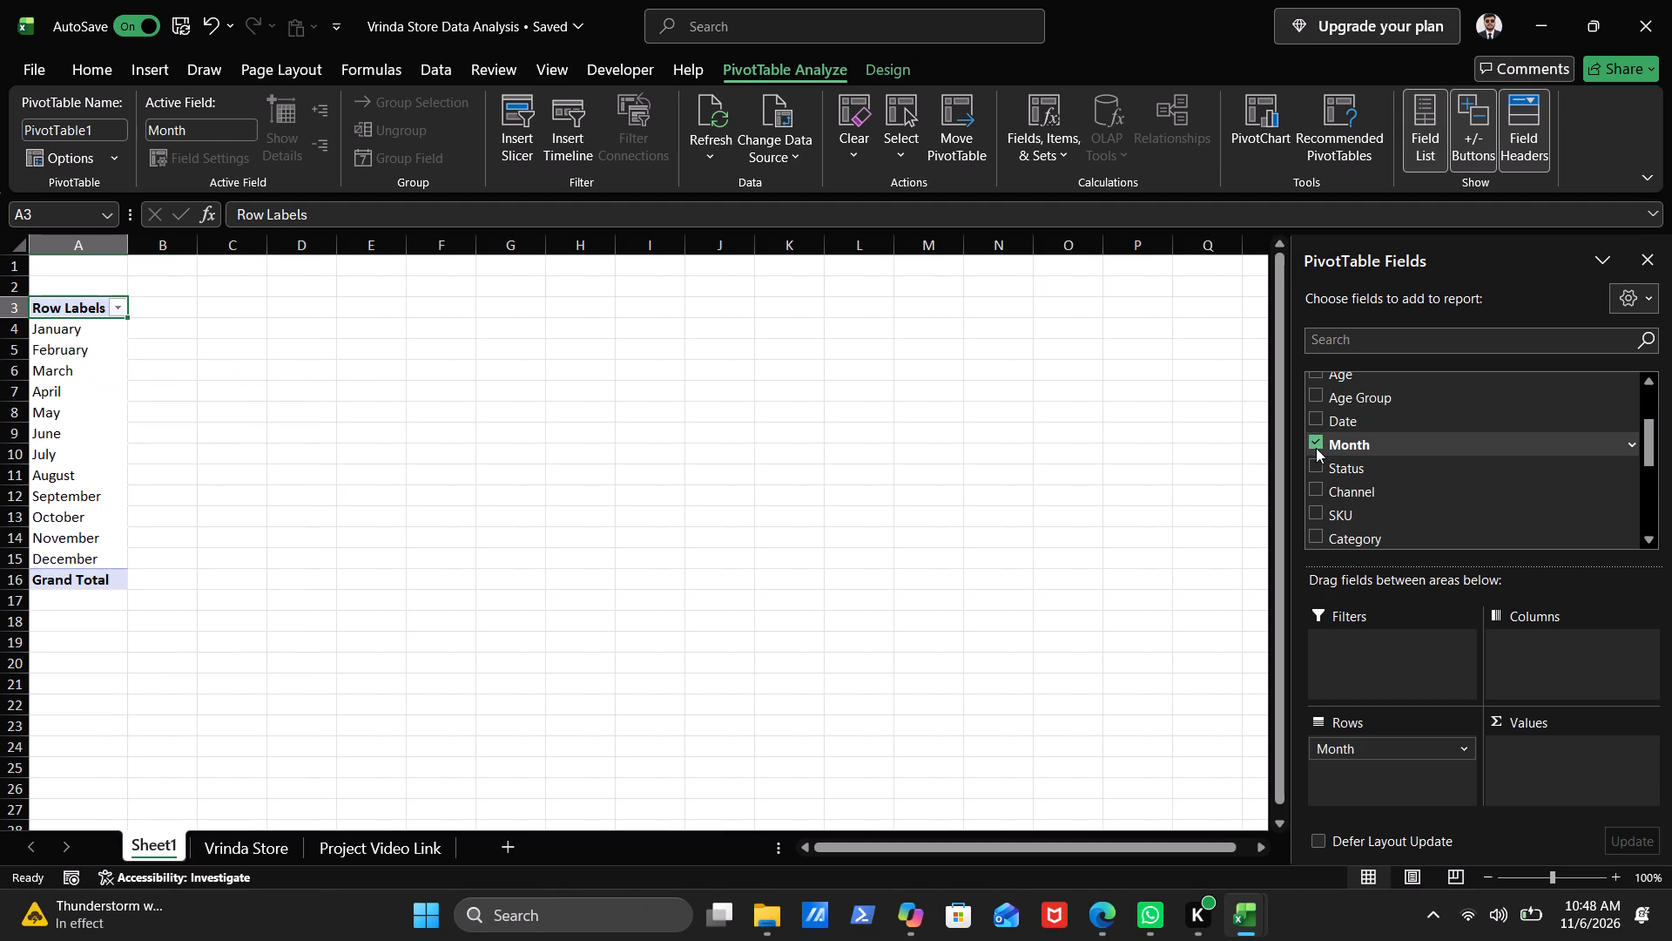
# Add the Amount field to the PivotTable's values as Sum of Amount.
pyautogui.scroll(-1, 1357, 504)
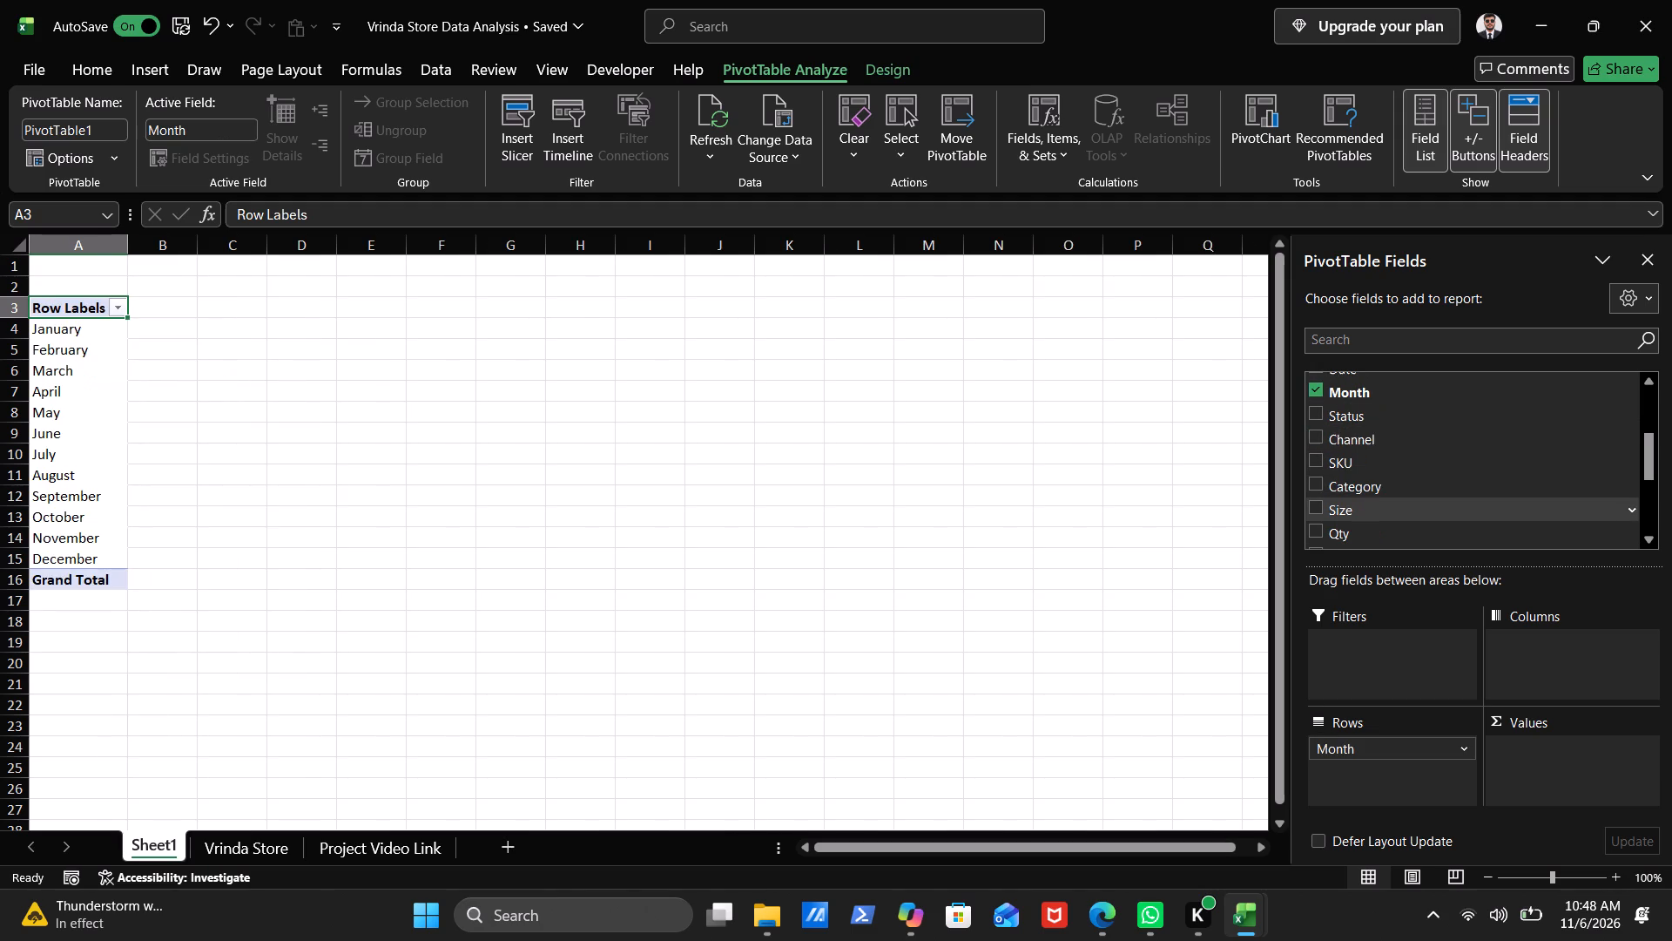
pyautogui.scroll(1, 1357, 504)
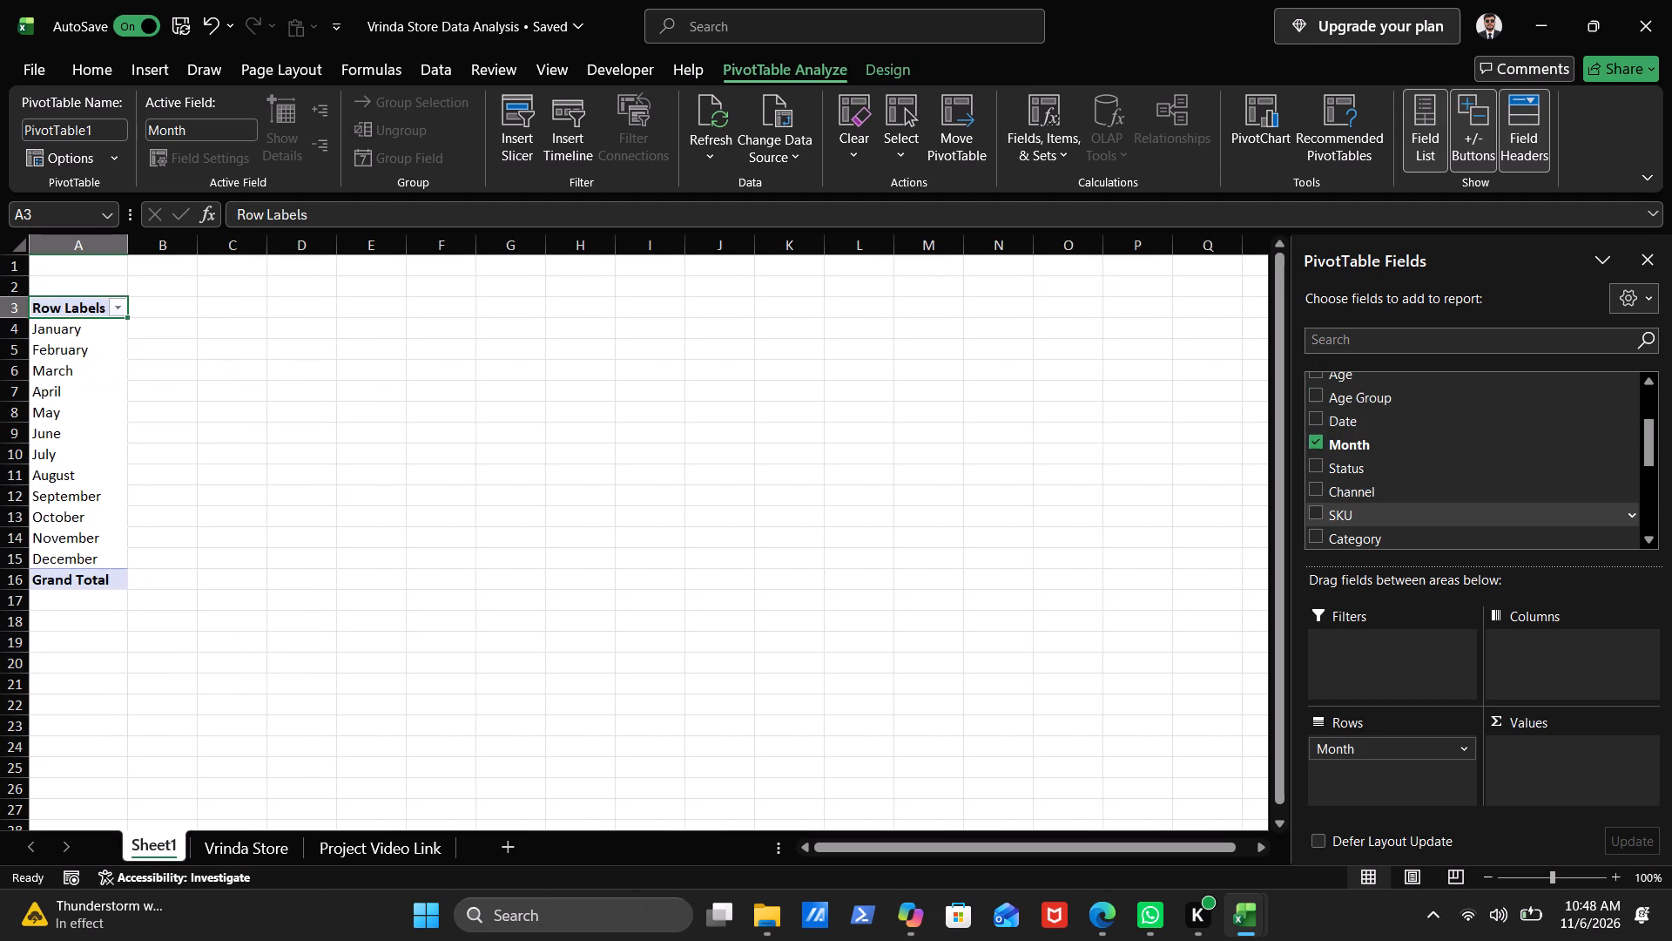
pyautogui.scroll(2, 1357, 504)
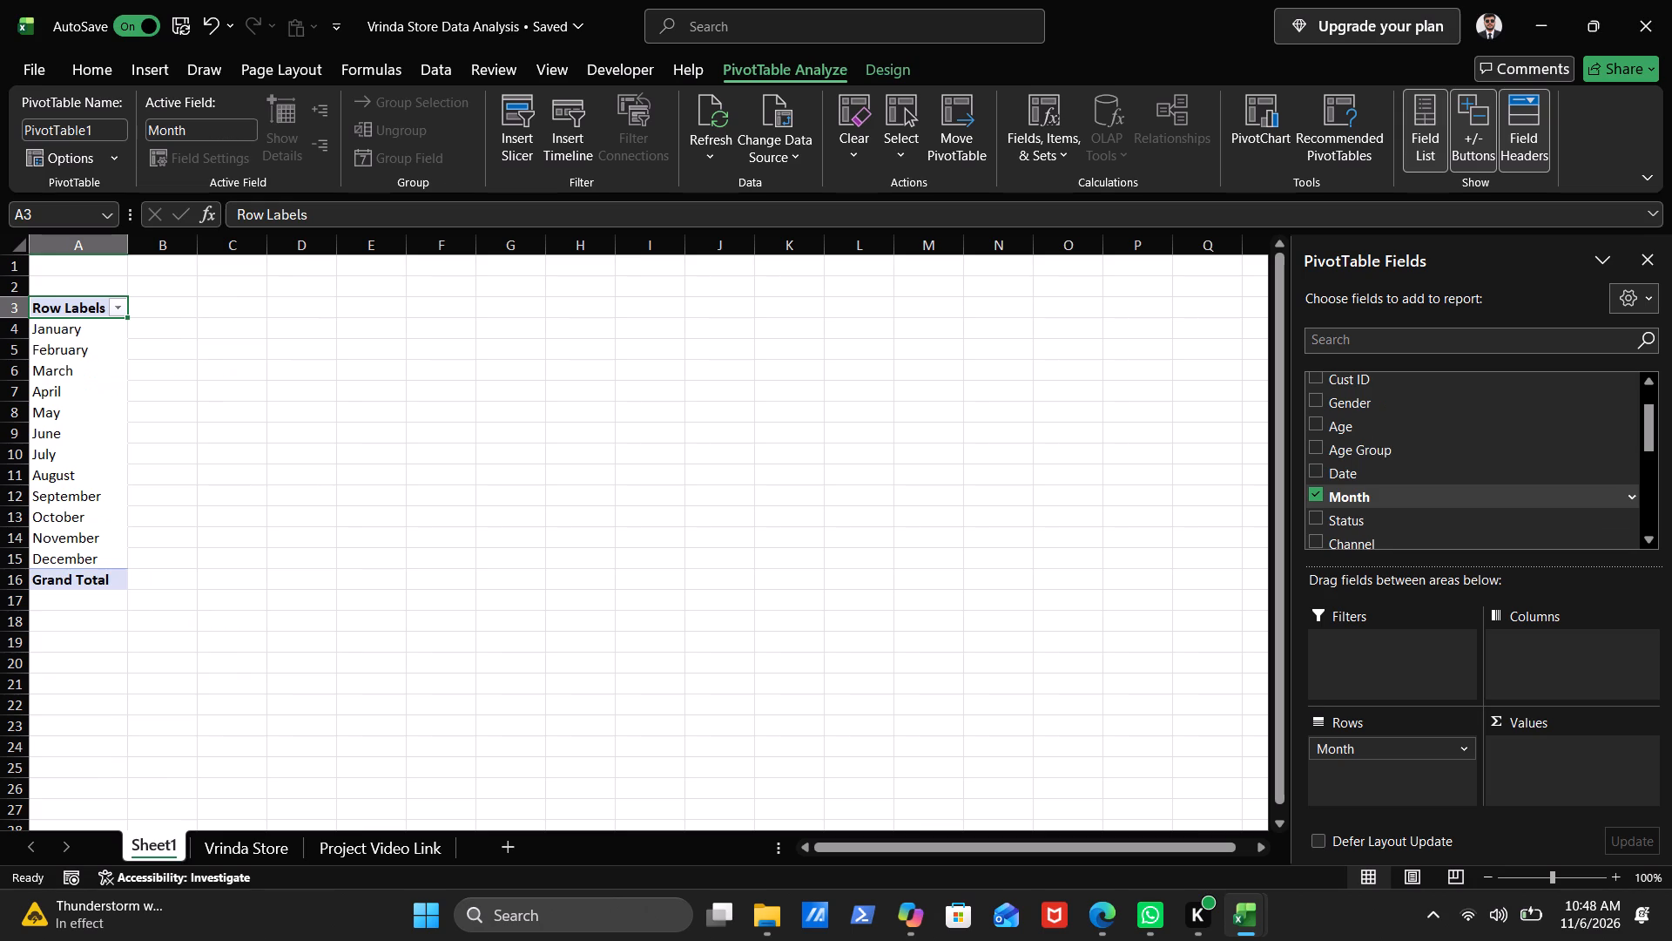
pyautogui.scroll(1, 1357, 504)
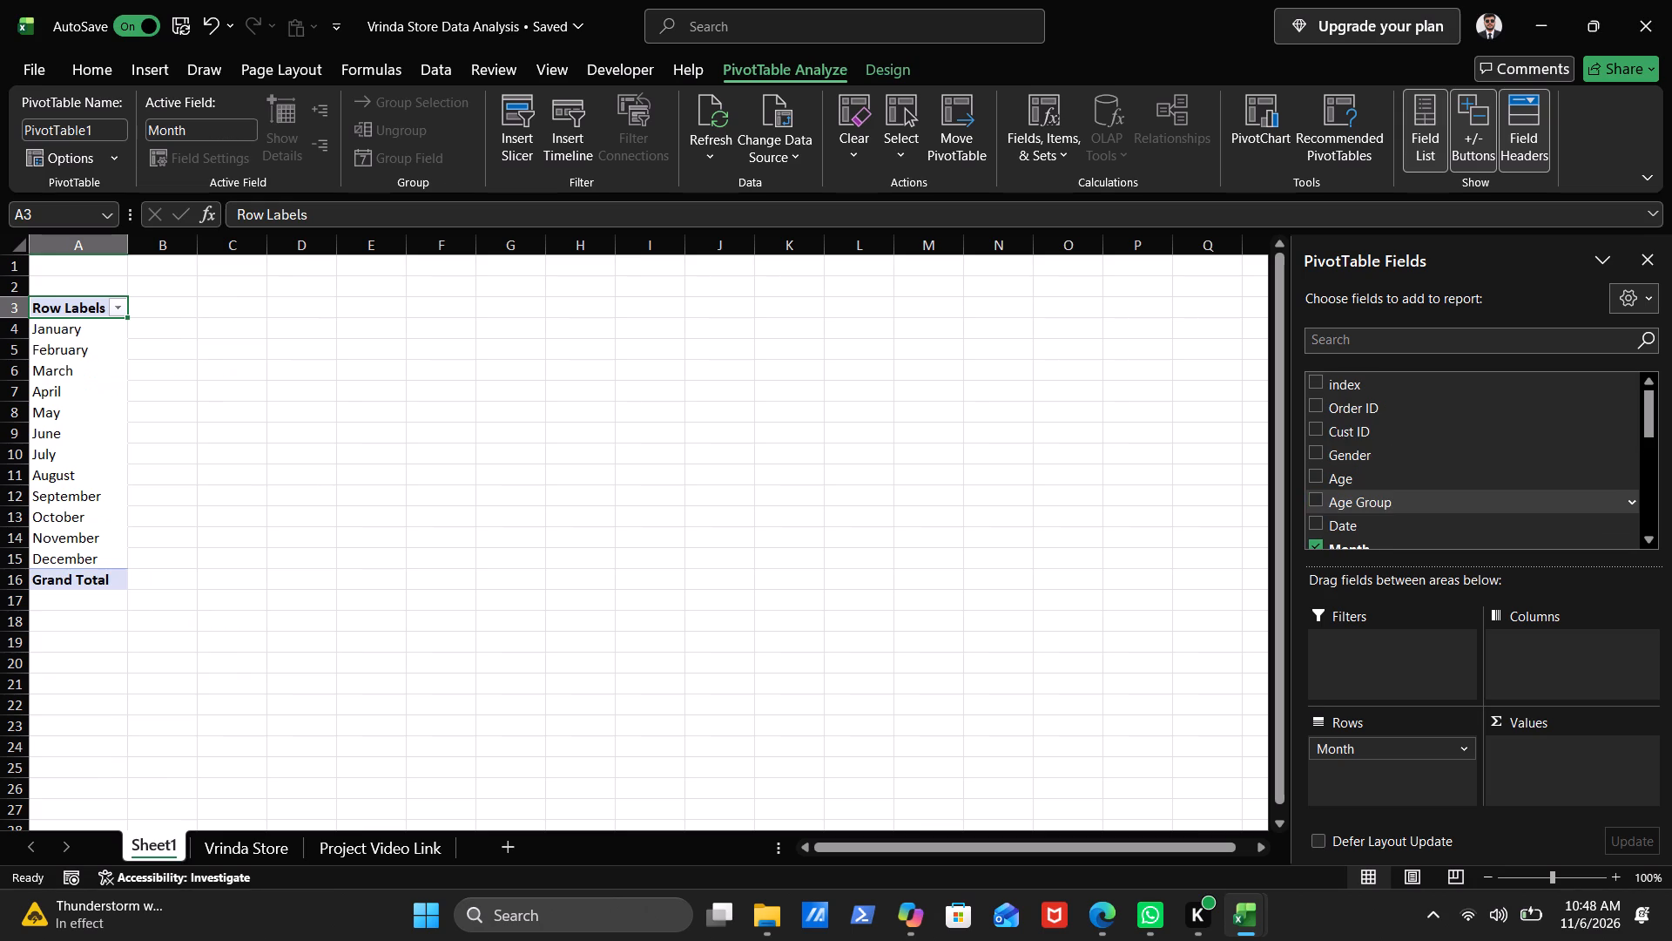
pyautogui.scroll(-2, 1357, 504)
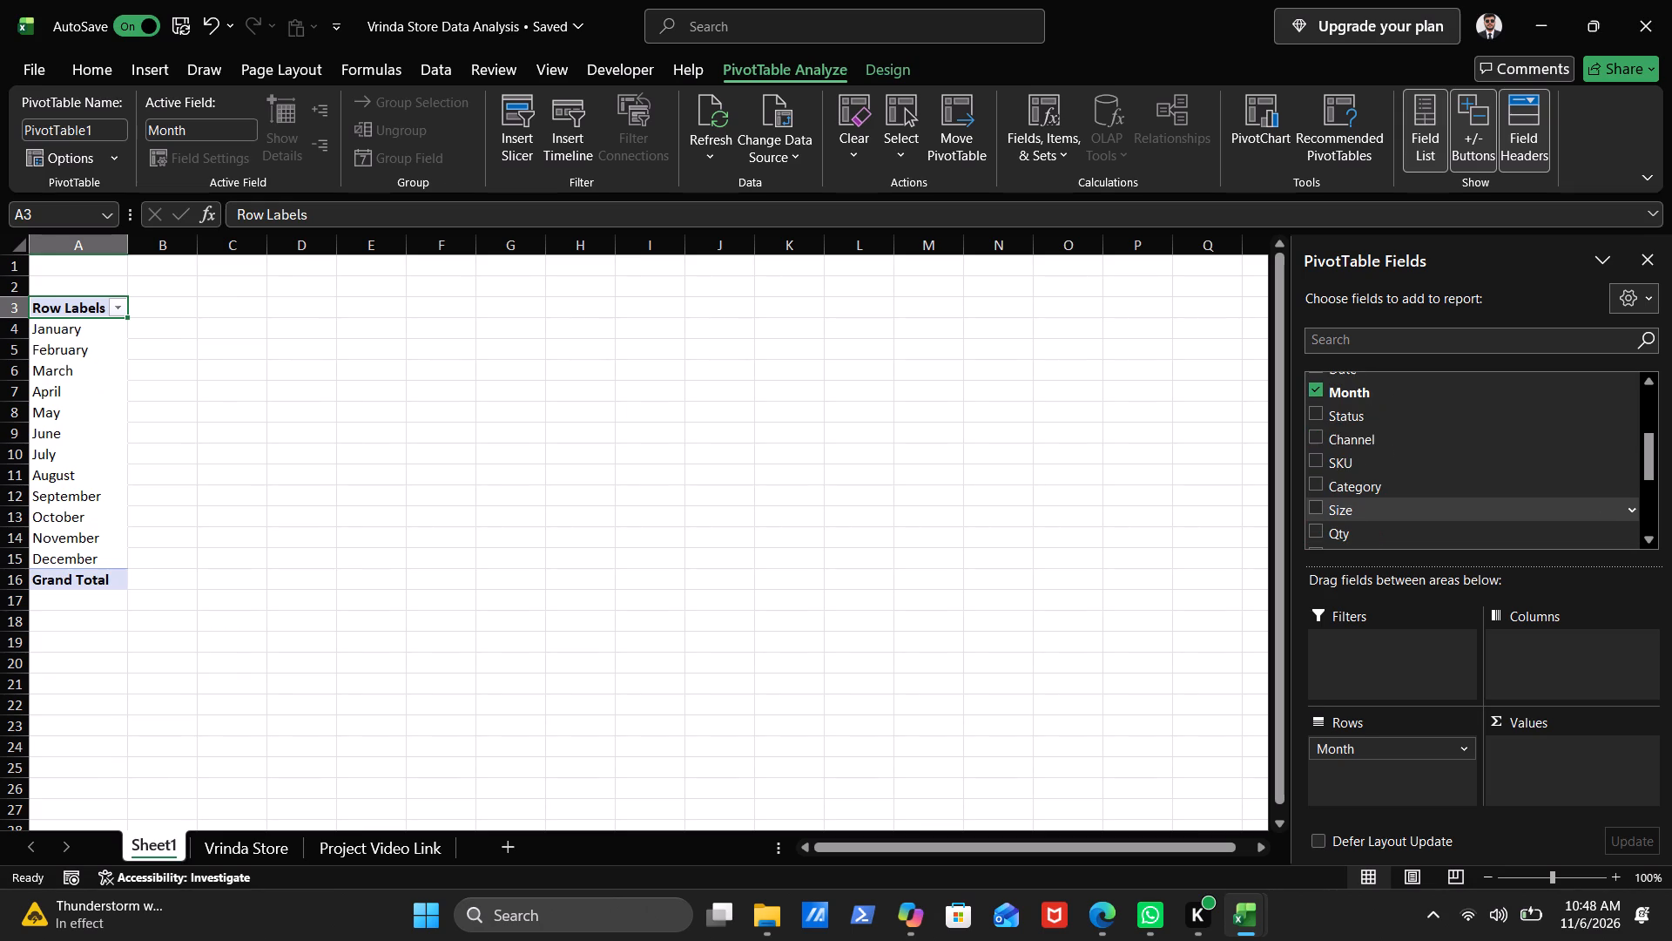
pyautogui.scroll(-1, 1357, 504)
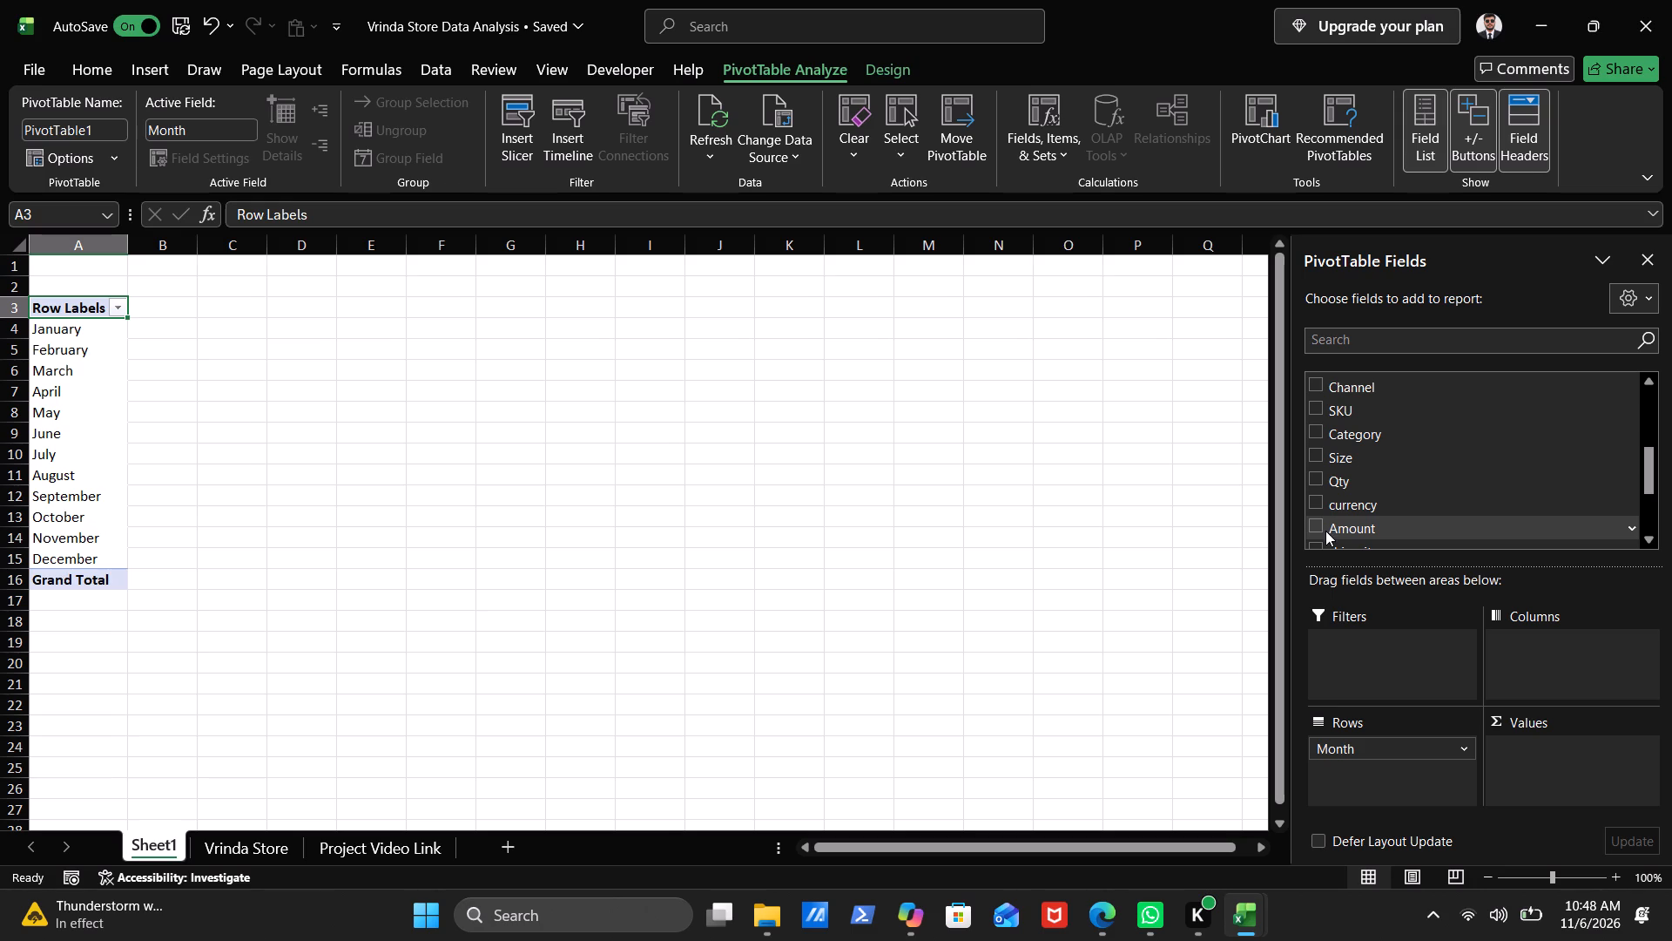
pyautogui.click(1322, 532)
# Glance at the tutorial in Edge, return to the Vrinda Store workbook, and add Order ID to the PivotTable's values as Count of Order ID.
pyautogui.scroll(-1, 1322, 532)
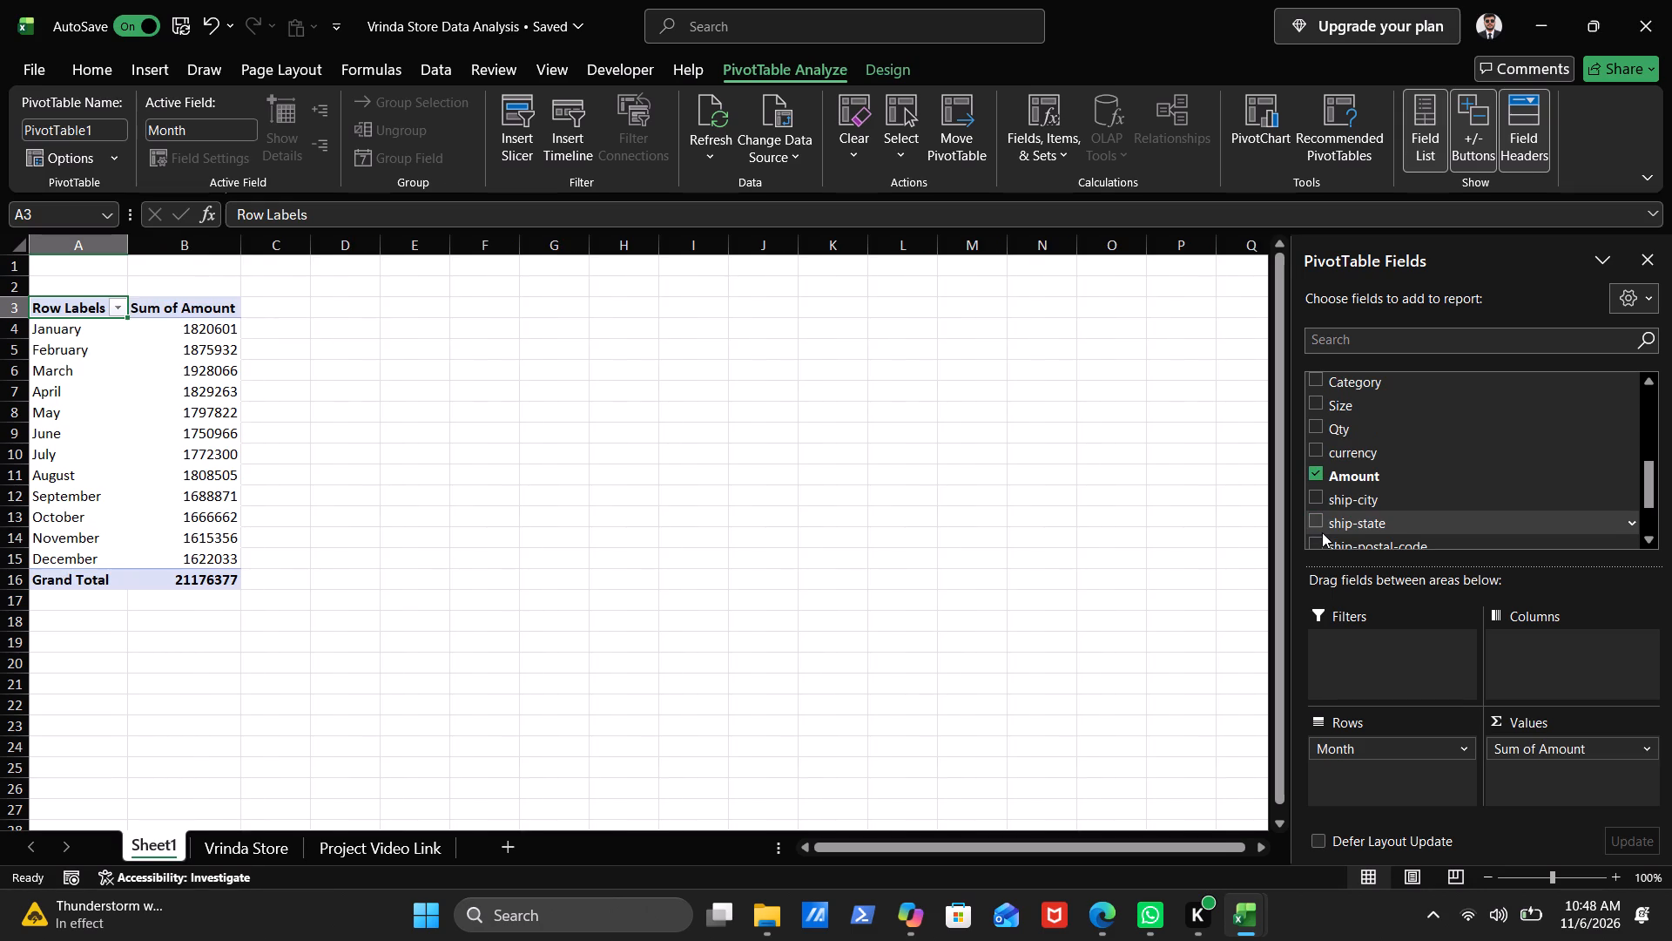
pyautogui.scroll(-1, 1322, 532)
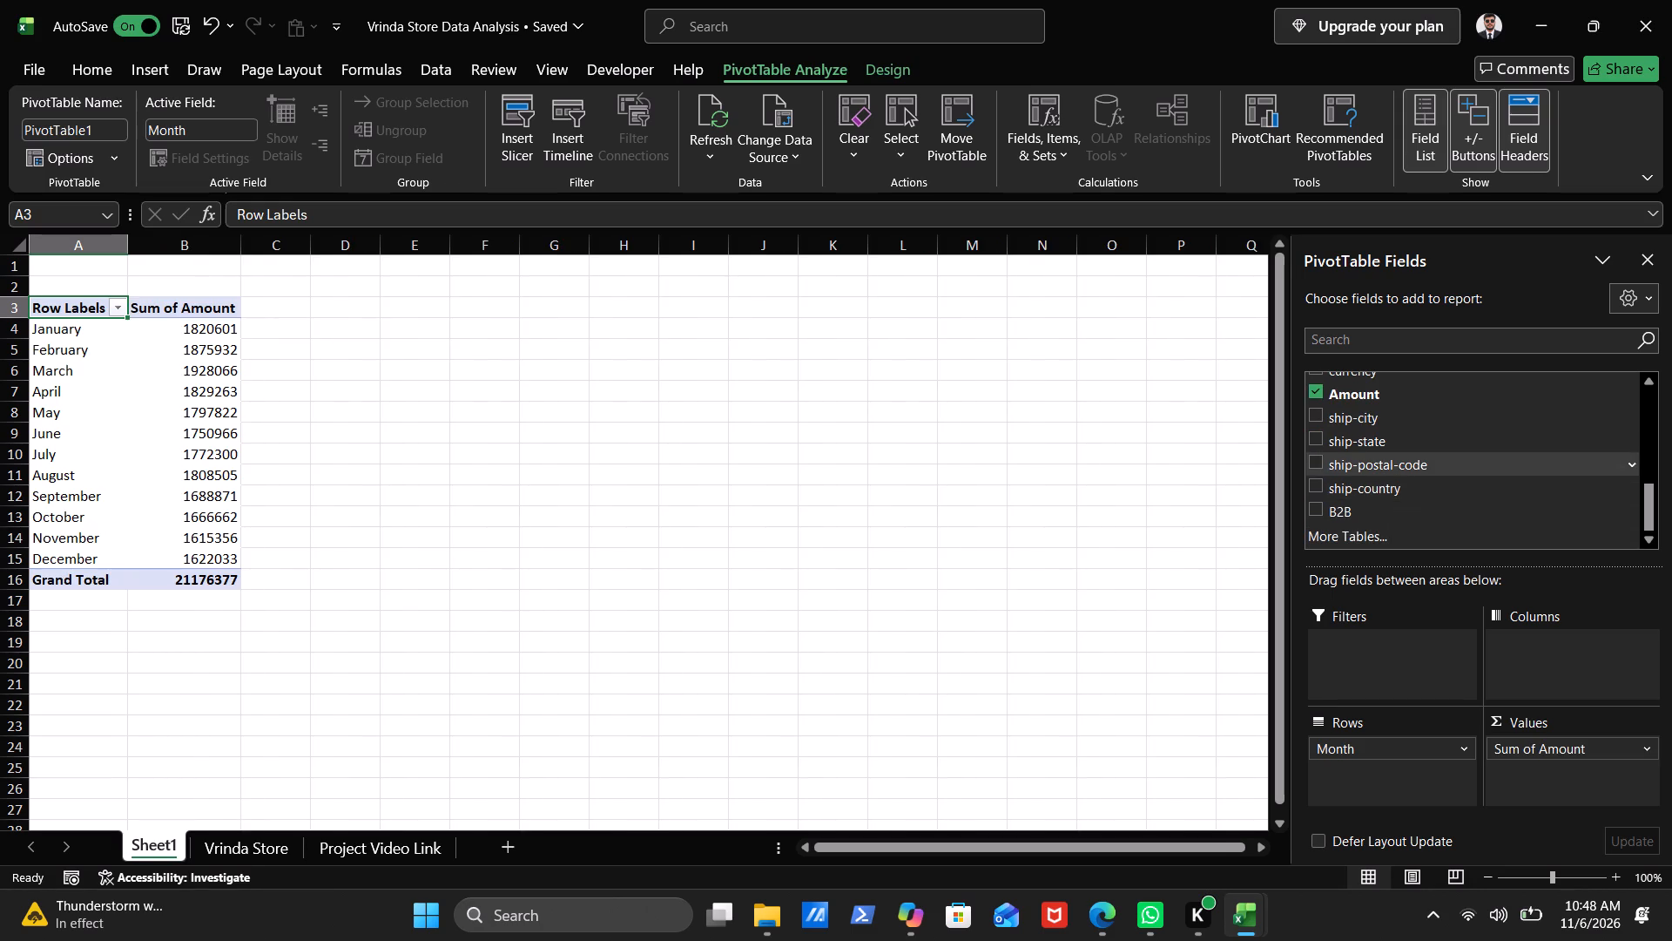
pyautogui.scroll(2, 1368, 469)
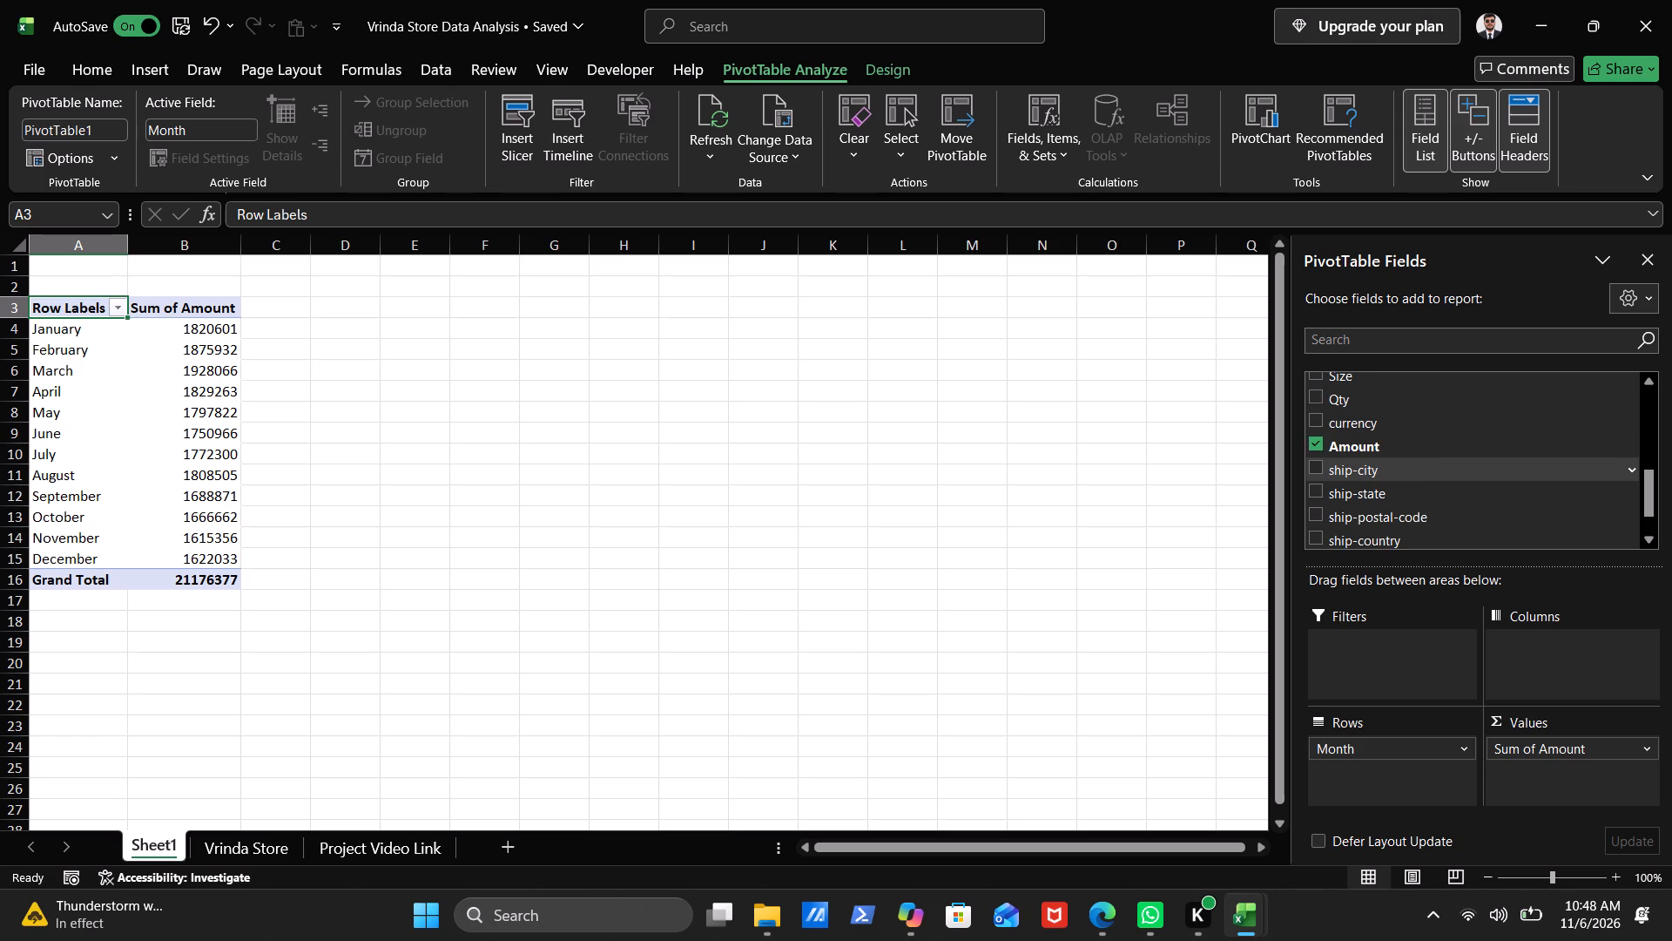
pyautogui.scroll(2, 1368, 469)
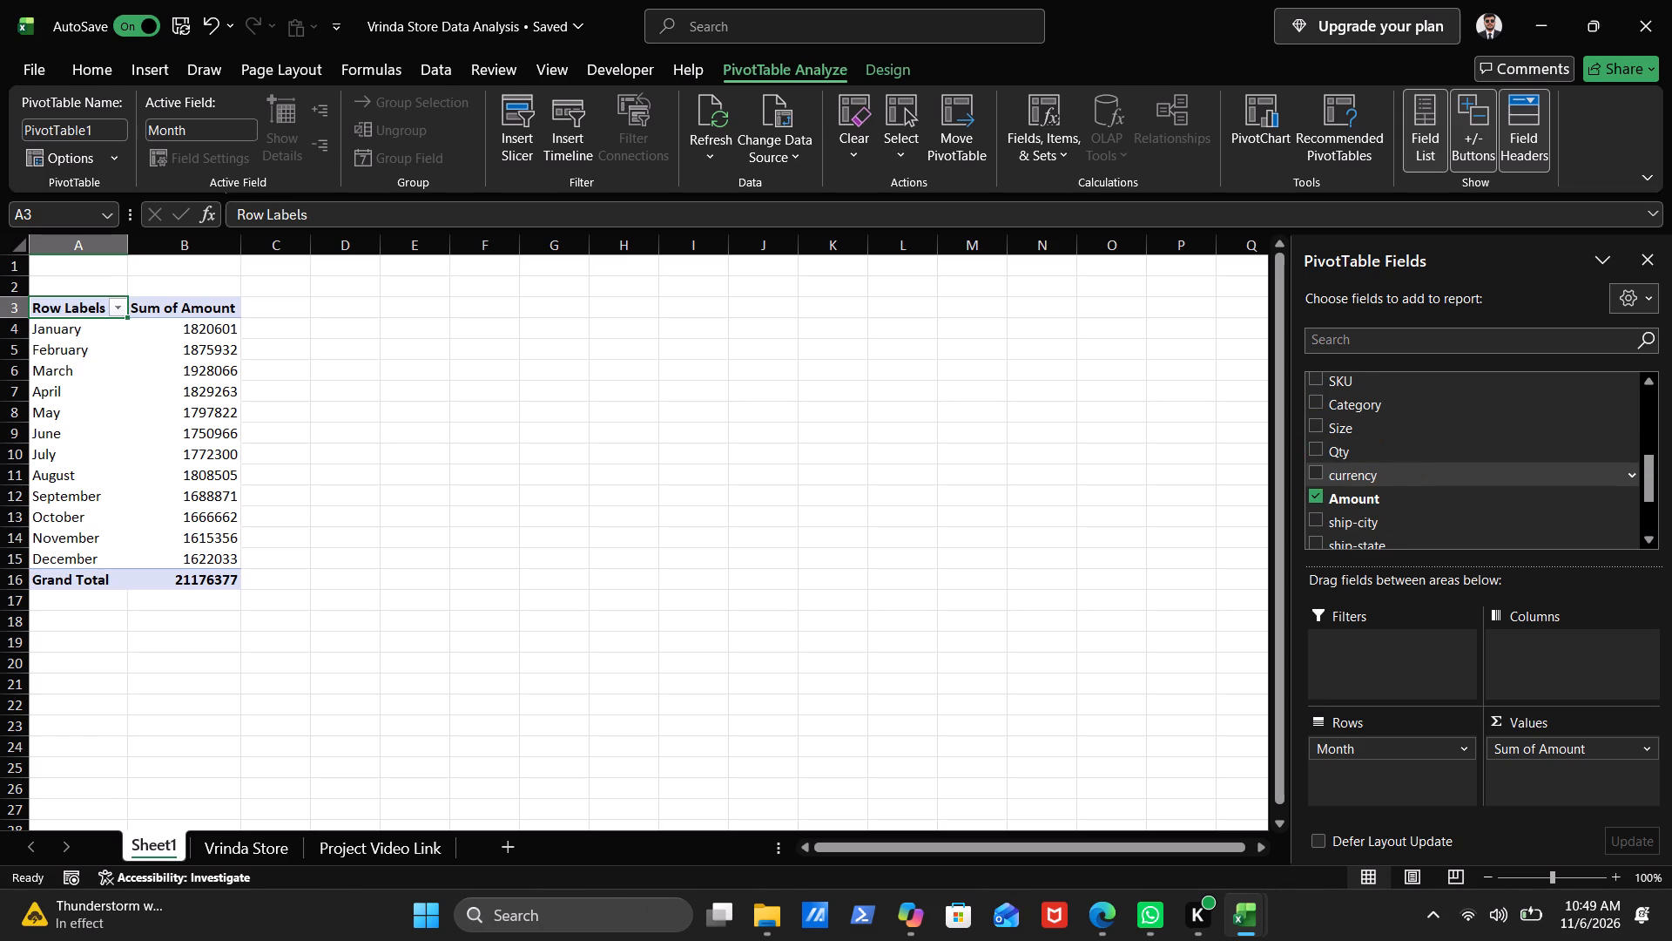
pyautogui.scroll(1, 1368, 469)
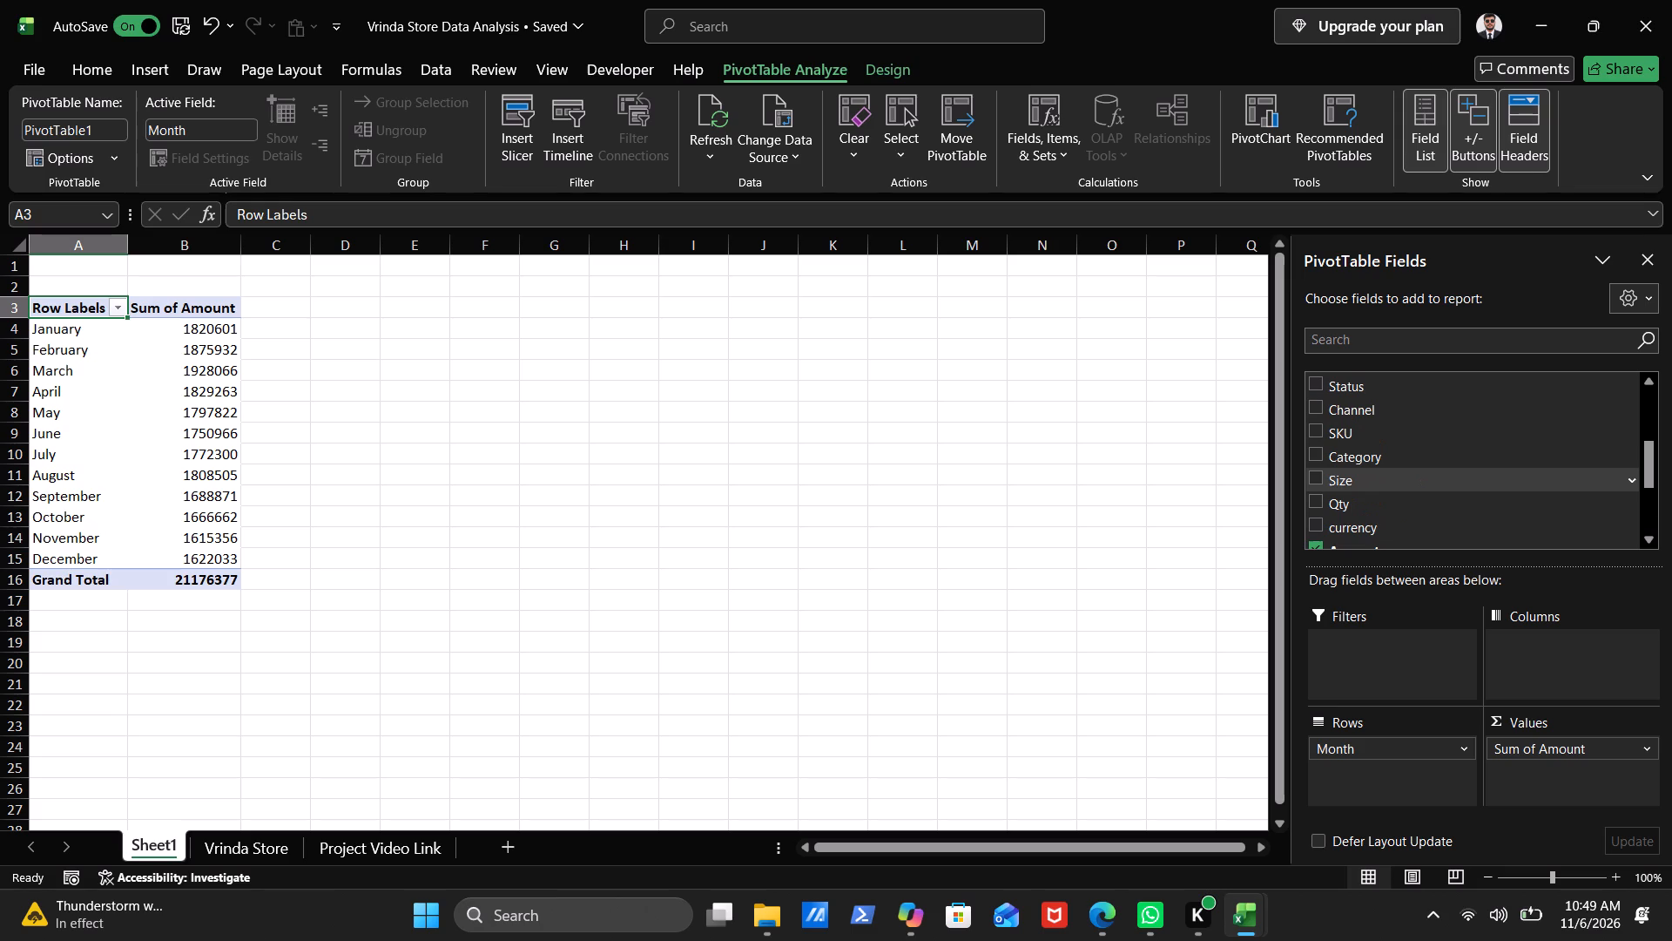
pyautogui.scroll(1, 1368, 469)
pyautogui.hscroll(1, 1368, 469)
pyautogui.moveTo(1652, 446); pyautogui.dragTo(1653, 423)
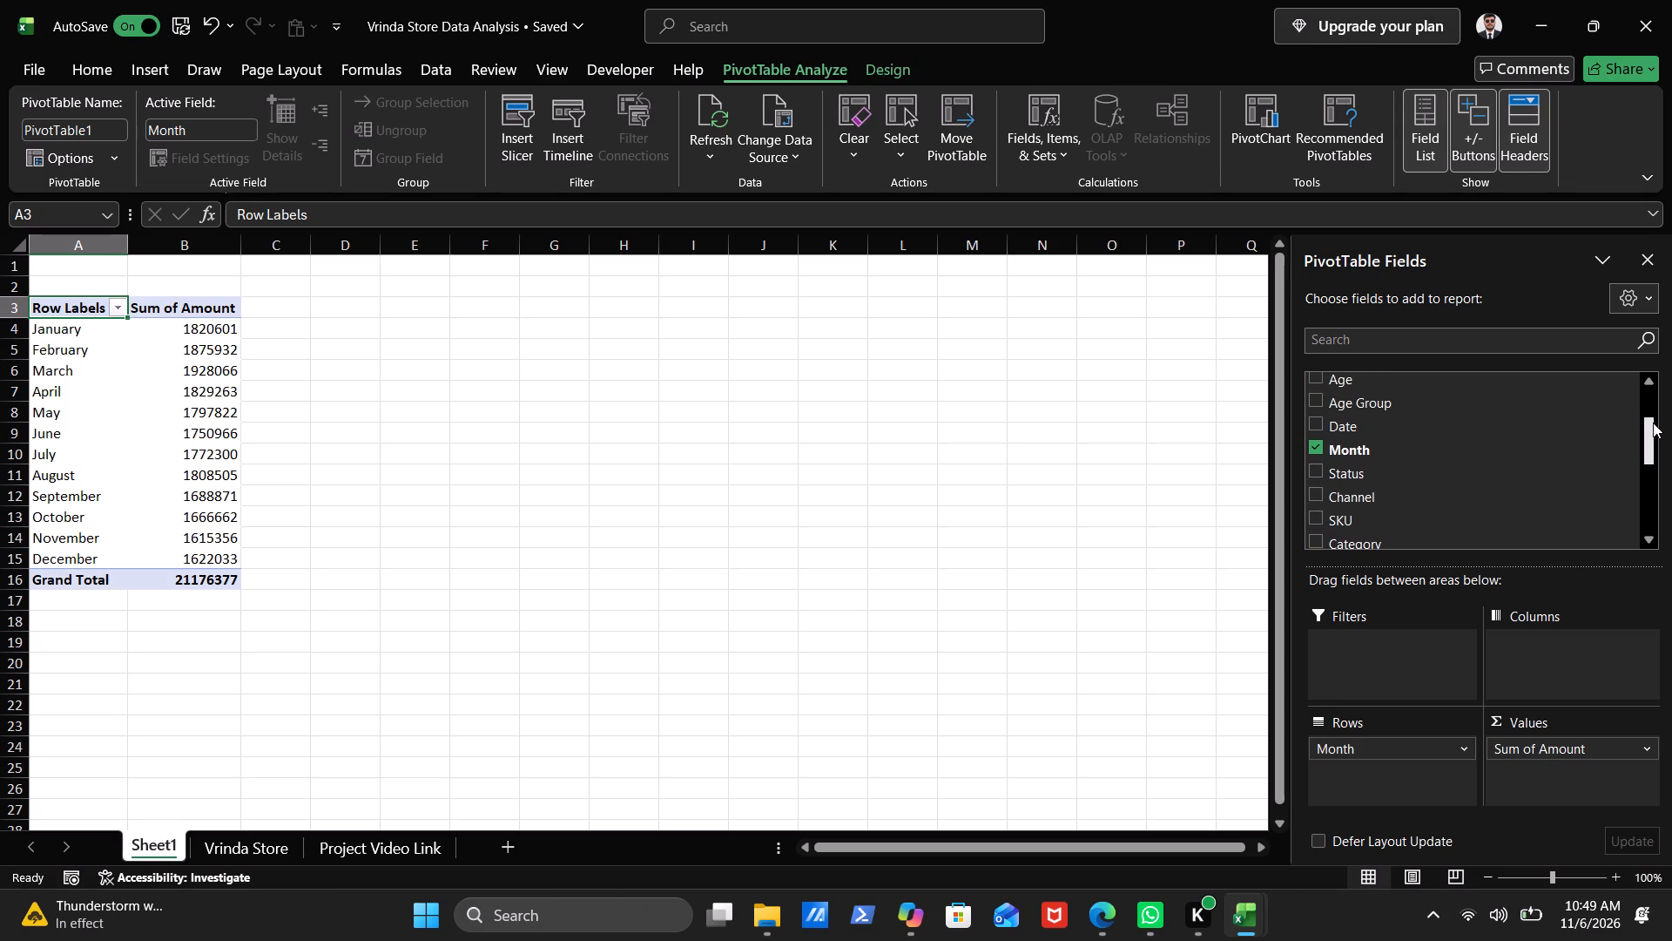
pyautogui.moveTo(1653, 423); pyautogui.dragTo(1655, 411)
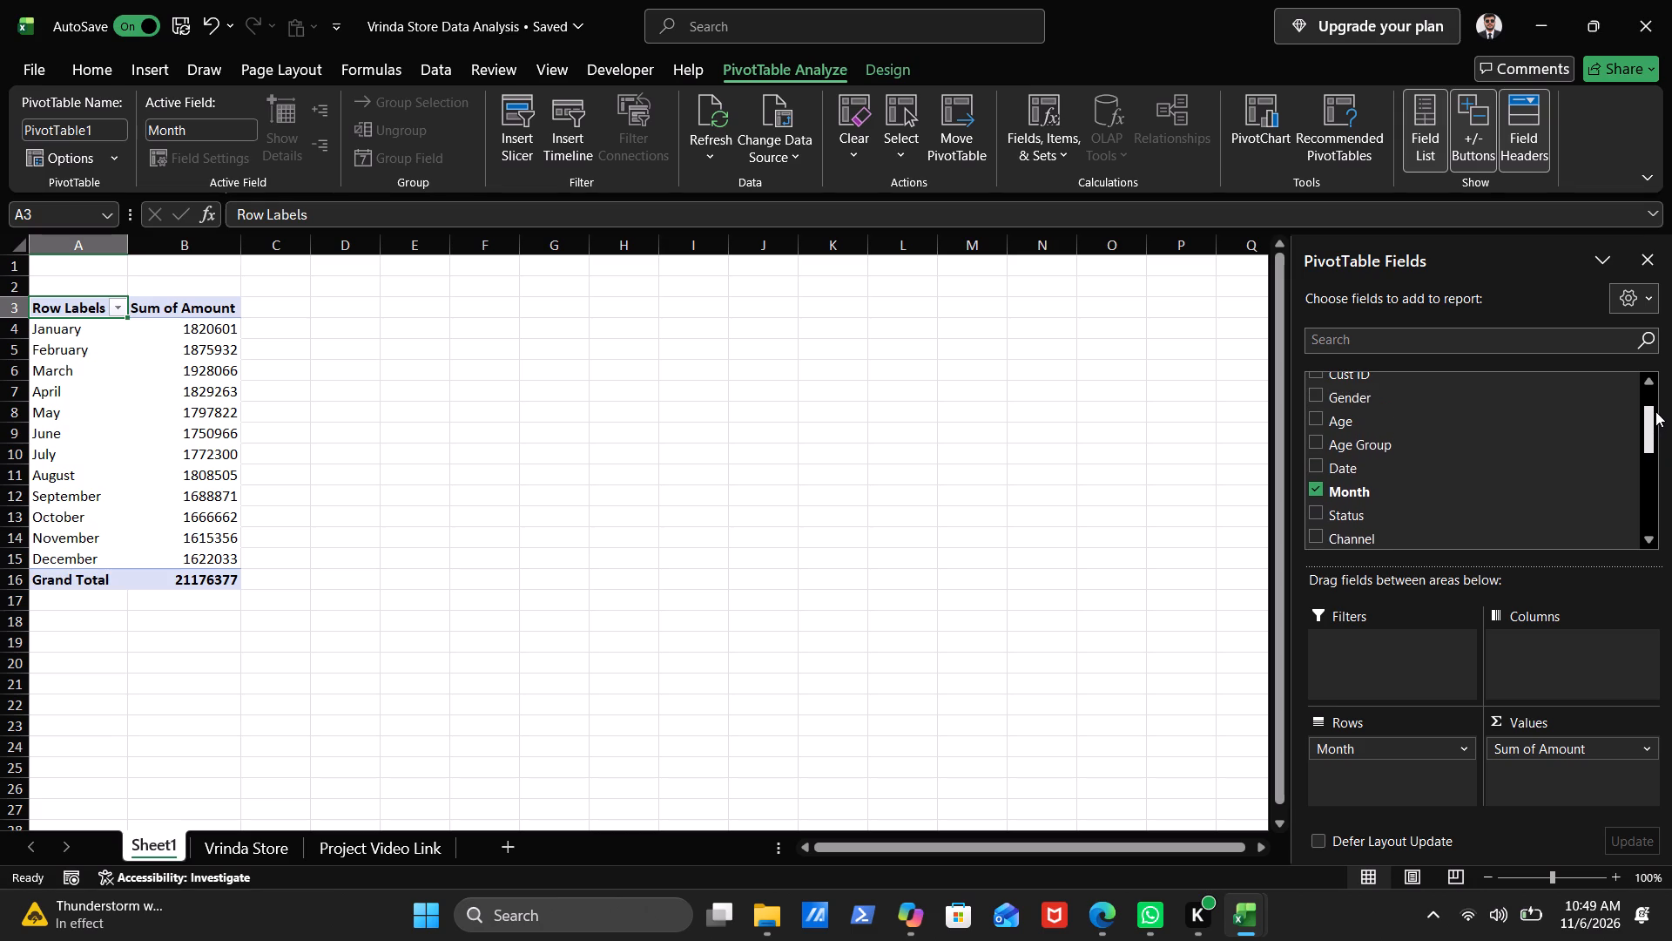
pyautogui.moveTo(1655, 411); pyautogui.dragTo(1655, 403)
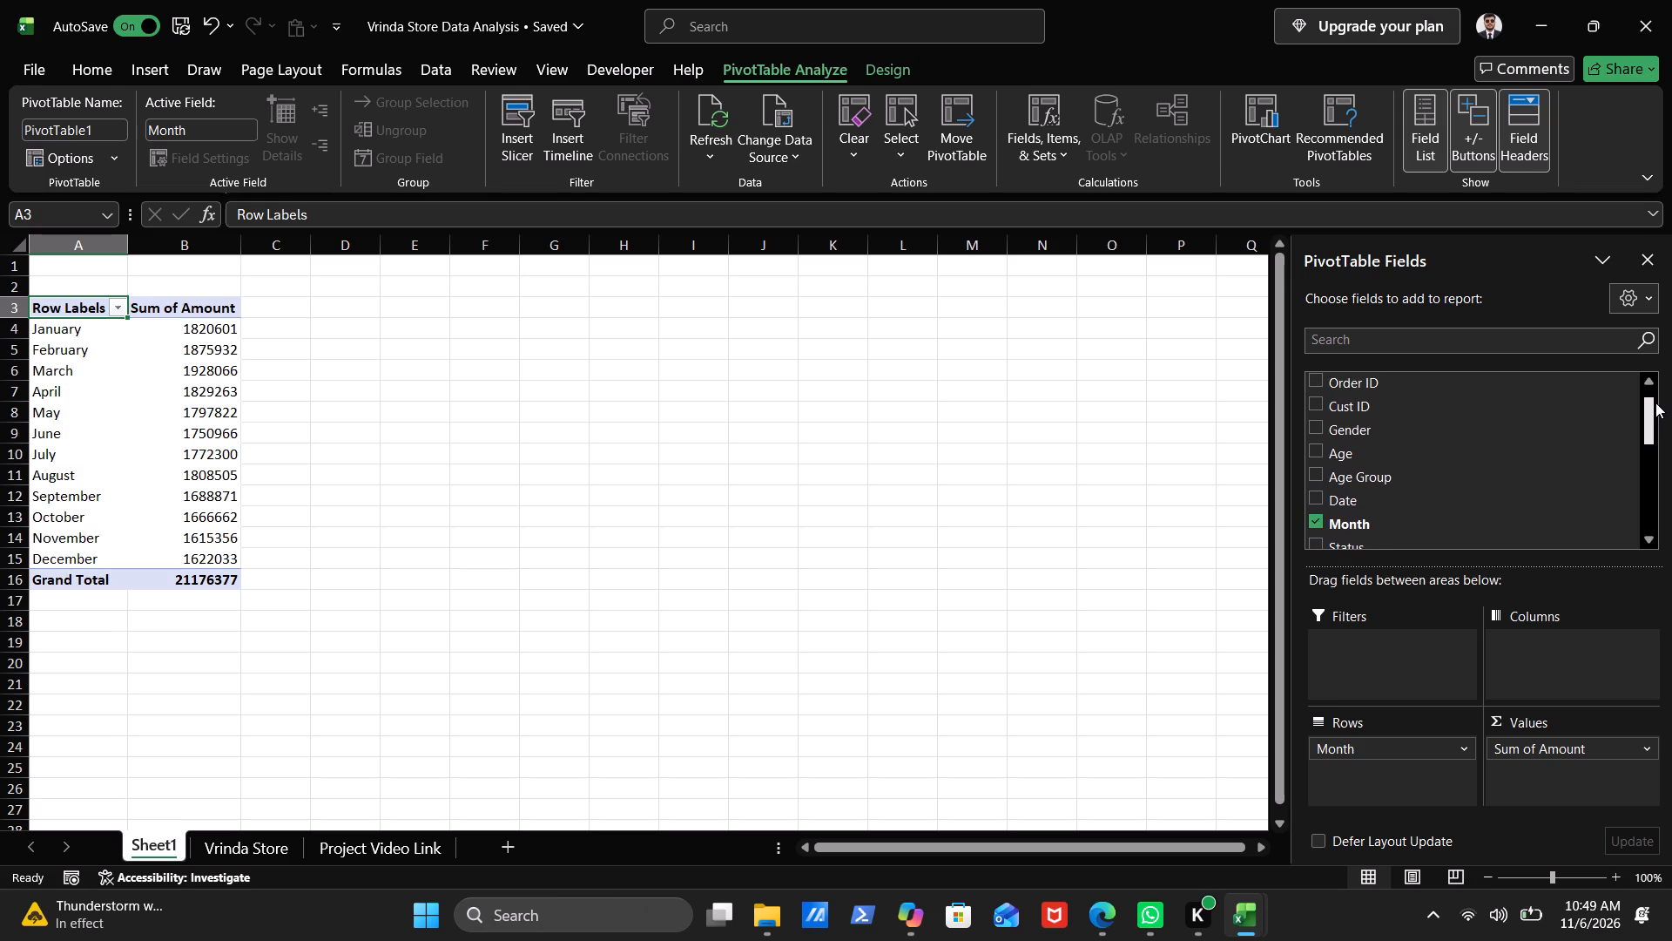
pyautogui.moveTo(1655, 403); pyautogui.dragTo(1649, 392)
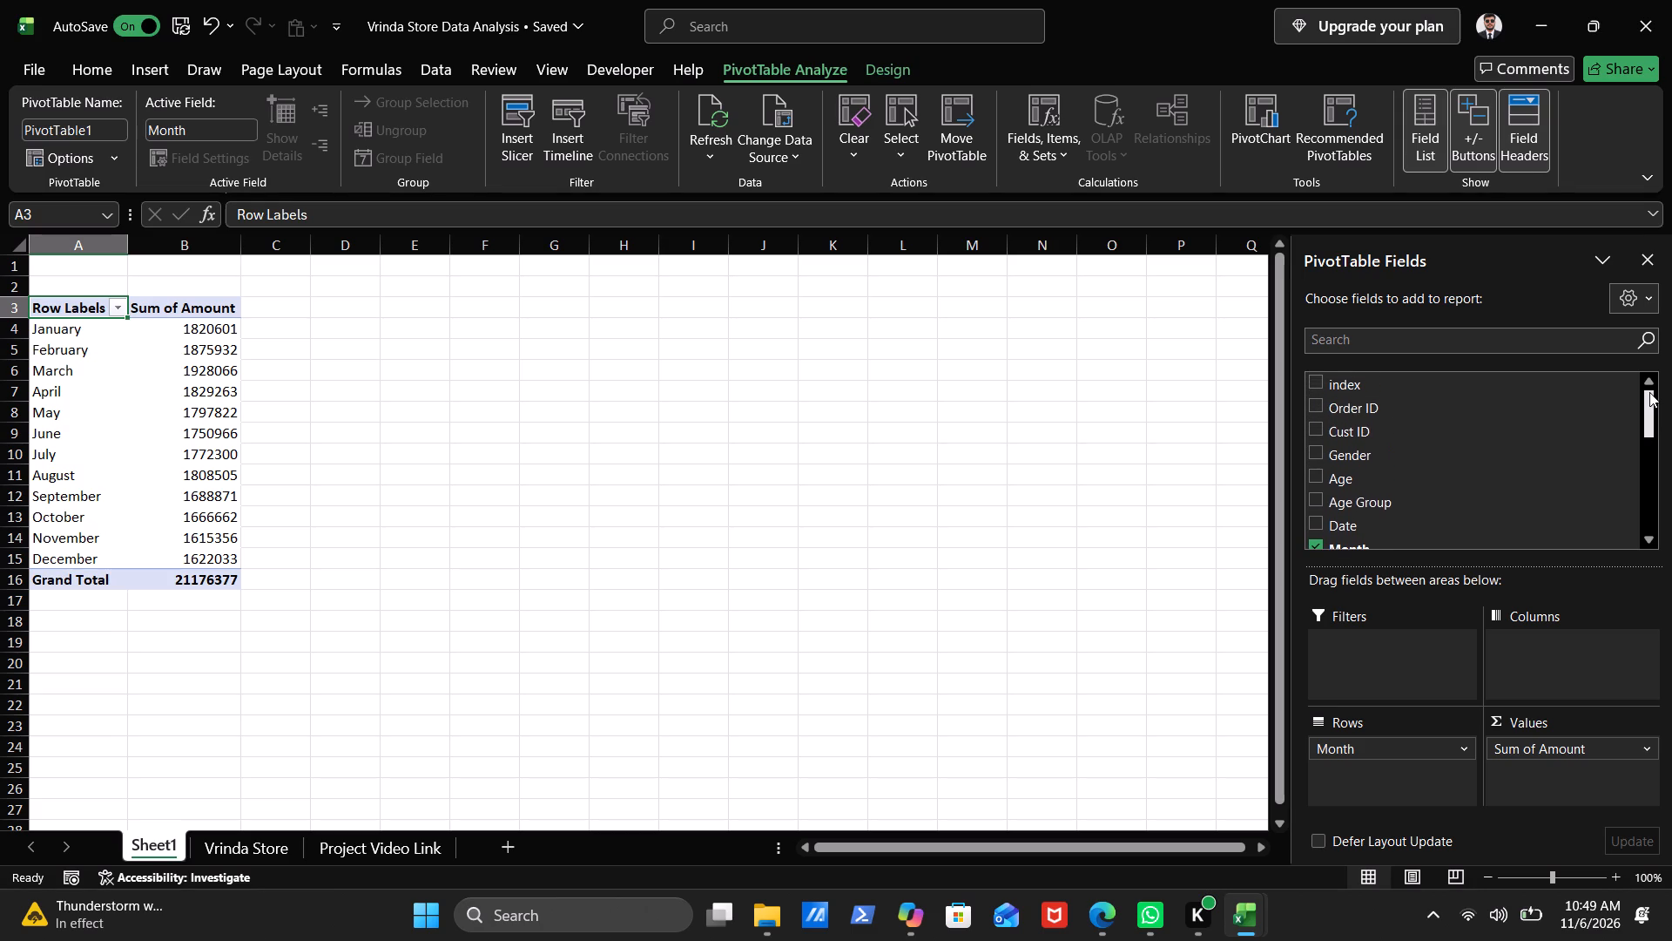
pyautogui.moveTo(1649, 392); pyautogui.dragTo(1647, 394)
pyautogui.moveTo(1647, 394); pyautogui.dragTo(1648, 395)
pyautogui.moveTo(1648, 395); pyautogui.dragTo(1647, 397)
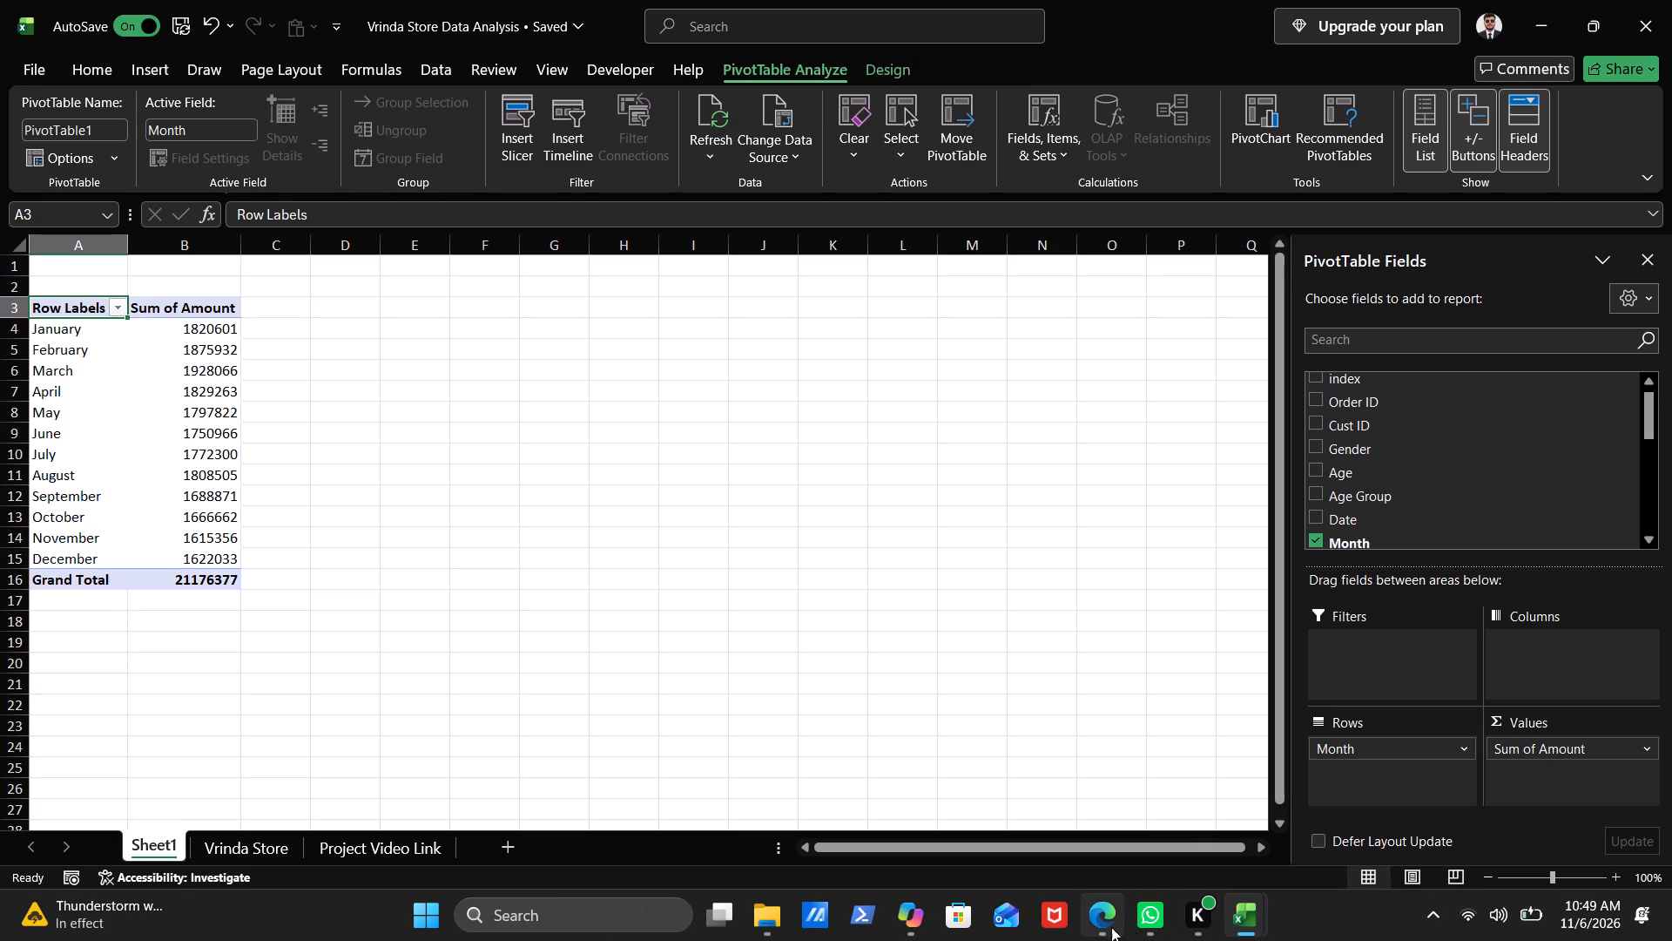
pyautogui.click(1107, 924)
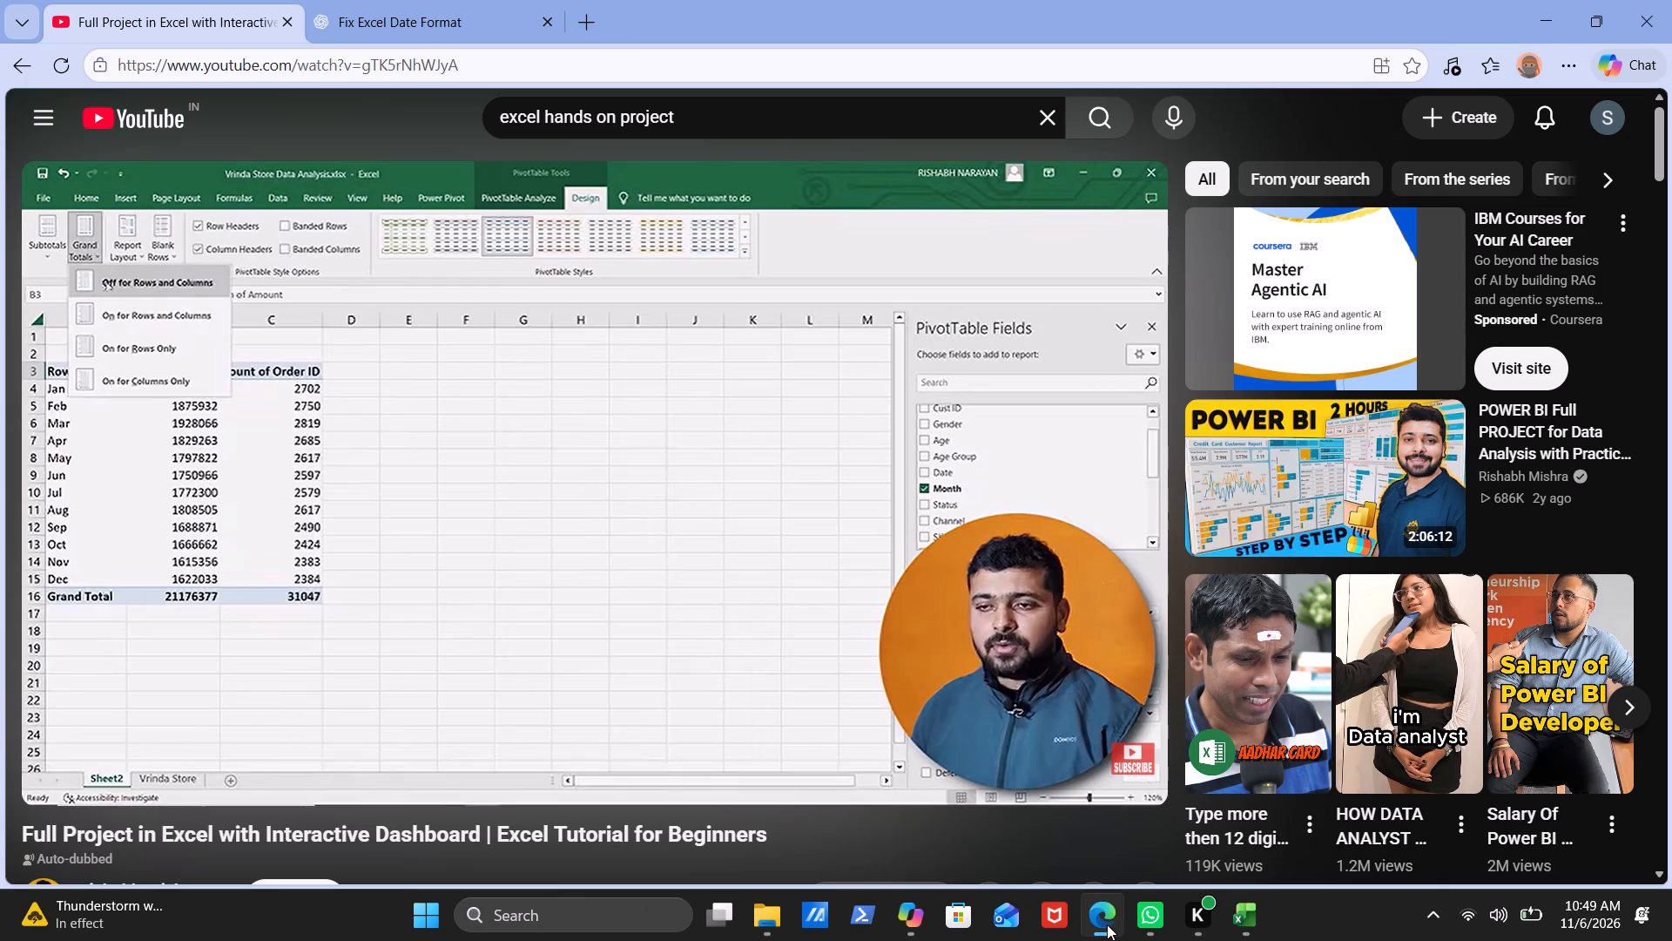
pyautogui.click(1245, 916)
pyautogui.click(1329, 806)
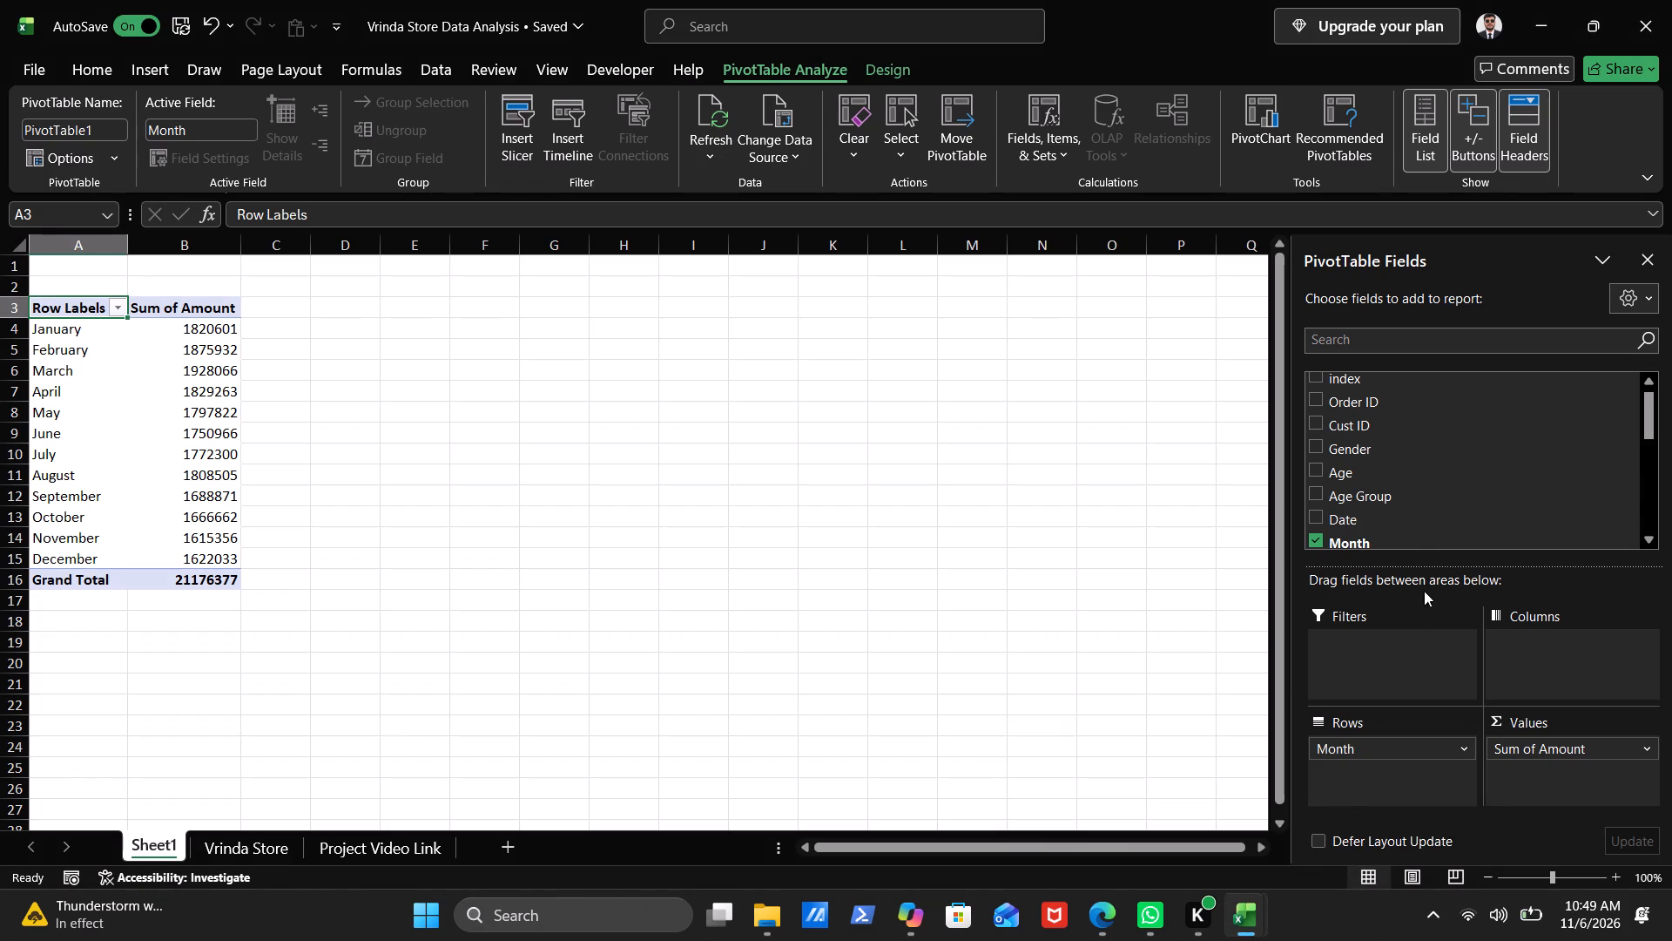
pyautogui.click(1387, 399)
pyautogui.click(1324, 402)
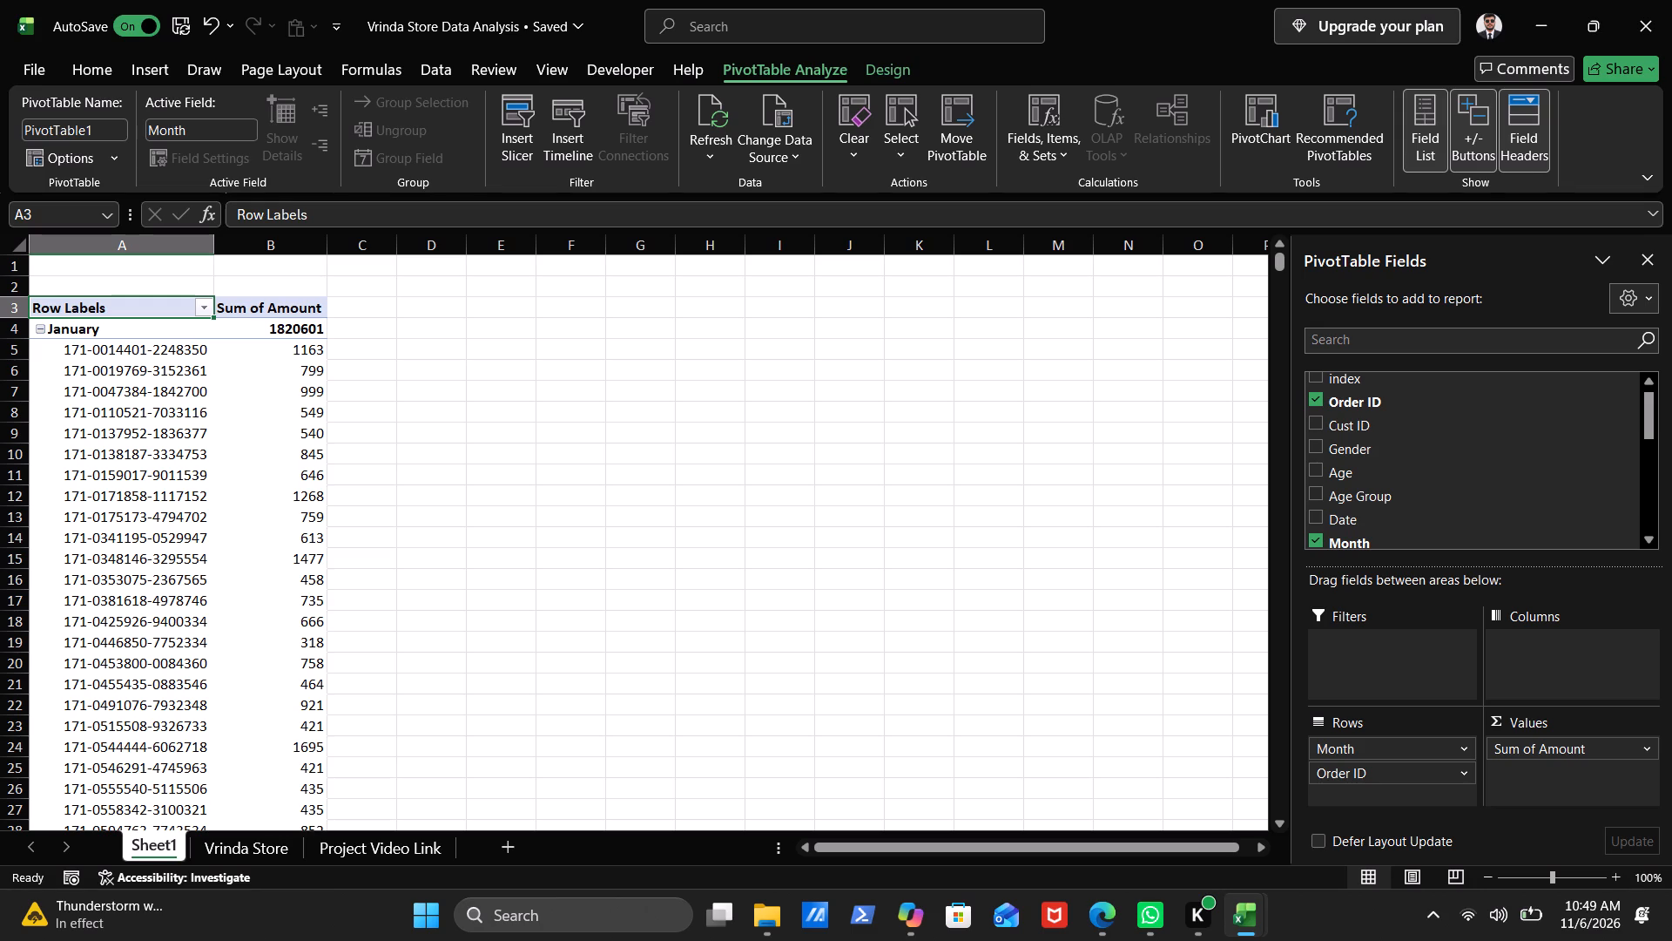
pyautogui.moveTo(1376, 771); pyautogui.dragTo(1534, 771)
pyautogui.moveTo(1534, 771); pyautogui.dragTo(1534, 771)
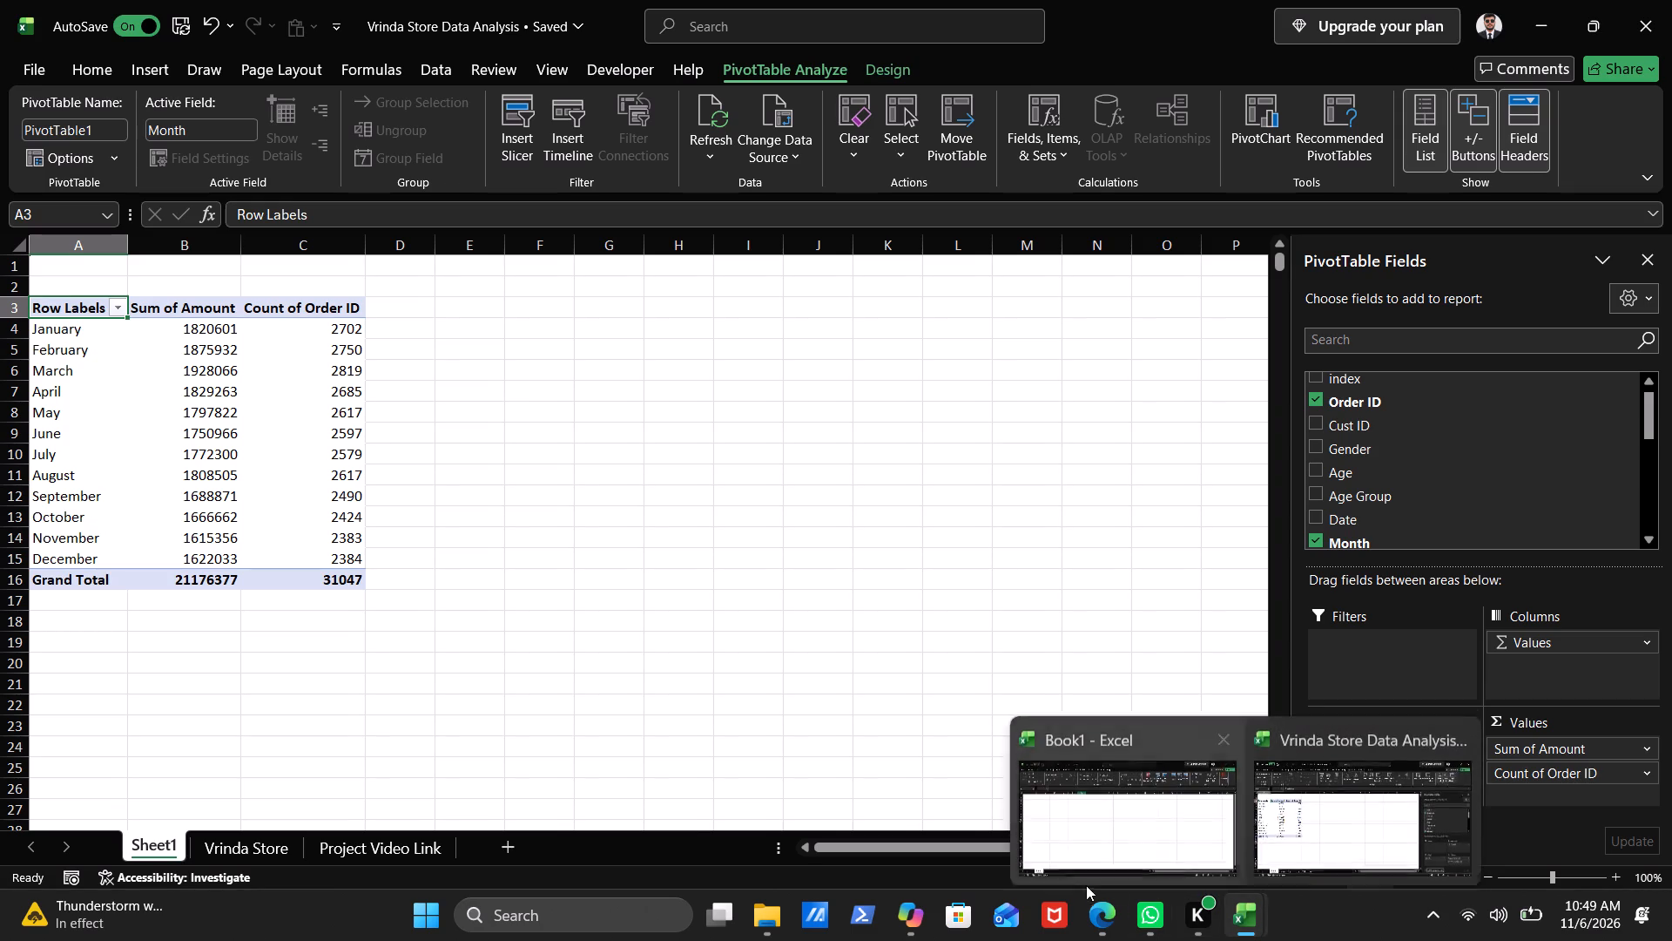
# Switch to the YouTube tutorial in Edge, resume playback through the grand totals part, and rewind it 20 seconds.
pyautogui.click(1102, 917)
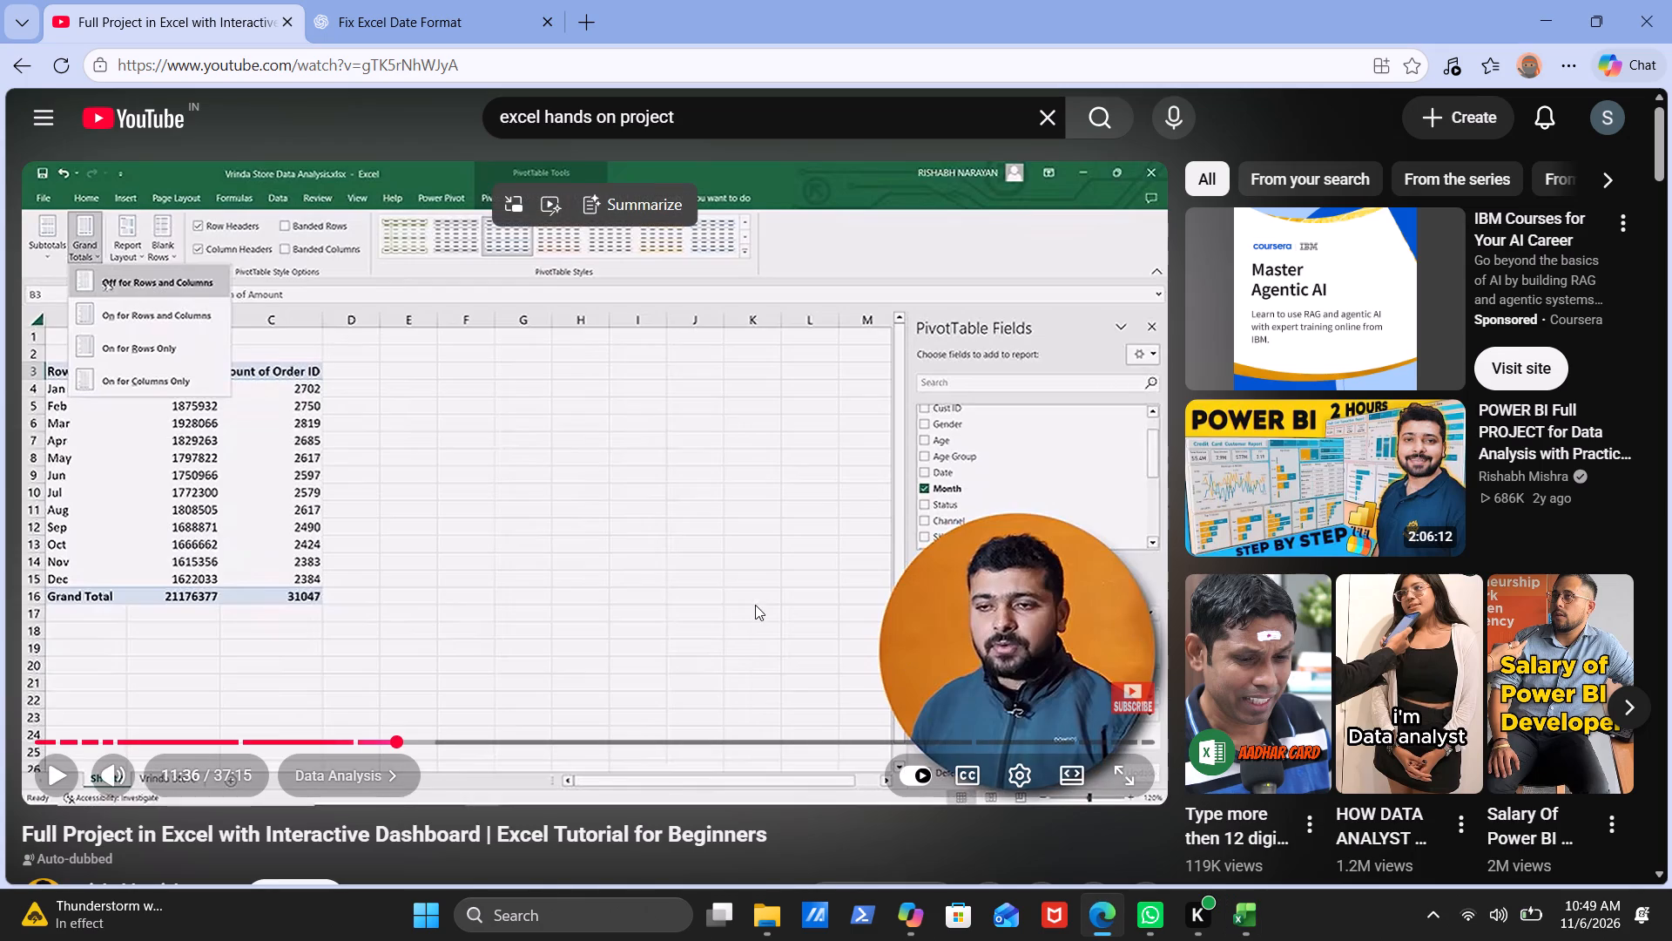
pyautogui.click(565, 491)
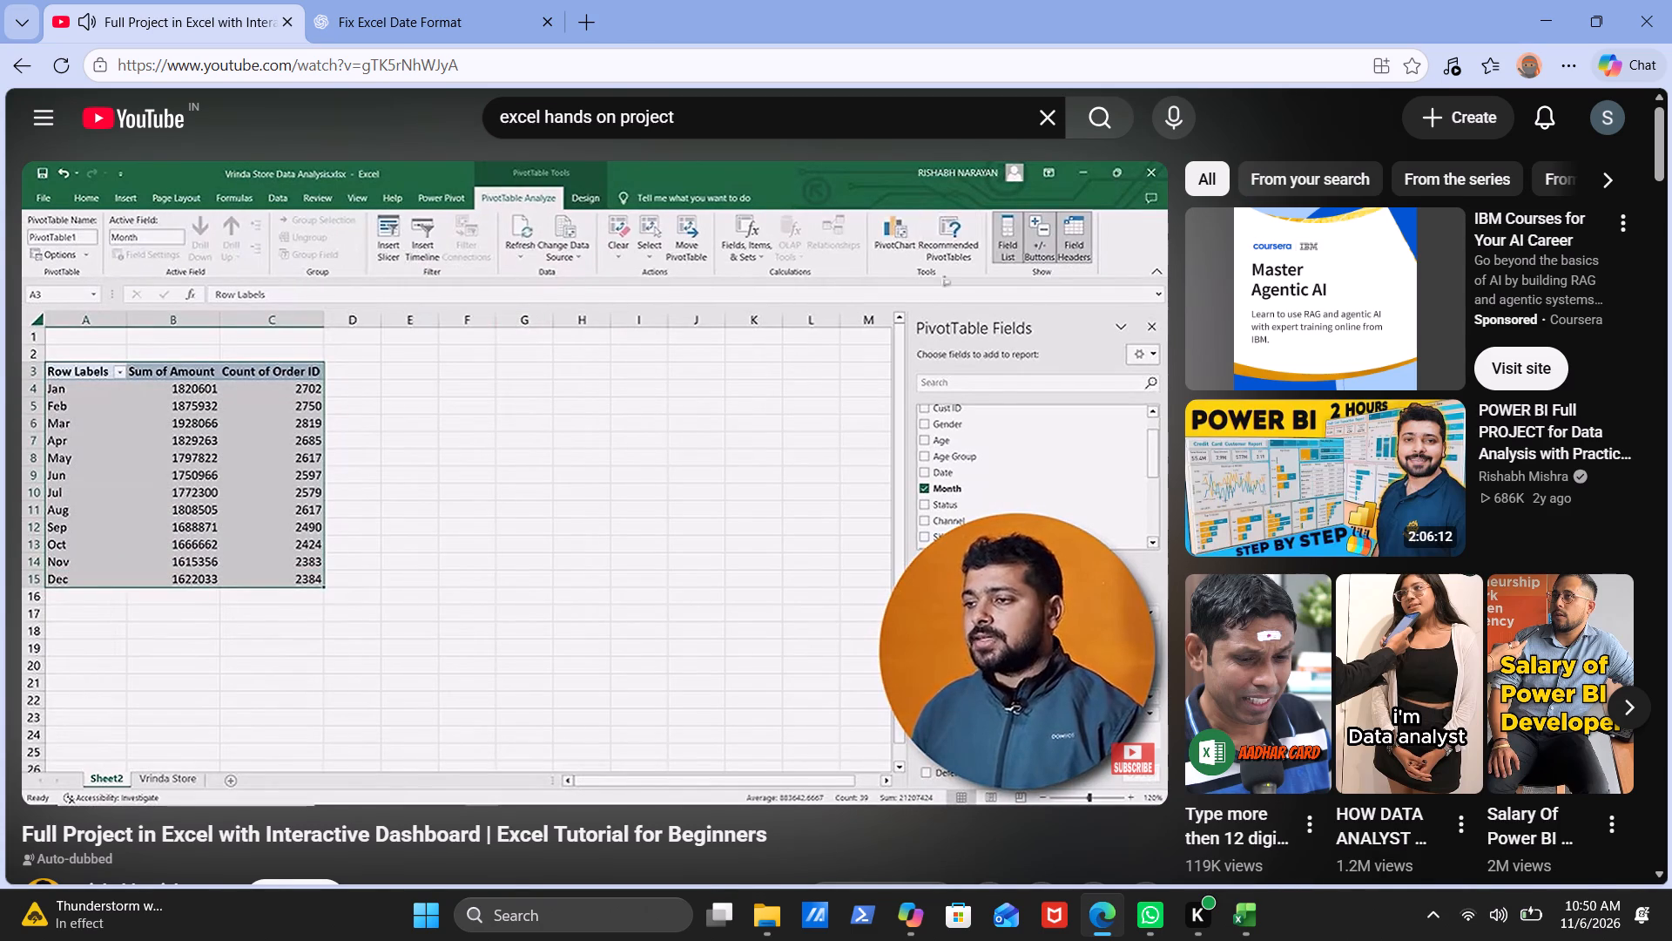
pyautogui.press('Left')
pyautogui.press('Left')
pyautogui.press('Left')
pyautogui.press('Left')
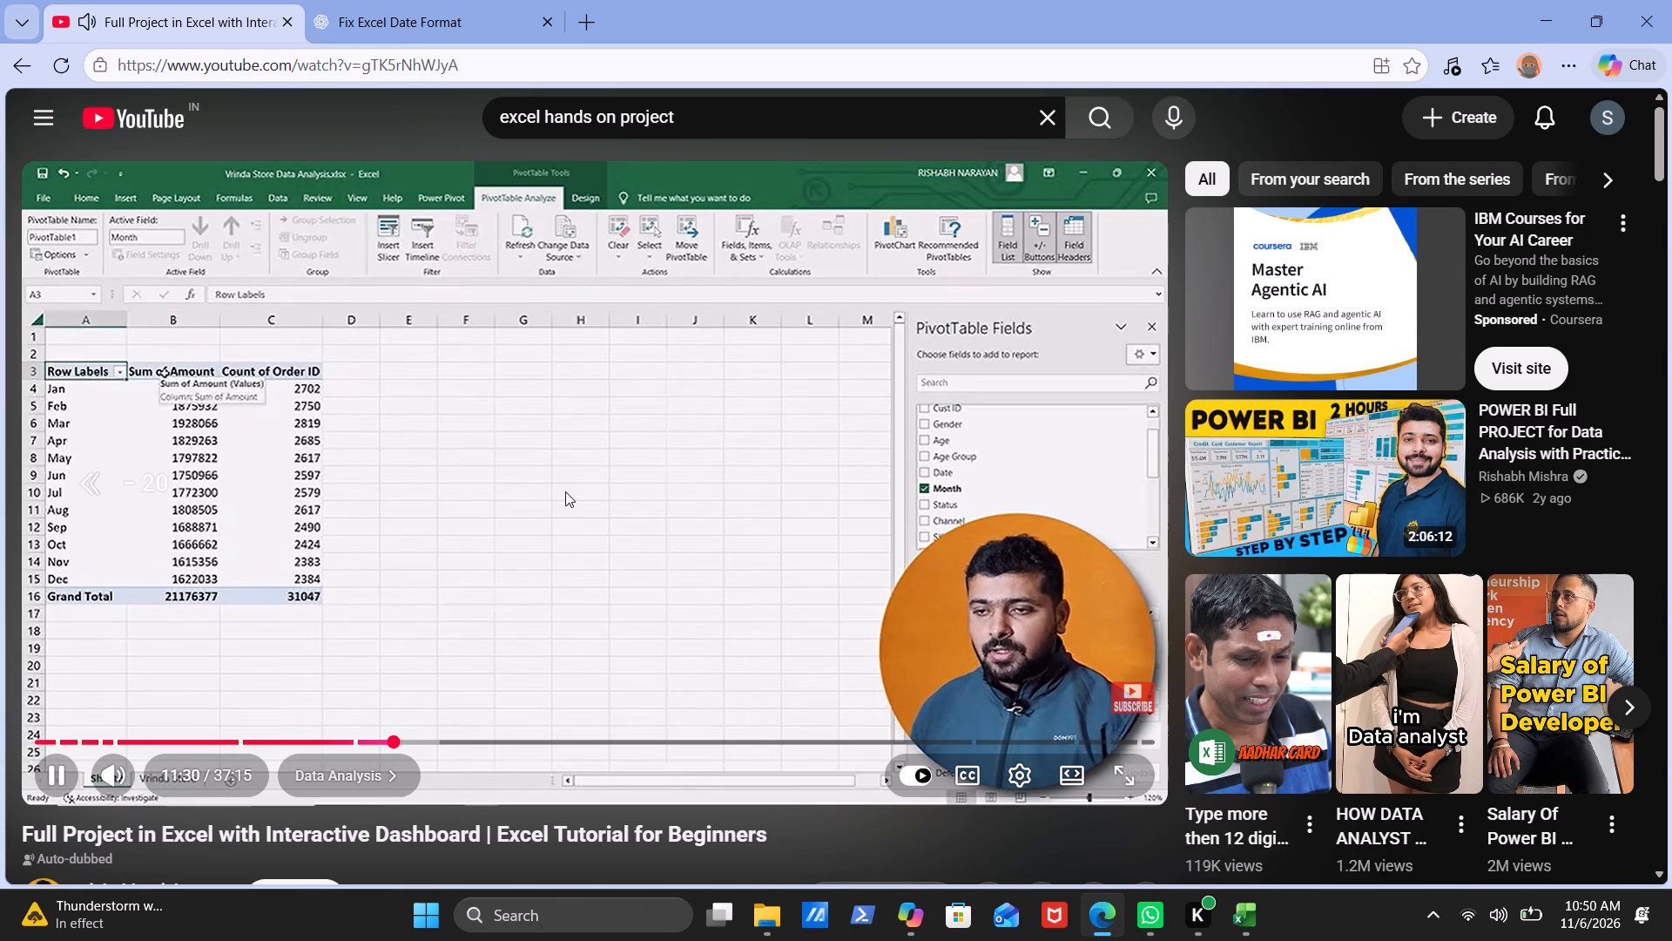
# Rewind the tutorial a little further, rewatch the part on removing the PivotTable's grand totals, and pause it.
pyautogui.press('Left')
pyautogui.press('Left')
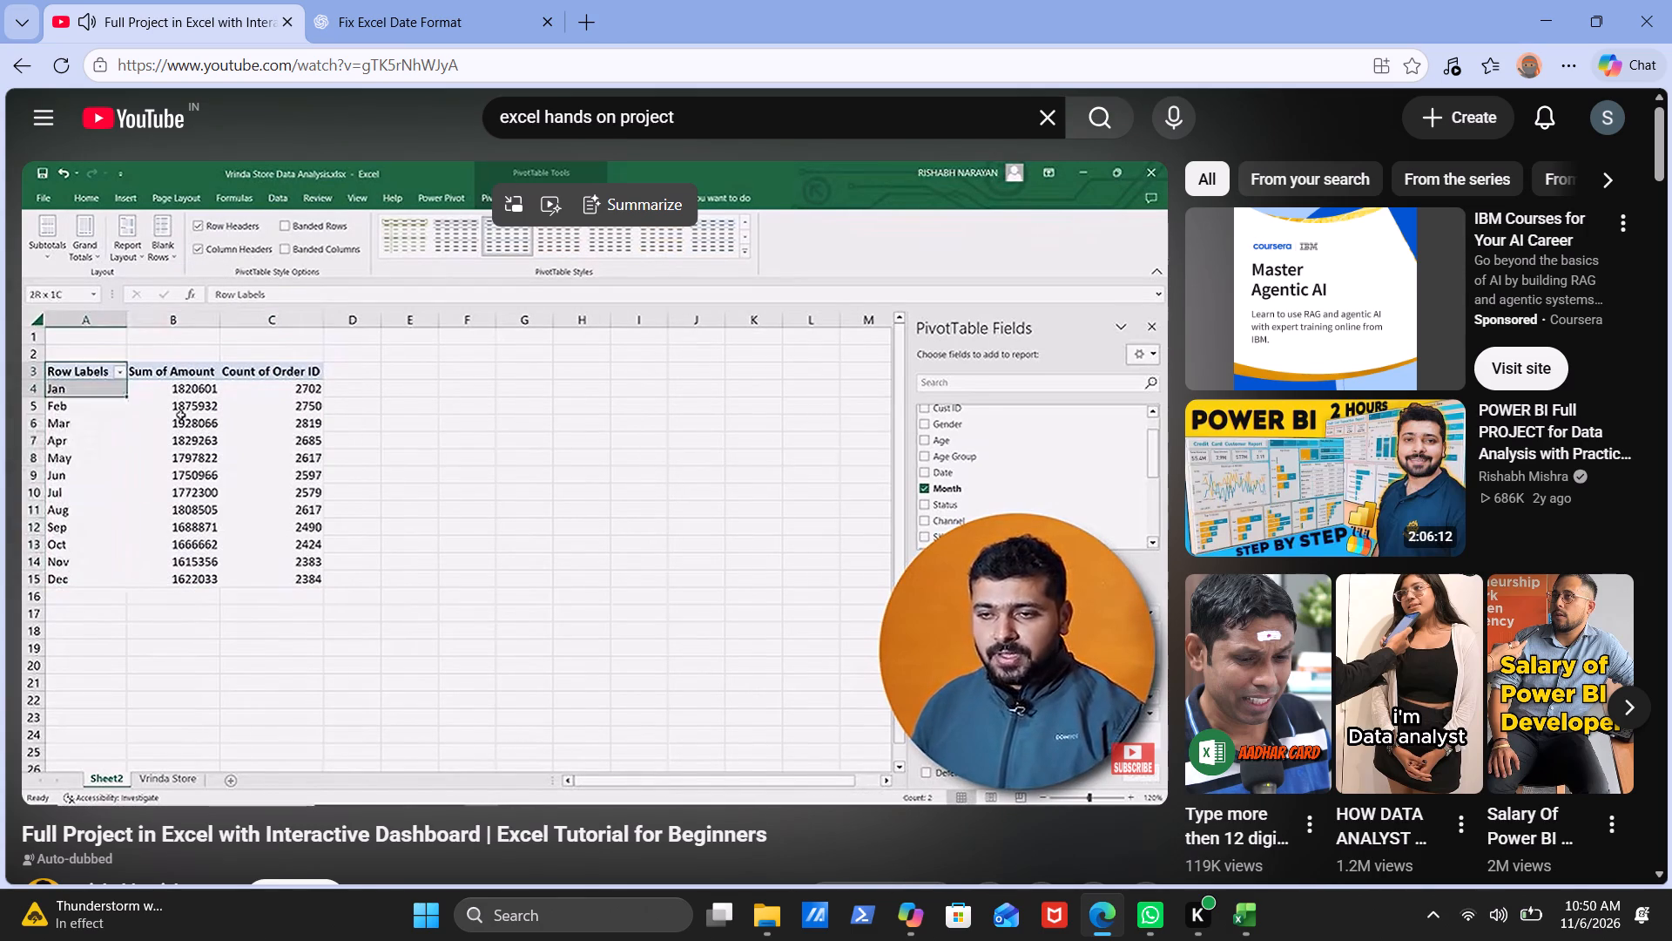
pyautogui.click(627, 495)
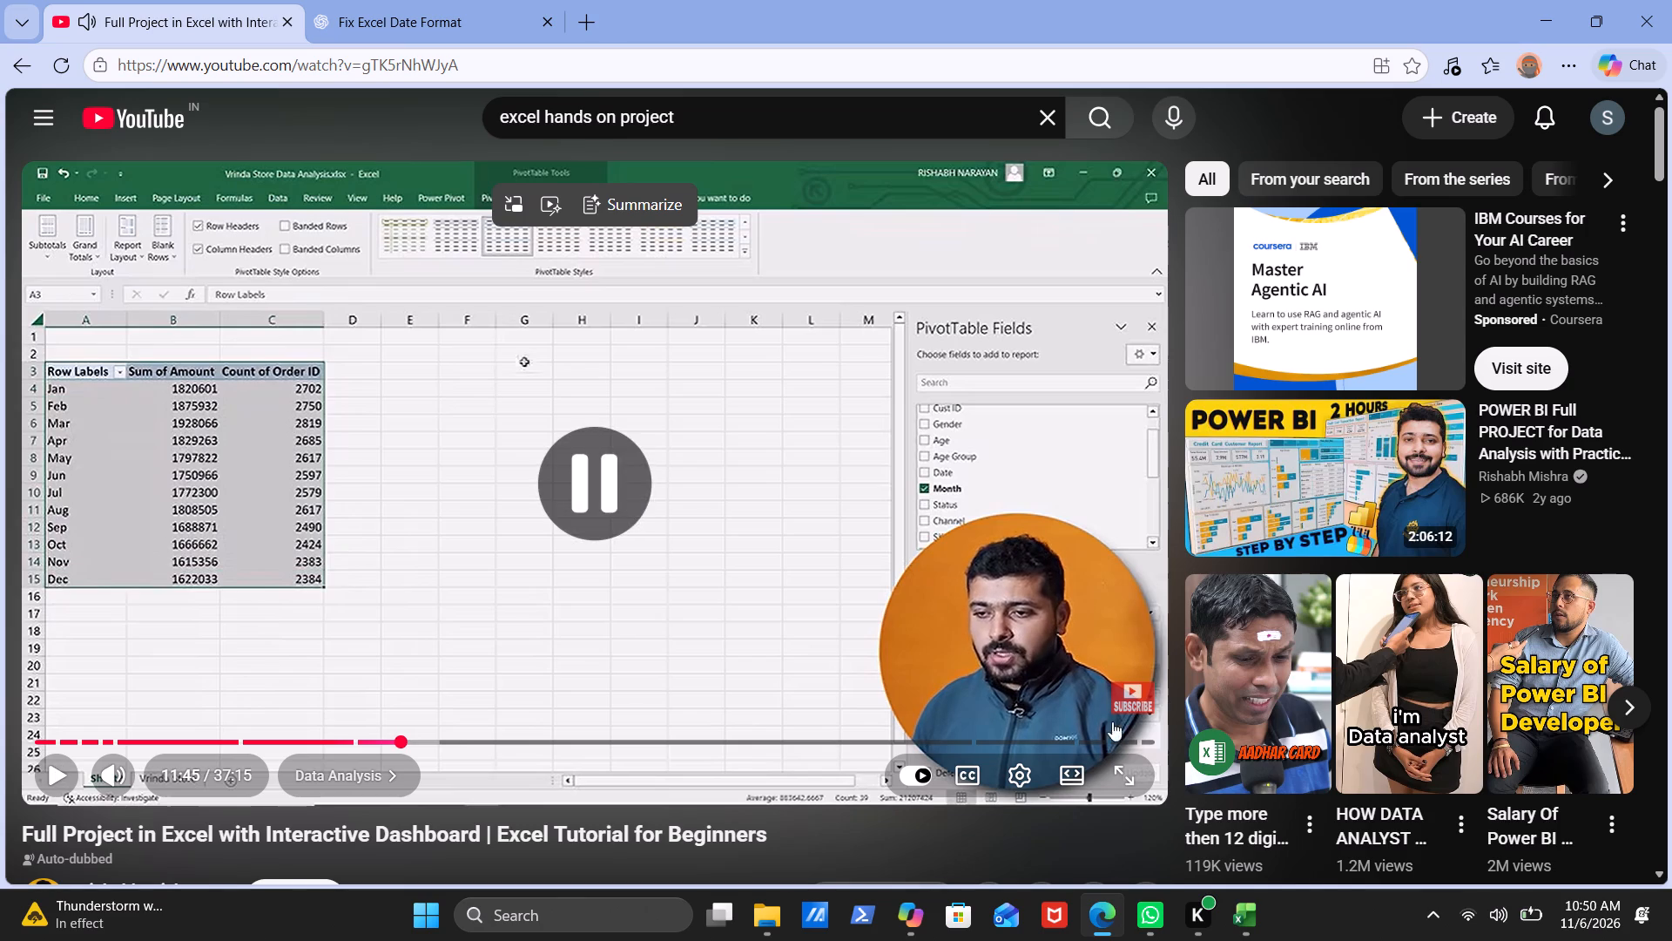
# Switch to the Vrinda Store workbook in Excel and turn off the PivotTable's grand totals for rows and columns.
pyautogui.click(1250, 908)
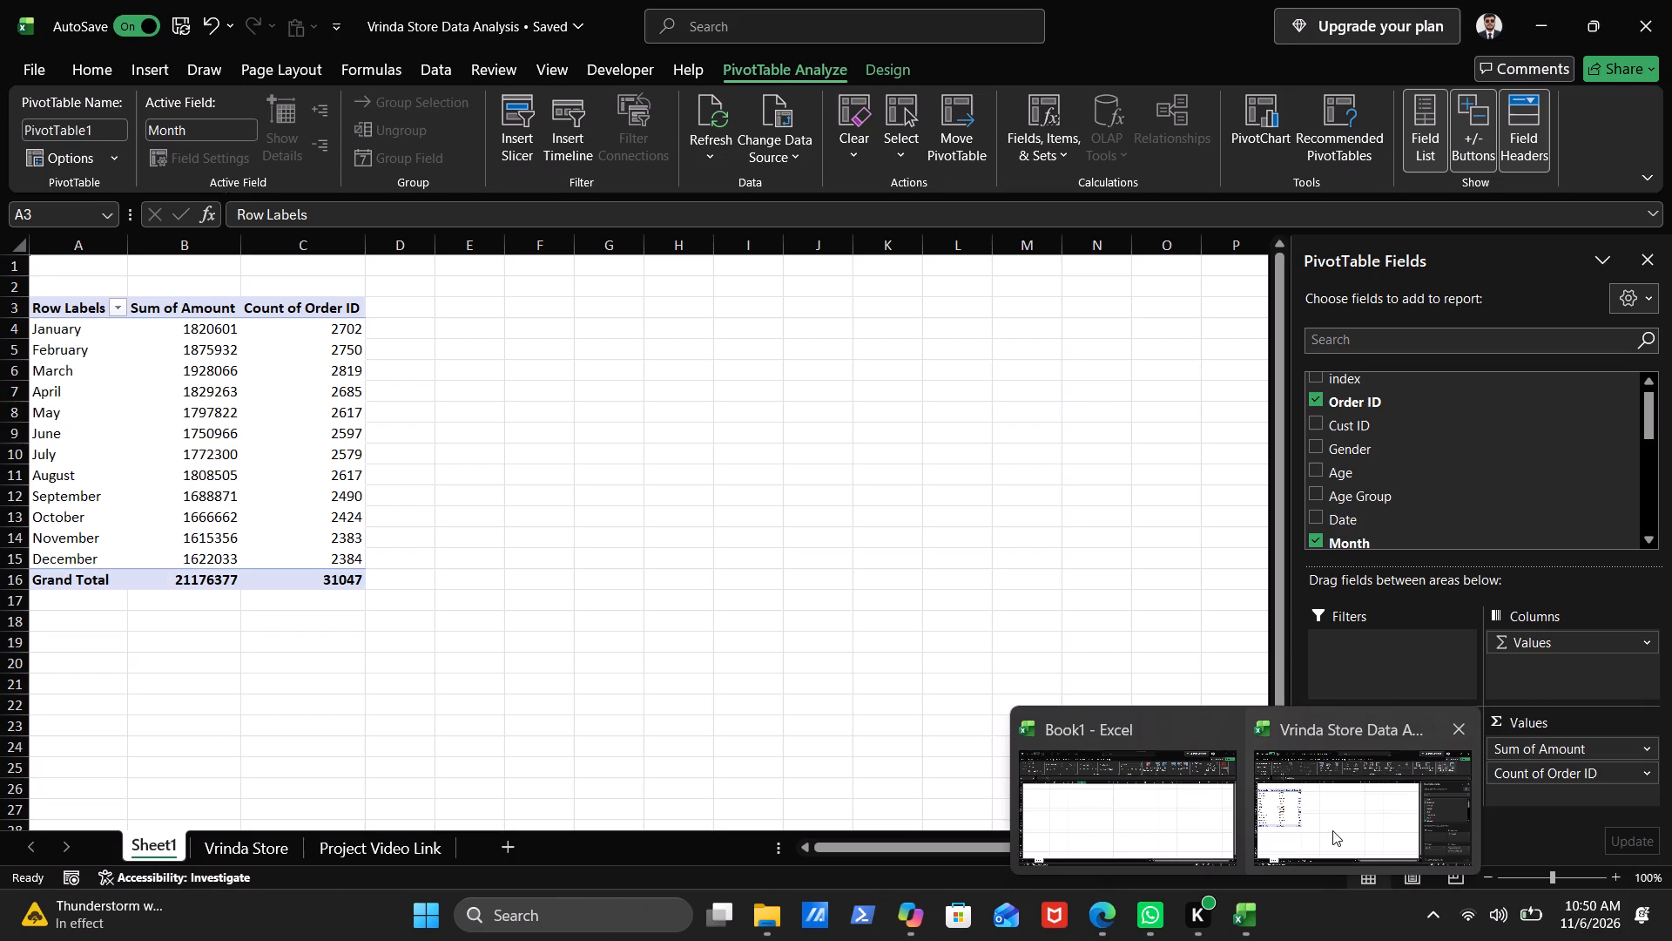
pyautogui.click(1332, 830)
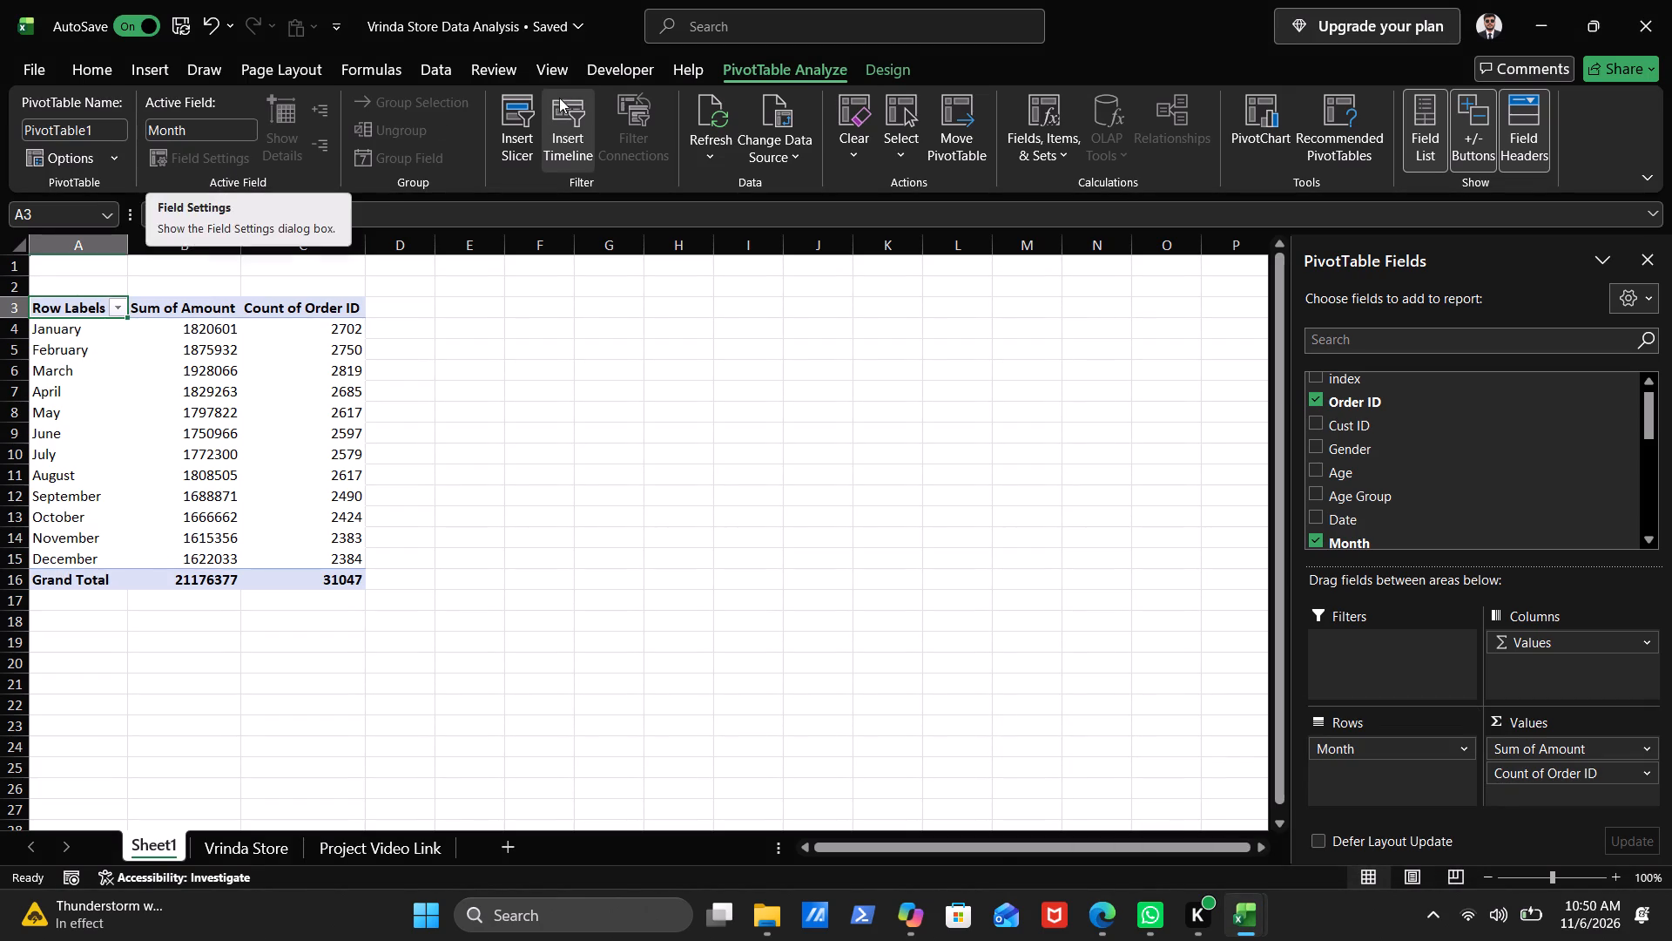
pyautogui.click(887, 76)
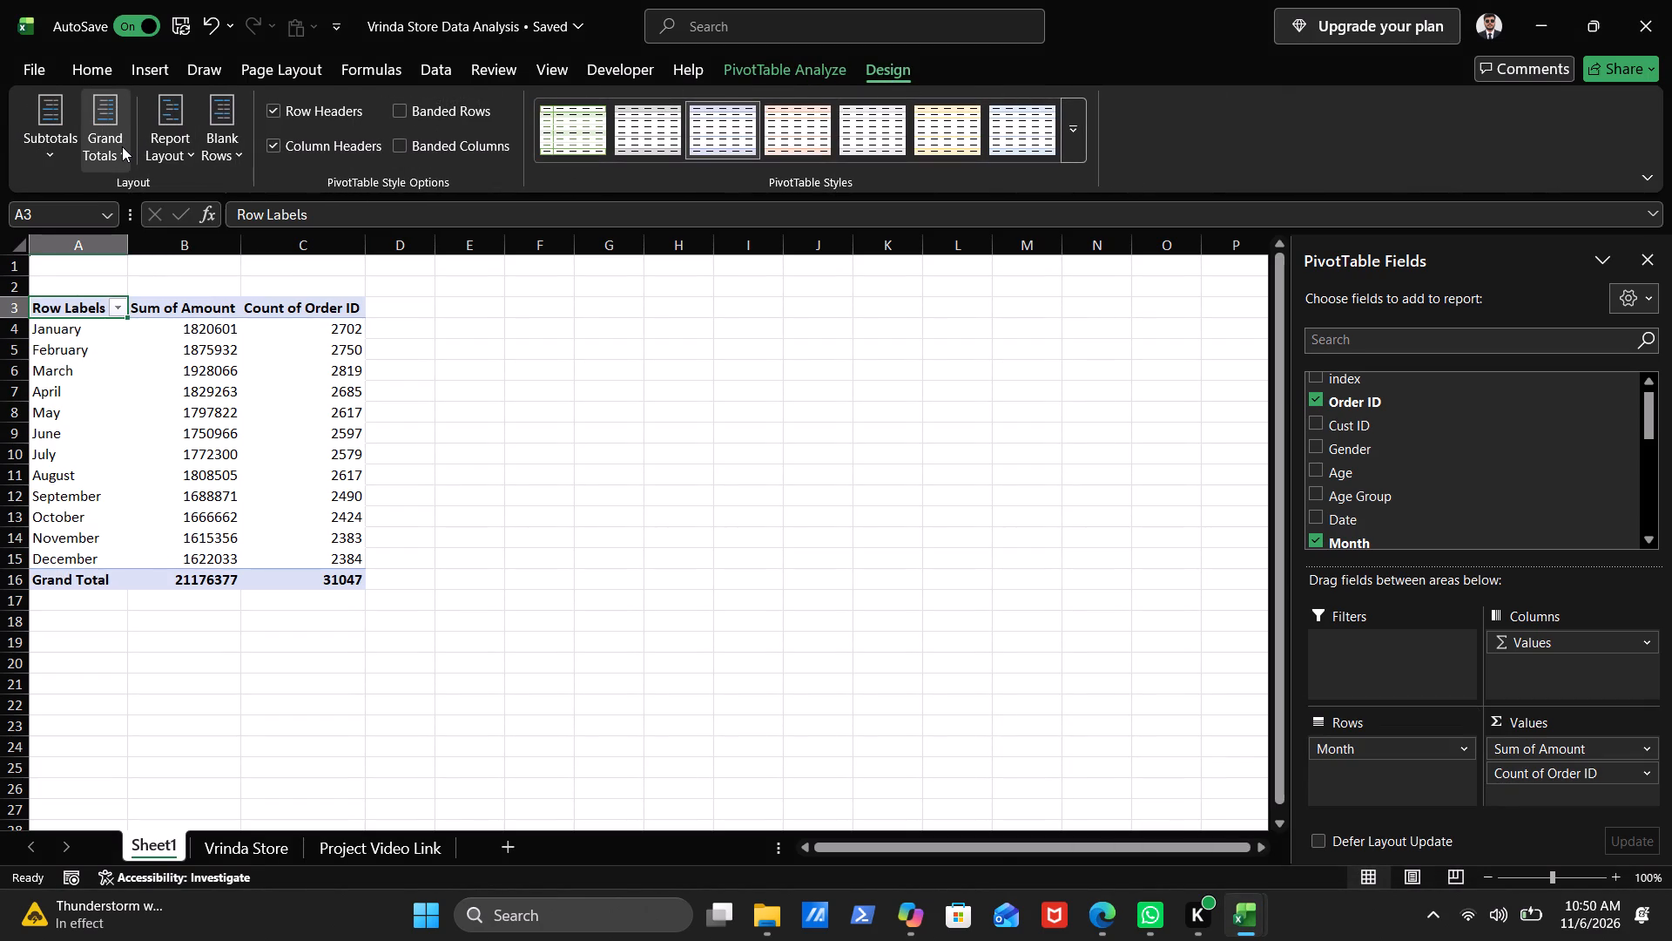
pyautogui.click(122, 146)
pyautogui.click(202, 197)
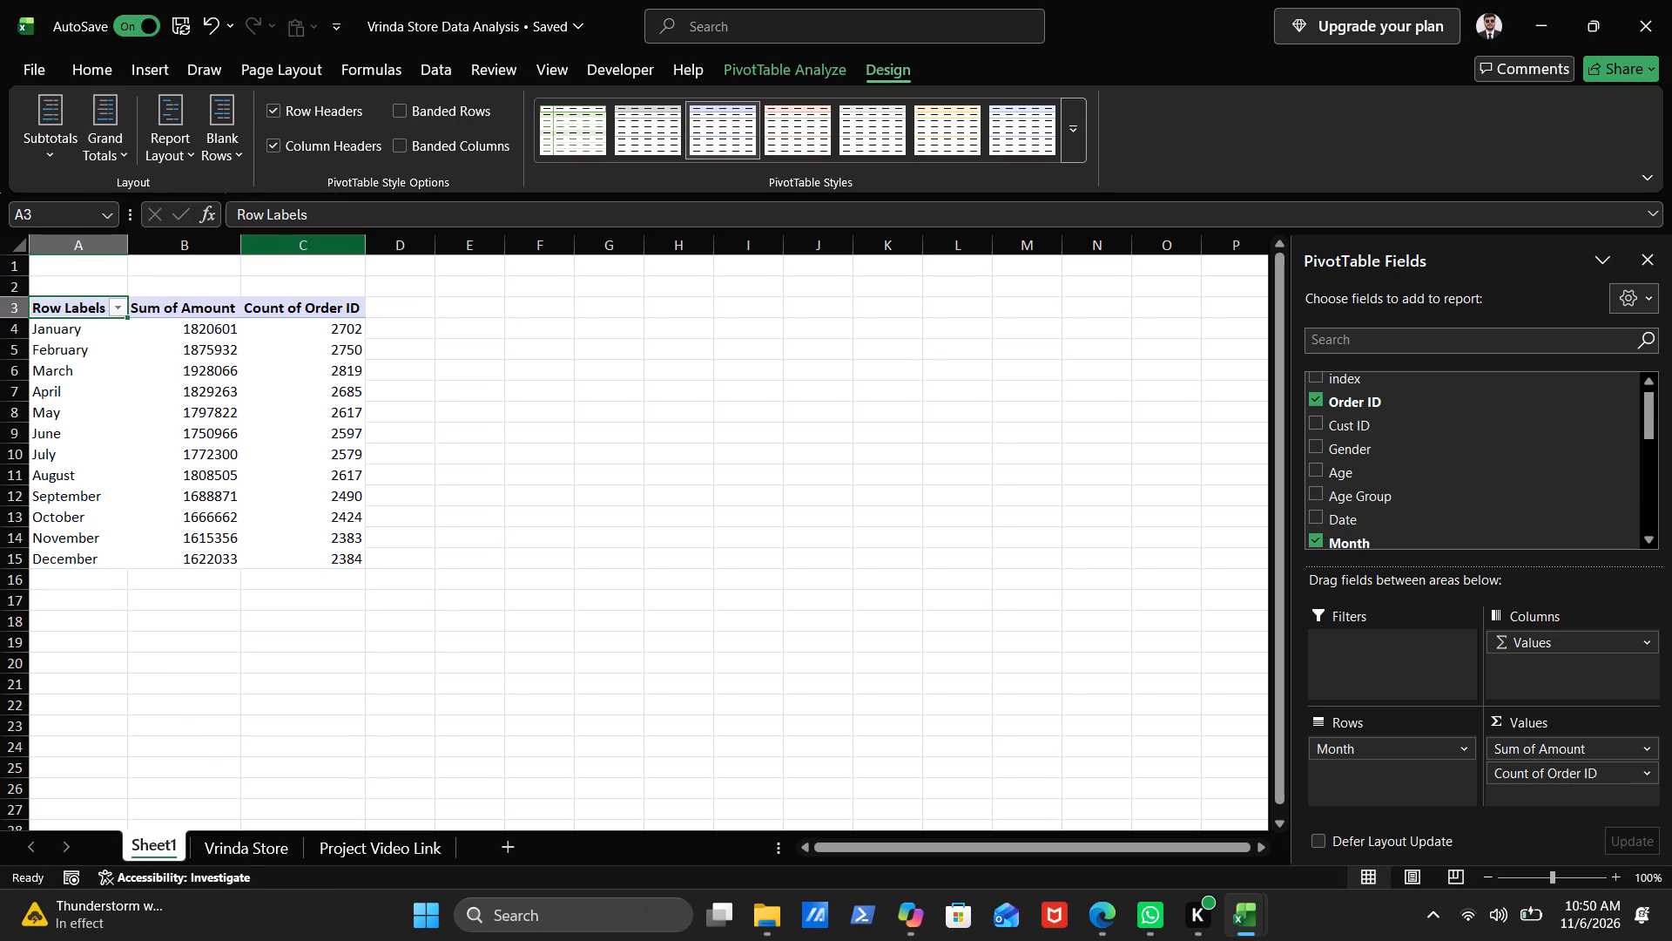
# Select the whole monthly PivotTable, try a few light styles, and apply the orange style from the first row of the Dark group.
pyautogui.moveTo(72, 314); pyautogui.dragTo(277, 508)
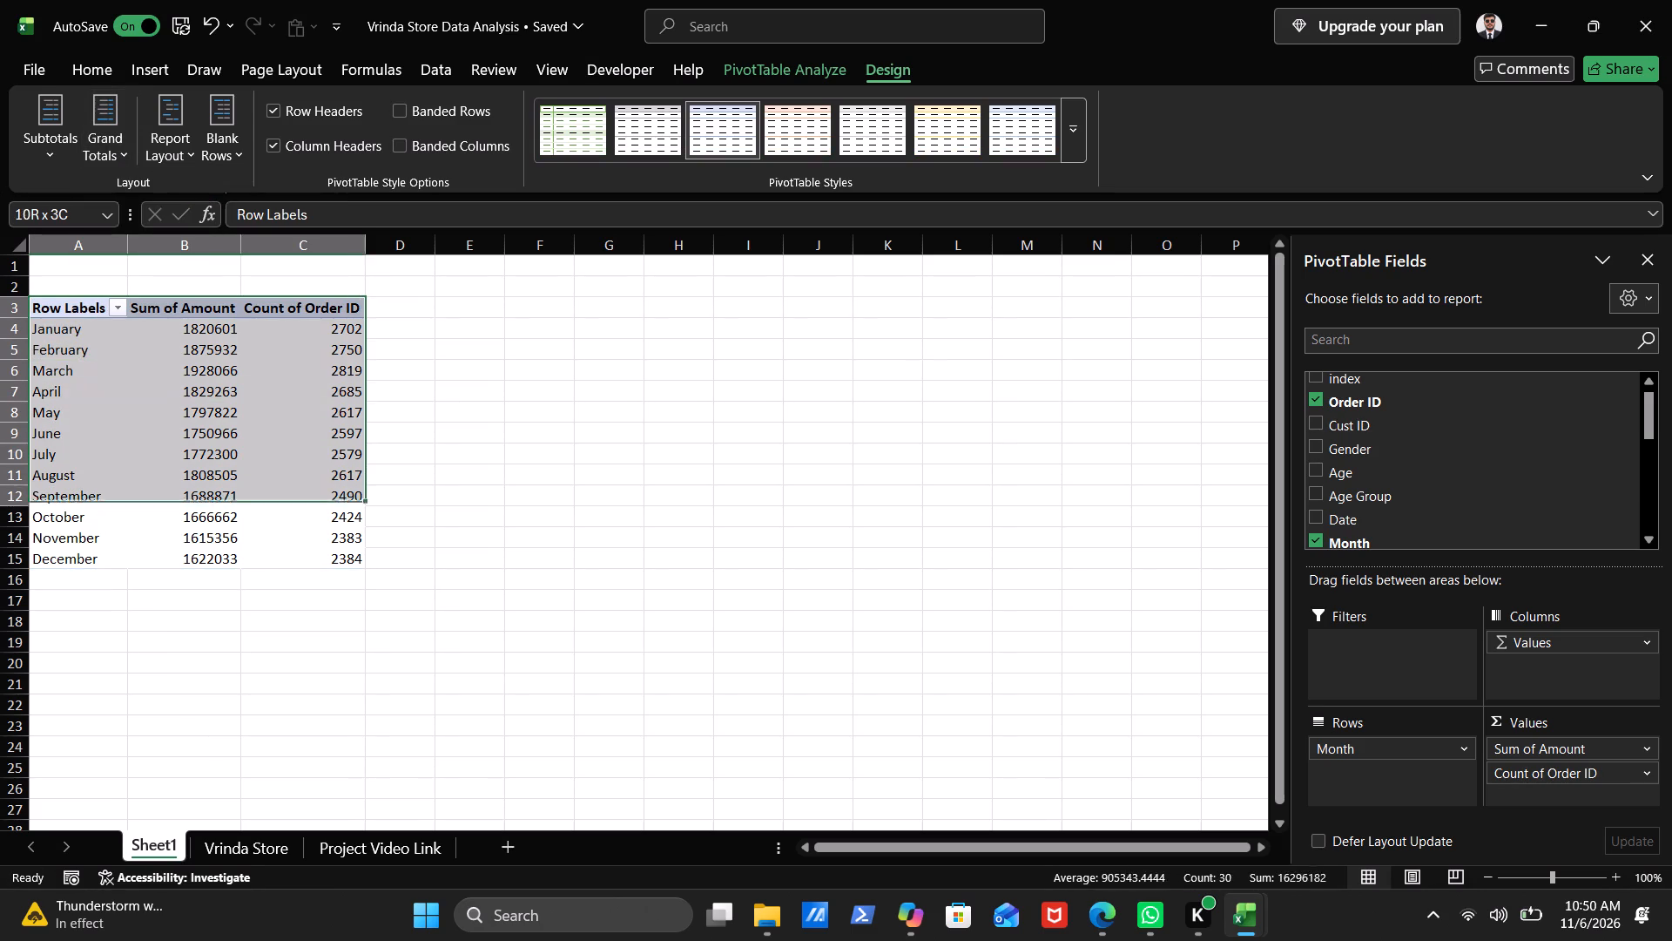
pyautogui.moveTo(277, 508); pyautogui.dragTo(266, 561)
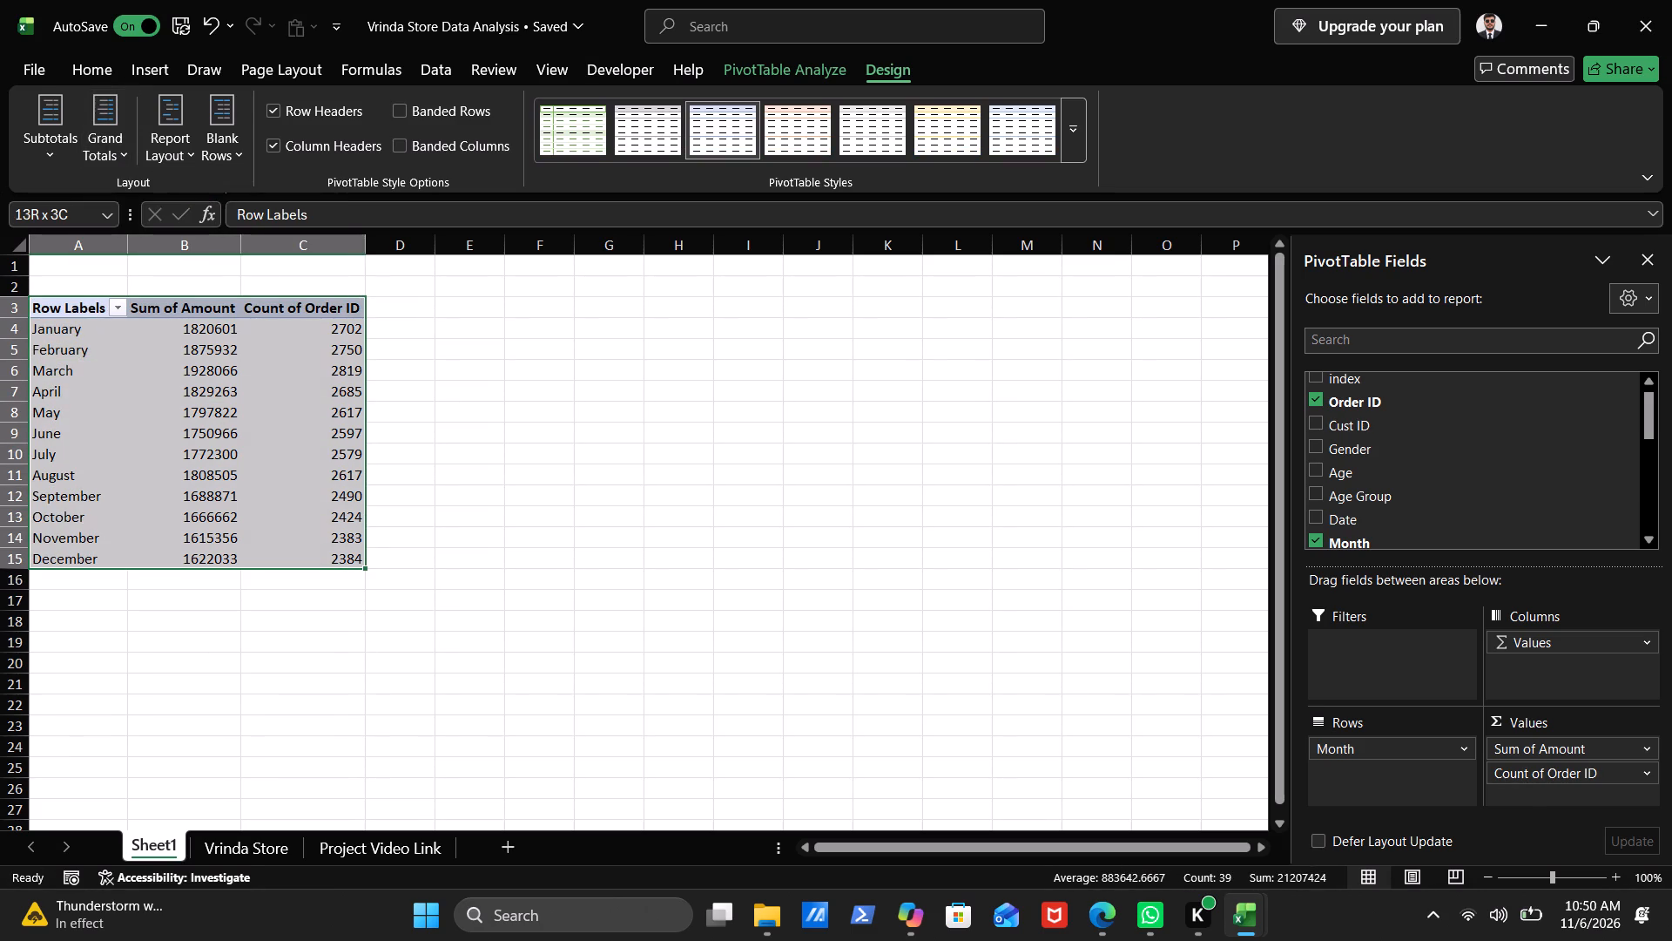
pyautogui.moveTo(266, 561); pyautogui.dragTo(265, 558)
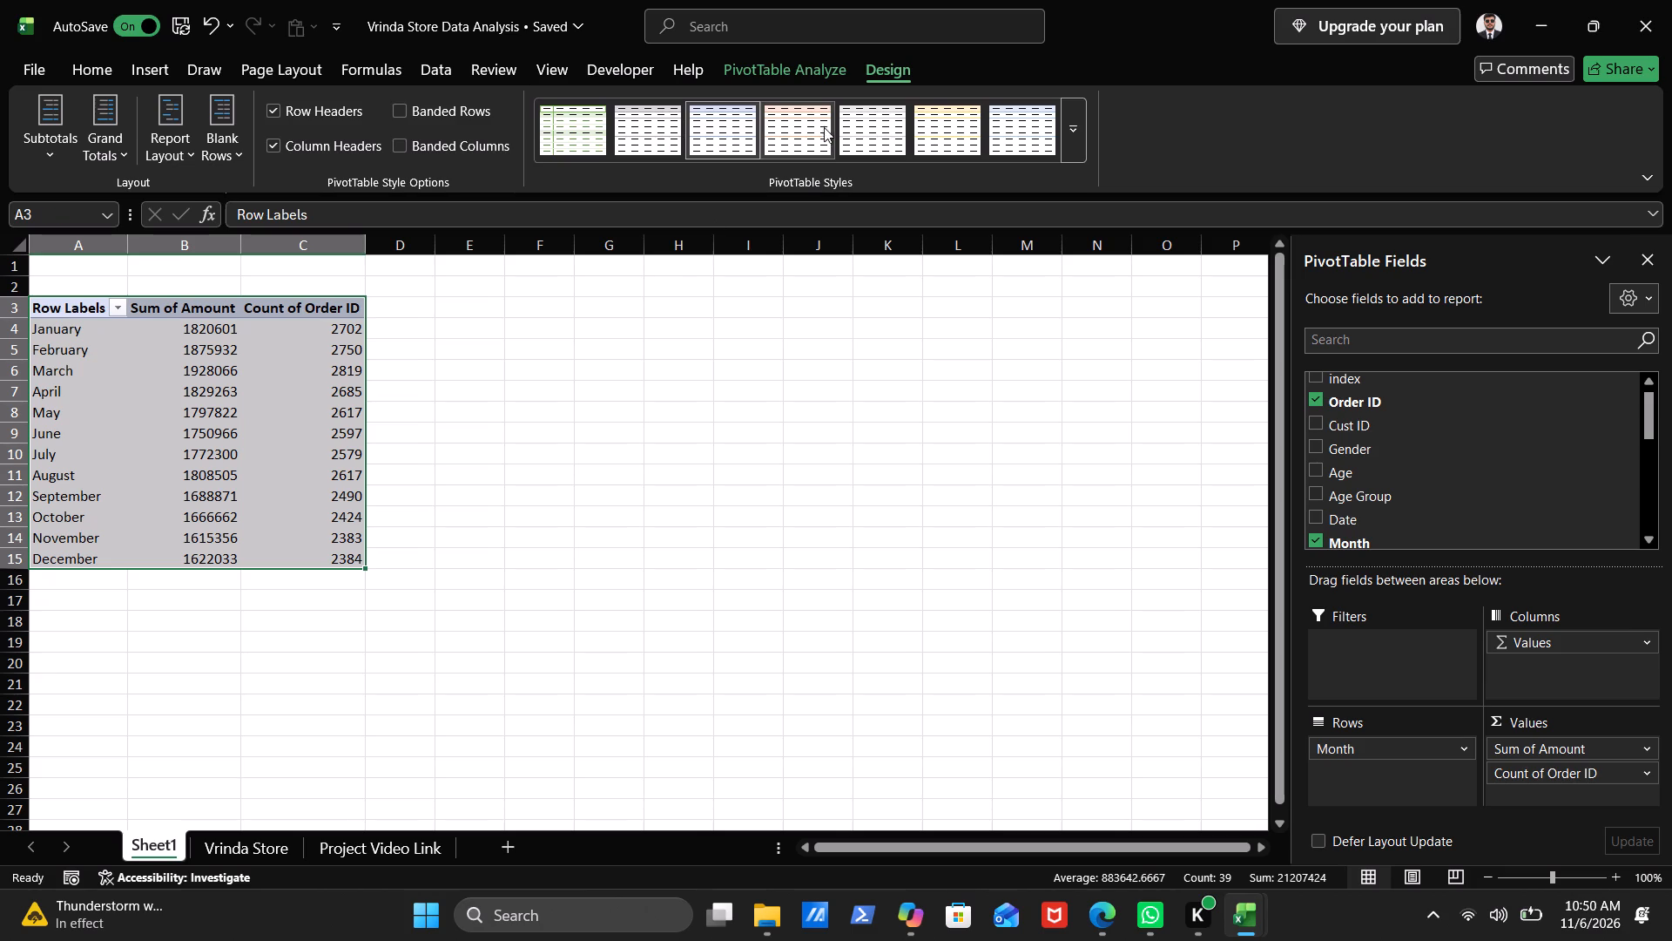
pyautogui.click(799, 124)
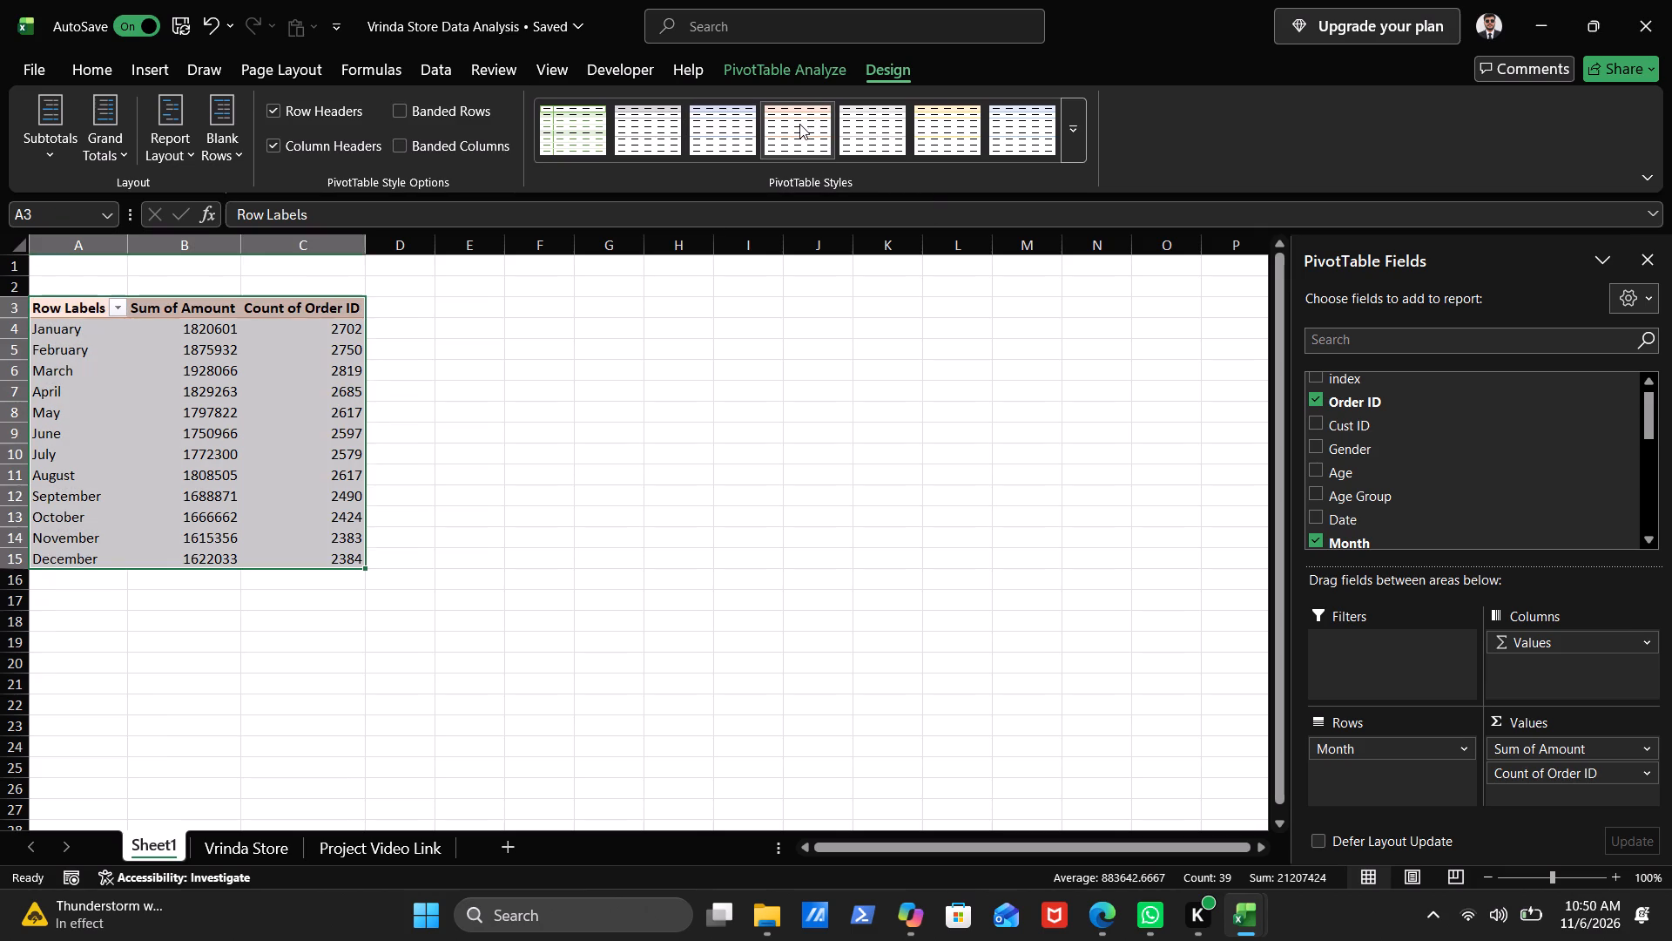
pyautogui.click(906, 133)
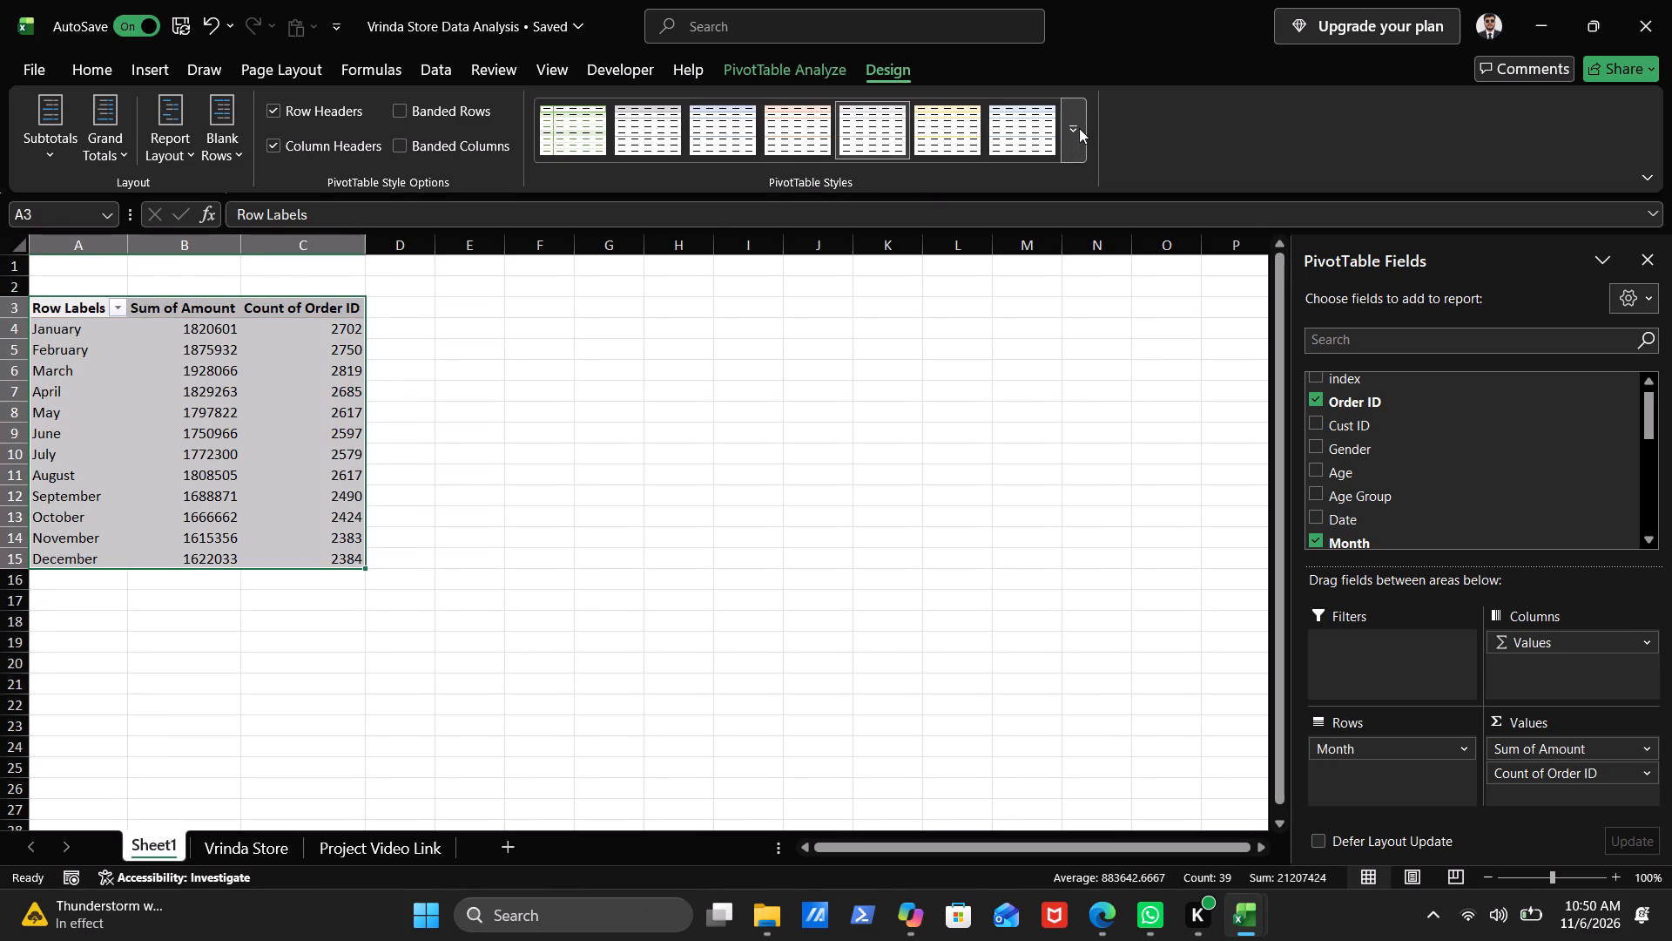
pyautogui.click(1079, 128)
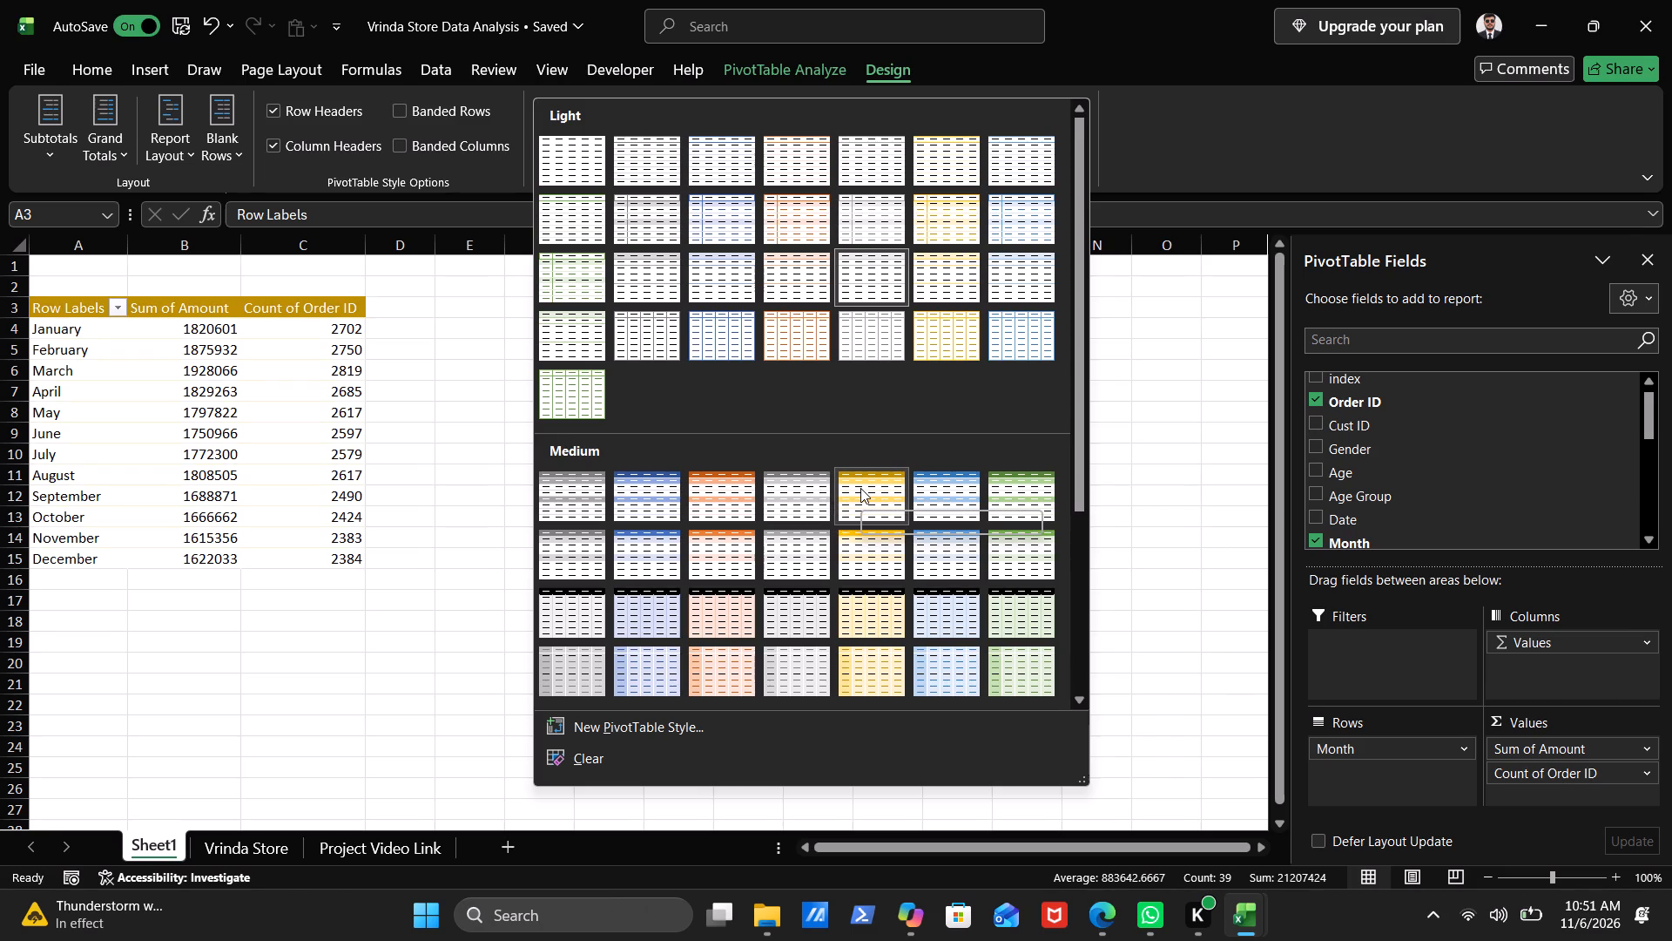
pyautogui.scroll(-3, 740, 553)
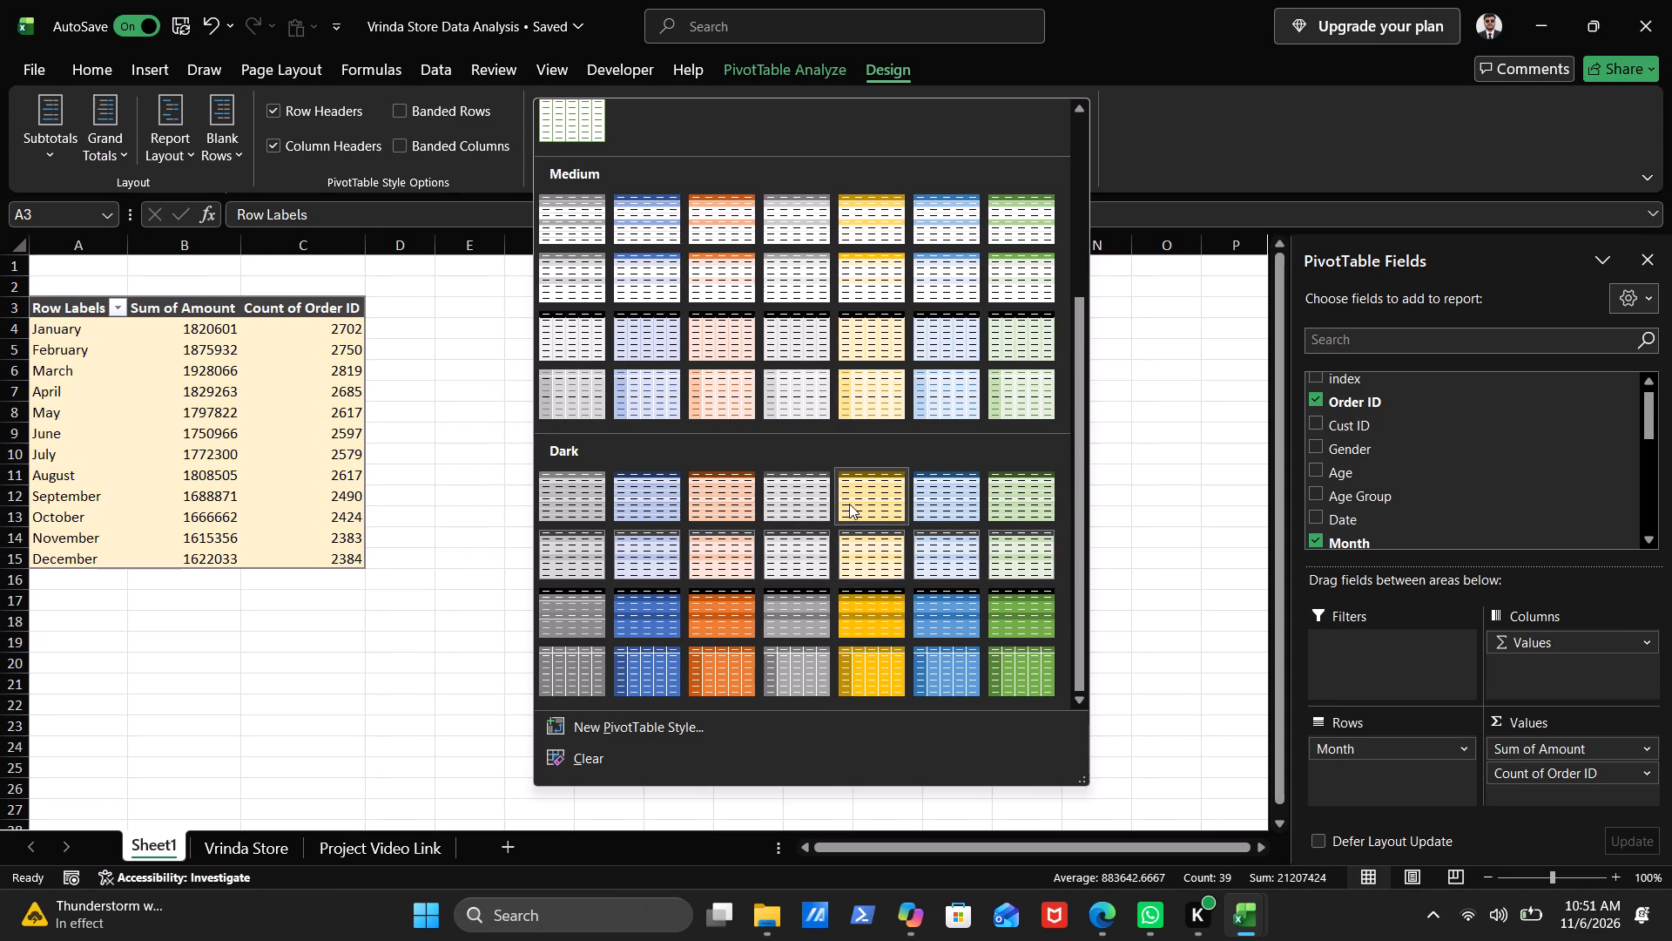
pyautogui.scroll(-3, 844, 684)
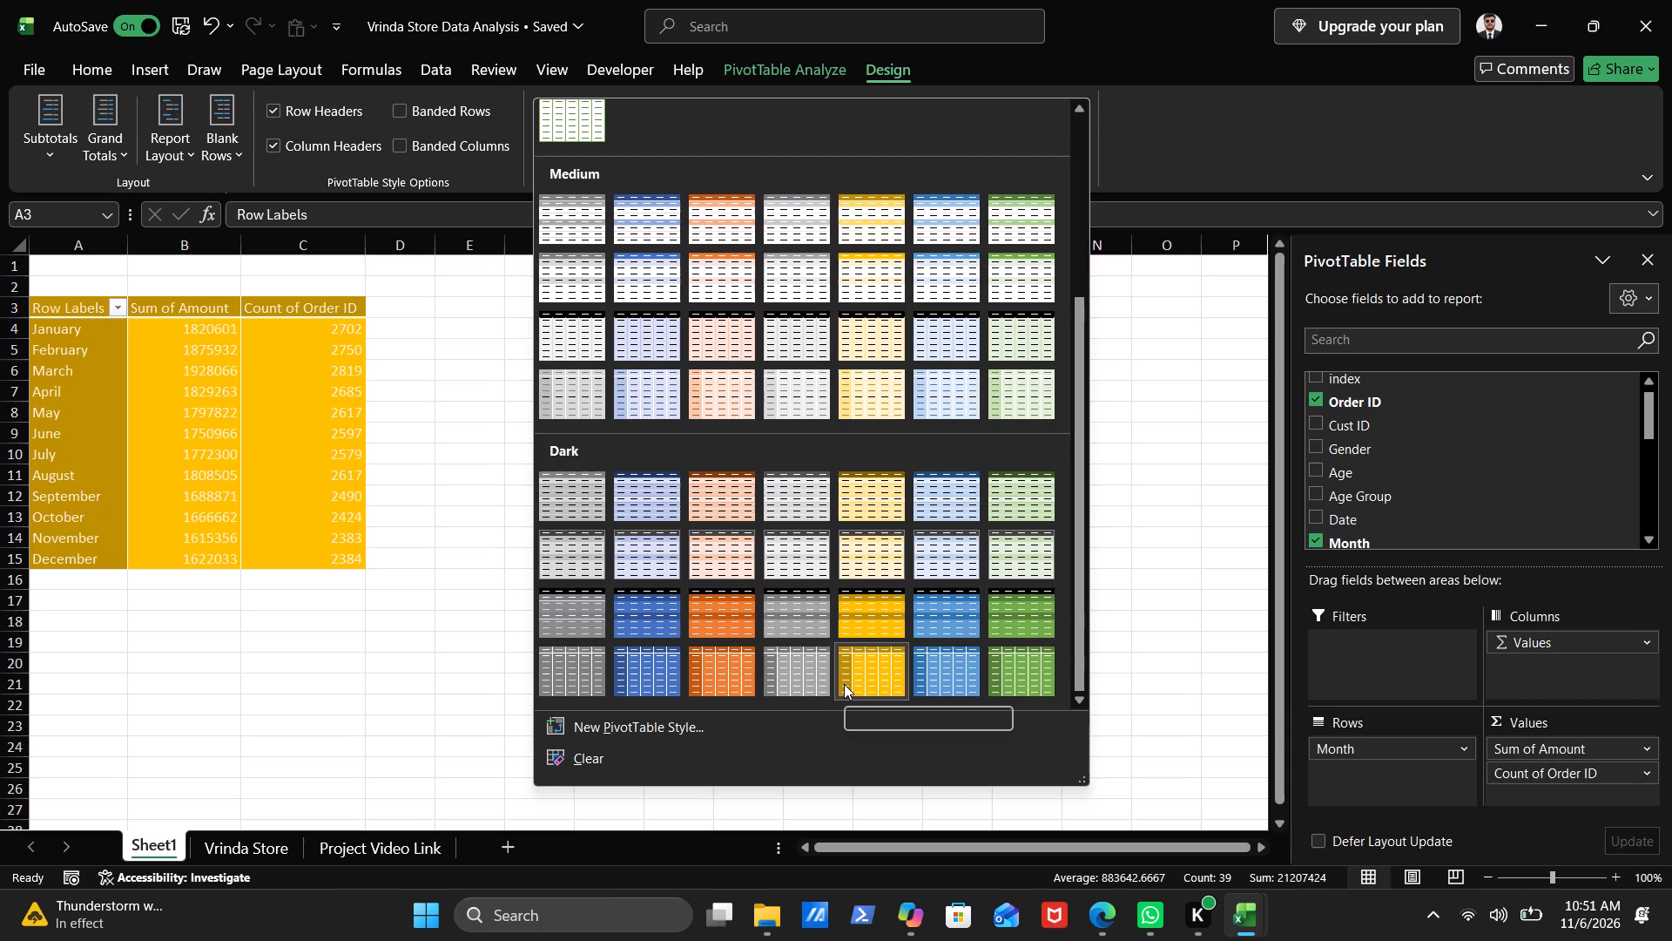
pyautogui.scroll(-3, 844, 684)
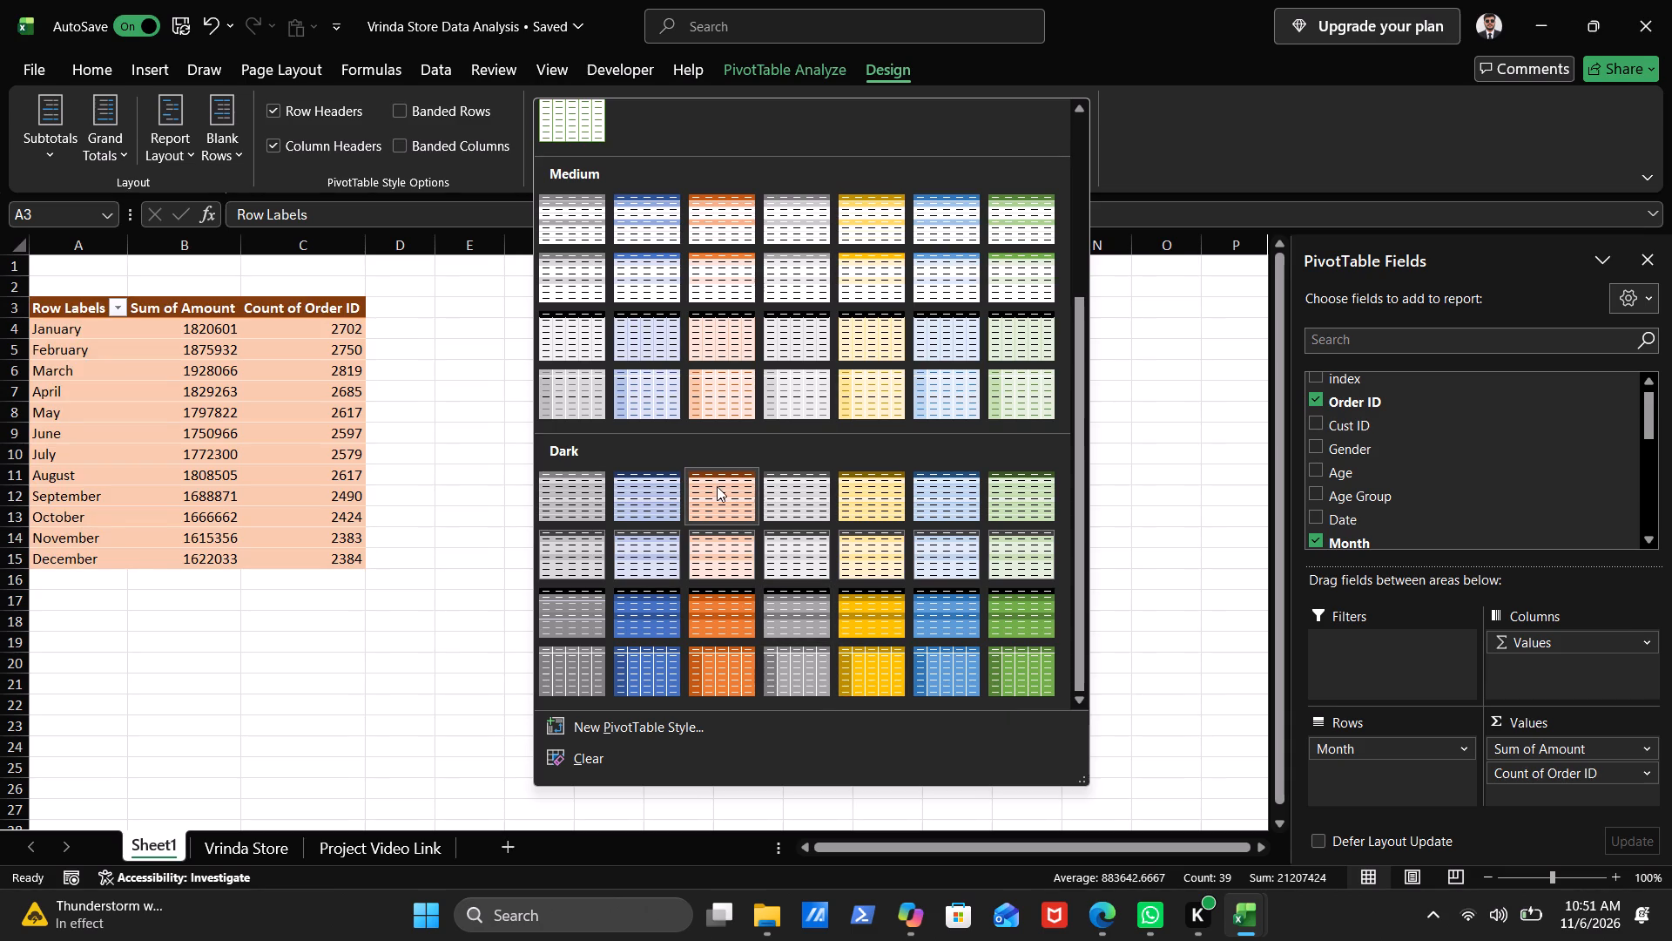
pyautogui.click(717, 486)
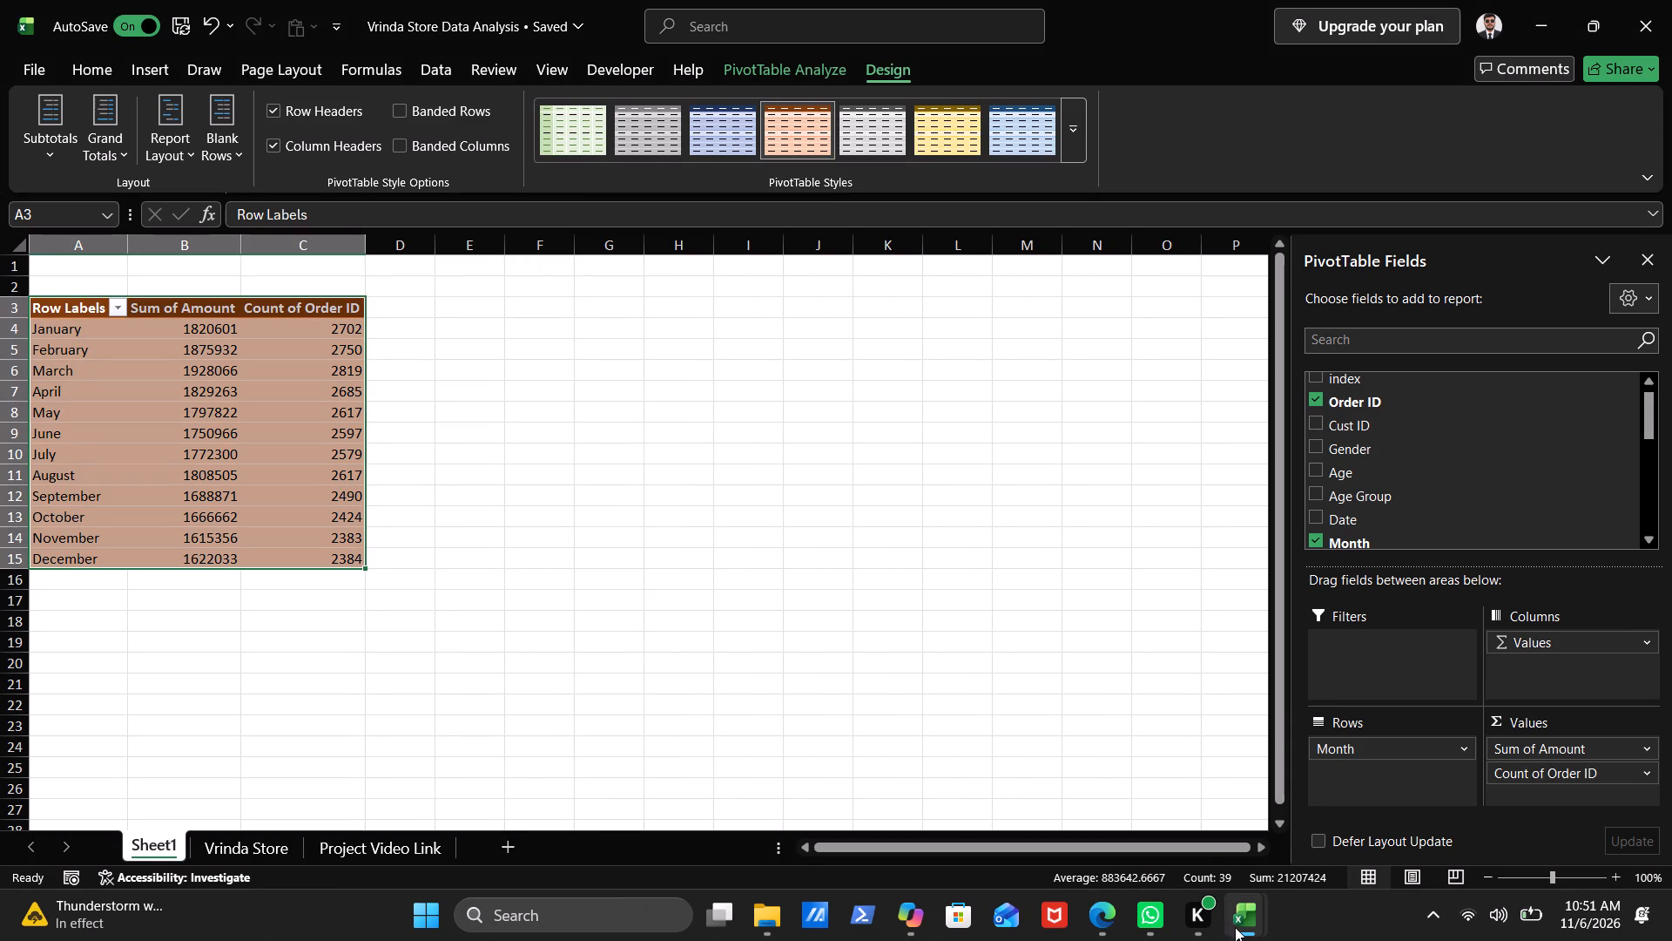
# Switch to the YouTube tutorial in Edge and resume playback.
pyautogui.click(1096, 923)
pyautogui.click(860, 528)
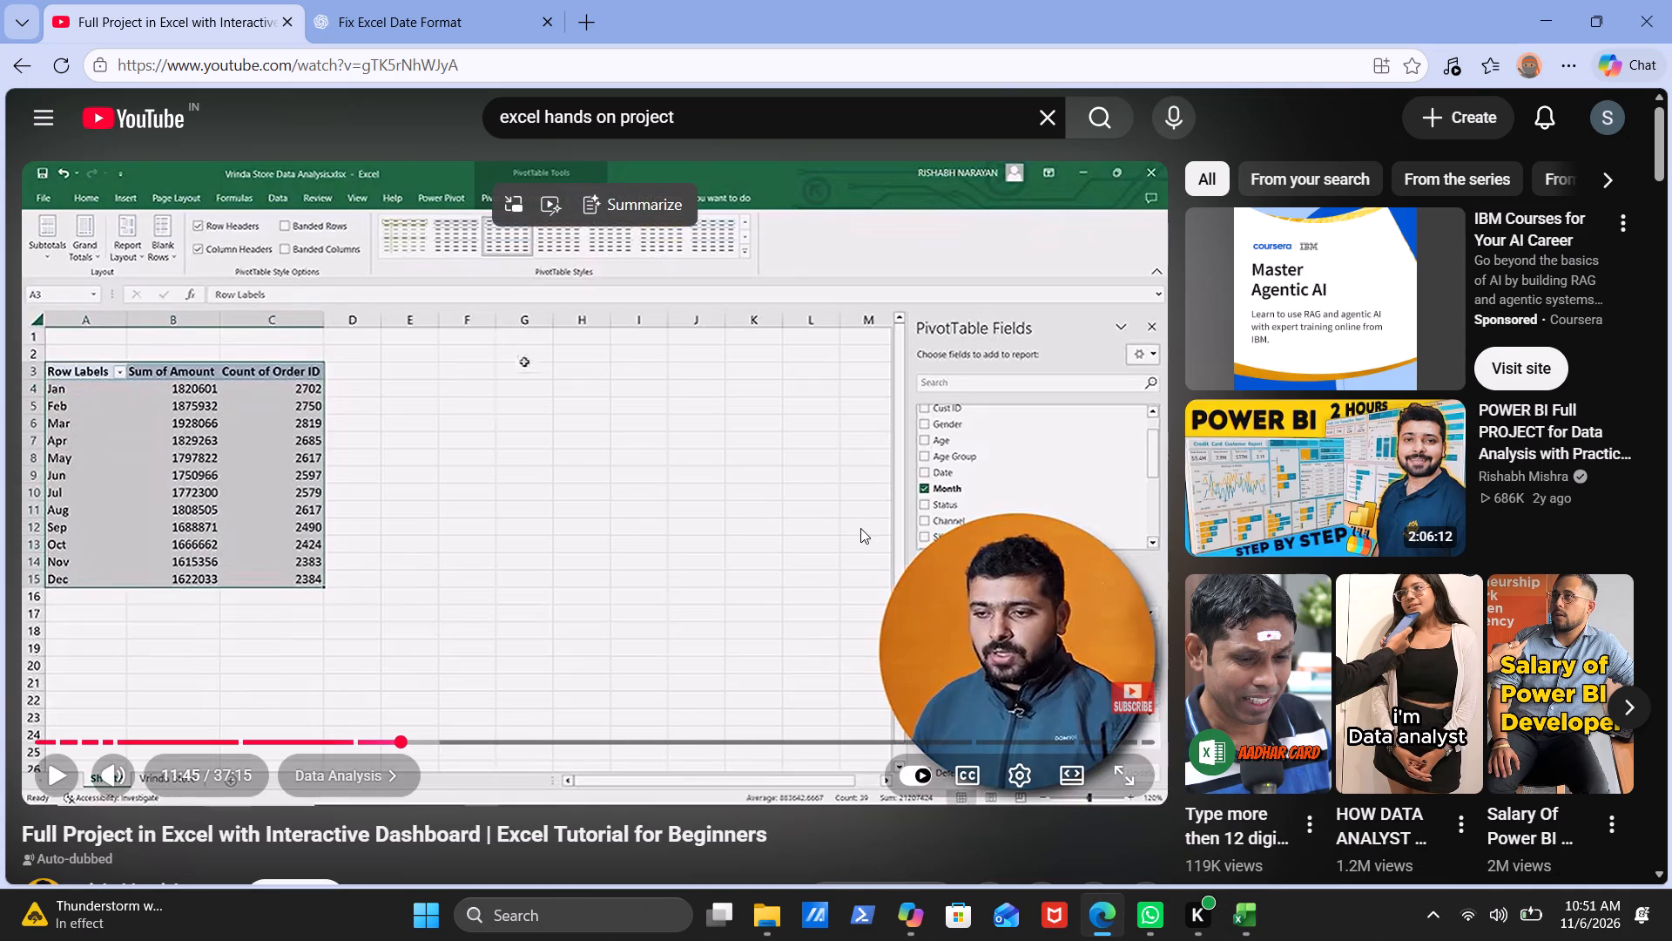
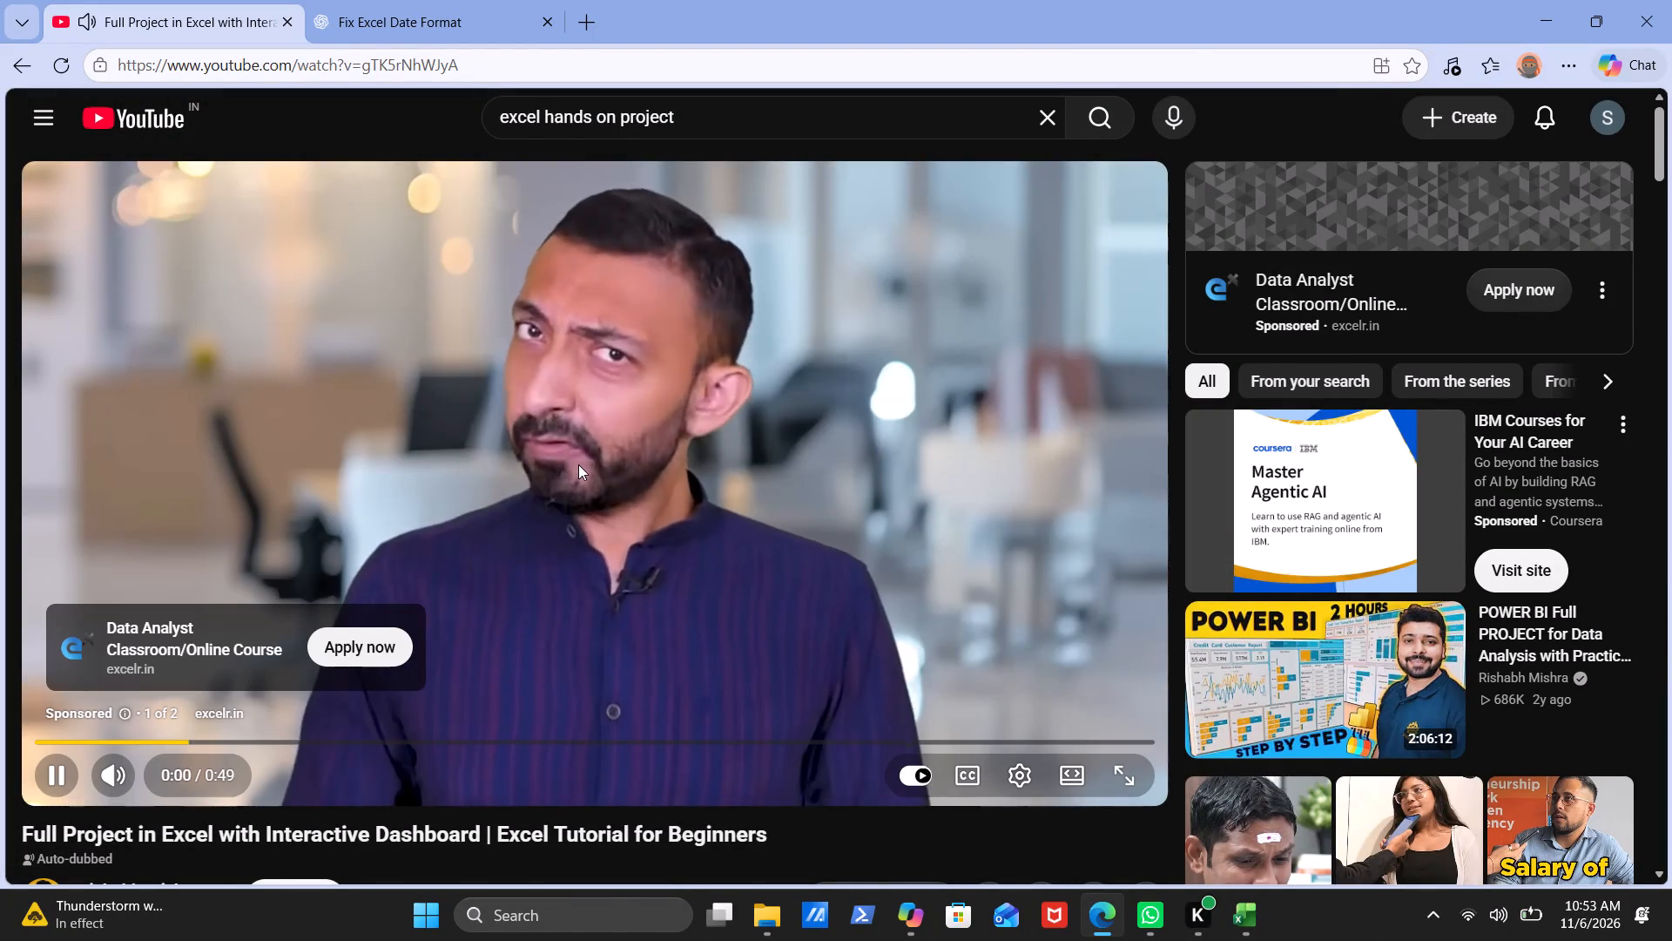
# Pause the YouTube video and switch to the Vrinda Store Data Analysis workbook in Excel.
pyautogui.click(673, 525)
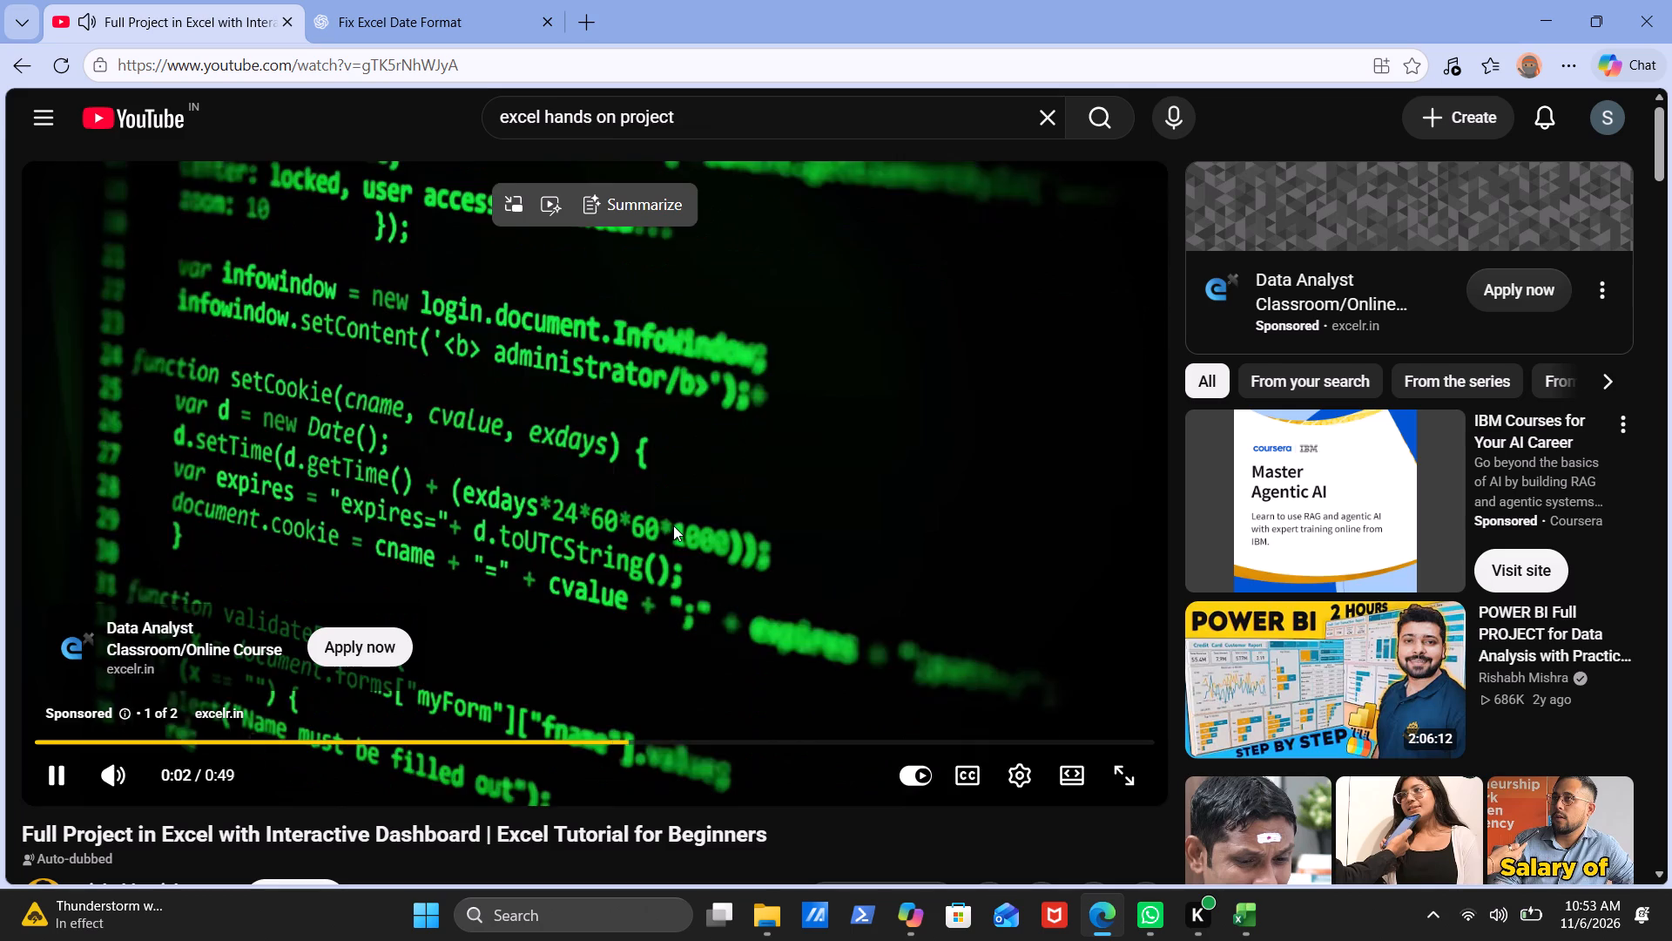
pyautogui.click(1253, 904)
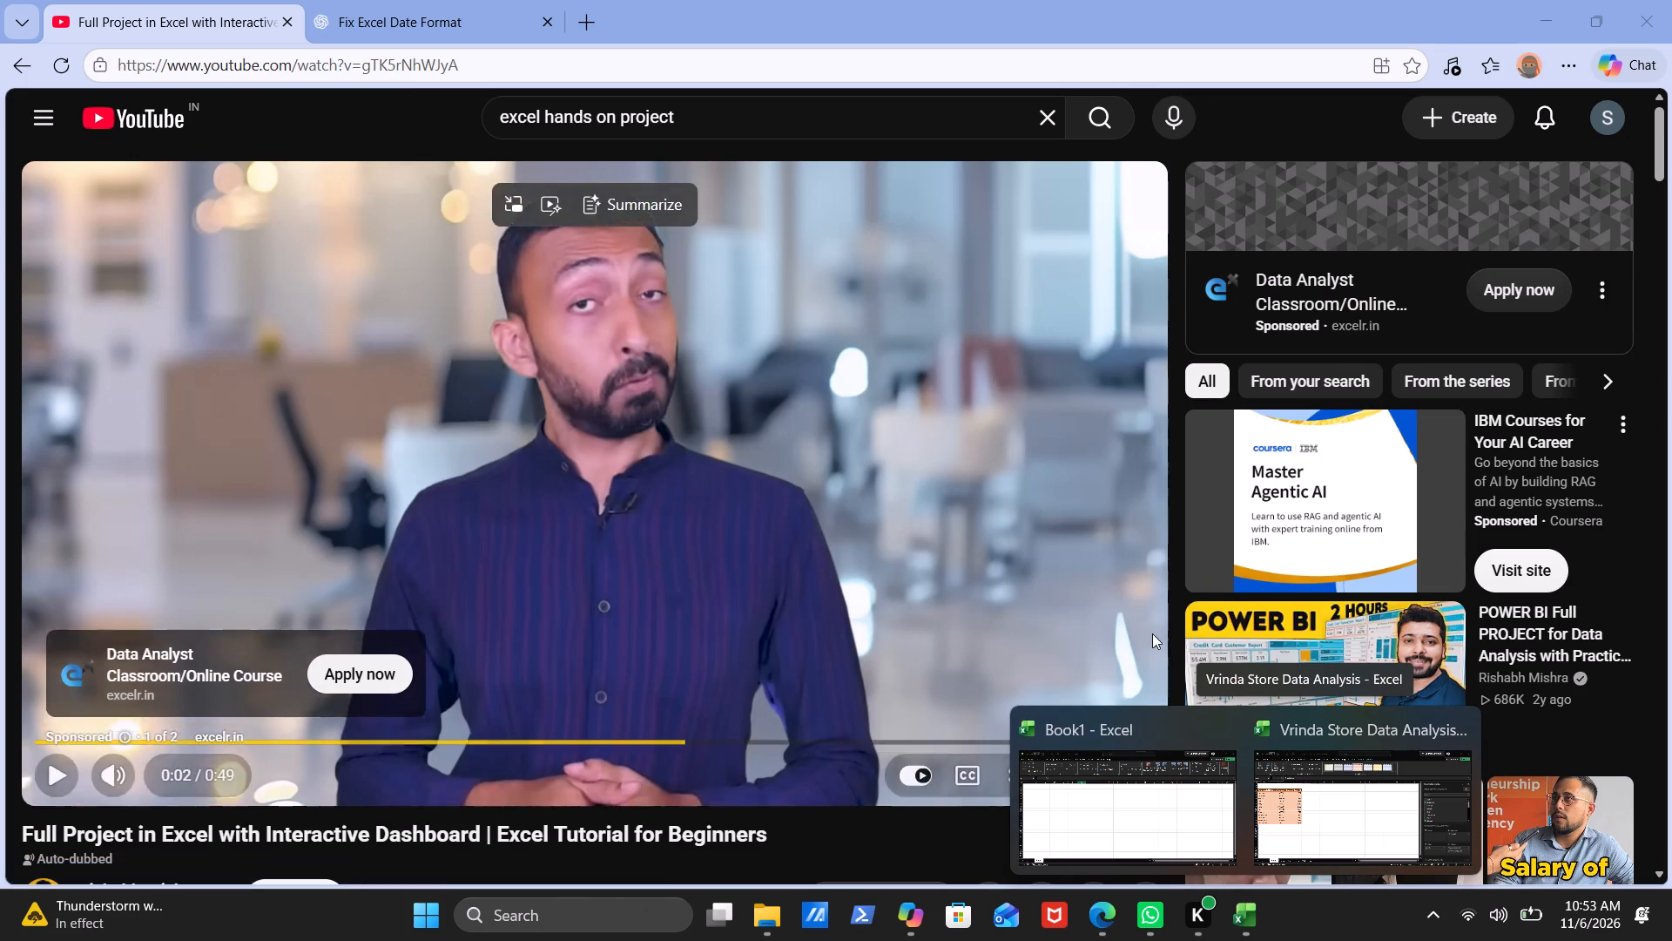
pyautogui.click(1351, 811)
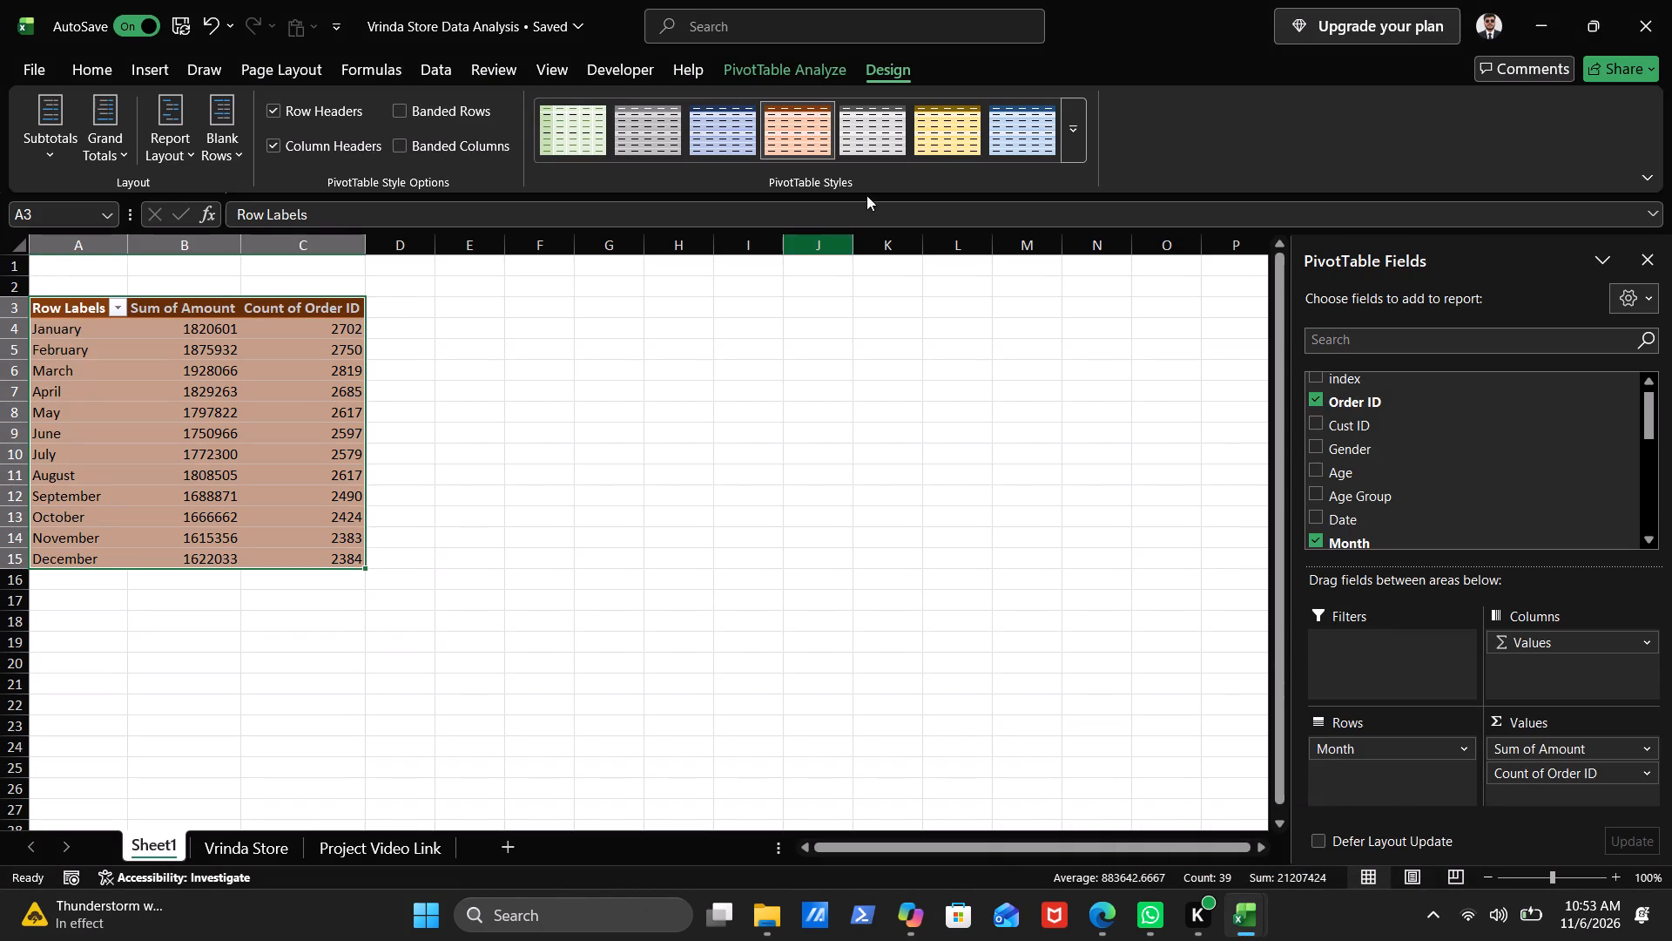
# Apply the Light Blue, Pivot Style Dark 2 style to the monthly PivotTable.
pyautogui.click(1074, 125)
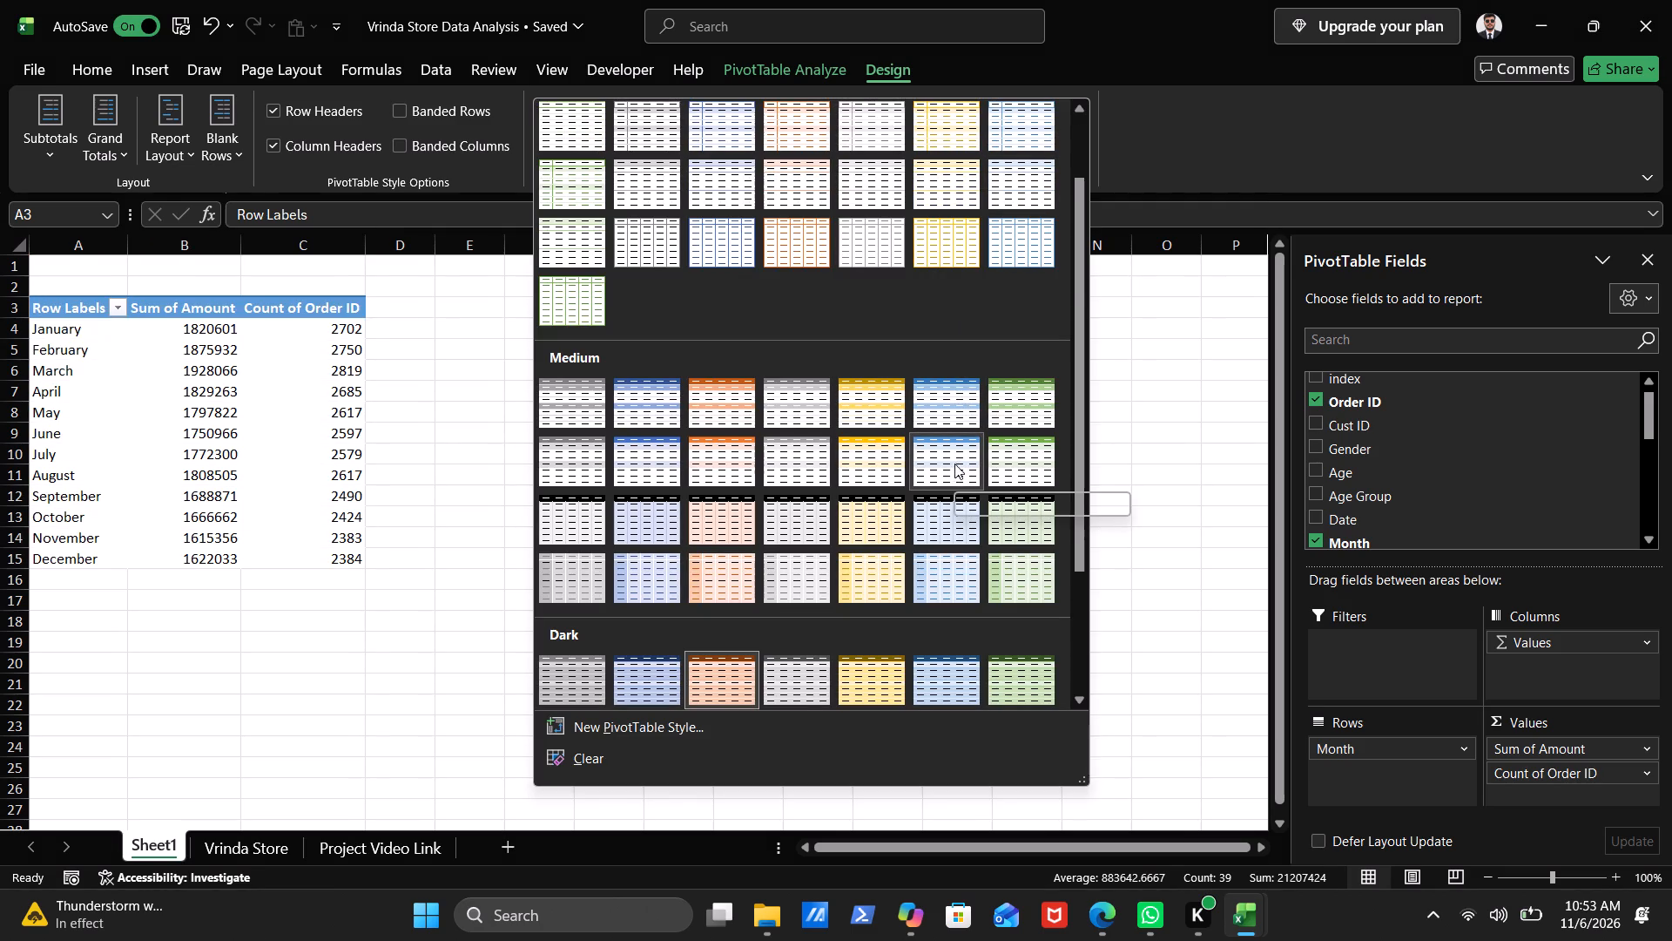
pyautogui.scroll(-1, 954, 462)
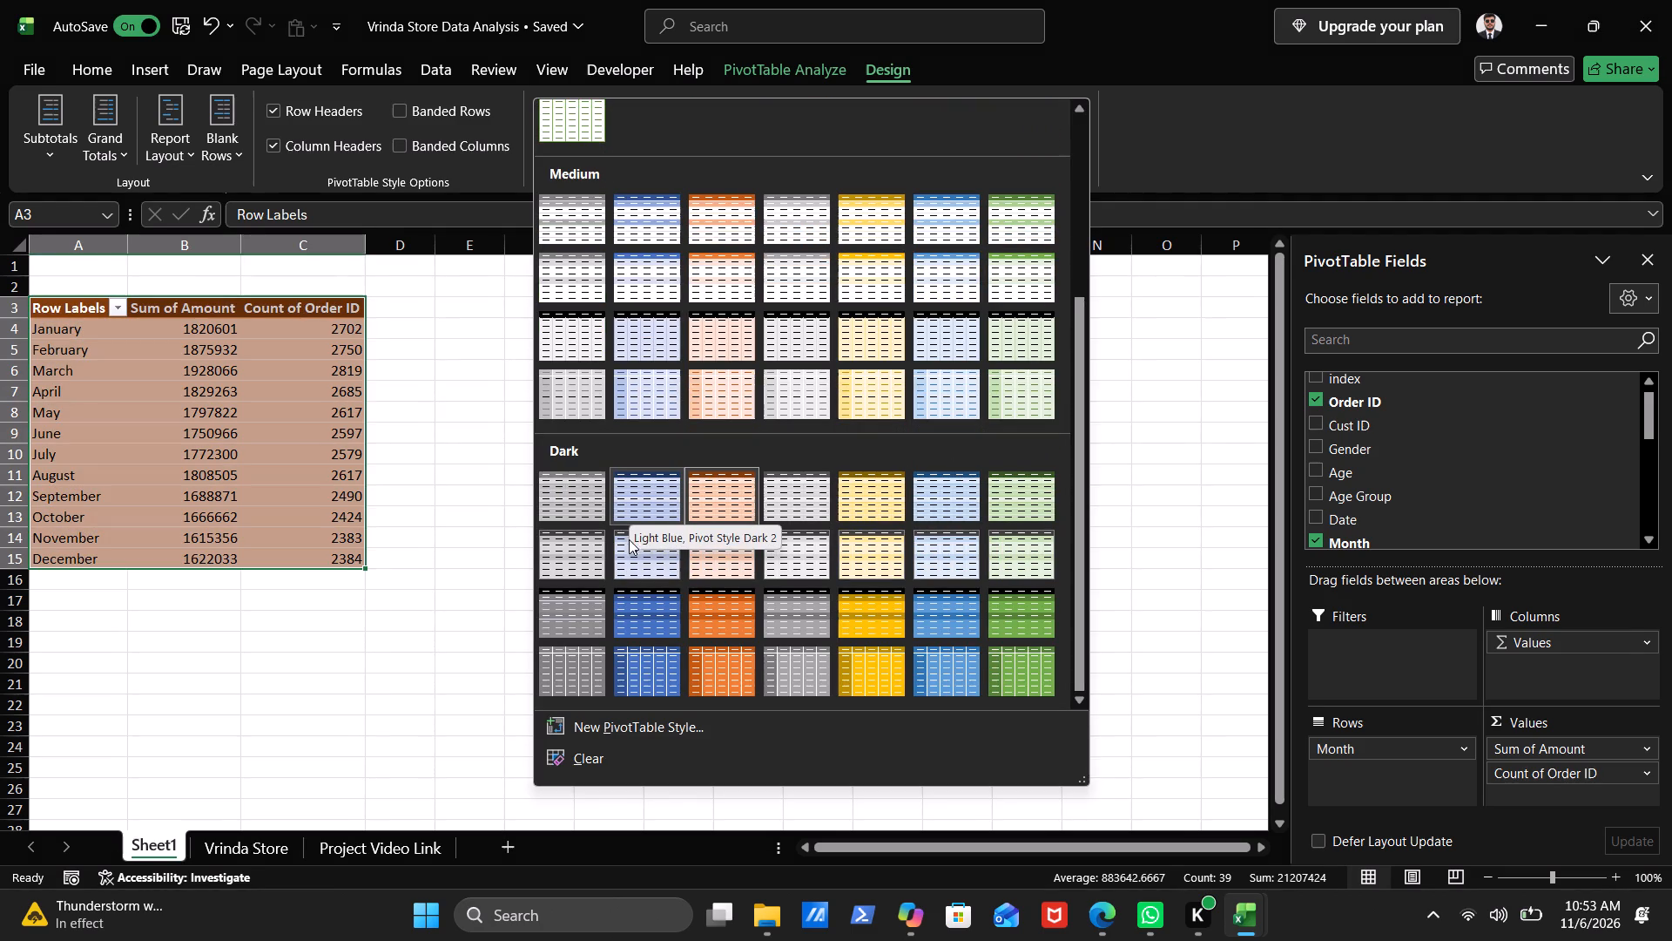
pyautogui.click(643, 504)
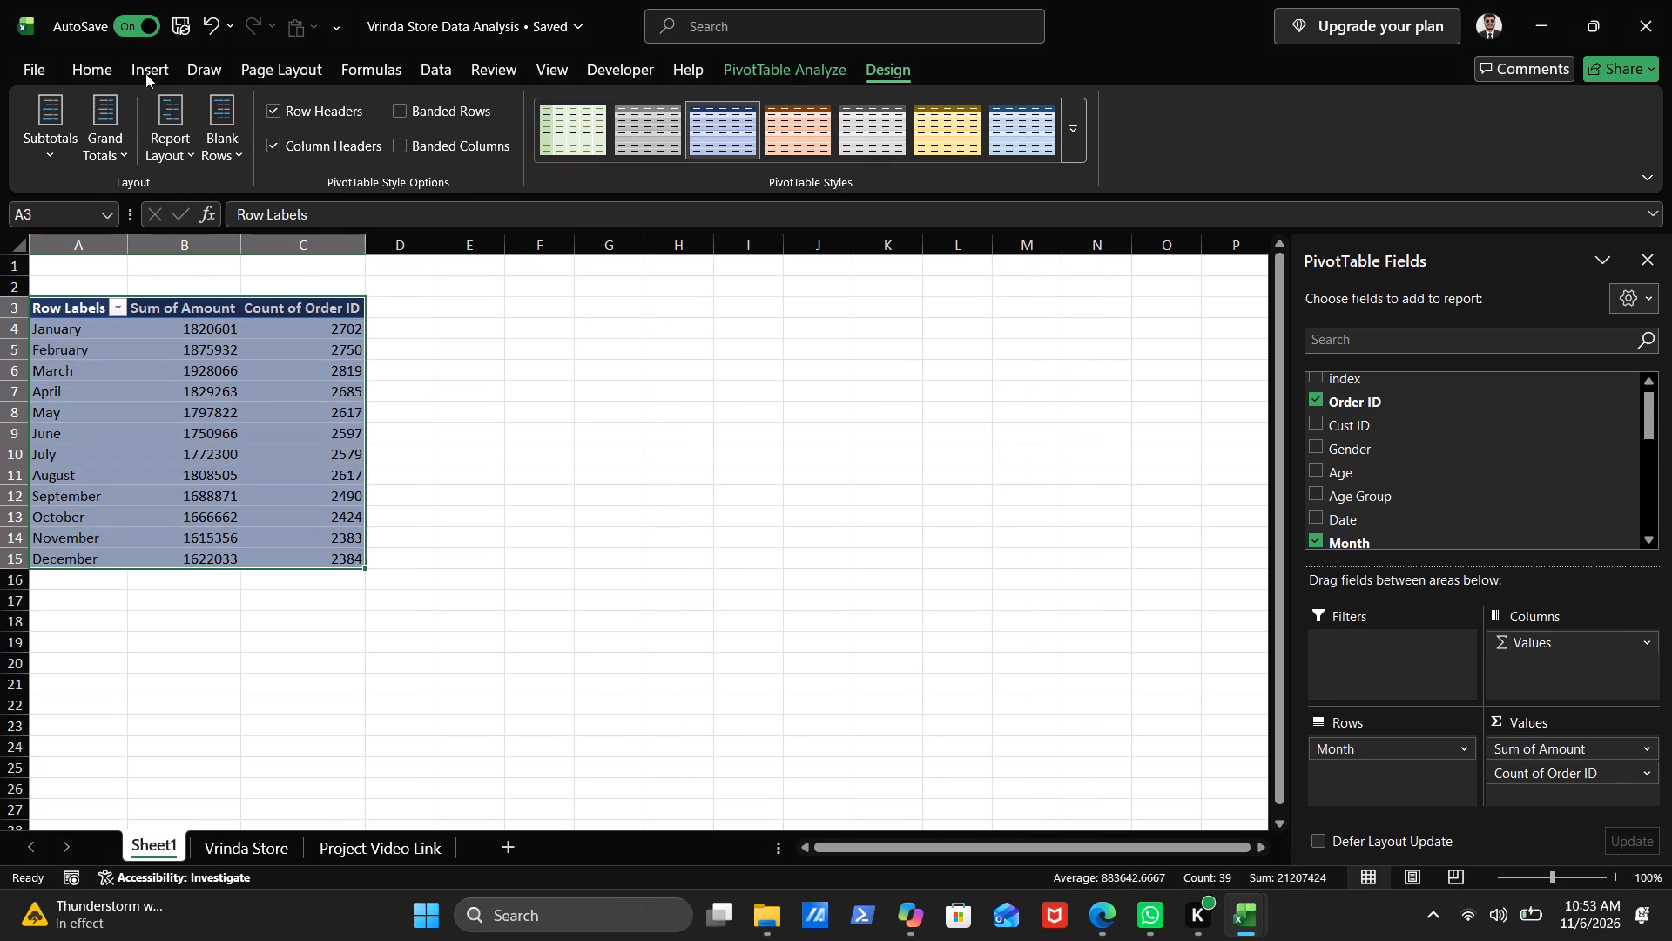
# Make all text in the selected PivotTable range bold.
pyautogui.click(101, 61)
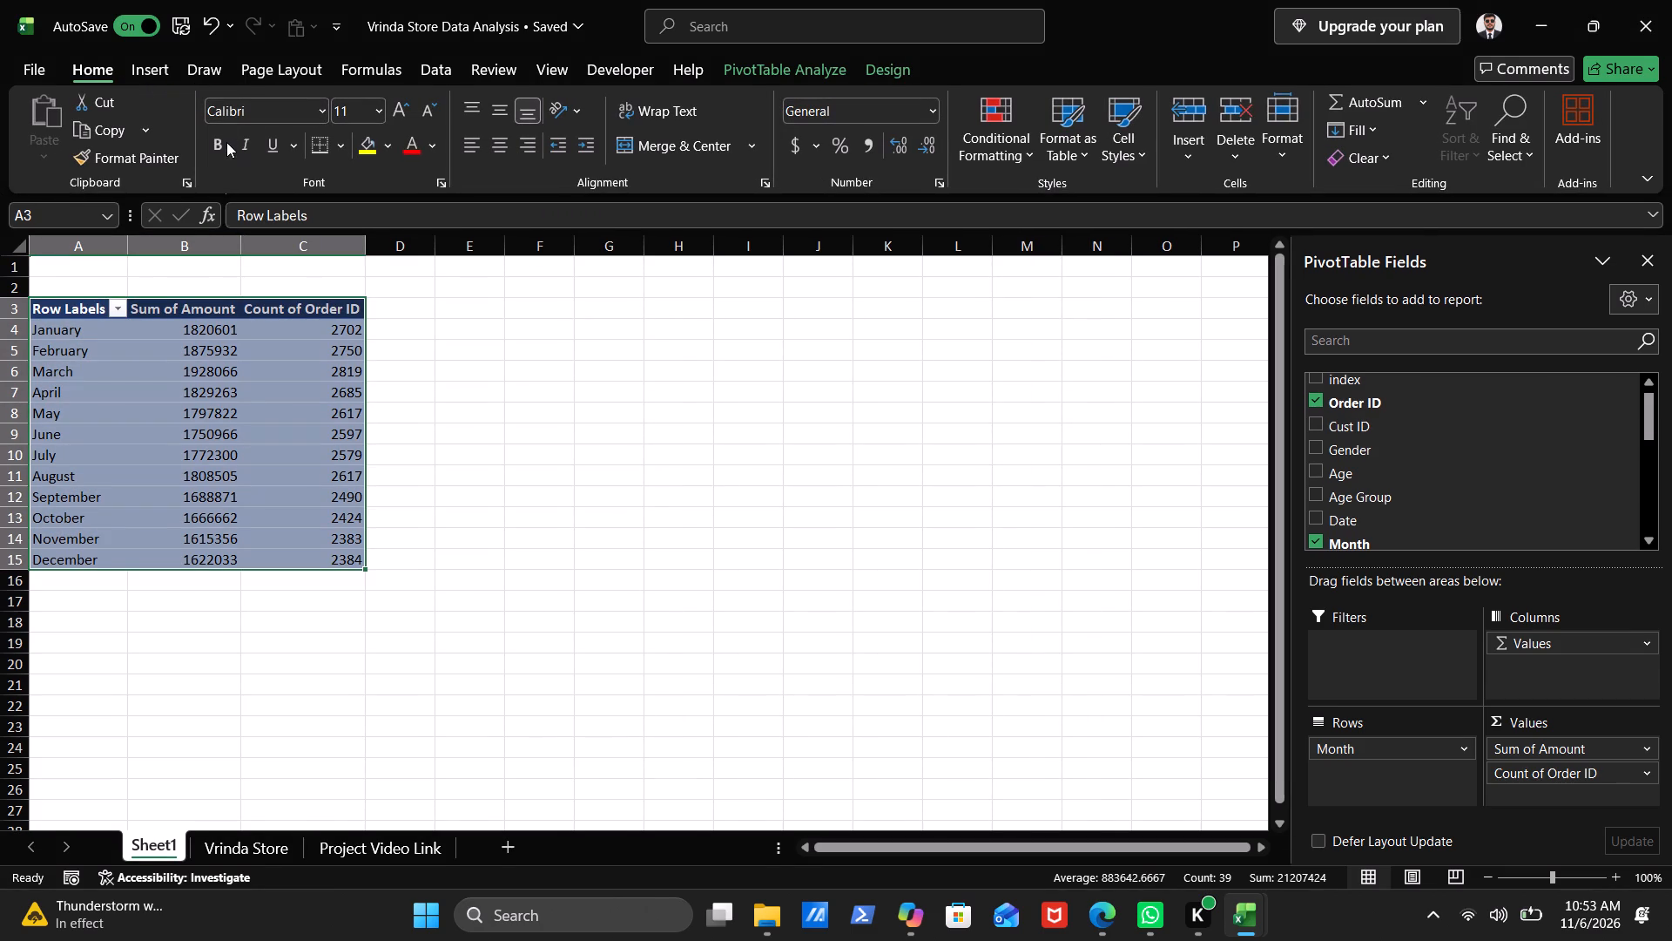
pyautogui.click(224, 141)
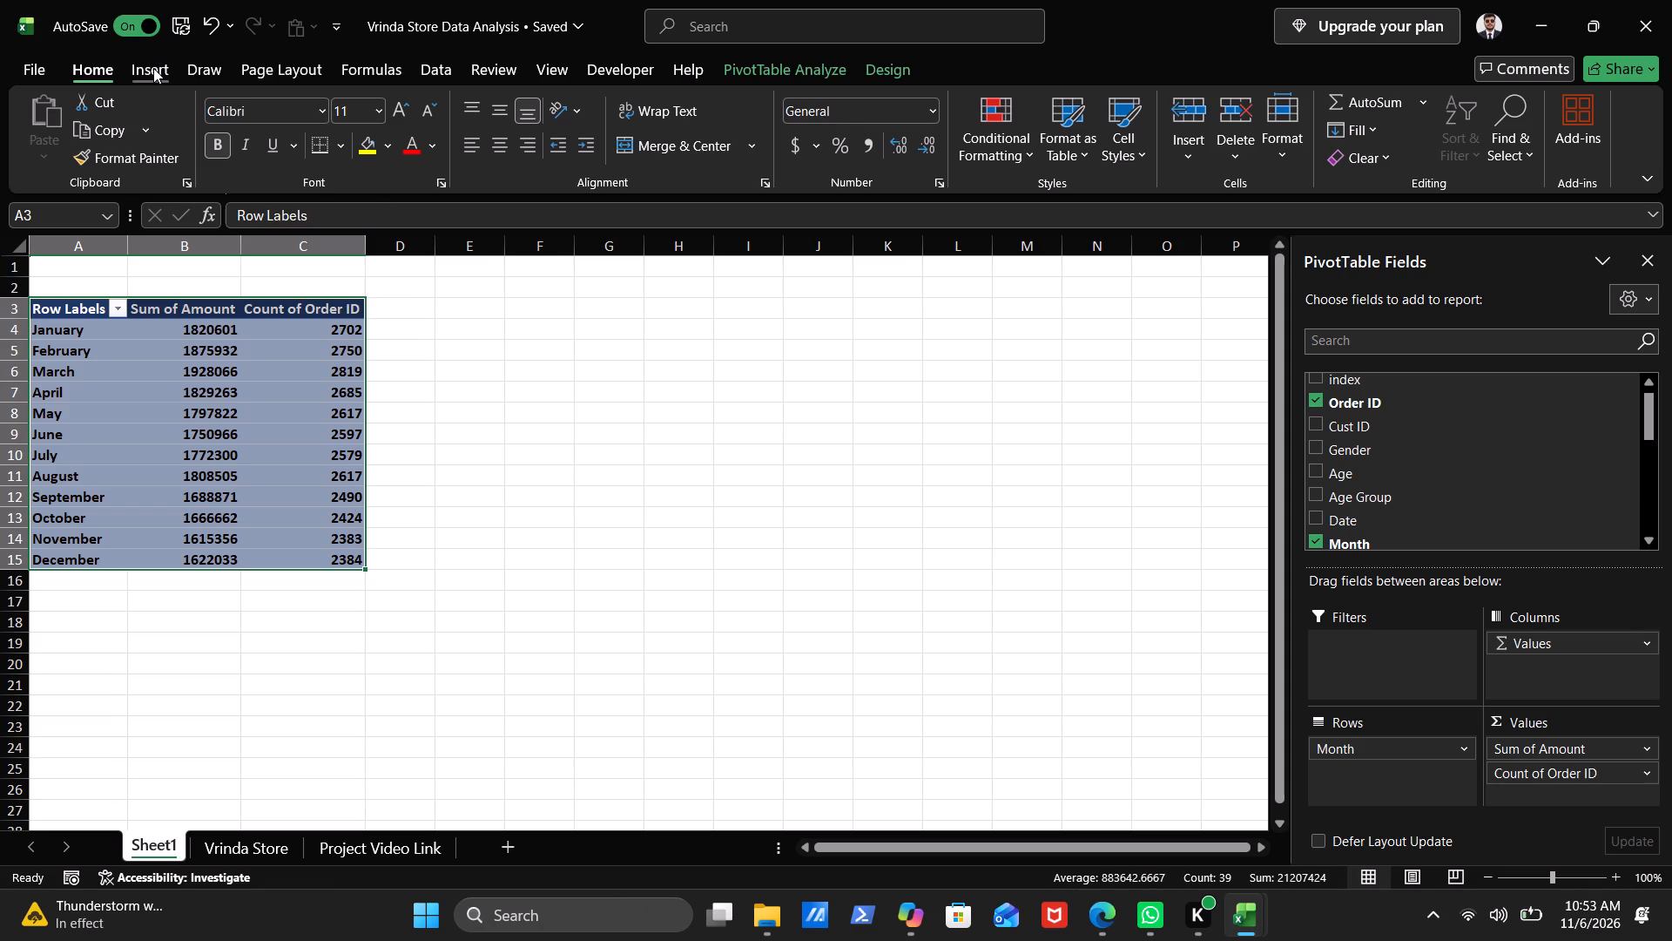
# Insert a combo PivotChart with Sum of Amount as clustered columns and Count of Order ID as a line on the secondary axis.
pyautogui.click(877, 68)
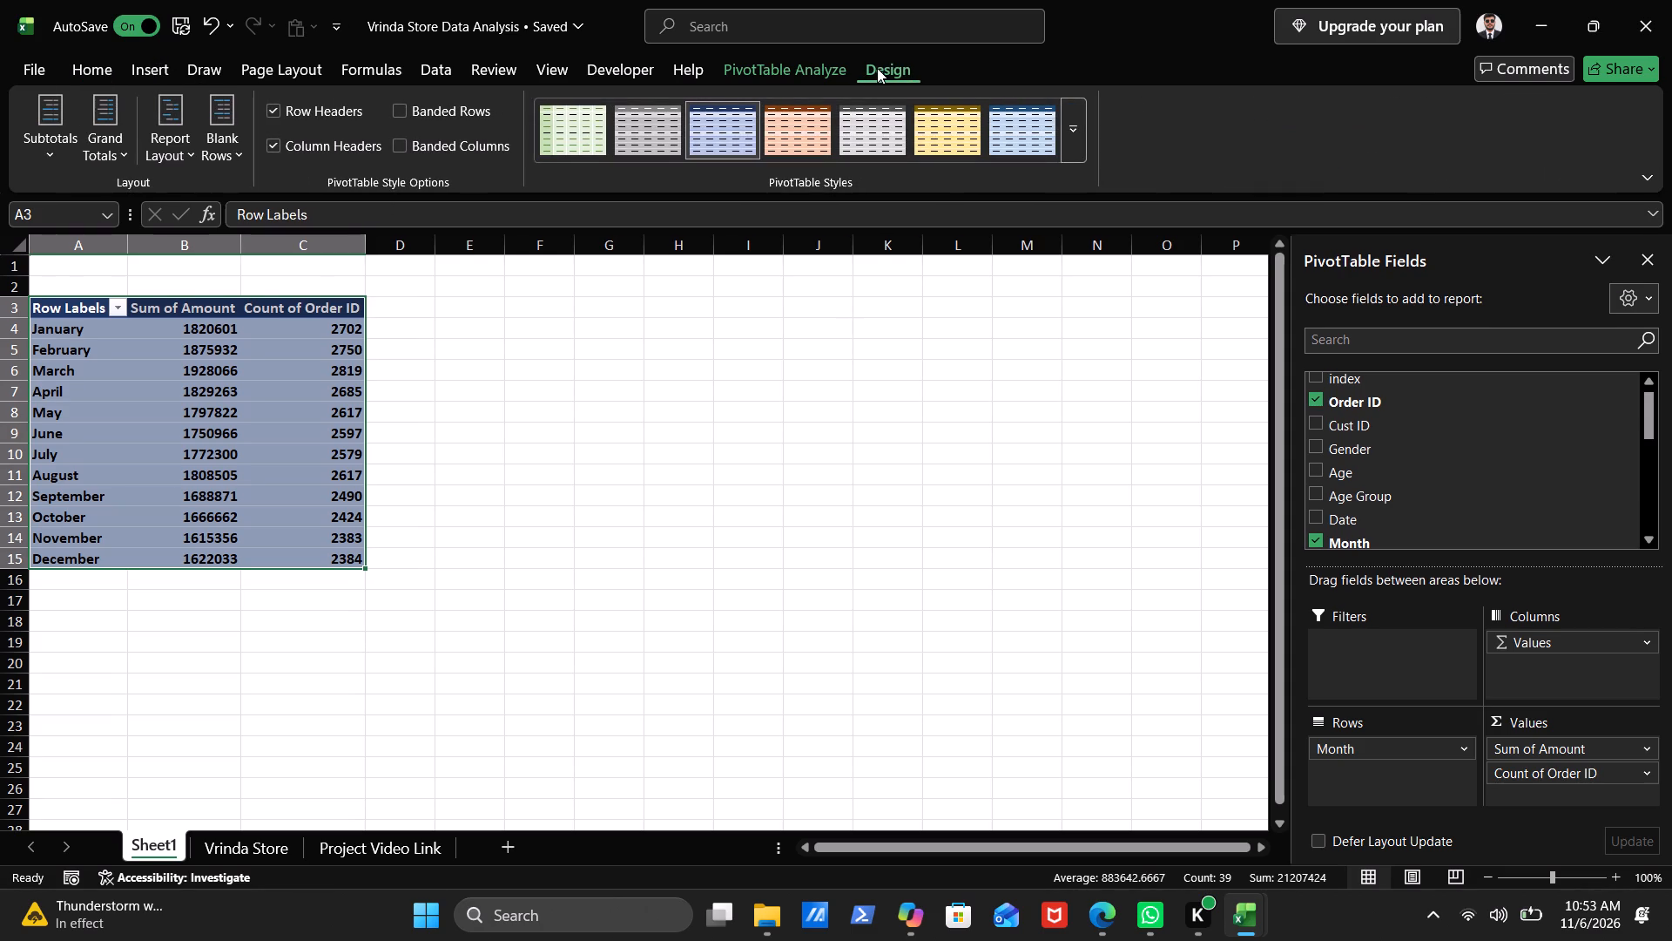
pyautogui.click(799, 70)
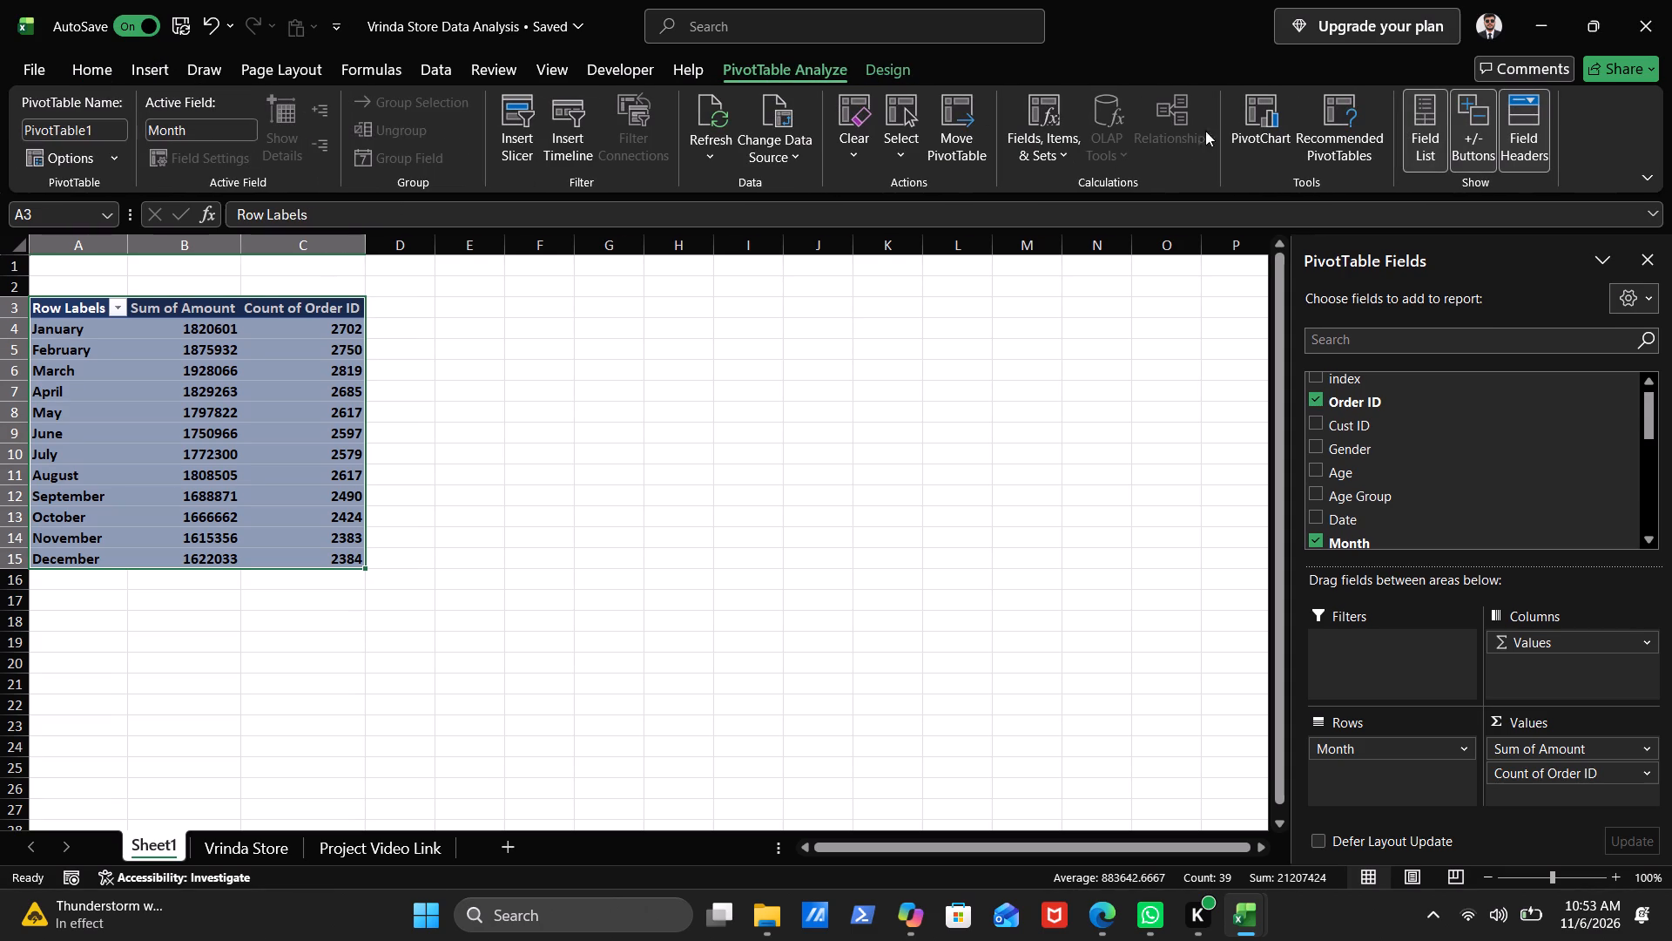
pyautogui.click(1259, 136)
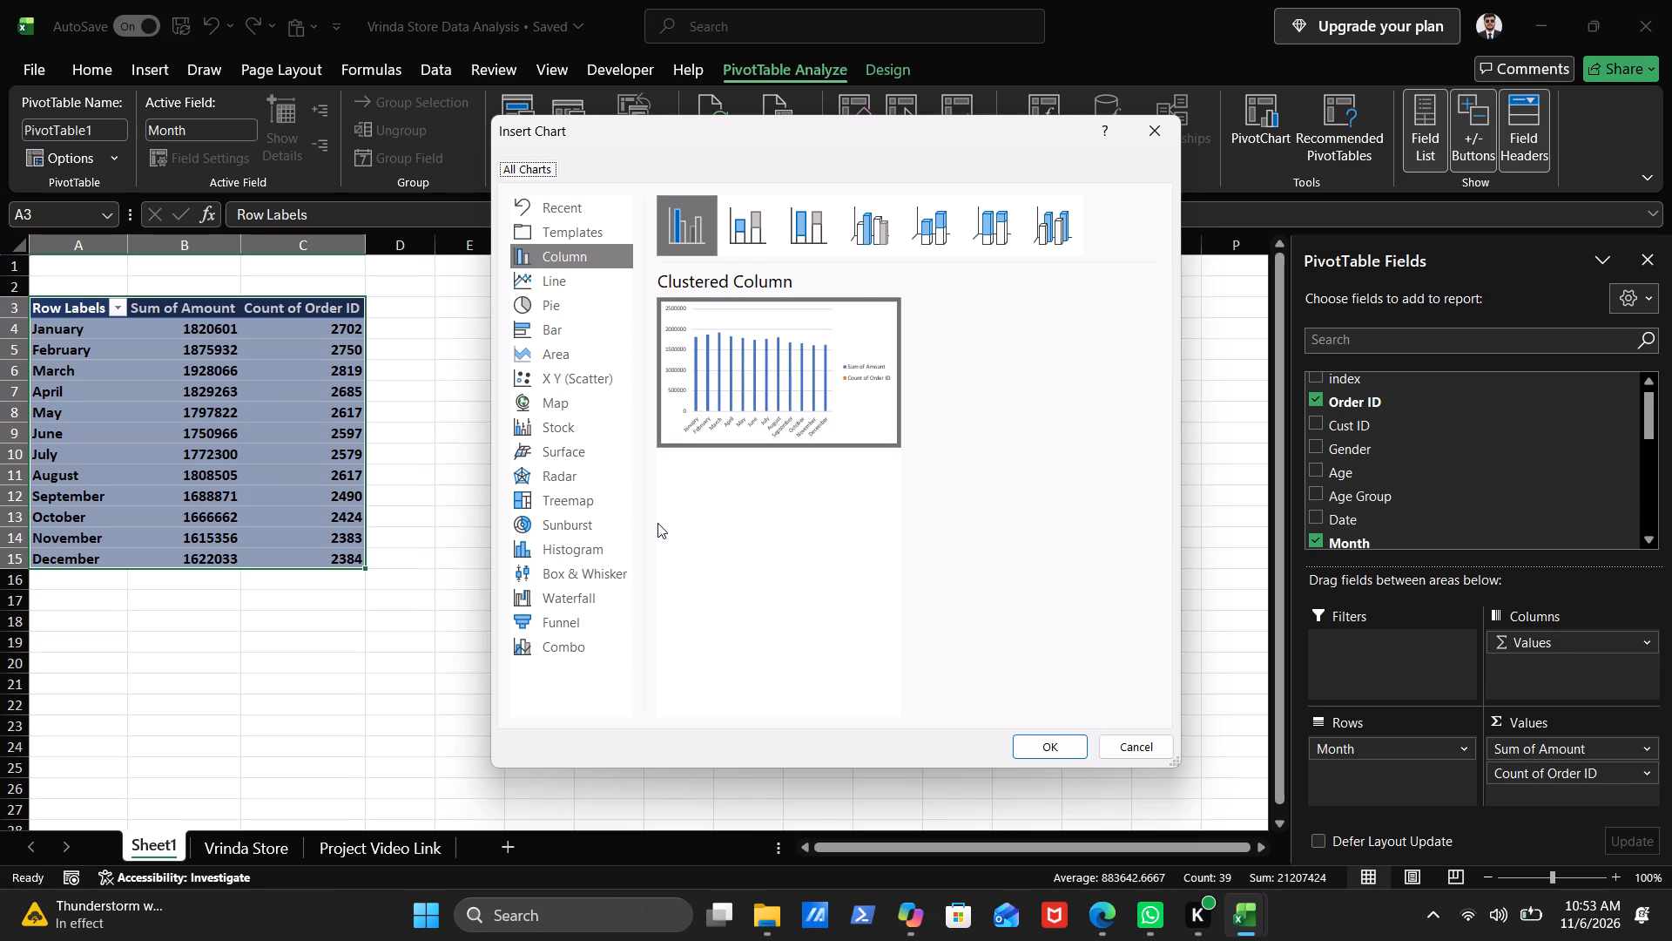
pyautogui.click(575, 646)
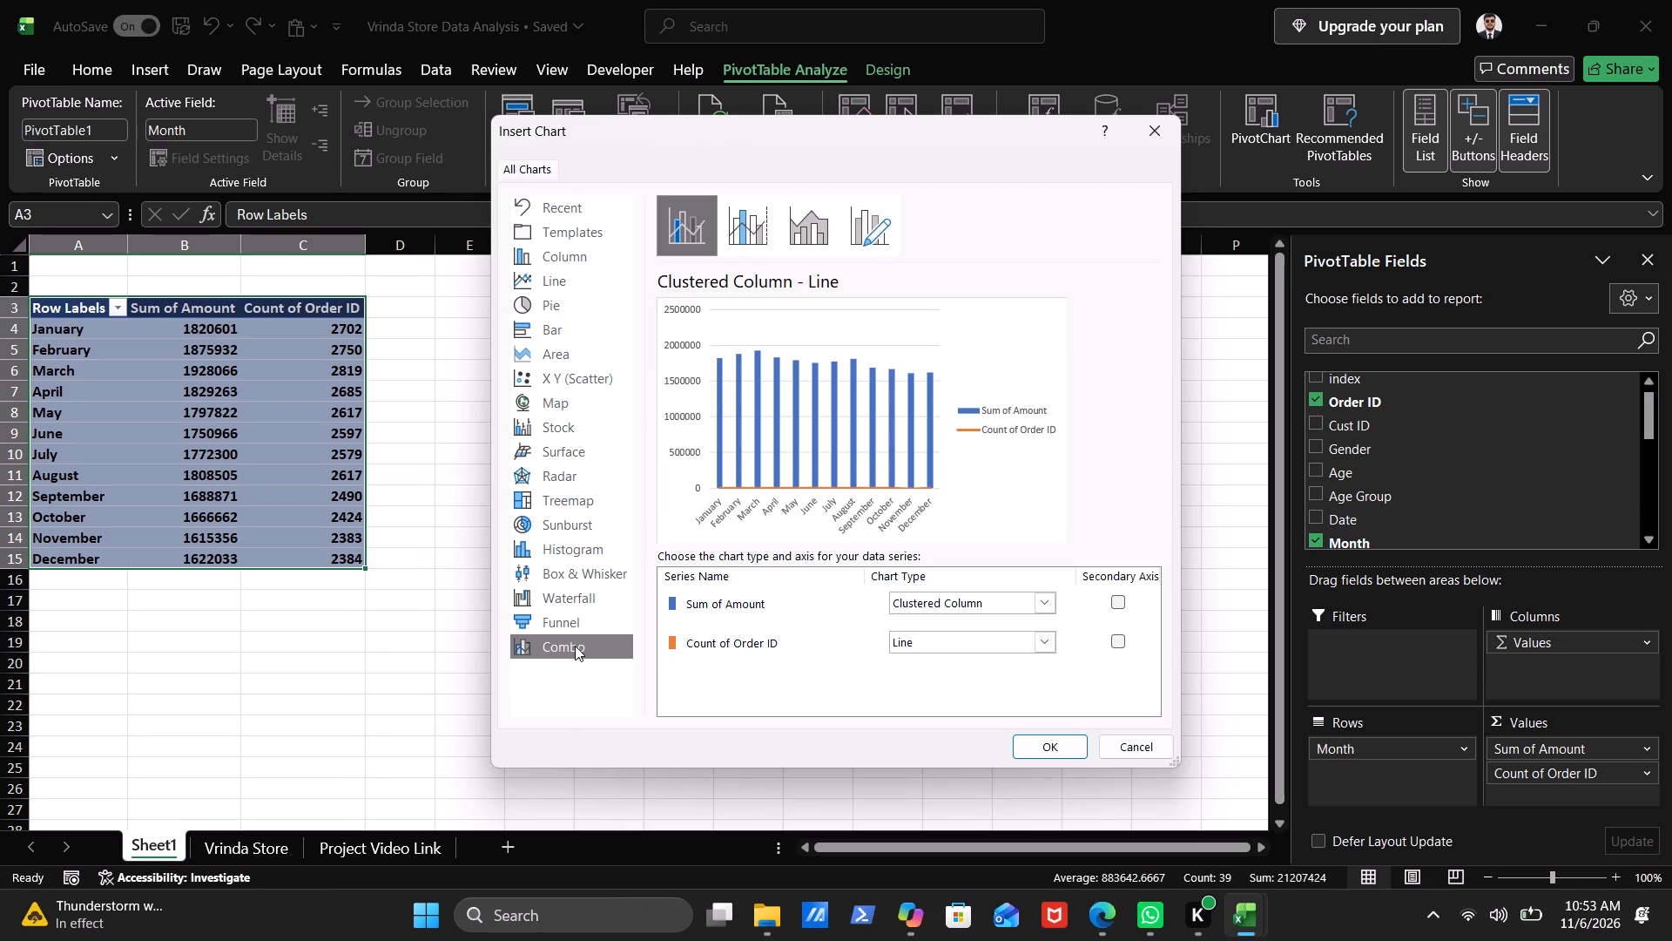
pyautogui.click(1123, 637)
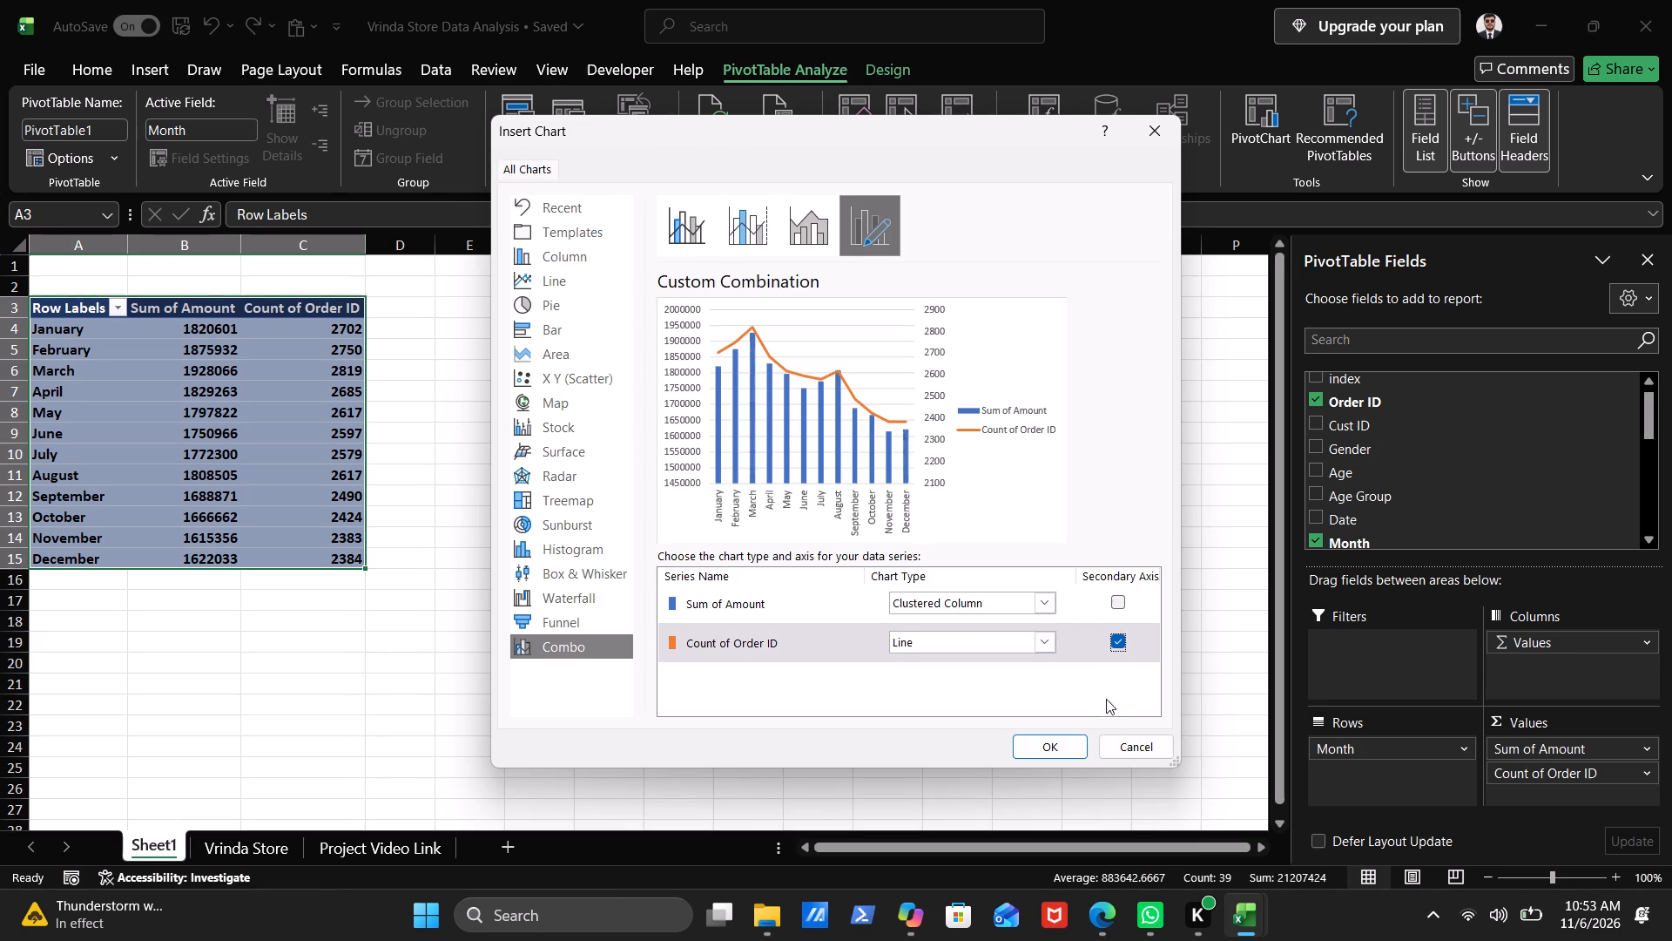
pyautogui.click(1052, 749)
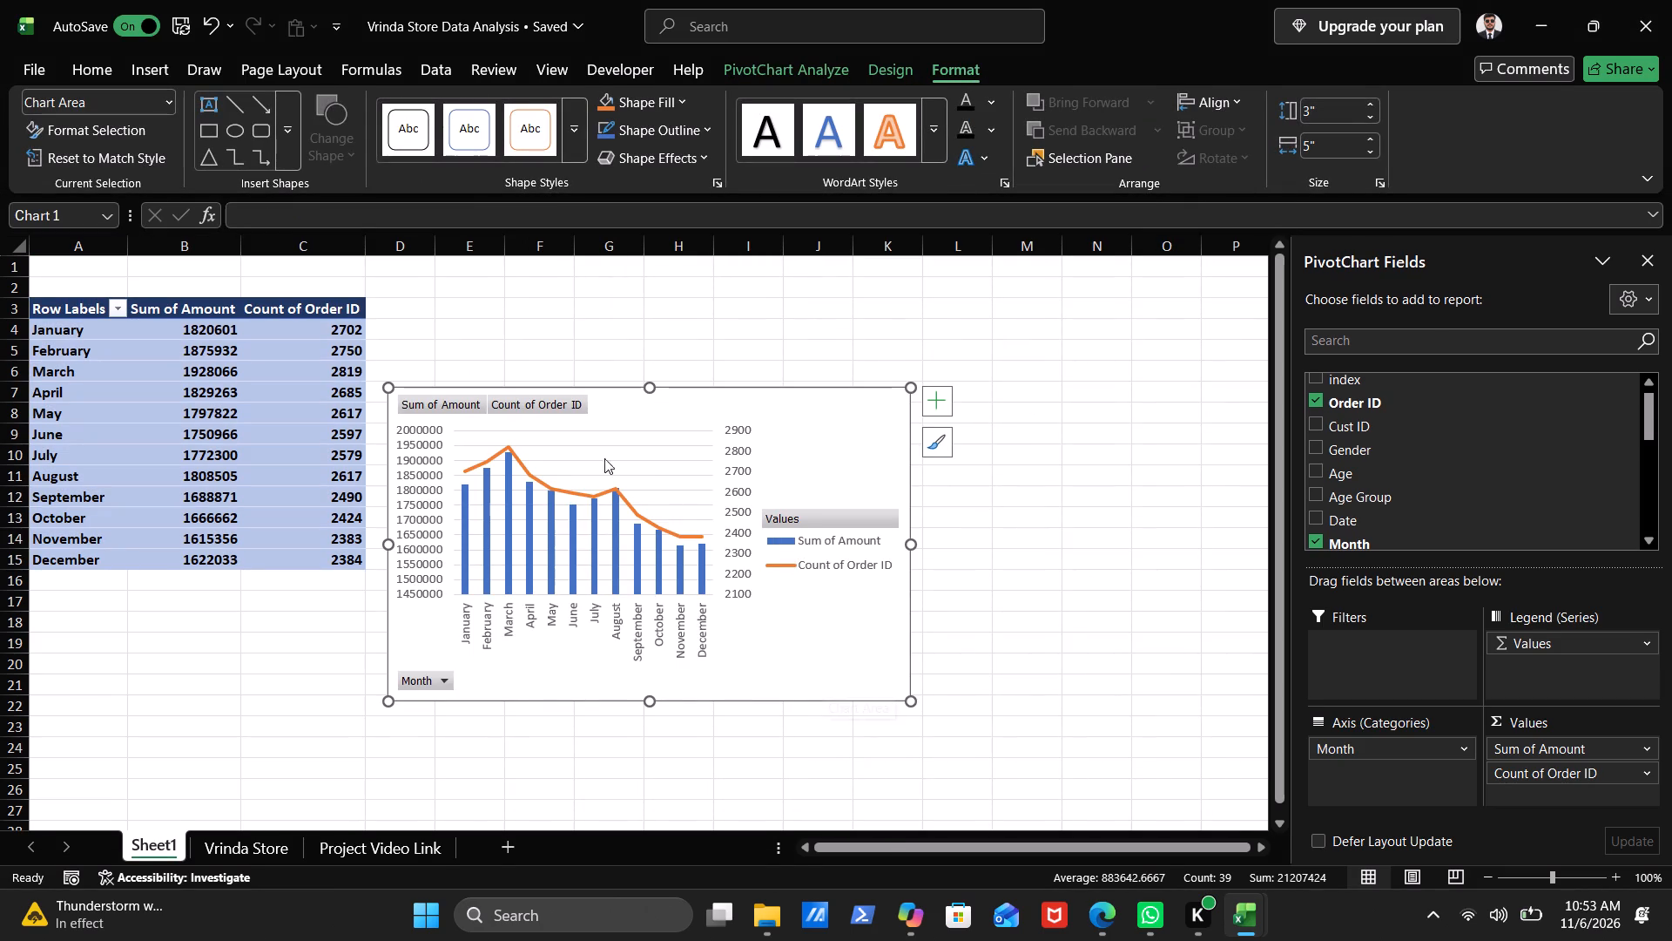
# Hide the value field buttons, Sum of Amount and Count of Order ID, on the PivotChart.
pyautogui.click(562, 406)
pyautogui.press('Delete')
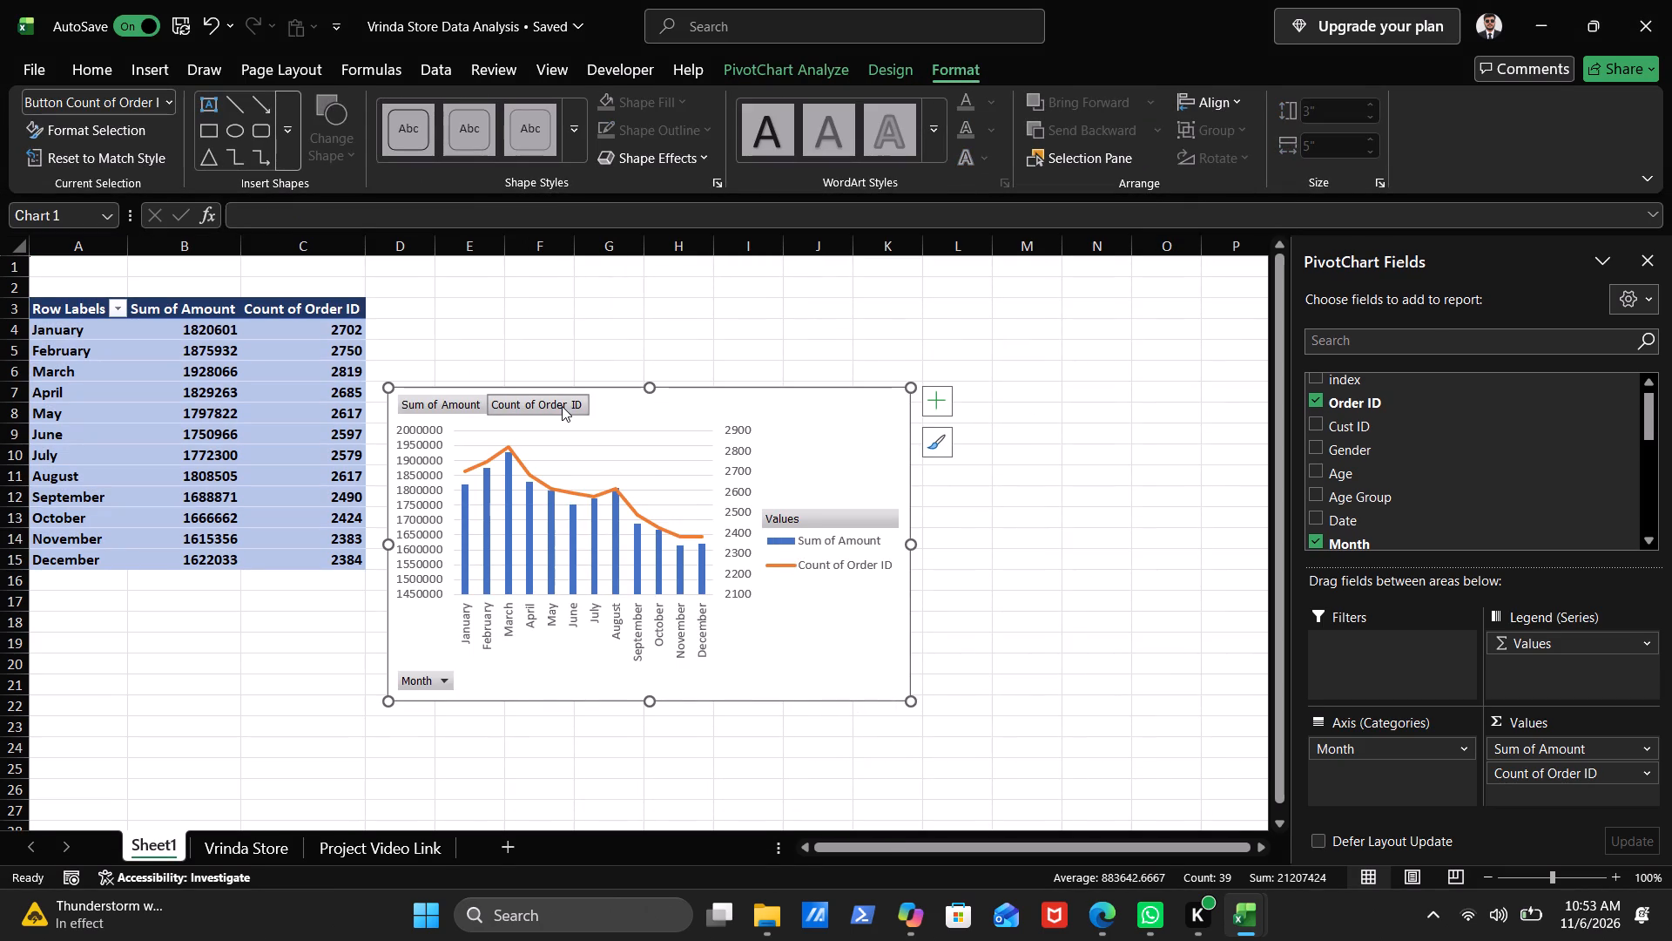
pyautogui.press('Delete')
pyautogui.press('Delete')
pyautogui.press('BackSpace')
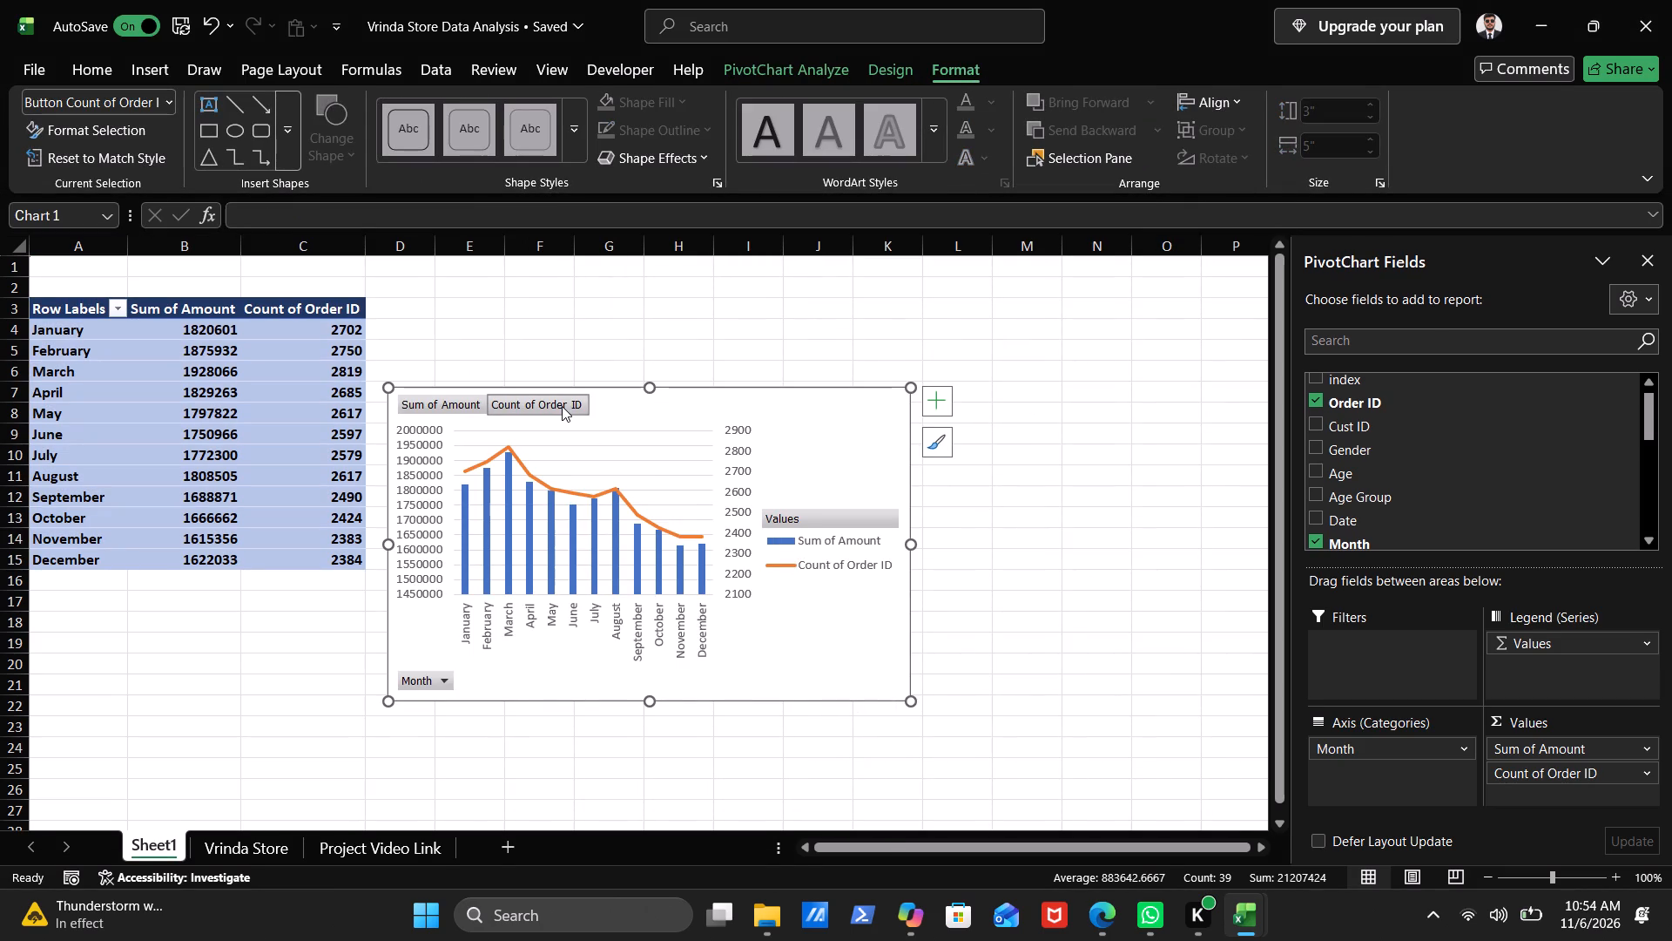
pyautogui.rightClick(562, 406)
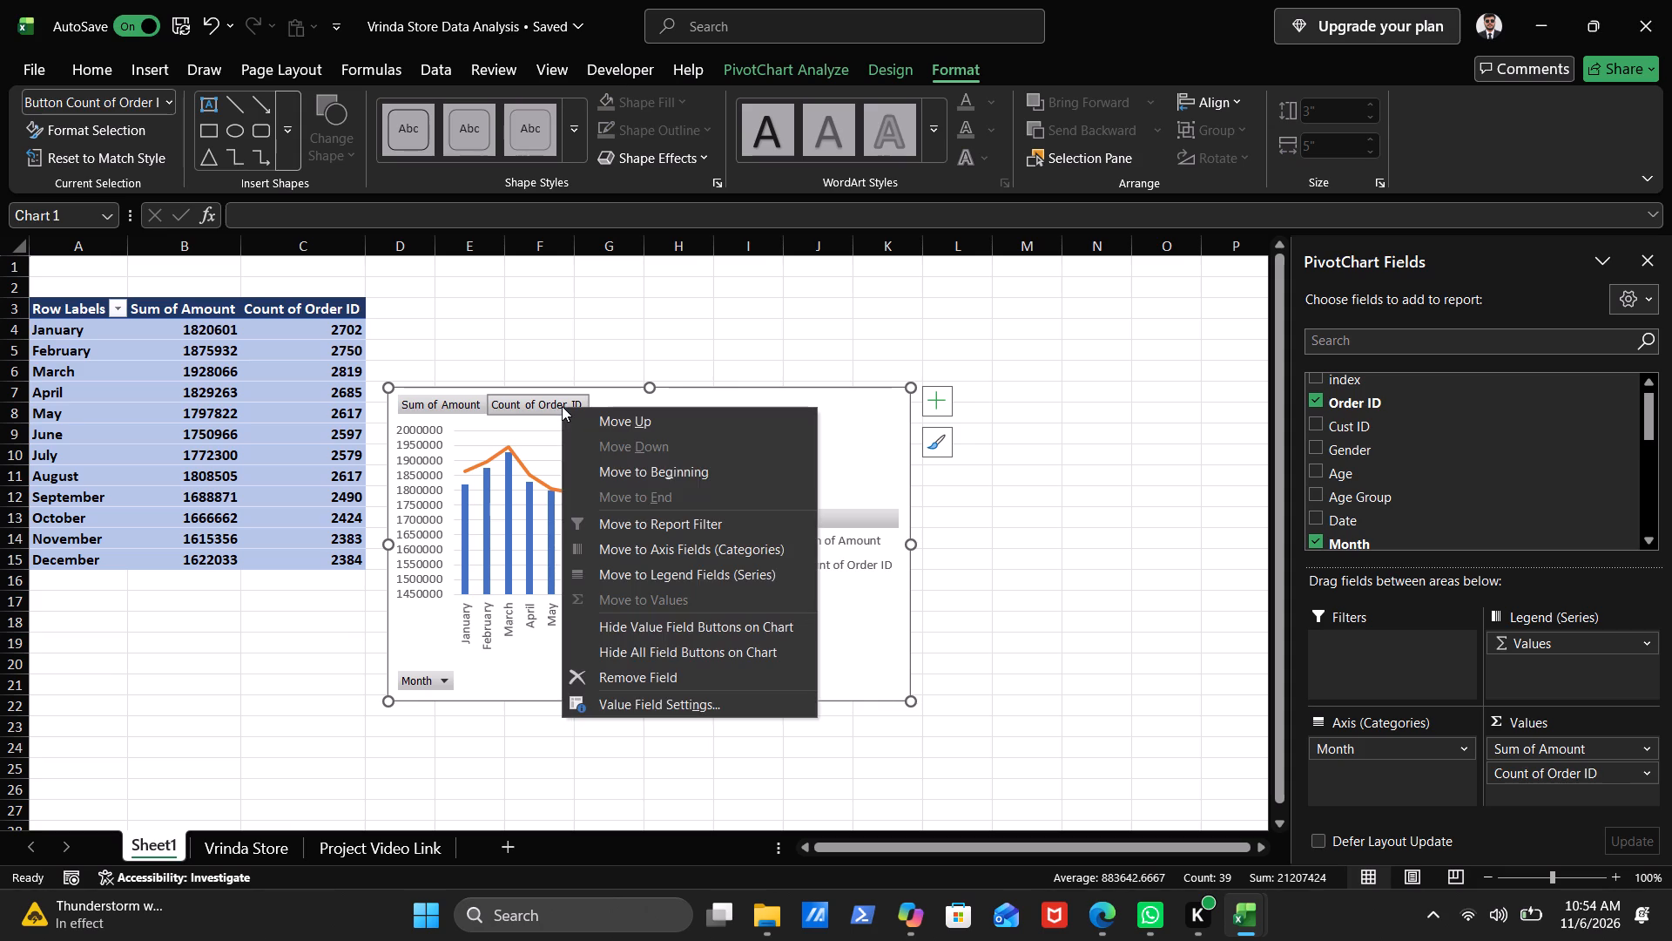
pyautogui.click(718, 627)
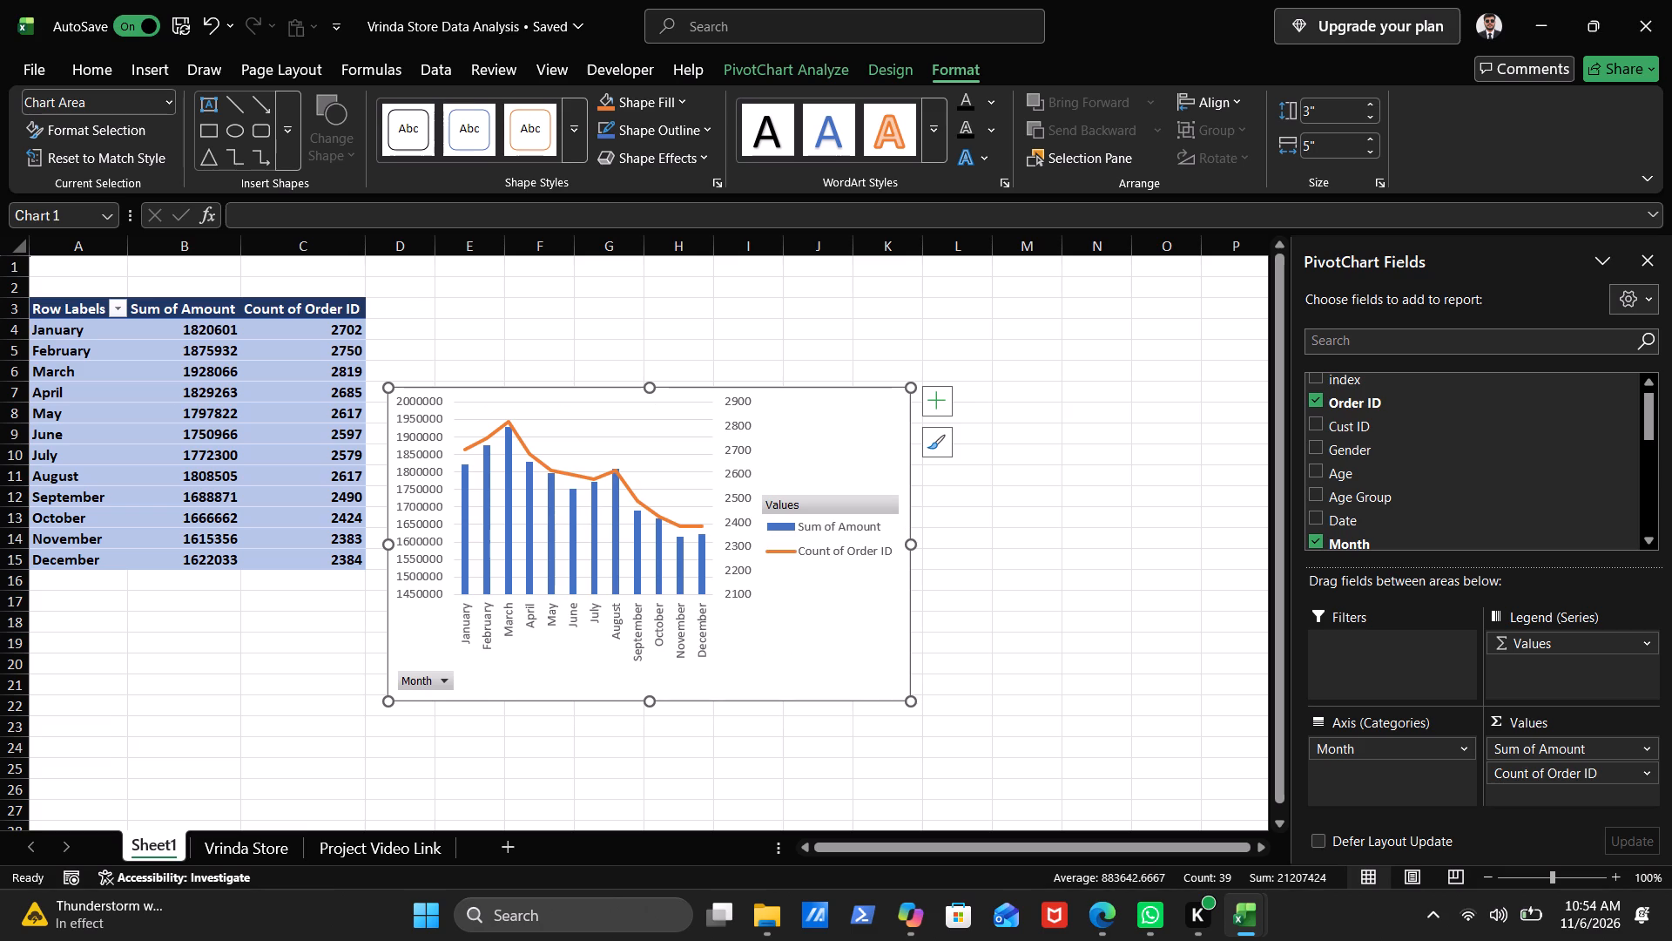
# Resize the chart's plot area by lowering its top edge to leave space above it and extending its bottom edge downward.
pyautogui.click(832, 543)
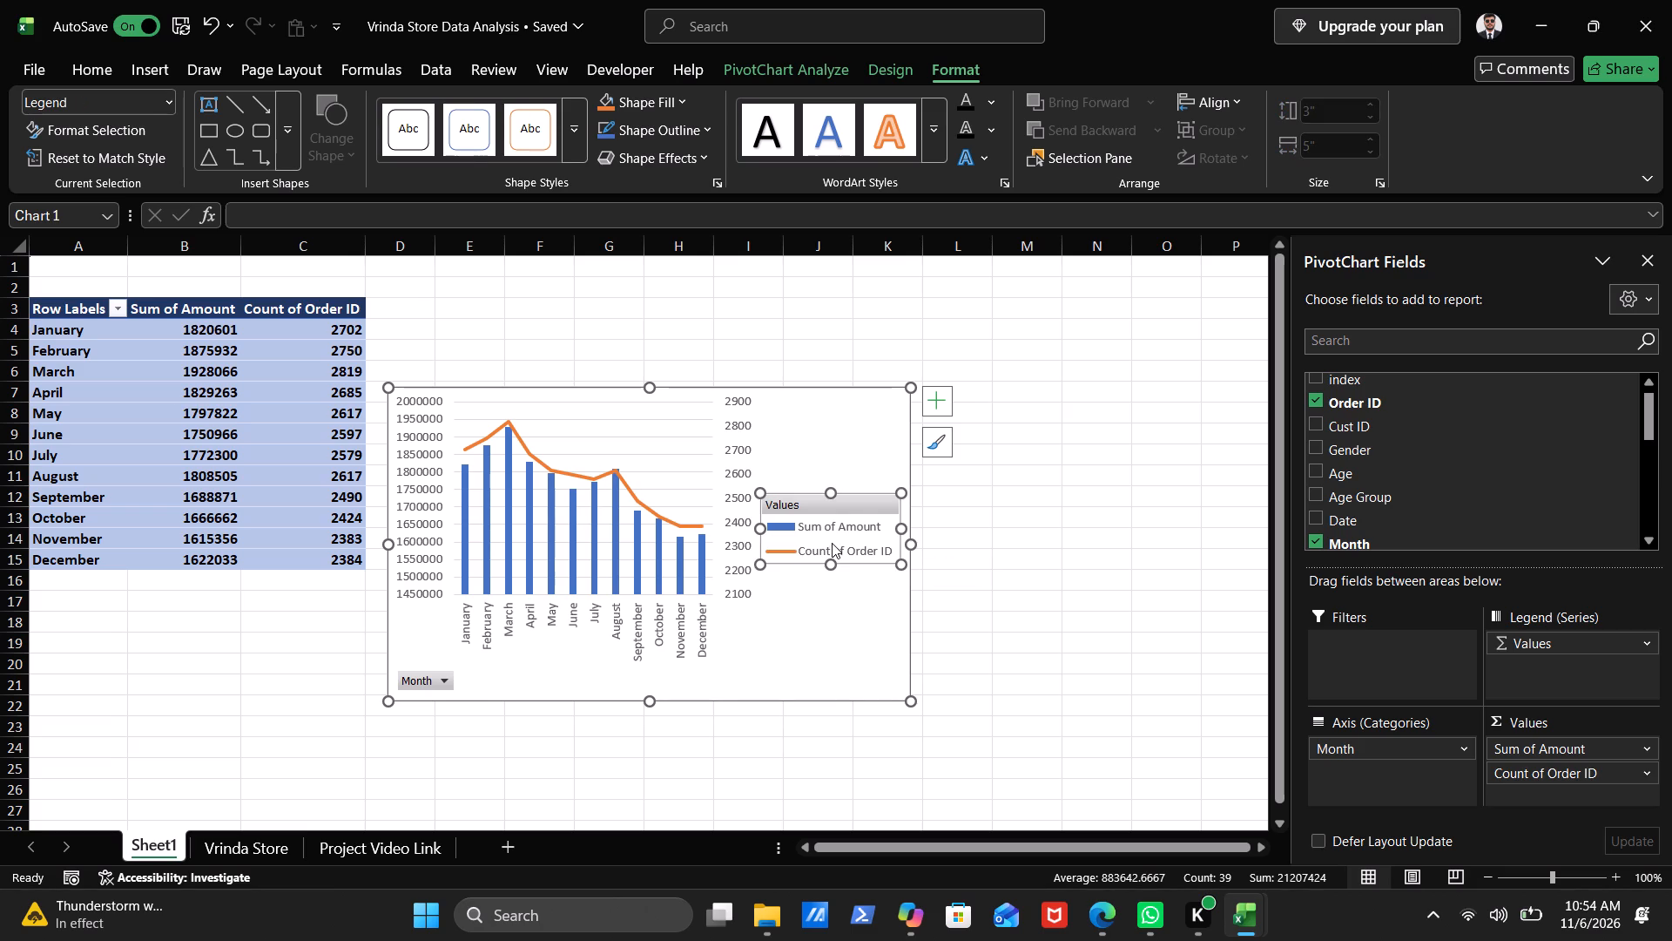
pyautogui.click(641, 469)
pyautogui.click(682, 458)
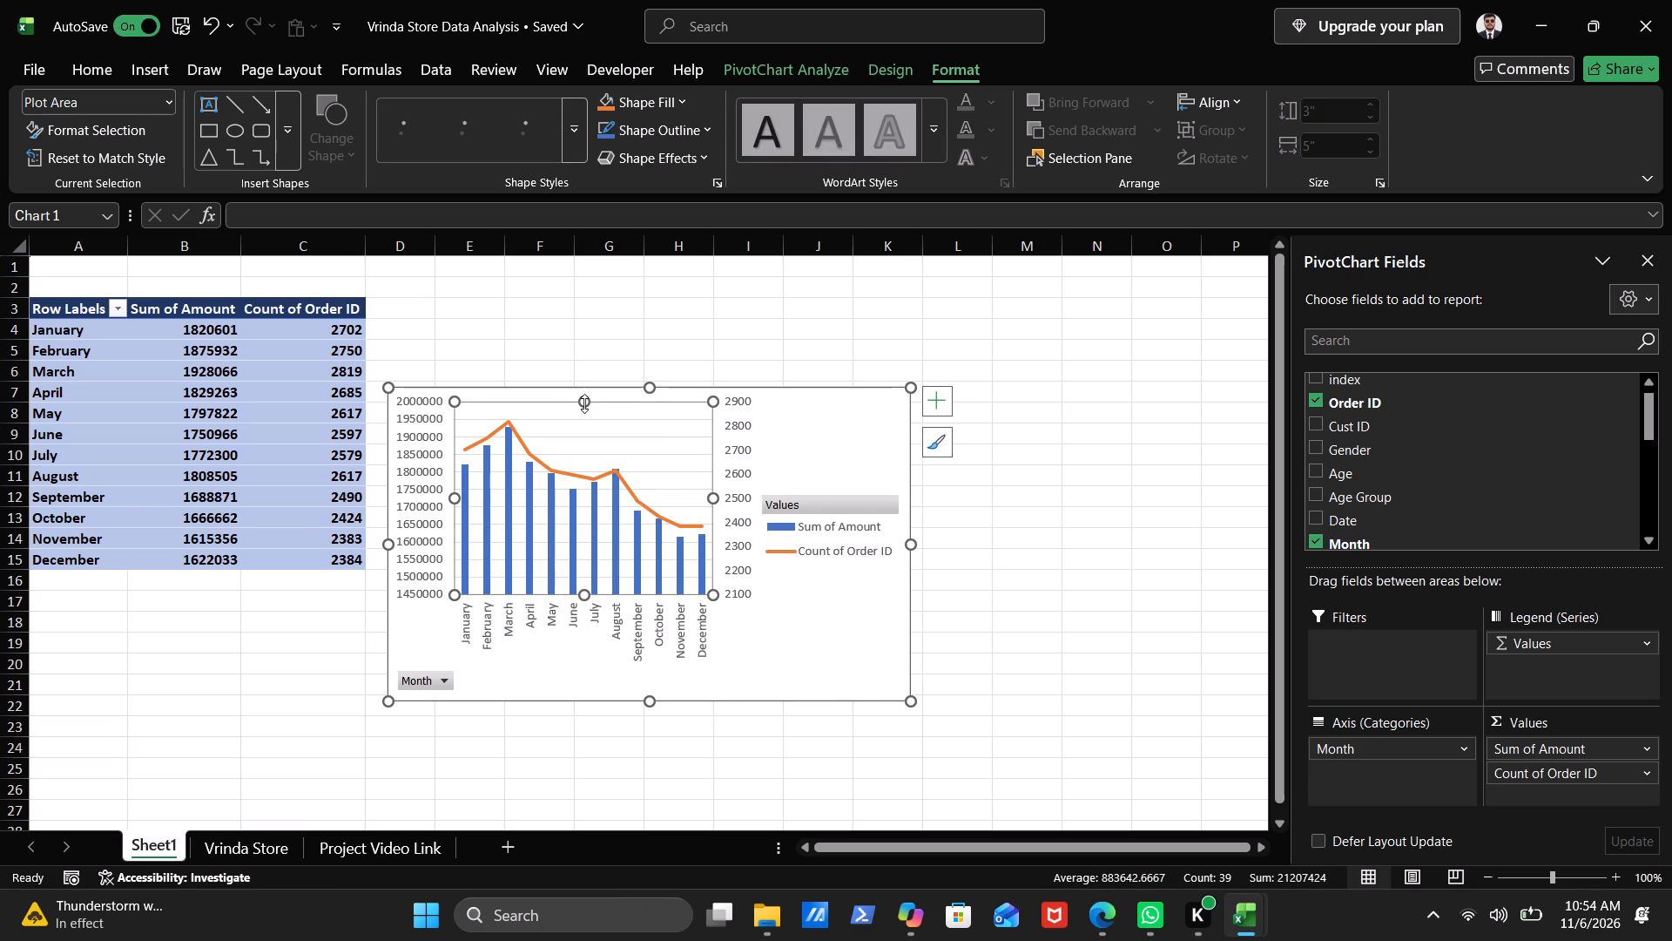
pyautogui.moveTo(584, 403); pyautogui.dragTo(586, 432)
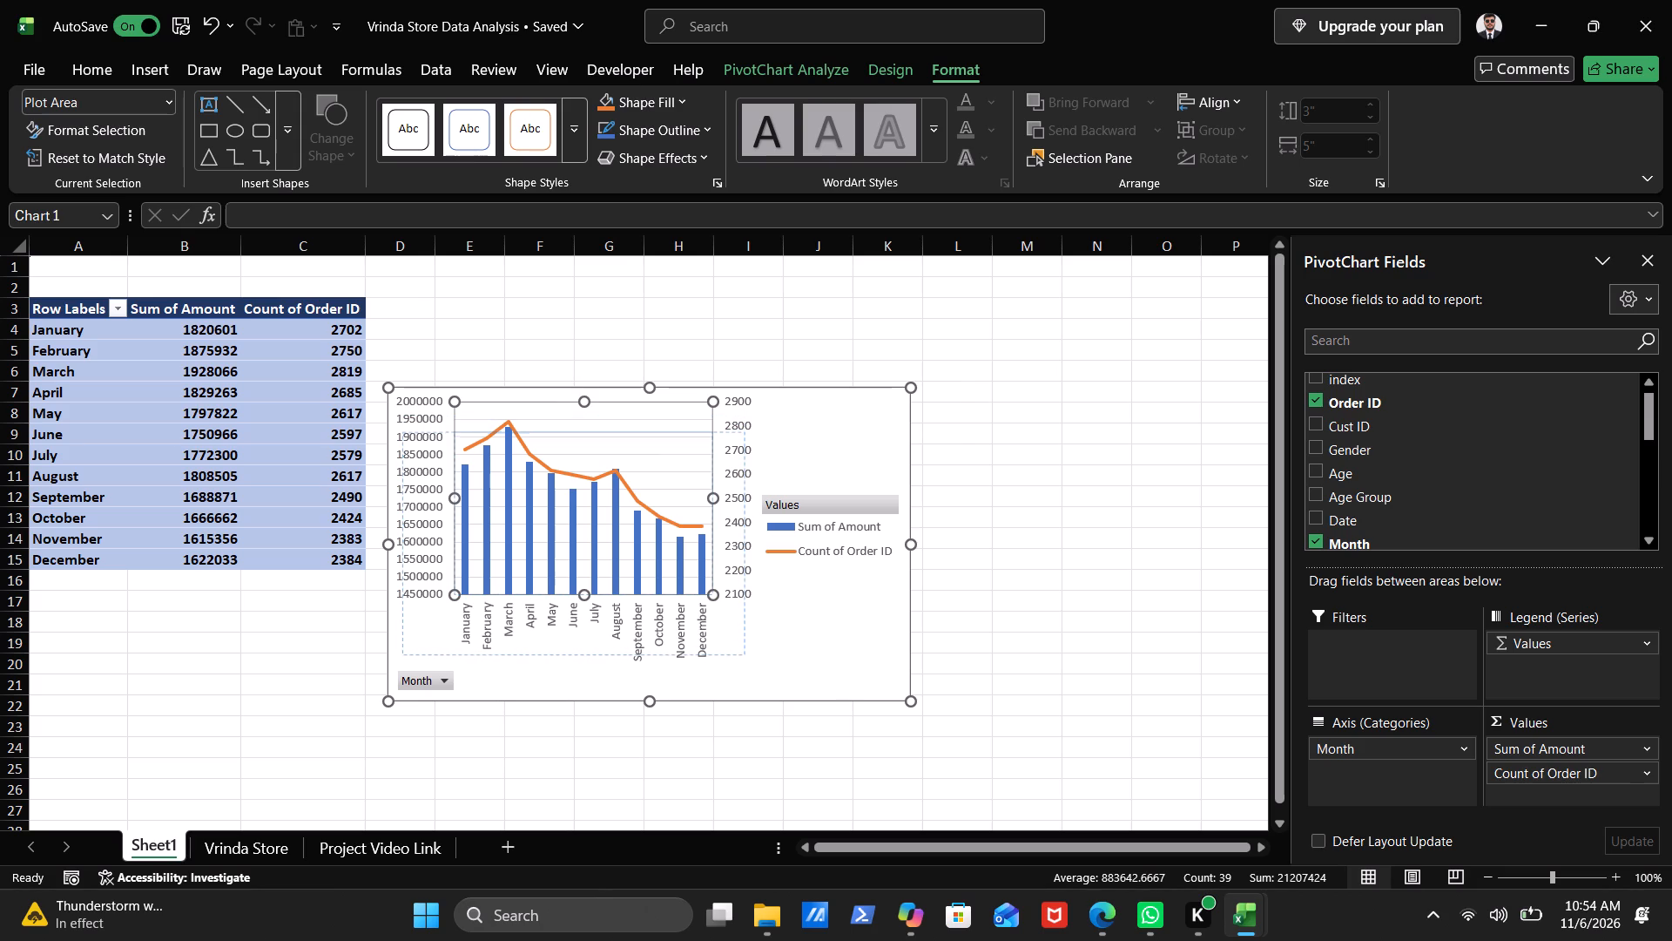
pyautogui.moveTo(586, 432); pyautogui.dragTo(587, 437)
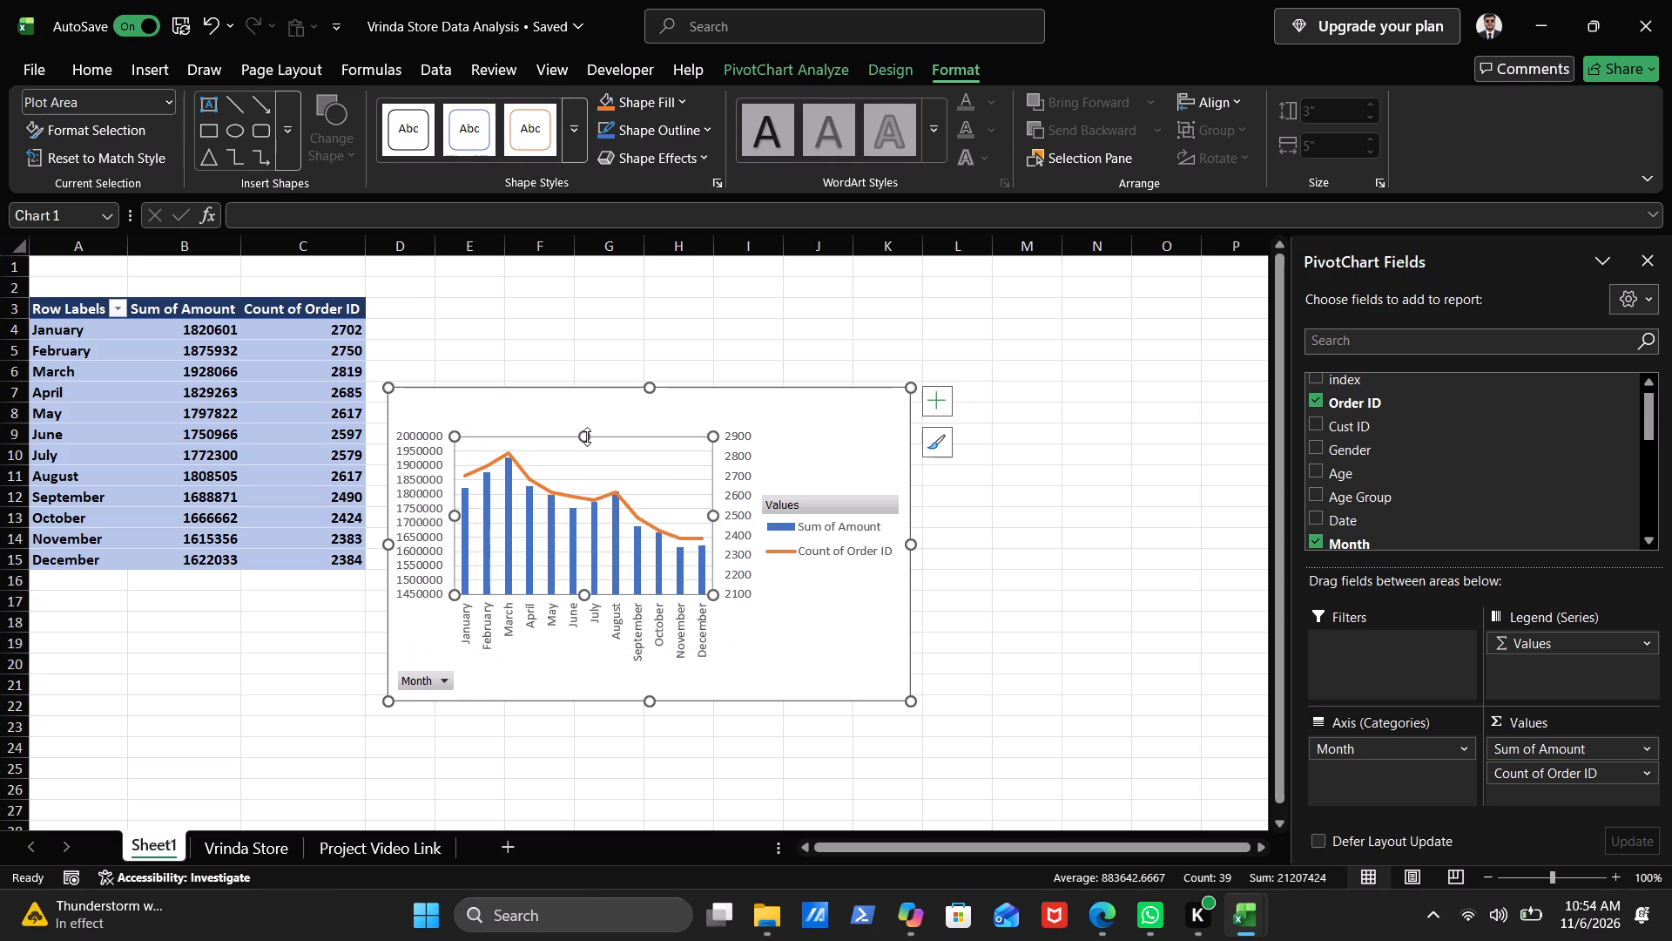
pyautogui.click(583, 597)
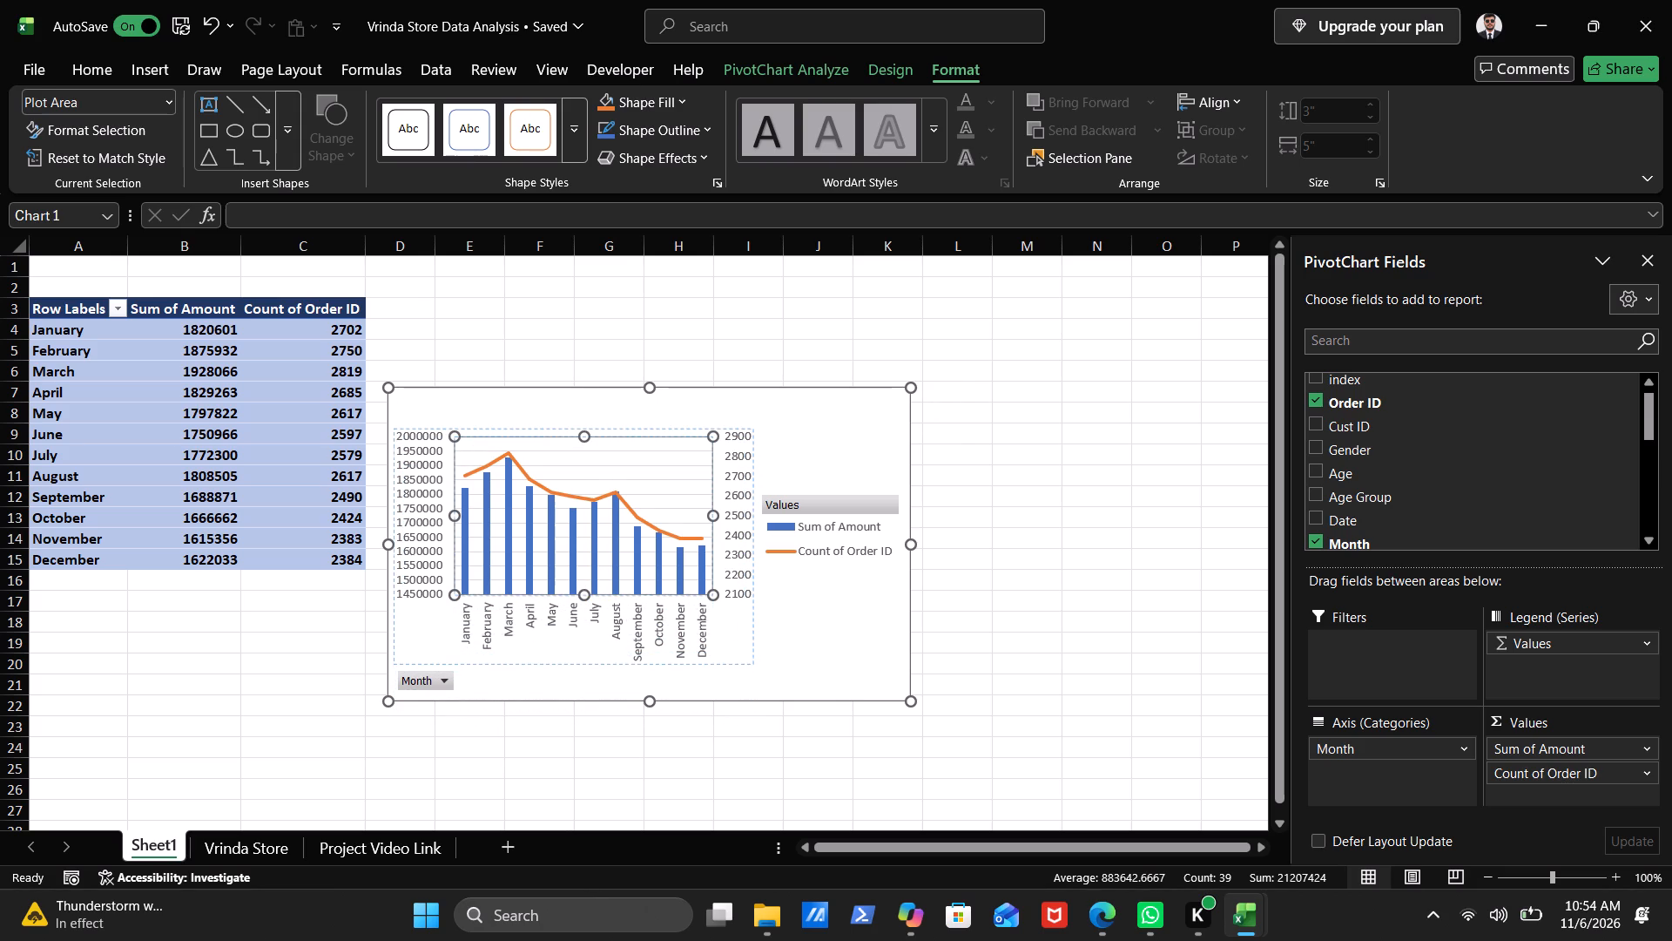
pyautogui.moveTo(583, 599); pyautogui.dragTo(583, 632)
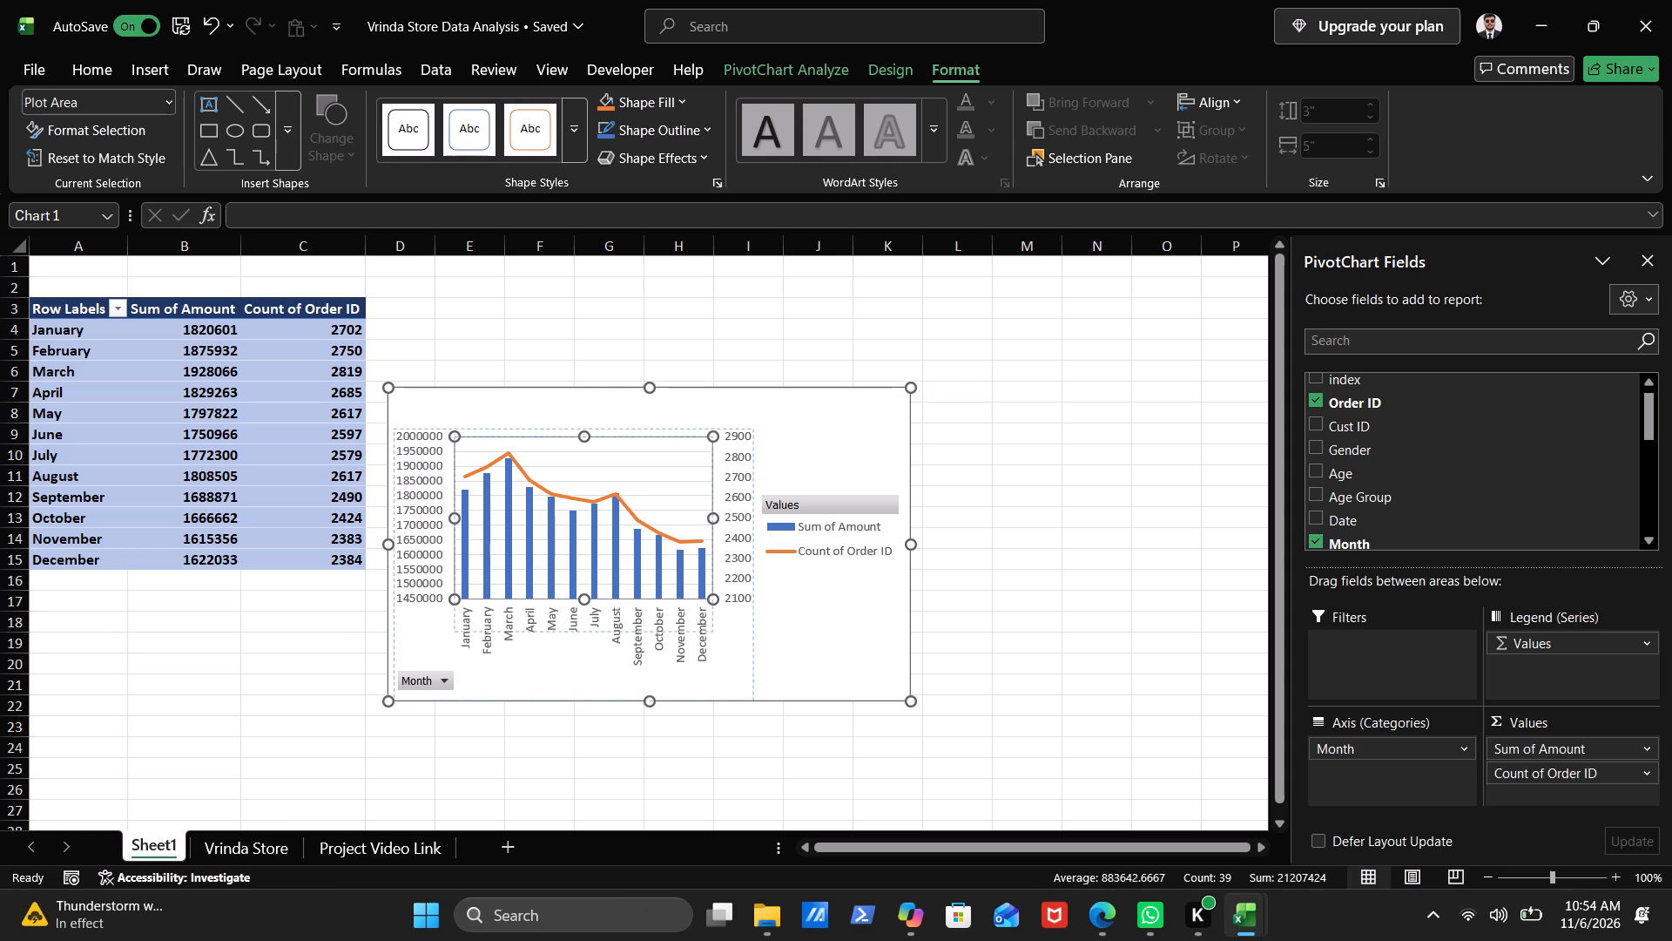
pyautogui.moveTo(583, 632); pyautogui.dragTo(583, 658)
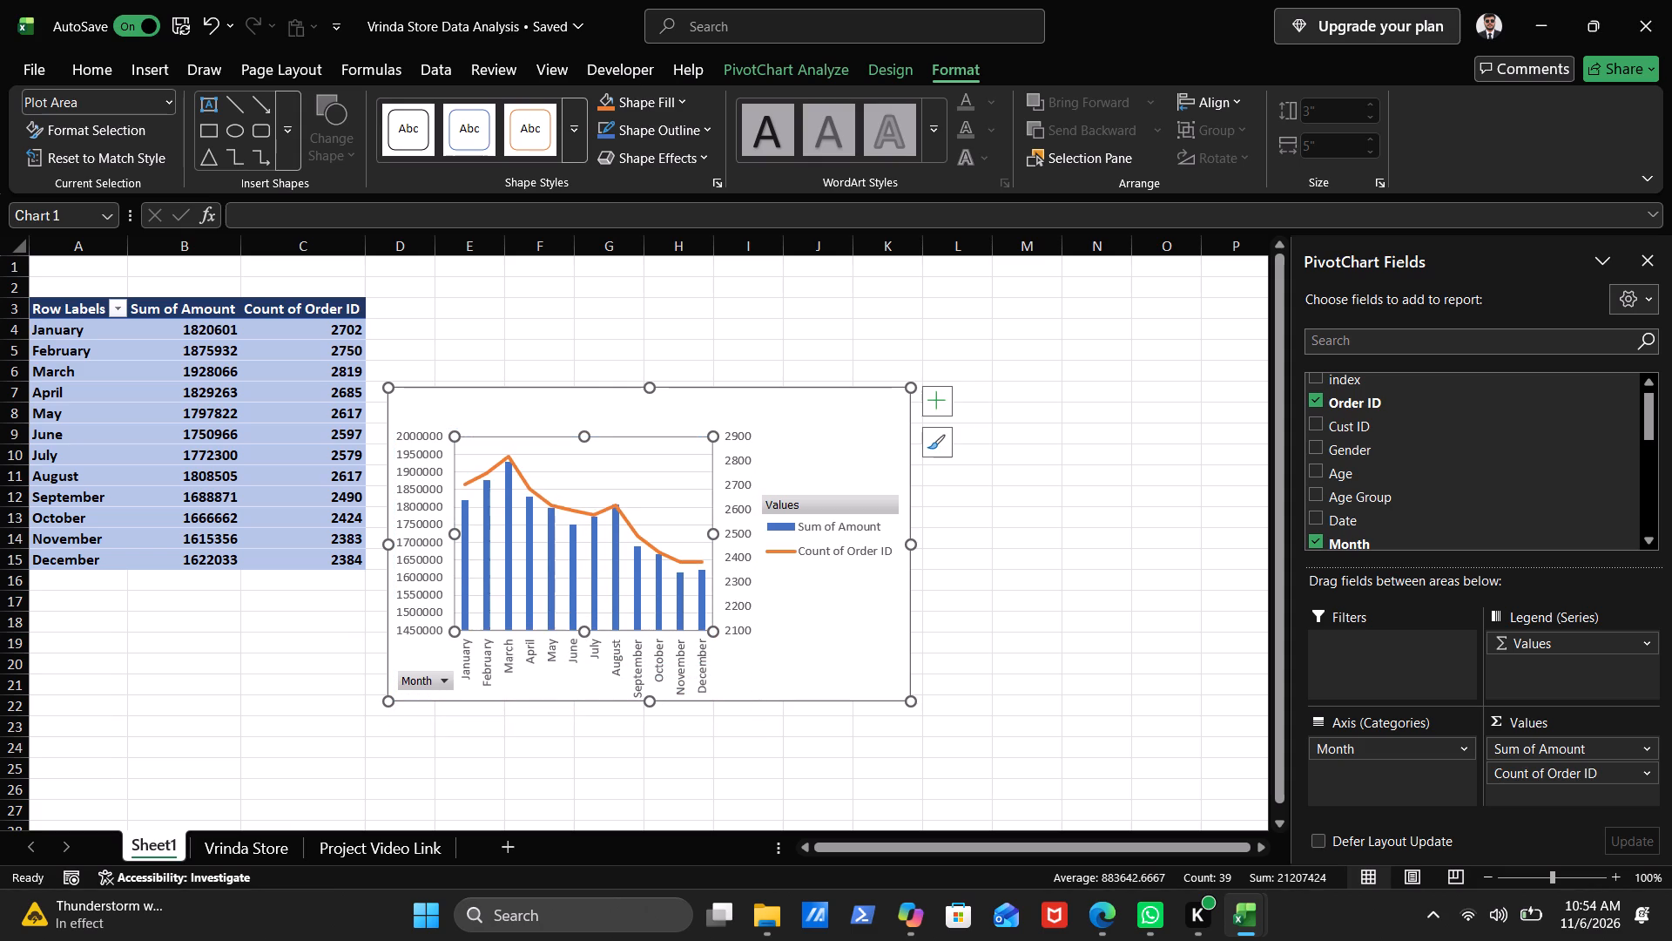
# Hide the legend field button, Values, on the PivotChart.
pyautogui.click(842, 515)
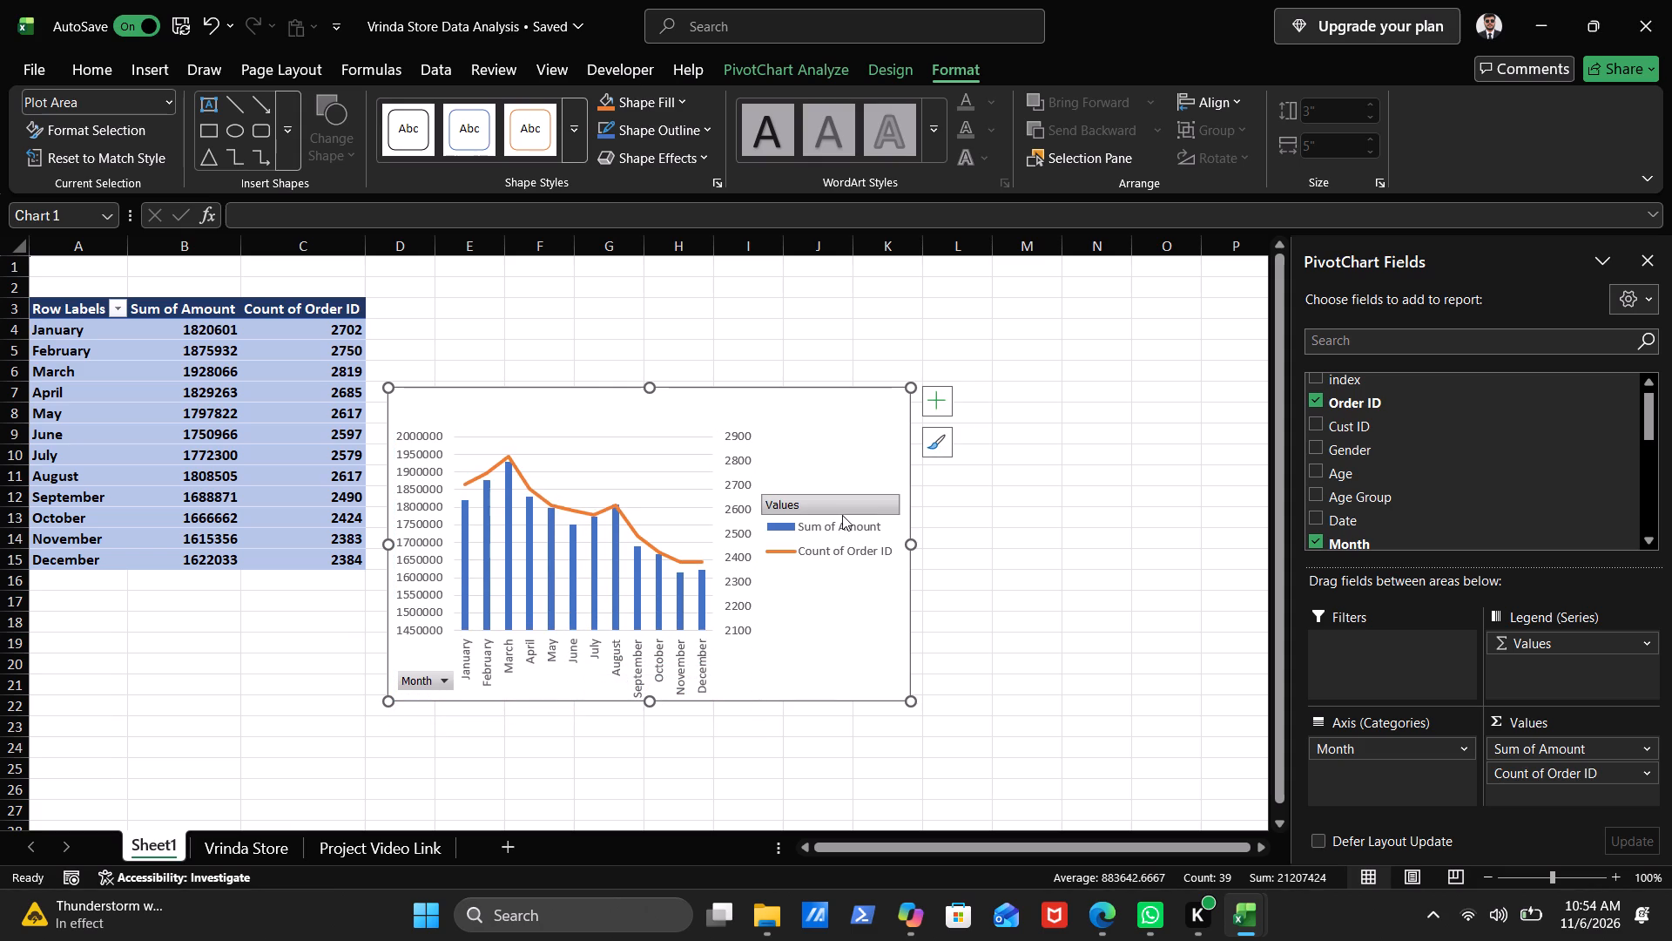
pyautogui.click(843, 545)
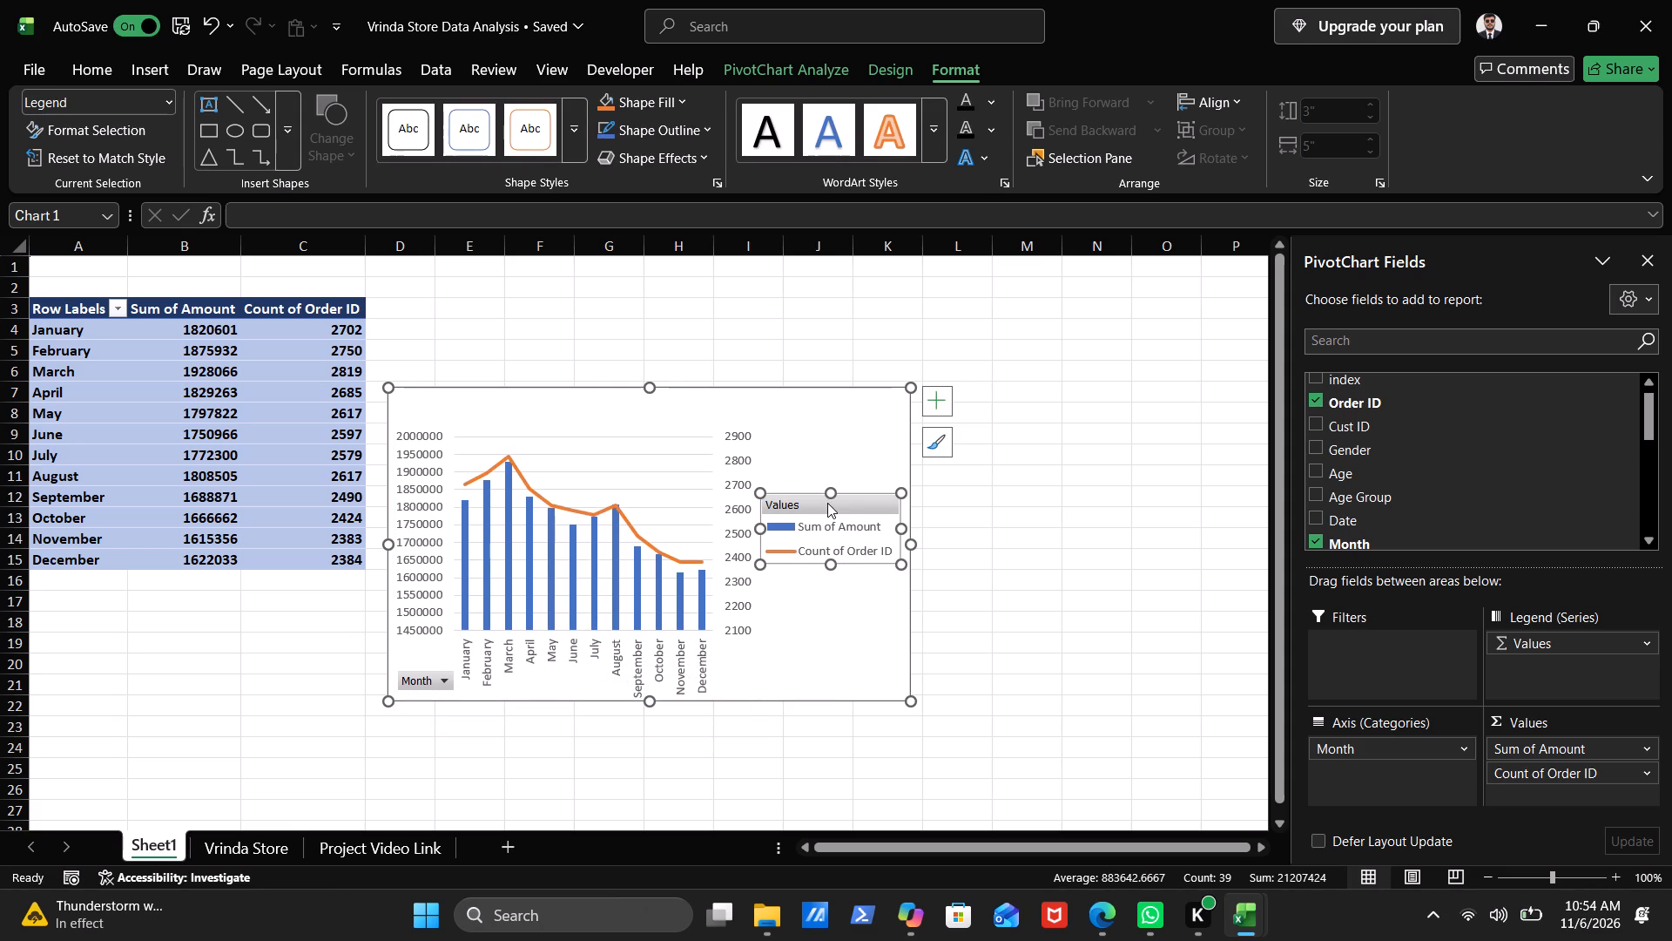
pyautogui.click(826, 504)
pyautogui.rightClick(826, 504)
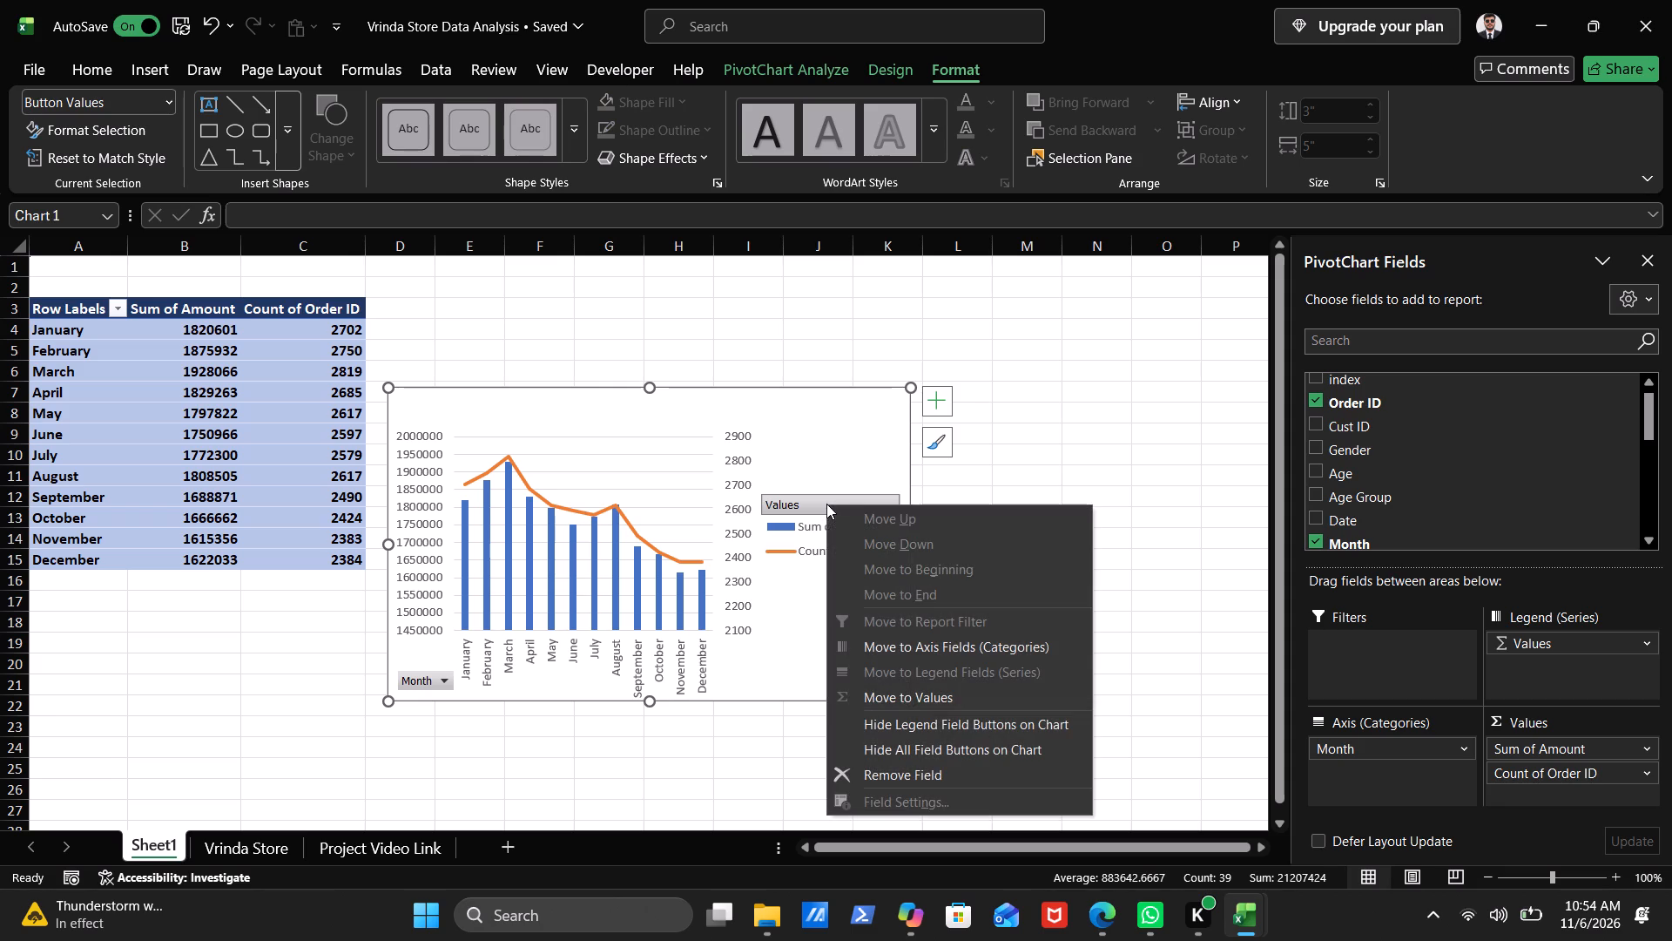
pyautogui.click(983, 721)
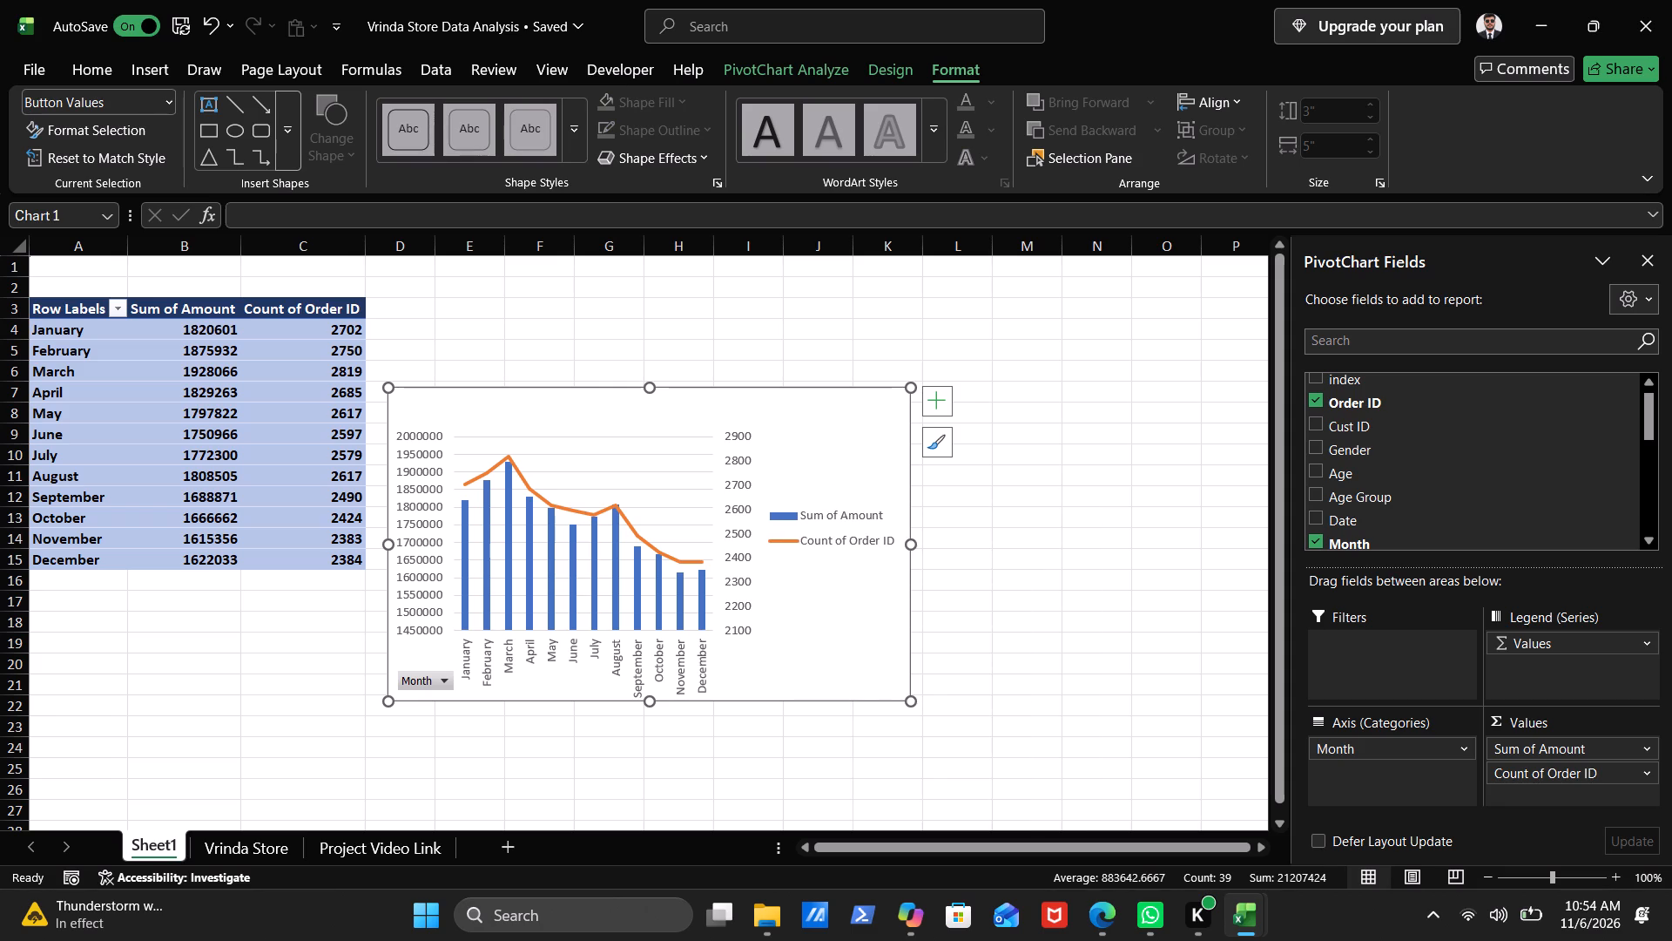
# Reshape the chart legend into a single horizontal row in the empty space above the plot area, against the chart's right edge.
pyautogui.click(831, 518)
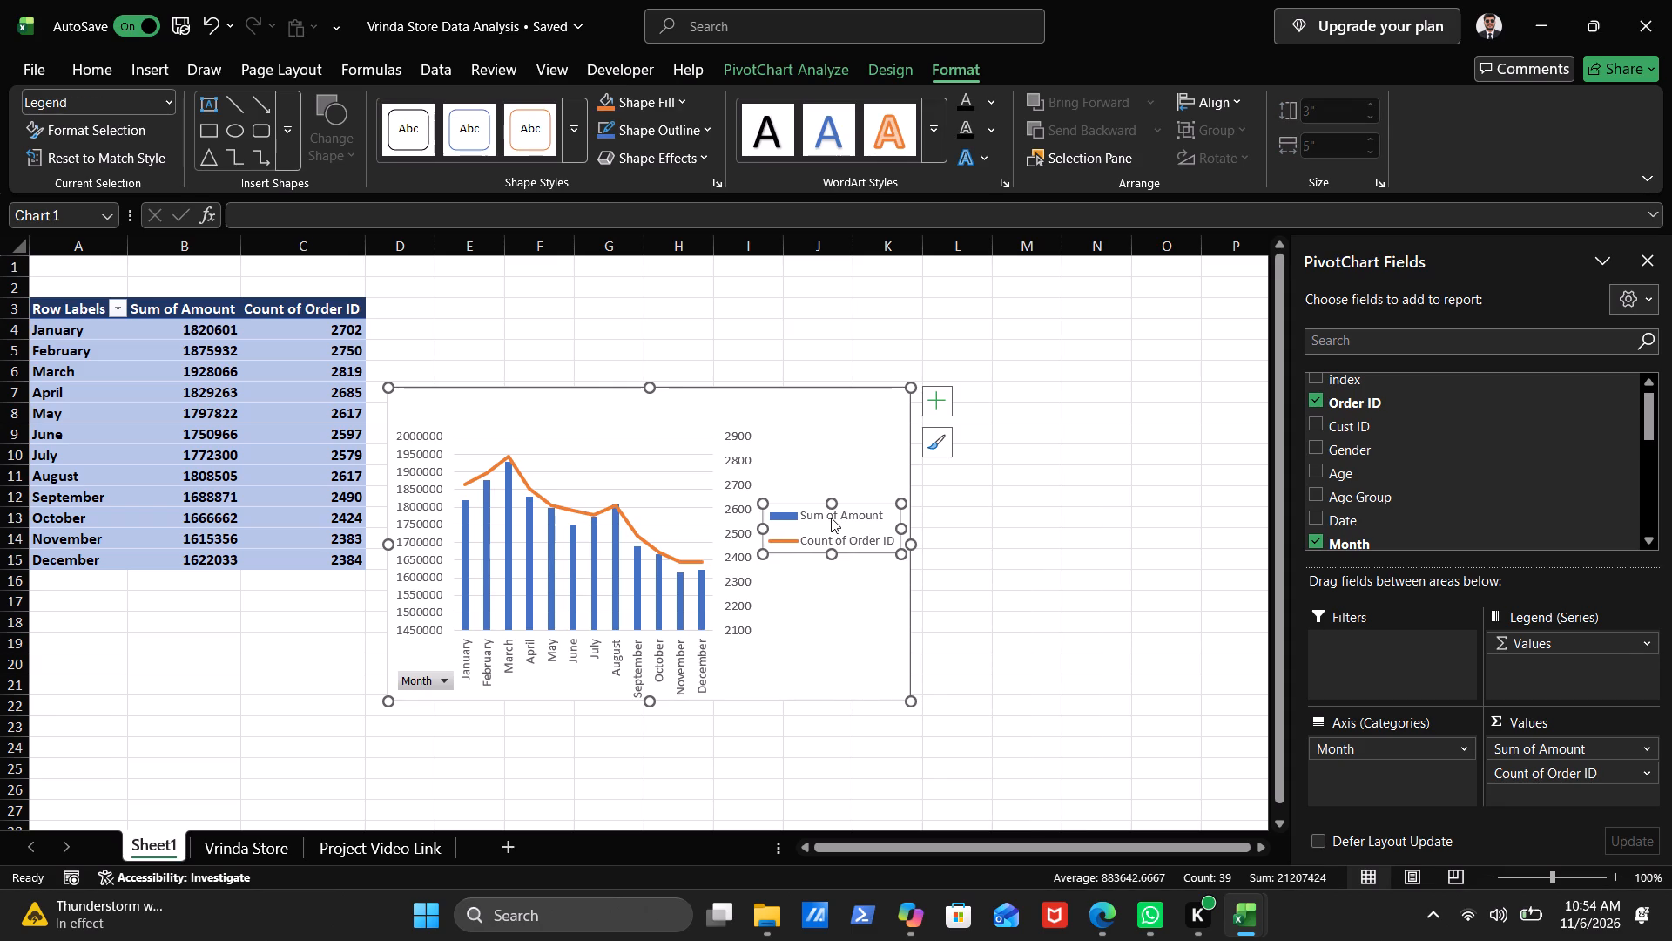
pyautogui.moveTo(830, 502); pyautogui.dragTo(785, 401)
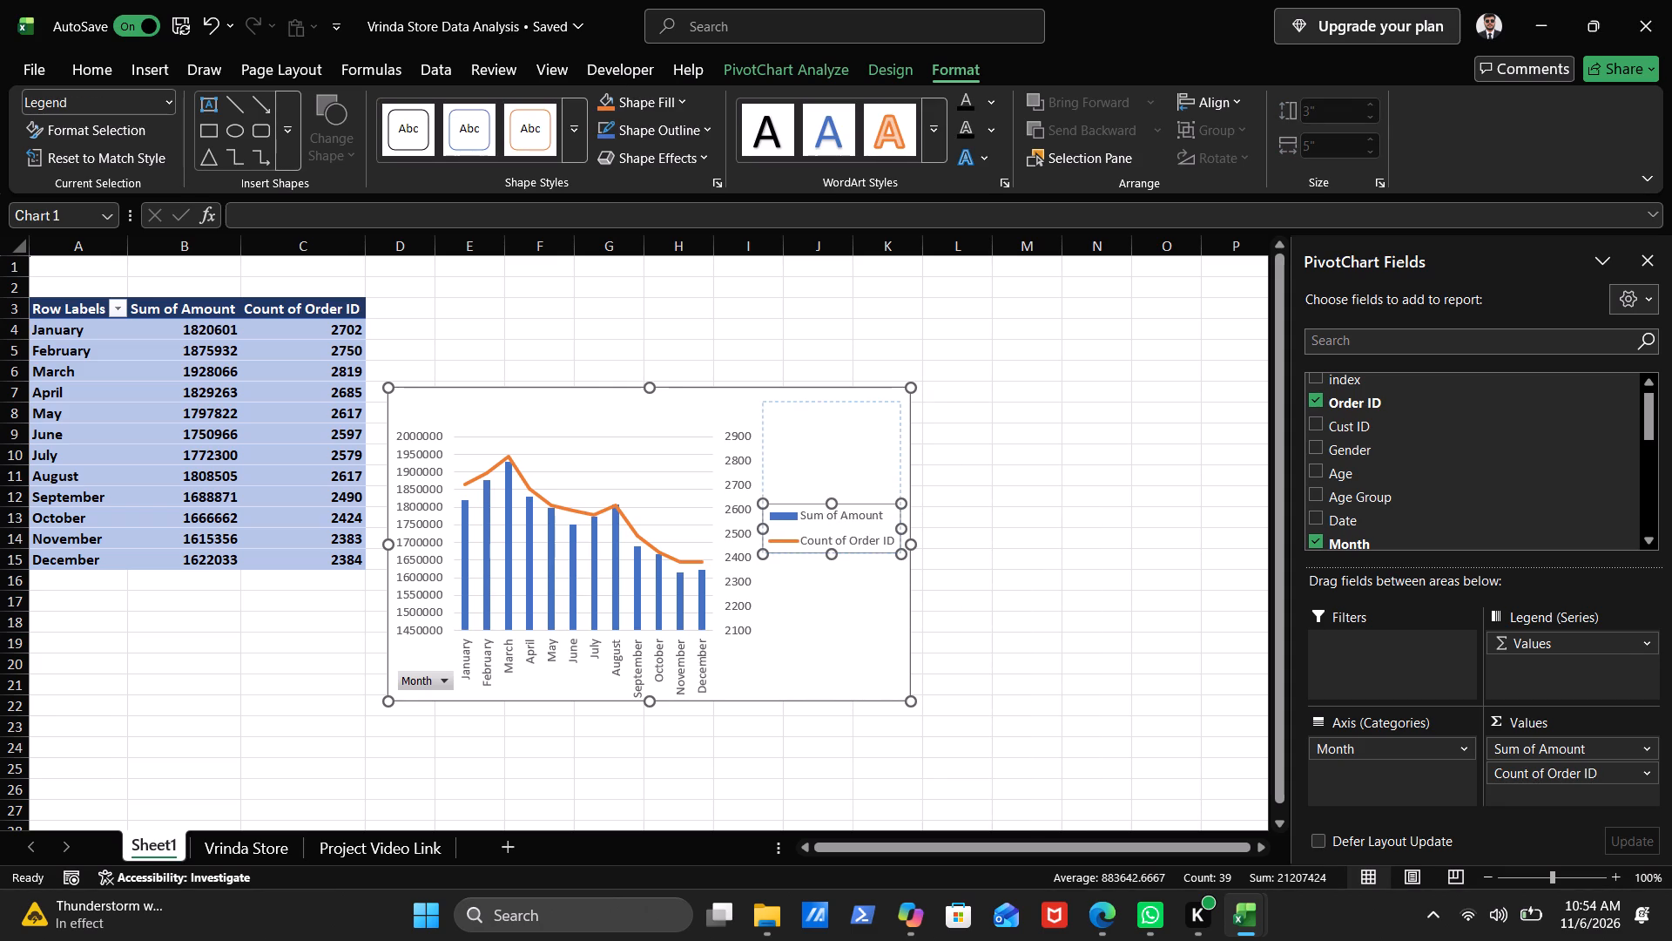
pyautogui.moveTo(785, 401); pyautogui.dragTo(821, 511)
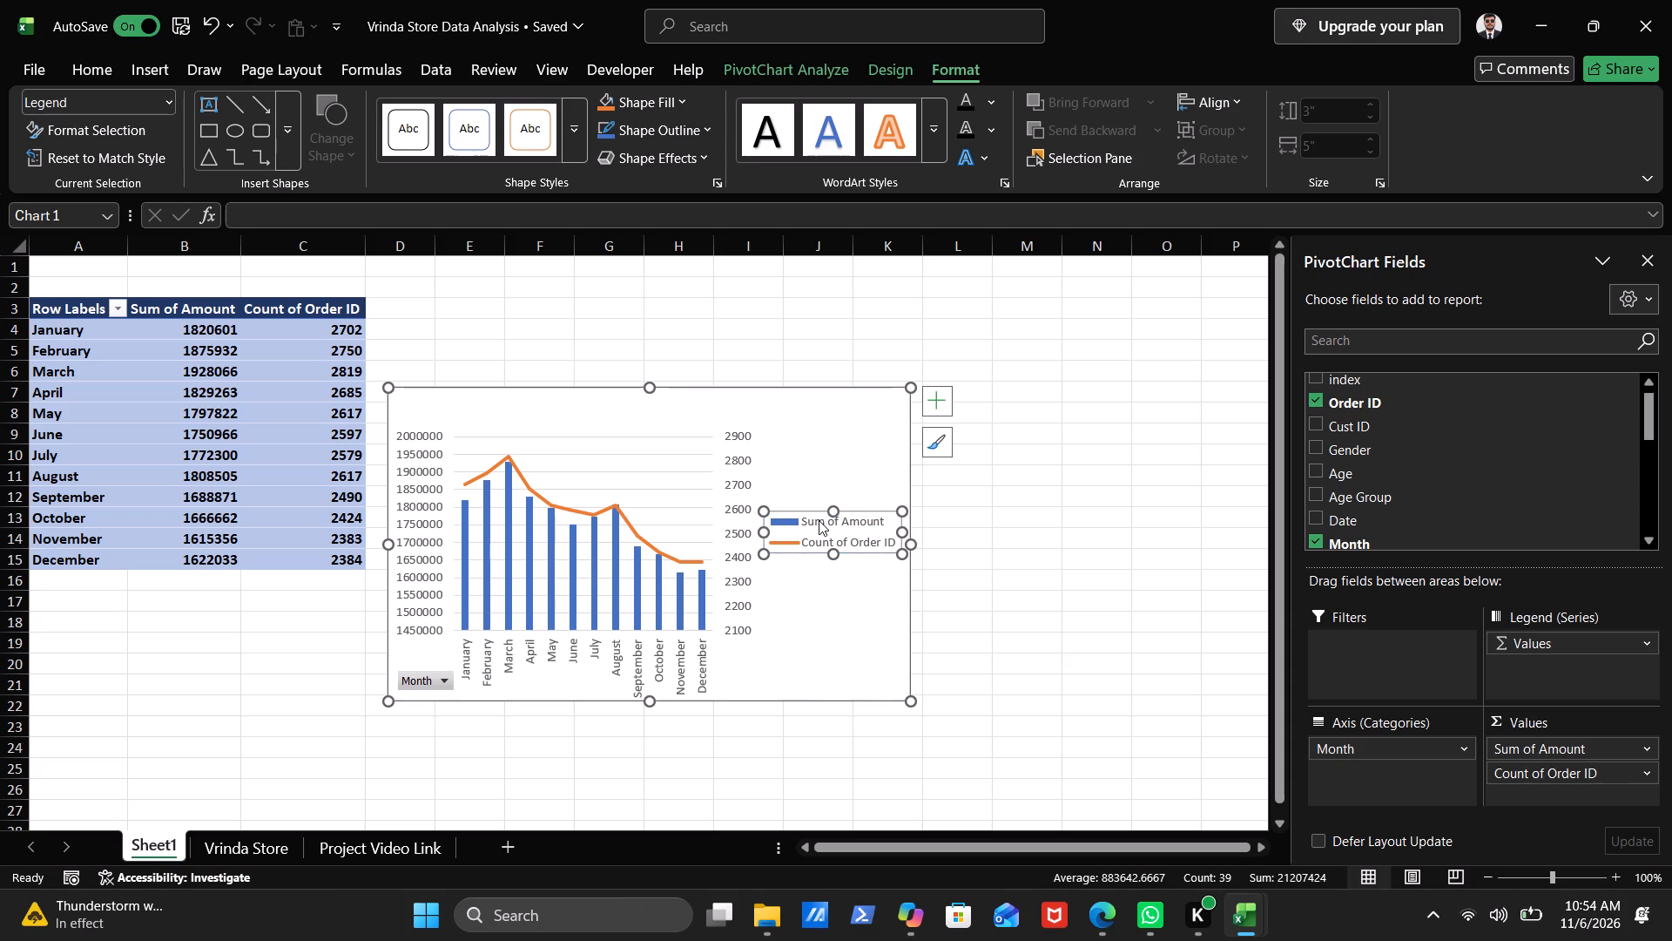
pyautogui.moveTo(818, 526); pyautogui.dragTo(803, 528)
pyautogui.click(803, 528)
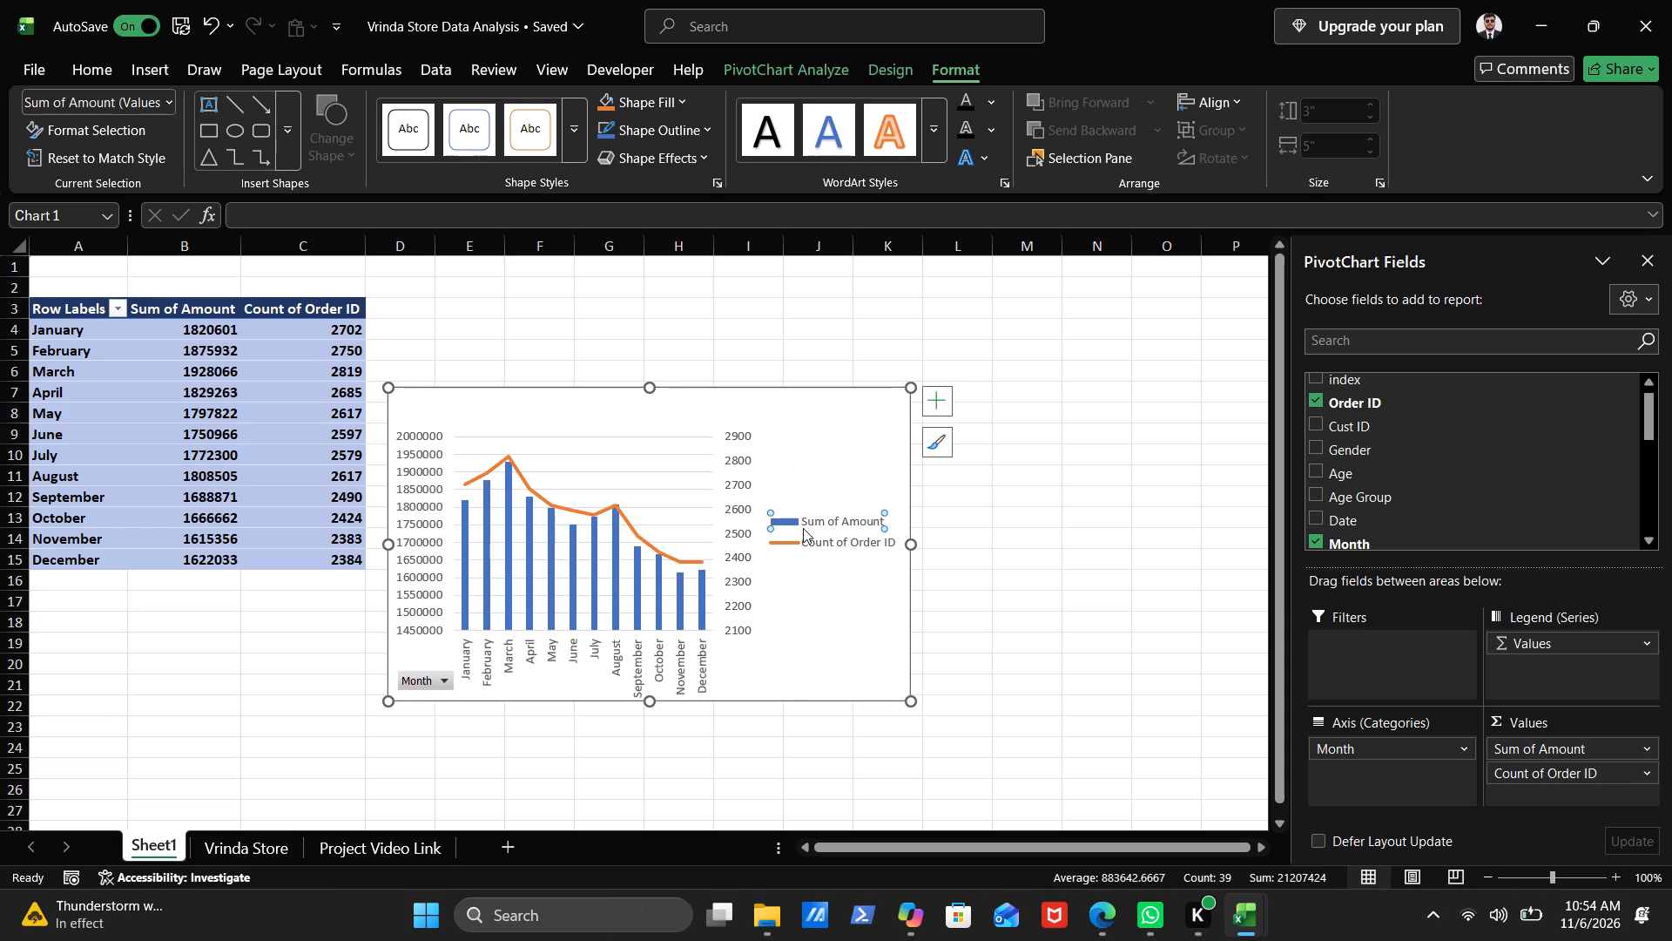
pyautogui.click(803, 528)
pyautogui.click(807, 523)
pyautogui.moveTo(807, 523); pyautogui.dragTo(814, 568)
pyautogui.click(814, 568)
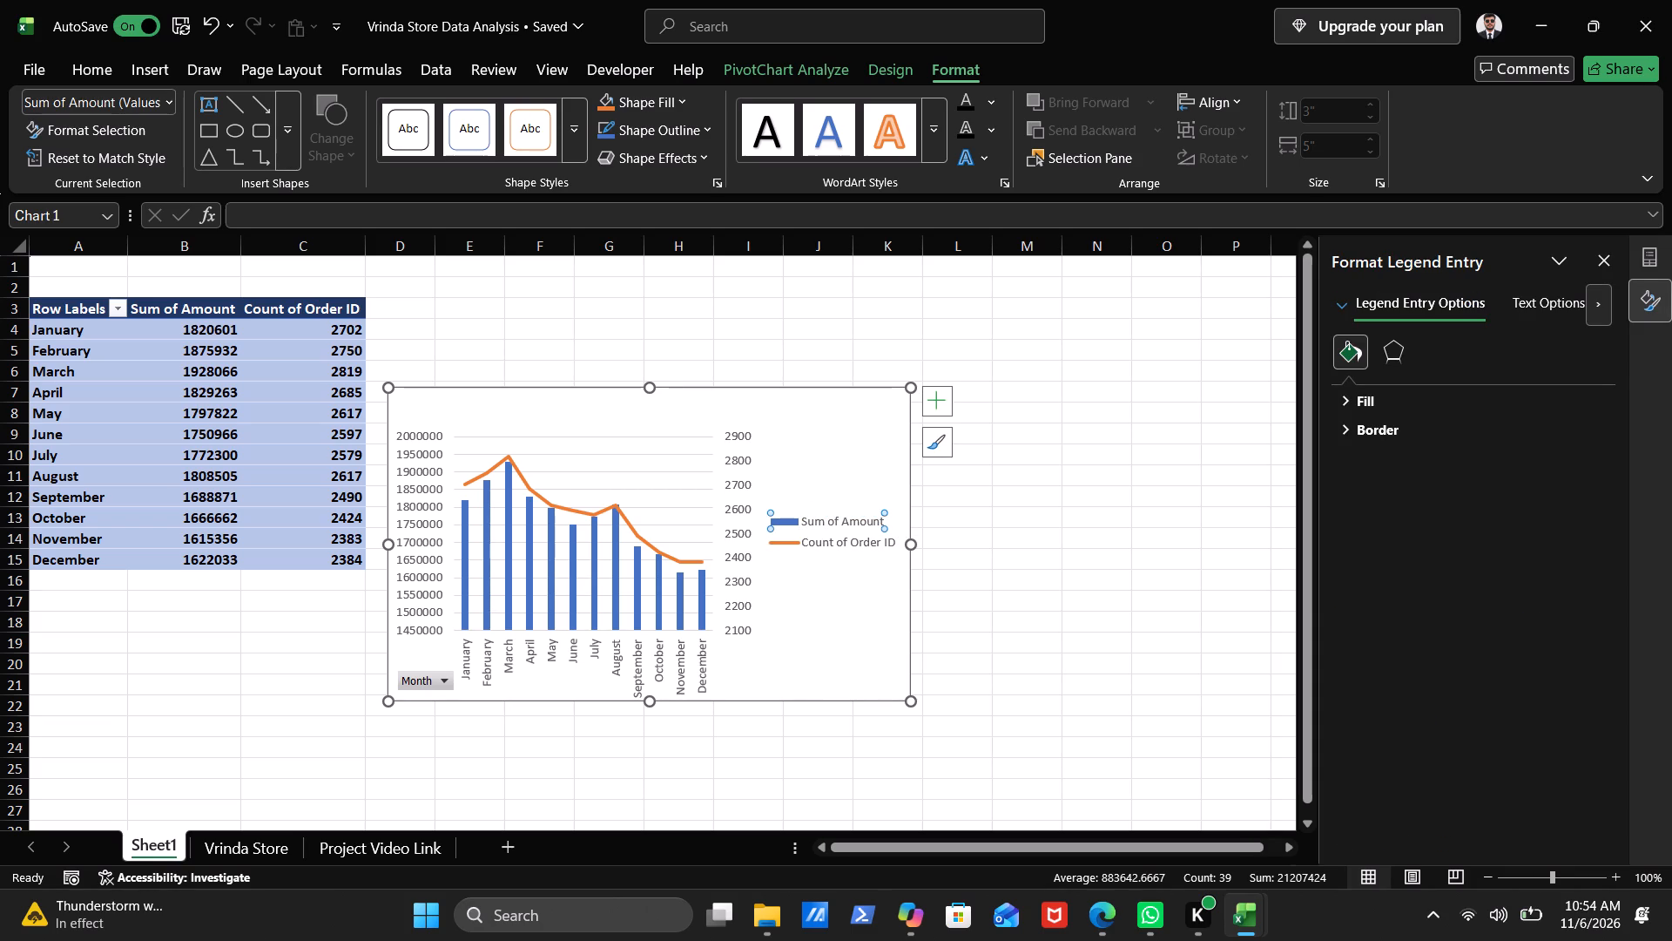
pyautogui.click(821, 536)
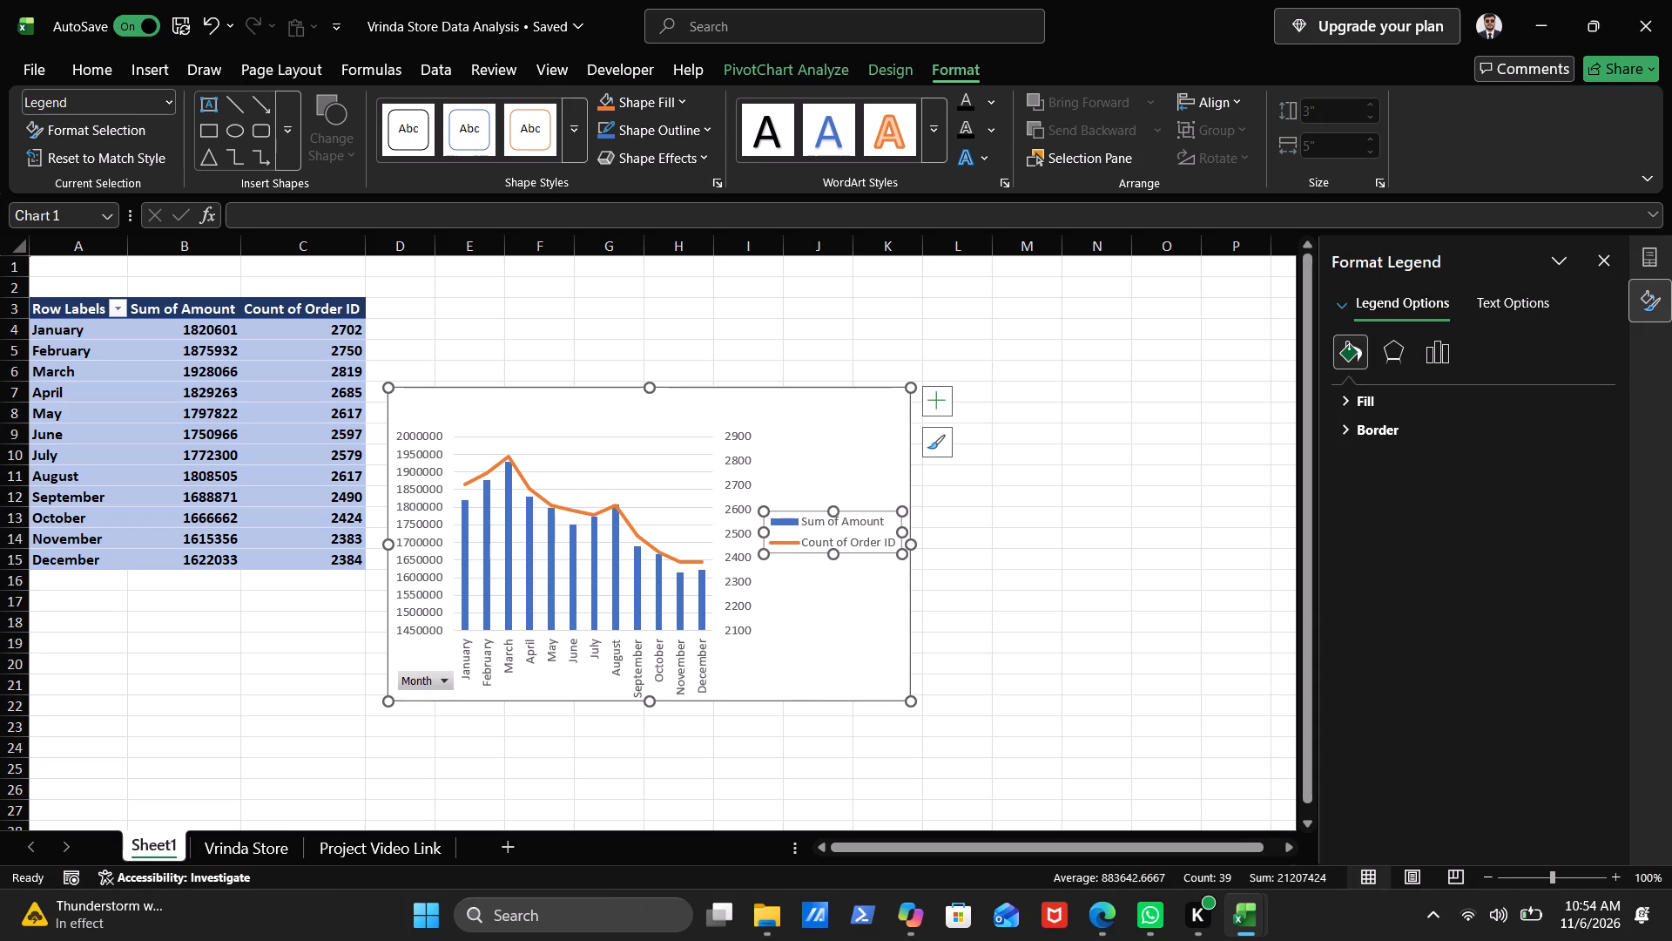
pyautogui.moveTo(834, 511); pyautogui.dragTo(827, 425)
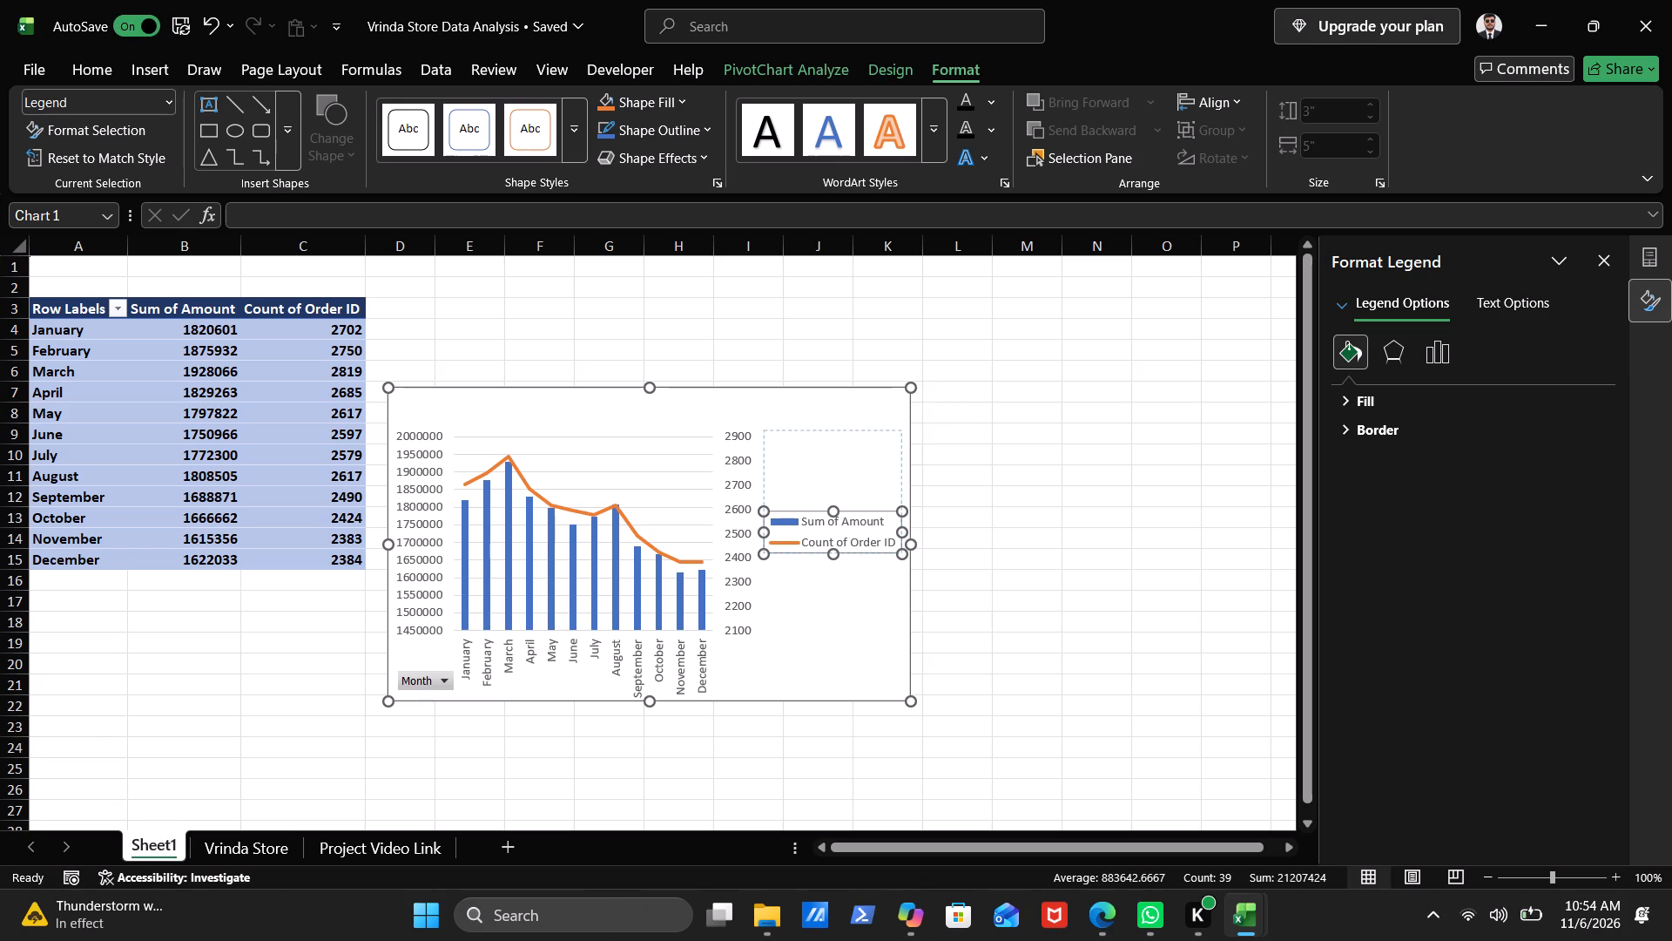
pyautogui.moveTo(827, 425); pyautogui.dragTo(824, 396)
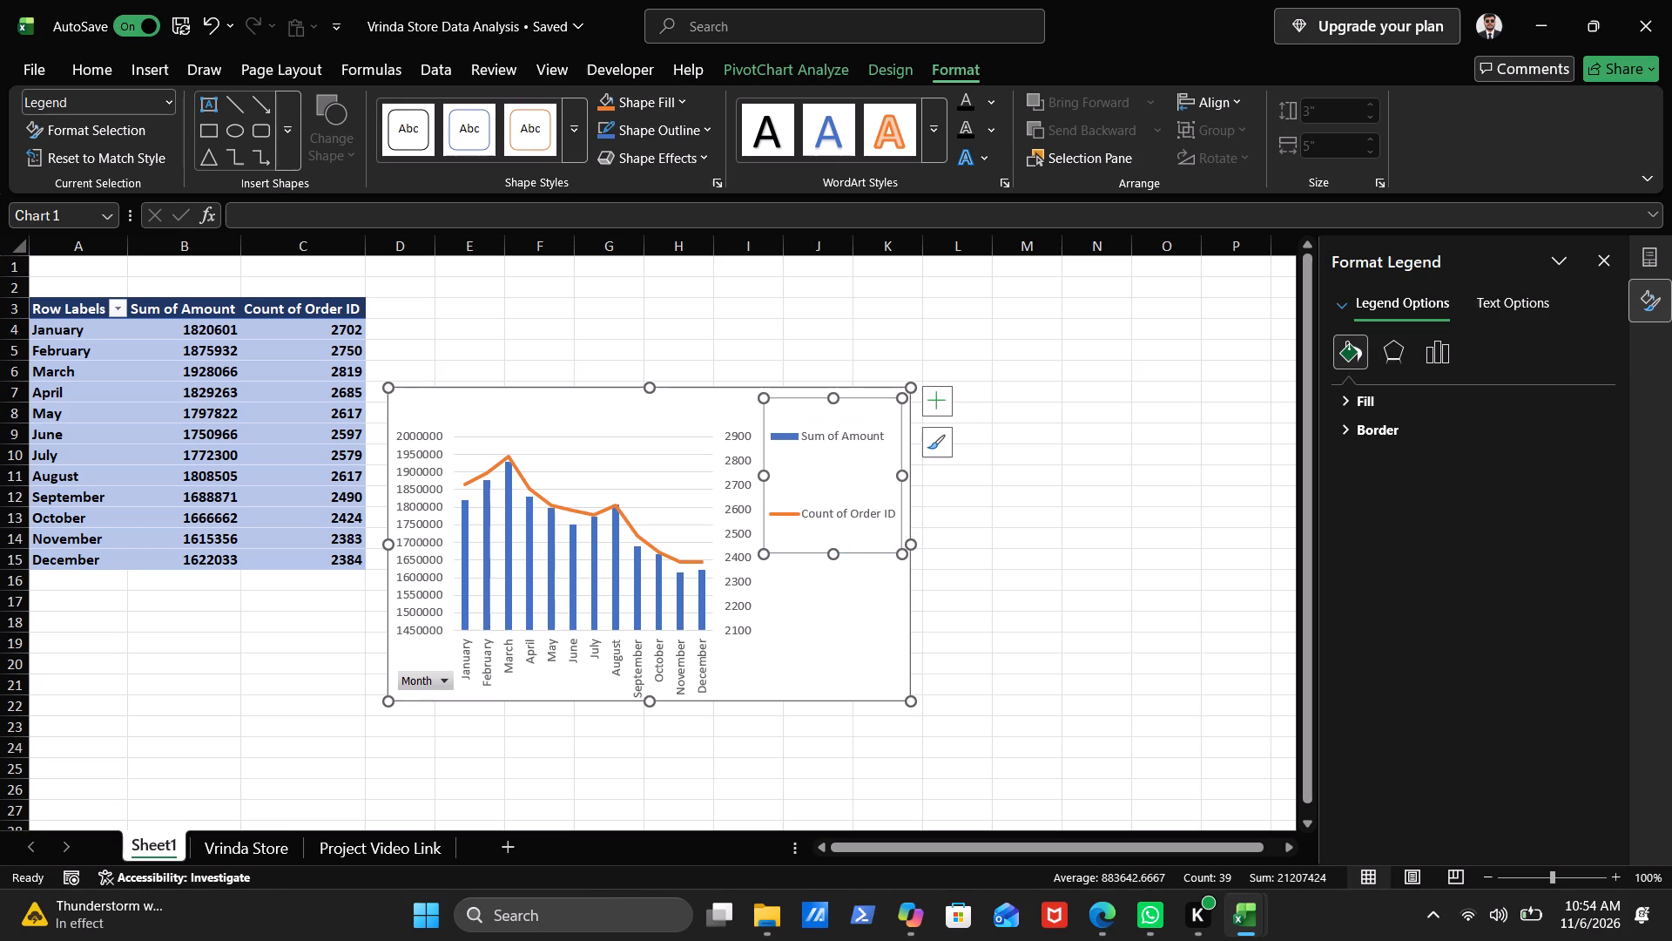
pyautogui.moveTo(835, 555); pyautogui.dragTo(826, 419)
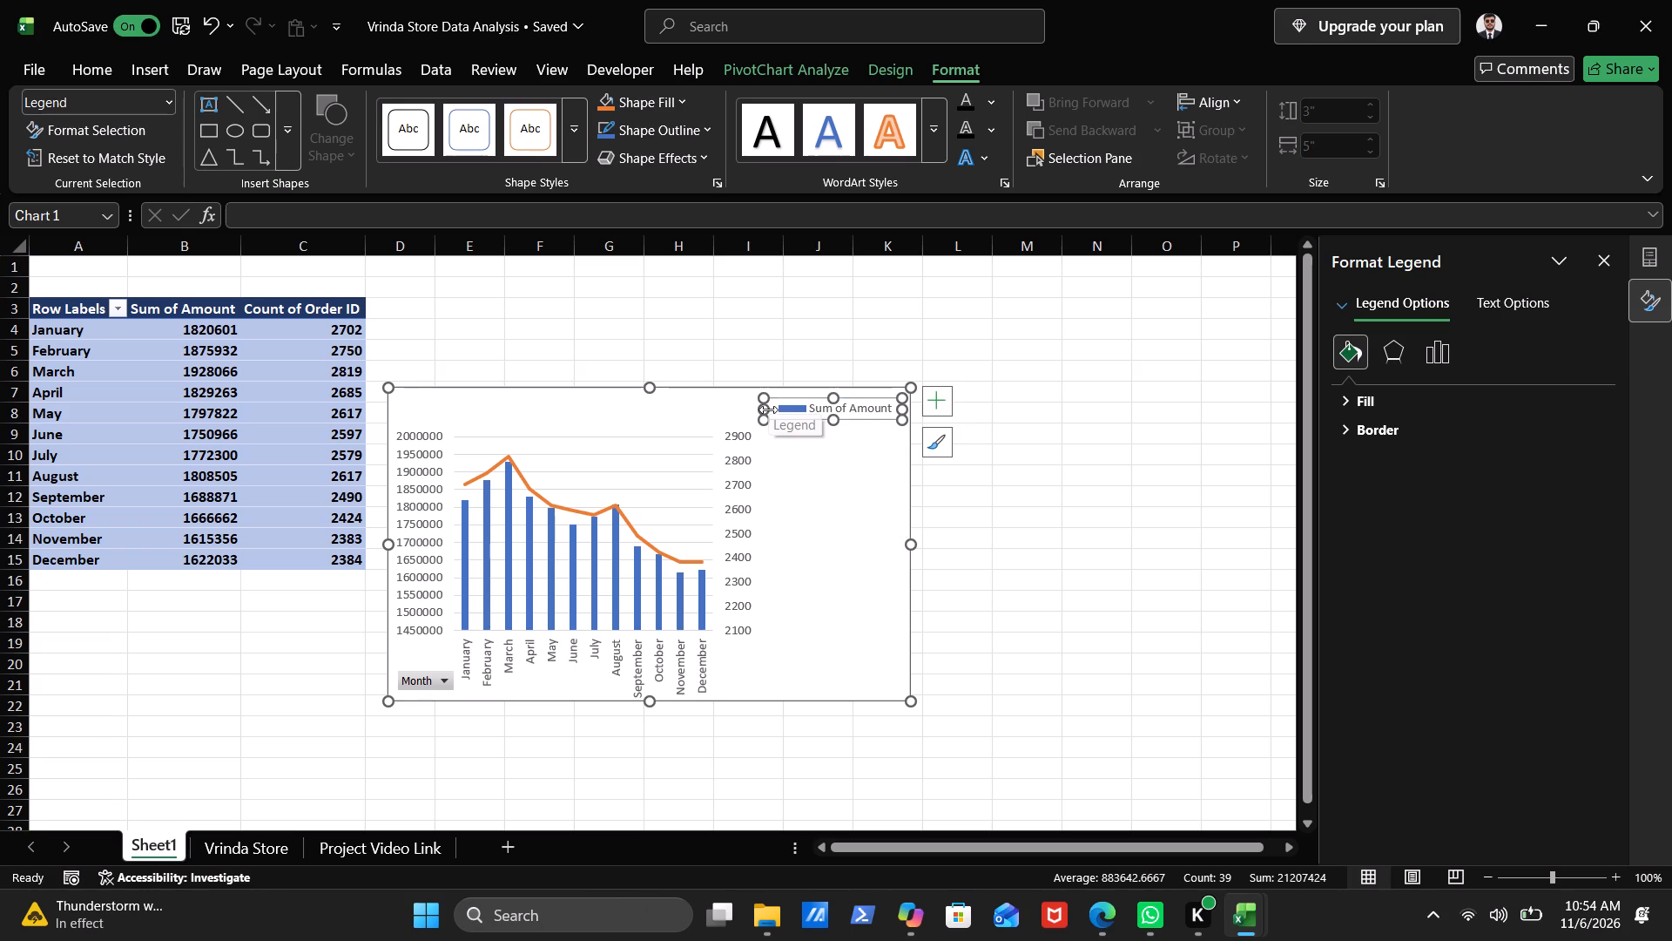
pyautogui.moveTo(760, 412); pyautogui.dragTo(708, 414)
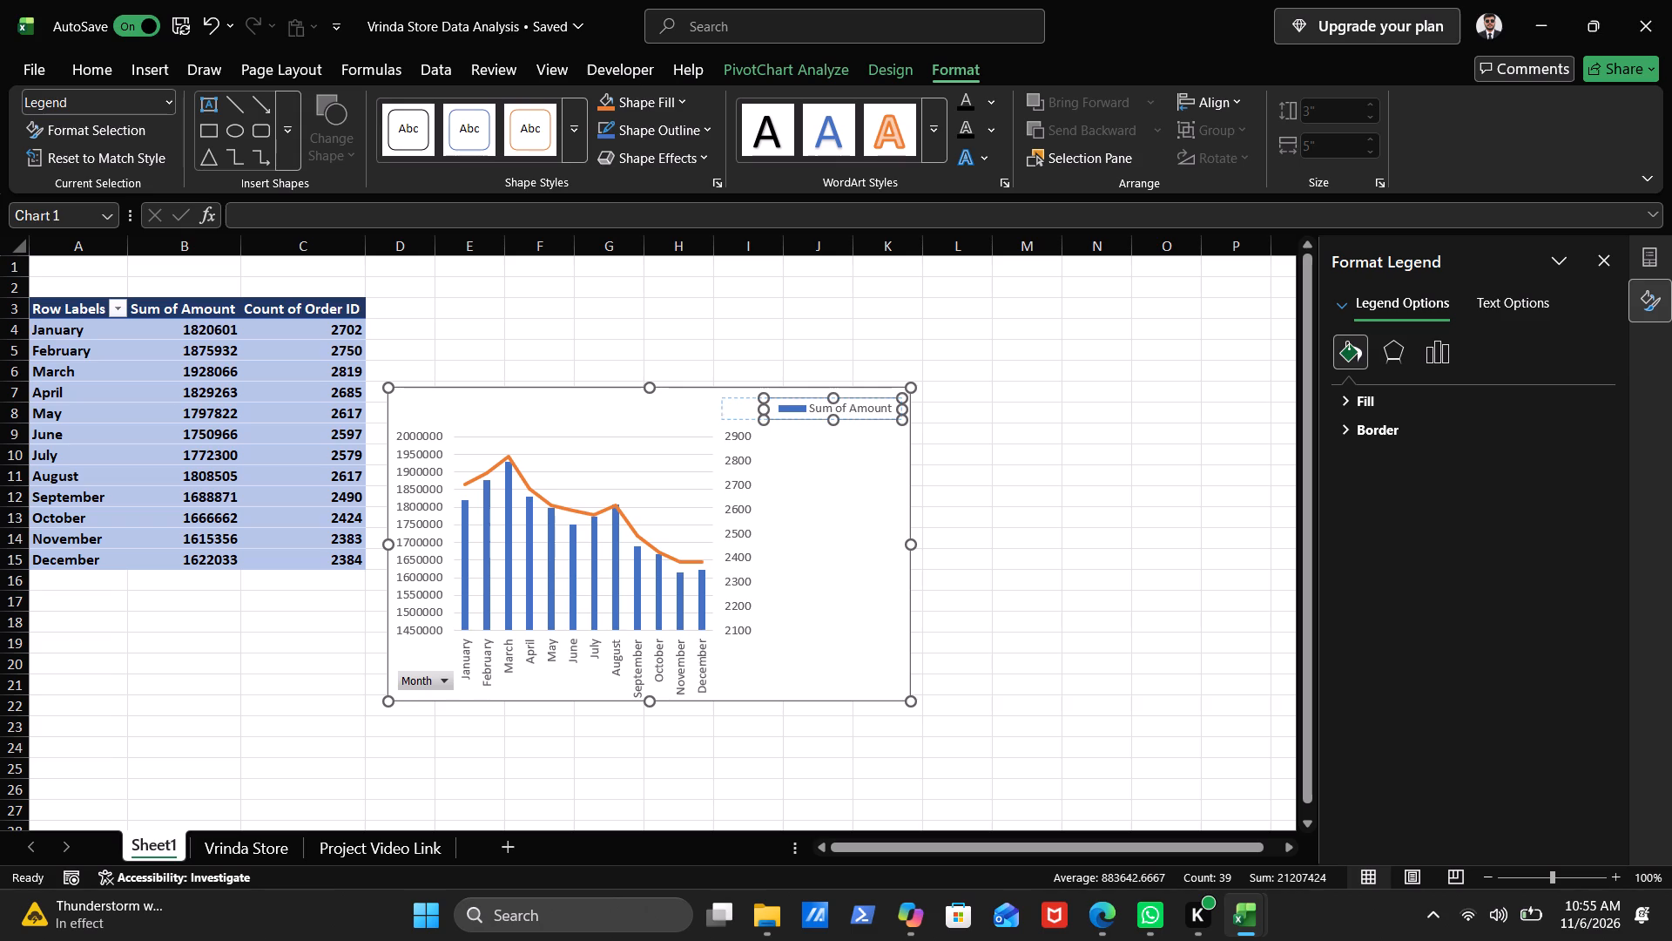
pyautogui.moveTo(708, 414); pyautogui.dragTo(633, 415)
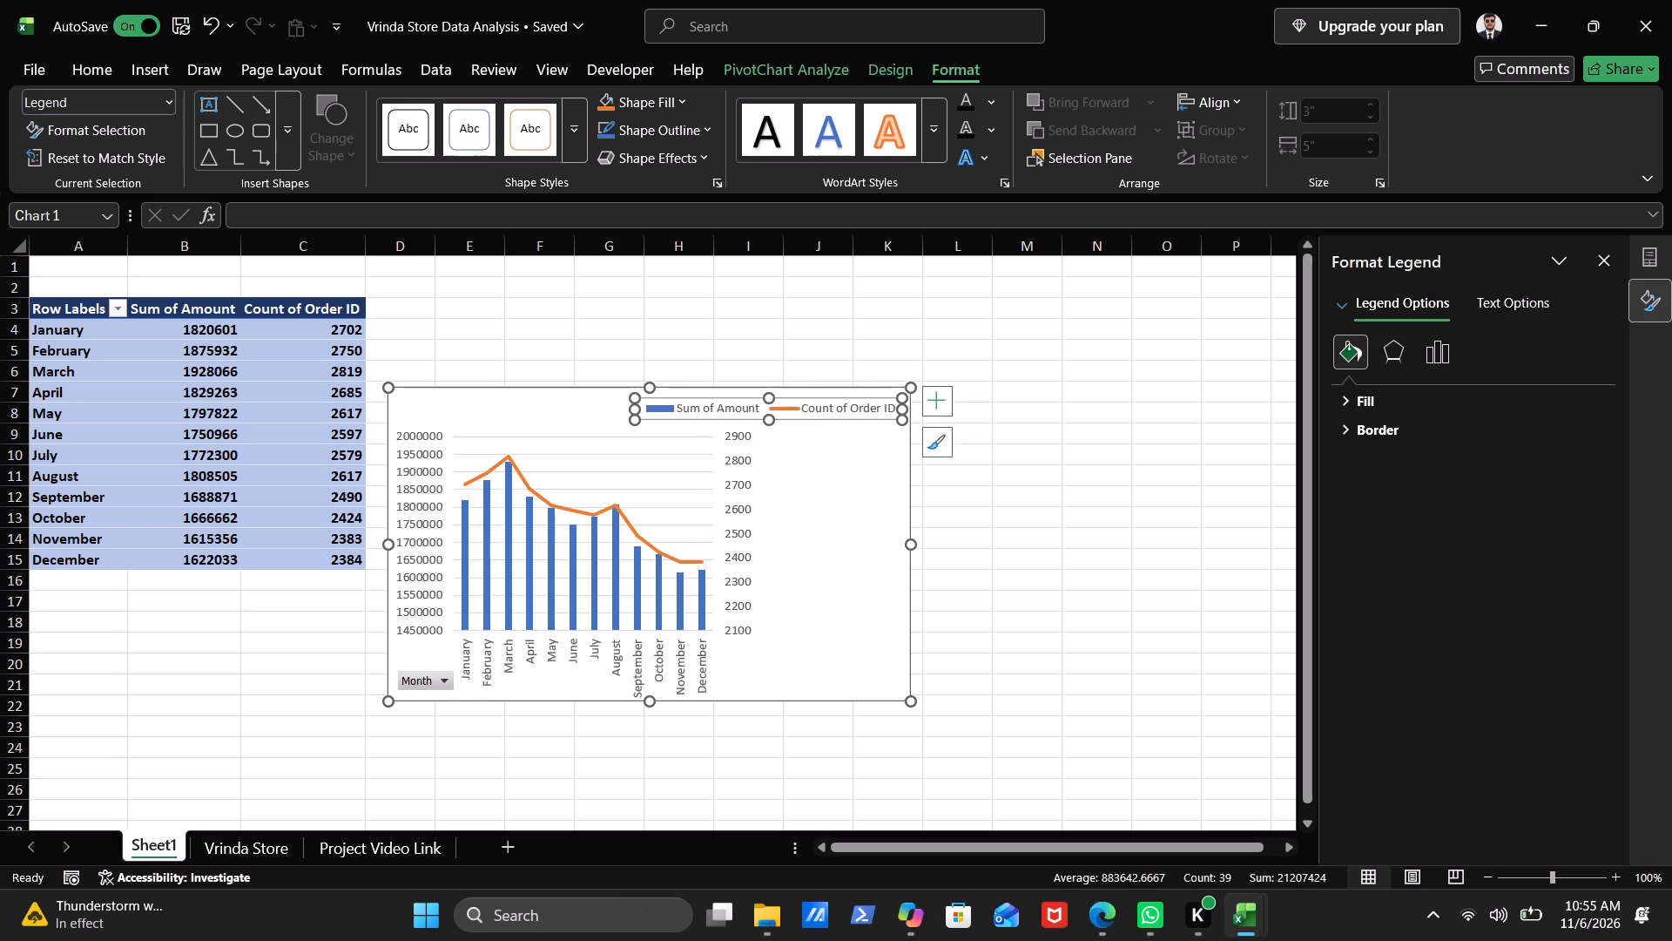
# Widen the chart's plot area to the right to fill the space freed beneath the legend.
pyautogui.click(683, 528)
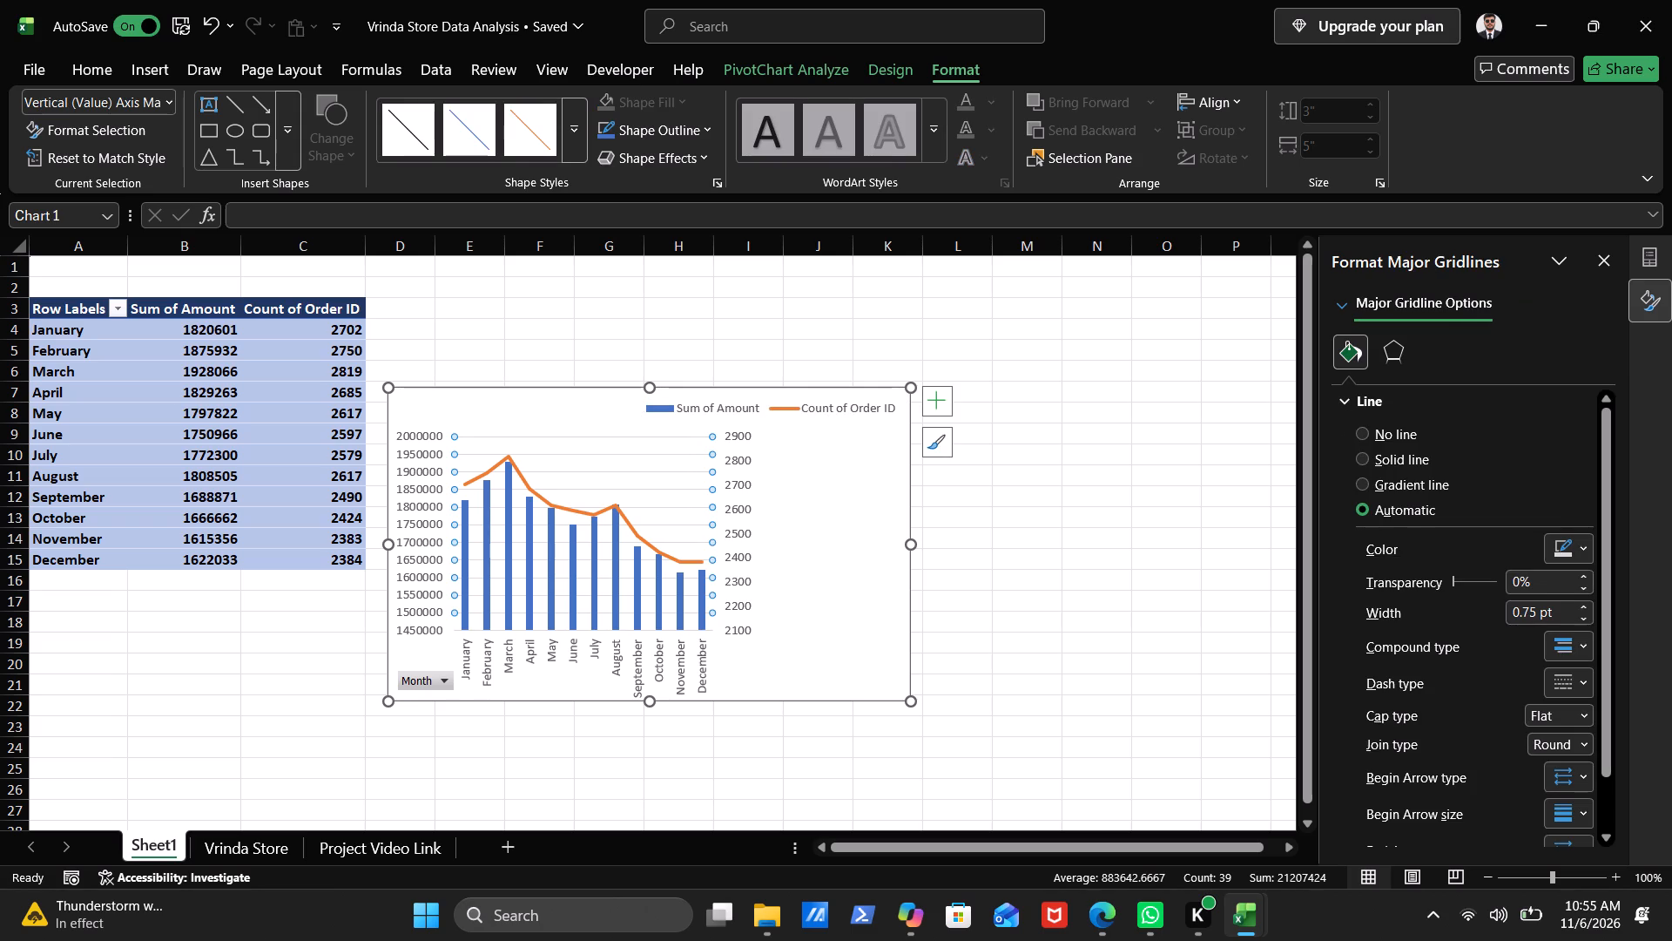
pyautogui.click(686, 495)
pyautogui.moveTo(713, 536); pyautogui.dragTo(881, 533)
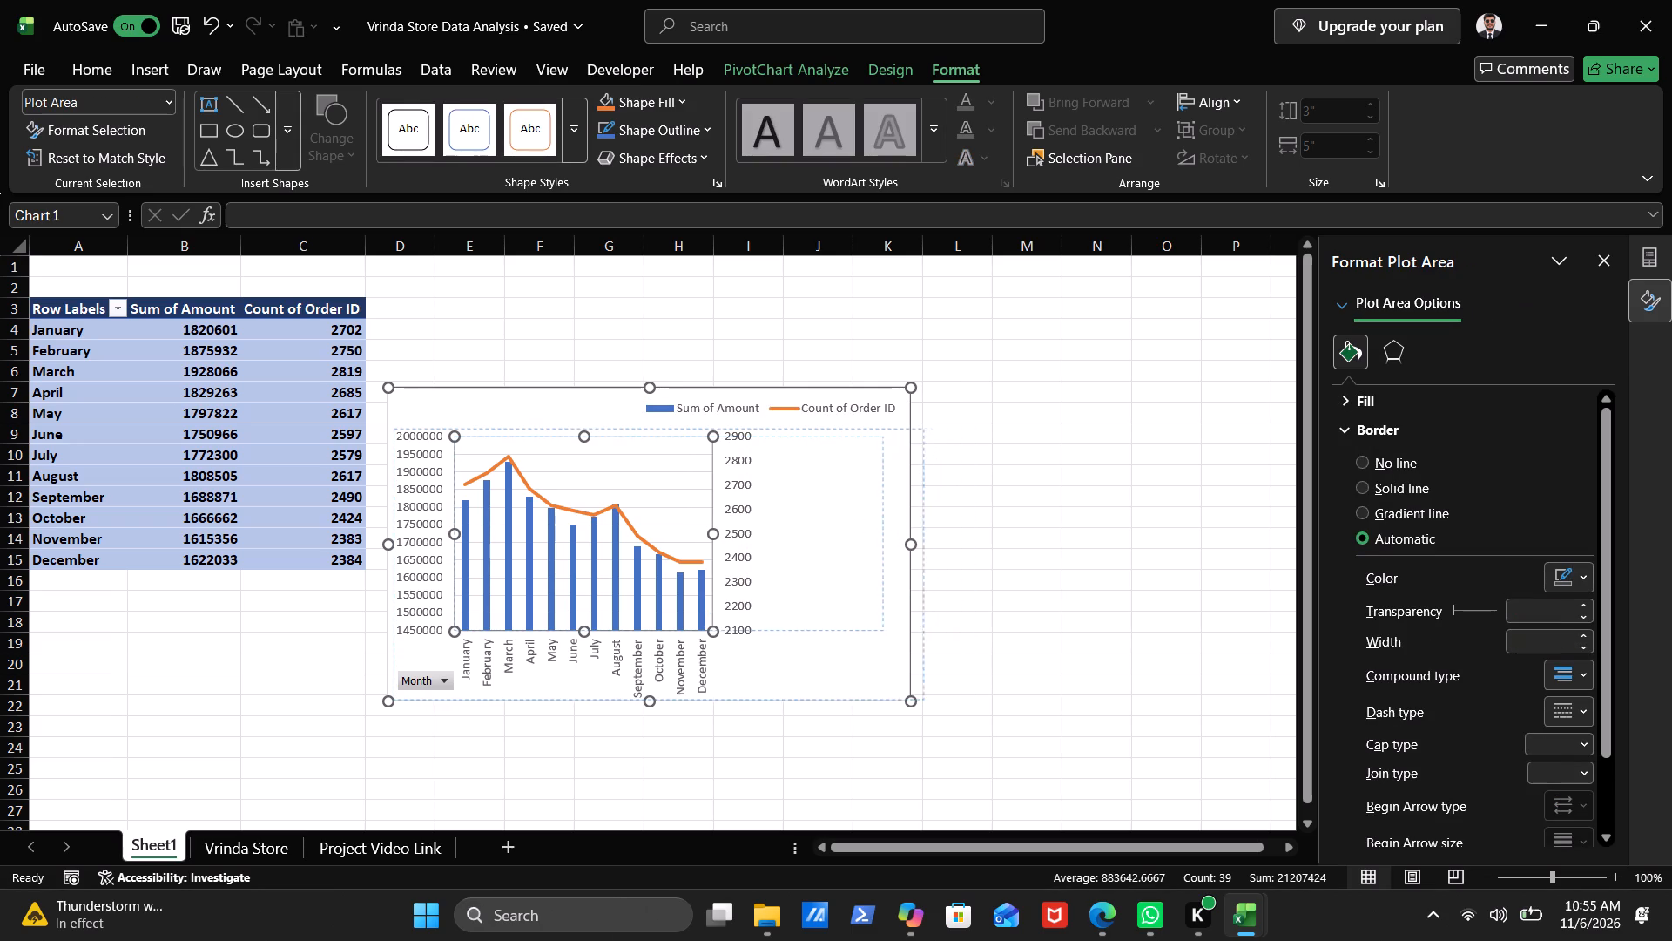
pyautogui.moveTo(881, 533); pyautogui.dragTo(867, 534)
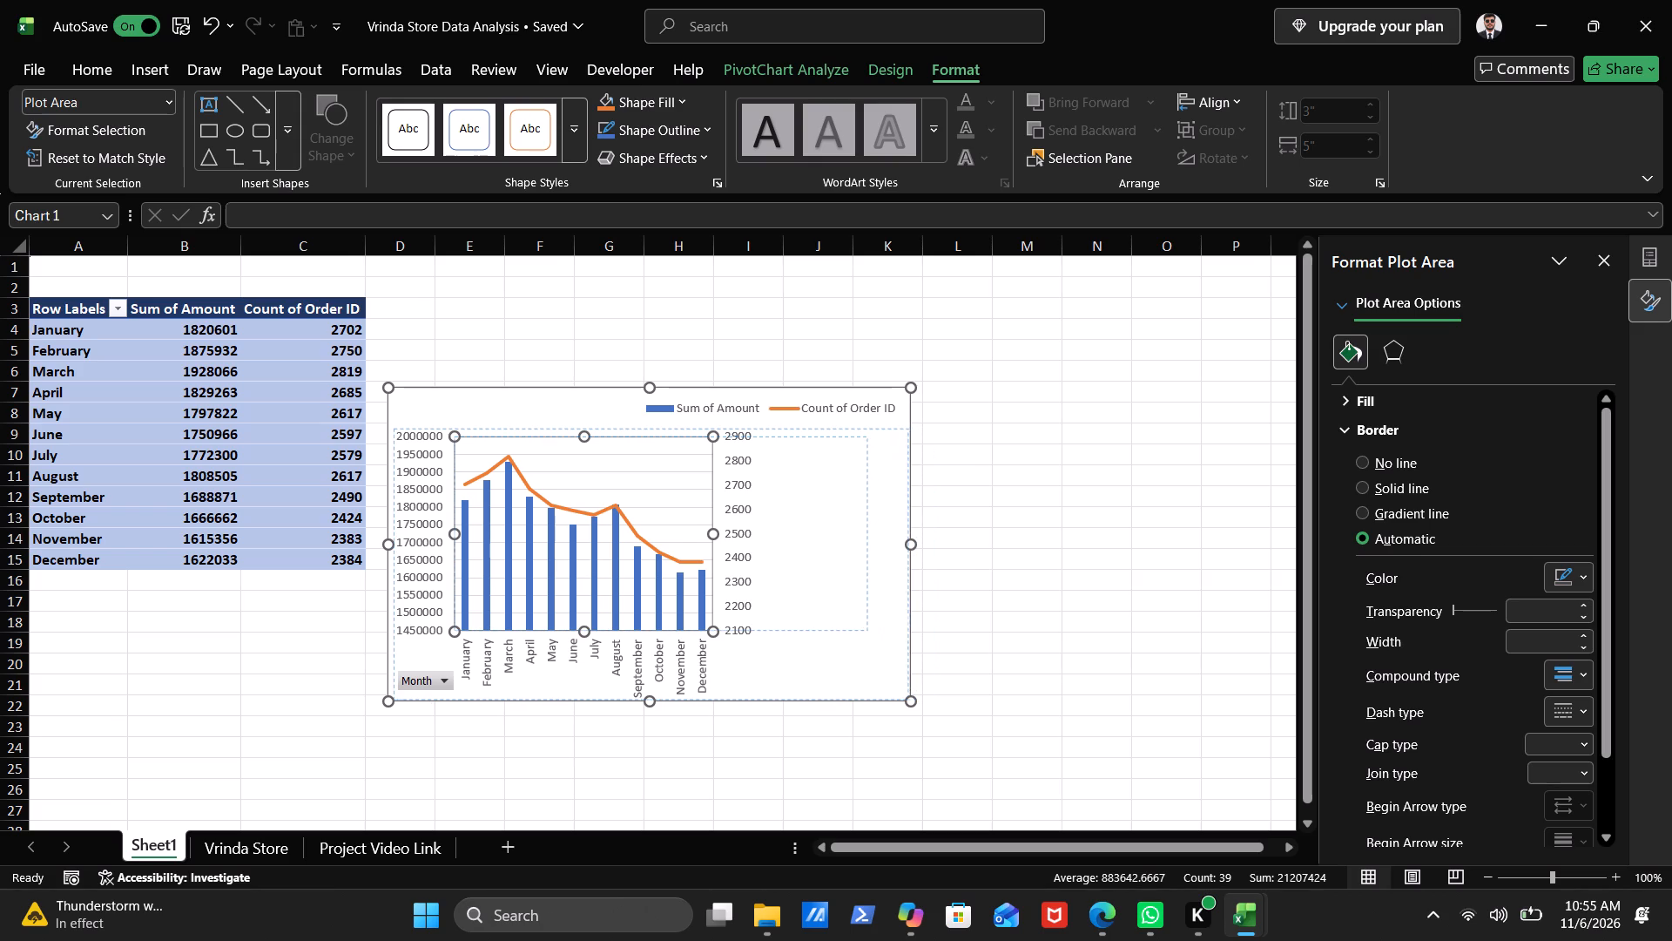
pyautogui.moveTo(867, 534); pyautogui.dragTo(866, 535)
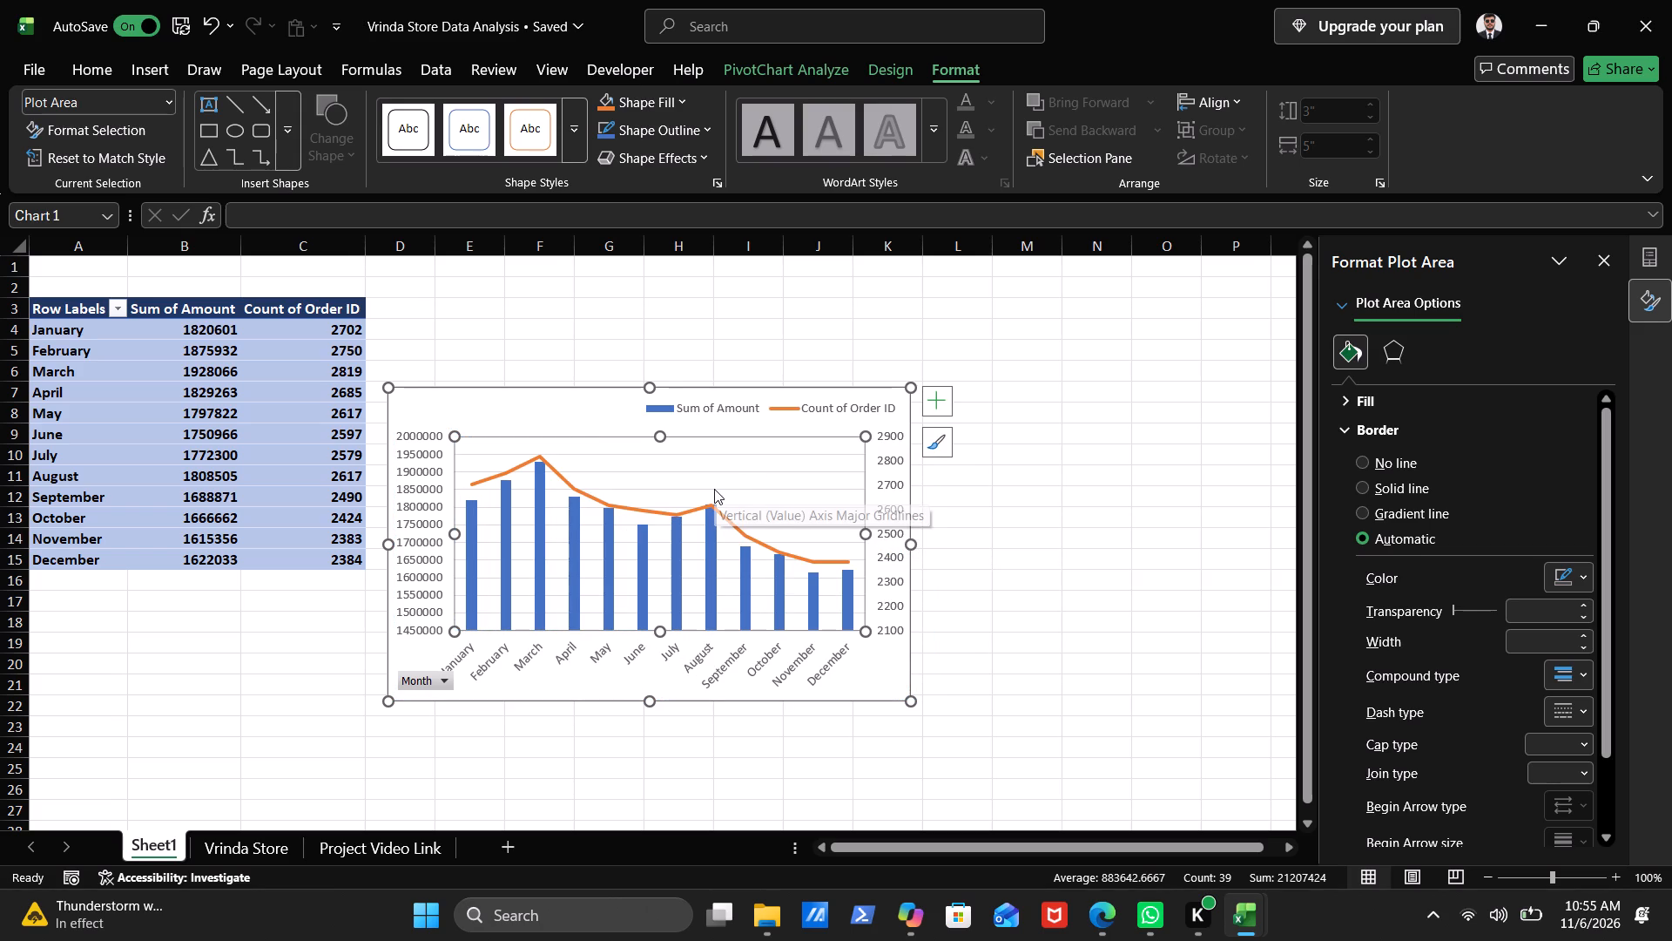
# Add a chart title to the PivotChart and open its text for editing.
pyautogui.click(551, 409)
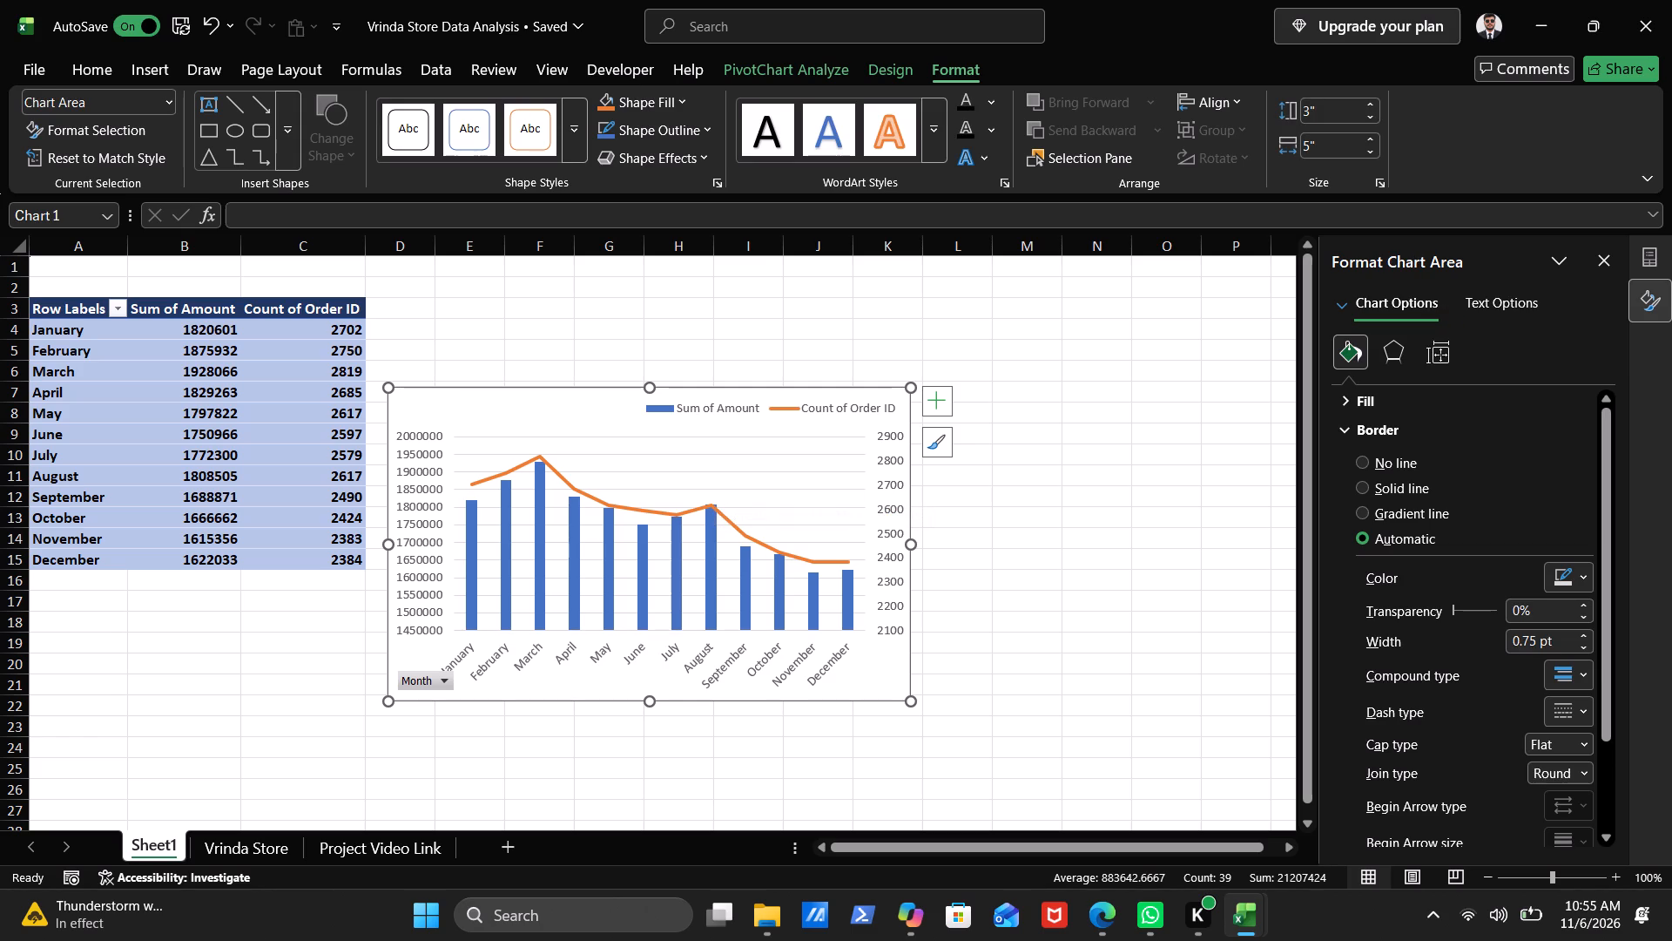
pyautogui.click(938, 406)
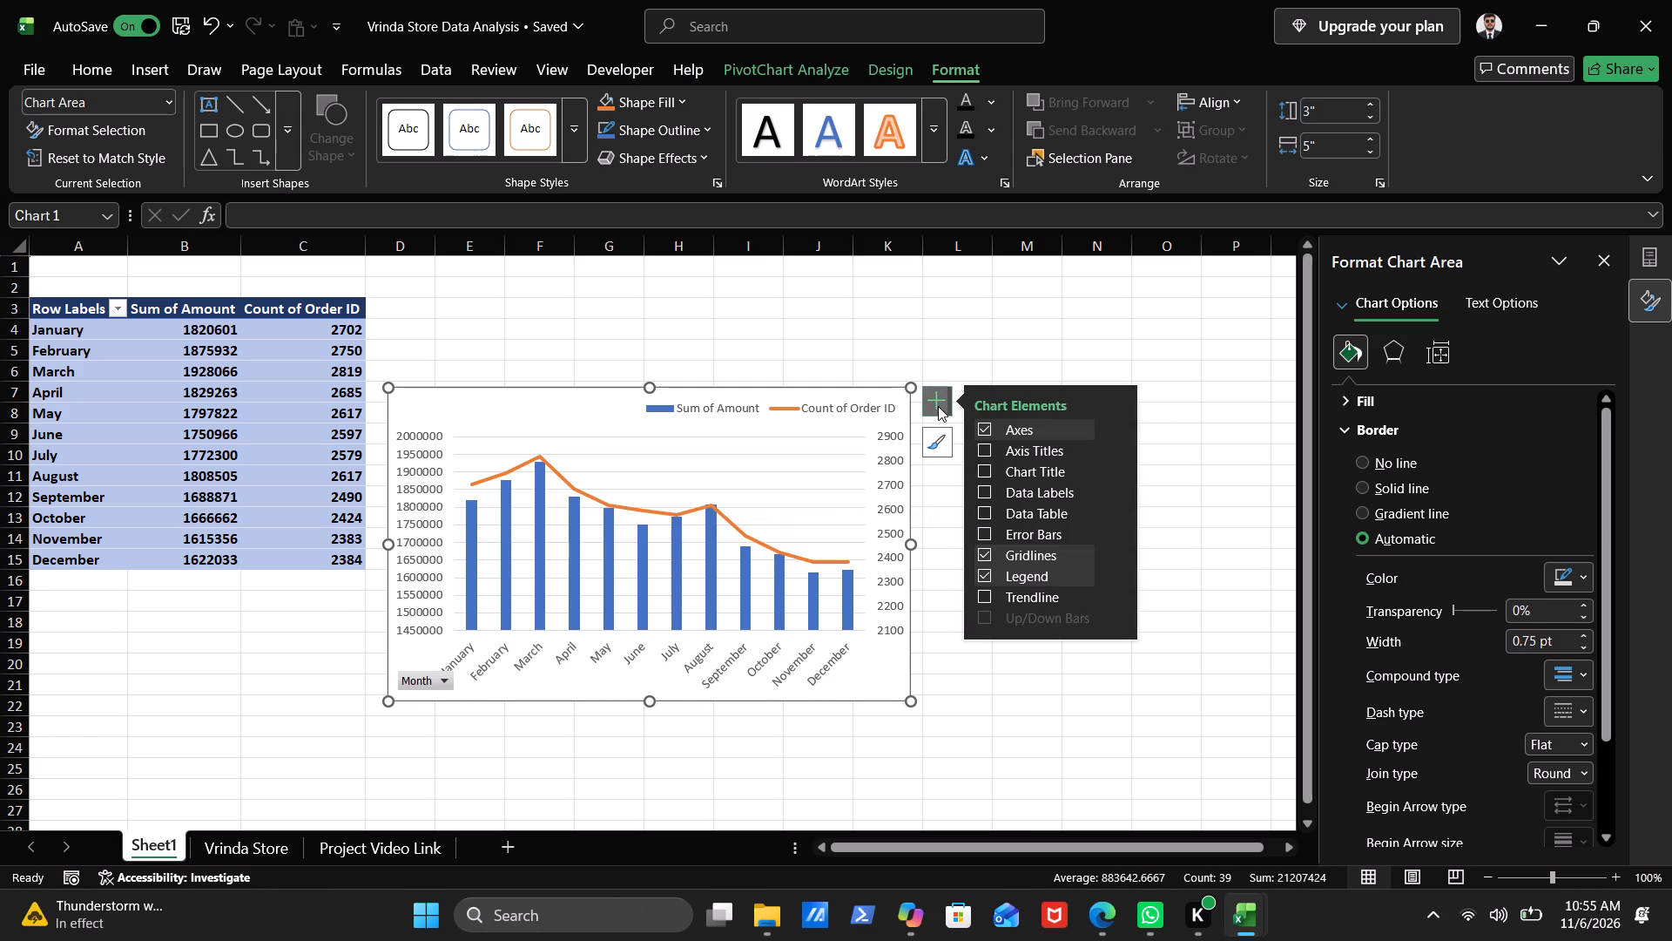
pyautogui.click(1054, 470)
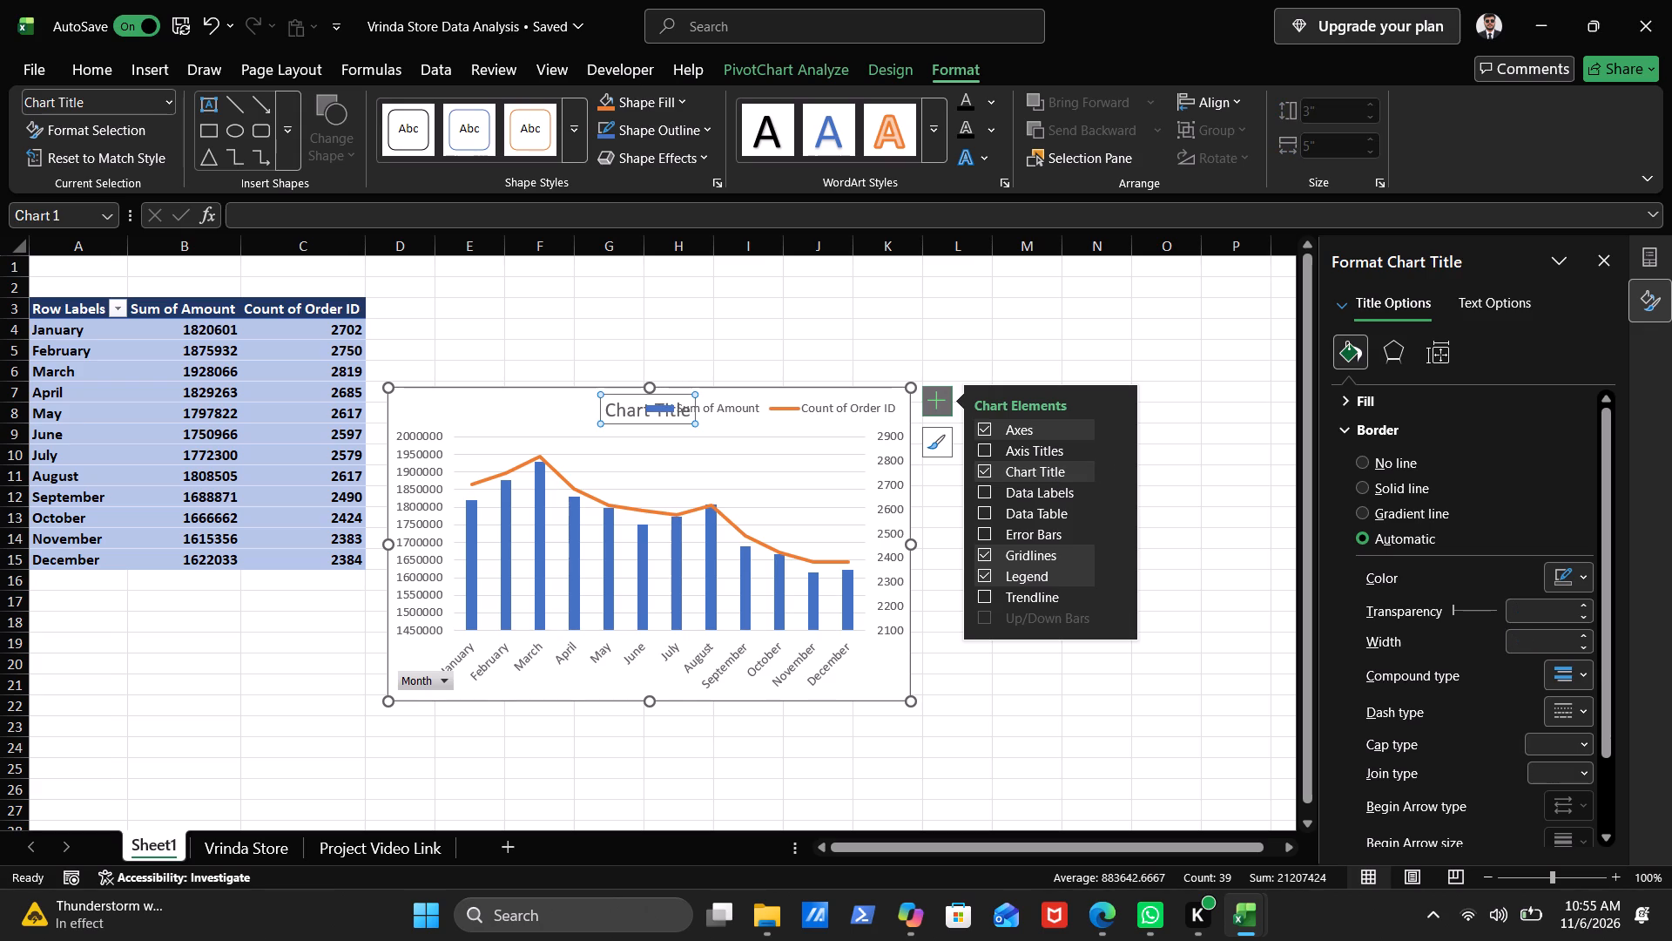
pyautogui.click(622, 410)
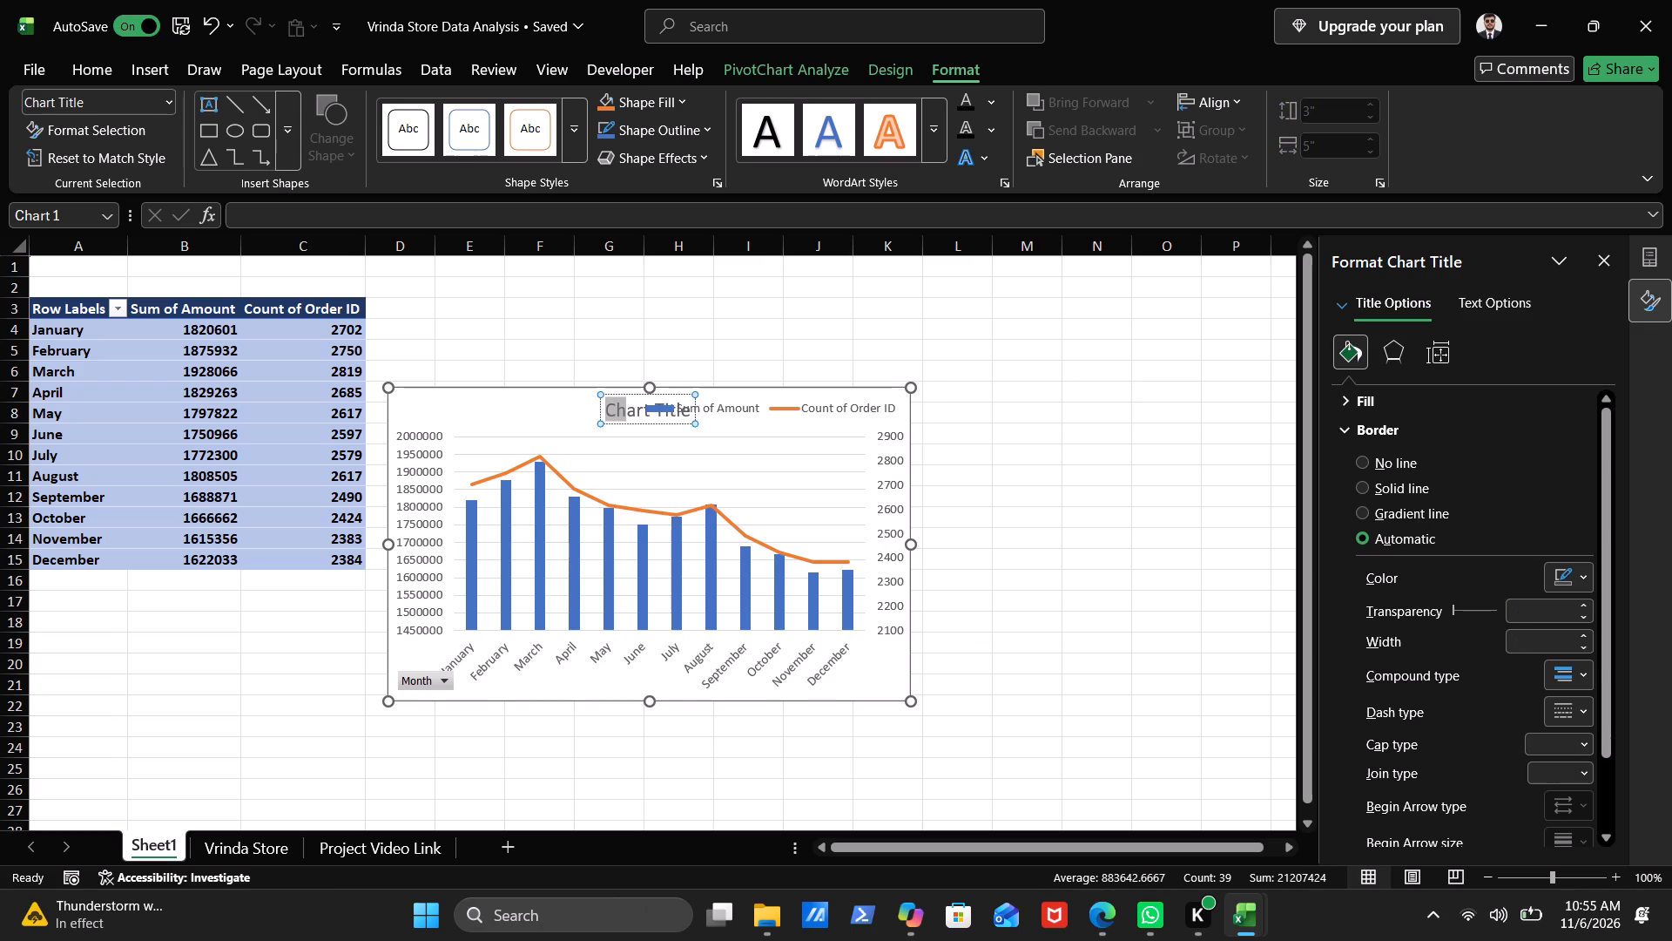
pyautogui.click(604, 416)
# Move the PivotChart up beside the PivotTable, with its top edge about level with the January row.
pyautogui.moveTo(599, 389); pyautogui.dragTo(561, 400)
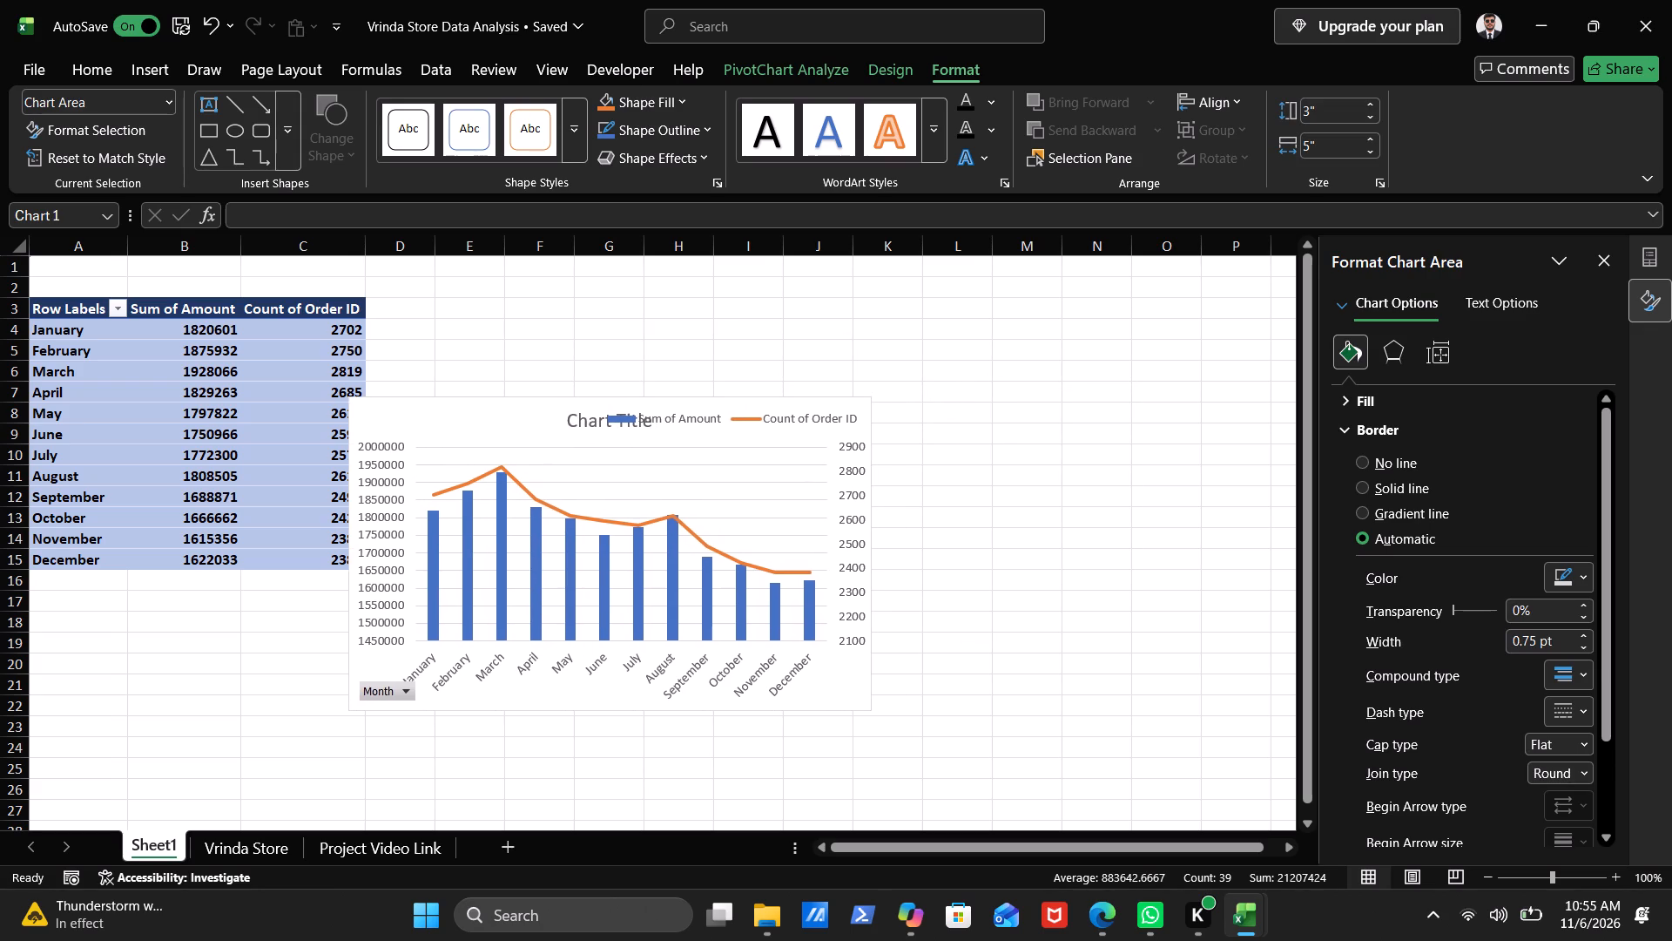
pyautogui.moveTo(561, 400); pyautogui.dragTo(590, 331)
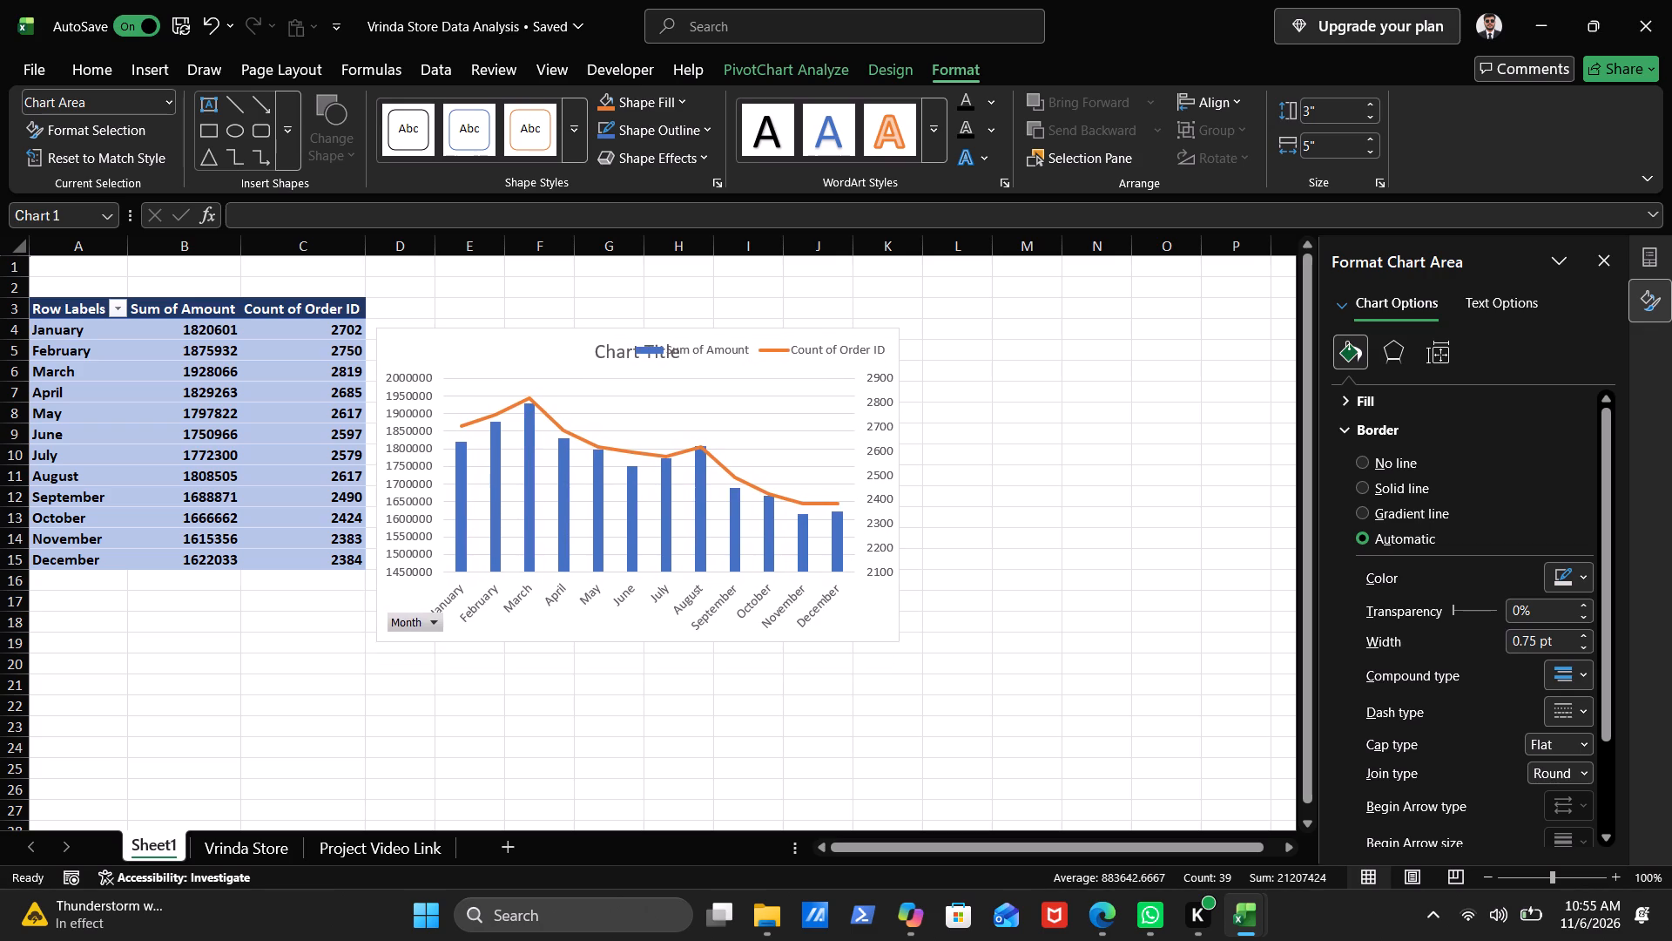
pyautogui.moveTo(590, 331); pyautogui.dragTo(591, 326)
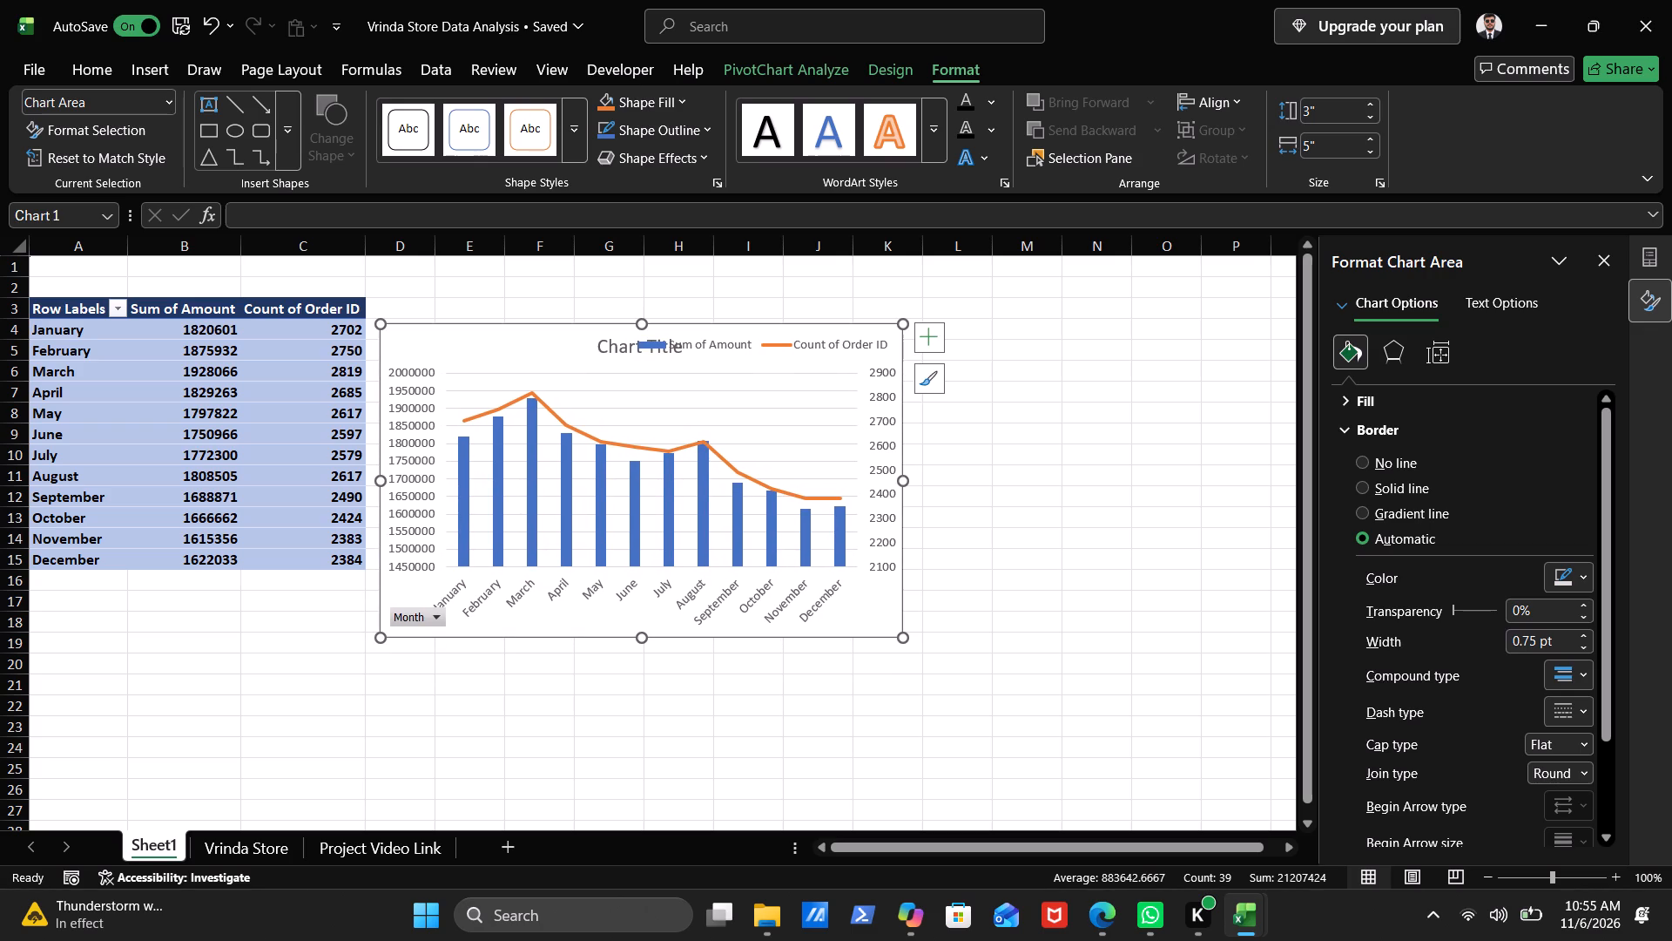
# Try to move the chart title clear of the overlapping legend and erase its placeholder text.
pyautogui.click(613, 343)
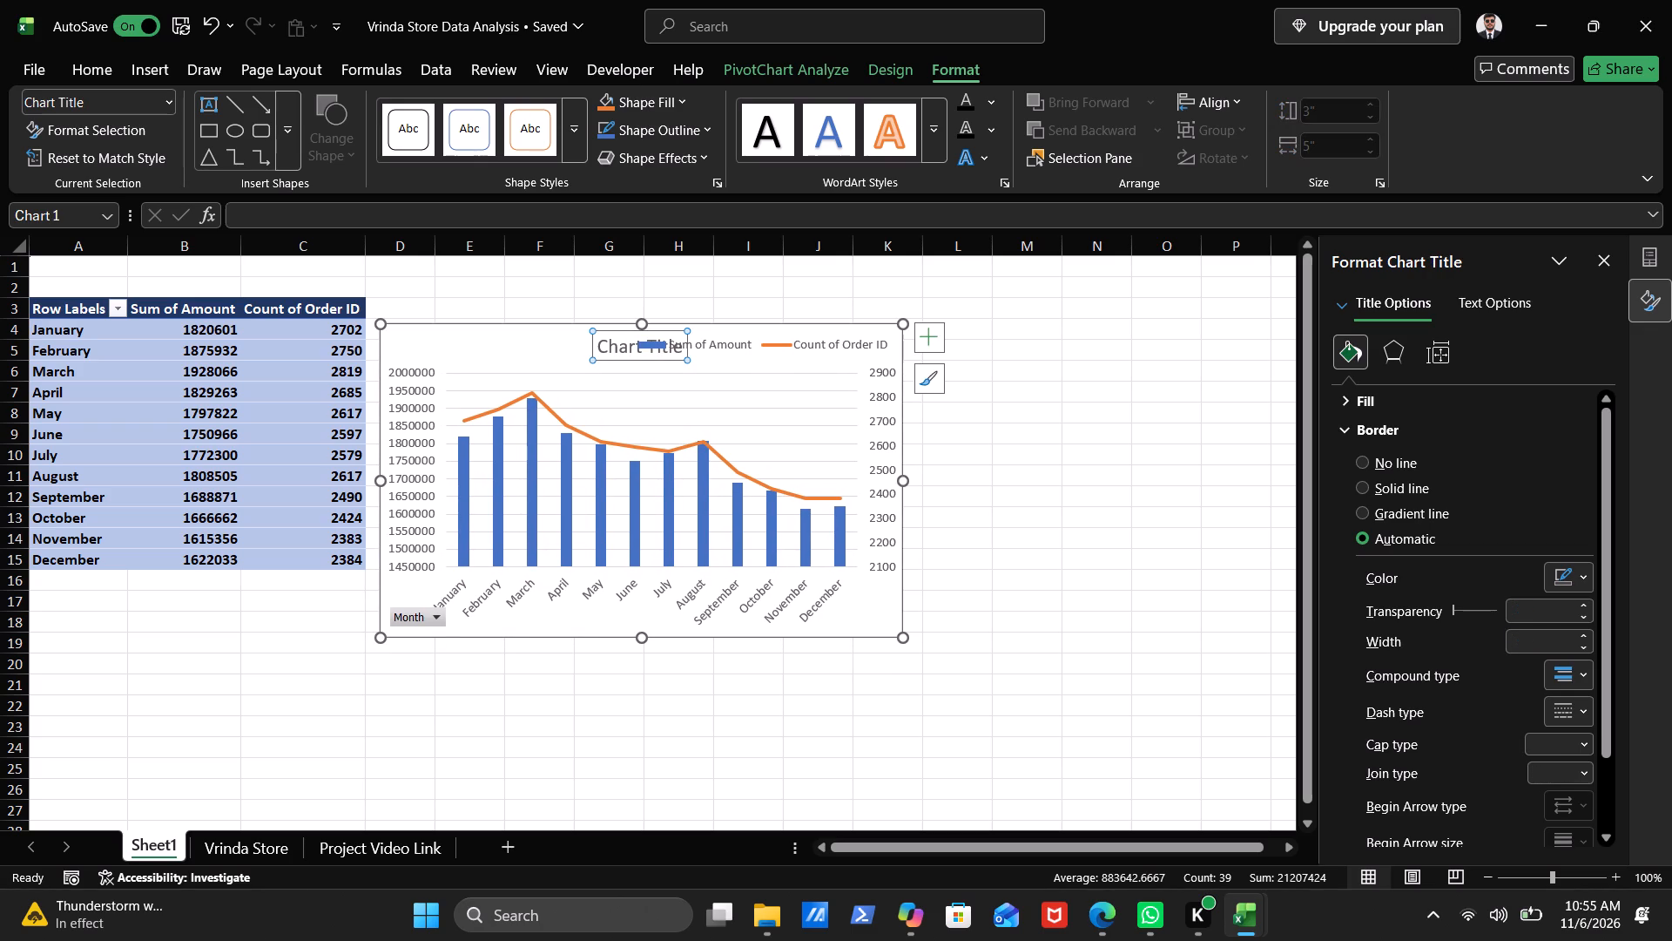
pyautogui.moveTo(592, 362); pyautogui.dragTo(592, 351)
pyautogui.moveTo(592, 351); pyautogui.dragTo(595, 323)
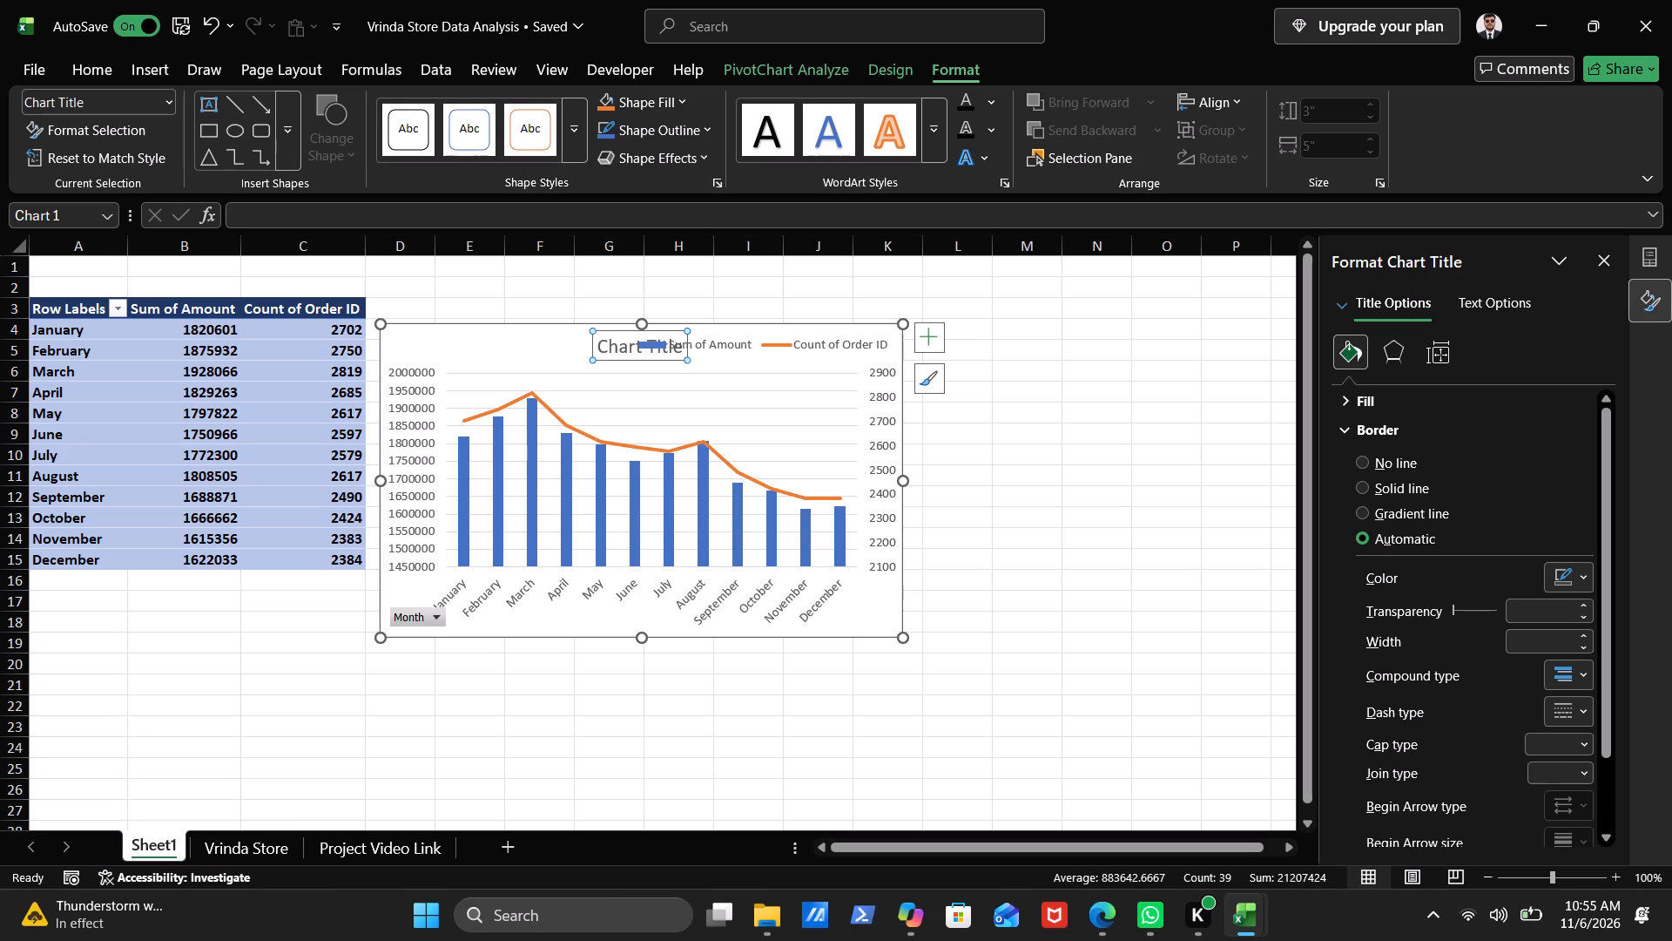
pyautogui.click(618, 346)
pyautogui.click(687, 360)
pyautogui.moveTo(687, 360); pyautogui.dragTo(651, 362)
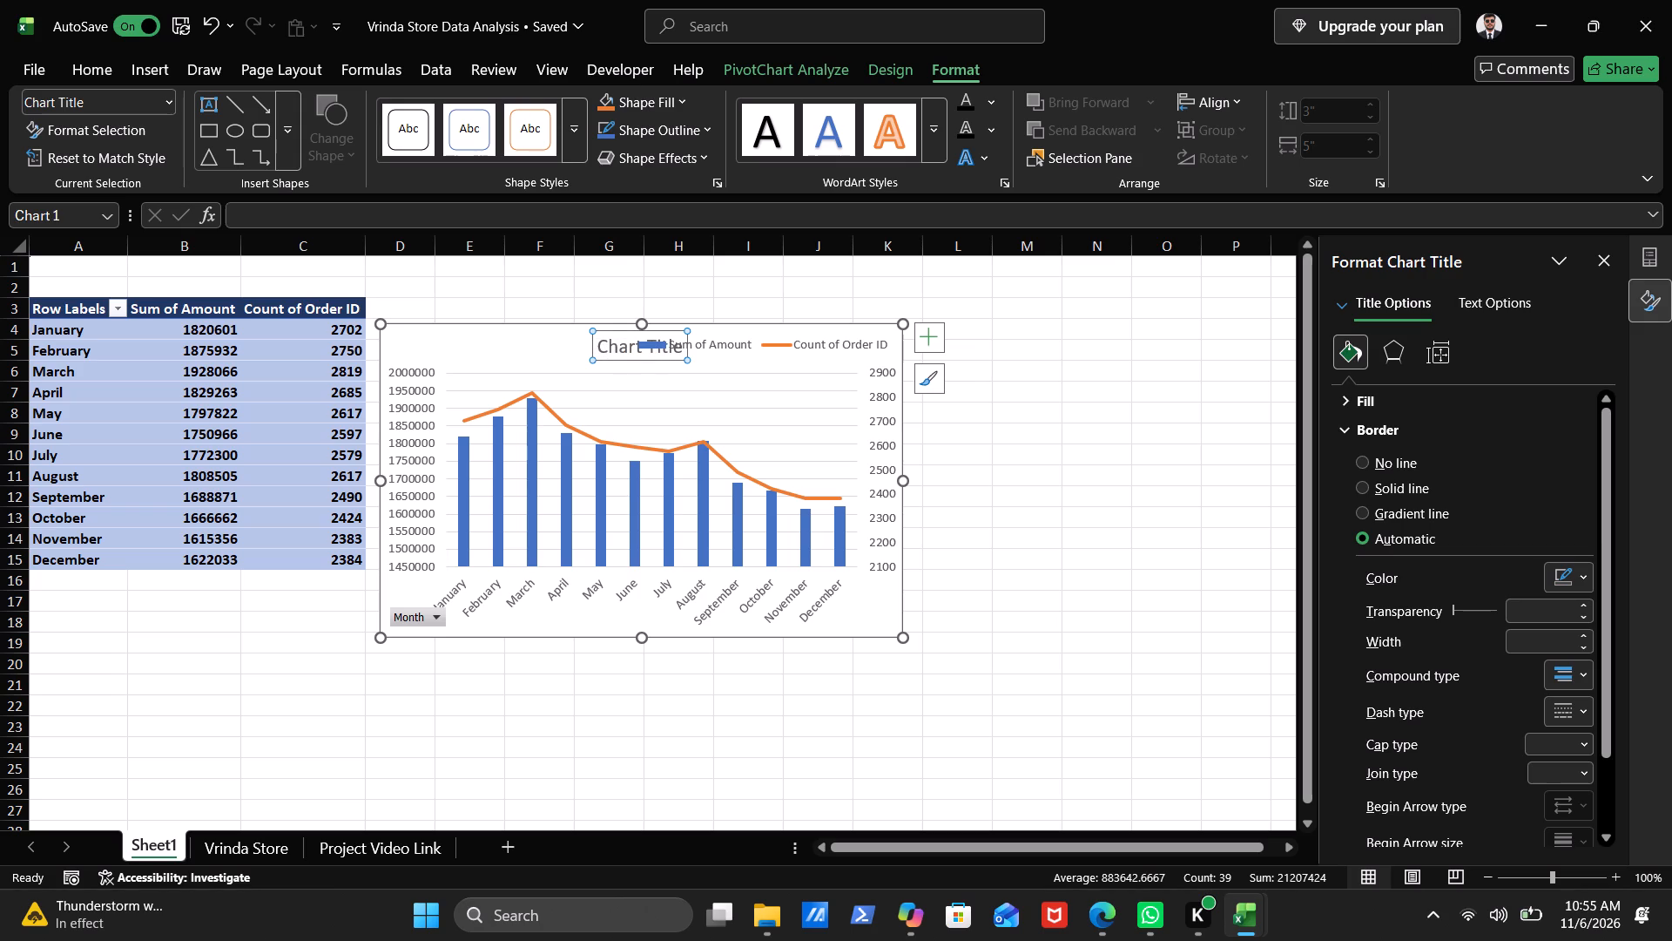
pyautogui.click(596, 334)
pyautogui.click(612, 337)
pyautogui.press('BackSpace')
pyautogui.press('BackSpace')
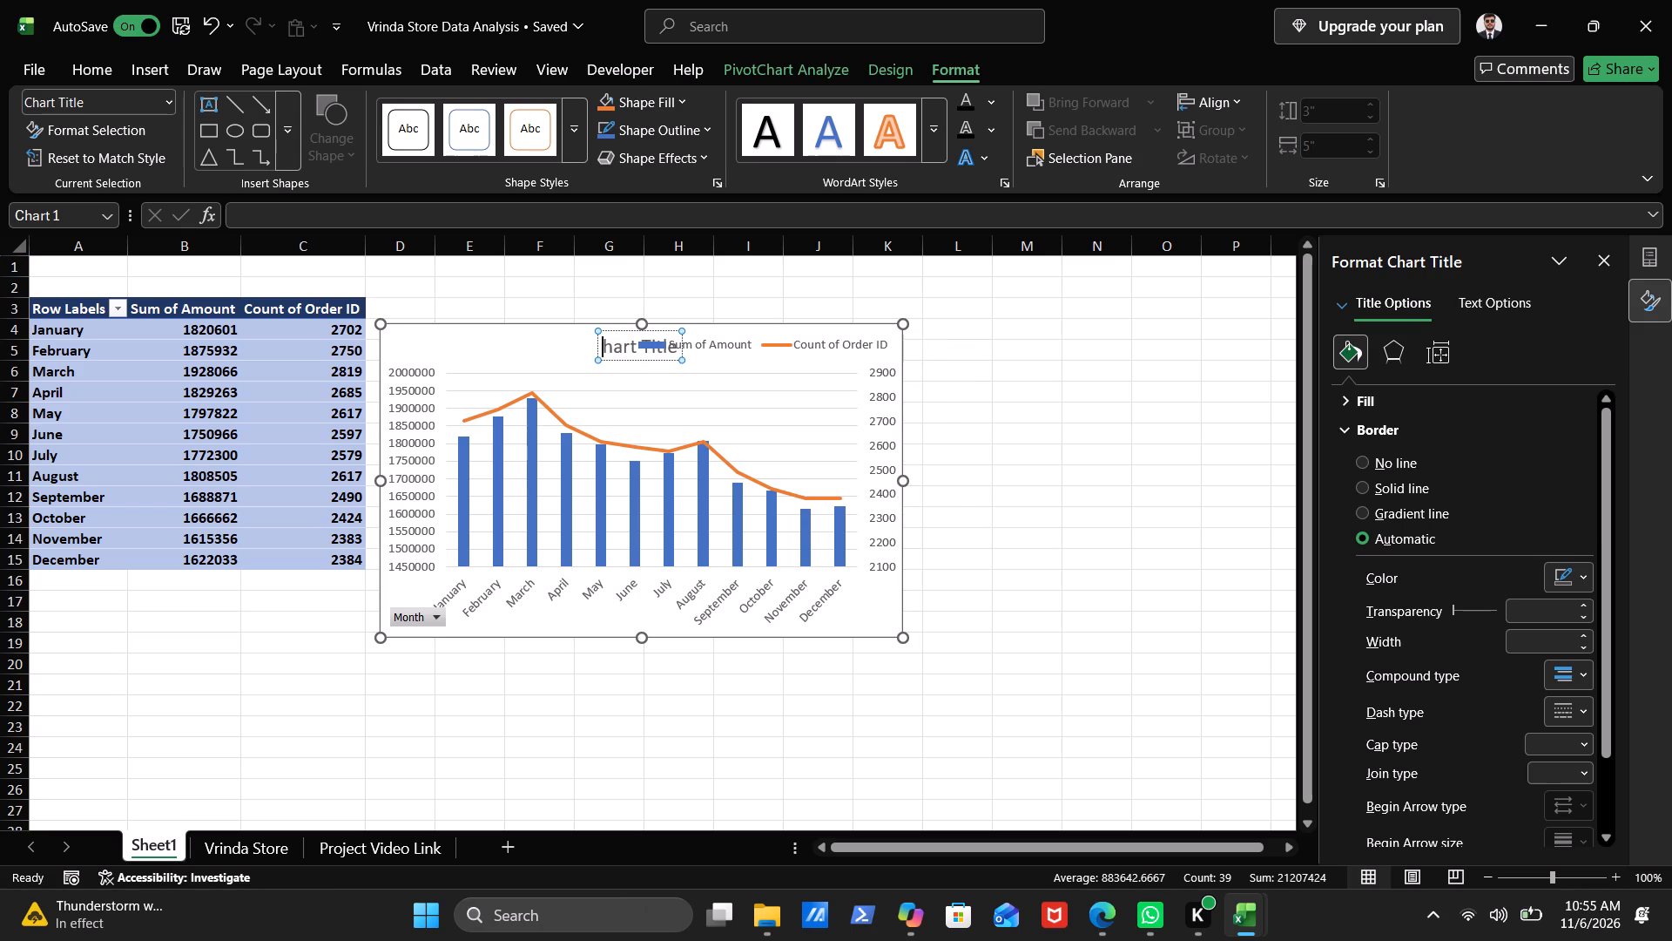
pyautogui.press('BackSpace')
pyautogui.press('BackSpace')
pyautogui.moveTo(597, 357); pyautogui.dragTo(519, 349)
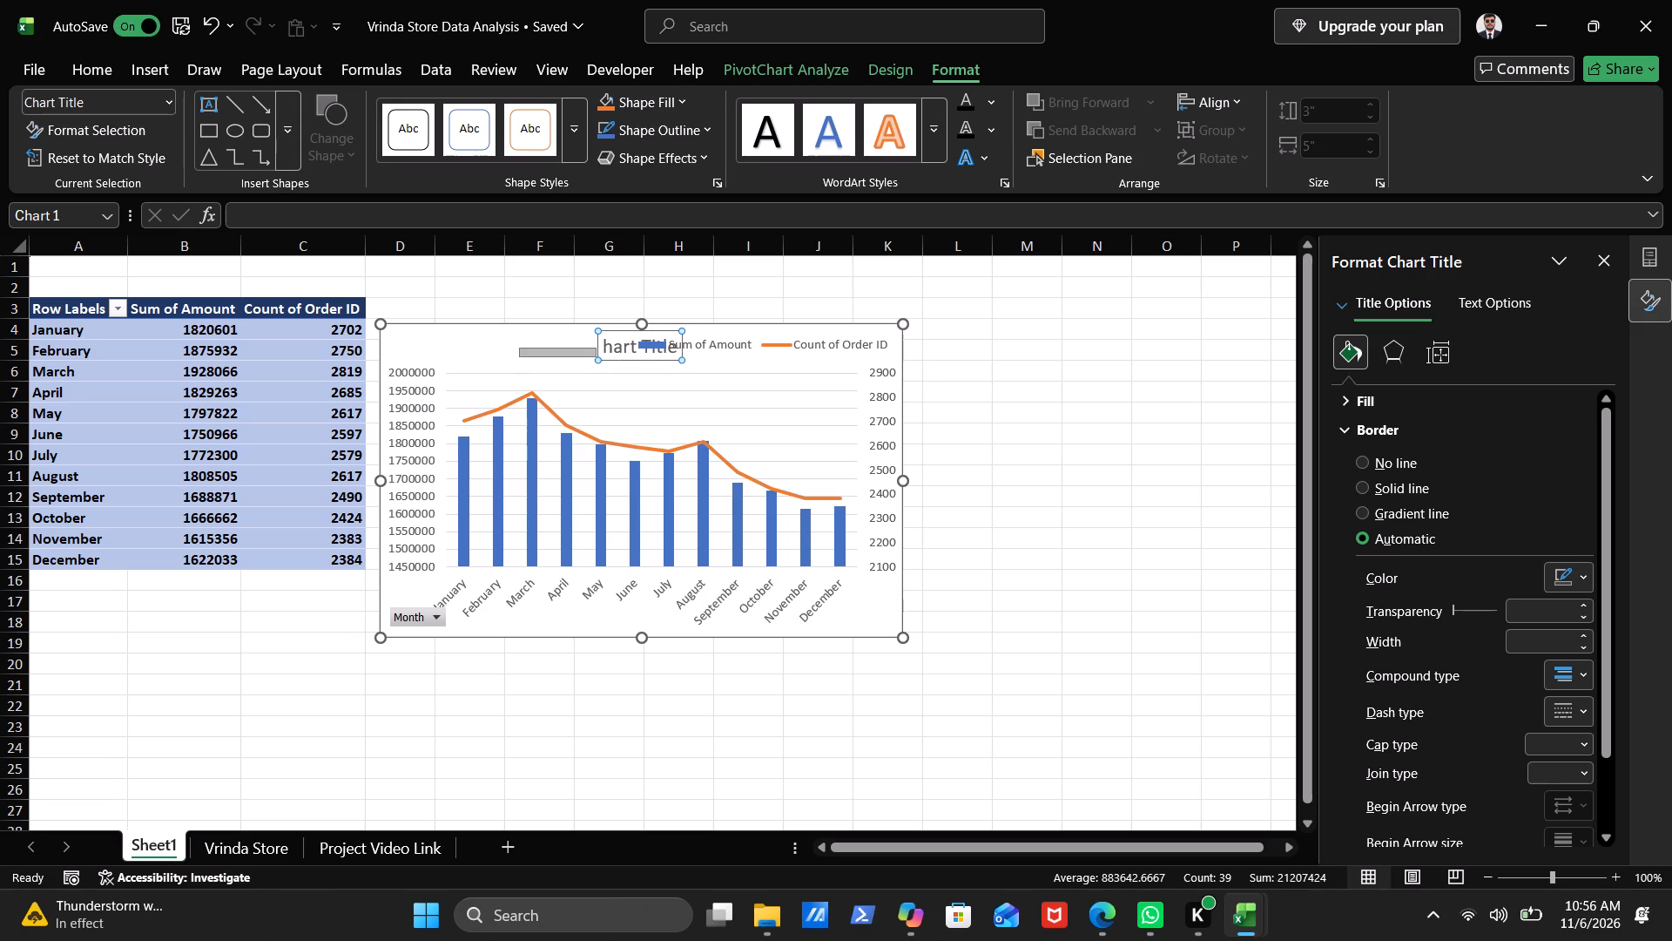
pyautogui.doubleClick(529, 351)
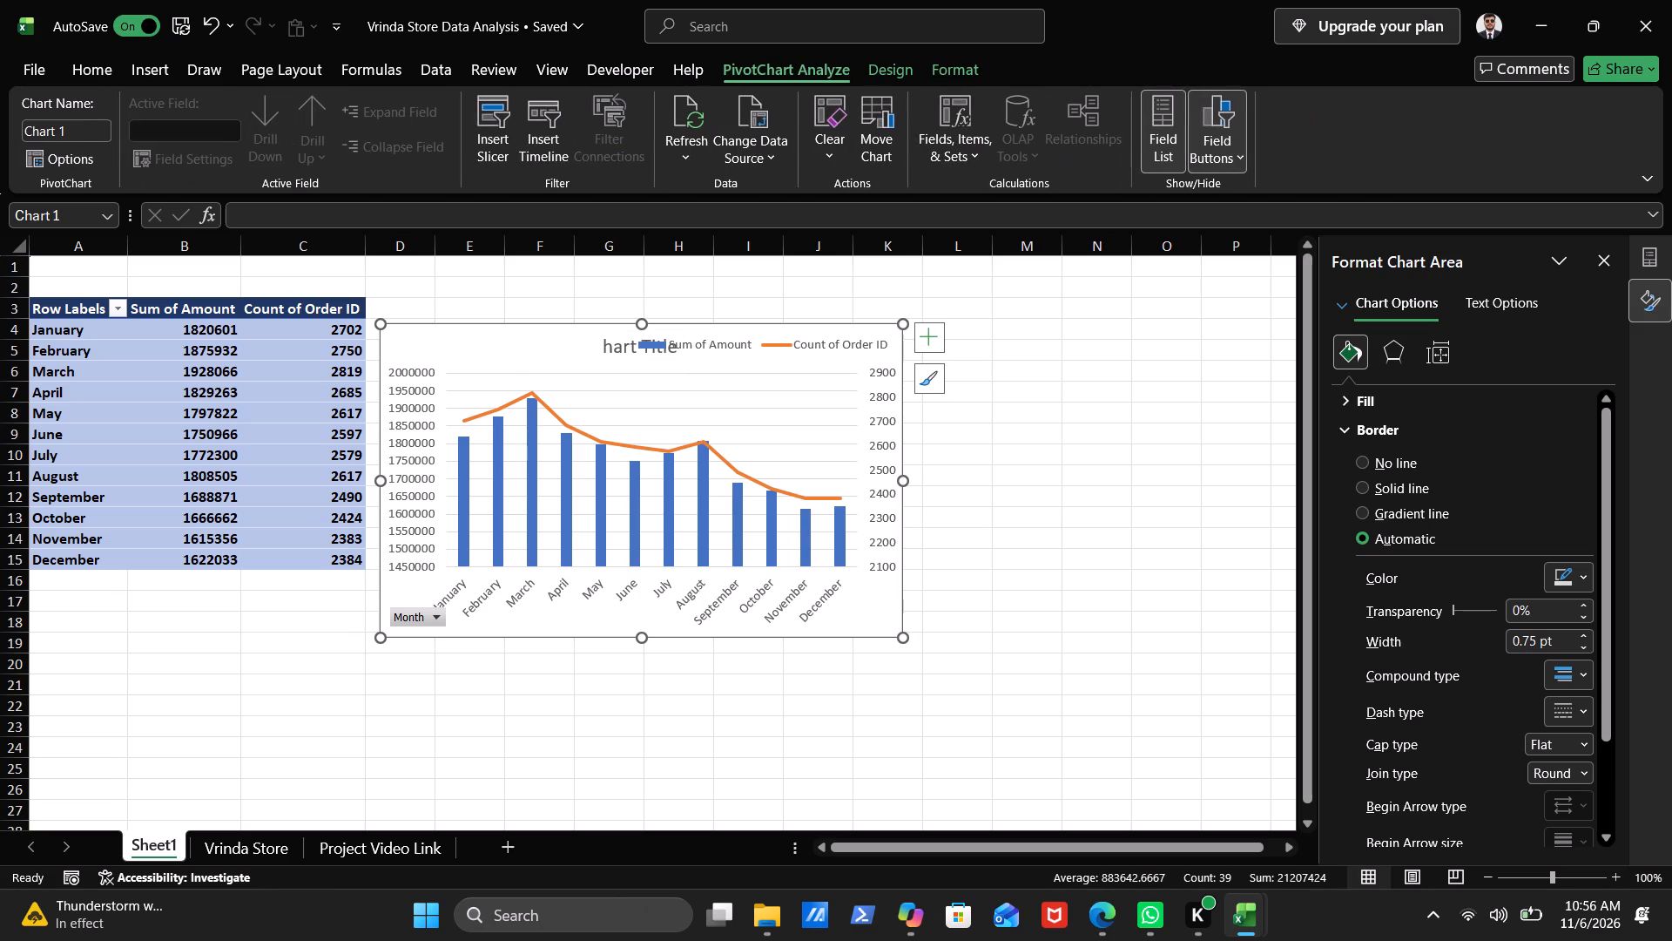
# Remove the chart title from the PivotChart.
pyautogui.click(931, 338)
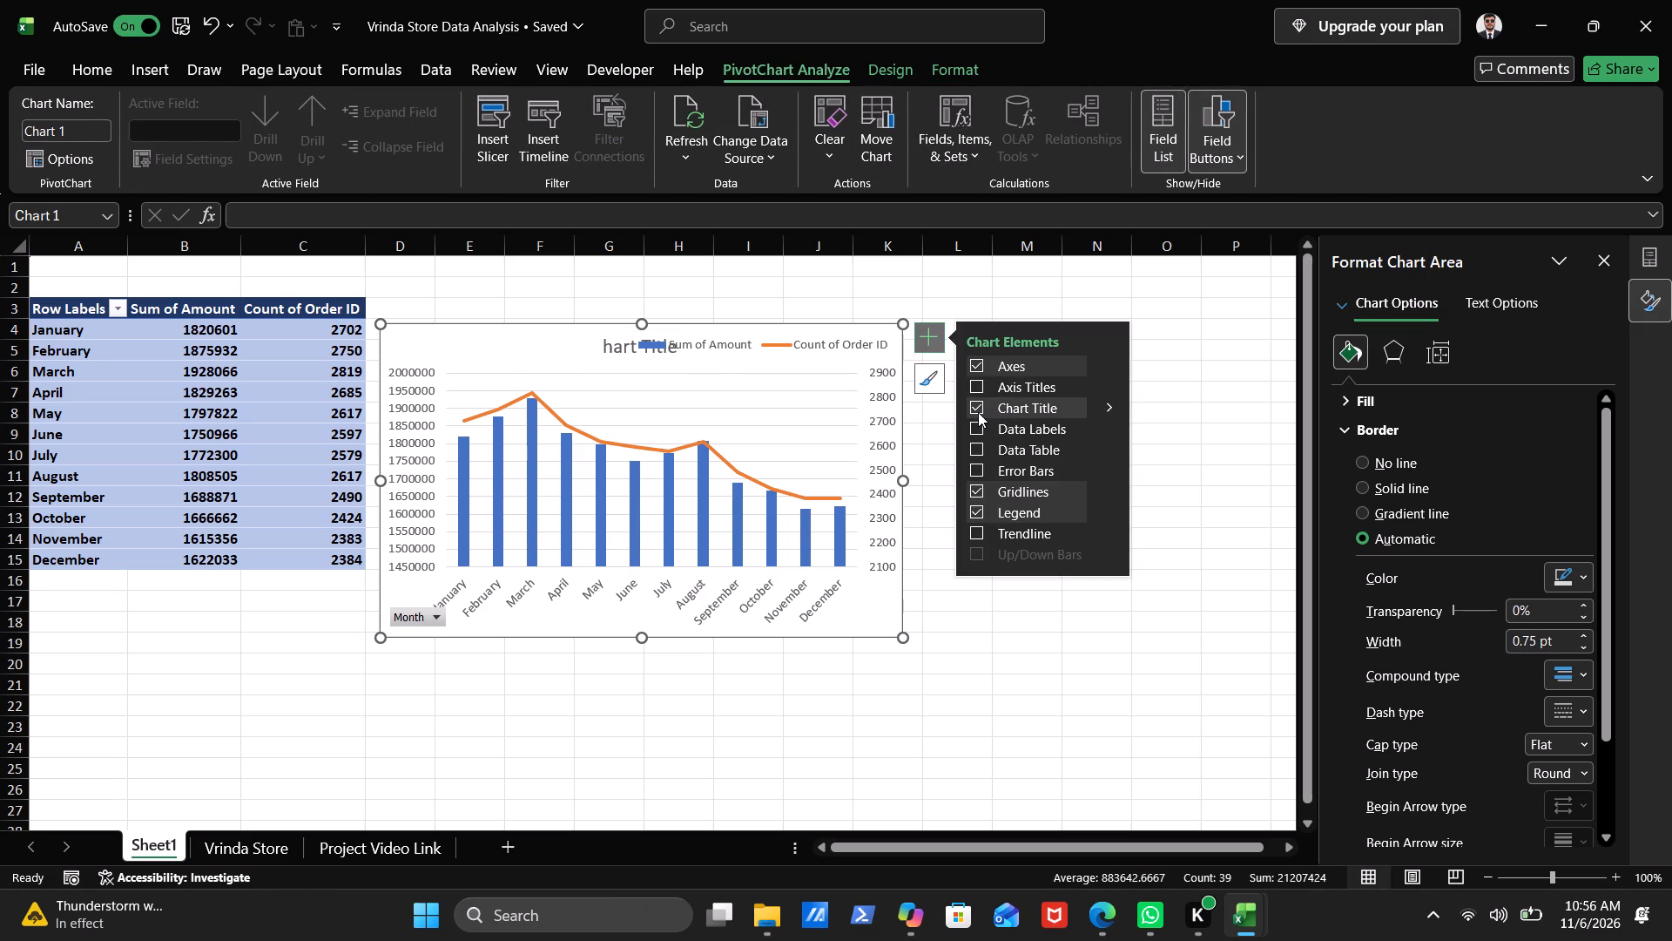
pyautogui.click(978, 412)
# Add a chart title to the PivotChart again.
pyautogui.click(512, 340)
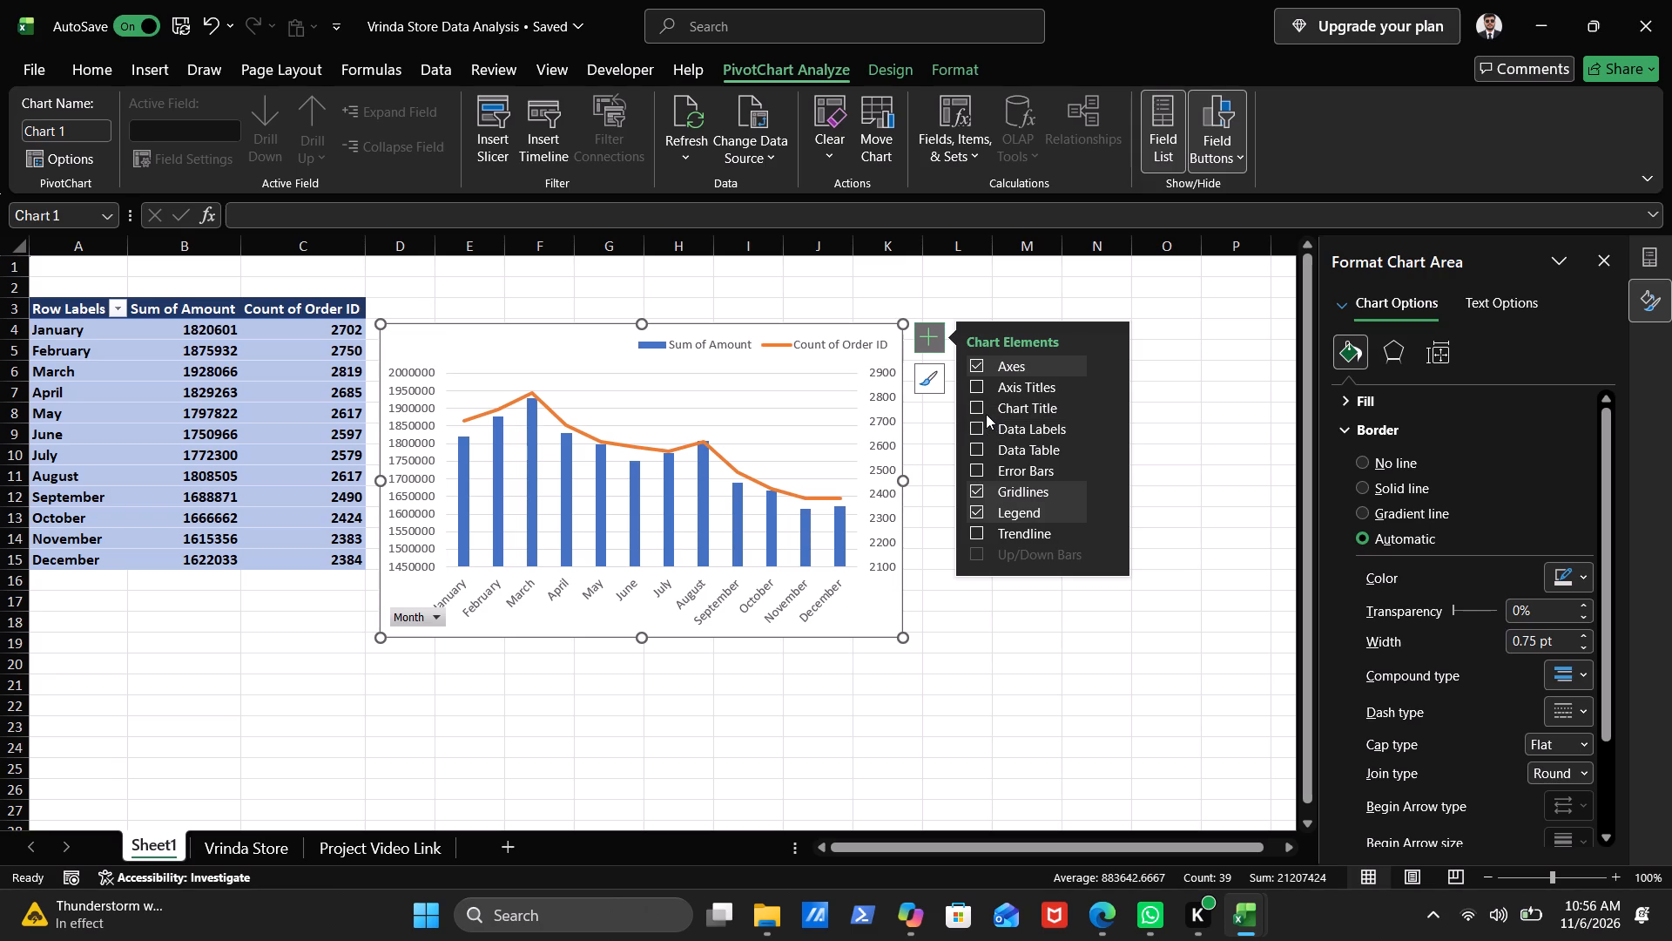
pyautogui.click(986, 412)
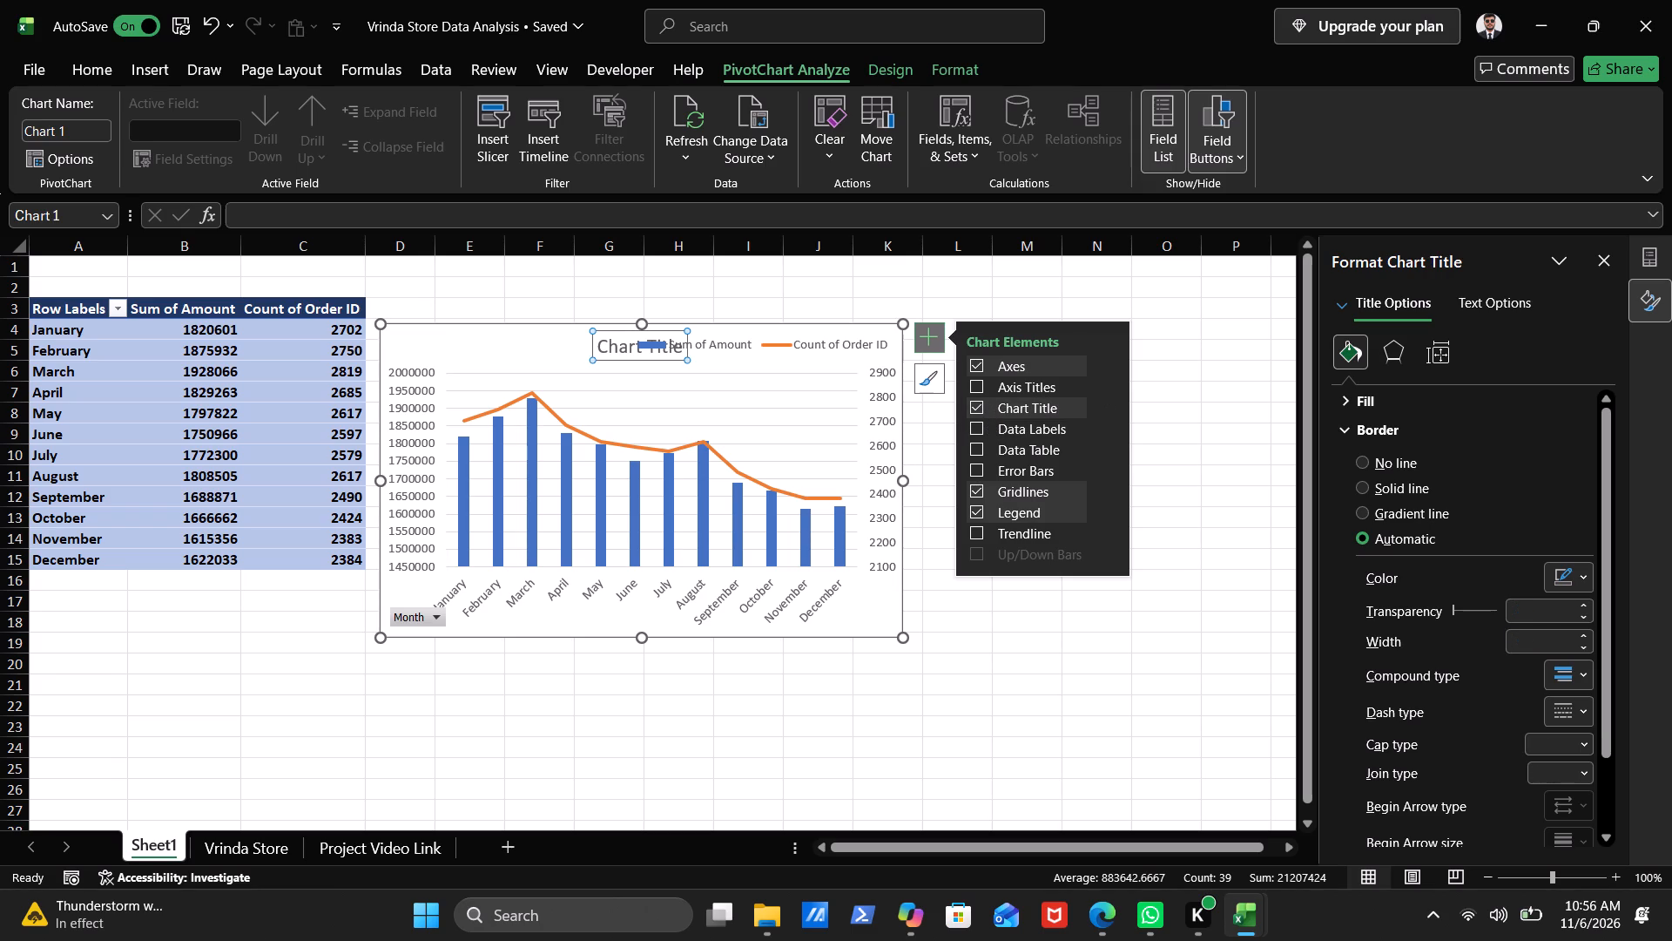
# Replace the chart title's placeholder text with "Orders" and leave text editing.
pyautogui.moveTo(623, 349); pyautogui.dragTo(612, 346)
pyautogui.click(612, 346)
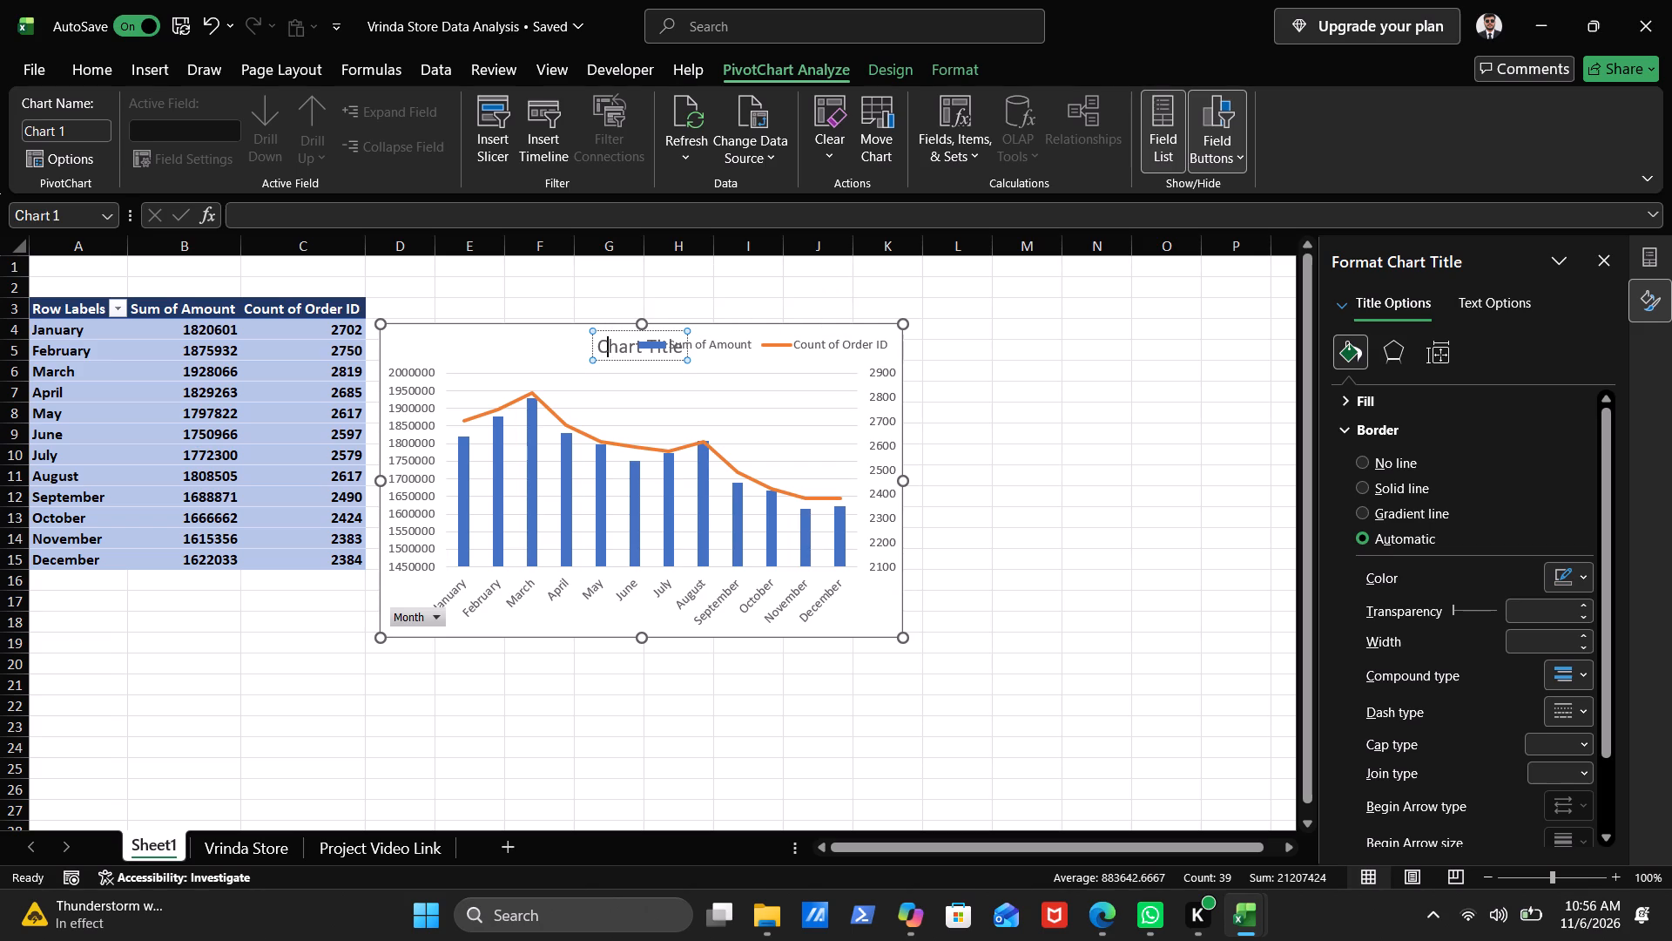
pyautogui.hotkey('shift', 'o')
pyautogui.press('BackSpace')
pyautogui.press('BackSpace')
pyautogui.press('BackSpace')
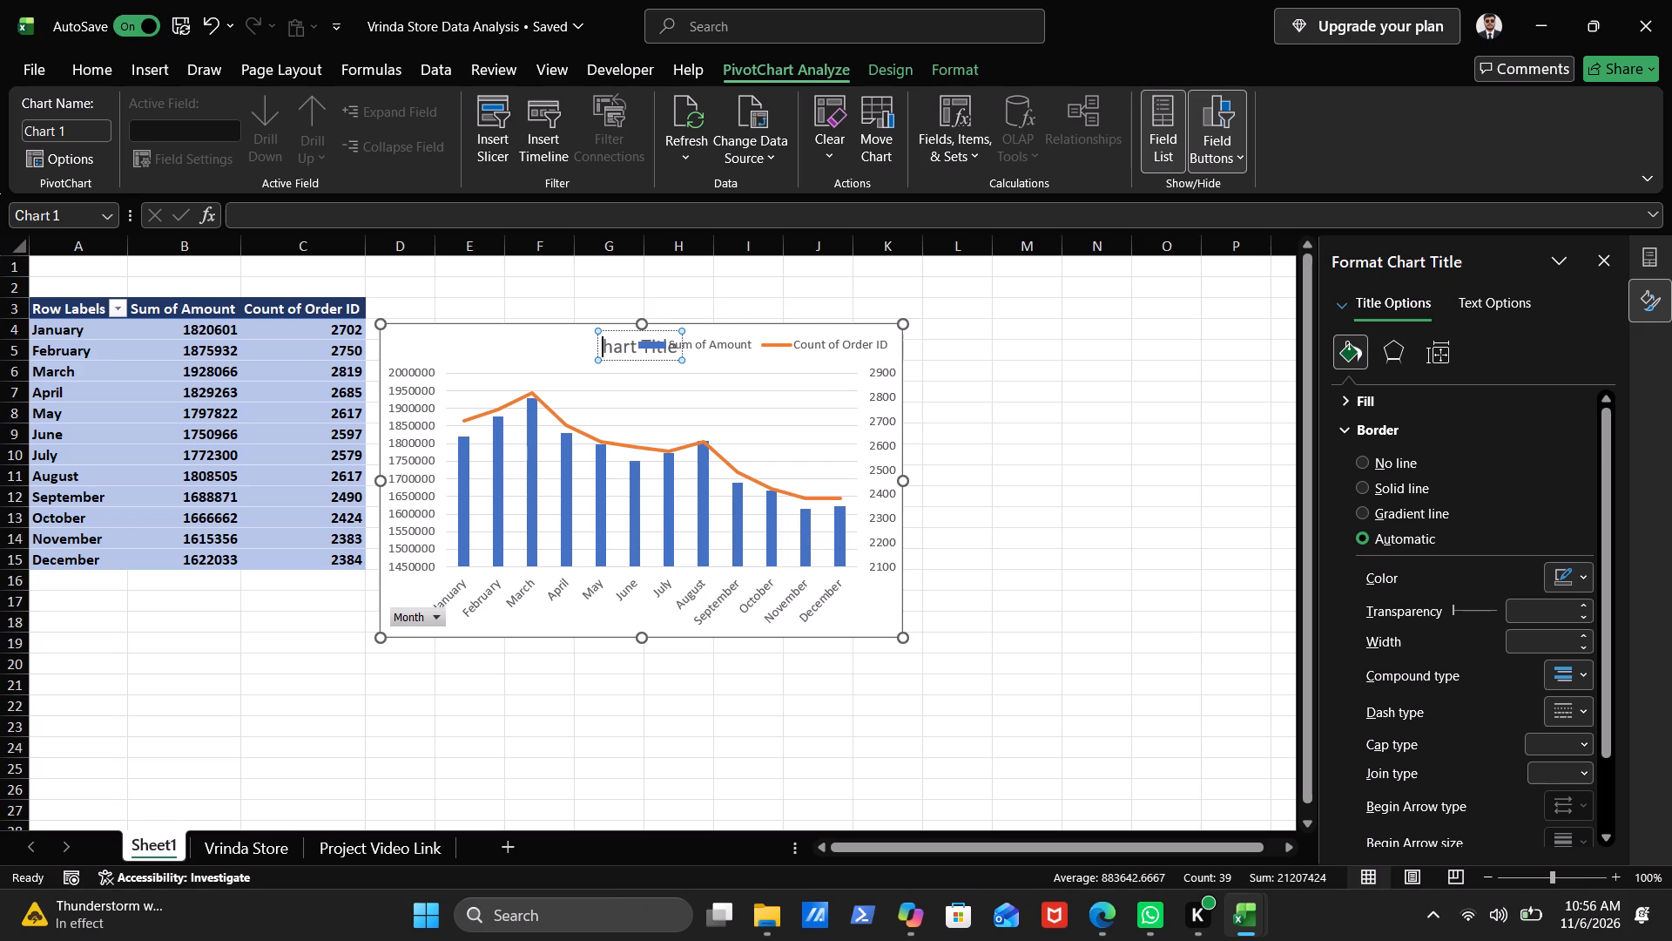
pyautogui.press('Right')
pyautogui.press('Right')
pyautogui.press('Right')
pyautogui.press('Right')
pyautogui.press('Right')
pyautogui.press('Right')
pyautogui.press('Right')
pyautogui.press('Right')
pyautogui.press('Right')
pyautogui.press('Right')
pyautogui.press('Right')
pyautogui.press('Right')
pyautogui.press('Right')
pyautogui.press('Right')
pyautogui.press('BackSpace')
pyautogui.press('BackSpace')
pyautogui.press('BackSpace')
pyautogui.press('BackSpace')
pyautogui.press('BackSpace')
pyautogui.press('BackSpace')
pyautogui.press('BackSpace')
pyautogui.press('BackSpace')
pyautogui.press('BackSpace')
pyautogui.press('BackSpace')
pyautogui.press('BackSpace')
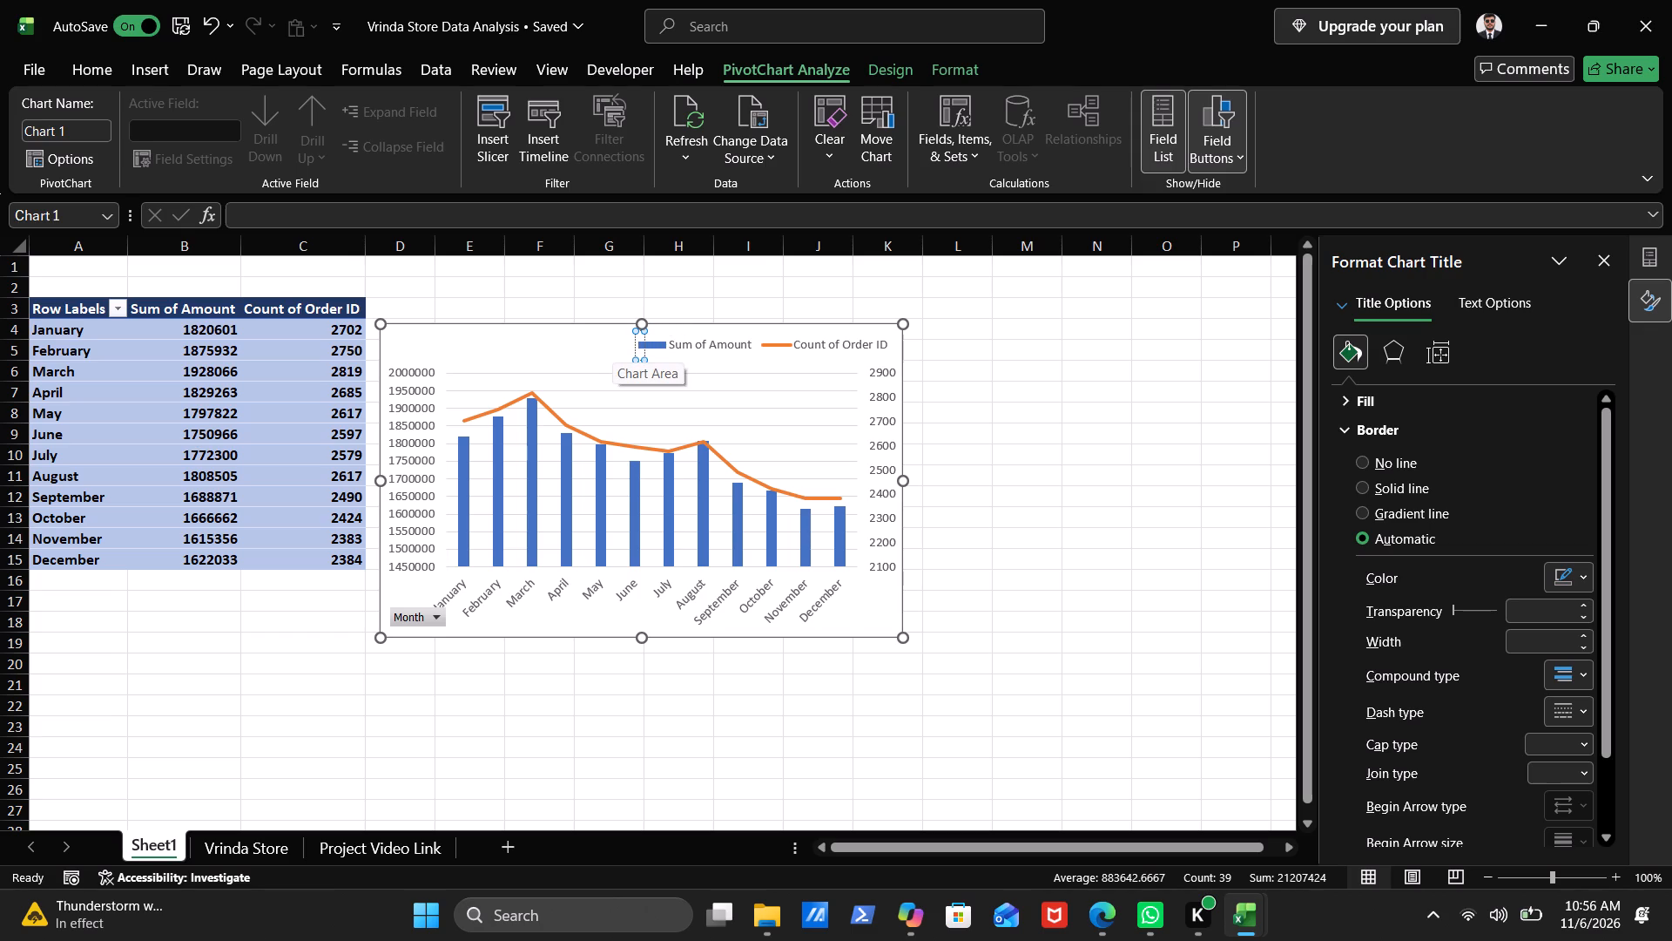
pyautogui.write('Order')
pyautogui.press('s')
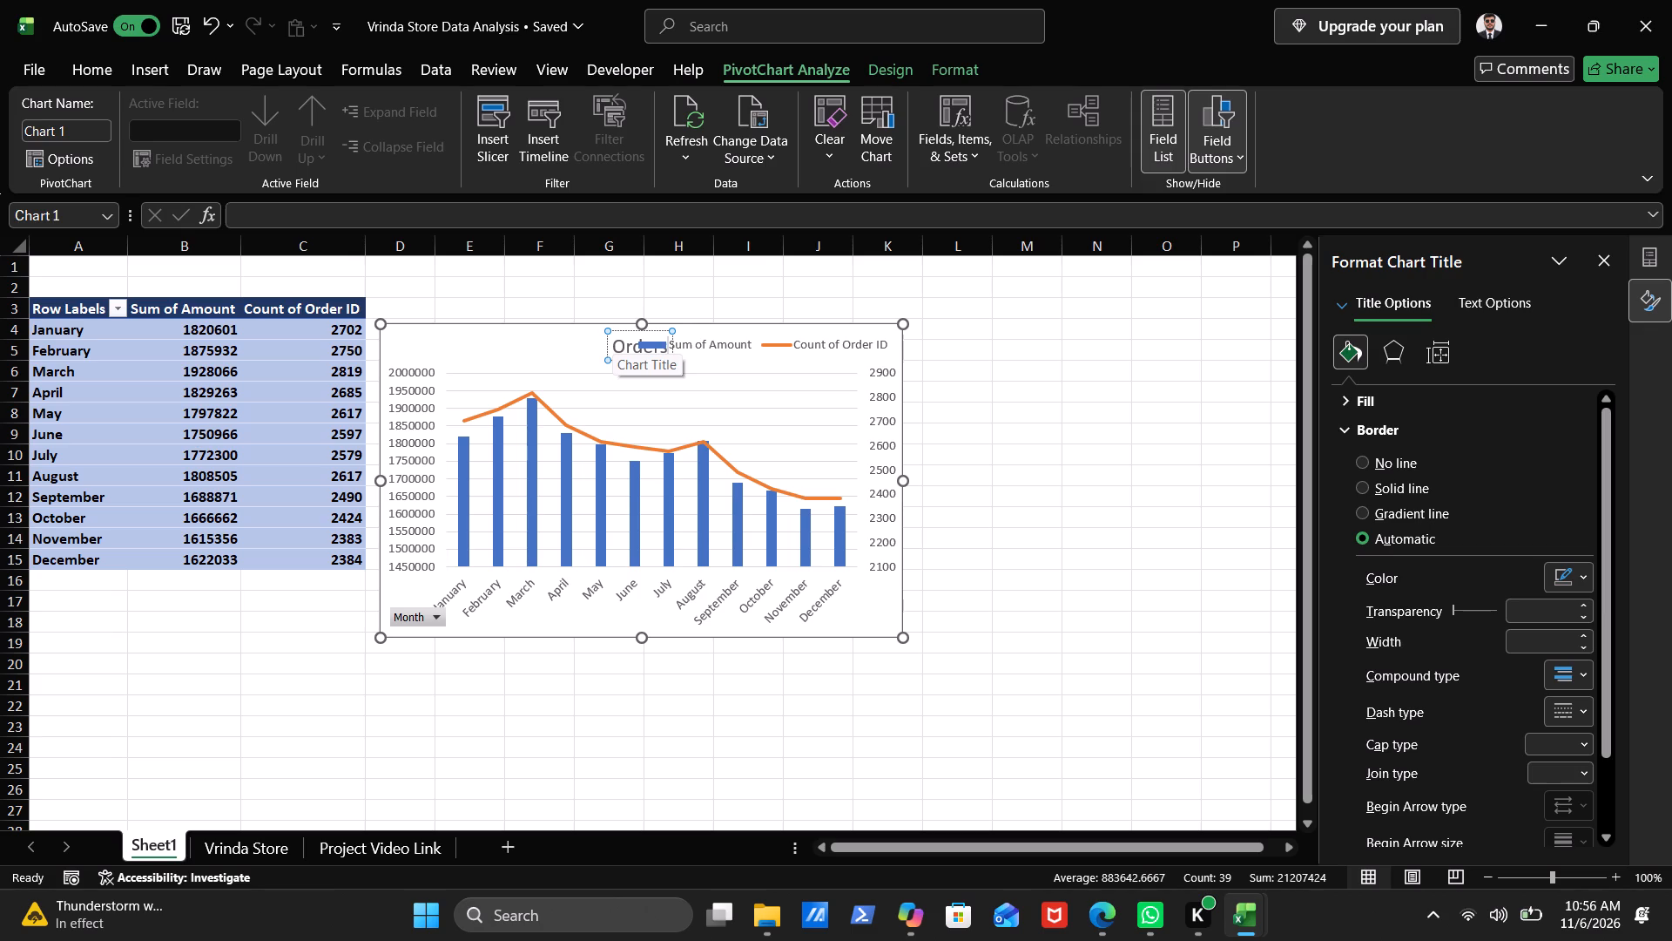
pyautogui.press('Return')
pyautogui.tripleClick(538, 347)
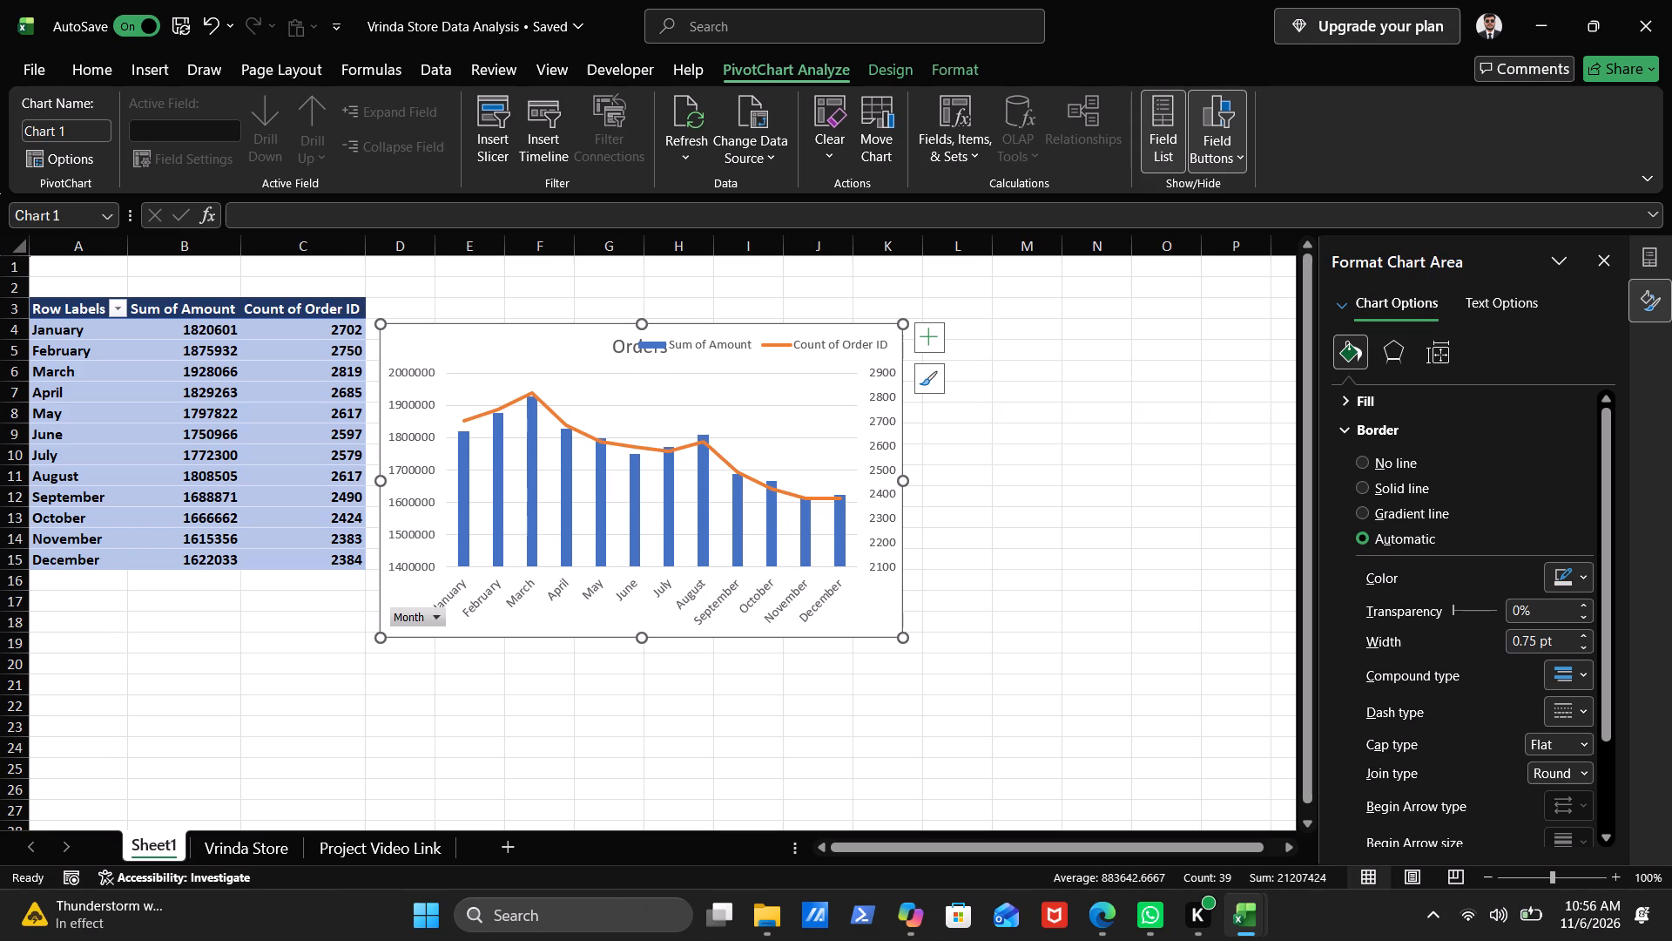
# Move the "Orders" chart title to the top of the chart, just left of the legend so the two no longer overlap.
pyautogui.click(634, 353)
pyautogui.moveTo(634, 353); pyautogui.dragTo(621, 353)
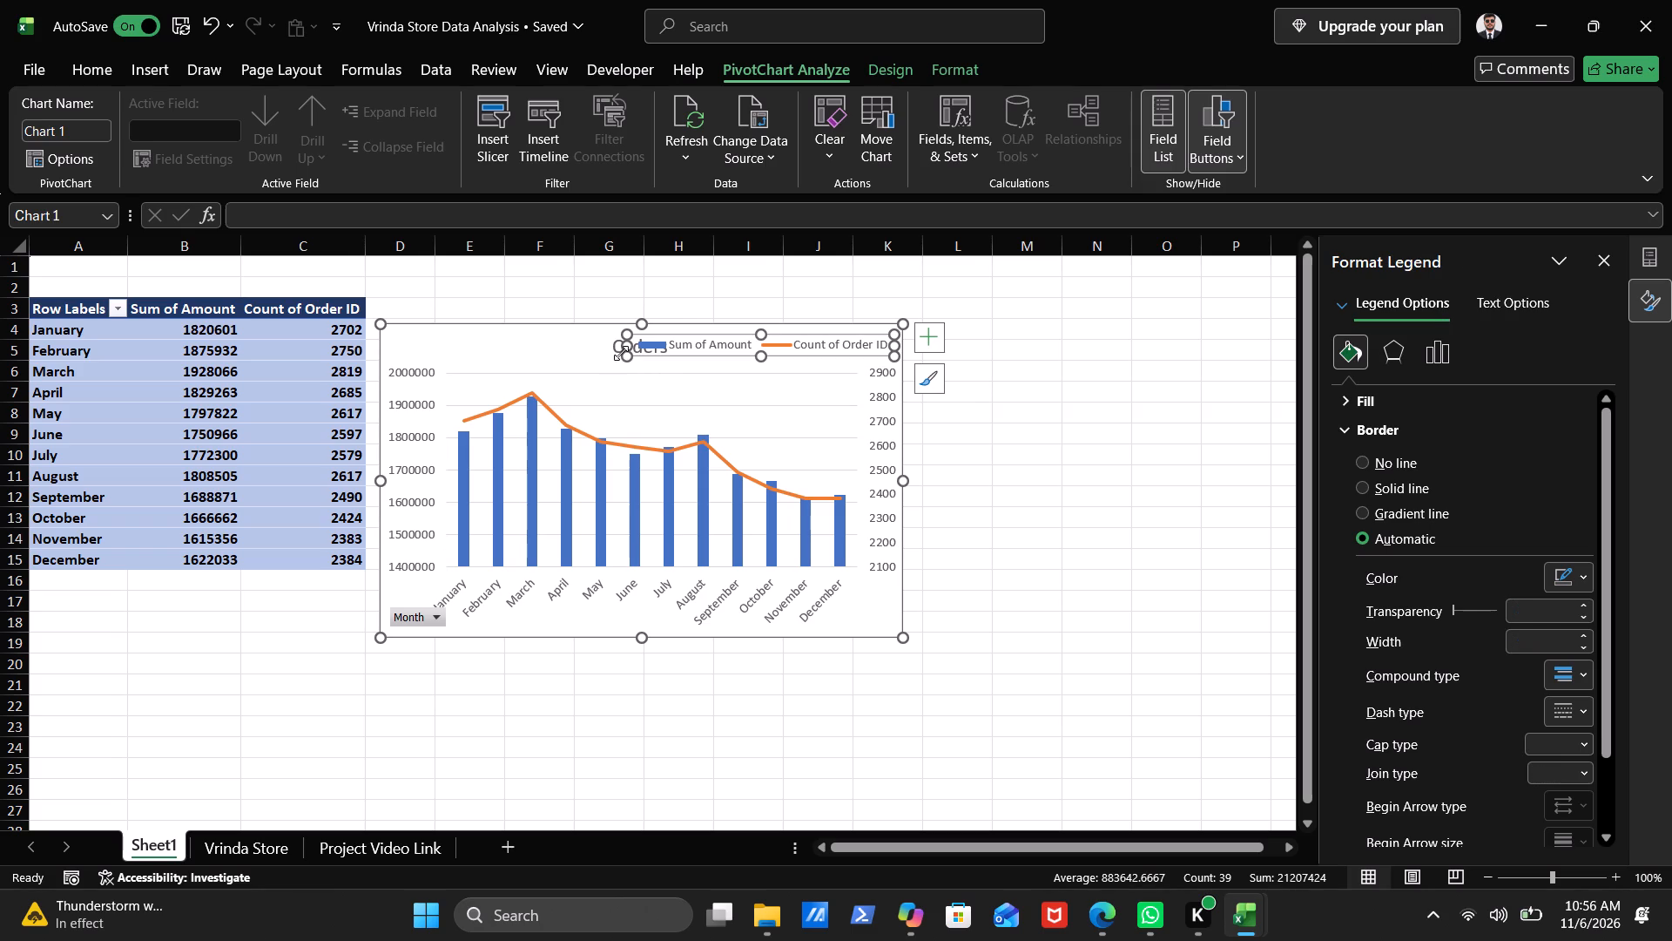
pyautogui.moveTo(621, 353); pyautogui.dragTo(602, 364)
pyautogui.click(602, 364)
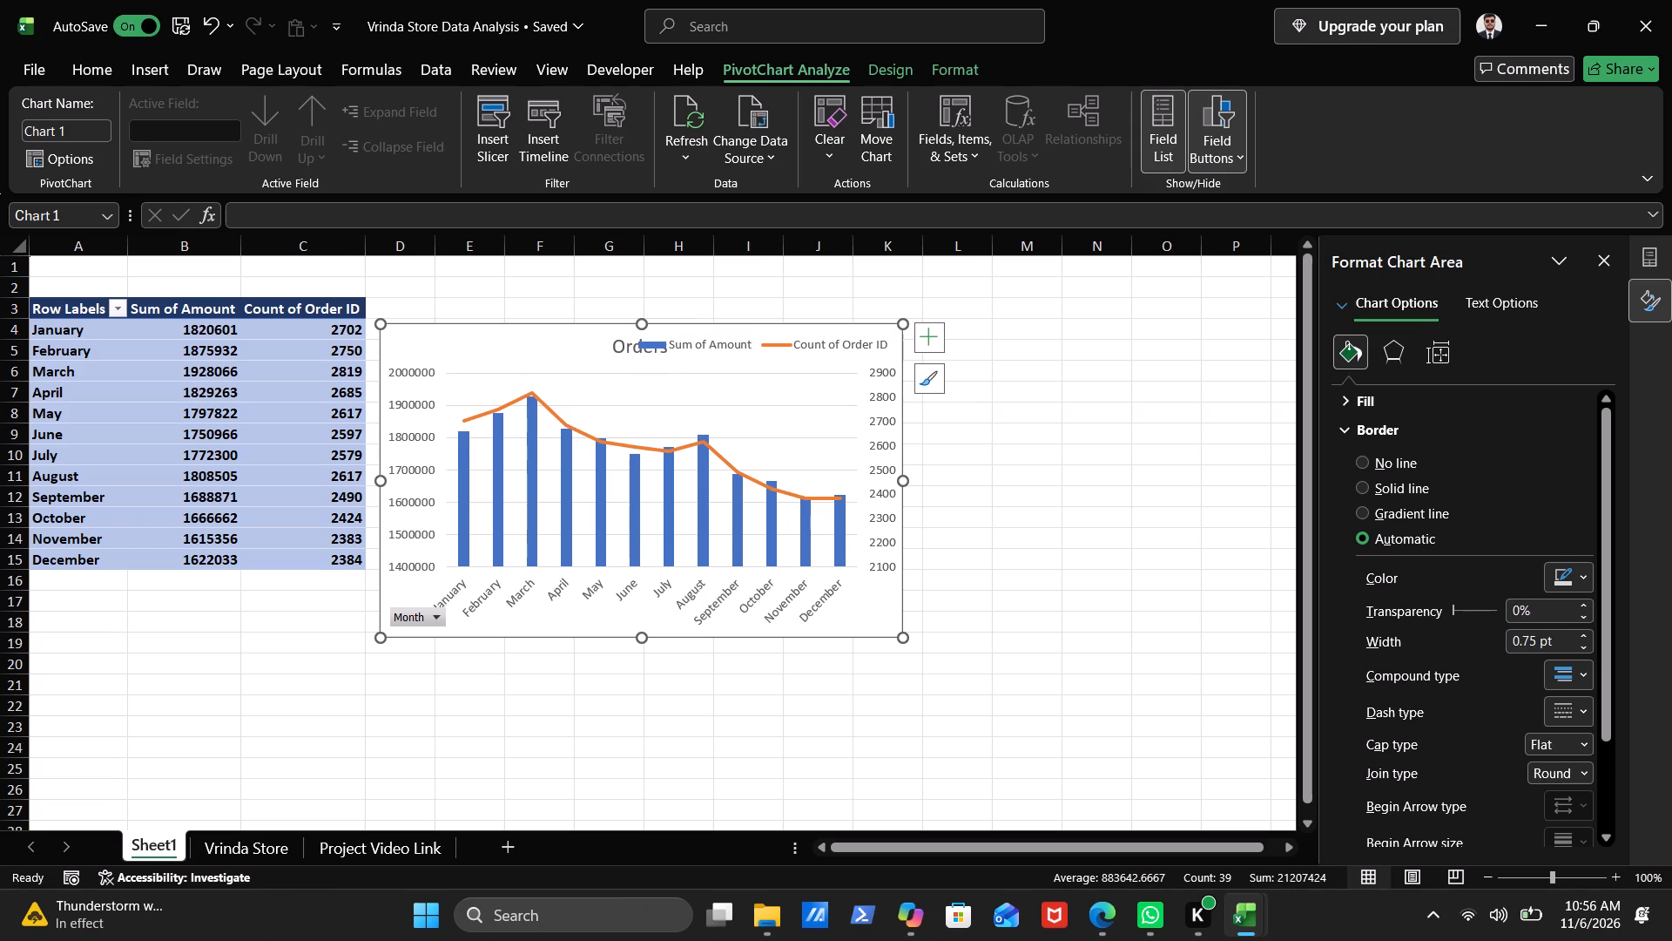
pyautogui.click(617, 350)
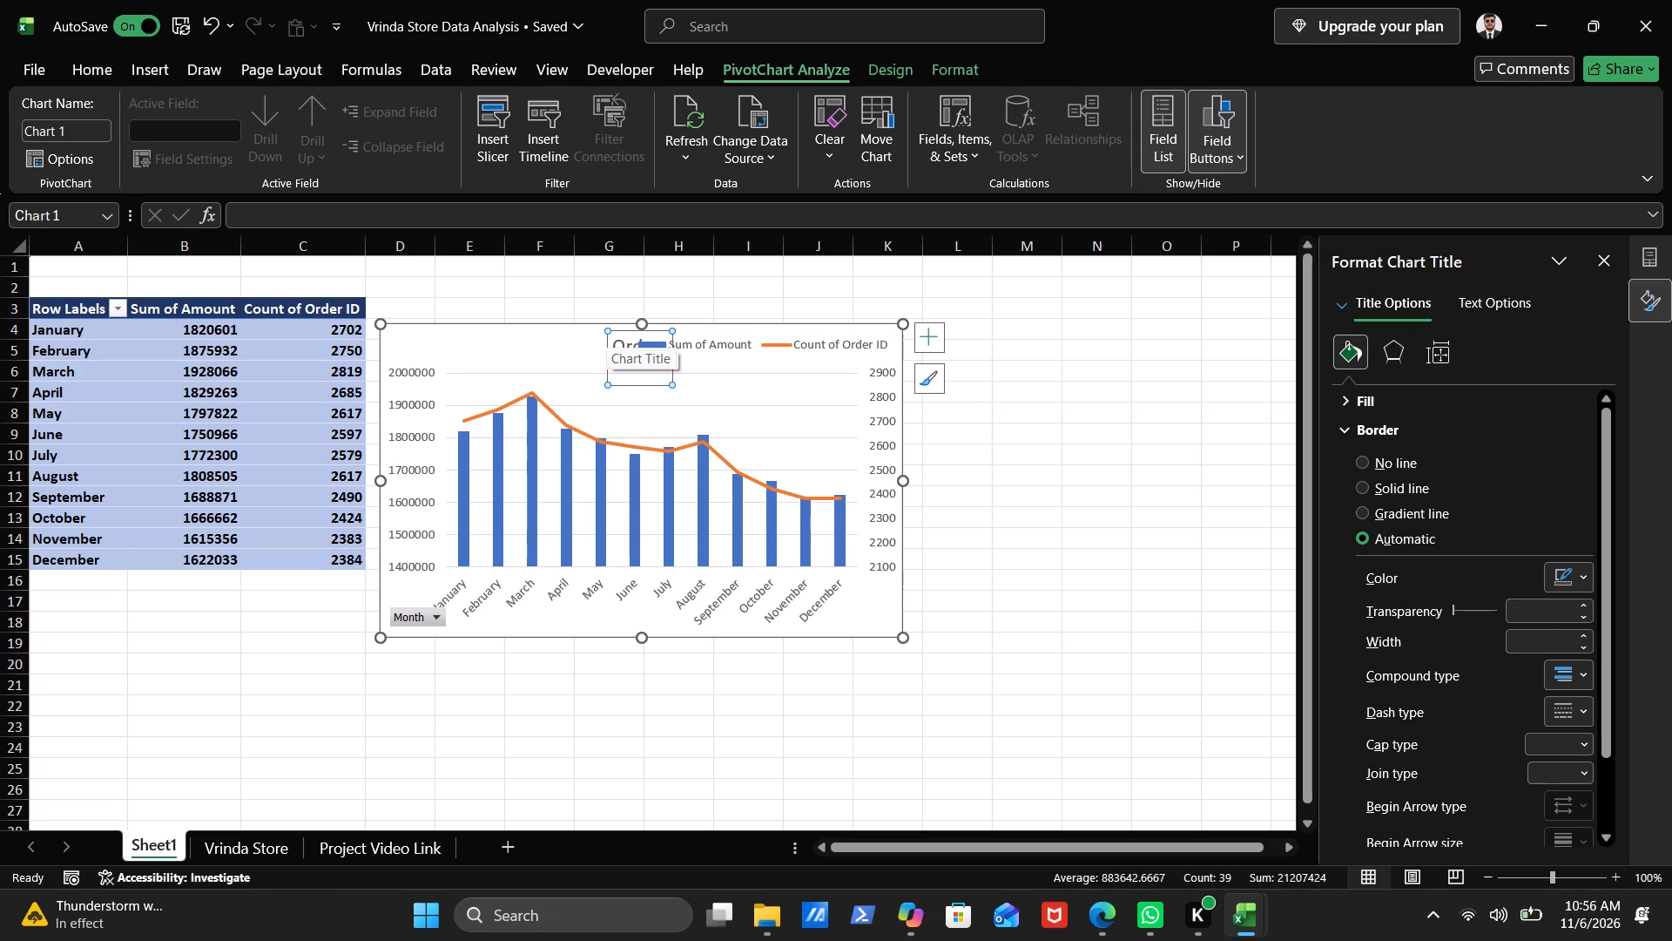
pyautogui.moveTo(606, 340); pyautogui.dragTo(557, 333)
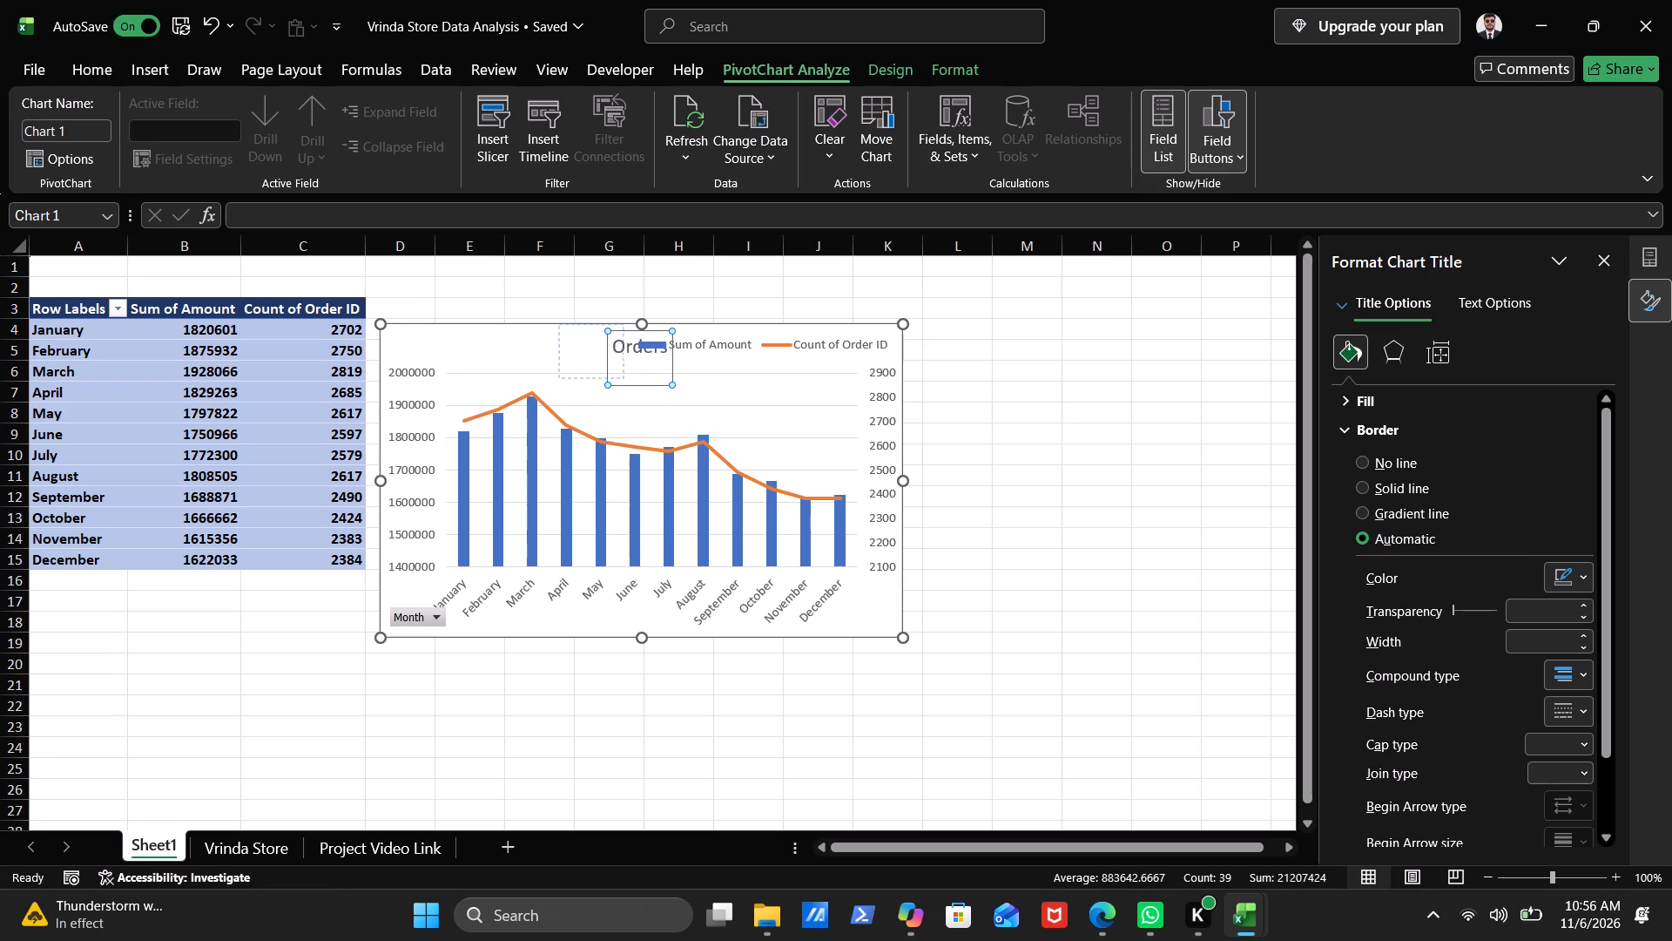
pyautogui.moveTo(557, 333); pyautogui.dragTo(539, 332)
pyautogui.moveTo(539, 332); pyautogui.dragTo(542, 334)
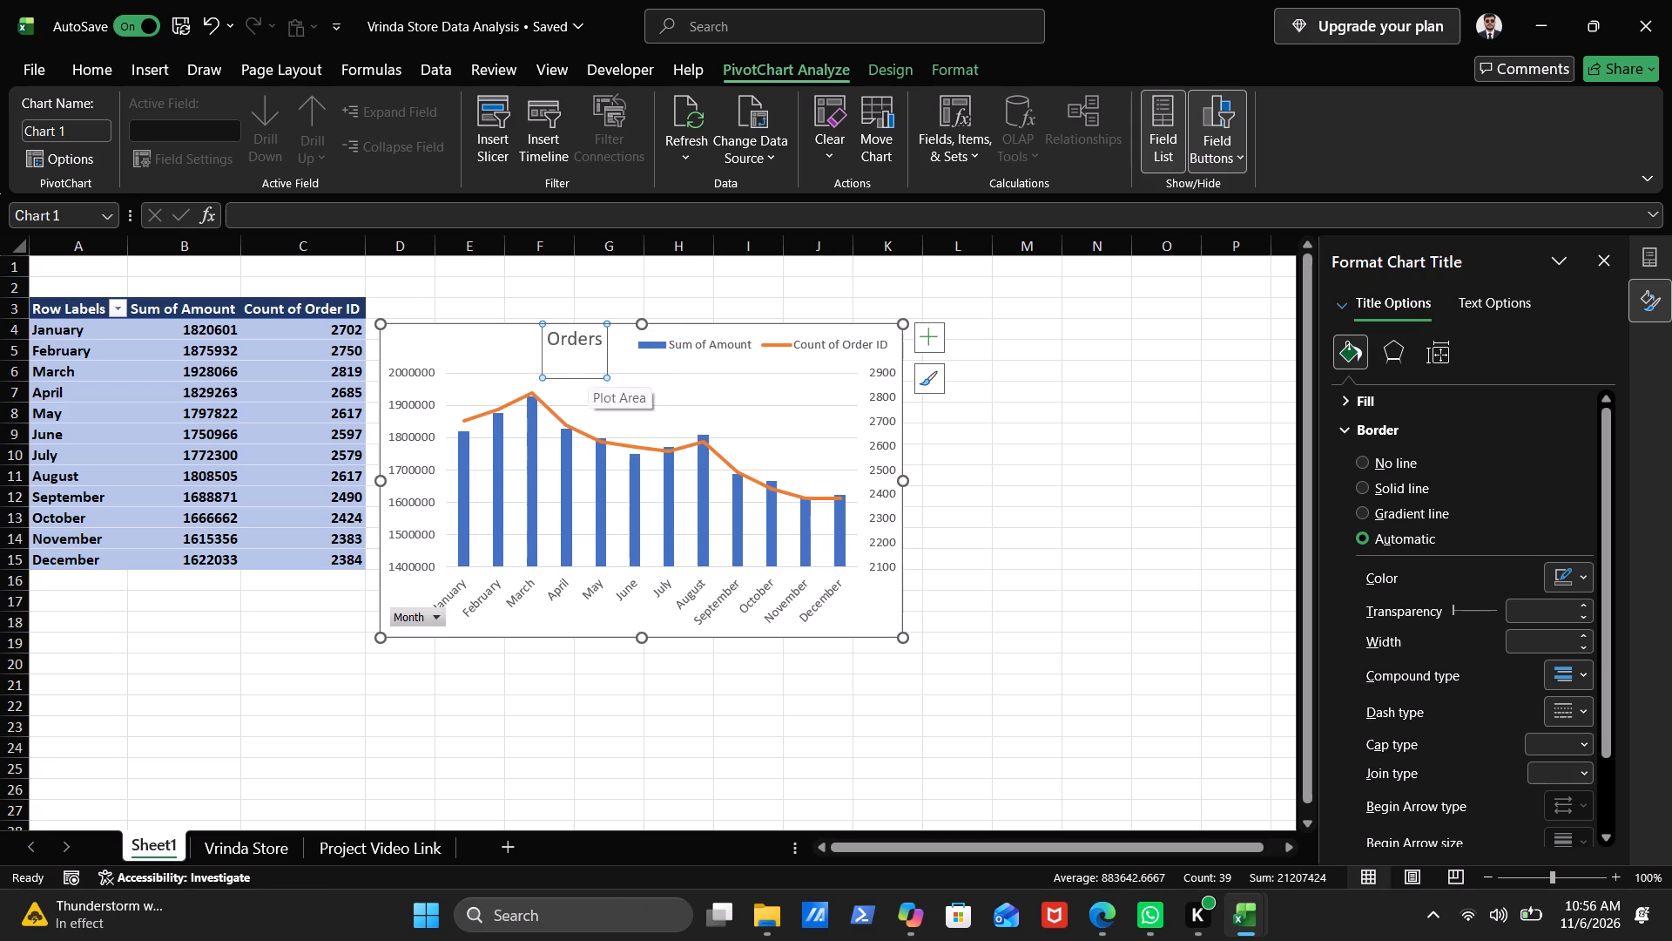
# Nudge the "Orders" chart title slightly further from the legend along the chart's top edge and deselect it.
pyautogui.moveTo(579, 376); pyautogui.dragTo(575, 342)
pyautogui.click(661, 369)
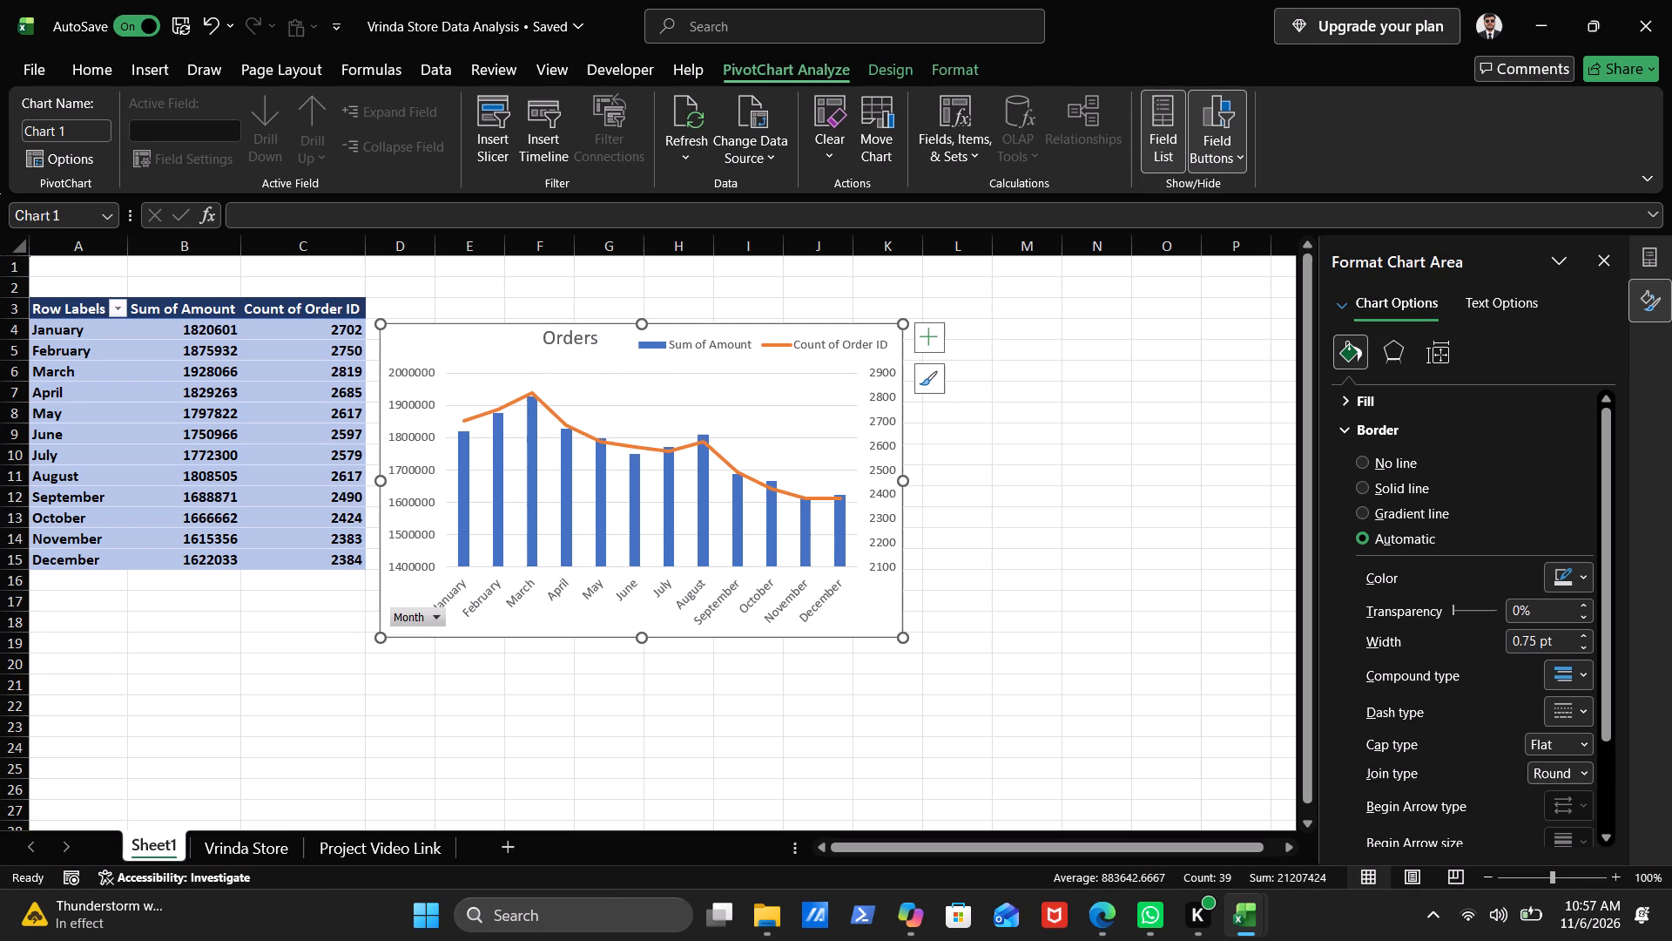
# Make all text in the PivotChart bold by formatting the whole chart area.
pyautogui.click(702, 389)
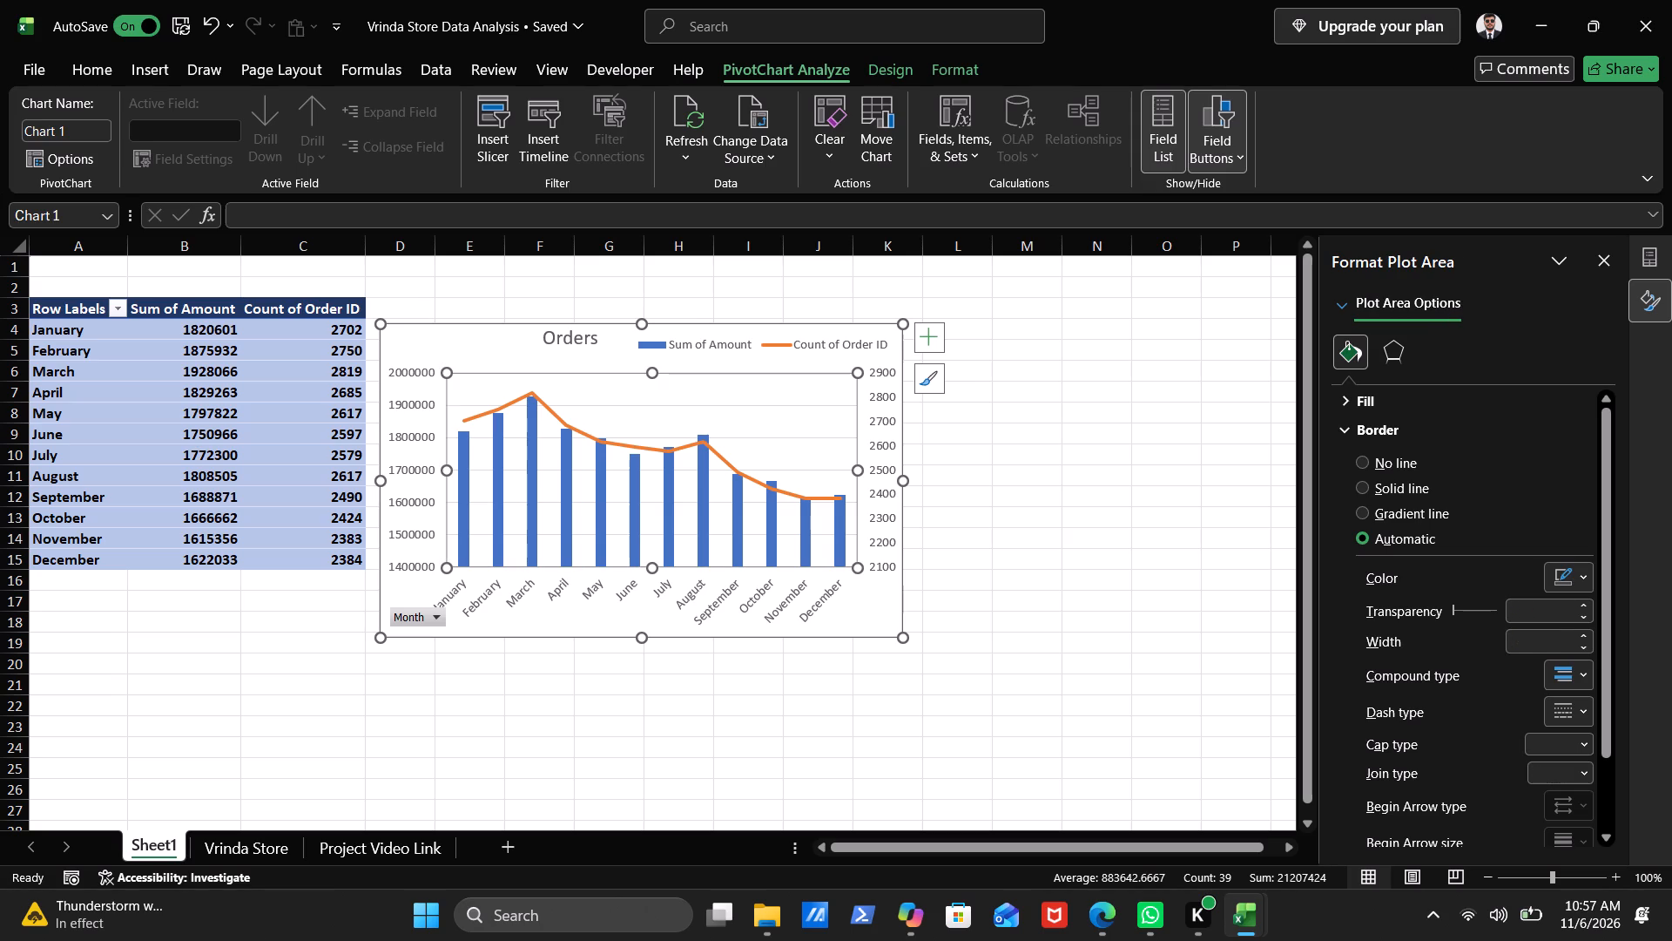
pyautogui.click(511, 350)
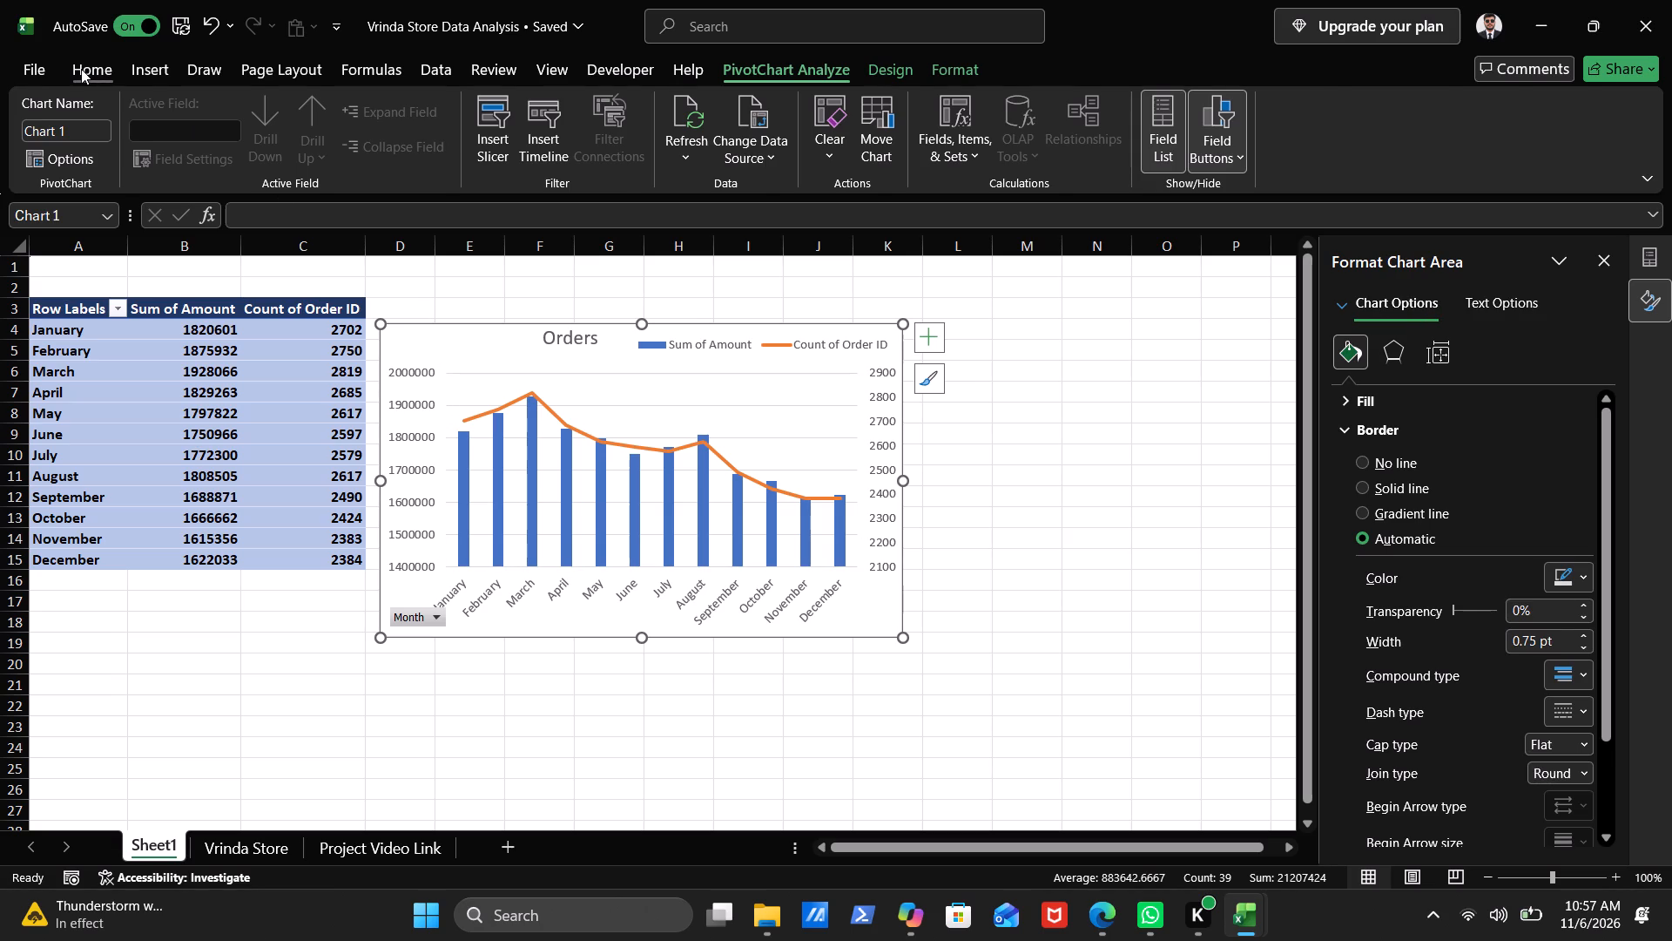
pyautogui.click(81, 69)
pyautogui.click(216, 139)
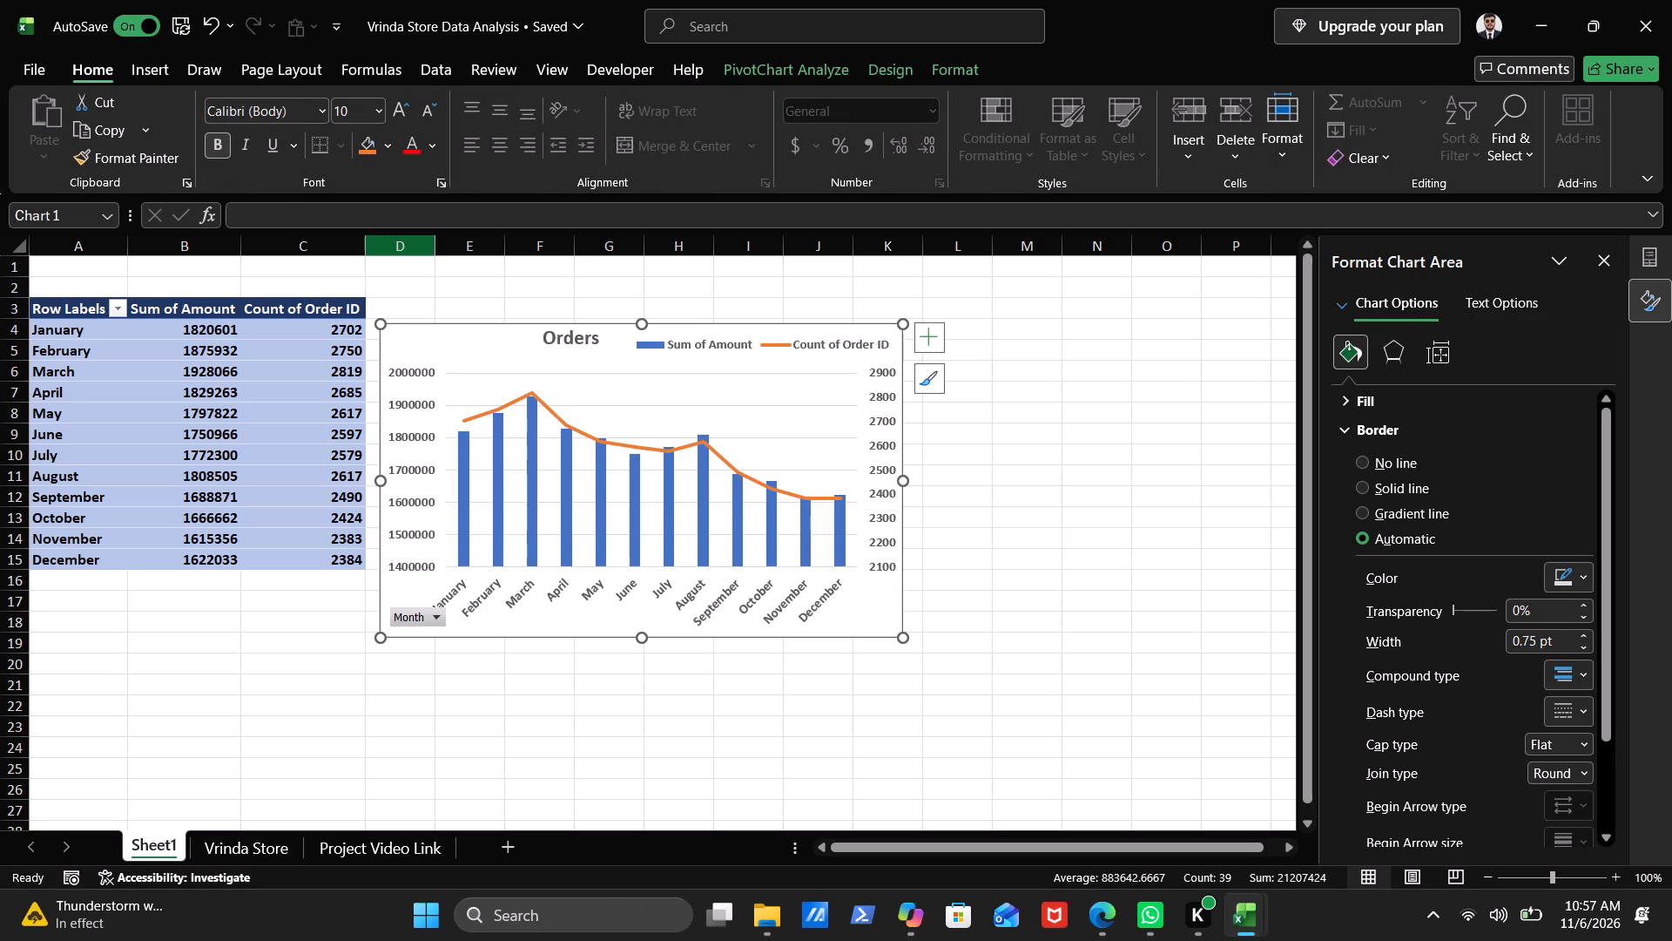
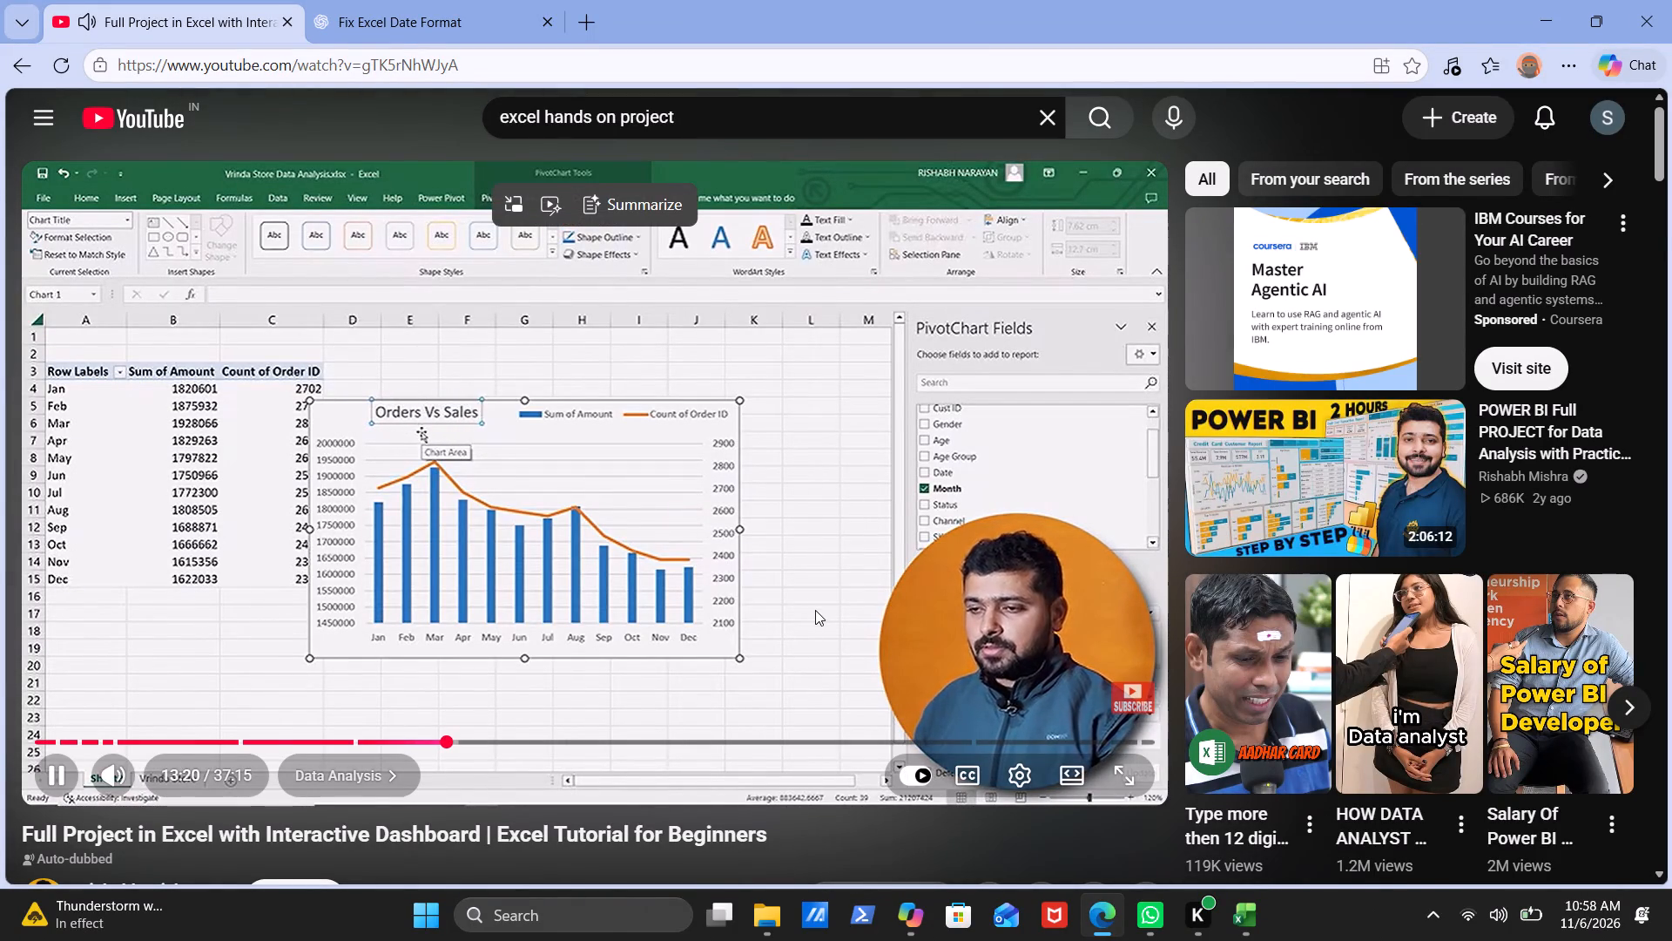
# Pause the tutorial video at the "Orders Vs Sales" chart title and switch back to the Vrinda Store Data Analysis workbook in Excel.
pyautogui.click(603, 520)
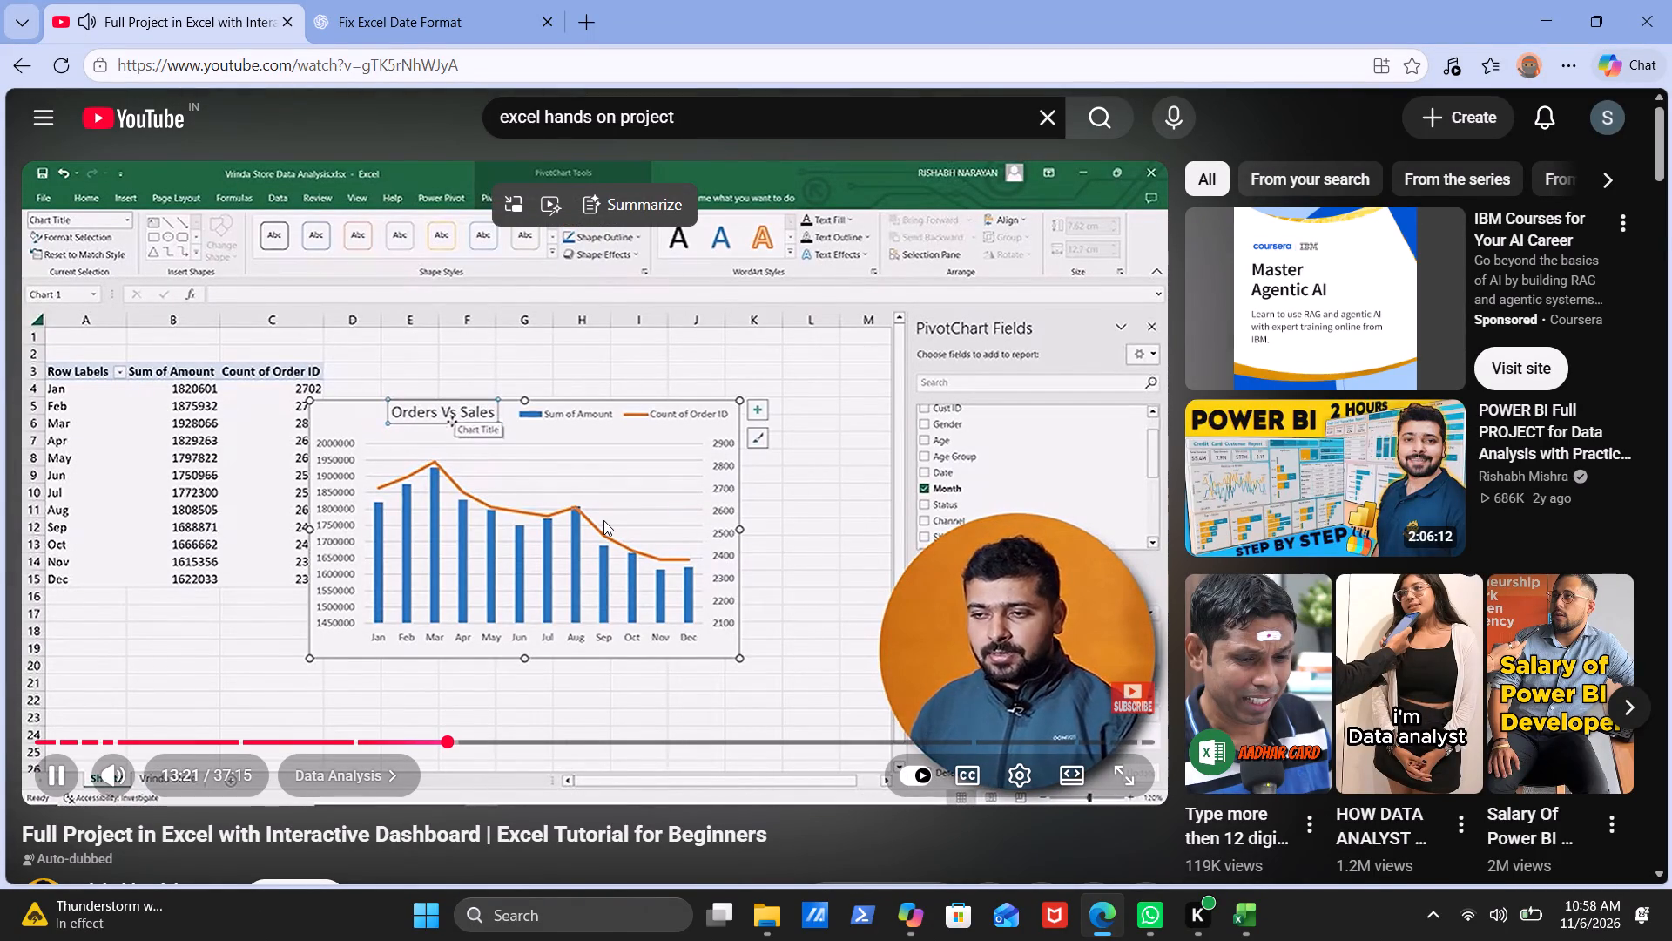
pyautogui.click(1238, 919)
pyautogui.click(1316, 817)
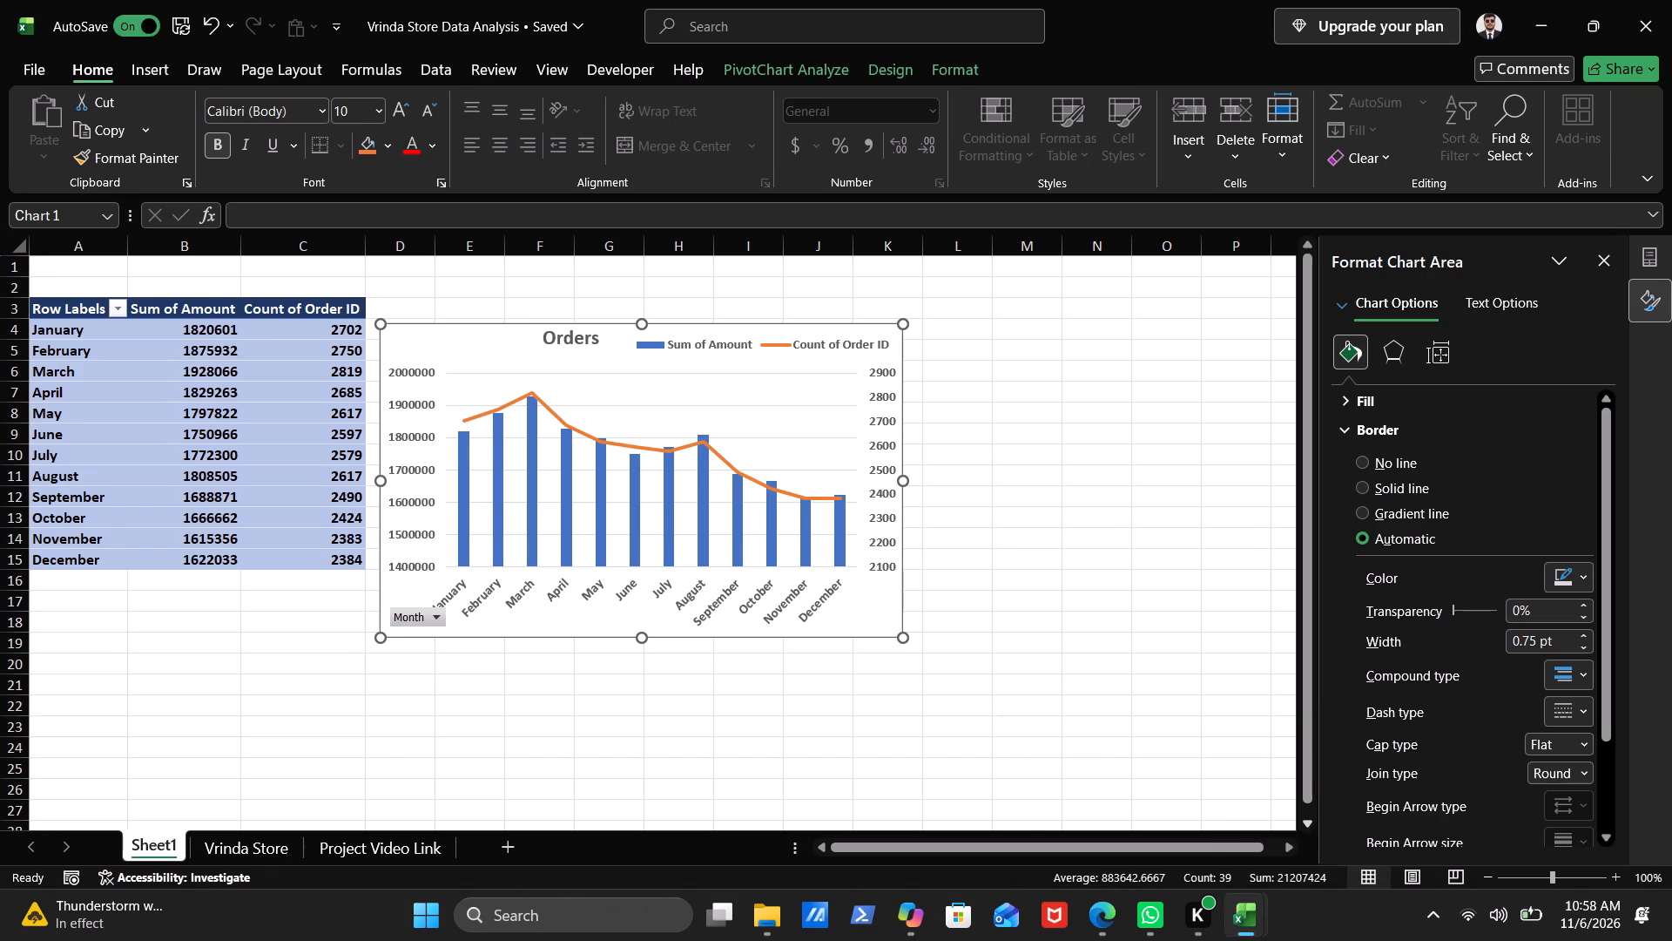
# Extend the PivotChart's title text from "Orders" to read "Orders VS Sales".
pyautogui.click(574, 340)
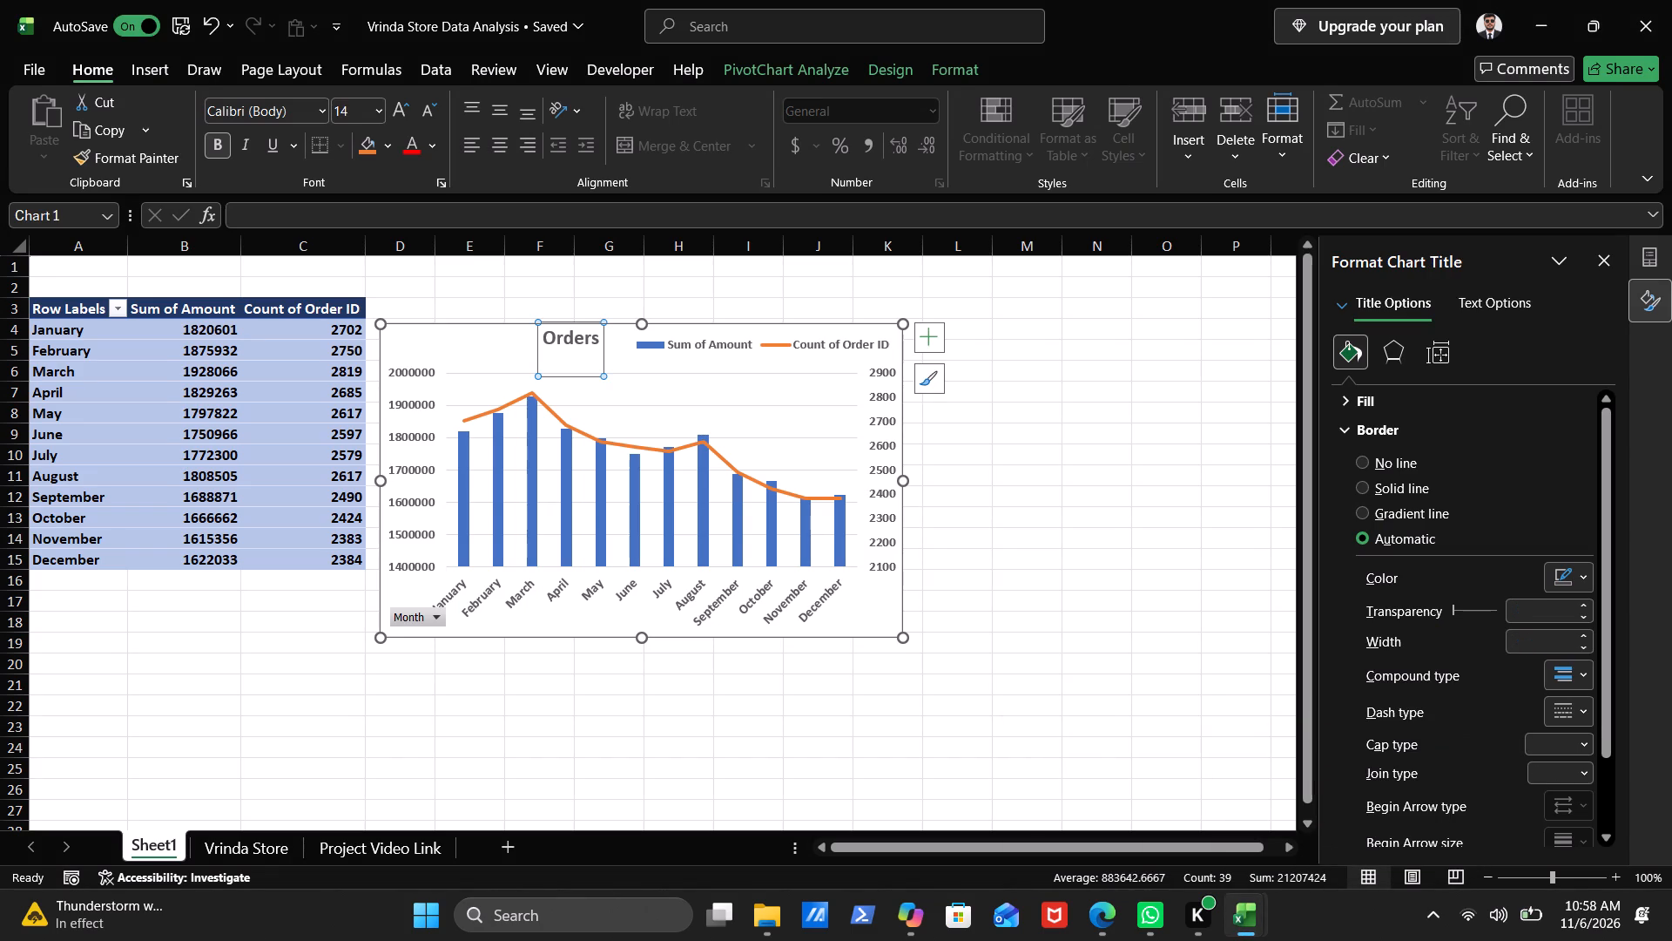
pyautogui.click(574, 340)
pyautogui.press('Right')
pyautogui.press('Right')
pyautogui.press('Right')
pyautogui.press('space')
pyautogui.write('VS')
pyautogui.press('space')
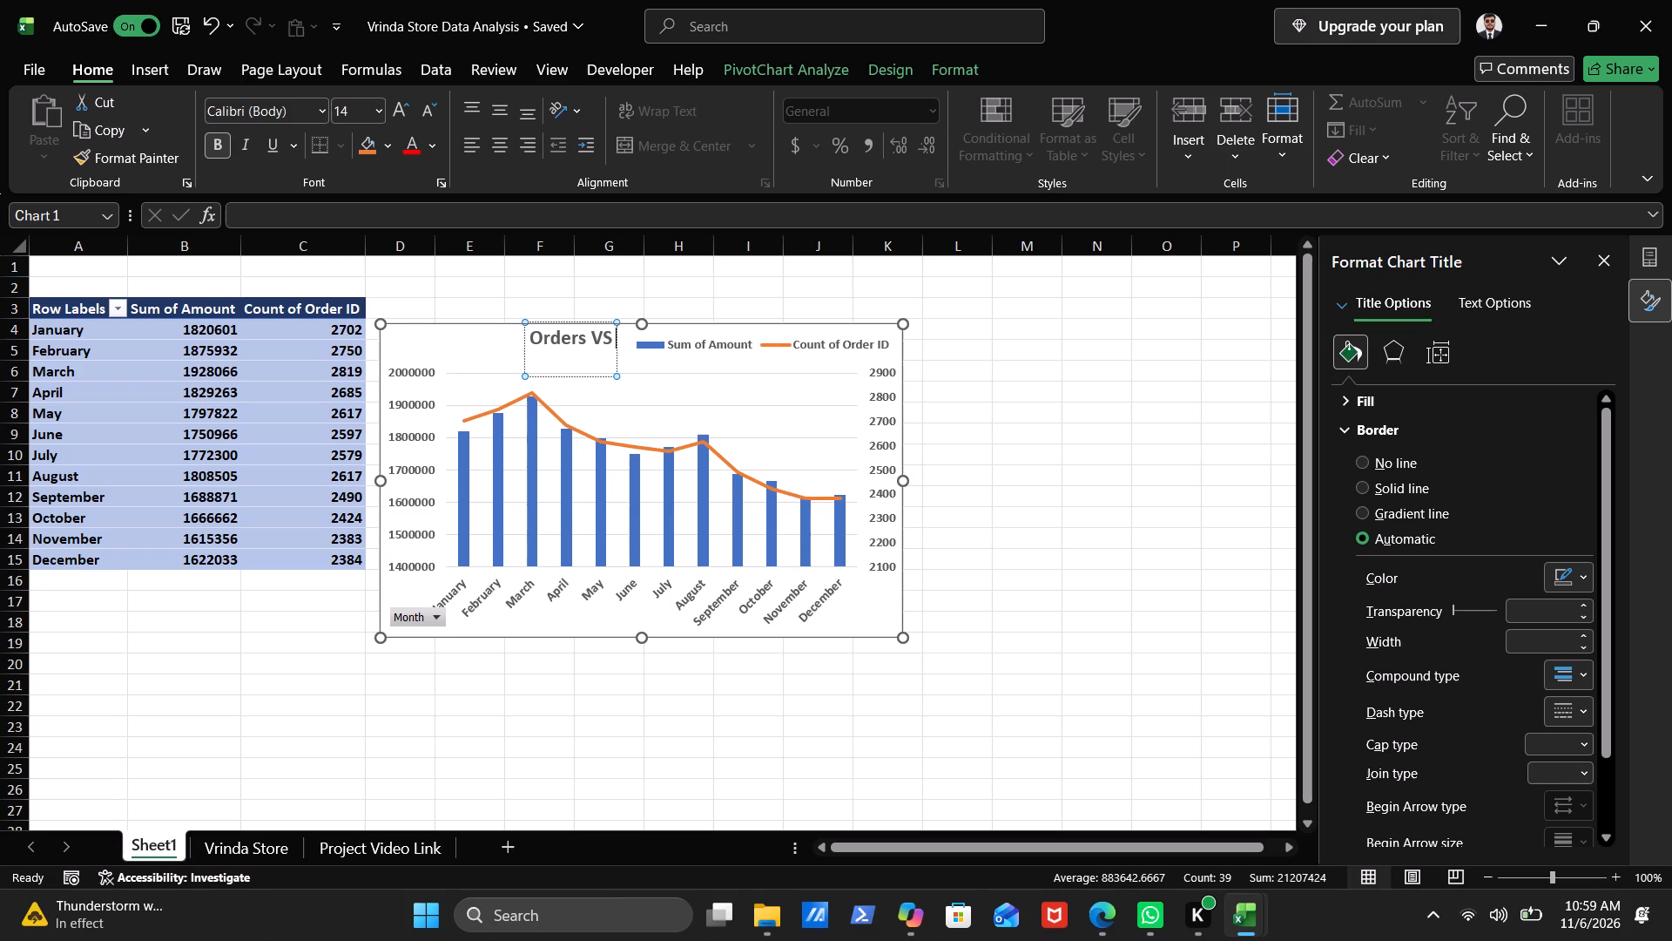
pyautogui.write('Ss')
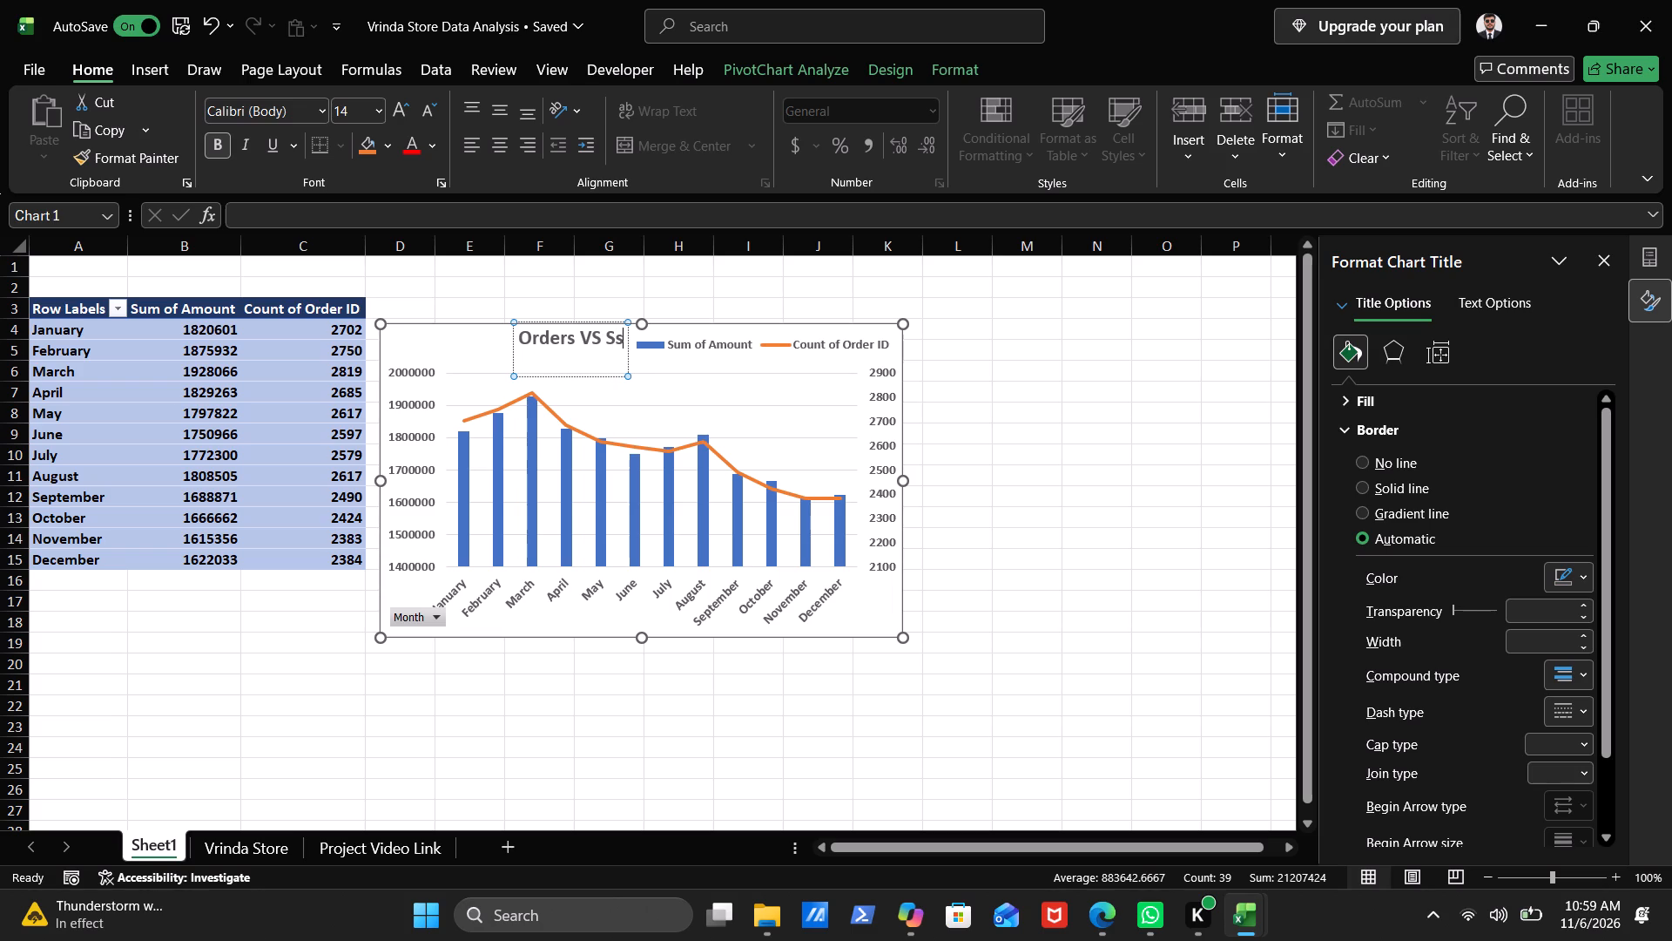
pyautogui.press('BackSpace')
pyautogui.write('ales')
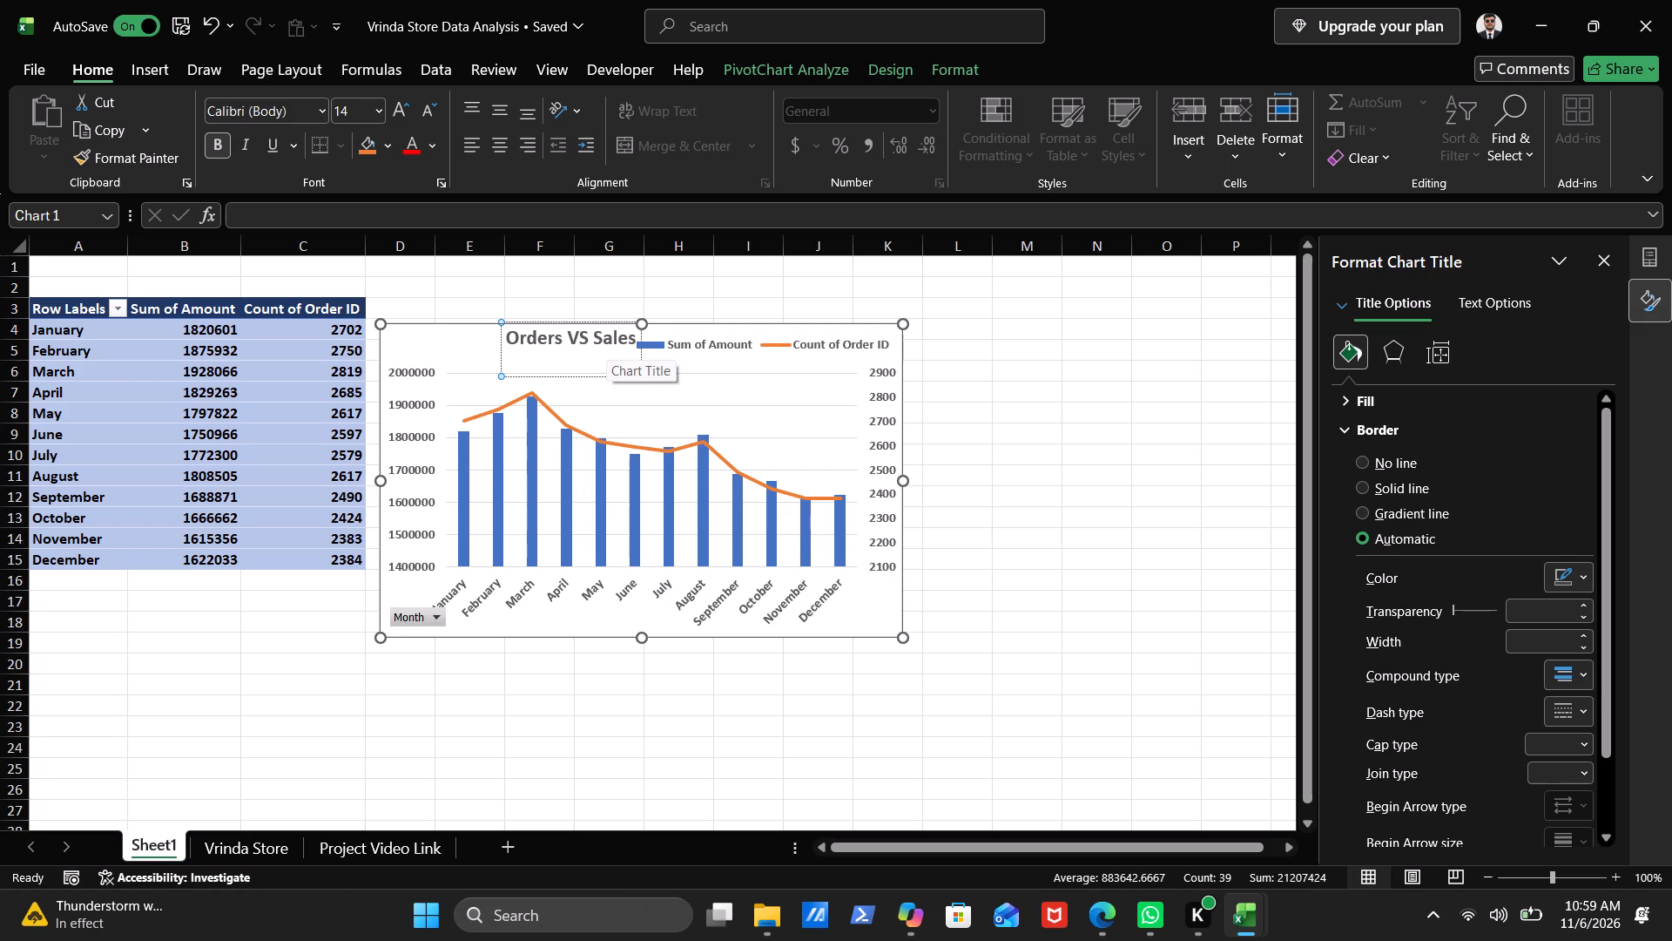
# Reposition the "Orders VS Sales" chart title clear of the legend on its left side, lowered slightly to line up with the legend, and deselect it.
pyautogui.moveTo(502, 349); pyautogui.dragTo(539, 352)
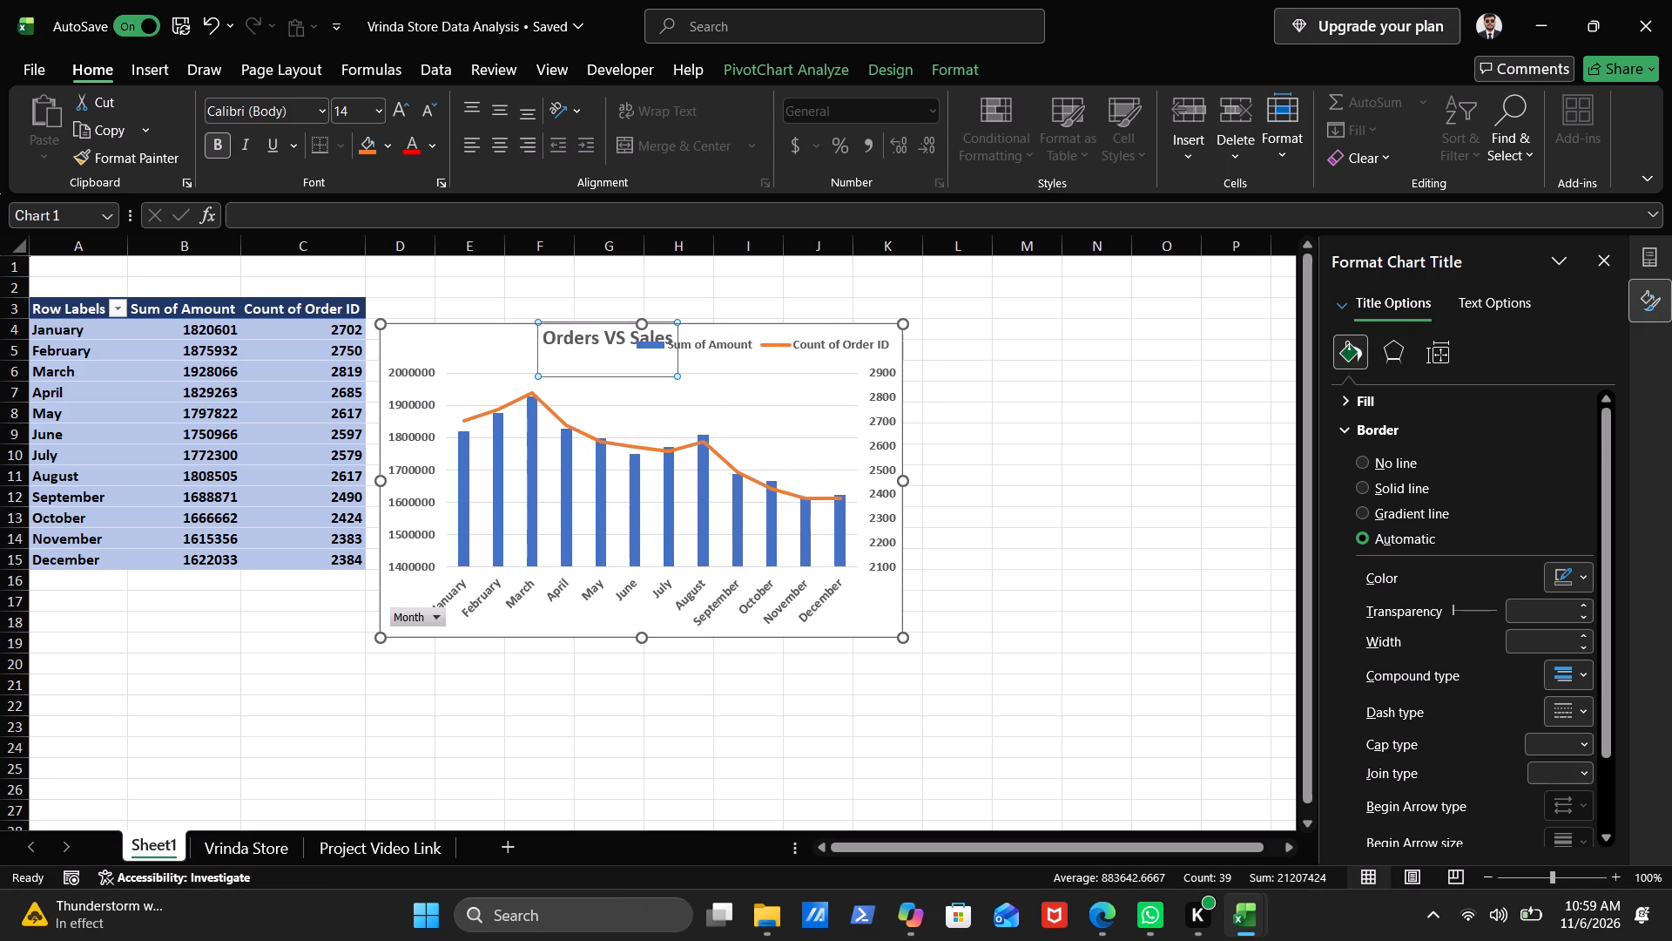
pyautogui.moveTo(539, 352); pyautogui.dragTo(540, 352)
pyautogui.moveTo(536, 353); pyautogui.dragTo(476, 349)
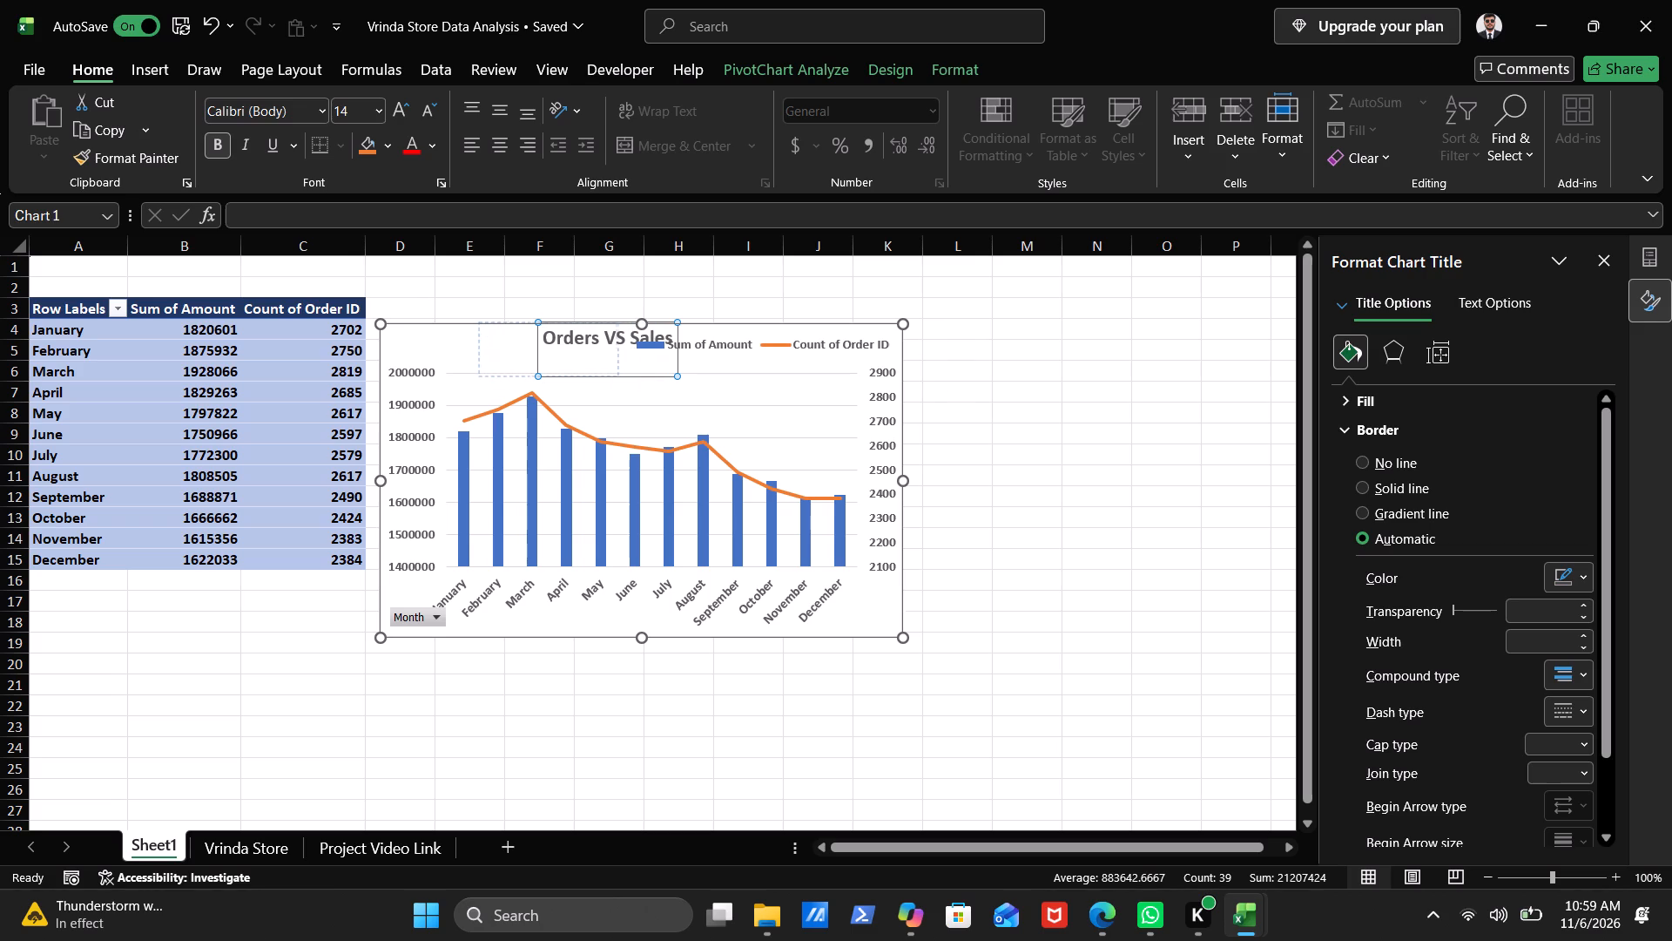
pyautogui.moveTo(476, 349); pyautogui.dragTo(462, 346)
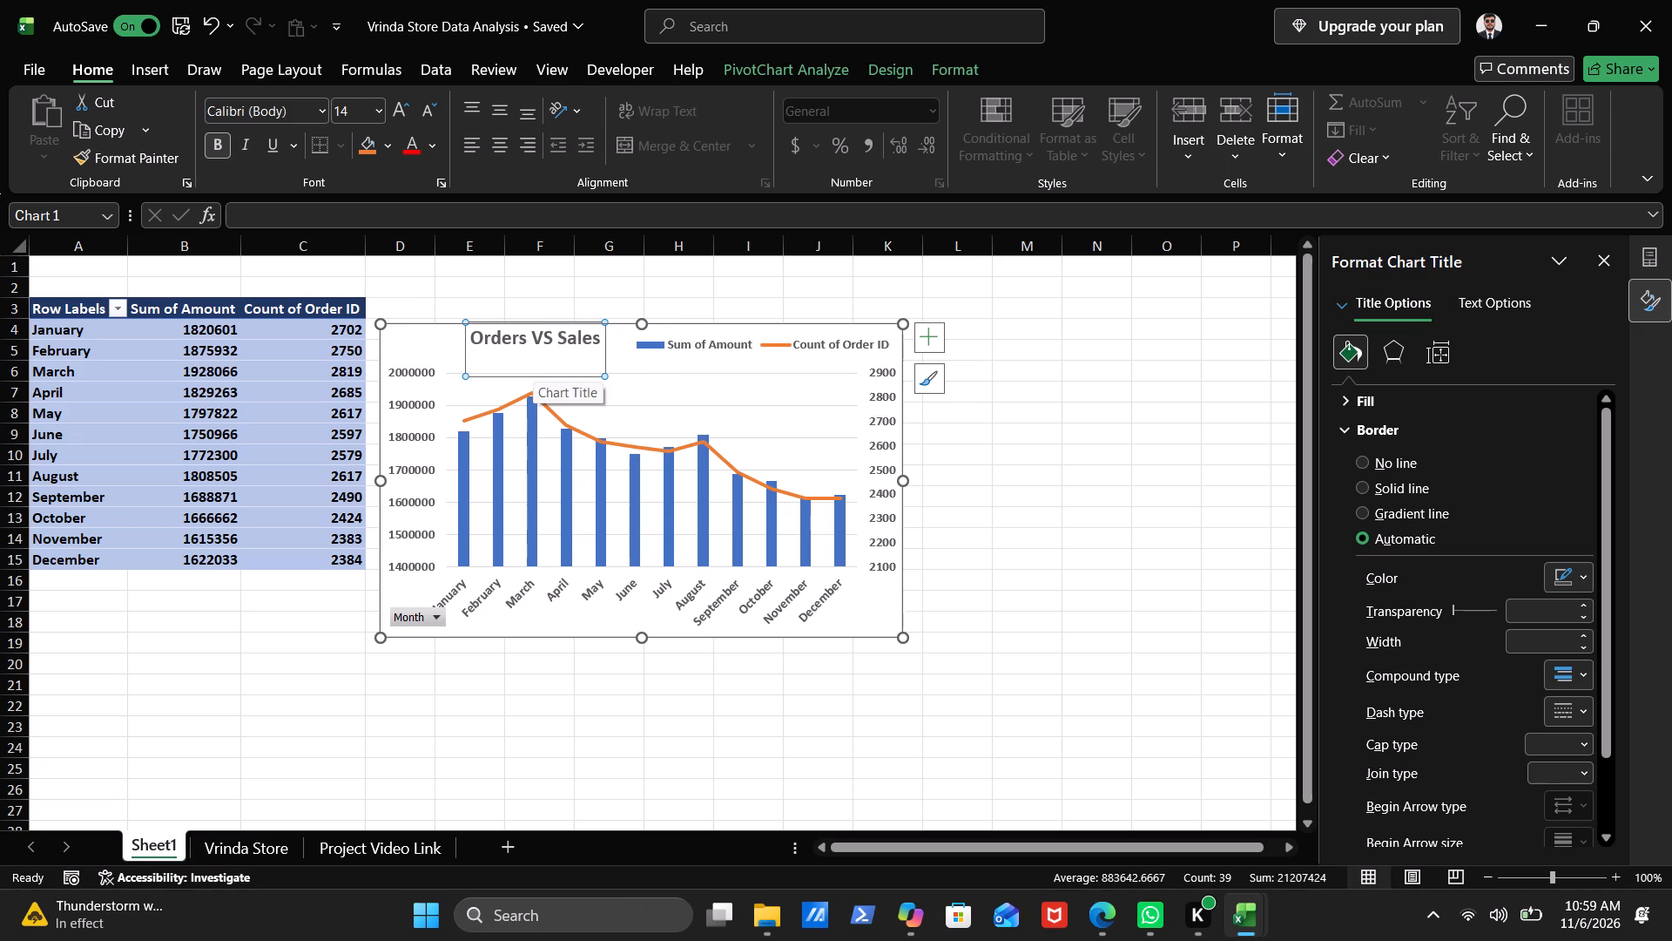
pyautogui.moveTo(531, 376); pyautogui.dragTo(531, 396)
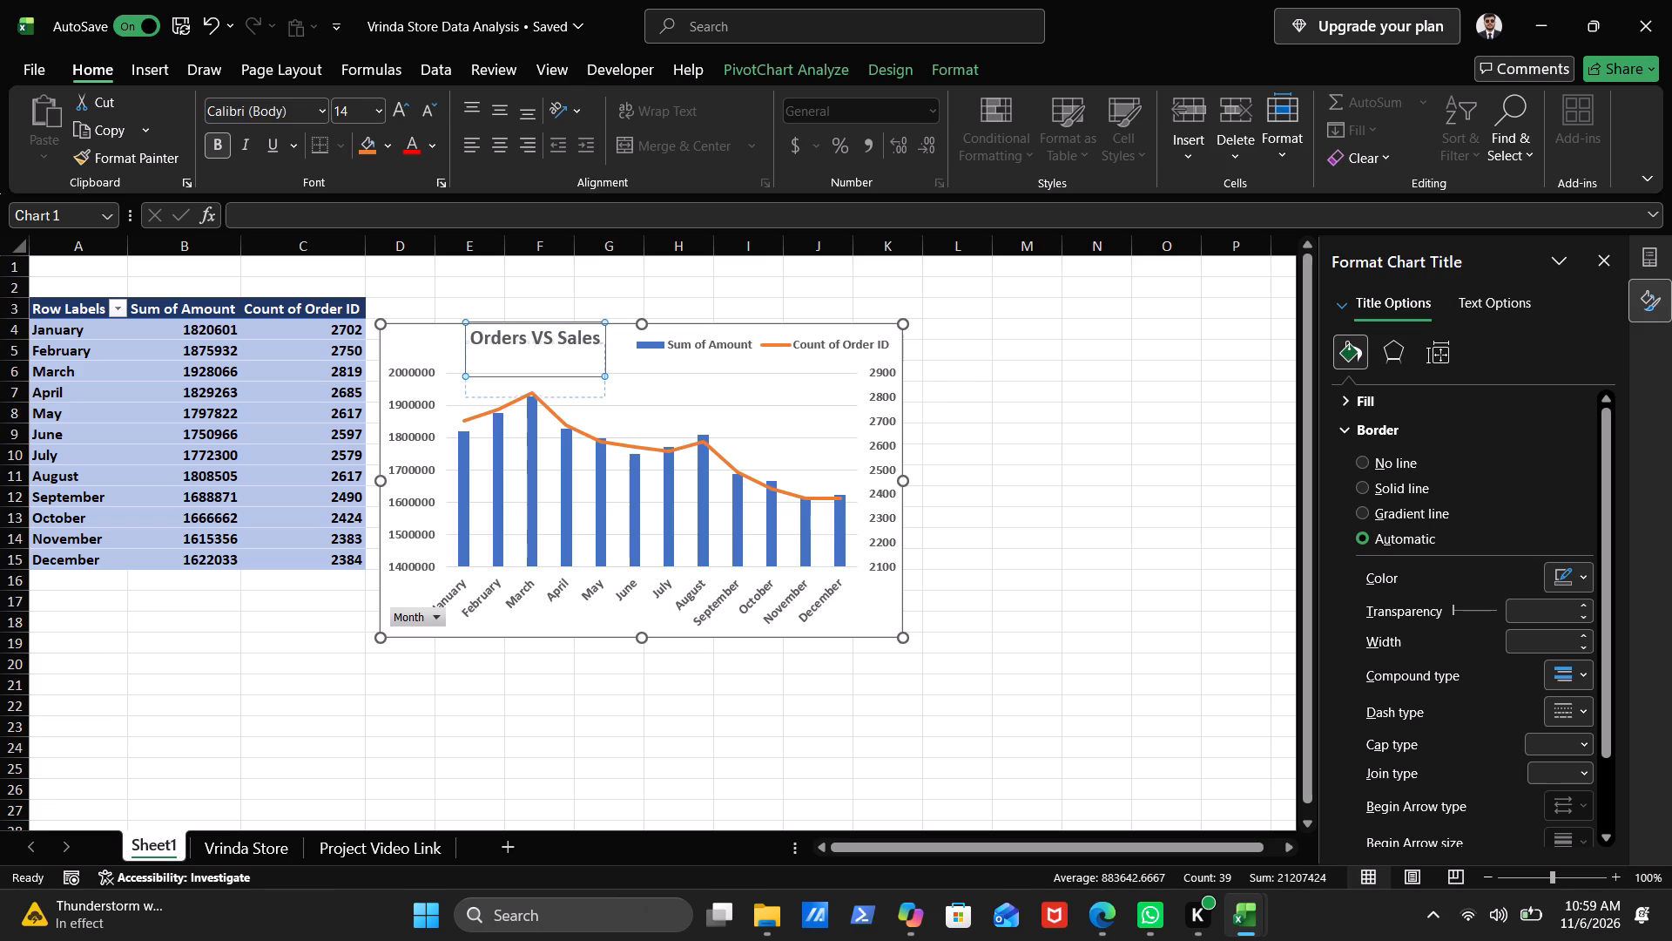
pyautogui.moveTo(531, 396); pyautogui.dragTo(532, 391)
pyautogui.moveTo(532, 391); pyautogui.dragTo(533, 385)
pyautogui.click(705, 374)
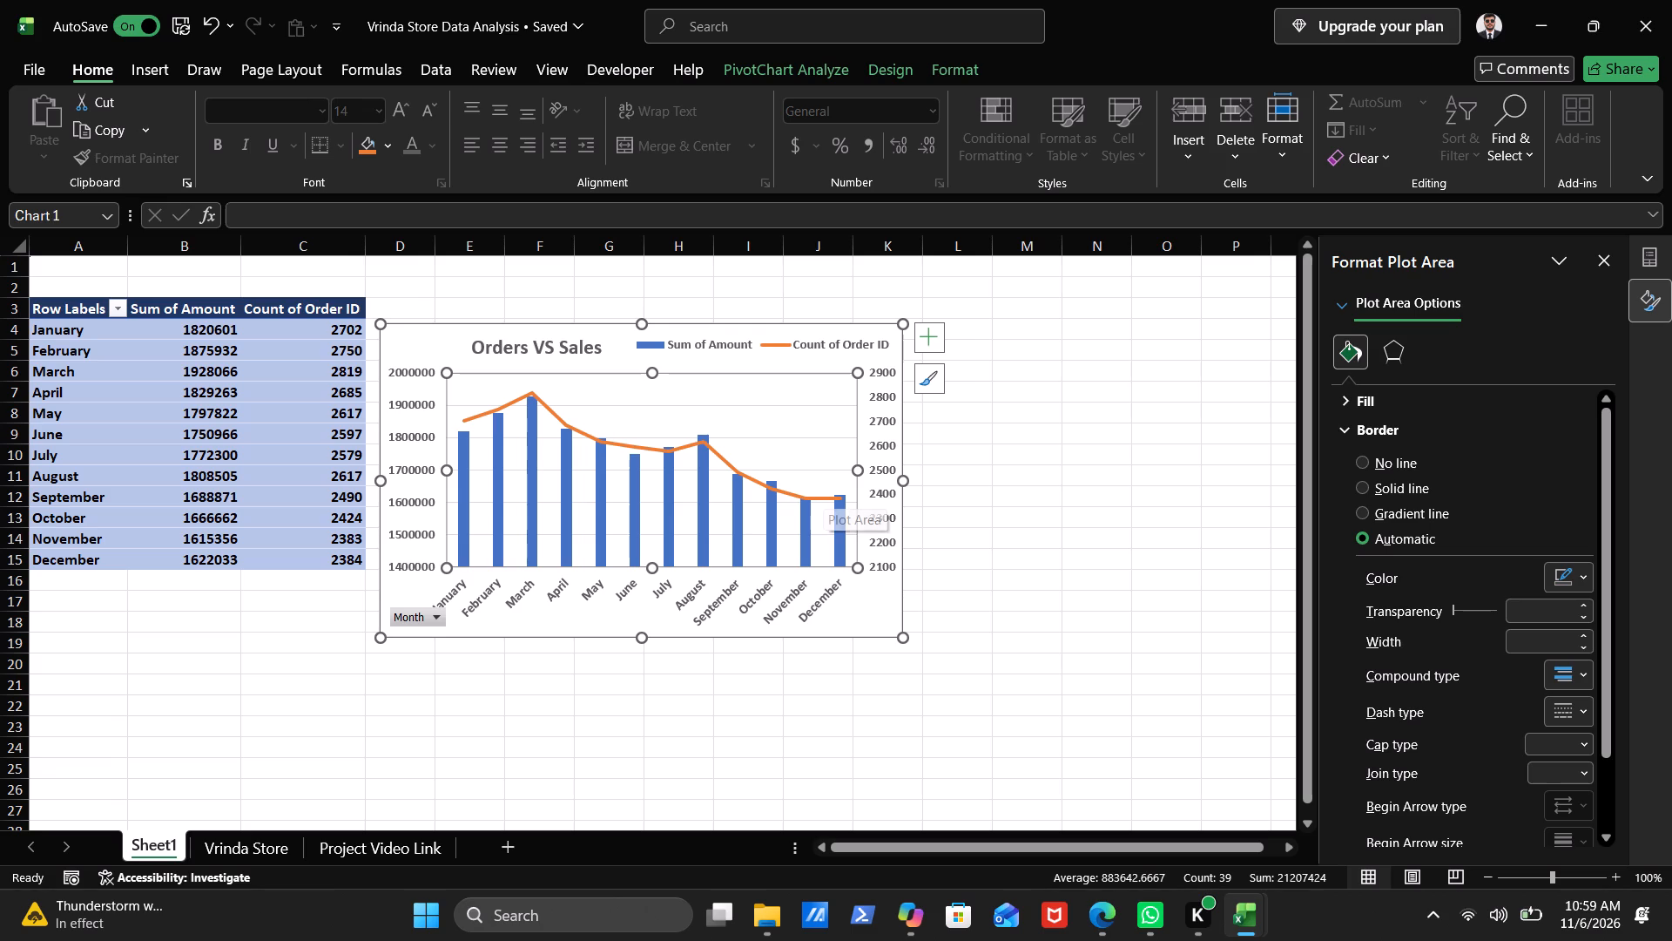
# Switch to the YouTube Excel dashboard tutorial in Edge and resume playing the video.
pyautogui.click(1102, 921)
pyautogui.click(678, 568)
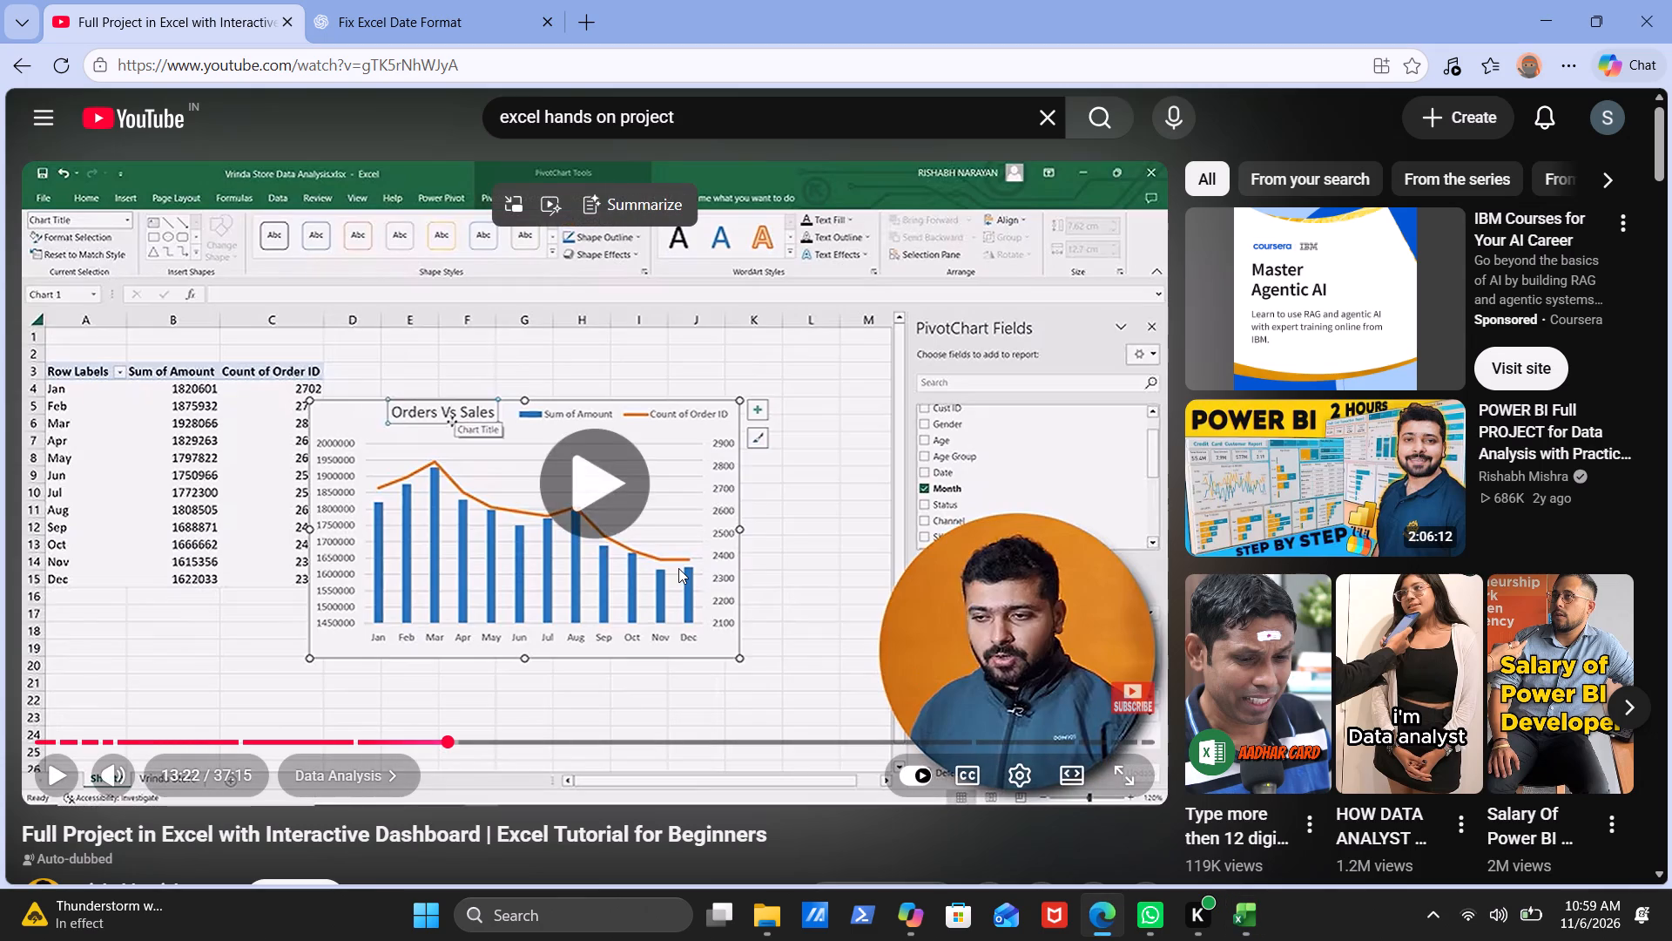
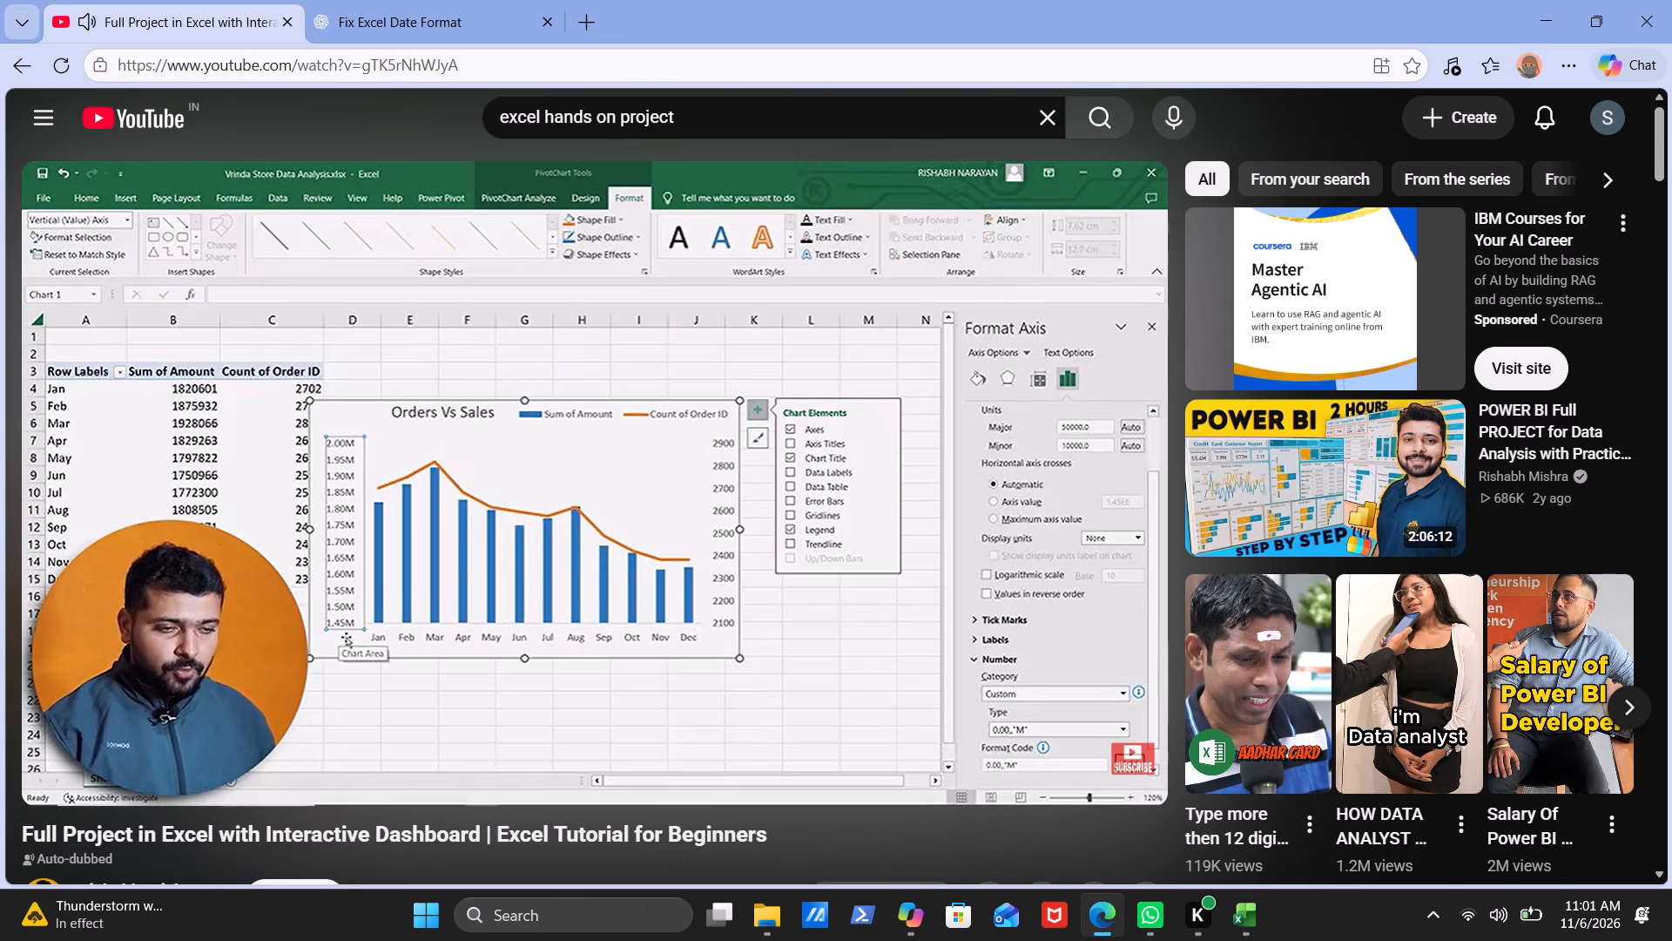
# Pause the YouTube tutorial and switch to the Vrinda Store Data Analysis workbook in Excel.
pyautogui.click(553, 525)
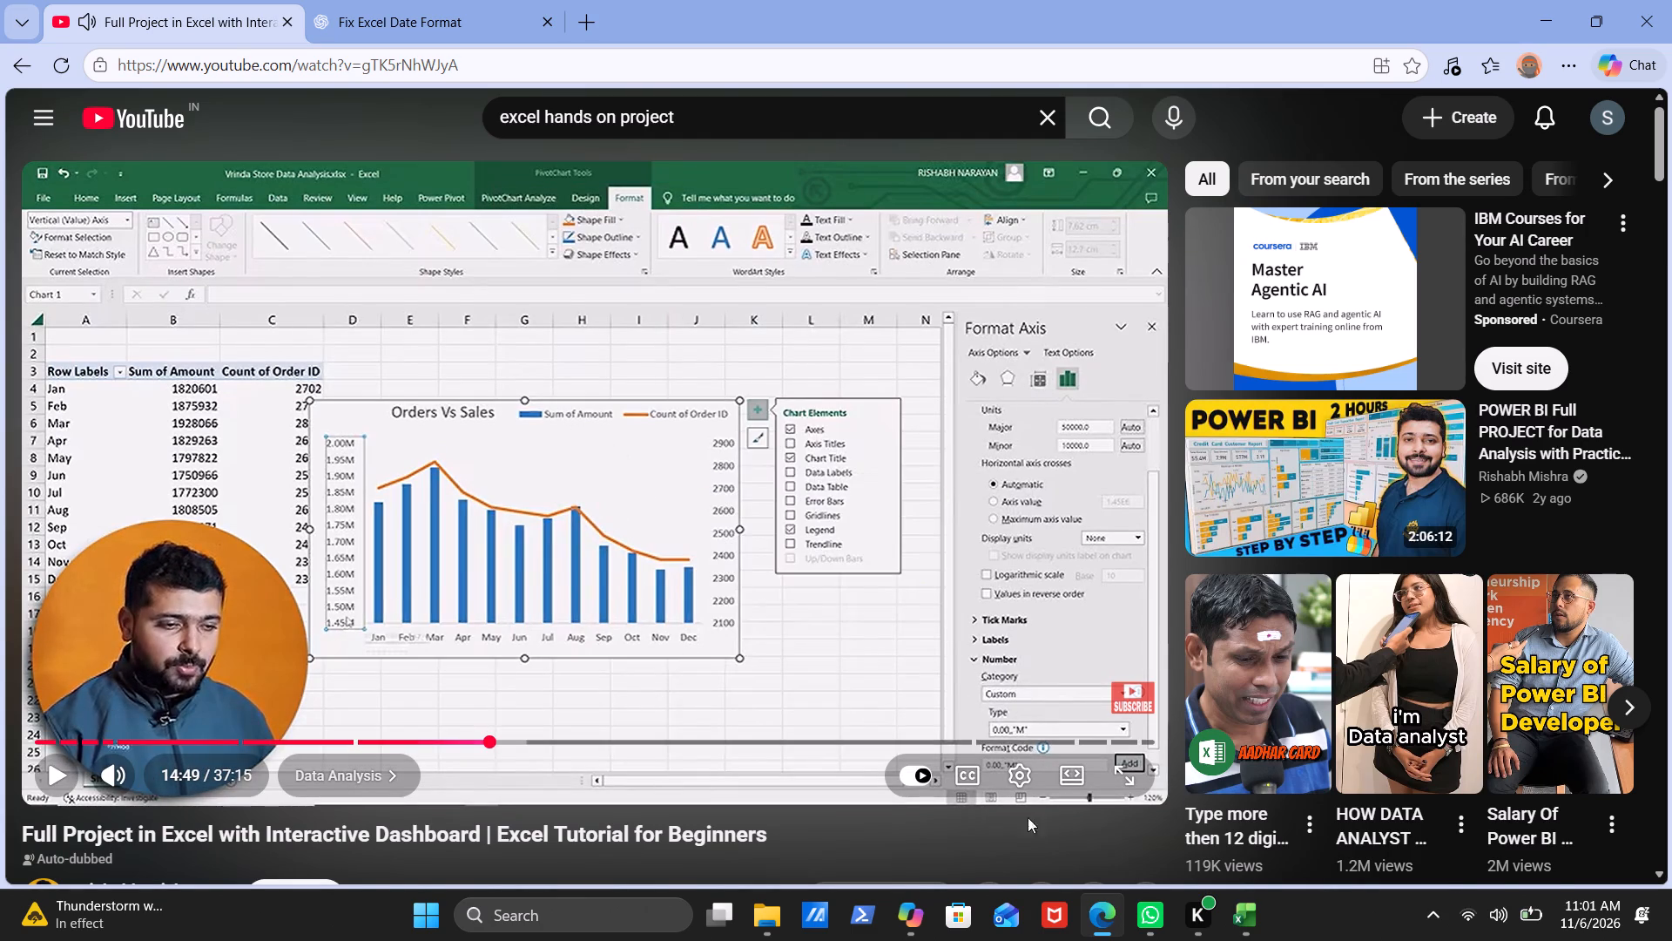
pyautogui.click(1244, 918)
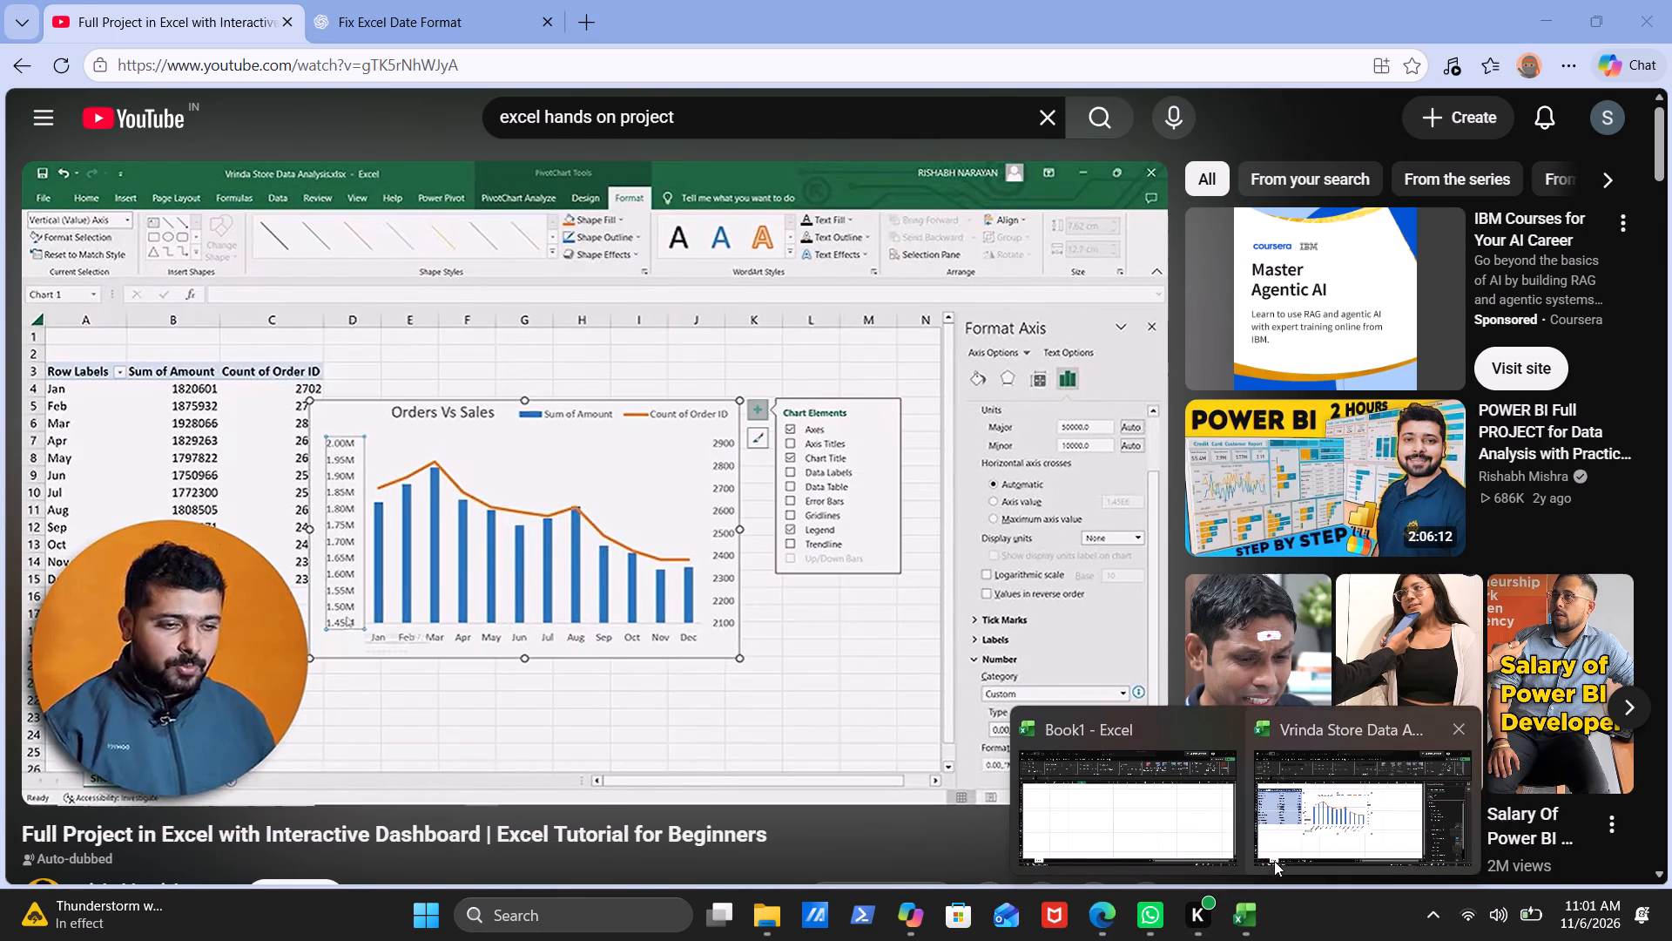
pyautogui.click(1284, 844)
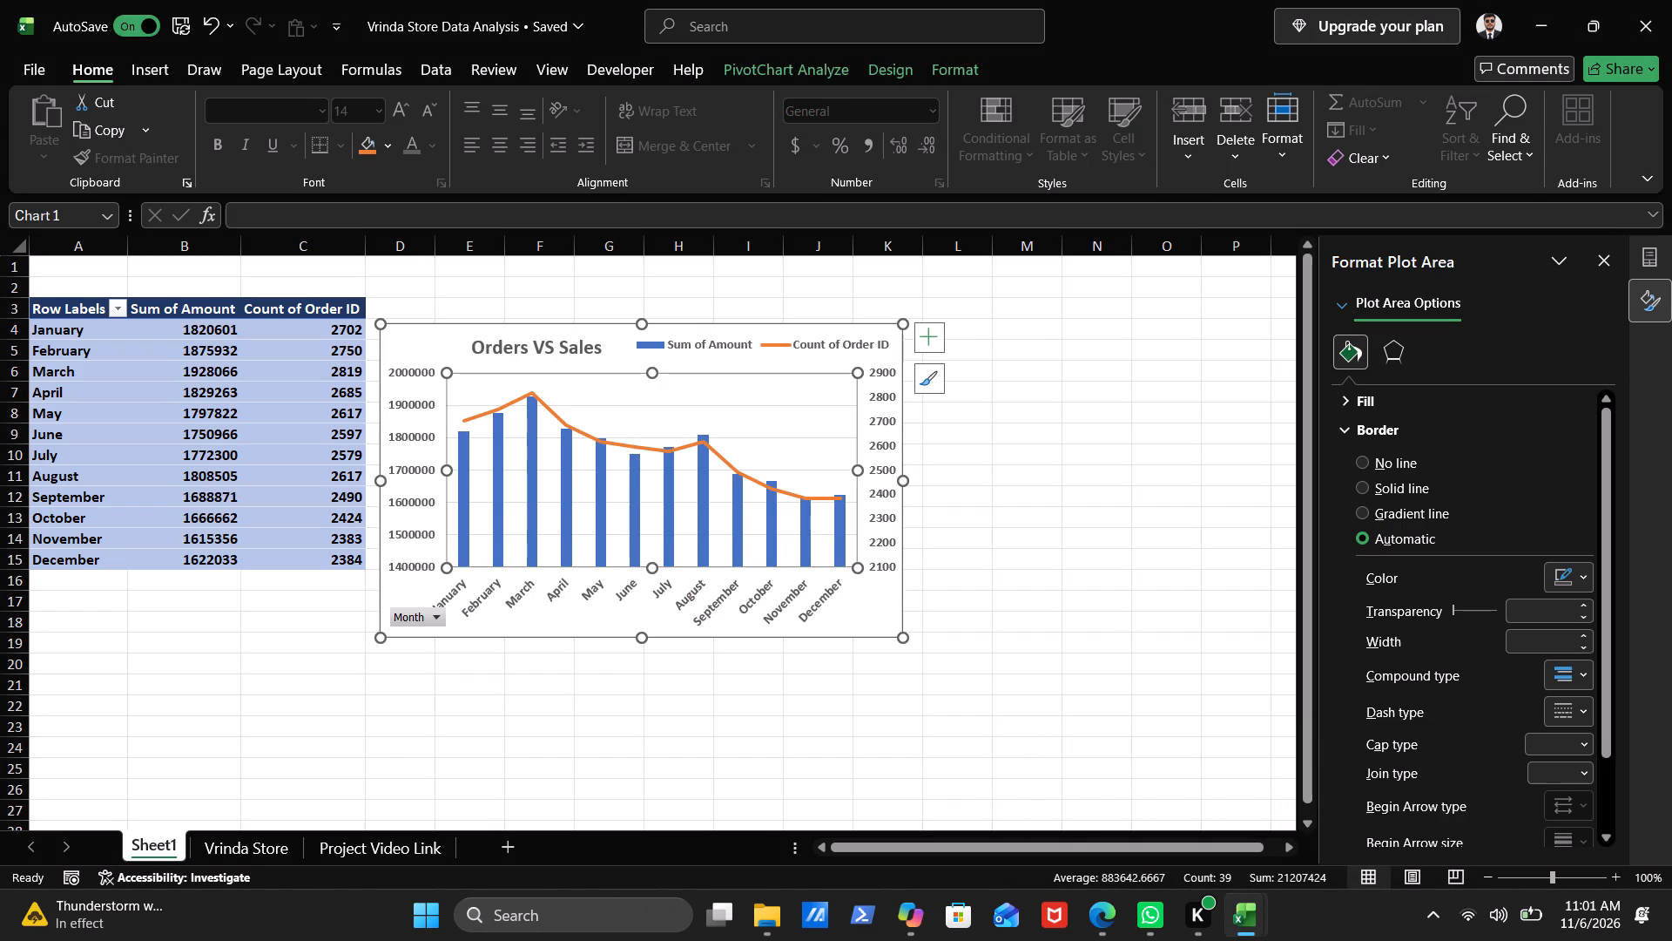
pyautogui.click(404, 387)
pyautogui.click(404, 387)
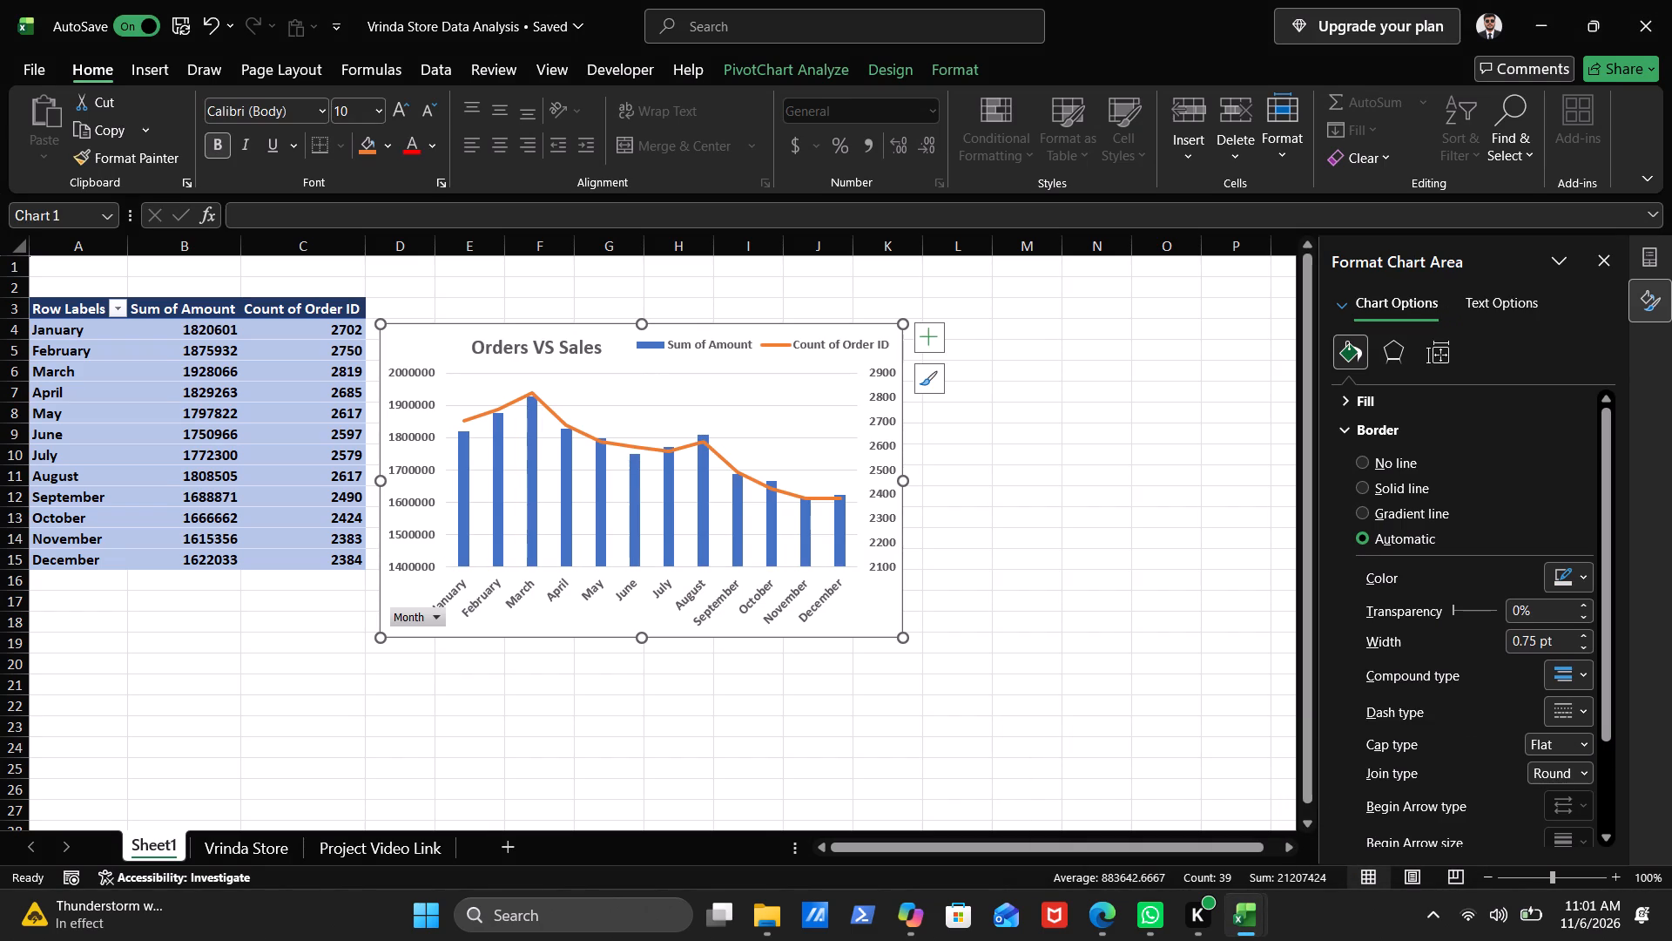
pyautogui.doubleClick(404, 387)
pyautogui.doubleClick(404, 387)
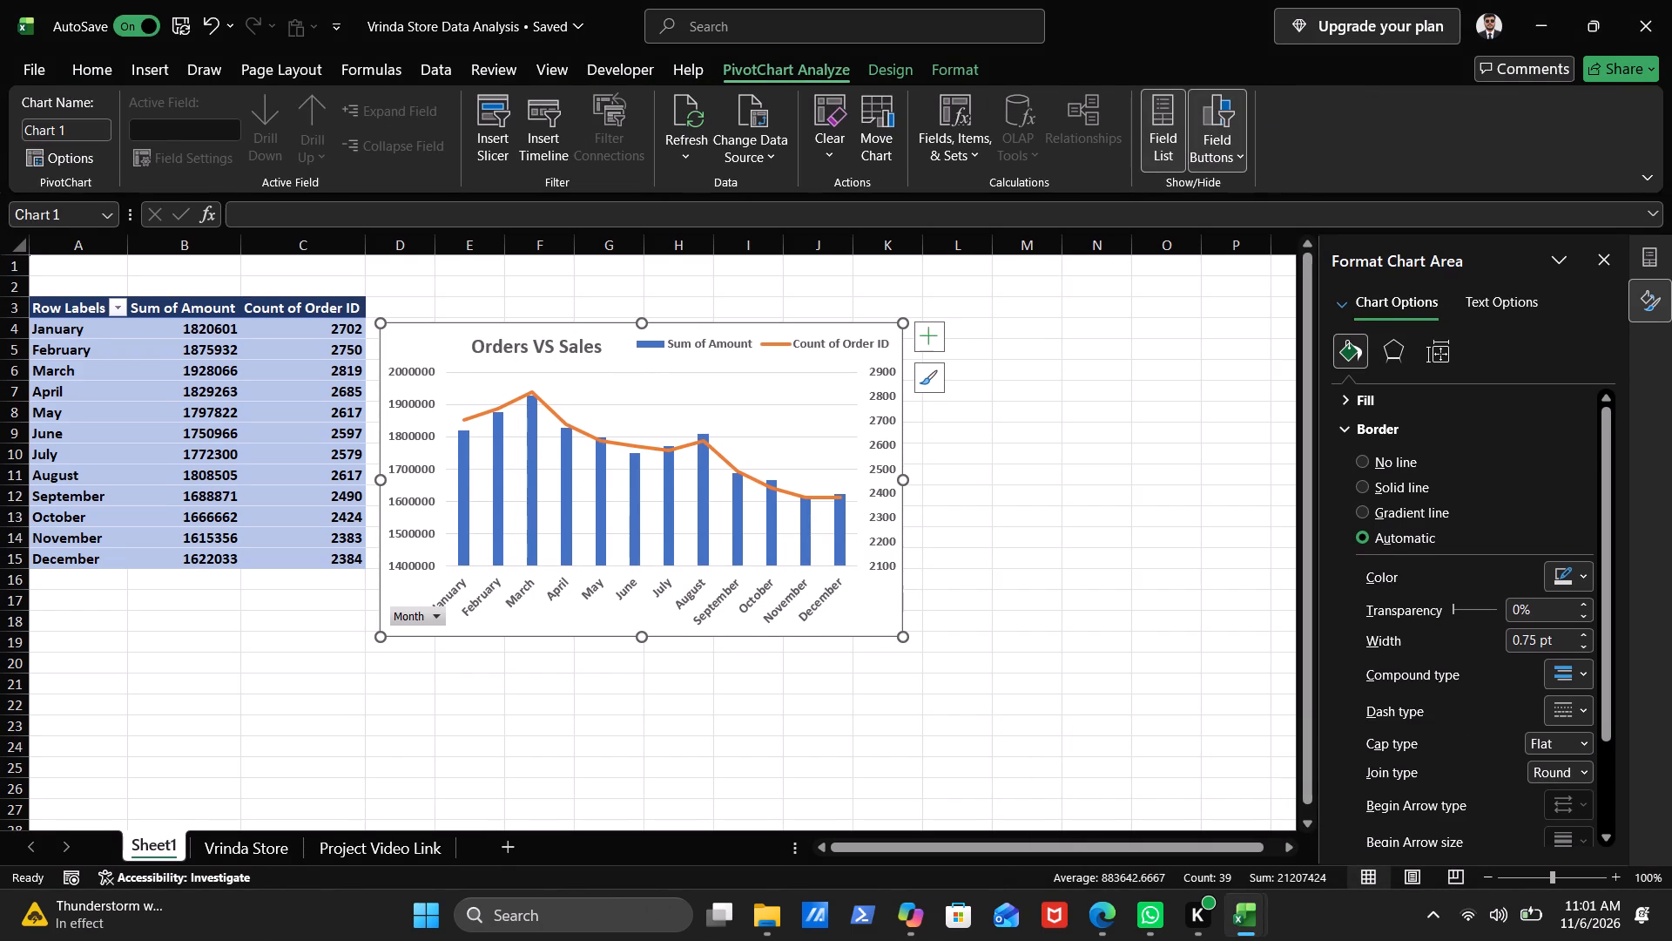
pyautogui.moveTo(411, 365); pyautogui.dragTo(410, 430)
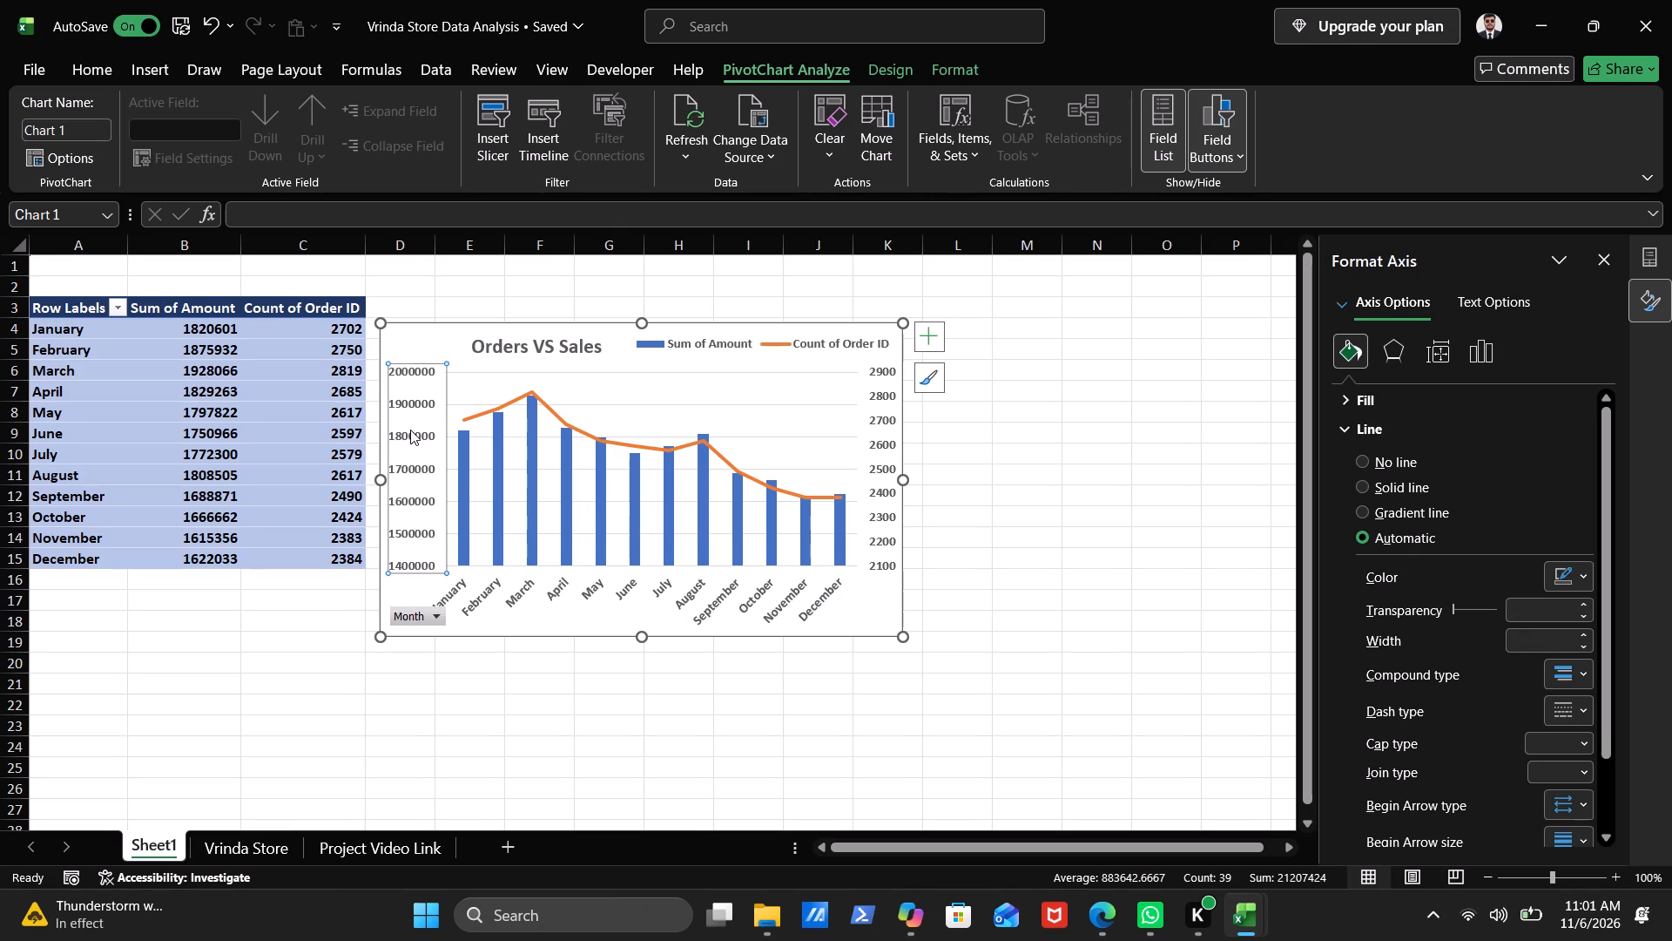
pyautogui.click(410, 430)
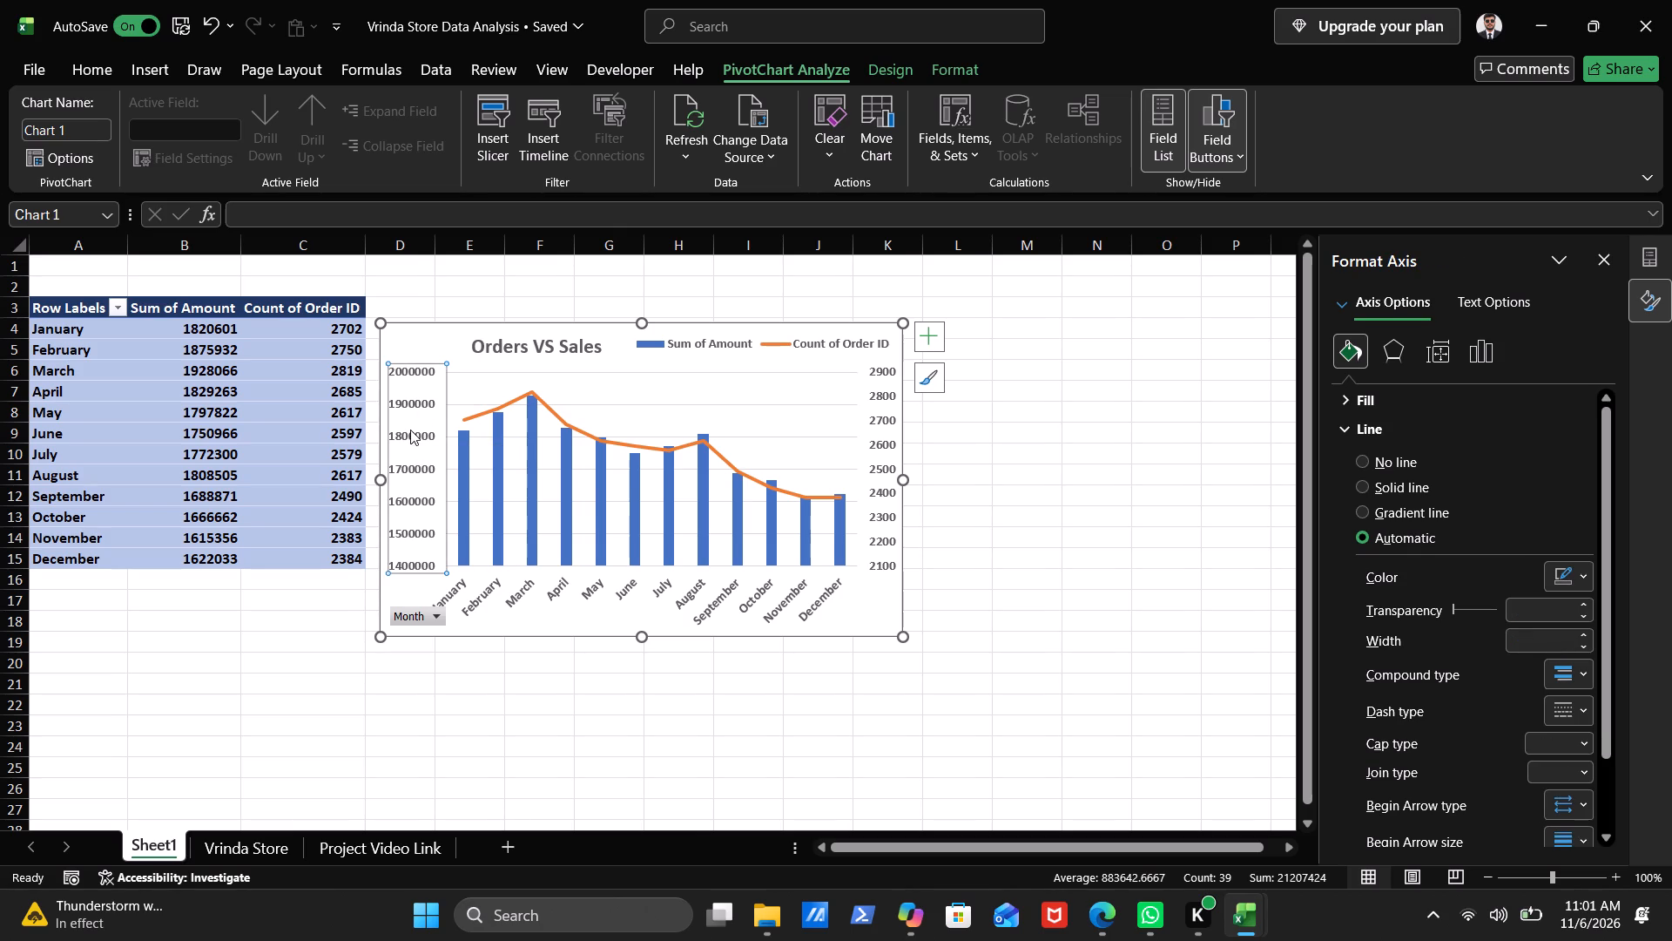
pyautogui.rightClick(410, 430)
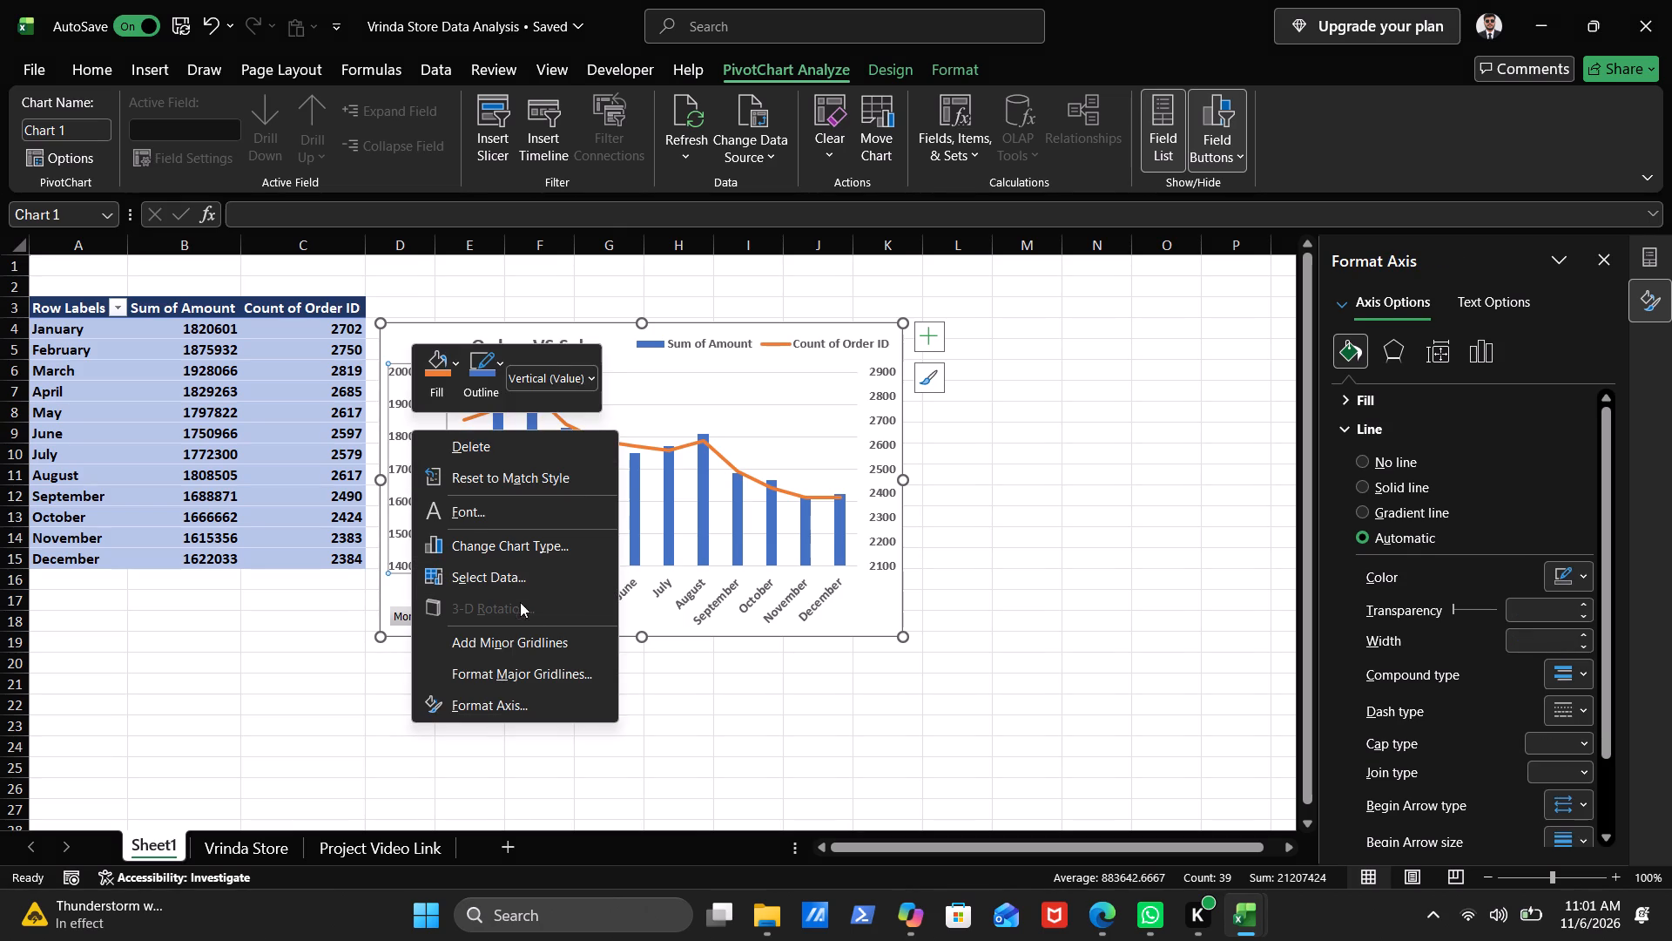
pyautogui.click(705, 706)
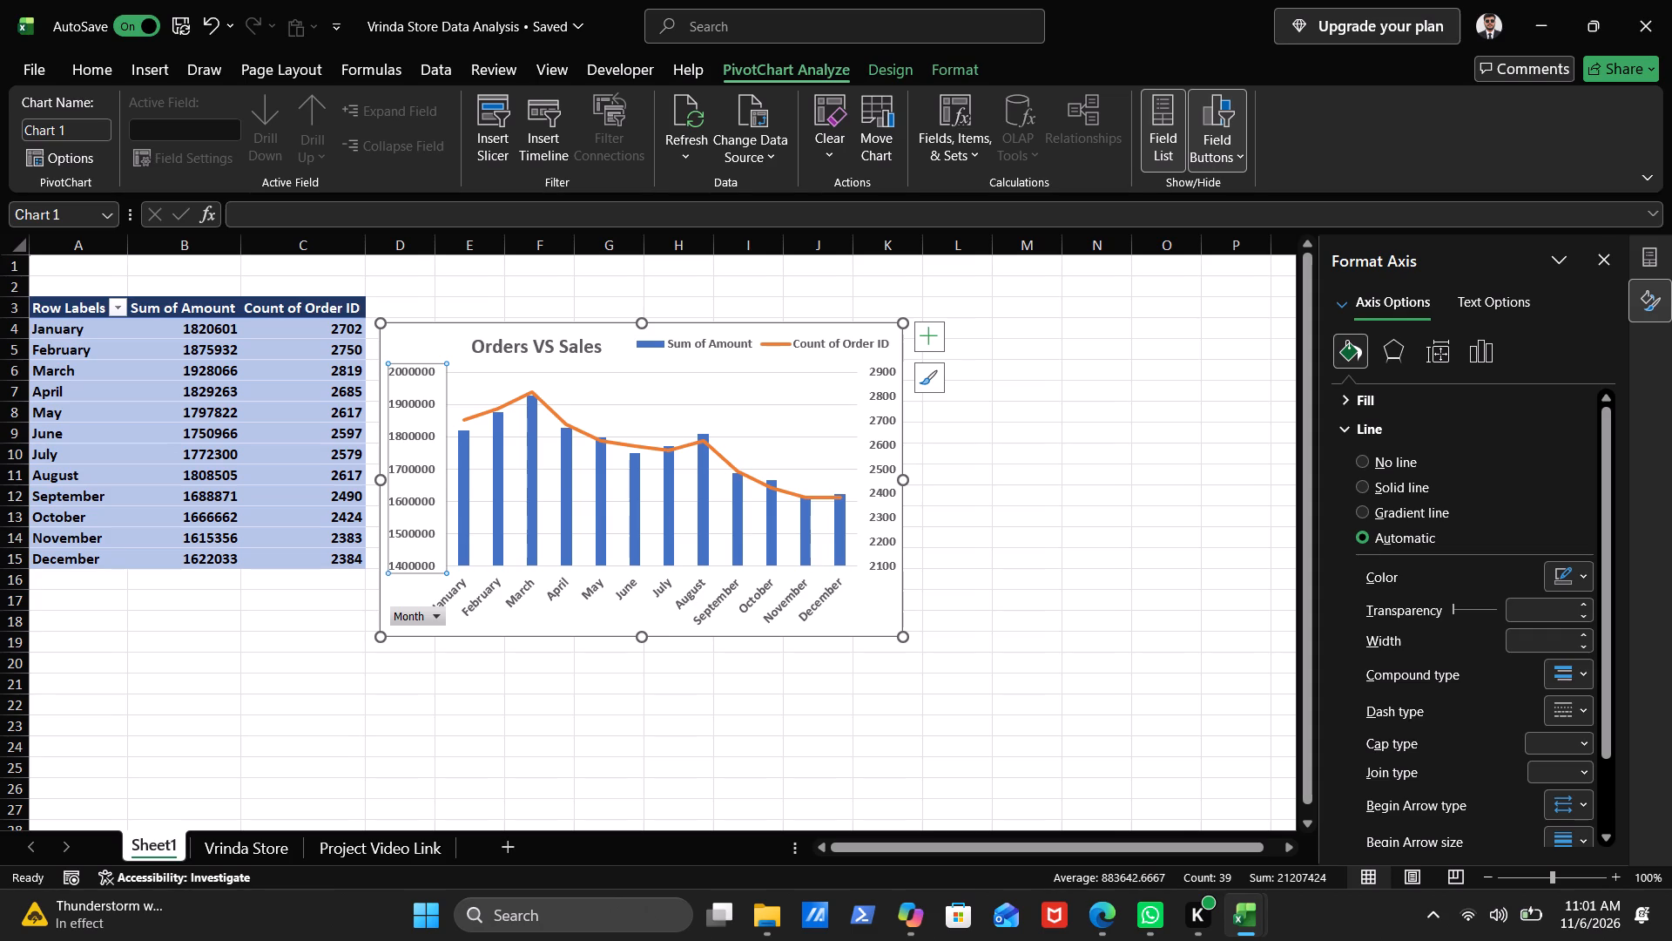
# Remove the gridlines from the "Orders VS Sales" PivotChart.
pyautogui.click(721, 382)
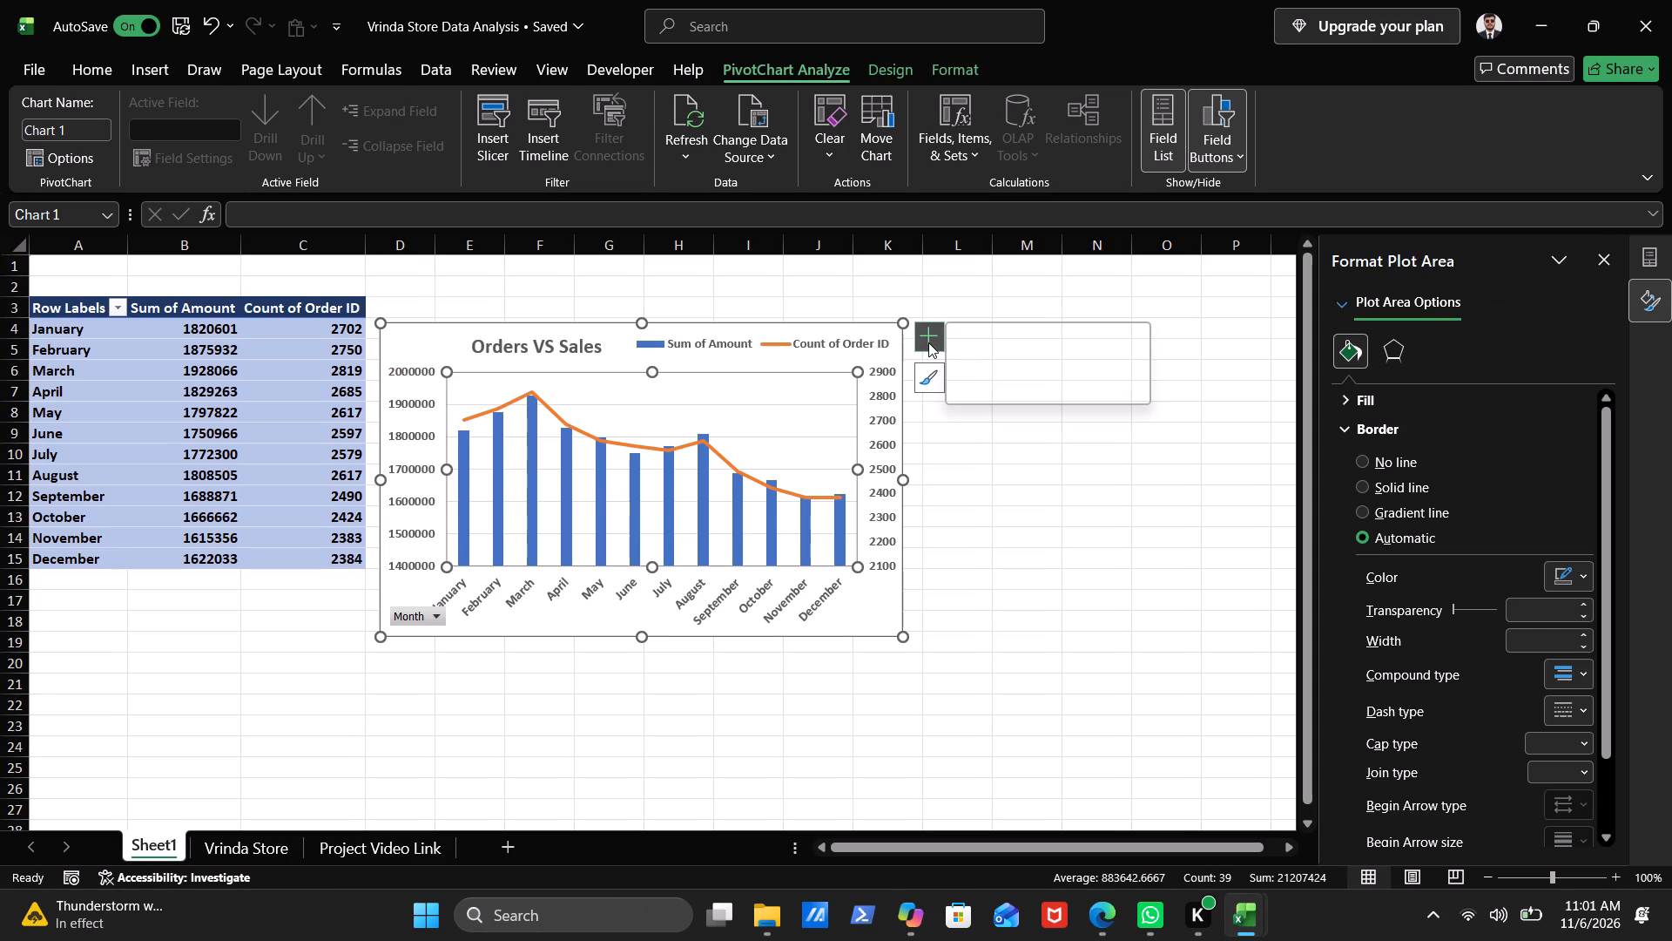
pyautogui.click(928, 342)
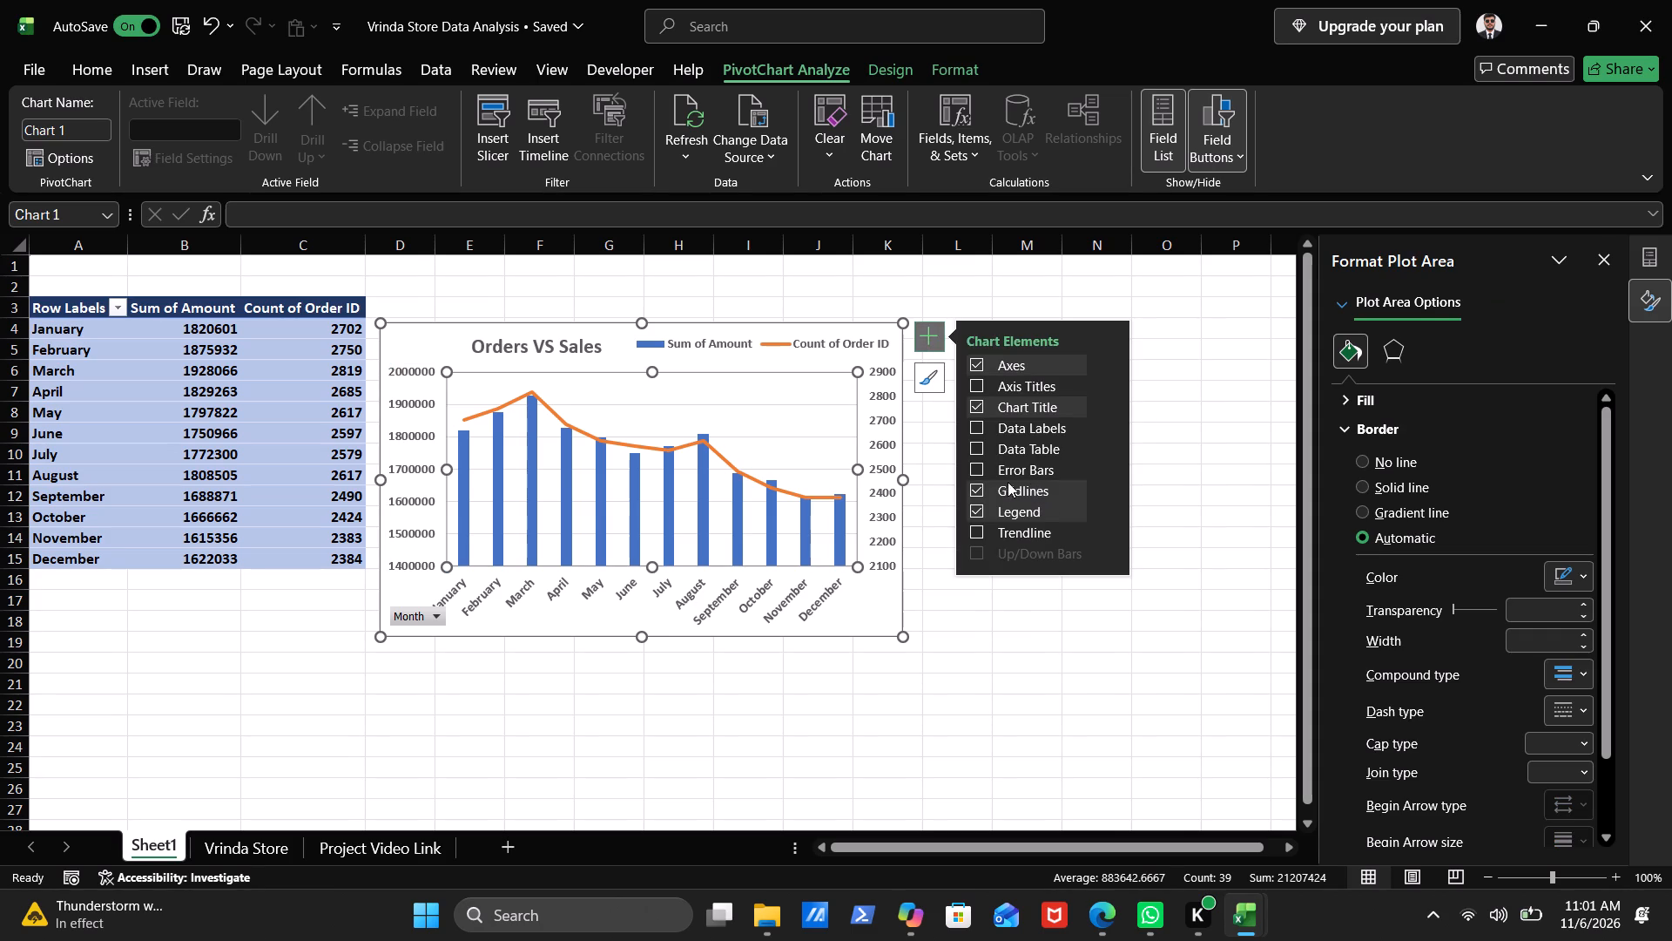
pyautogui.click(981, 488)
pyautogui.scroll(-1, 1020, 508)
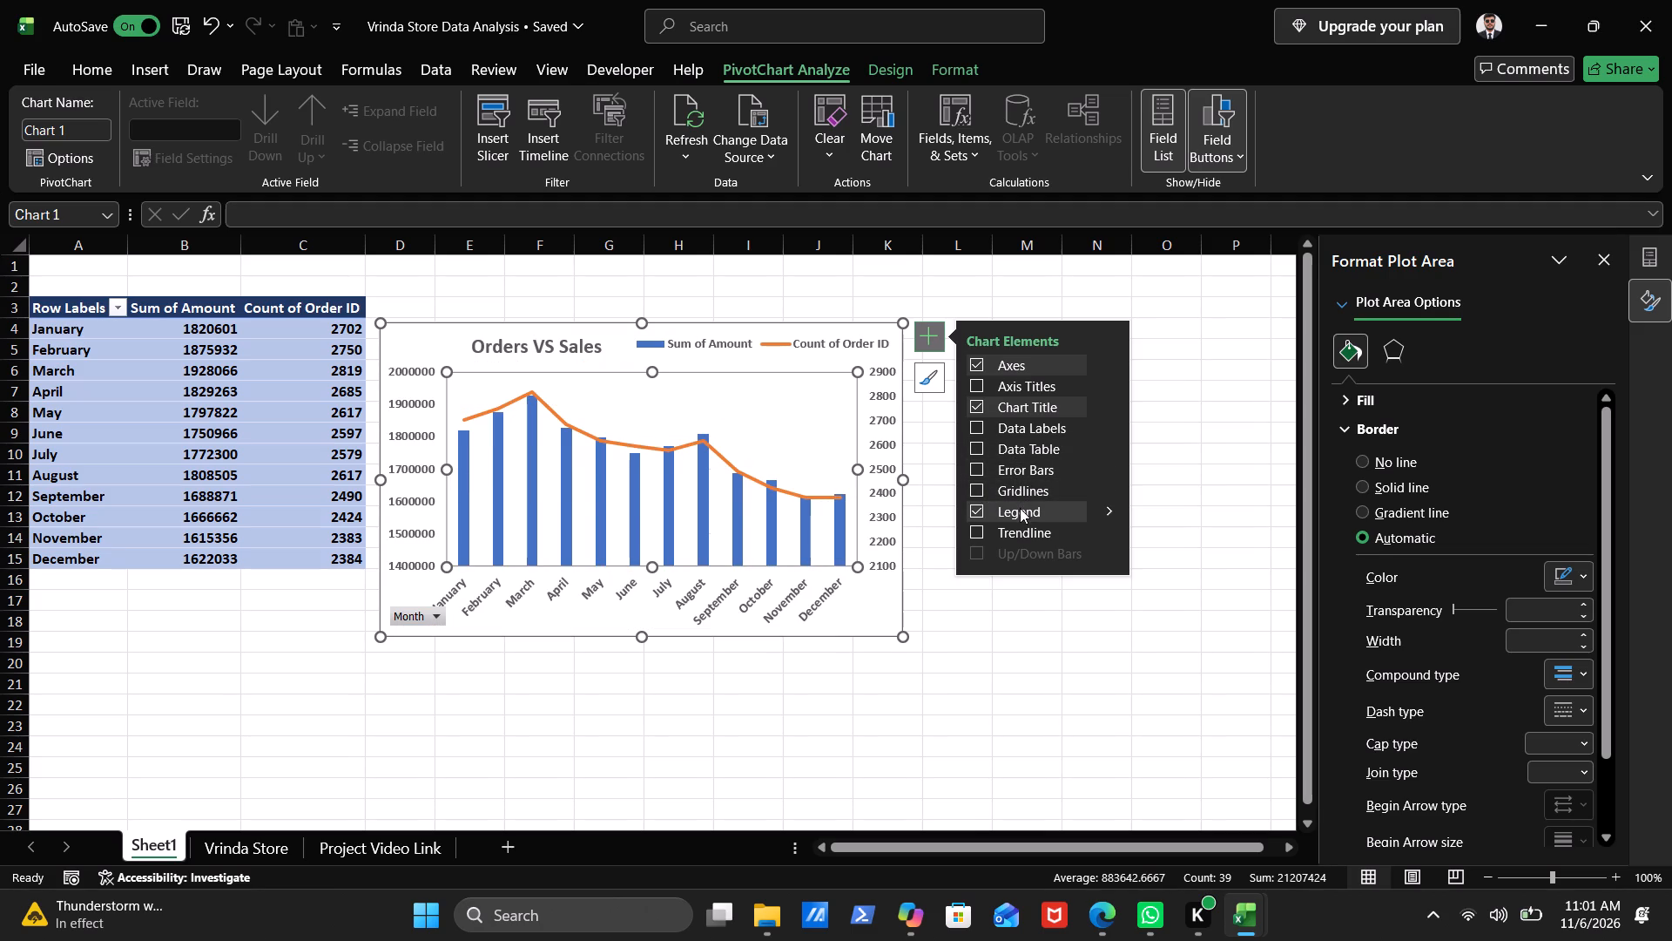
pyautogui.scroll(-2, 1020, 508)
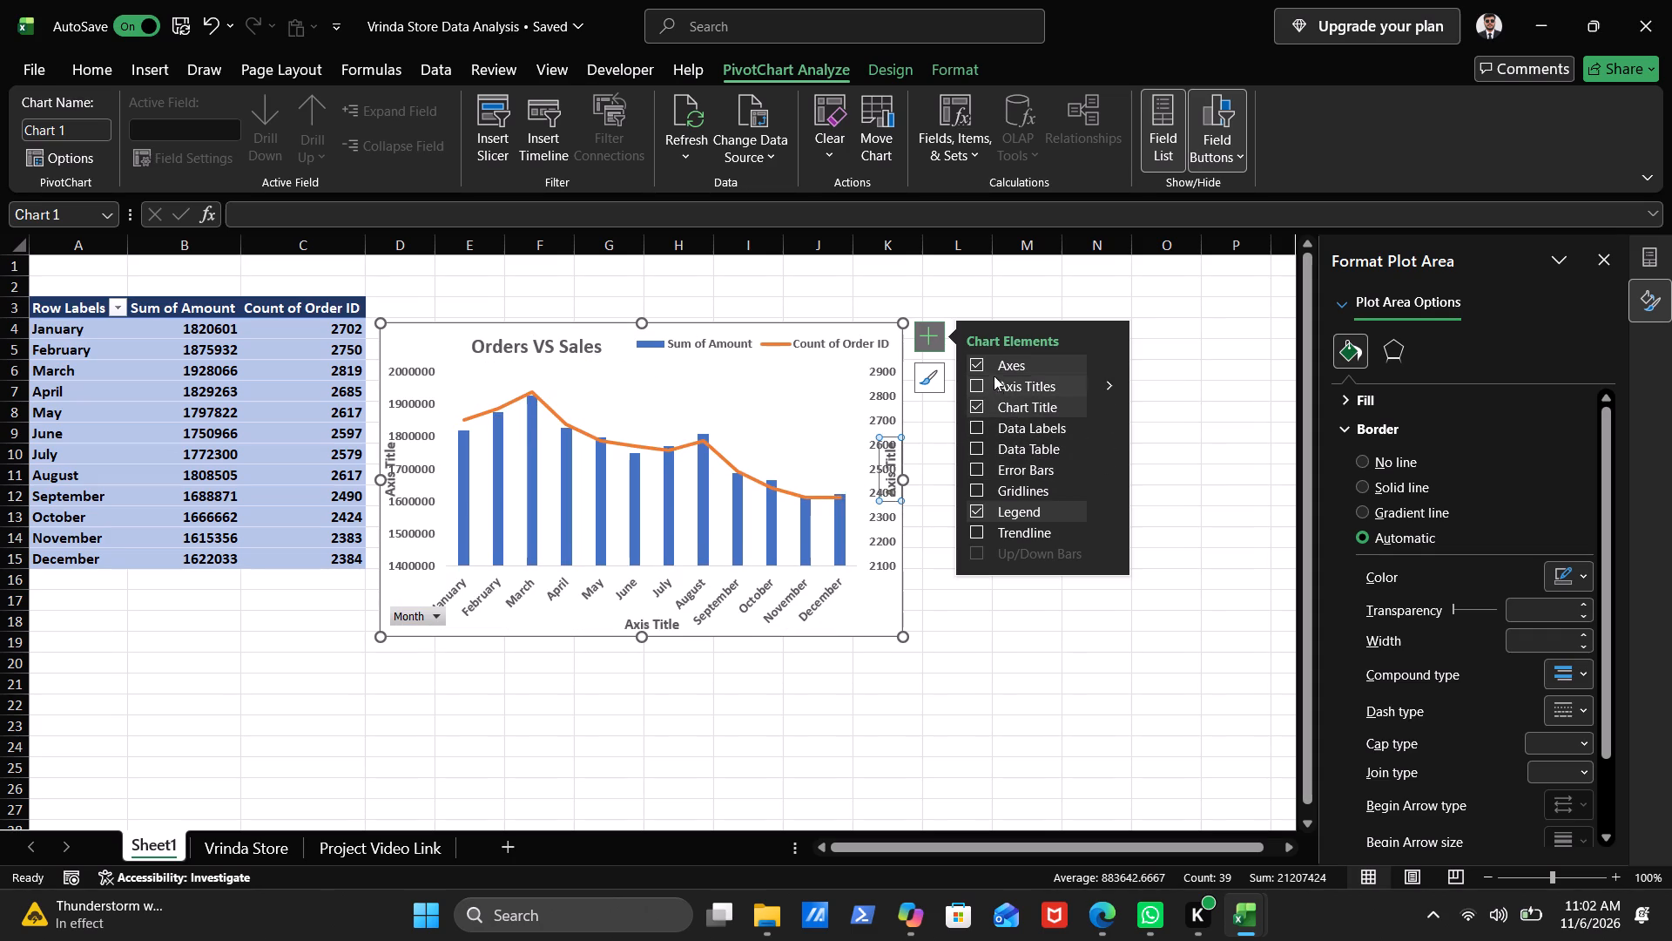
pyautogui.scroll(-1, 1053, 501)
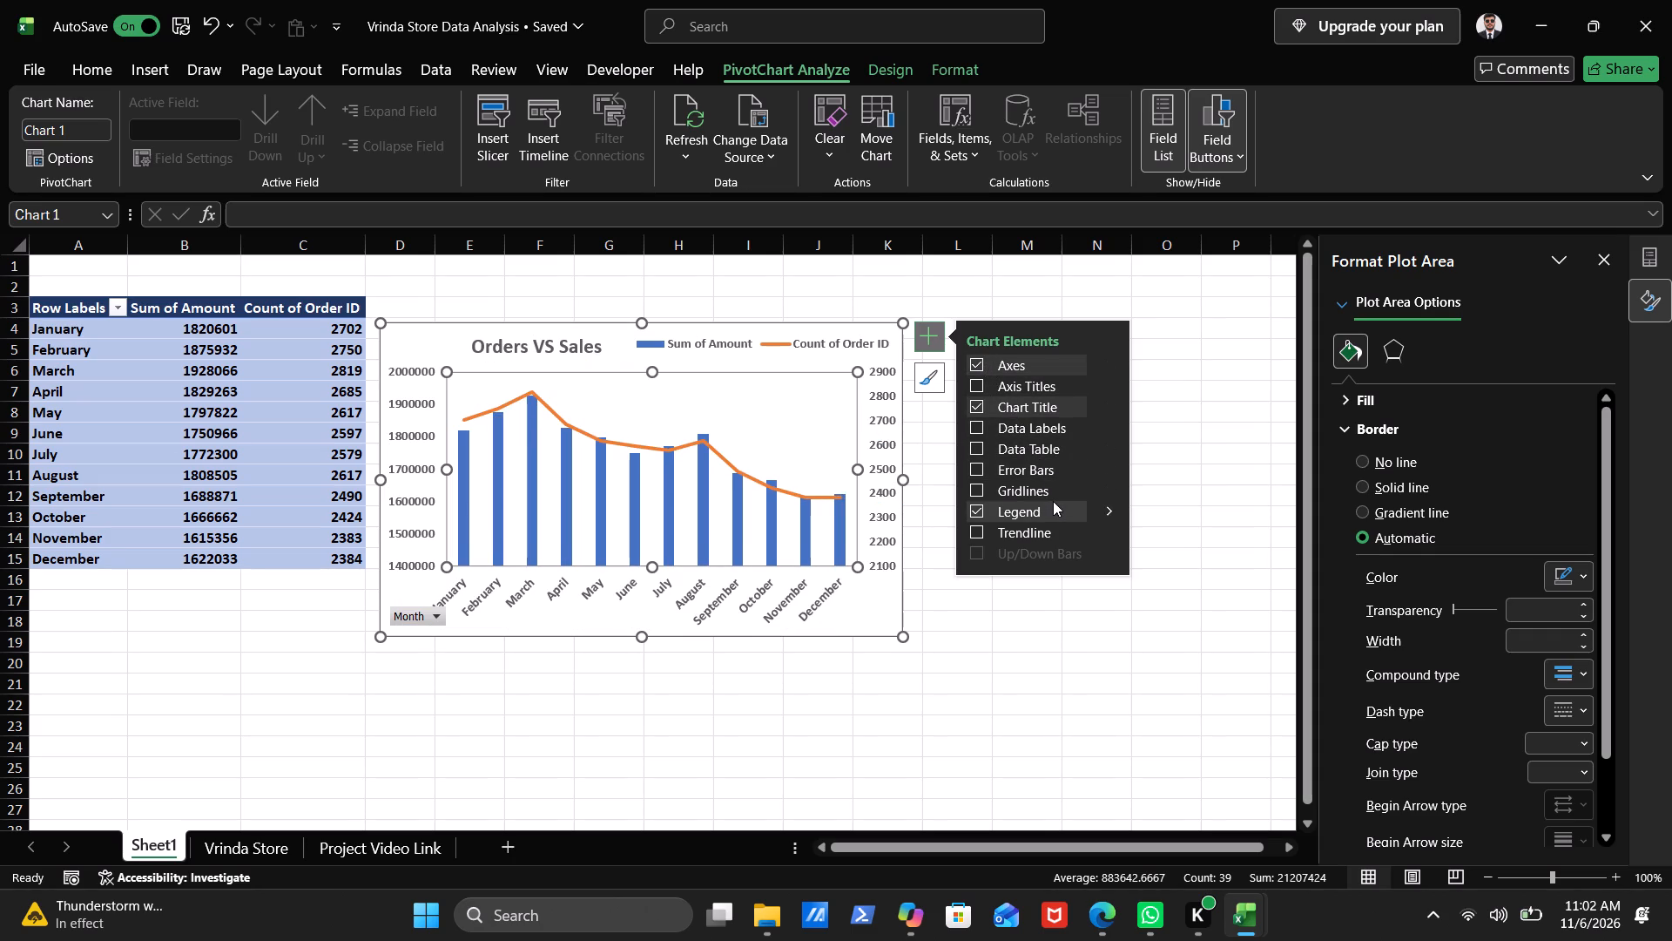
pyautogui.scroll(-1, 1053, 501)
# Format the PivotChart's primary sales axis in millions with the custom number format code 0.00,,"M", and deselect the chart.
pyautogui.click(406, 414)
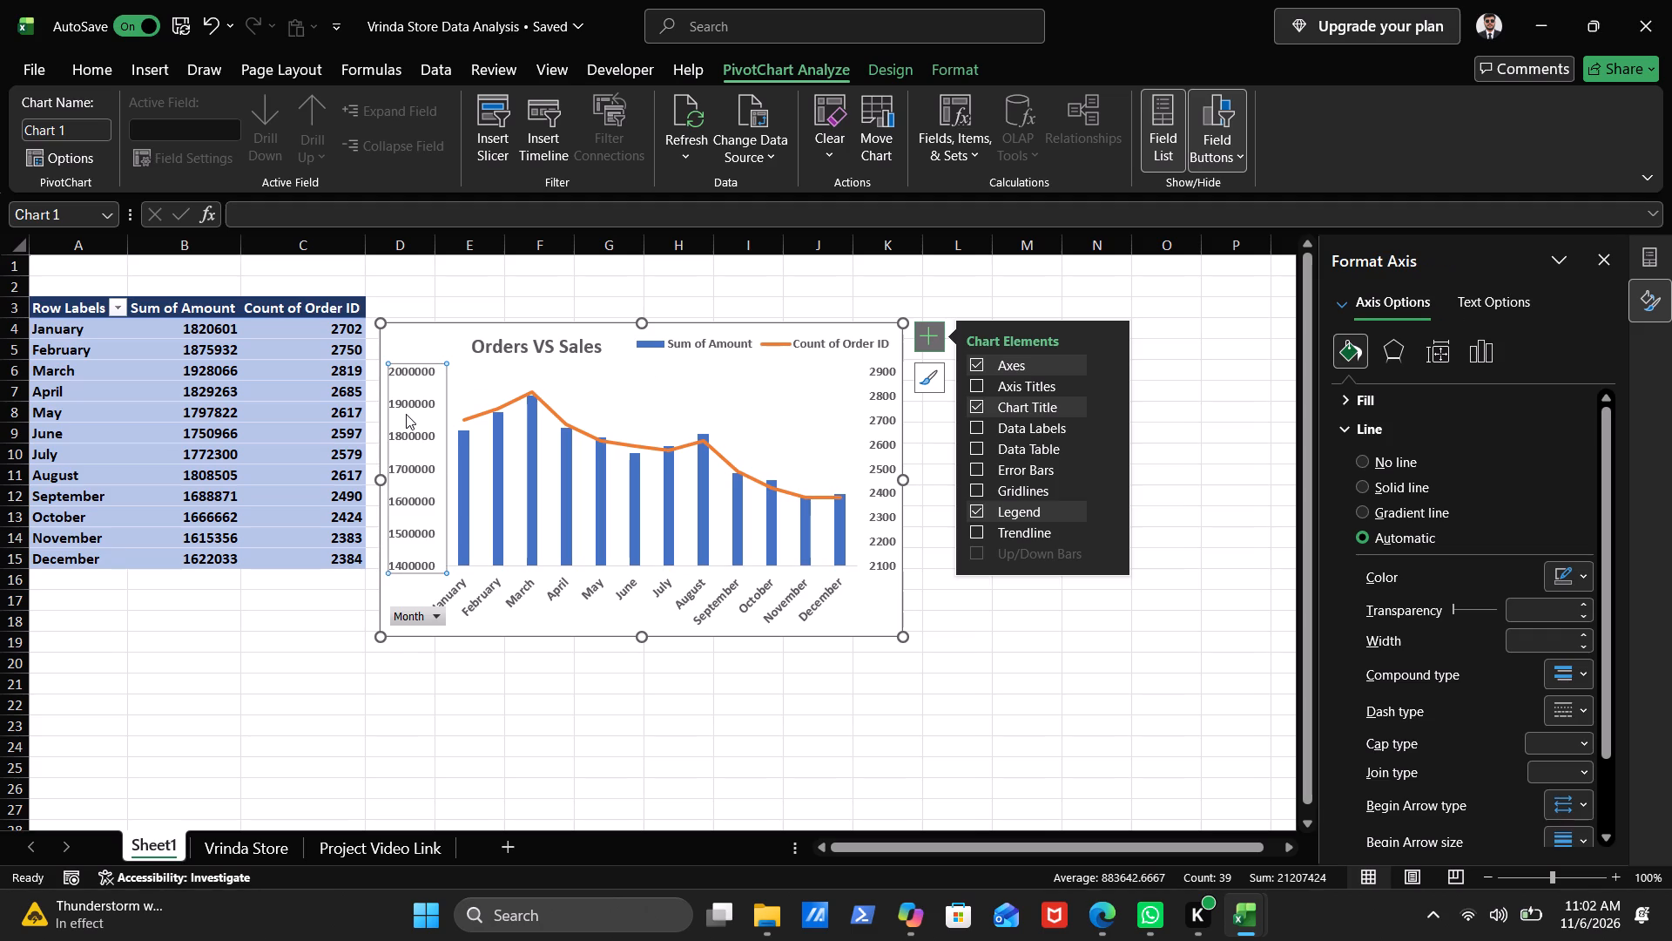
pyautogui.rightClick(406, 414)
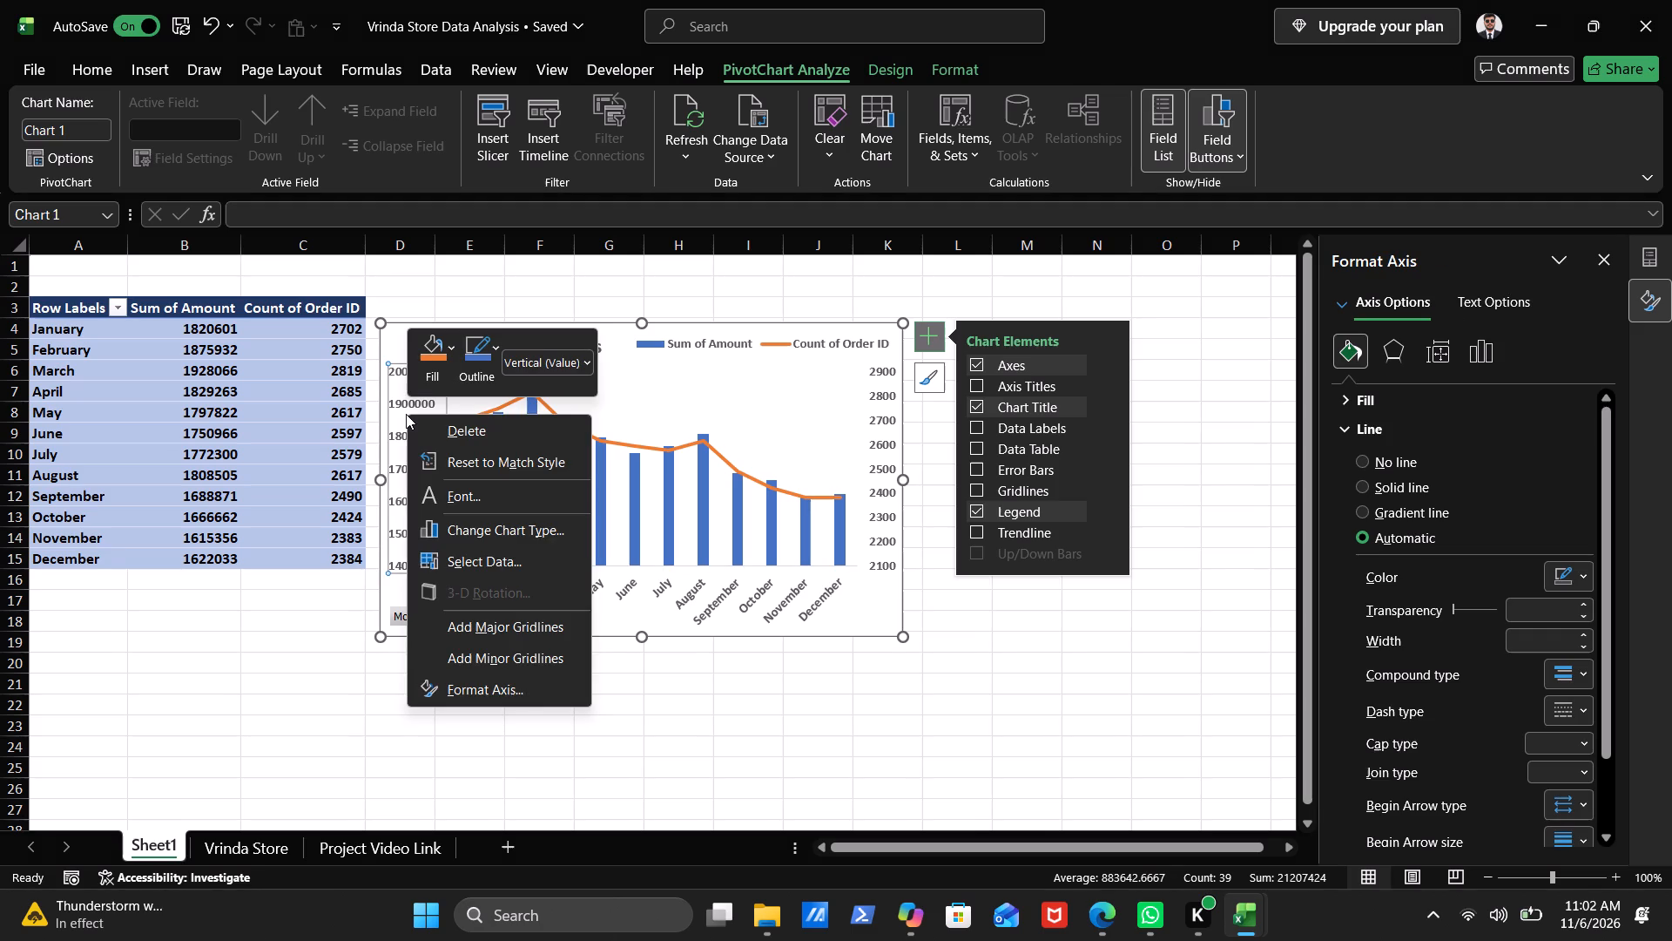
pyautogui.click(502, 687)
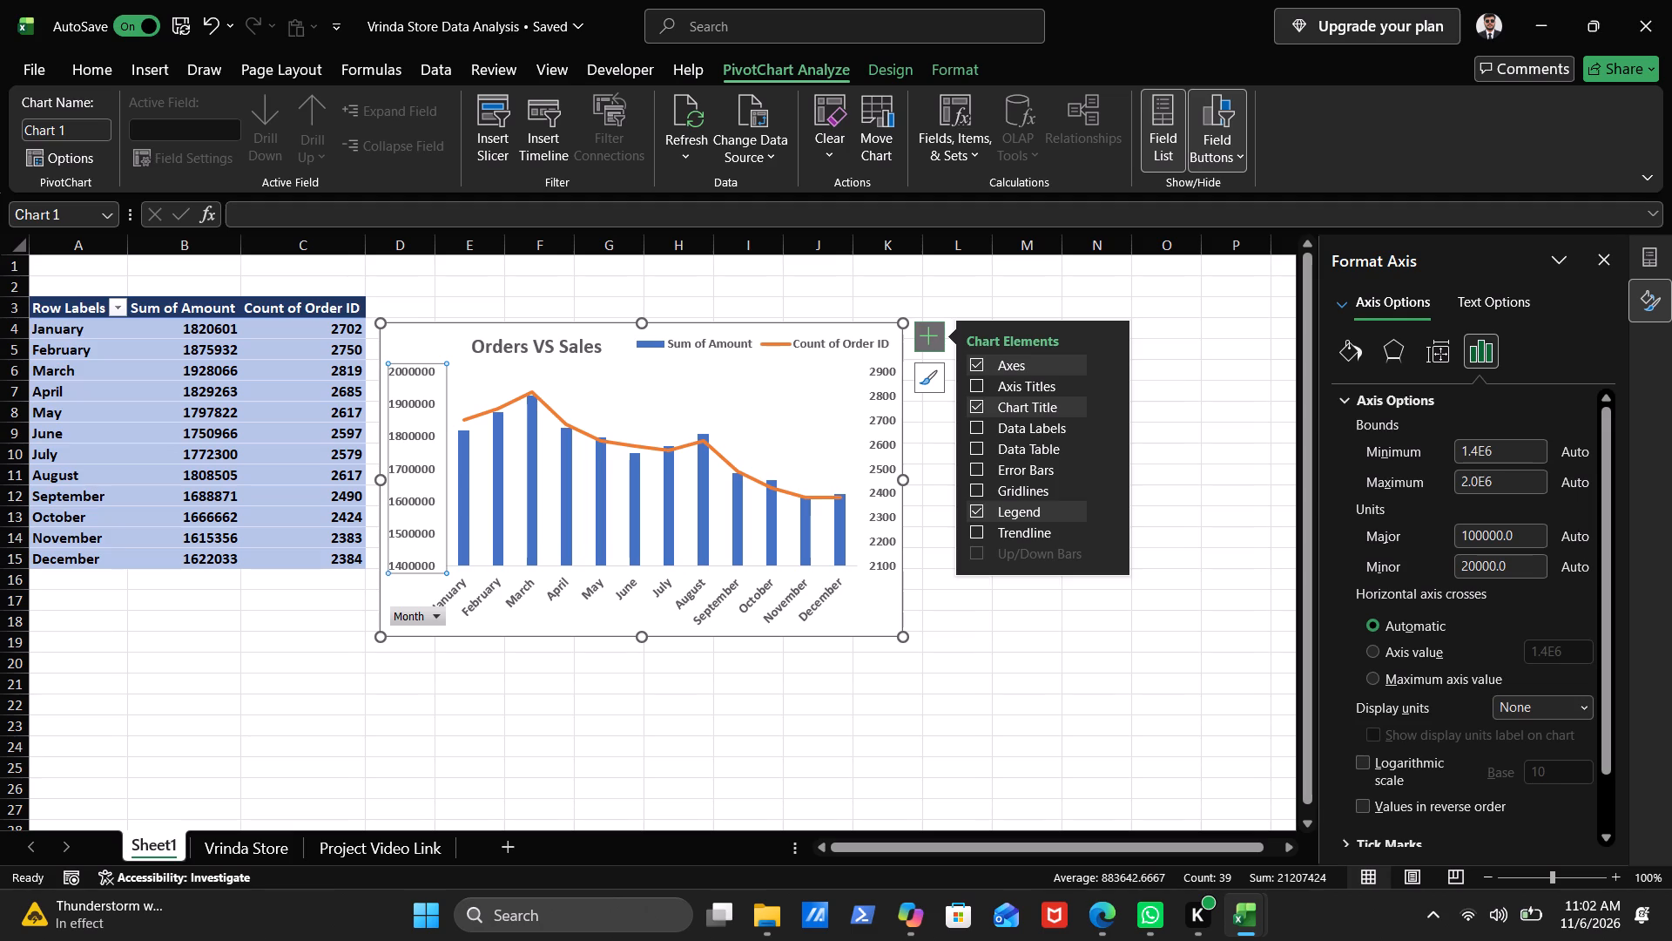
pyautogui.scroll(-3, 1481, 651)
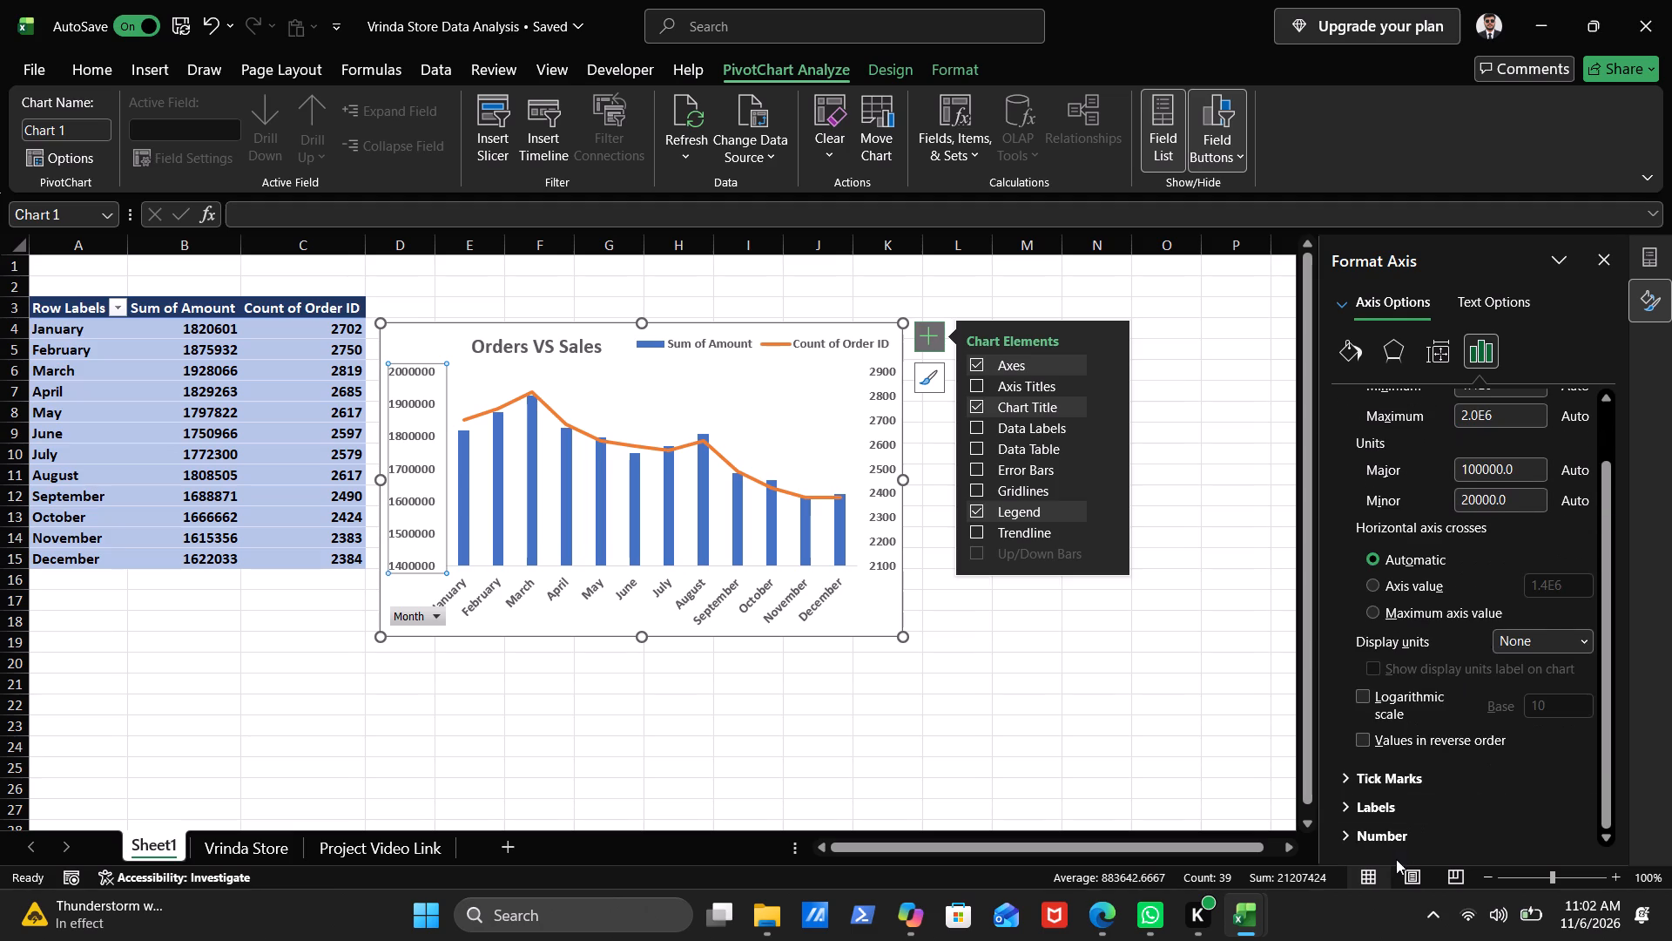
pyautogui.click(1391, 832)
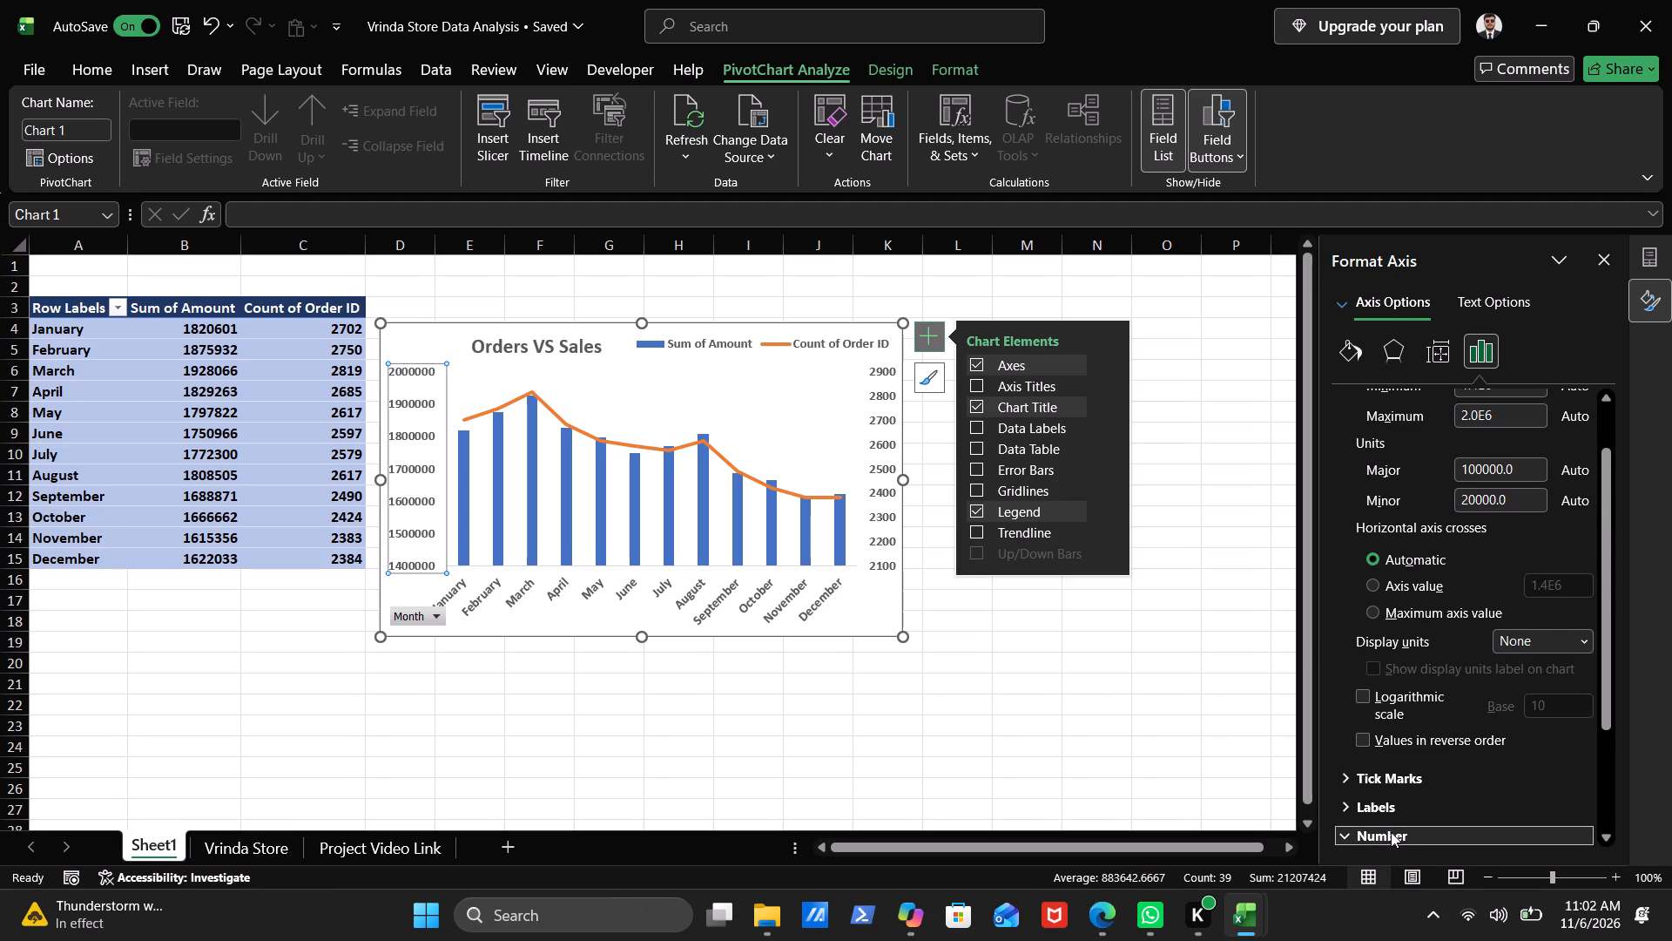
pyautogui.scroll(-2, 1391, 832)
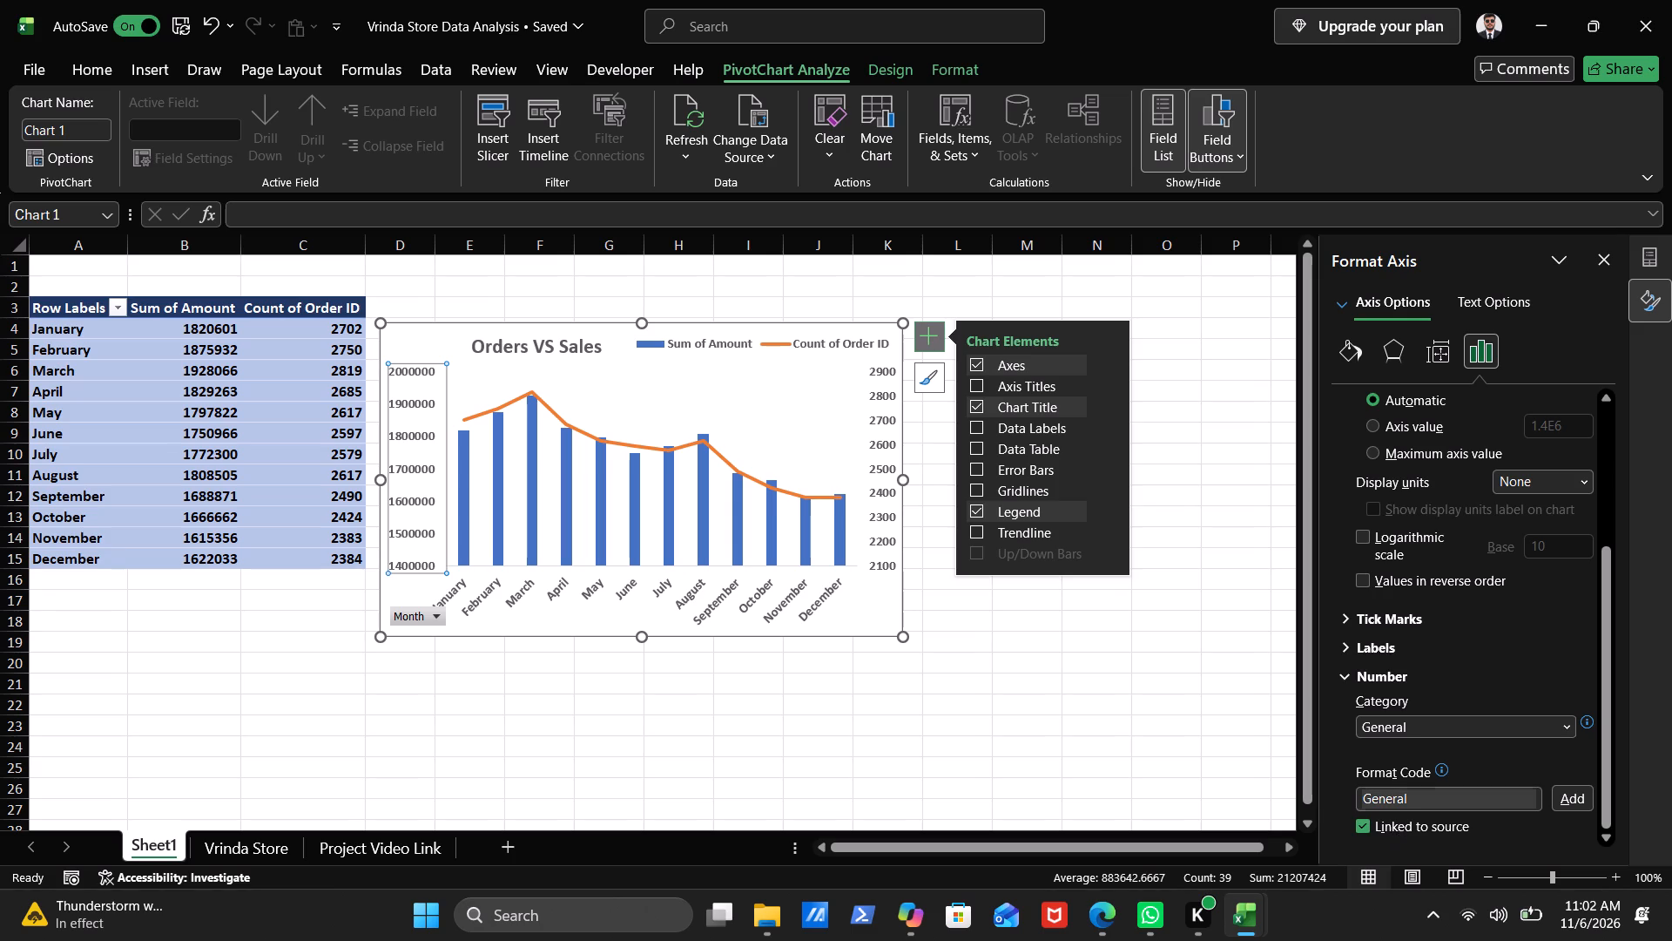
pyautogui.doubleClick(1422, 797)
pyautogui.press('BackSpace')
pyautogui.press('BackSpace')
pyautogui.press('BackSpace')
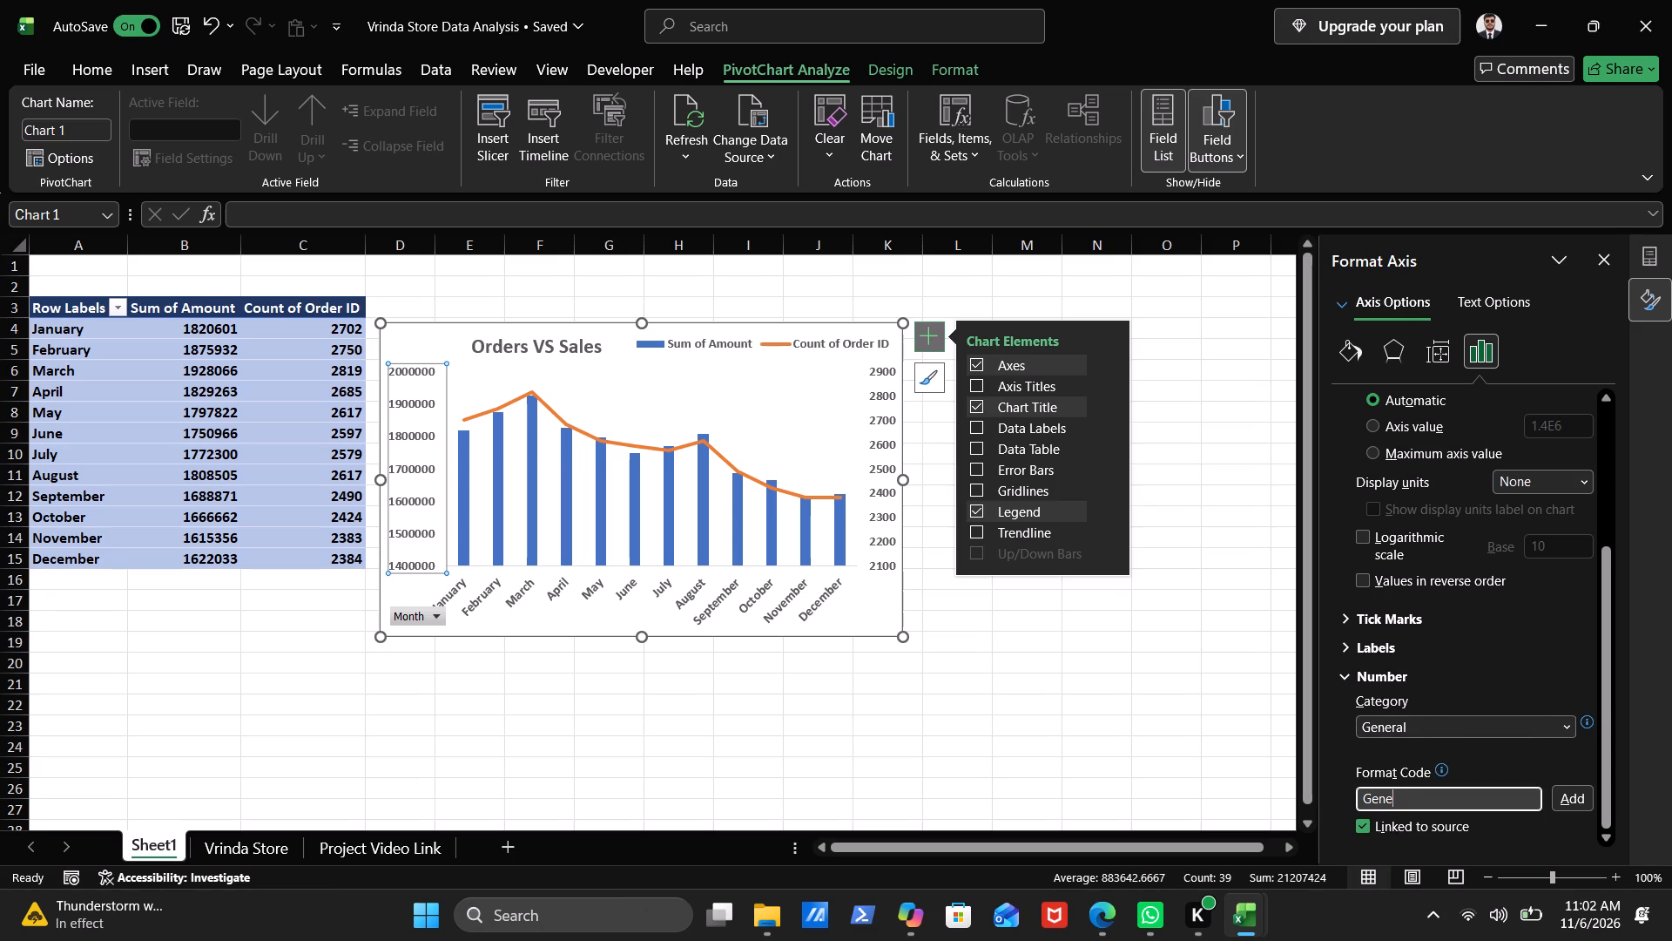
pyautogui.press('BackSpace')
pyautogui.press('BackSpace')
pyautogui.press('BackSpace')
pyautogui.press('BackSpace')
pyautogui.press('0')
pyautogui.press('.')
pyautogui.write('00')
pyautogui.write(',,')
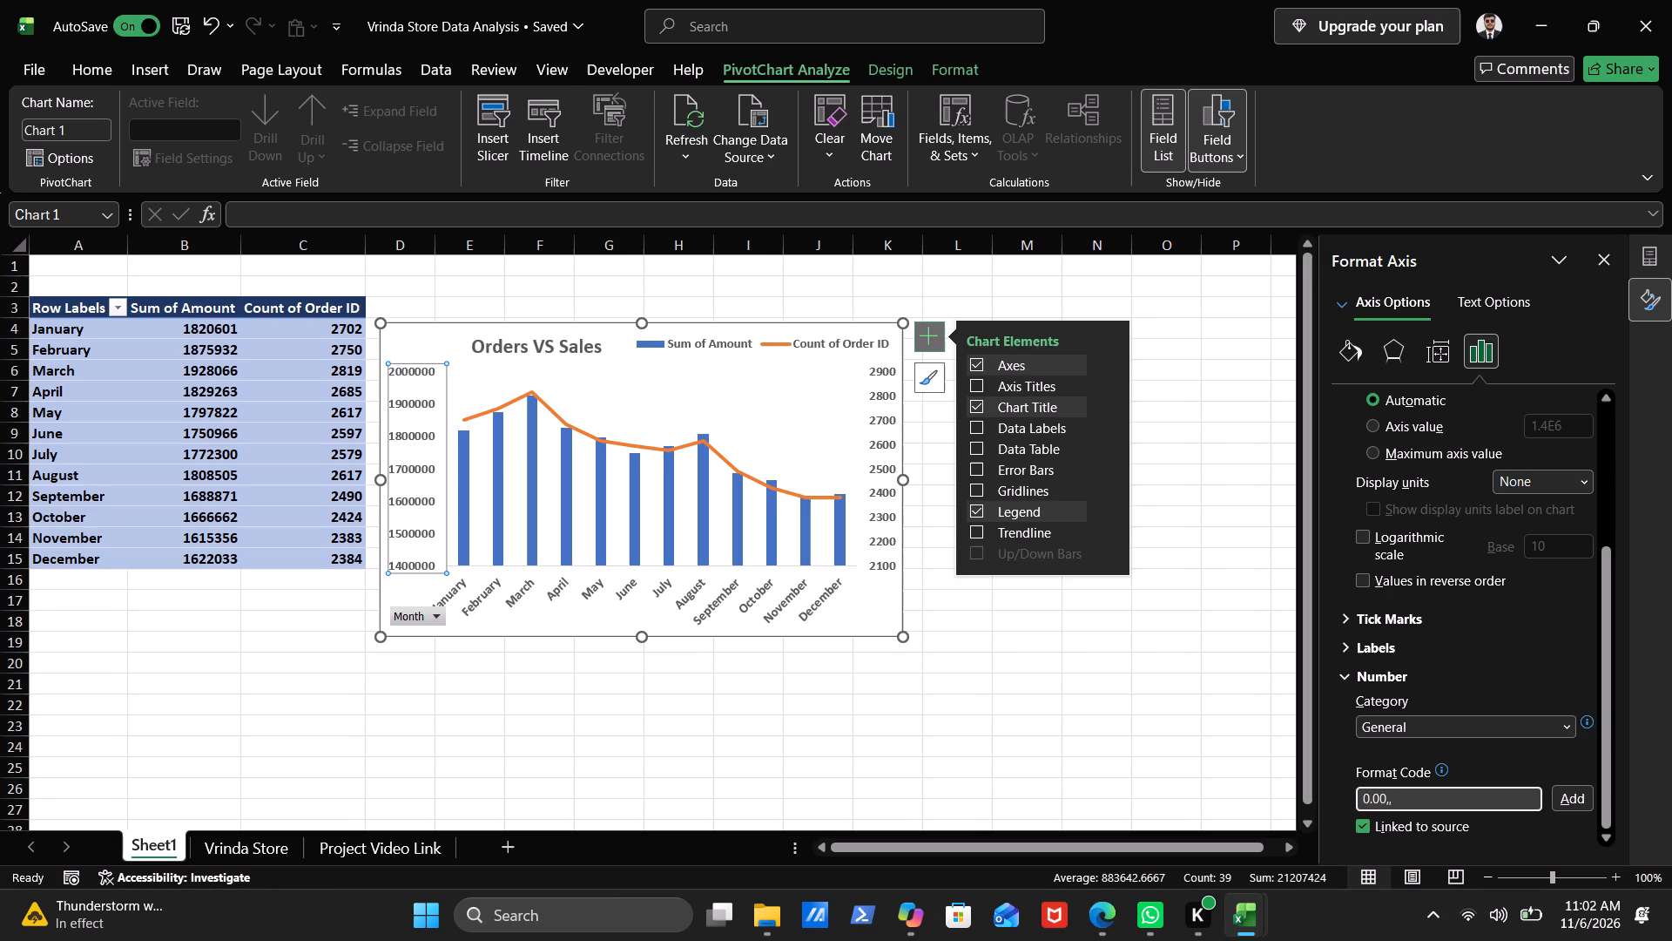
pyautogui.write('""')
pyautogui.press('Left')
pyautogui.hotkey('shift', 'm')
pyautogui.click(1572, 795)
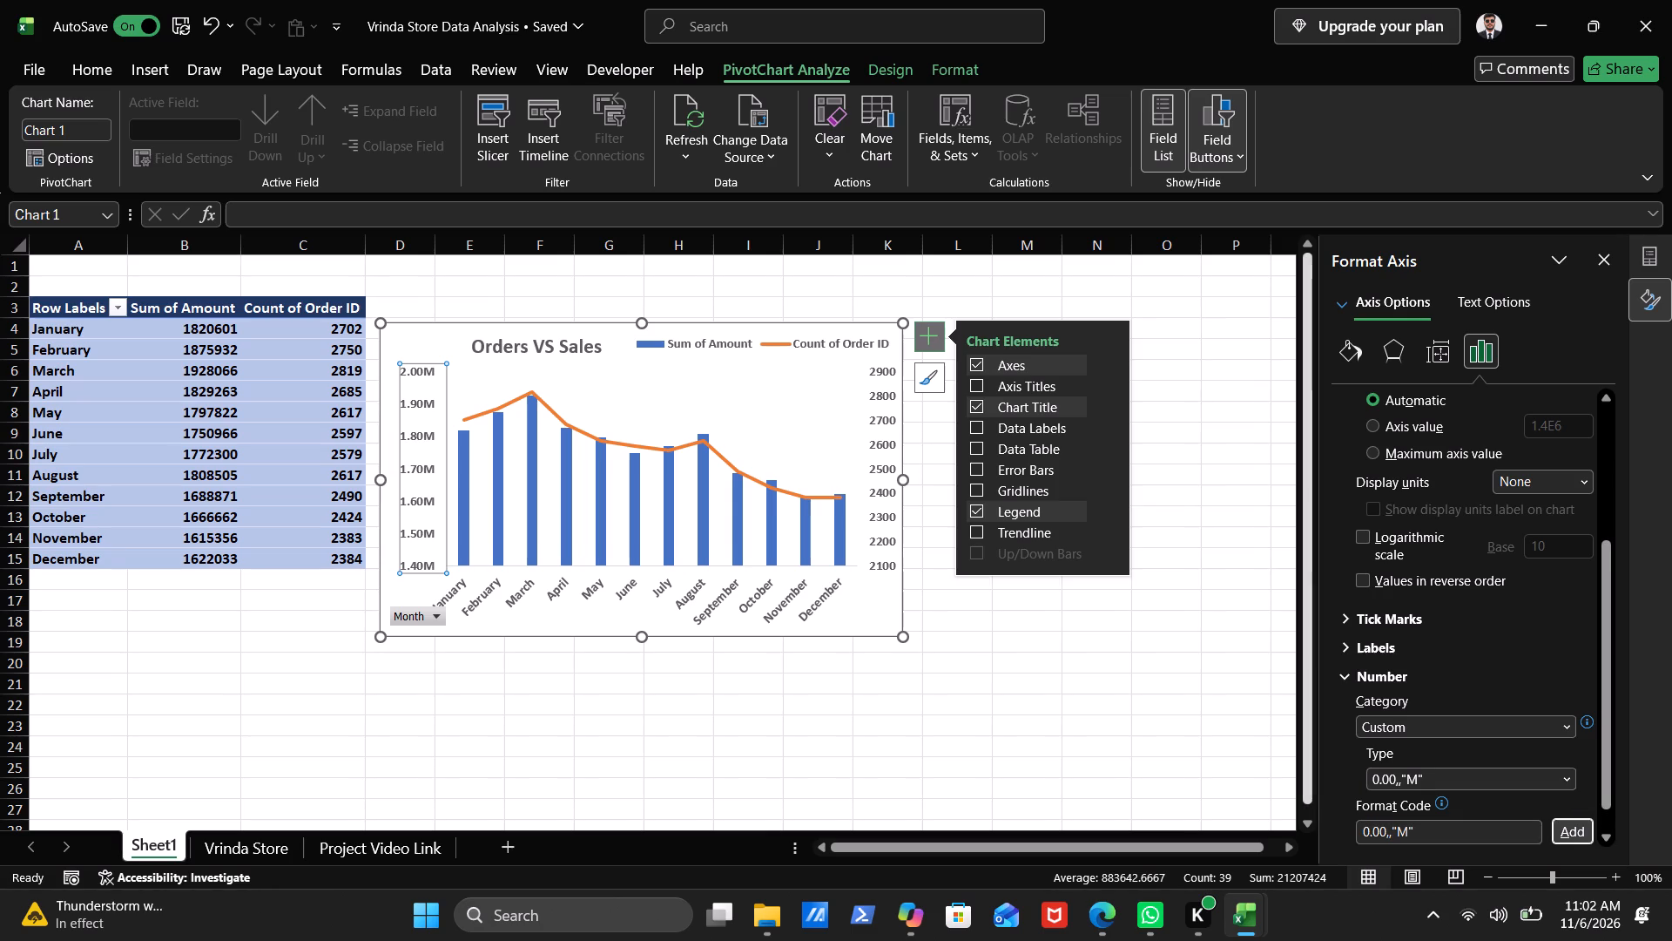
pyautogui.click(1186, 761)
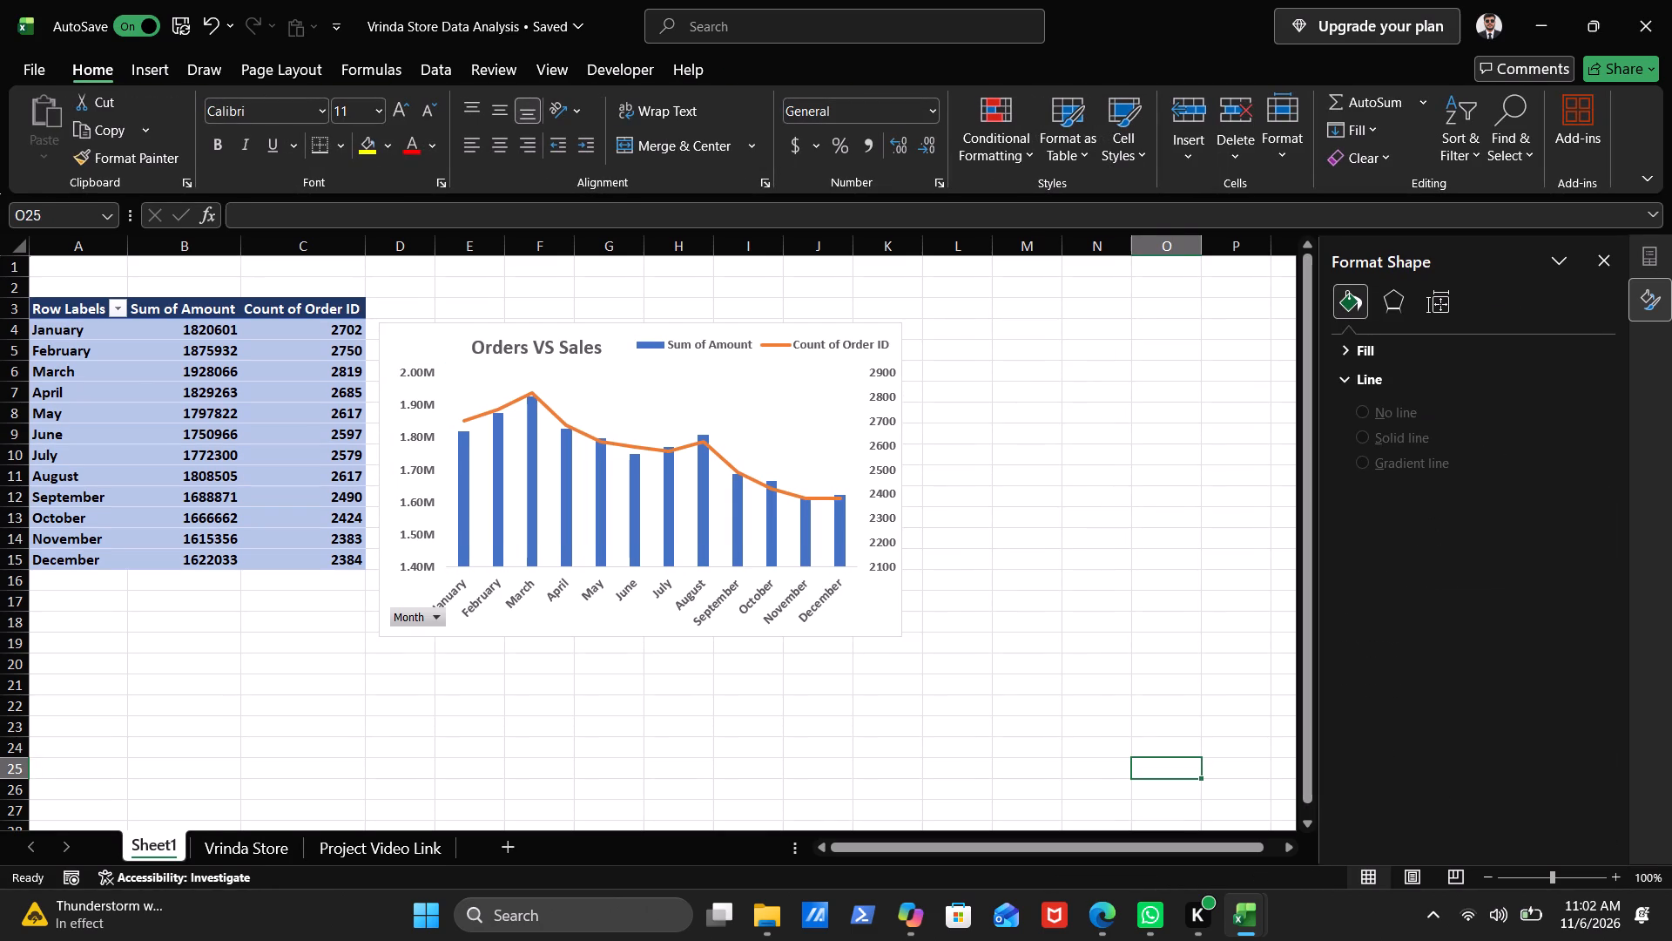
pyautogui.moveTo(1186, 761); pyautogui.dragTo(1271, 827)
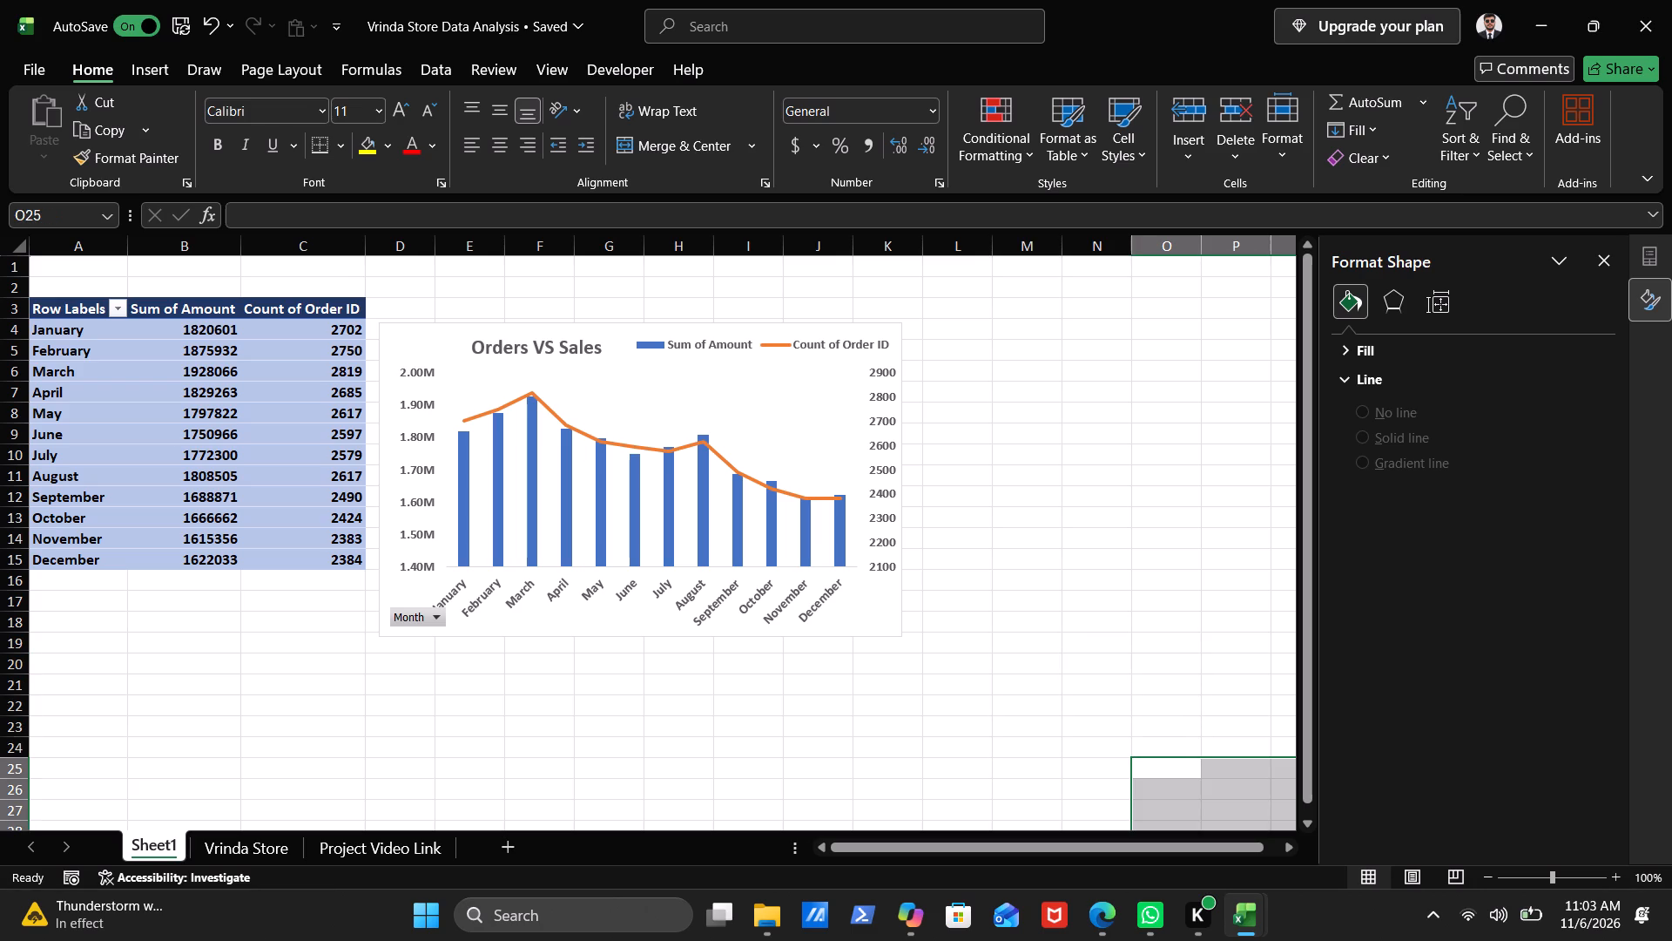
# Switch to the YouTube Excel dashboard tutorial in Edge and resume playing the video.
pyautogui.click(1095, 908)
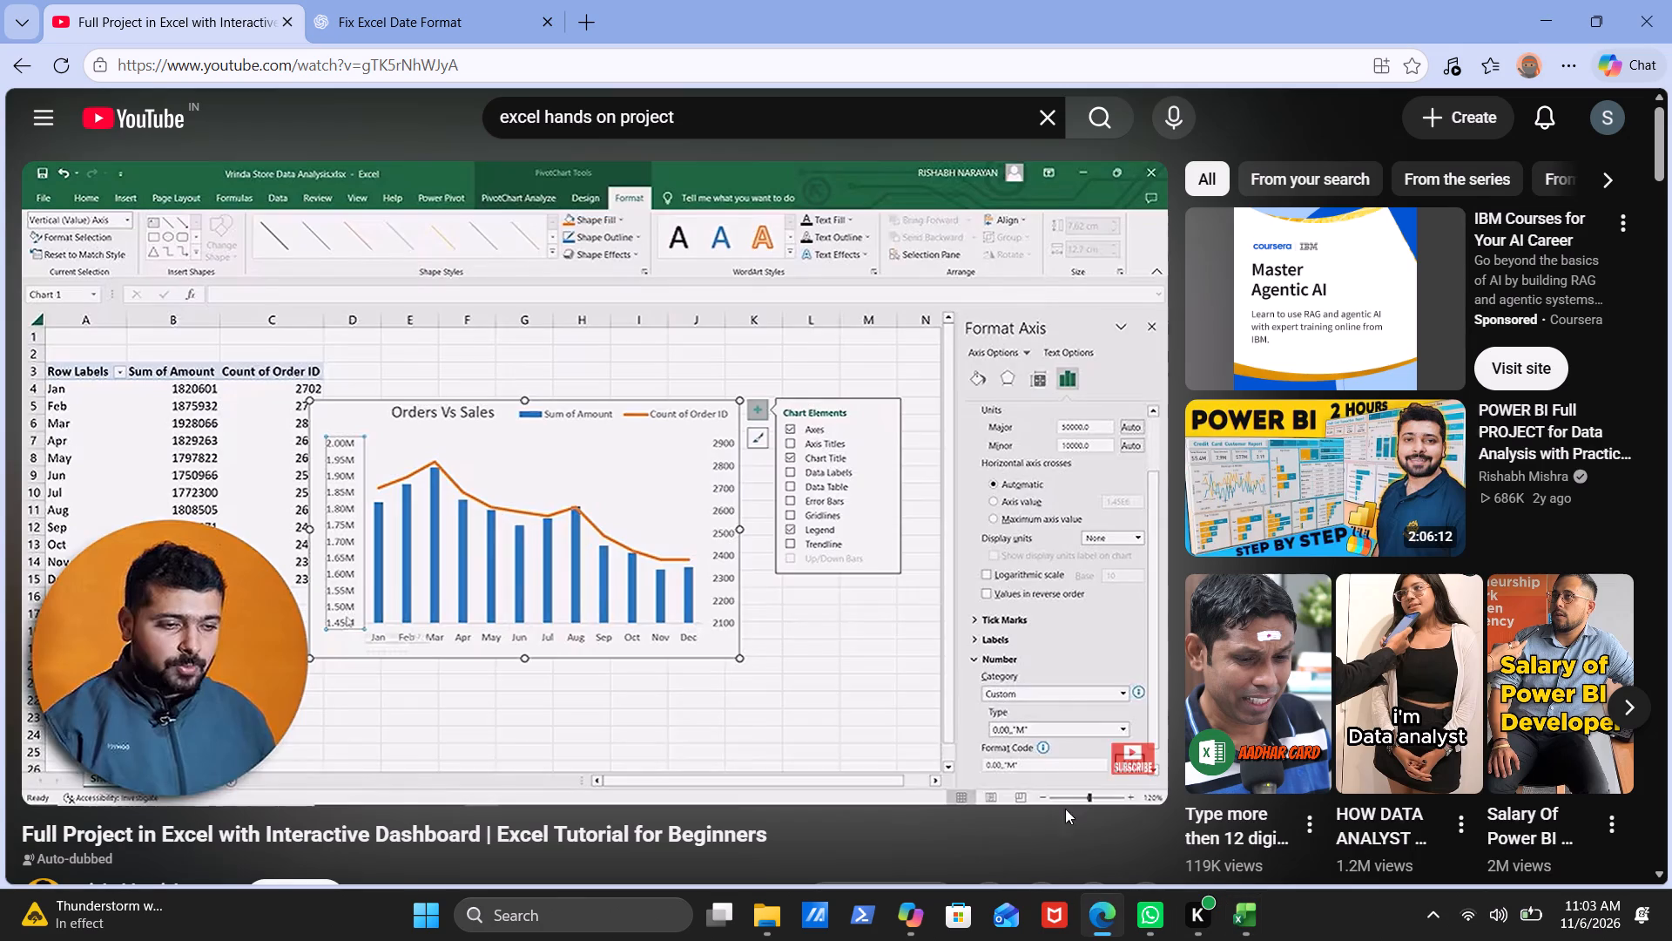
pyautogui.click(694, 531)
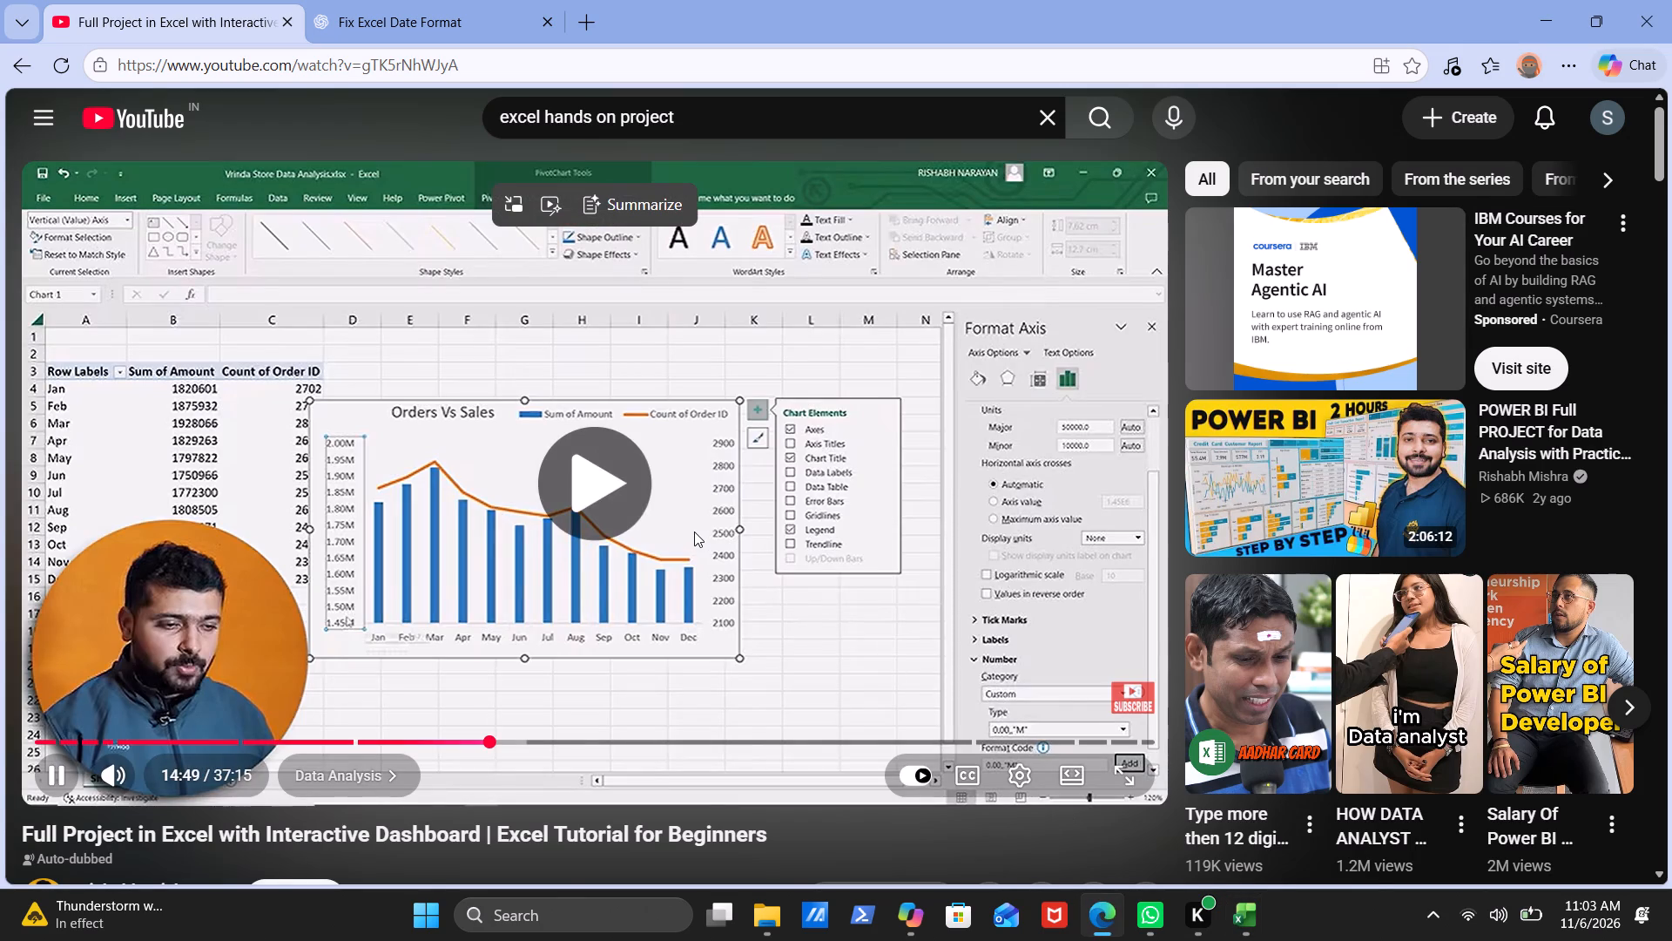
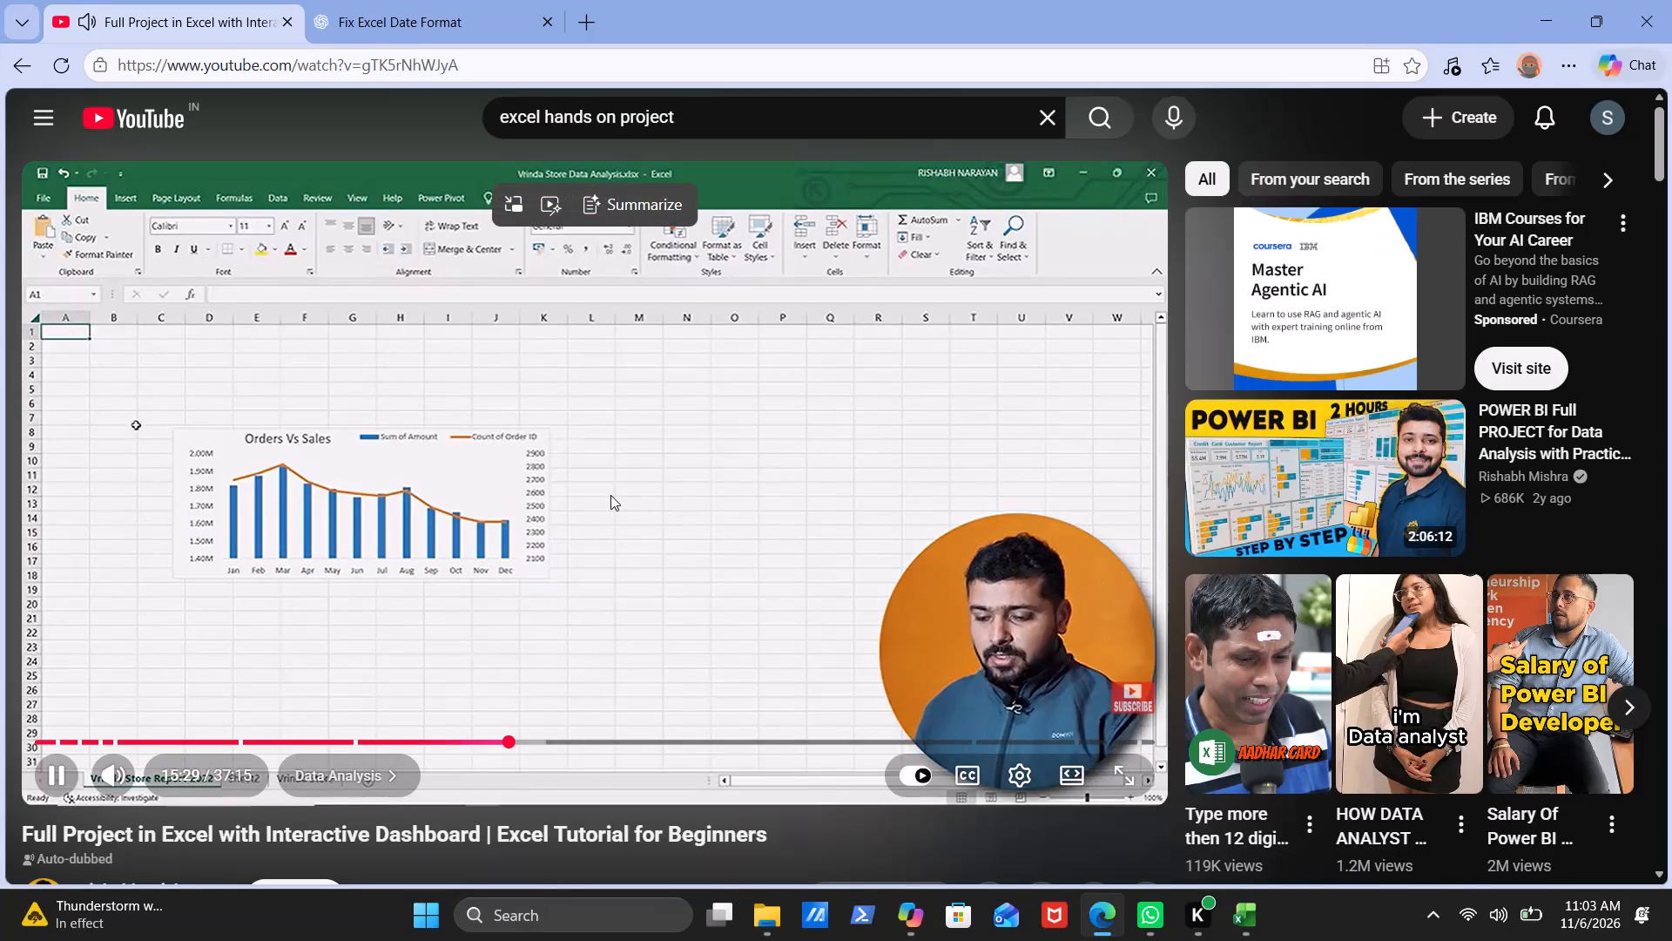
# Rewind the tutorial video to the part after the axis formatting, watch how the new sheet is set up, and pause it.
pyautogui.press('Left')
pyautogui.press('Left')
pyautogui.press('Left')
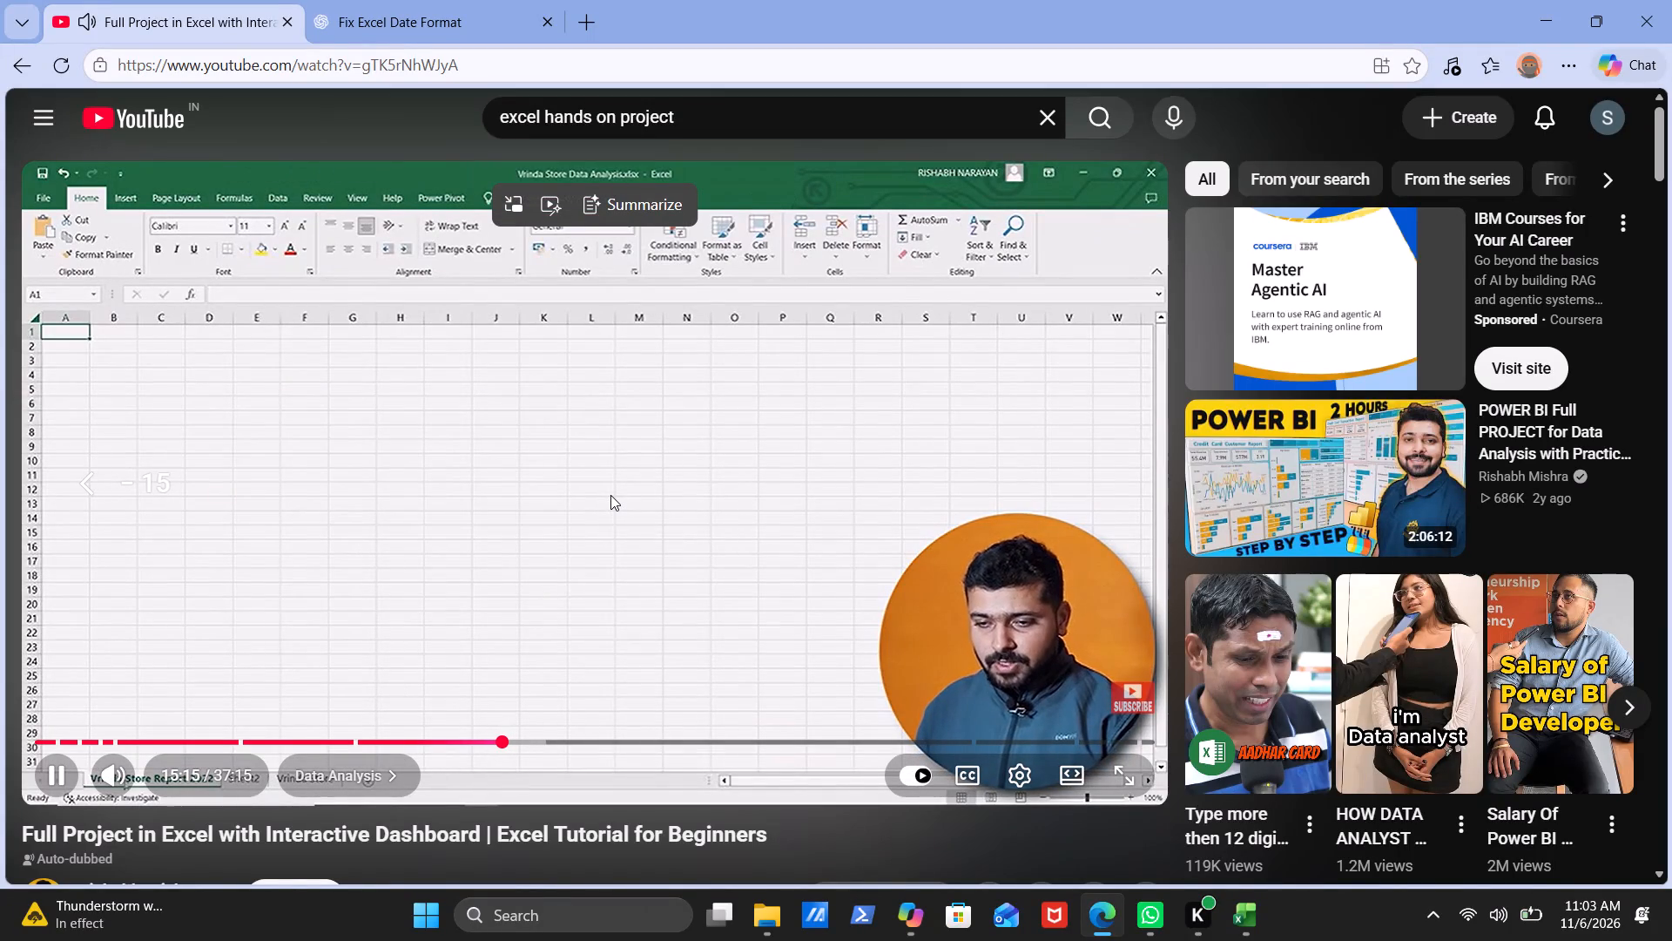
pyautogui.press('Left')
pyautogui.press('Left')
pyautogui.press('Left')
pyautogui.press('Left')
pyautogui.press('Left')
pyautogui.press('Left')
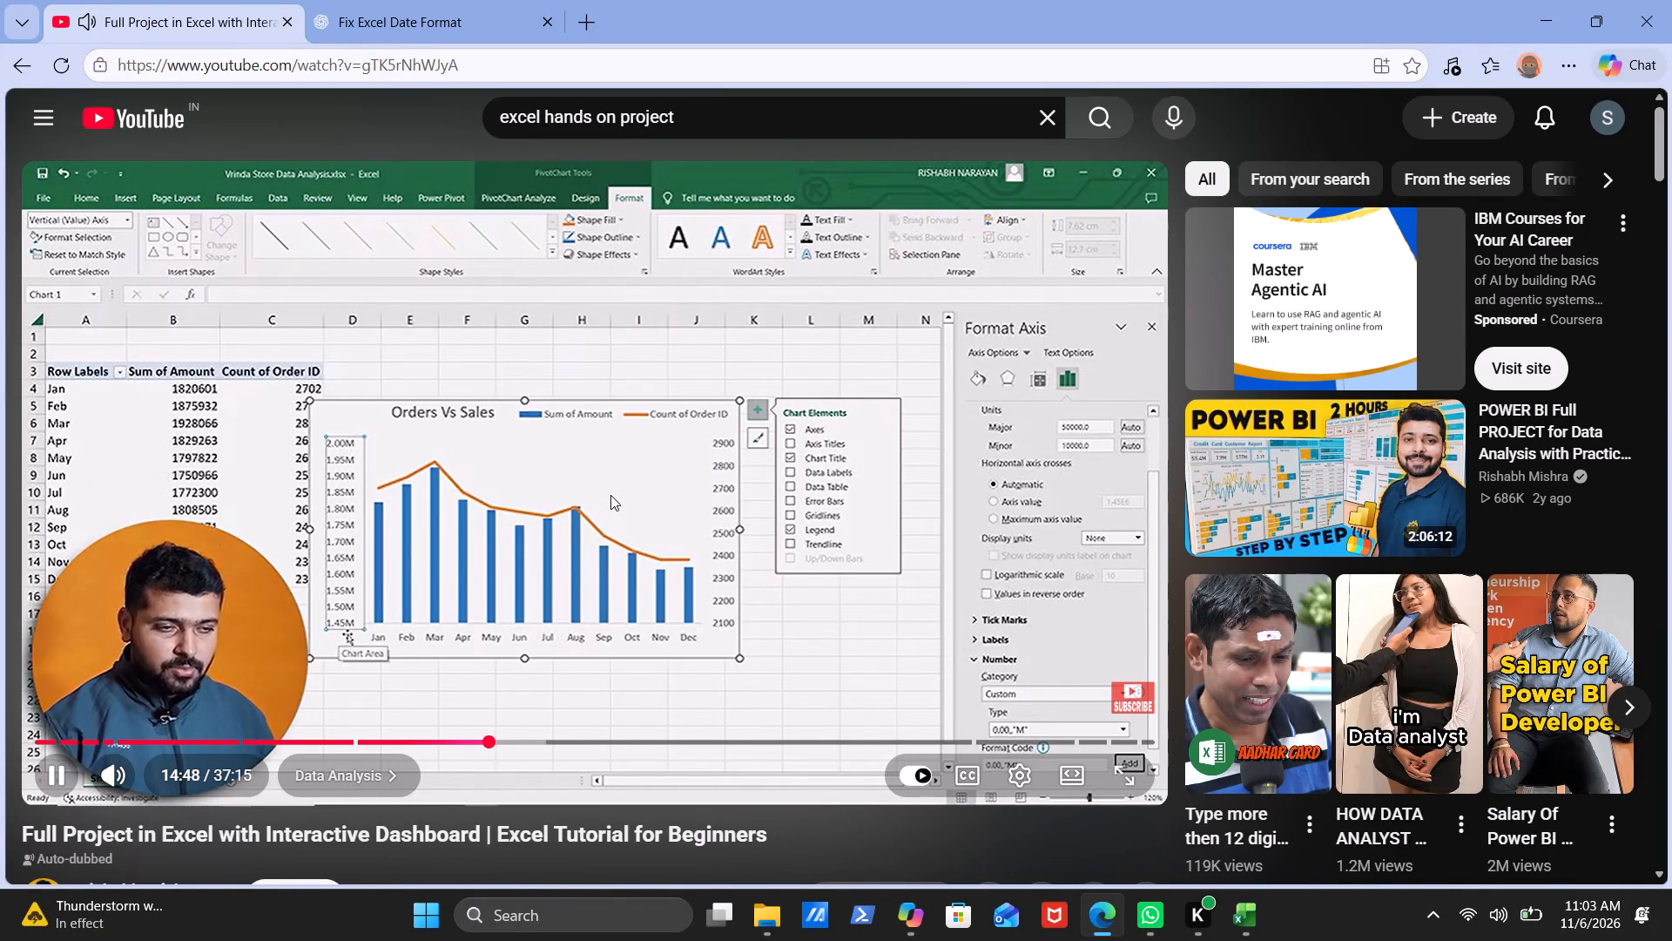
pyautogui.press('Right')
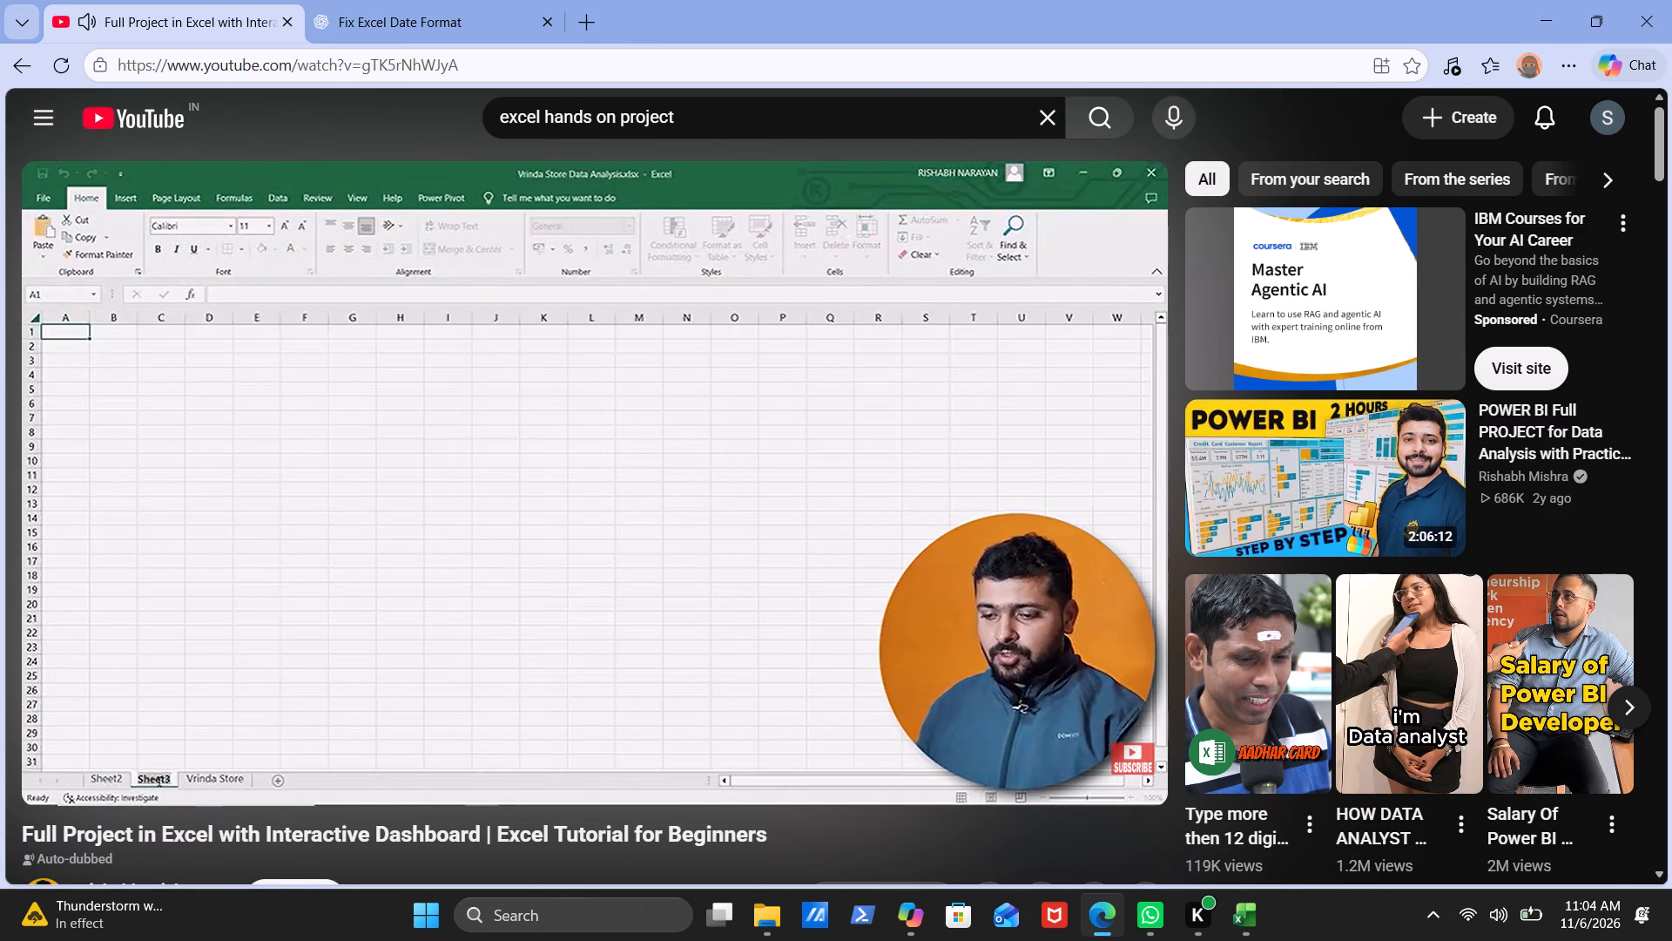
pyautogui.click(686, 541)
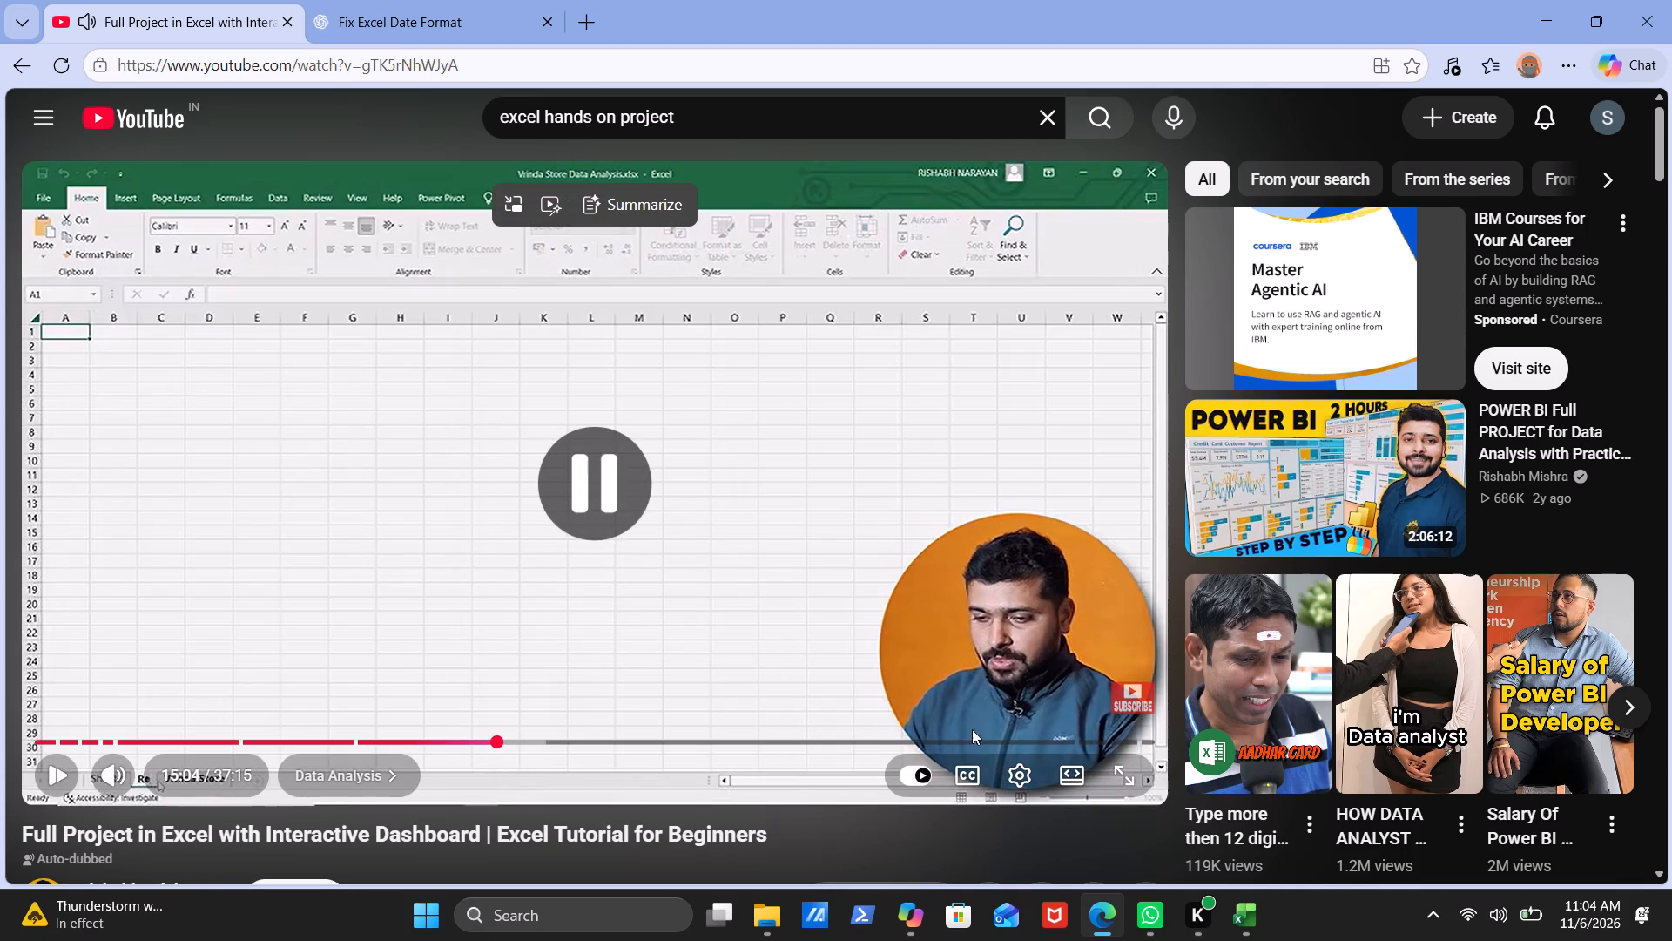
# Switch to the Vrinda Store Data Analysis workbook in Excel and add a new worksheet named Report1.
pyautogui.click(1247, 909)
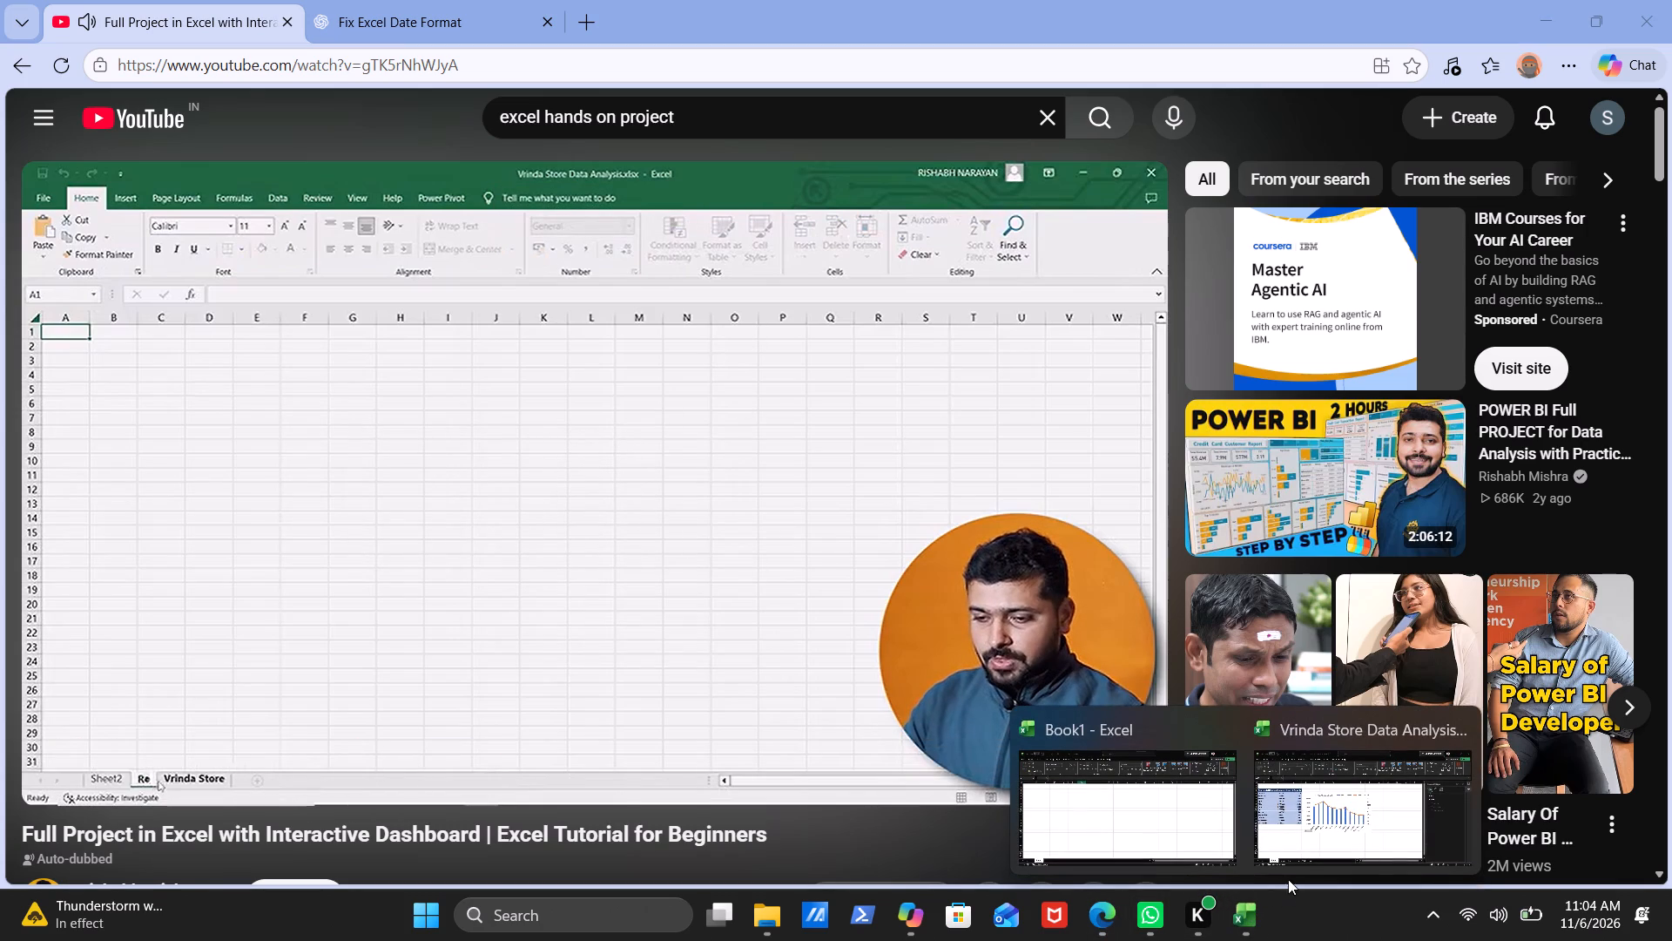
pyautogui.click(1310, 838)
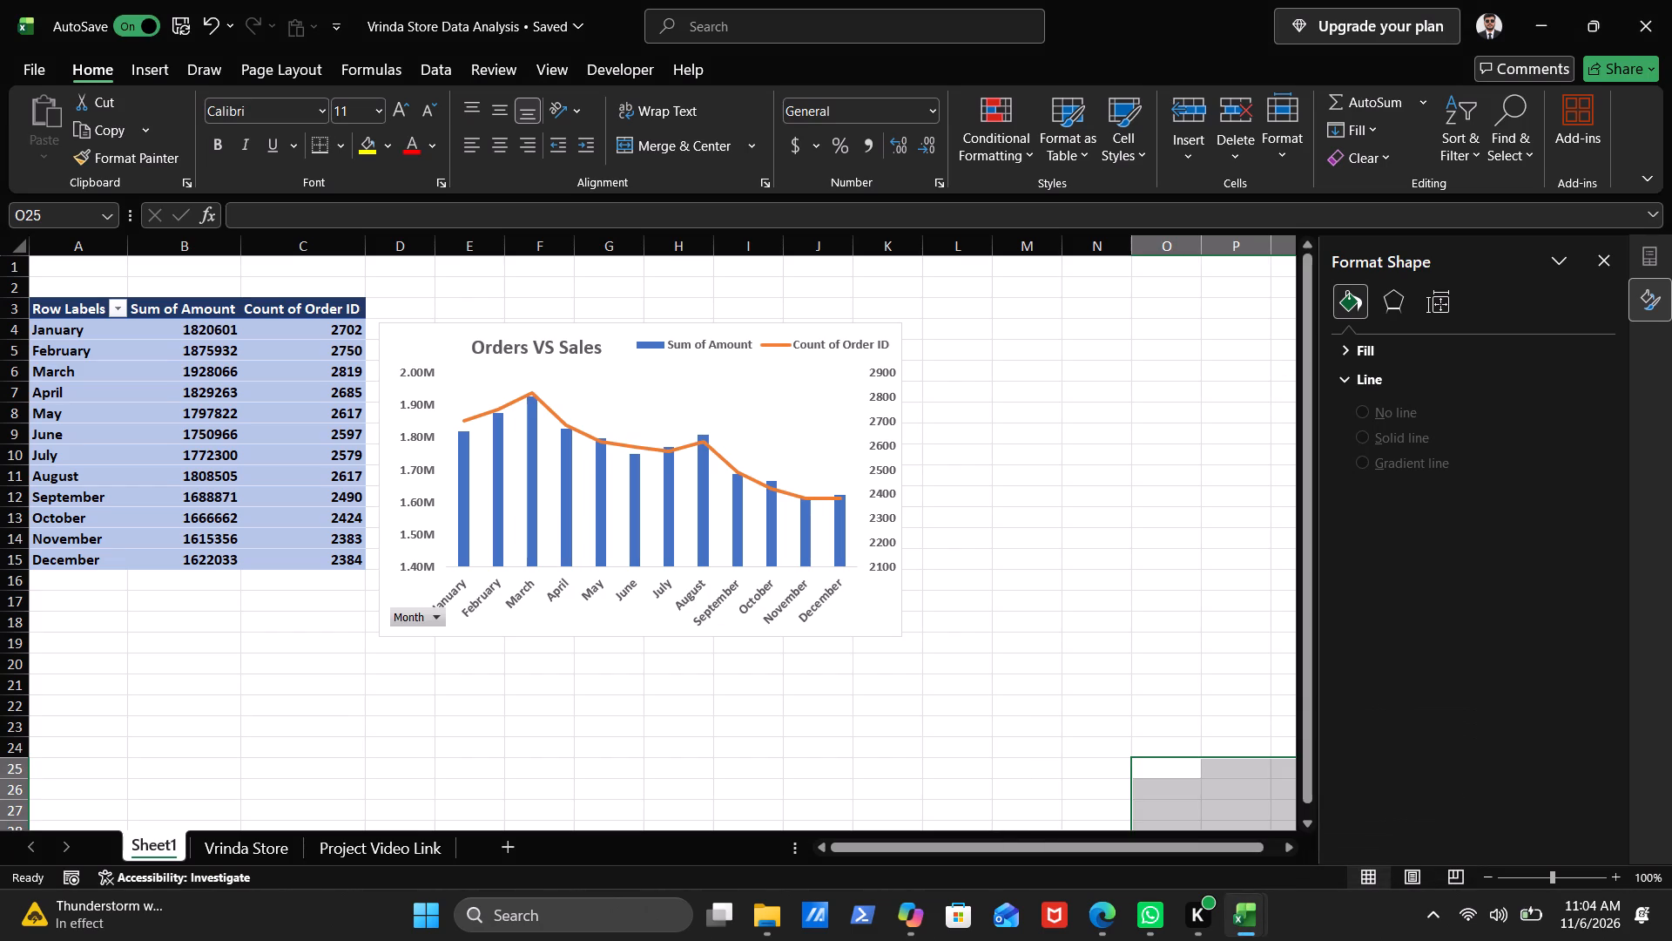
pyautogui.click(509, 848)
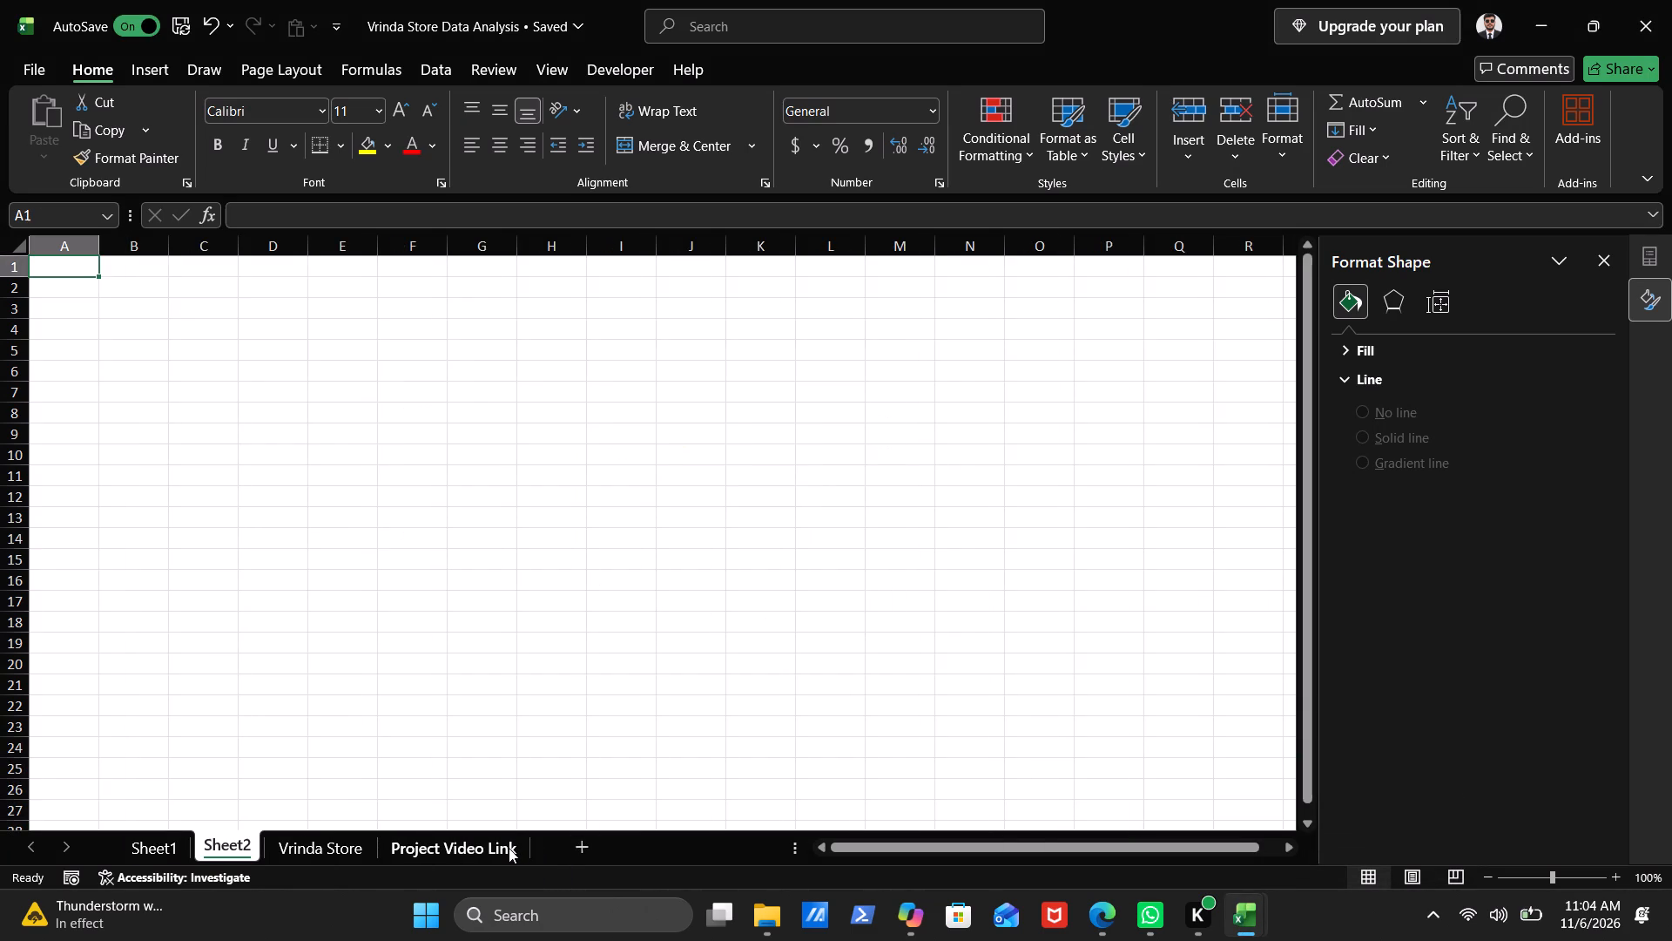
pyautogui.doubleClick(220, 838)
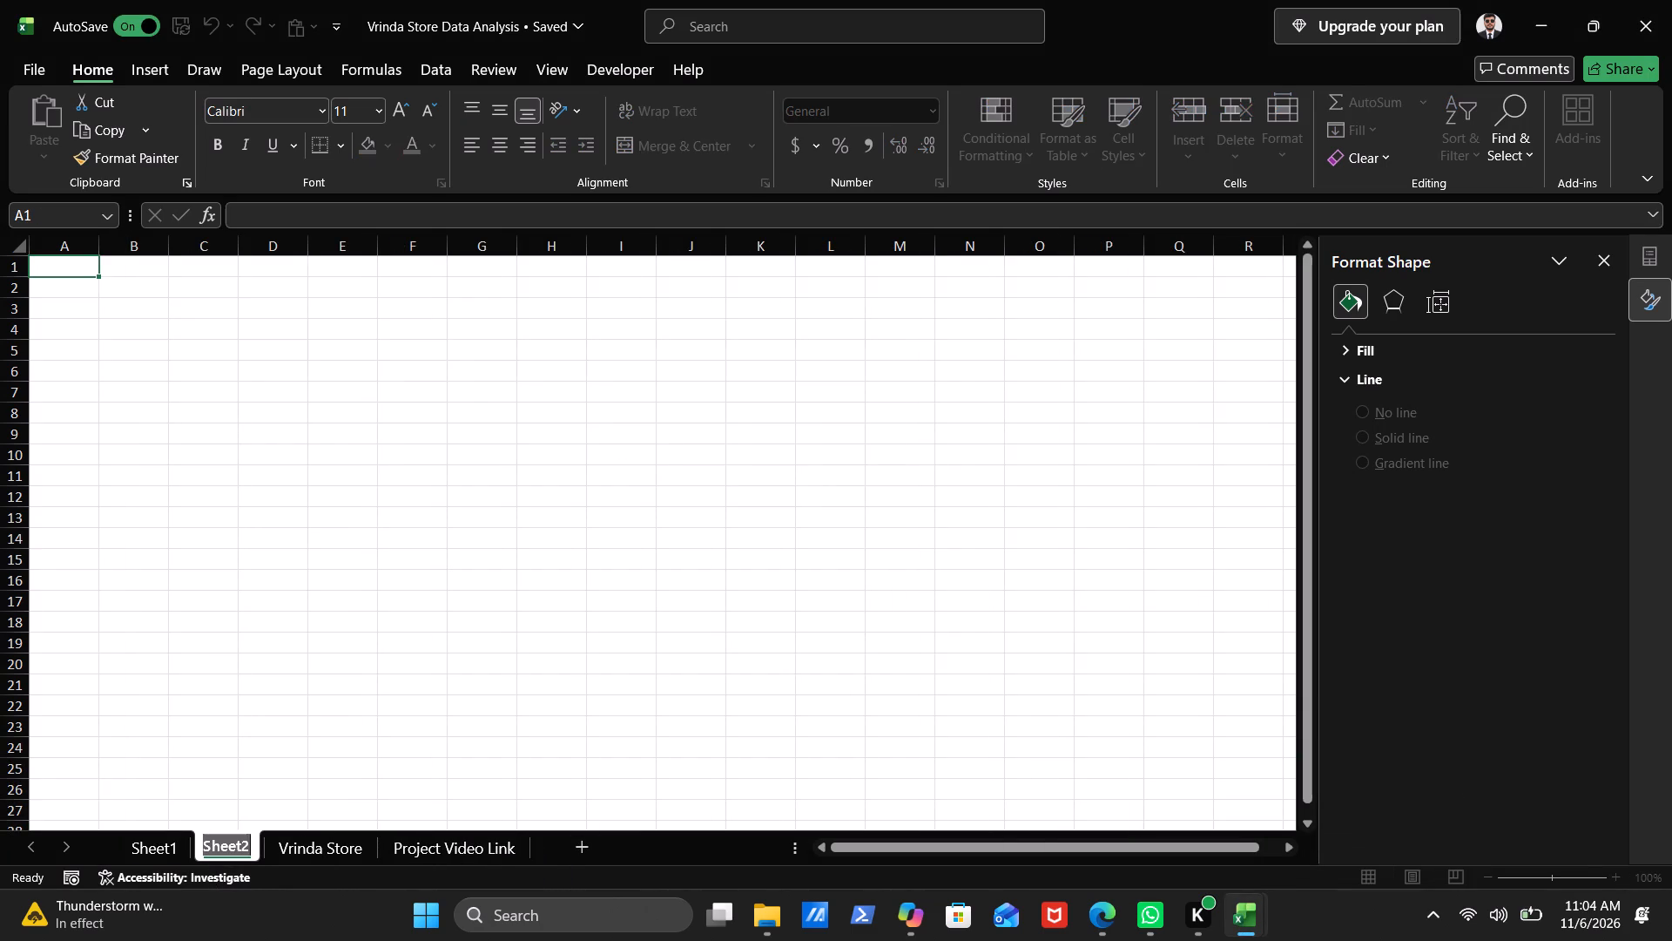
pyautogui.write('Re')
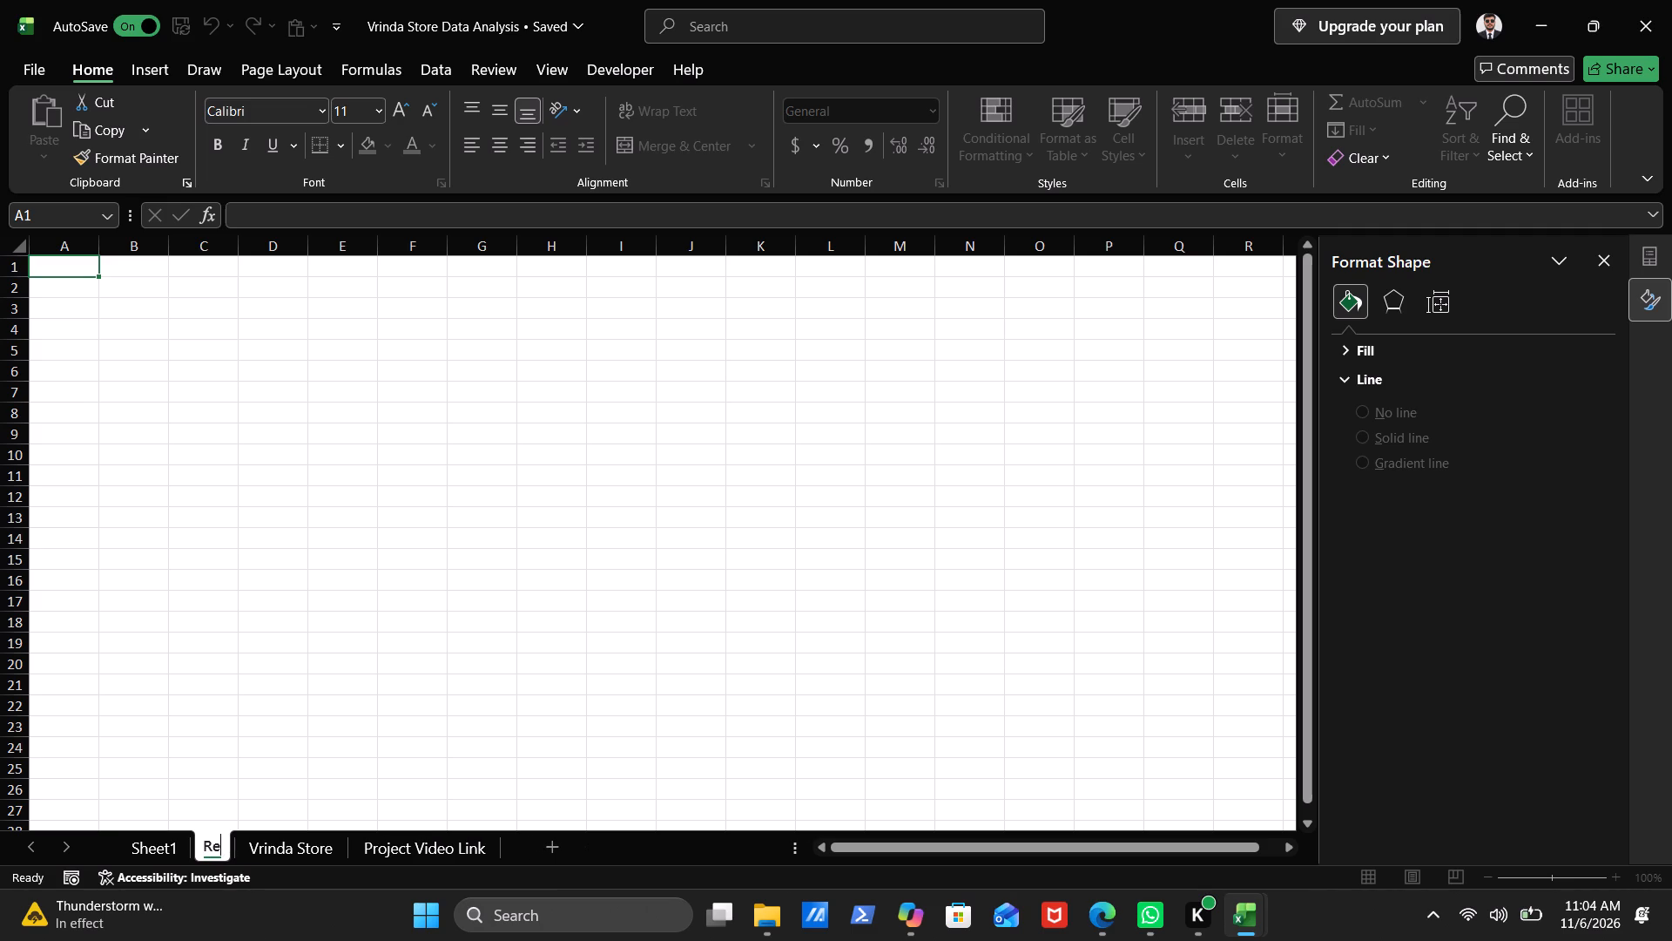
pyautogui.write('port')
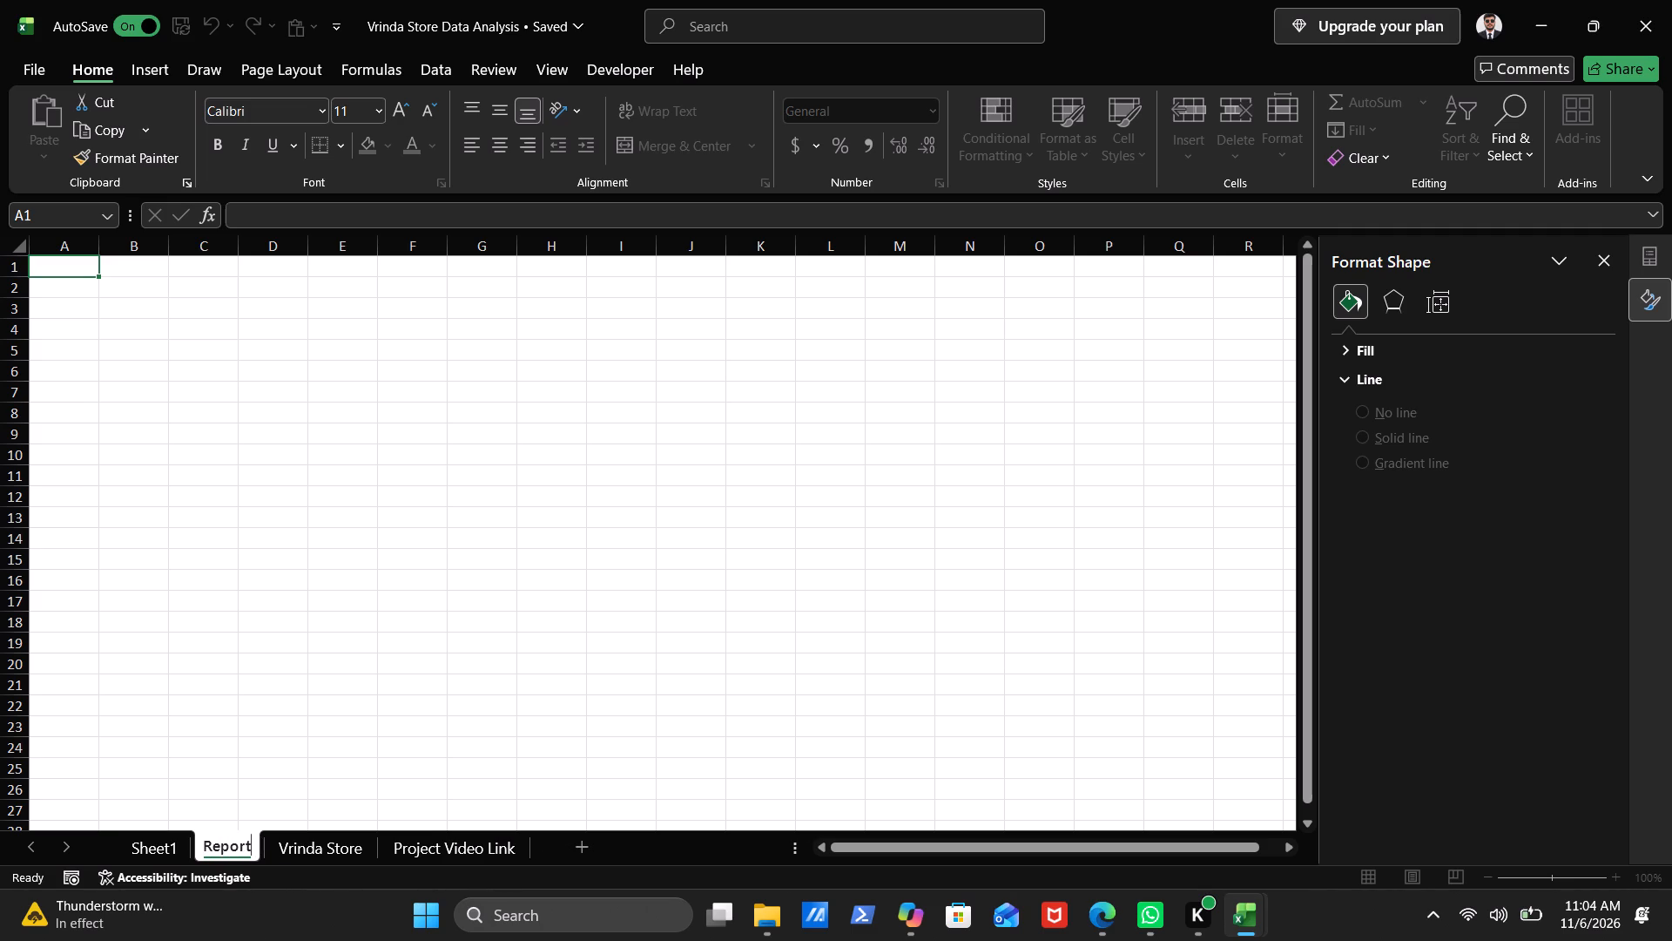
pyautogui.press('1')
pyautogui.press('Return')
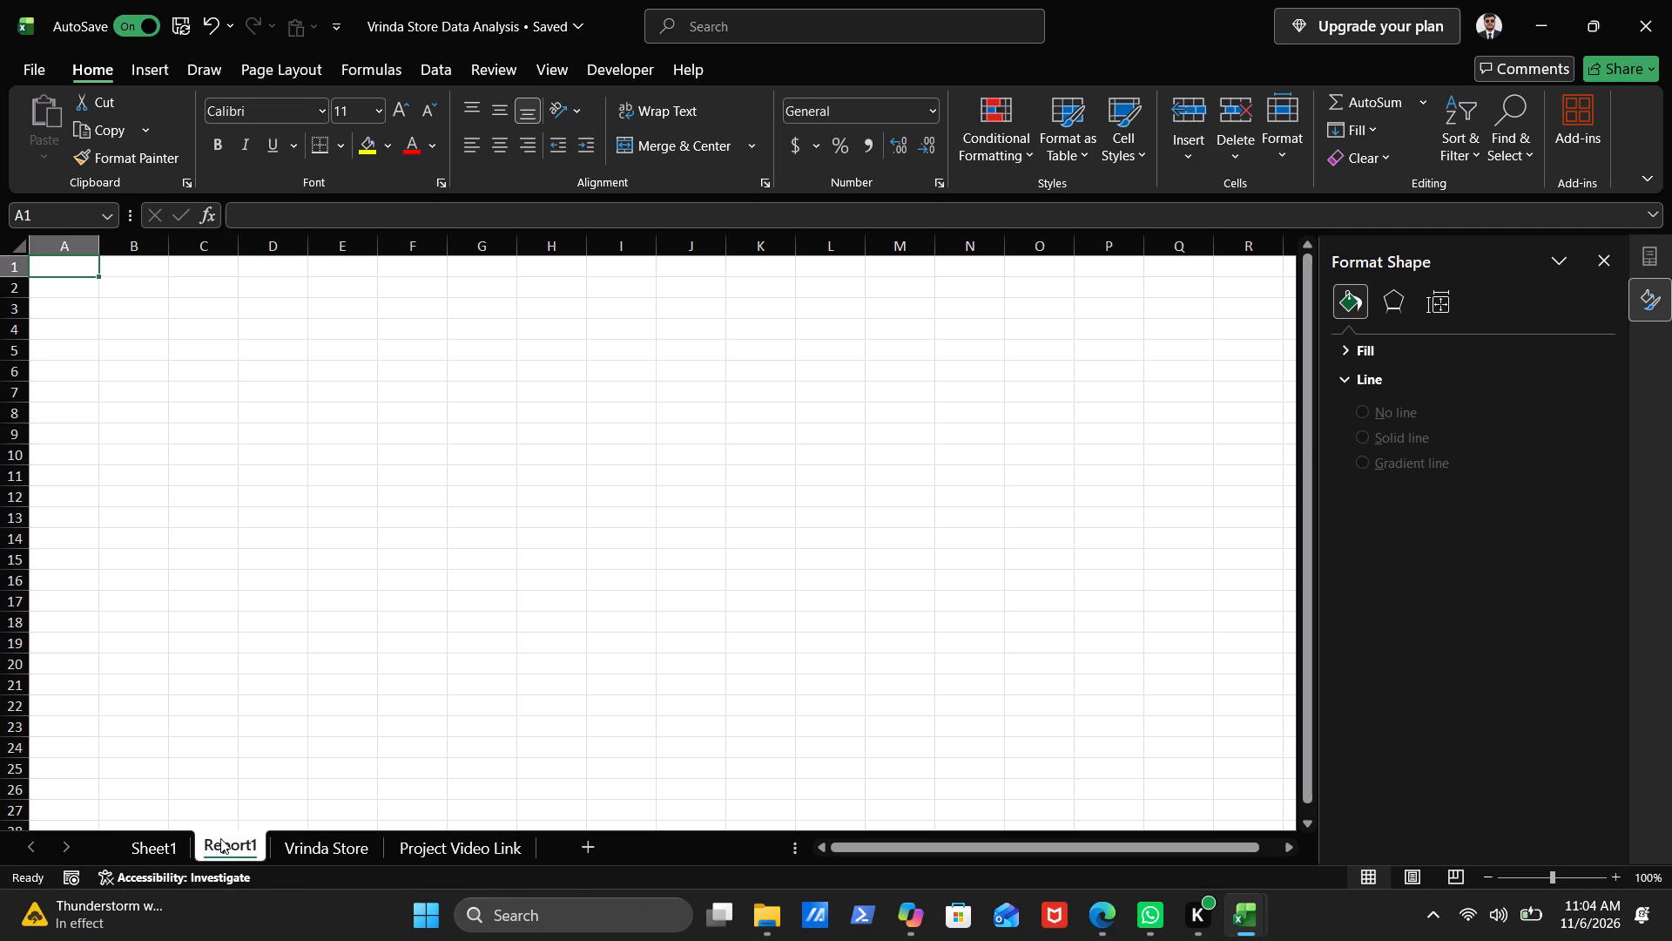
# Copy the "Orders VS Sales" PivotChart from Sheet1 and paste it at cell D8 of the Report1 sheet.
pyautogui.click(170, 849)
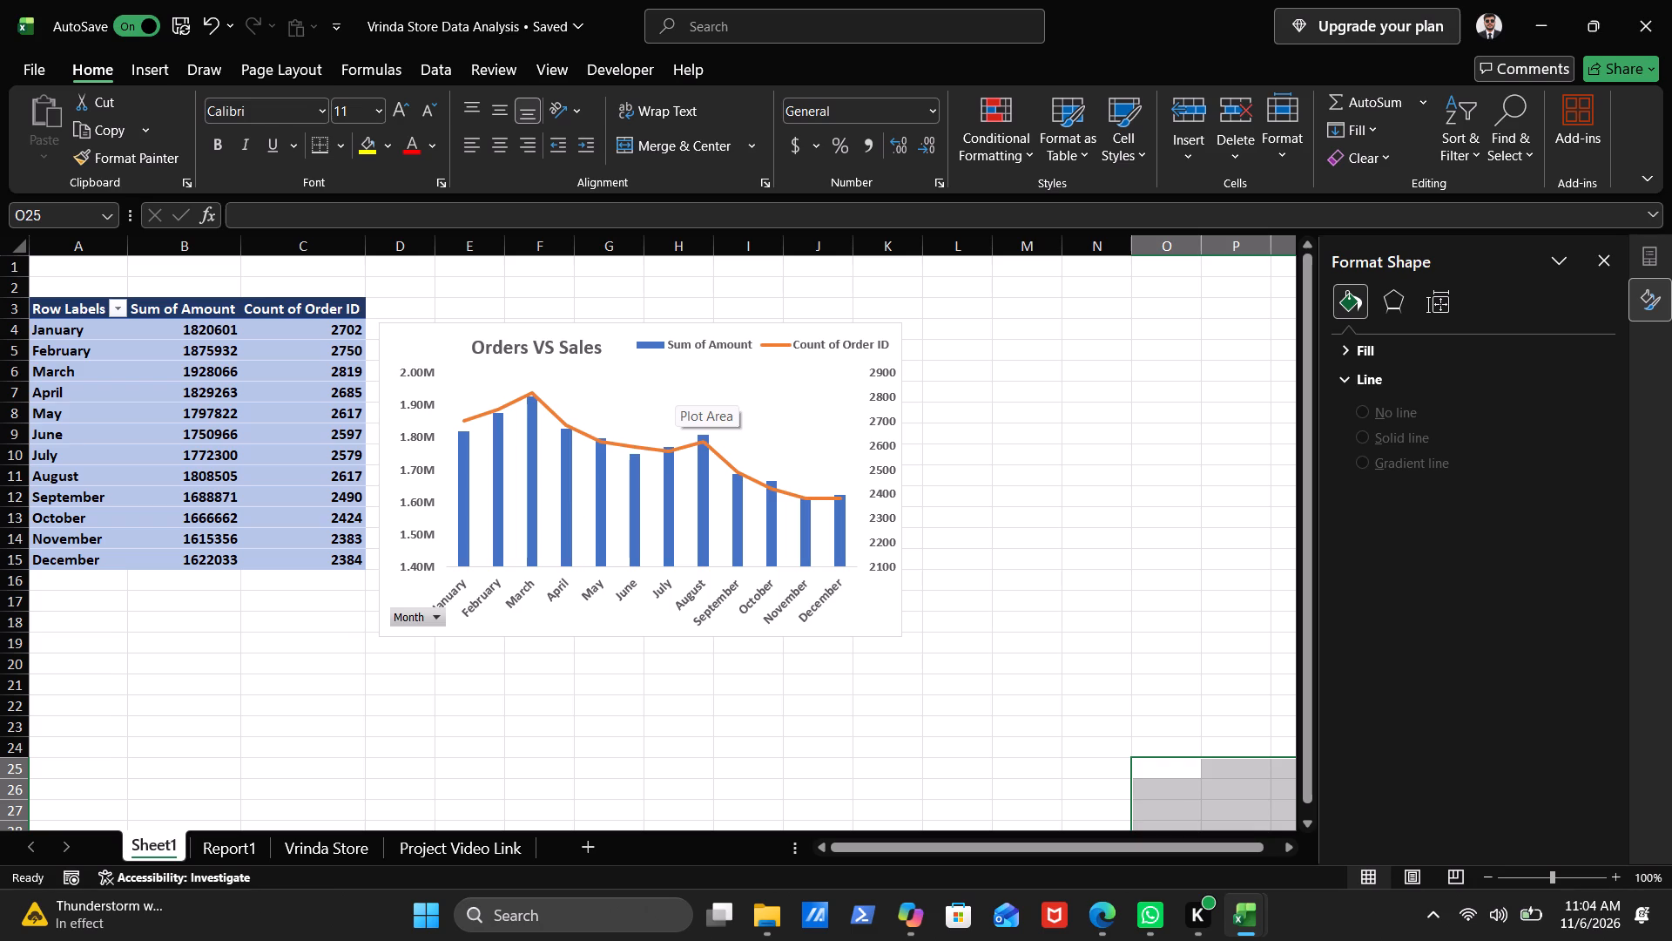
pyautogui.click(675, 389)
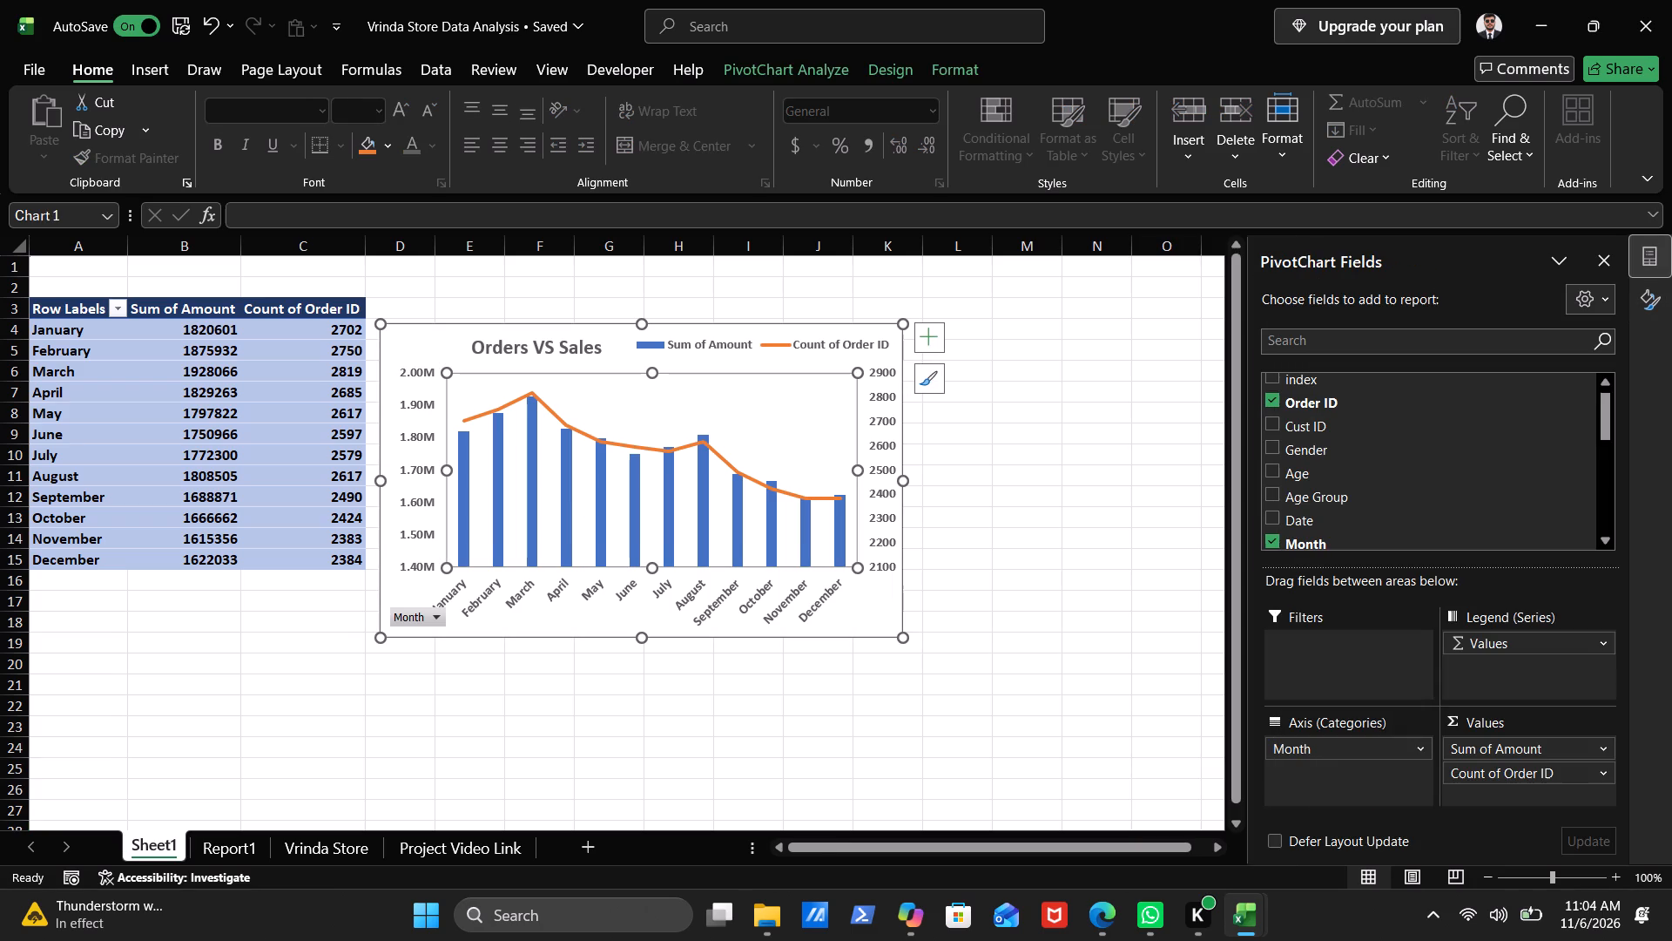
pyautogui.hotkey('ctrl', 'c')
pyautogui.click(241, 850)
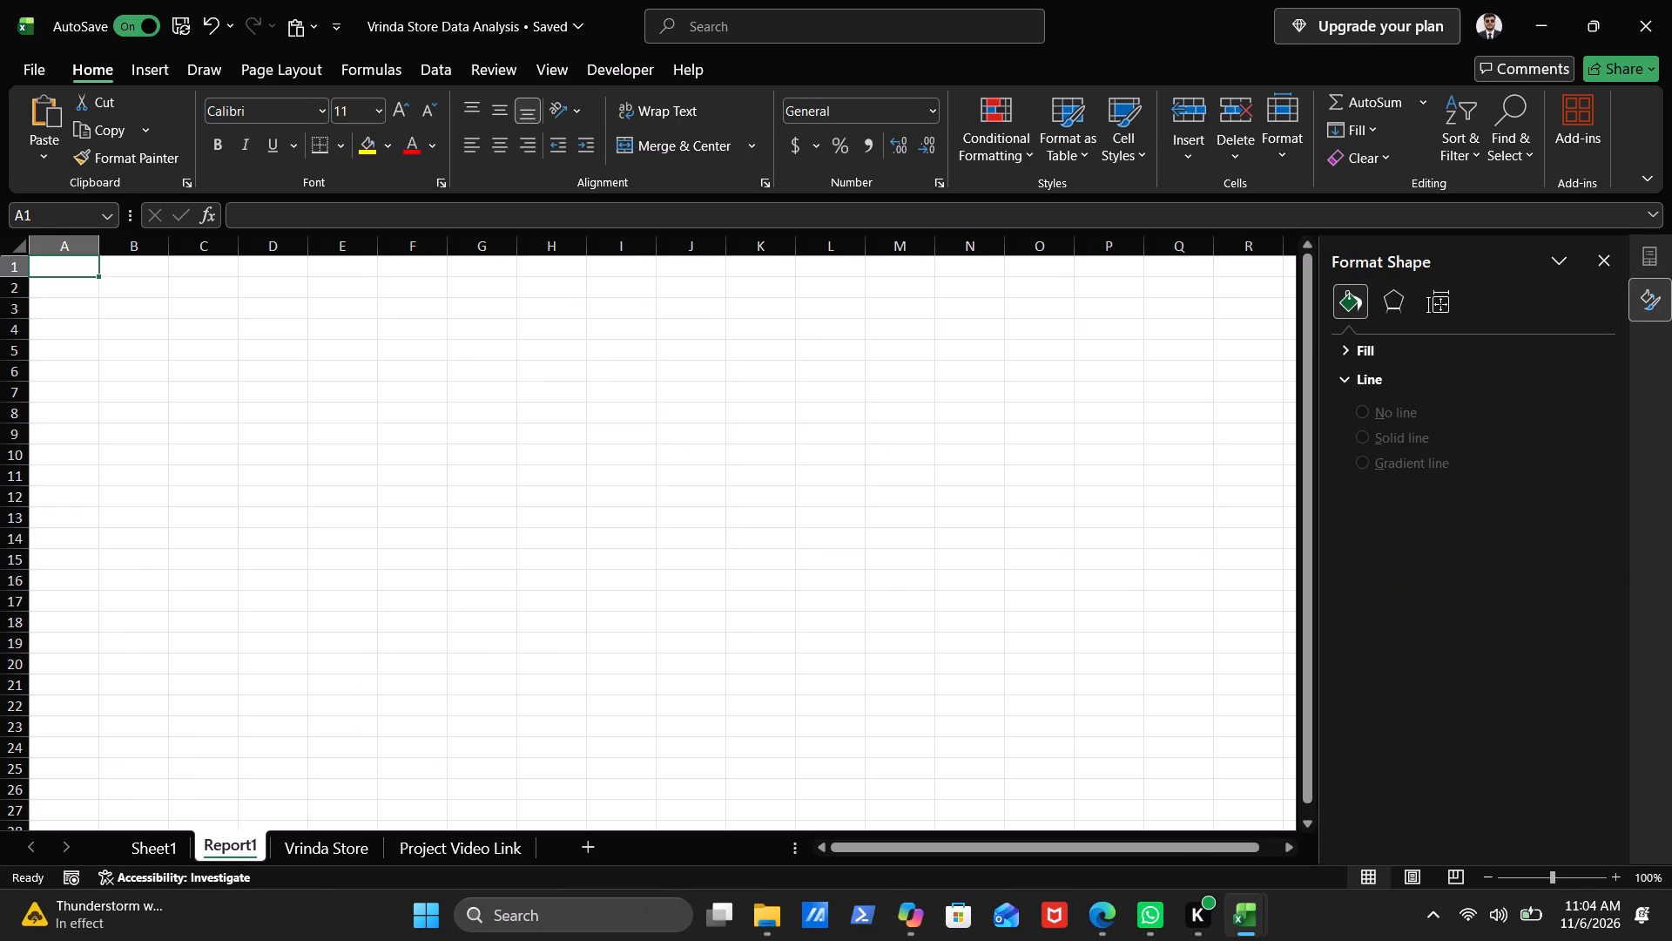
pyautogui.click(285, 416)
pyautogui.hotkey('ctrl', 'v')
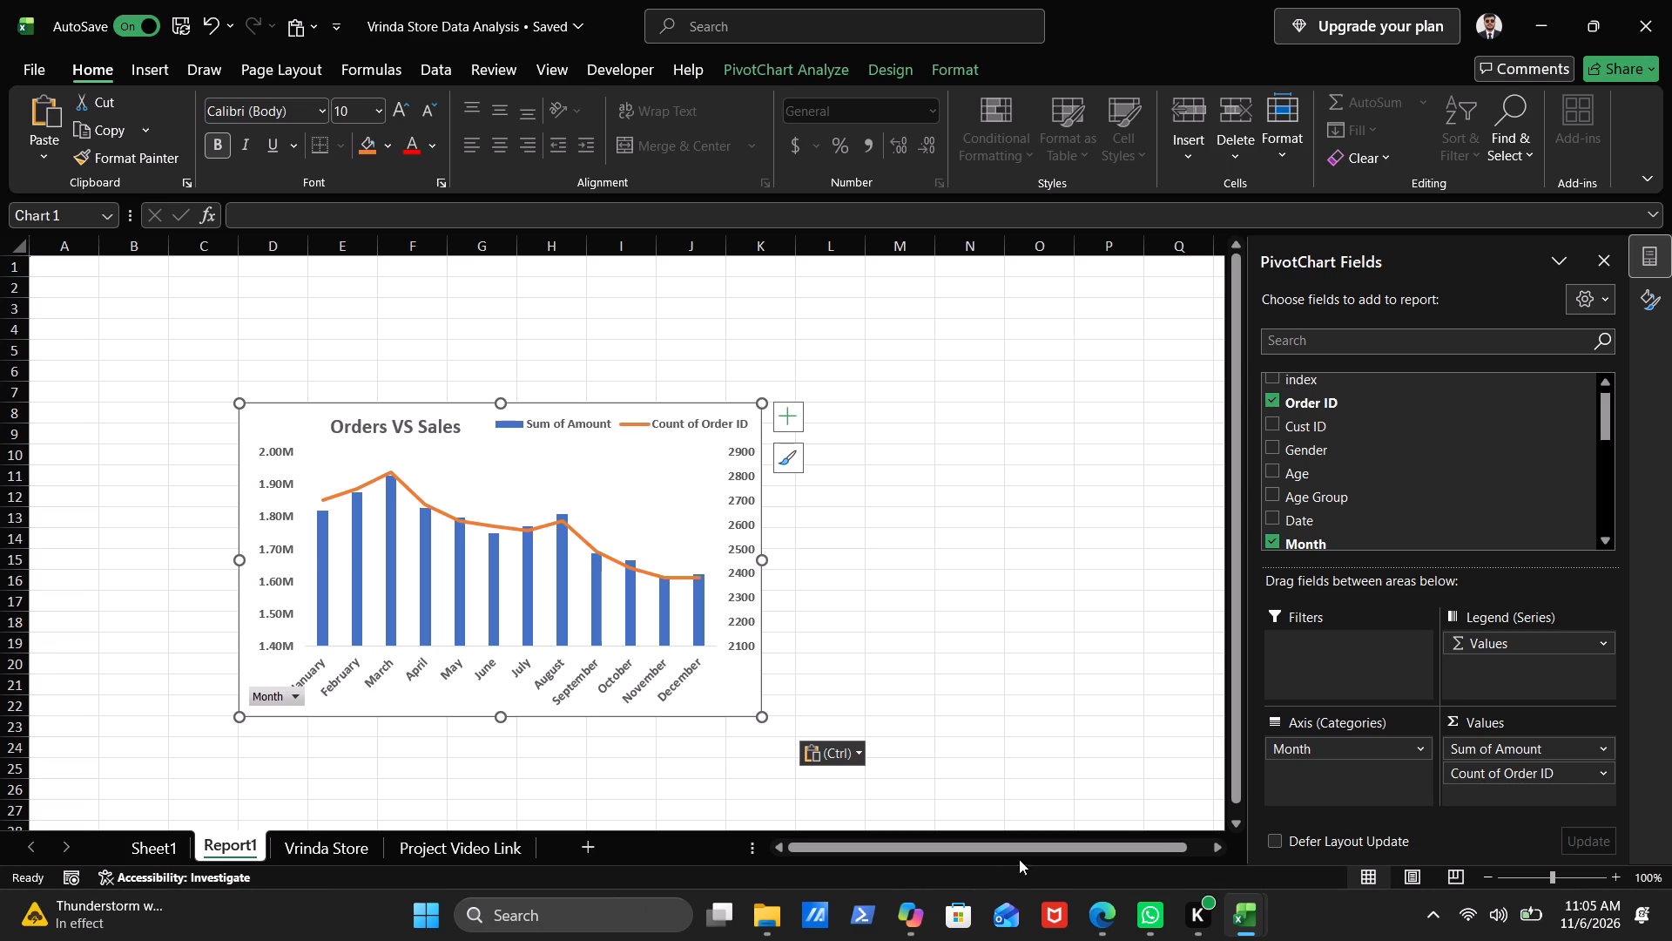
# Switch to the YouTube Excel dashboard tutorial in Edge and resume playing the video.
pyautogui.click(1095, 924)
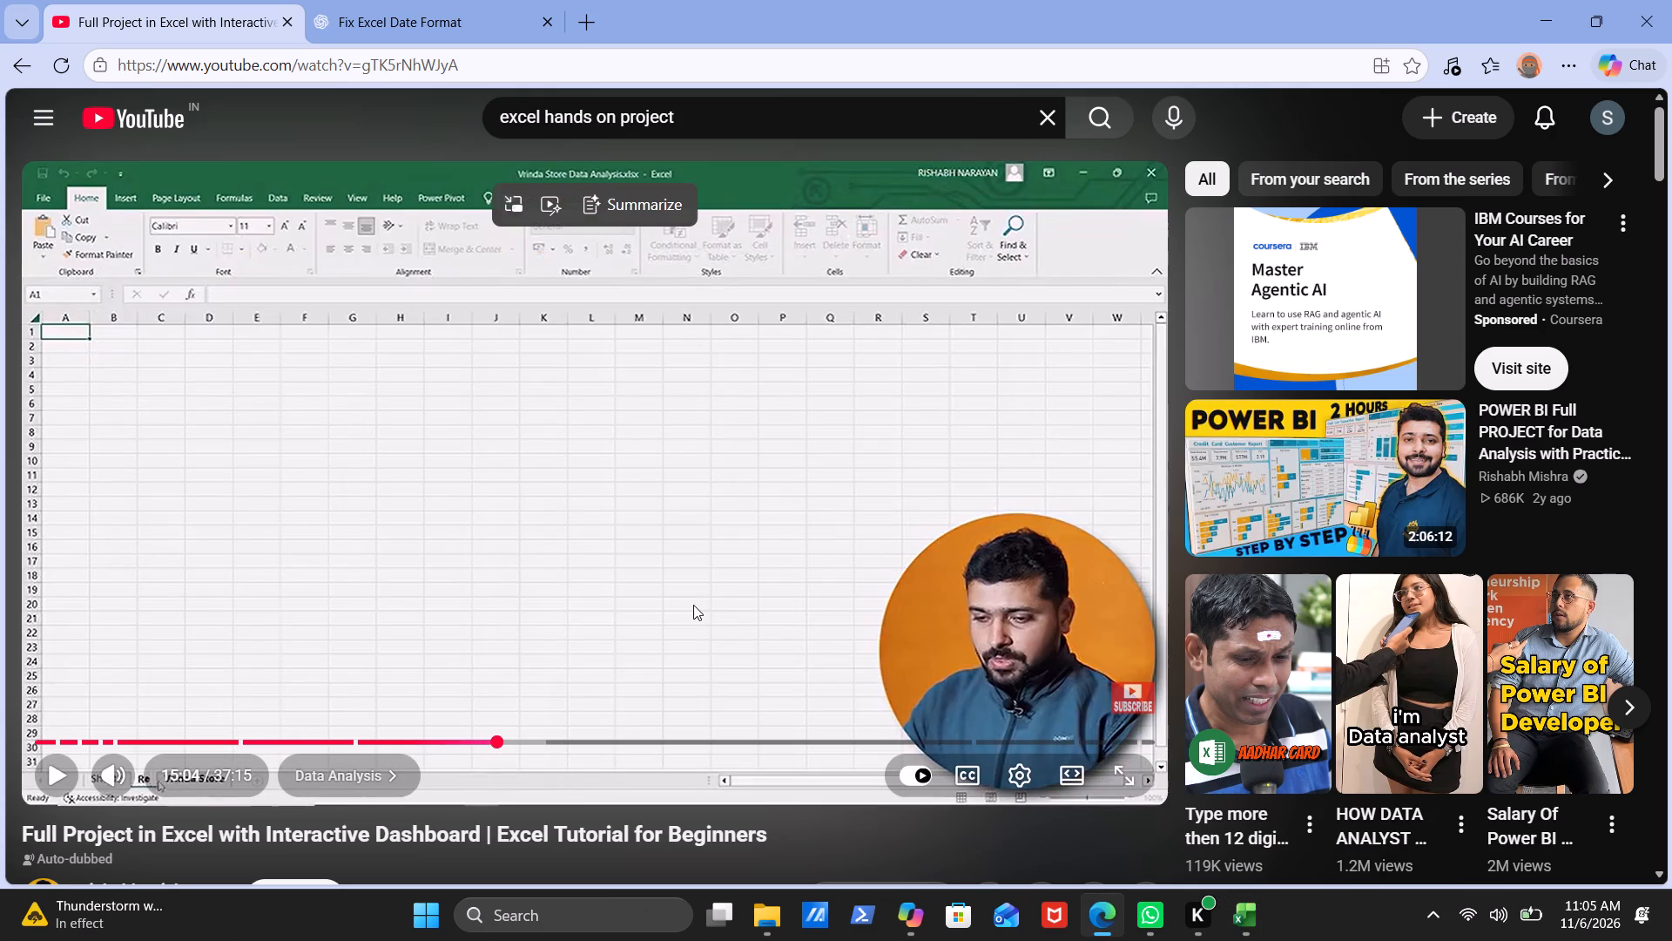
pyautogui.click(604, 497)
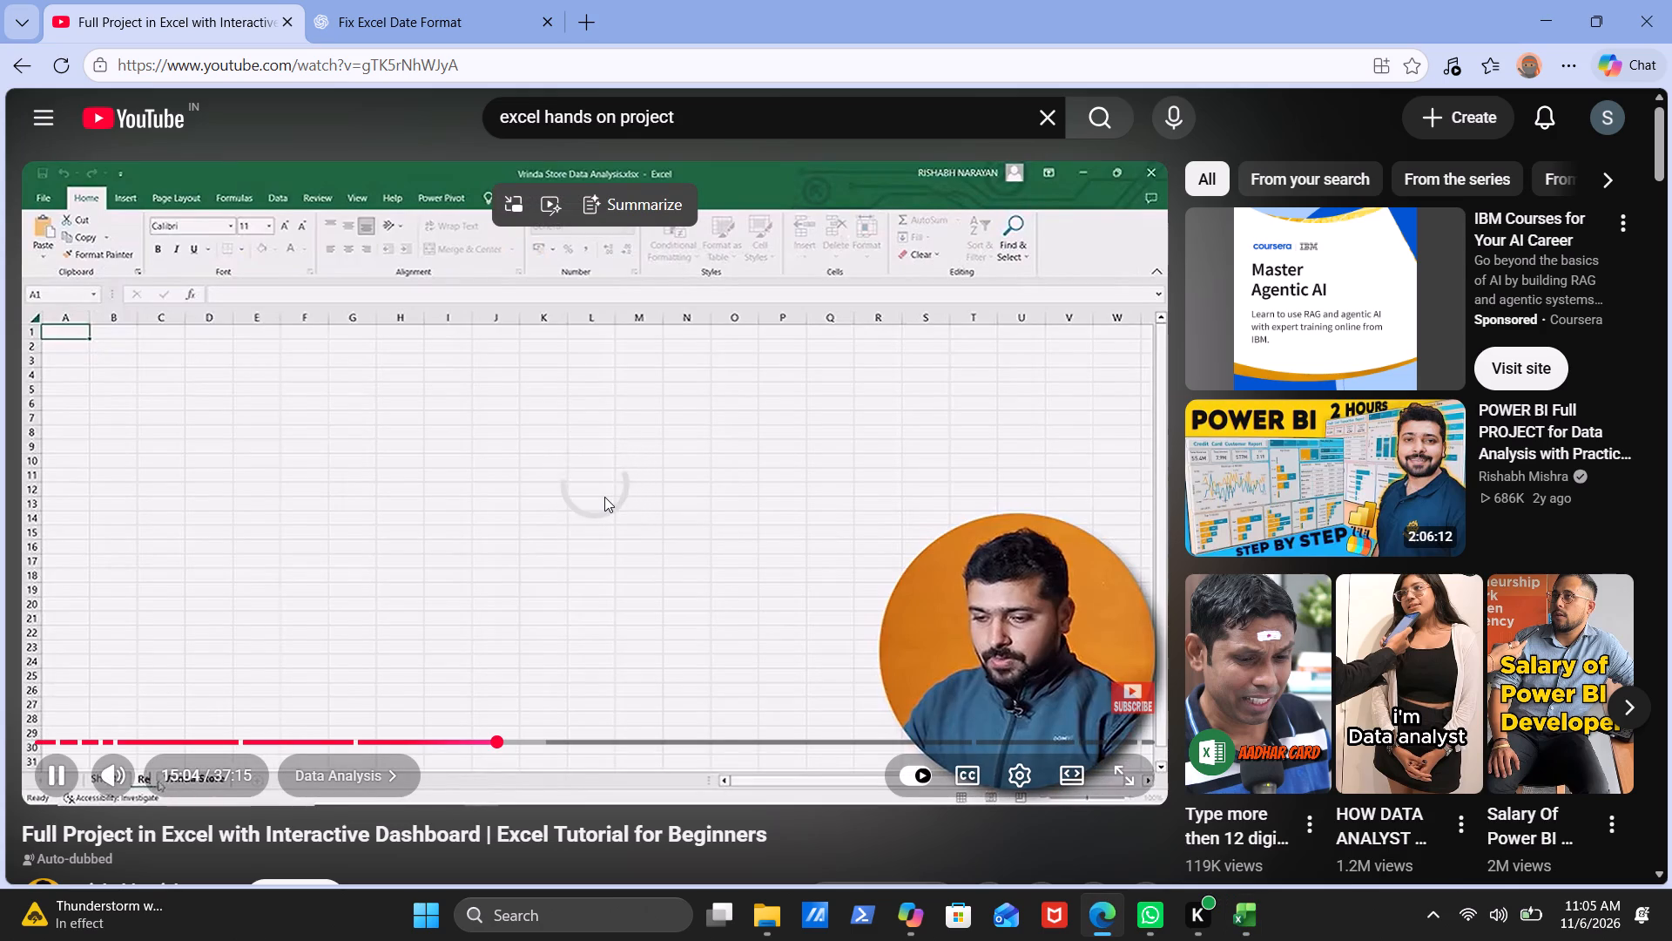
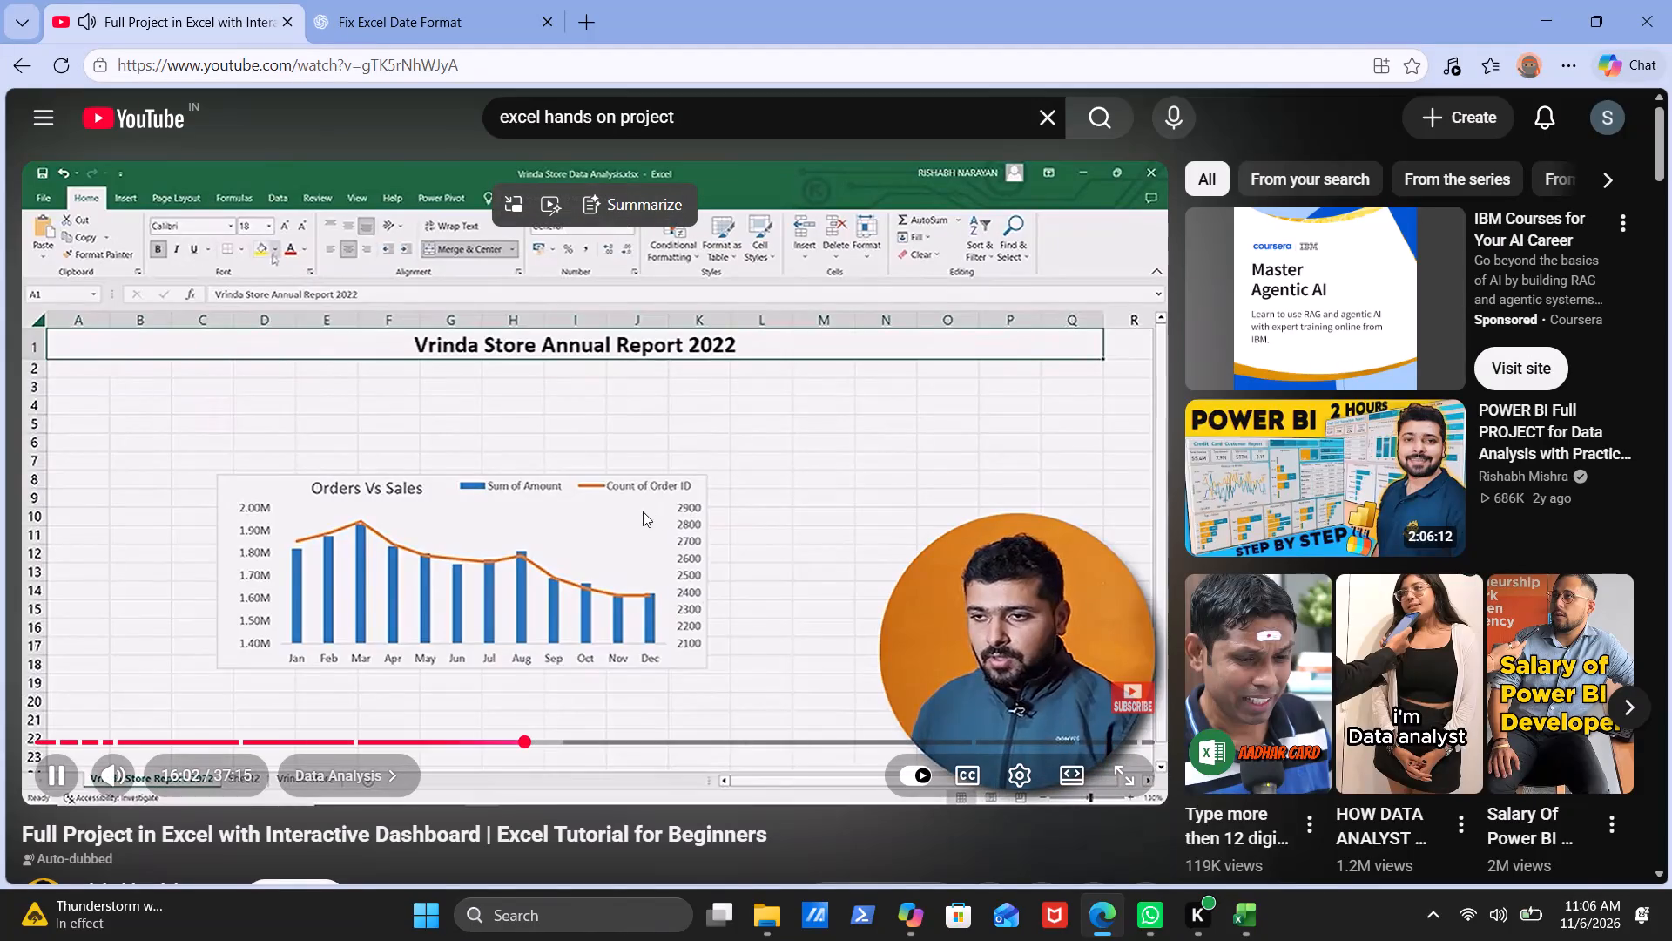
# Pause the tutorial video and switch to the Vrinda Store Data Analysis workbook in Excel.
pyautogui.click(610, 514)
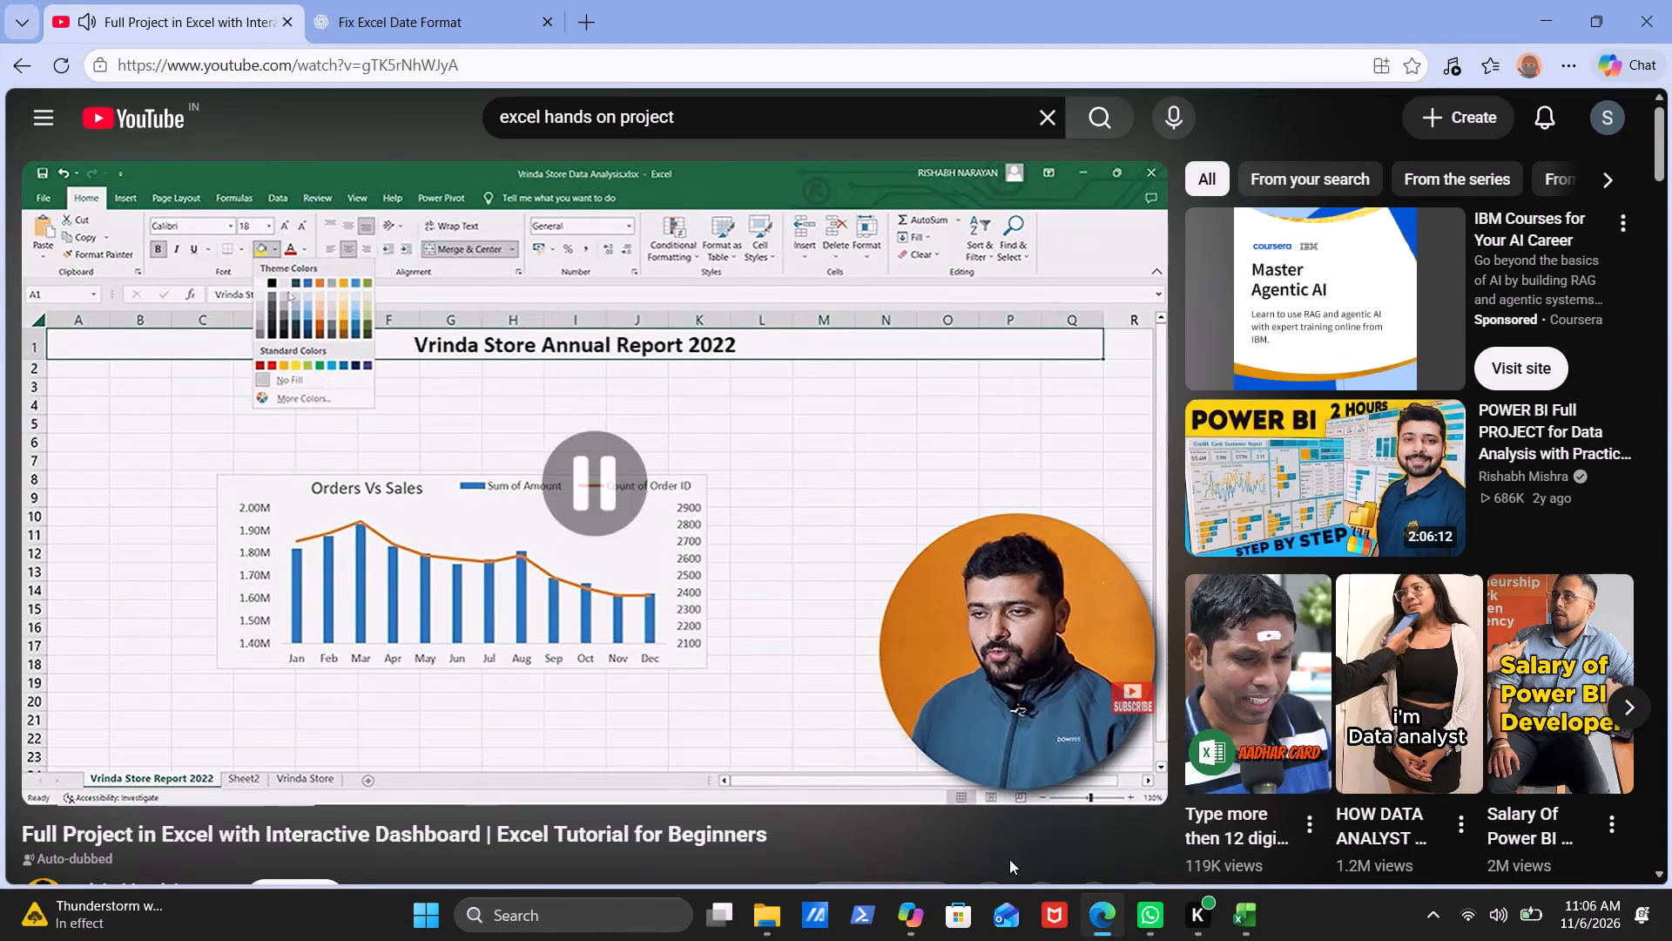
pyautogui.click(1241, 911)
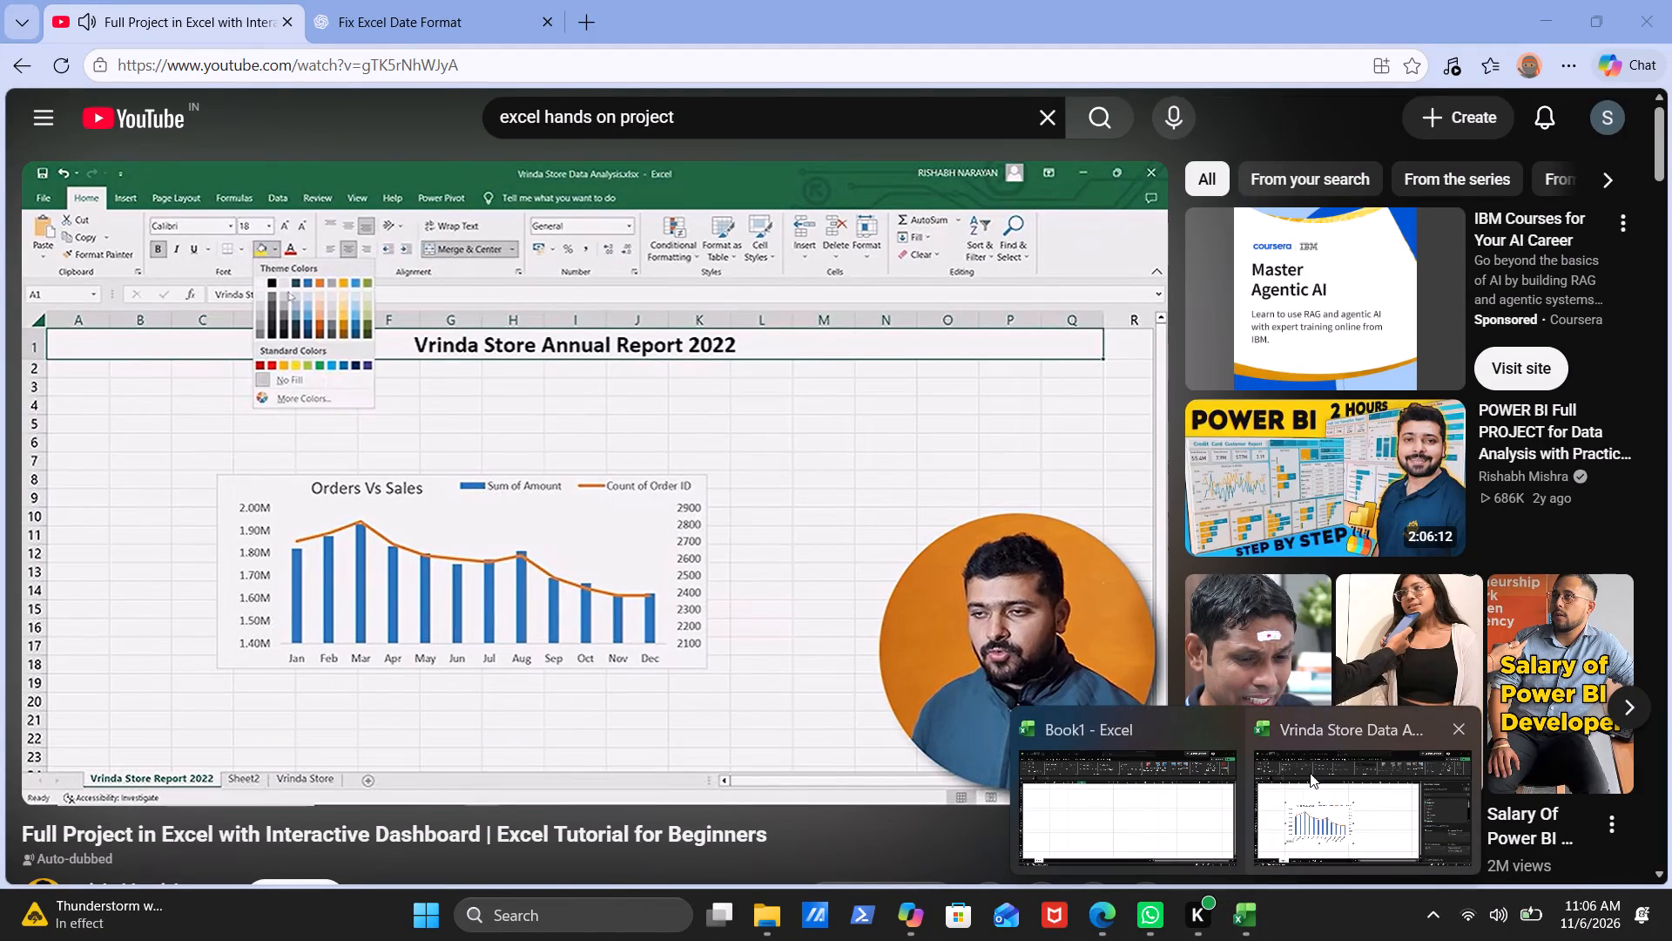
pyautogui.click(1310, 773)
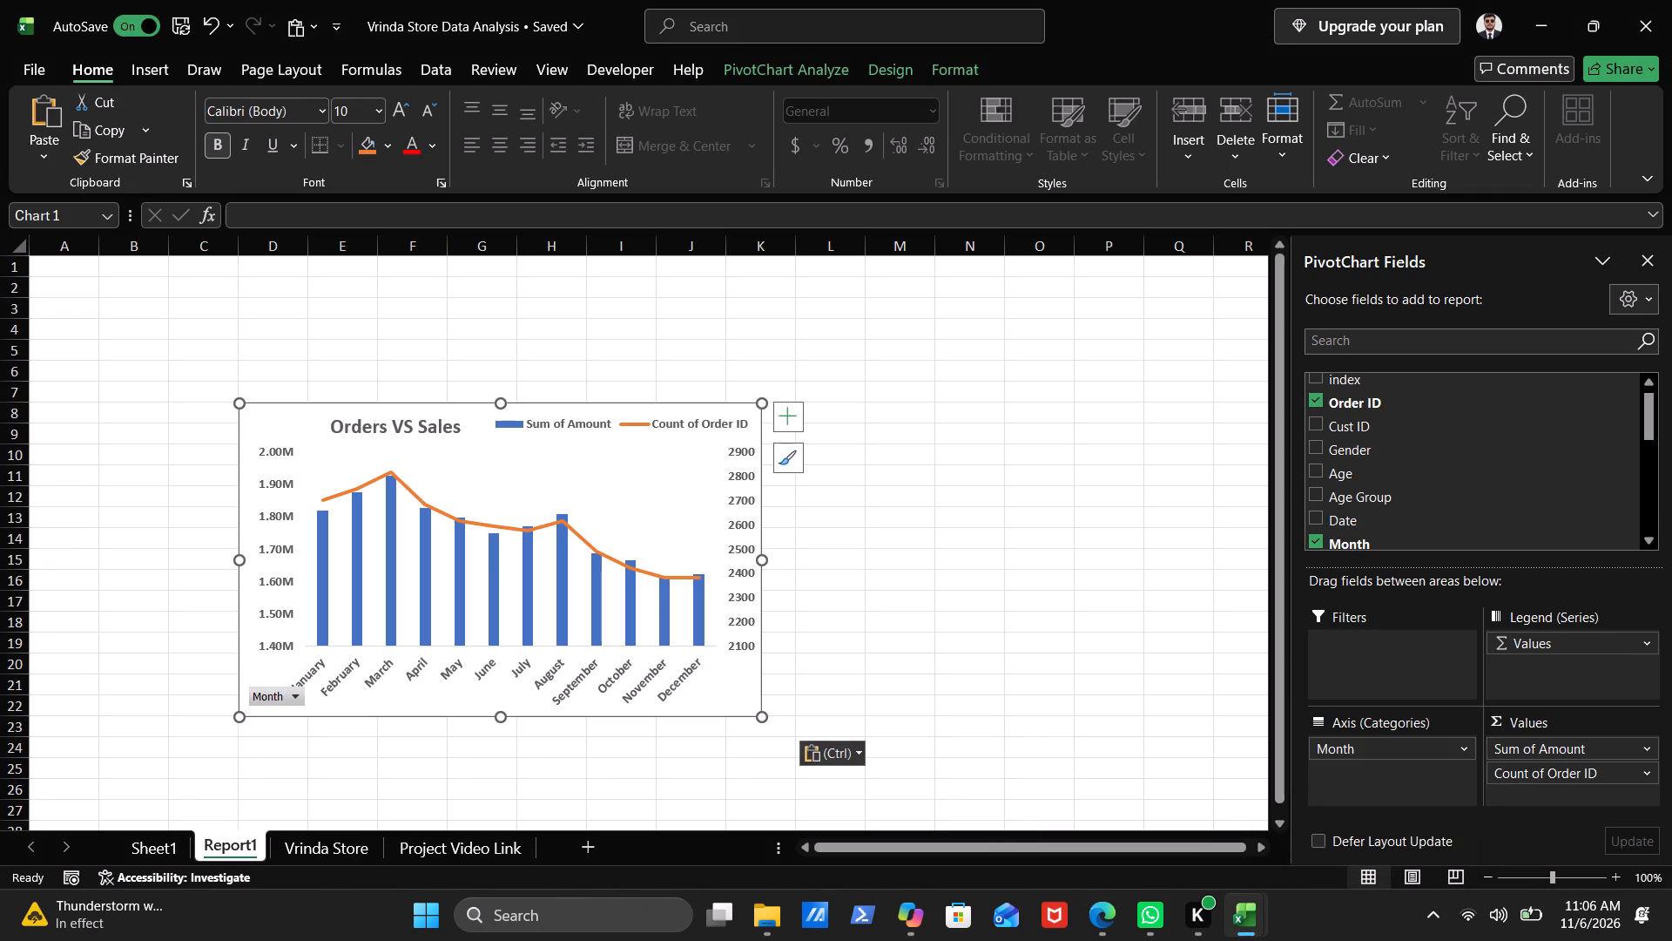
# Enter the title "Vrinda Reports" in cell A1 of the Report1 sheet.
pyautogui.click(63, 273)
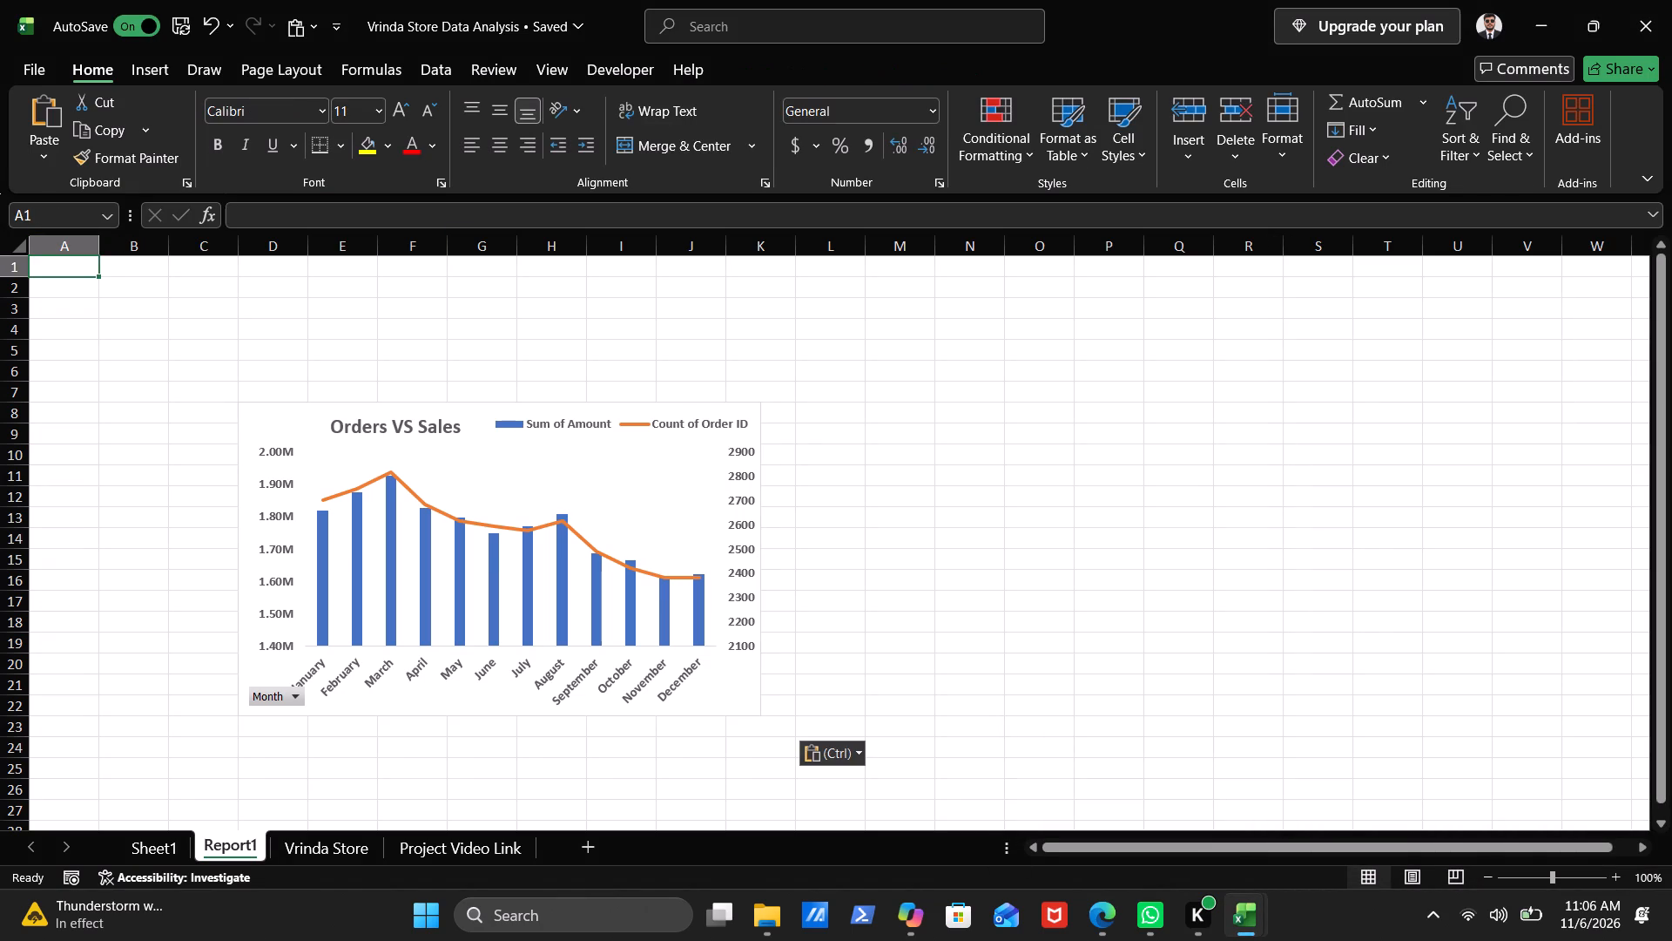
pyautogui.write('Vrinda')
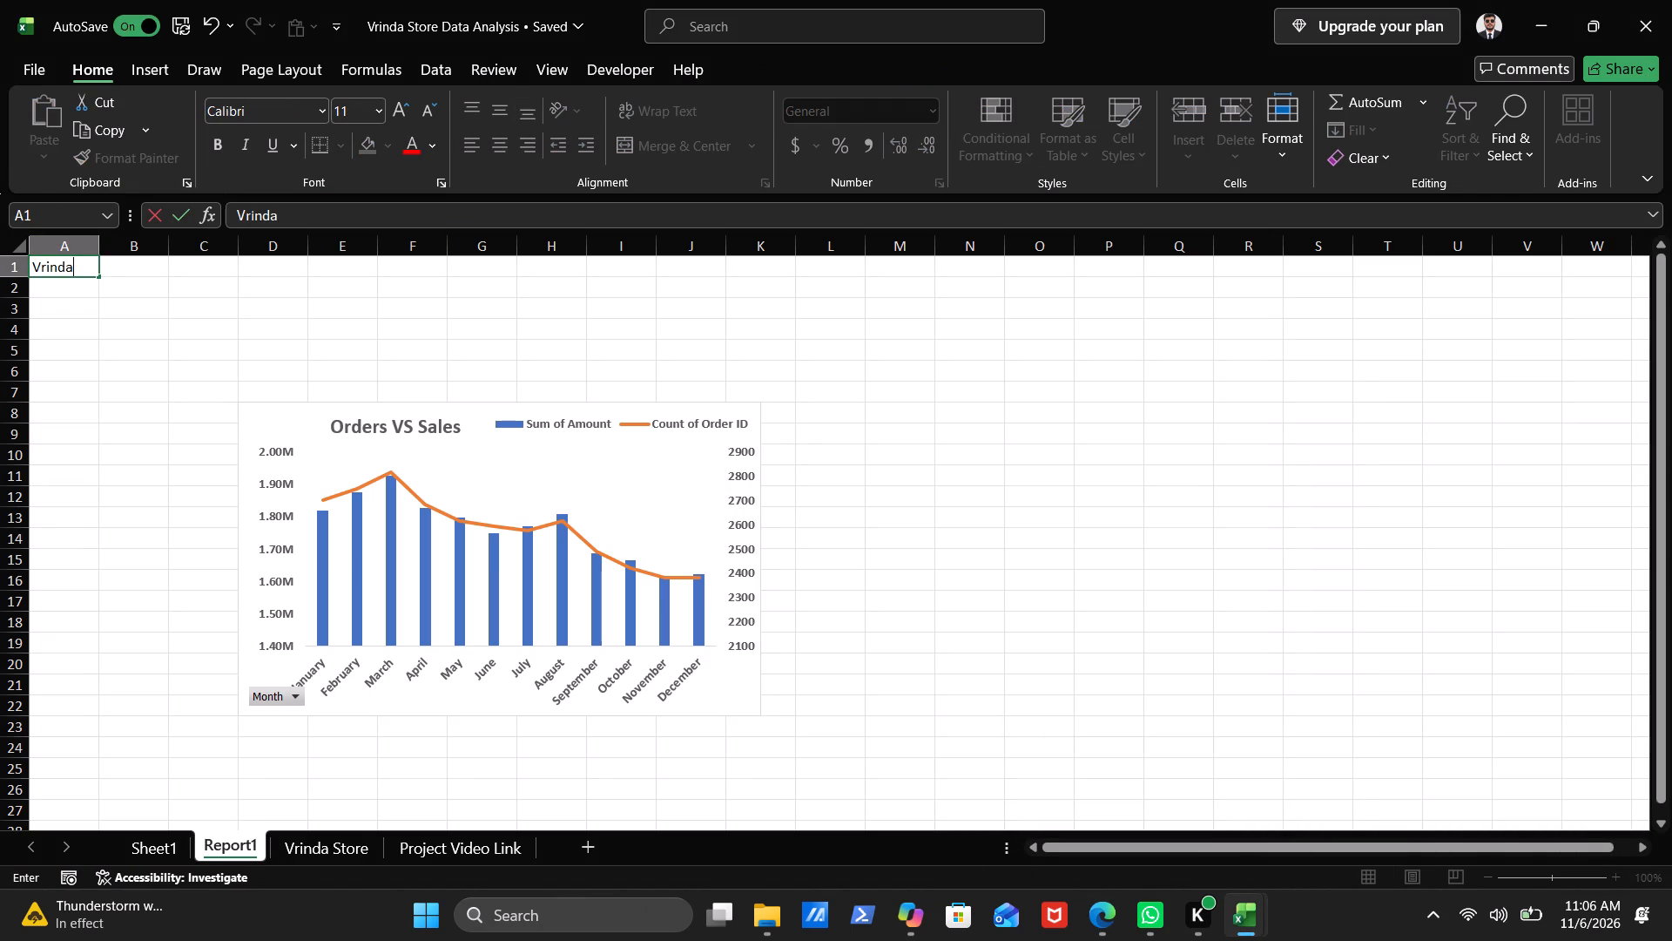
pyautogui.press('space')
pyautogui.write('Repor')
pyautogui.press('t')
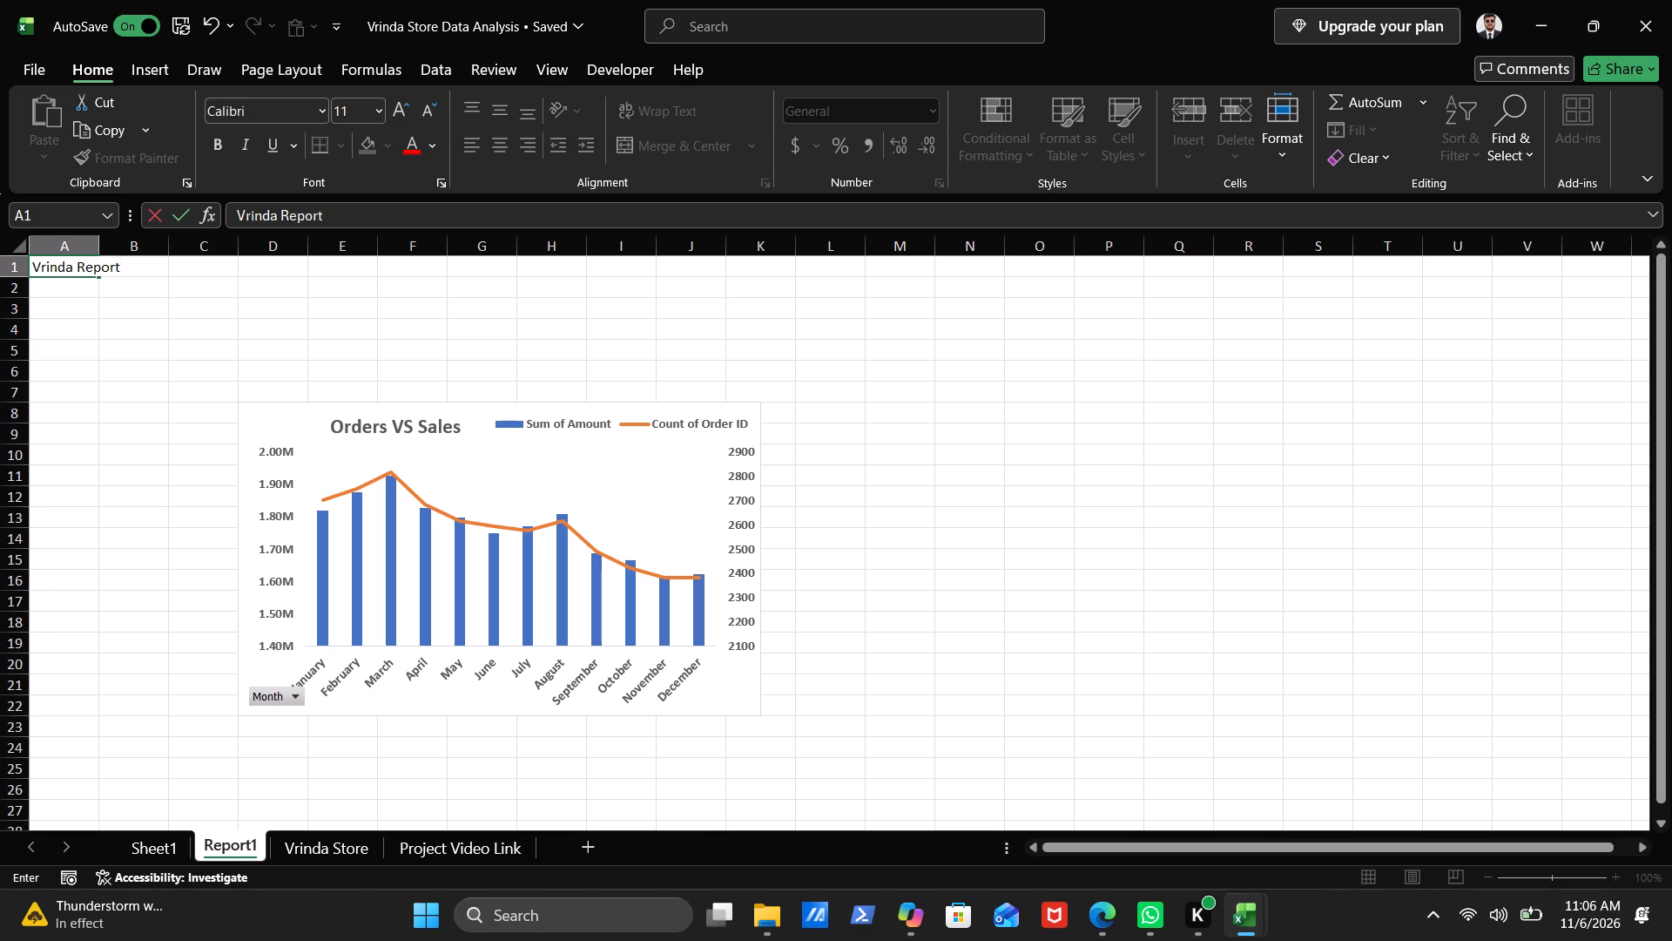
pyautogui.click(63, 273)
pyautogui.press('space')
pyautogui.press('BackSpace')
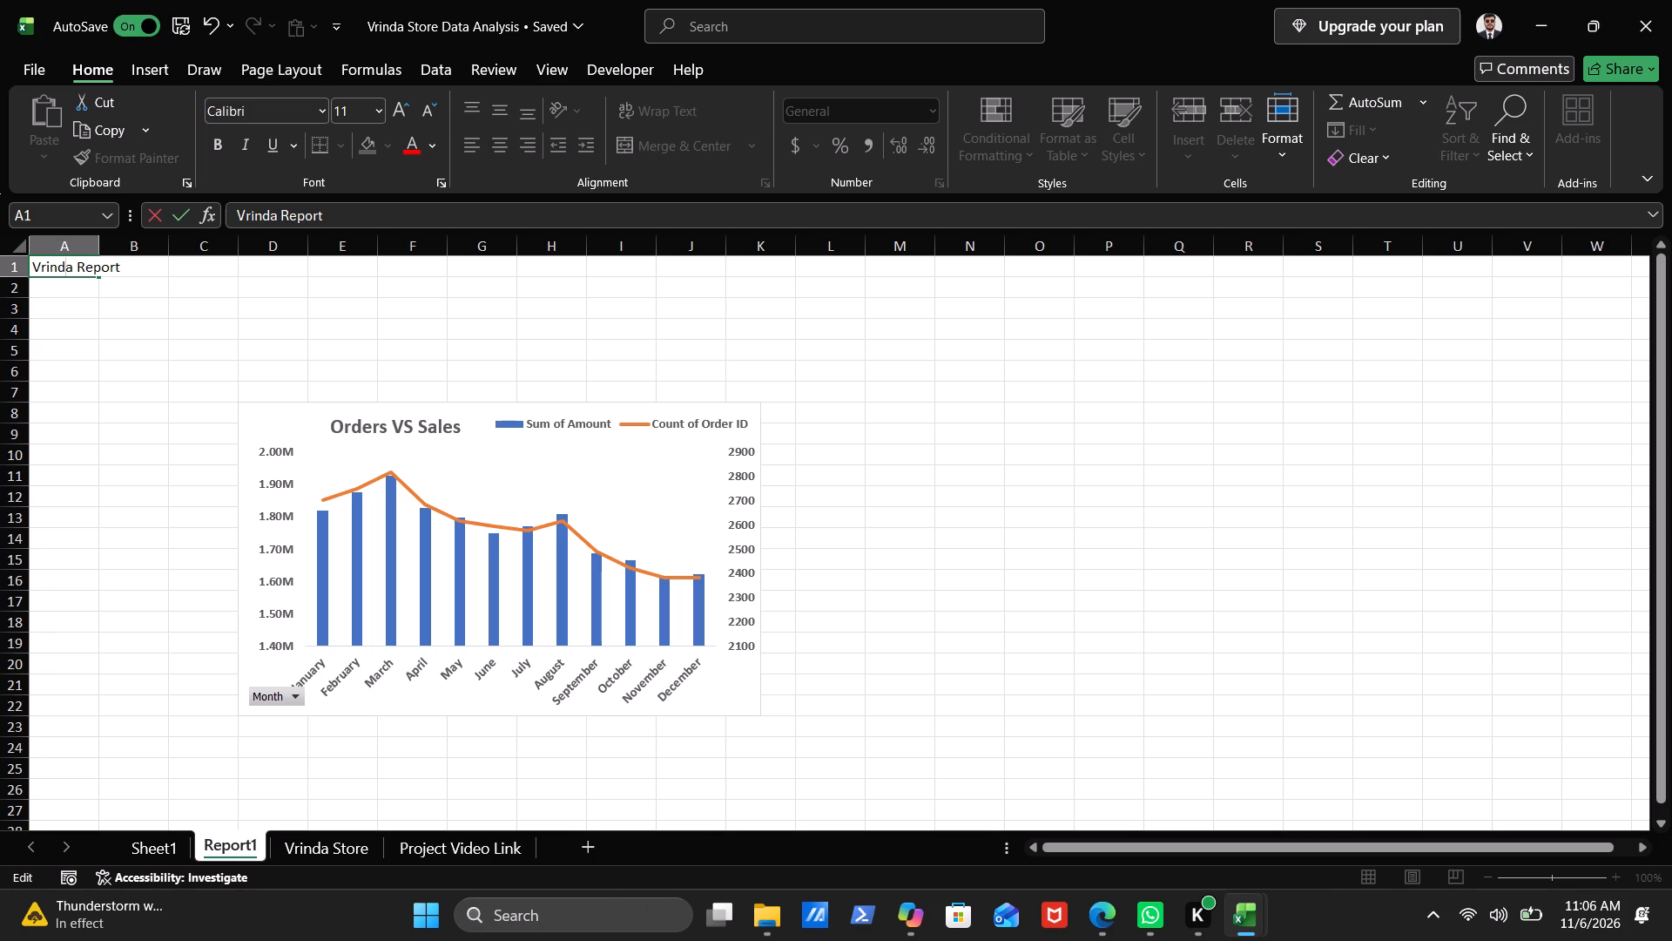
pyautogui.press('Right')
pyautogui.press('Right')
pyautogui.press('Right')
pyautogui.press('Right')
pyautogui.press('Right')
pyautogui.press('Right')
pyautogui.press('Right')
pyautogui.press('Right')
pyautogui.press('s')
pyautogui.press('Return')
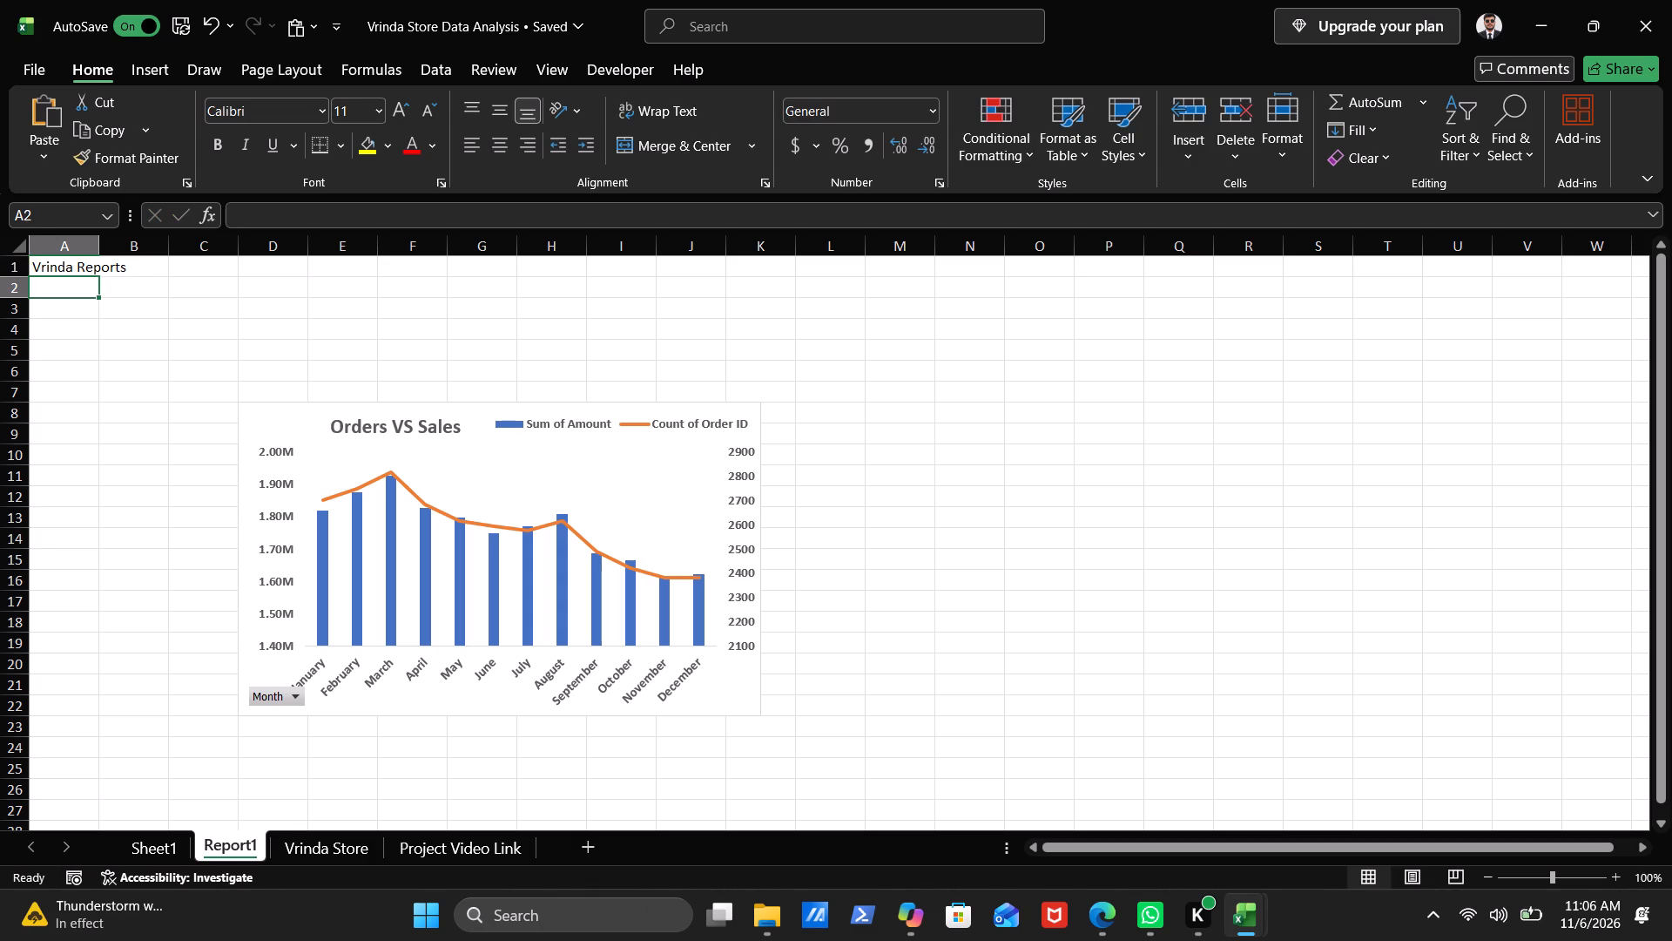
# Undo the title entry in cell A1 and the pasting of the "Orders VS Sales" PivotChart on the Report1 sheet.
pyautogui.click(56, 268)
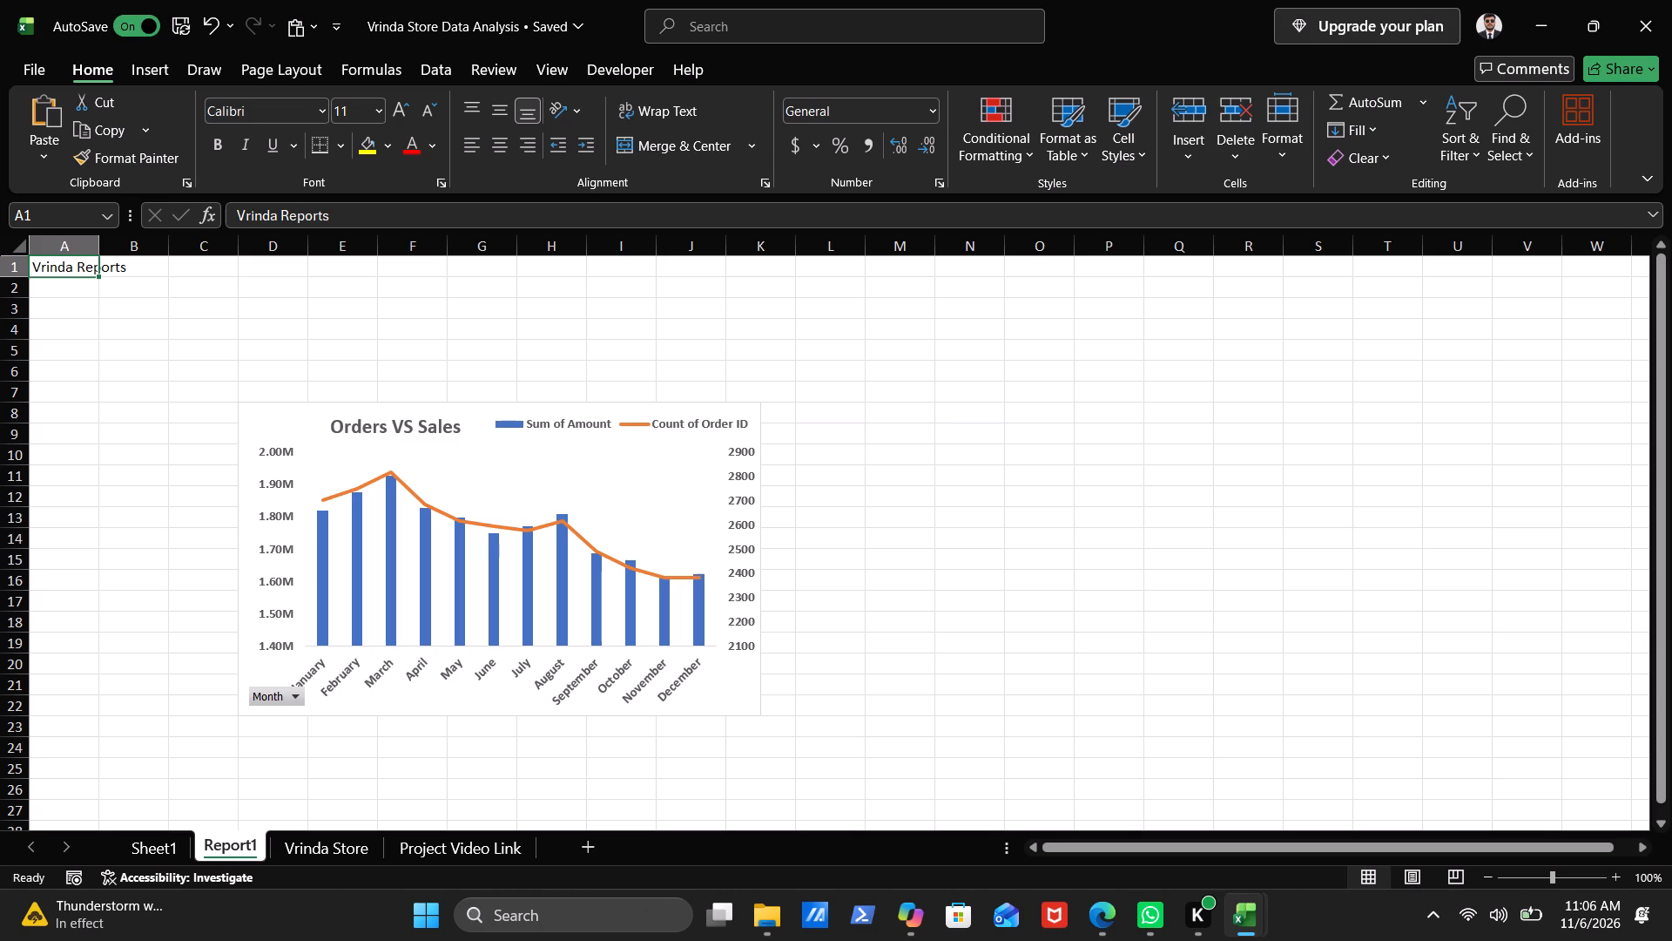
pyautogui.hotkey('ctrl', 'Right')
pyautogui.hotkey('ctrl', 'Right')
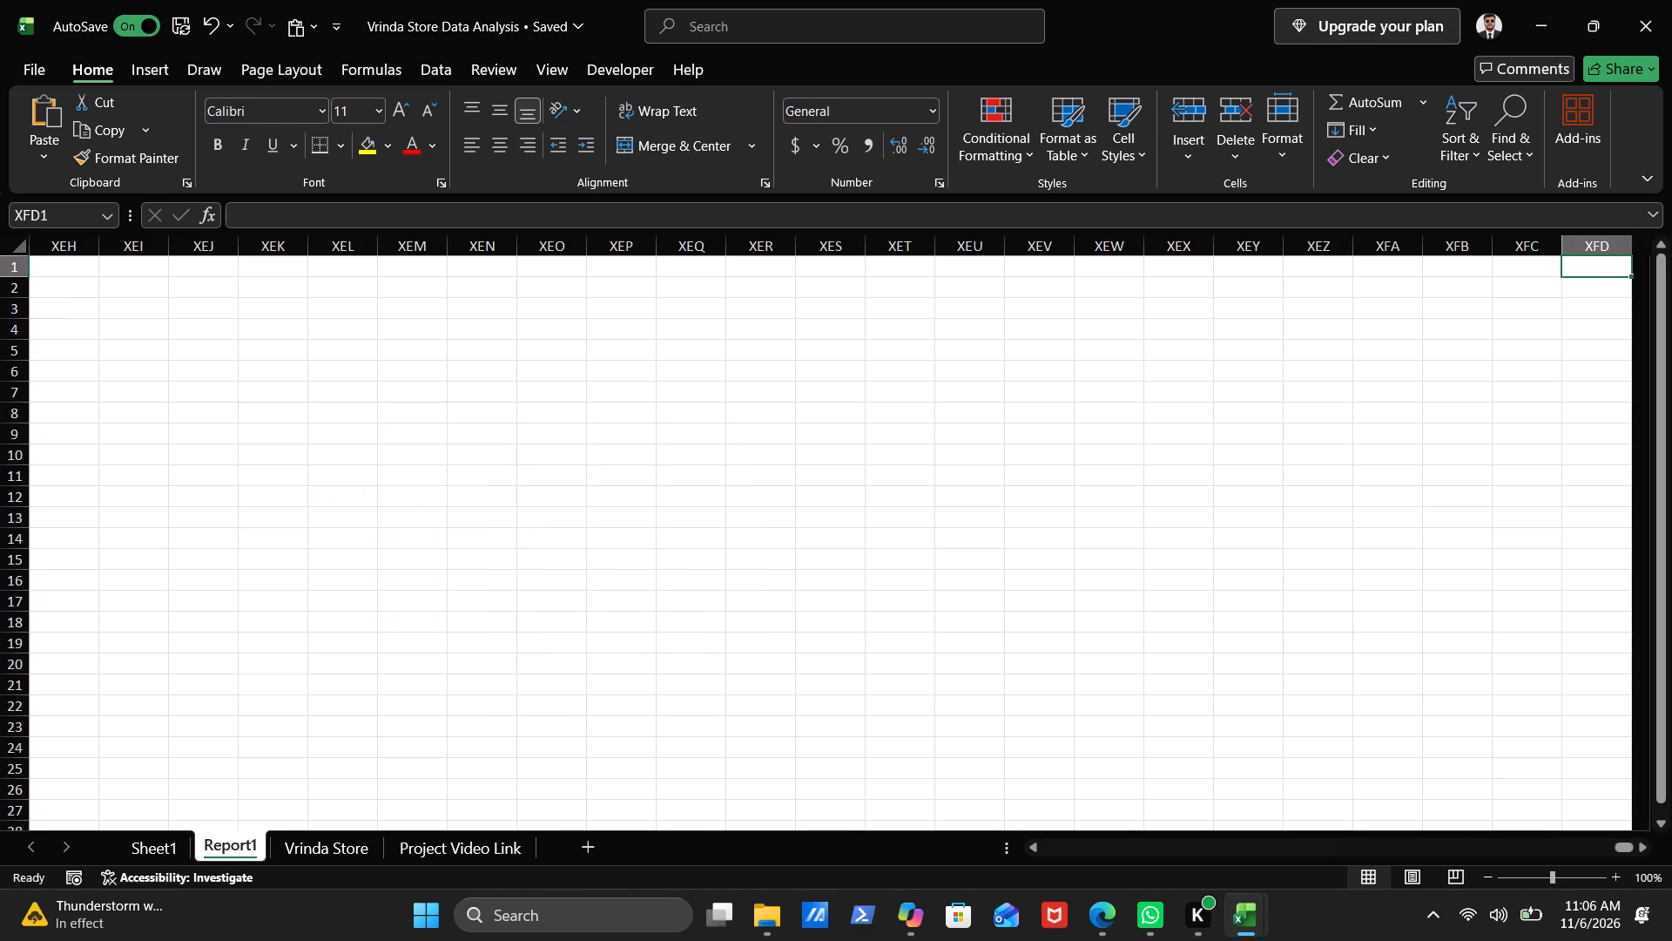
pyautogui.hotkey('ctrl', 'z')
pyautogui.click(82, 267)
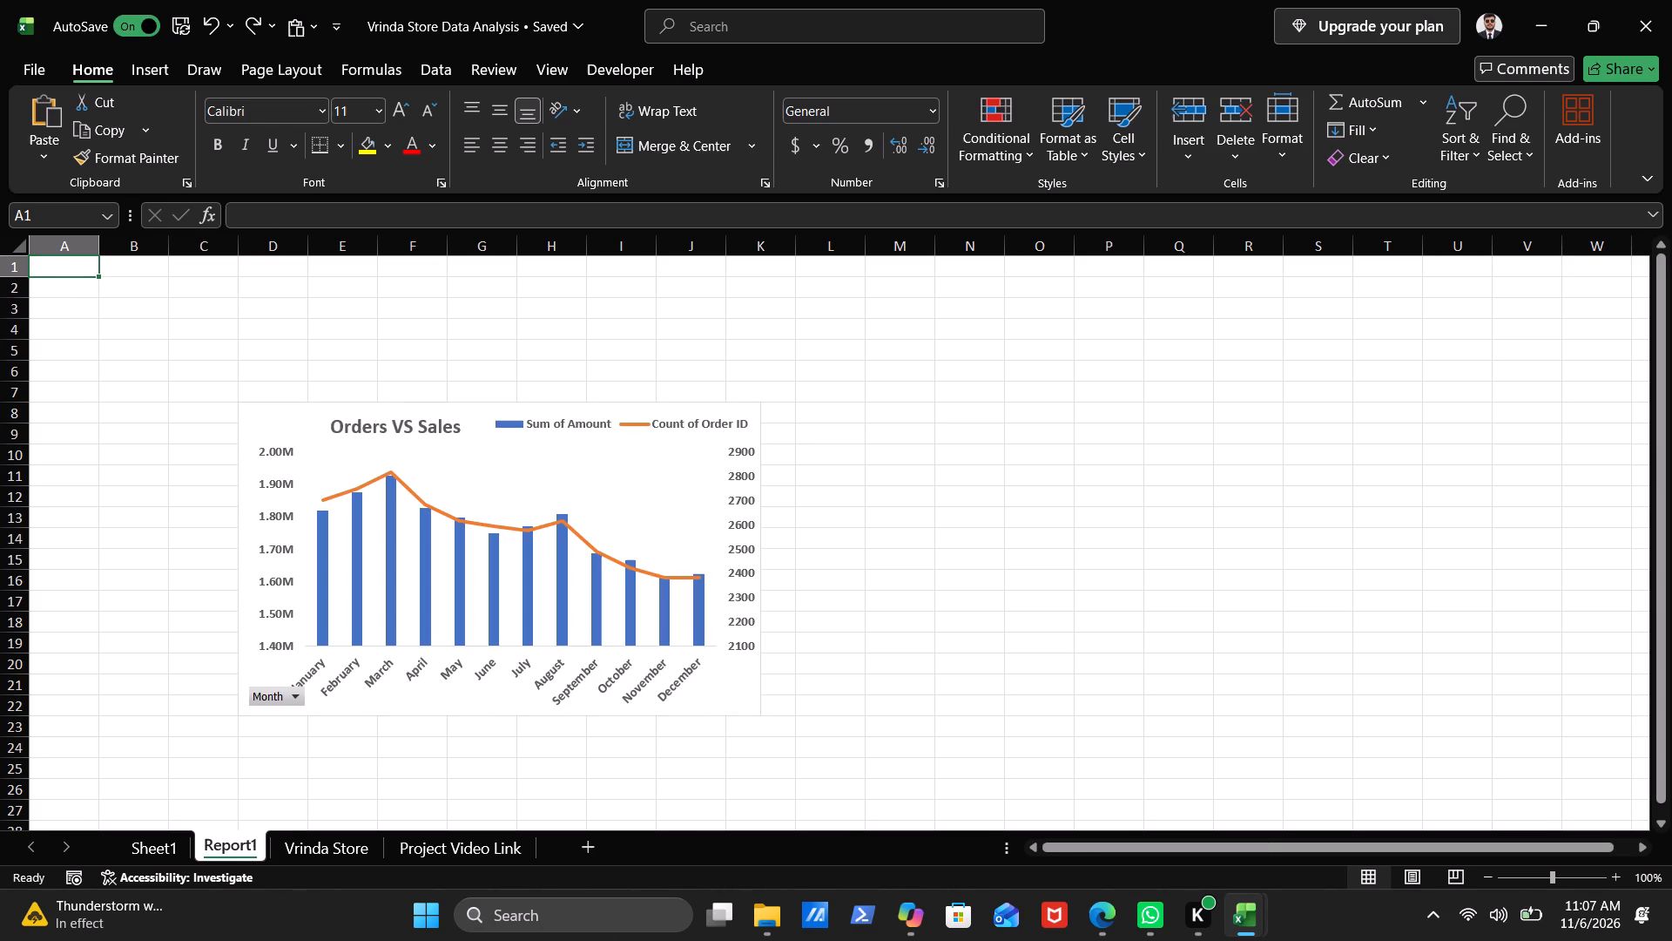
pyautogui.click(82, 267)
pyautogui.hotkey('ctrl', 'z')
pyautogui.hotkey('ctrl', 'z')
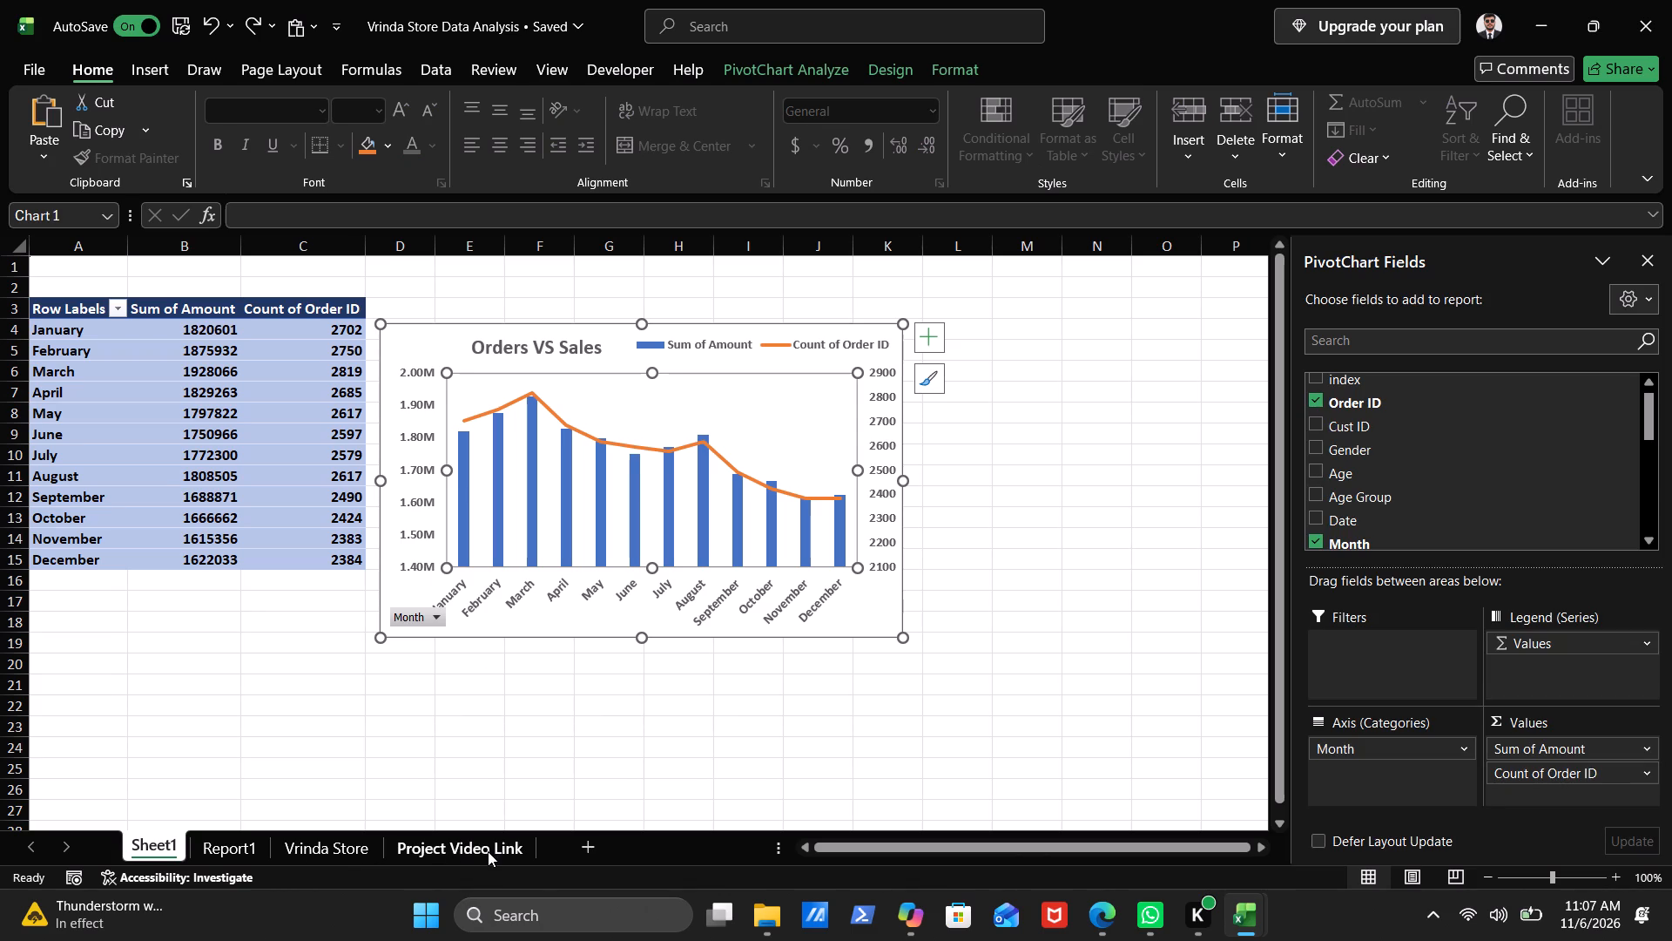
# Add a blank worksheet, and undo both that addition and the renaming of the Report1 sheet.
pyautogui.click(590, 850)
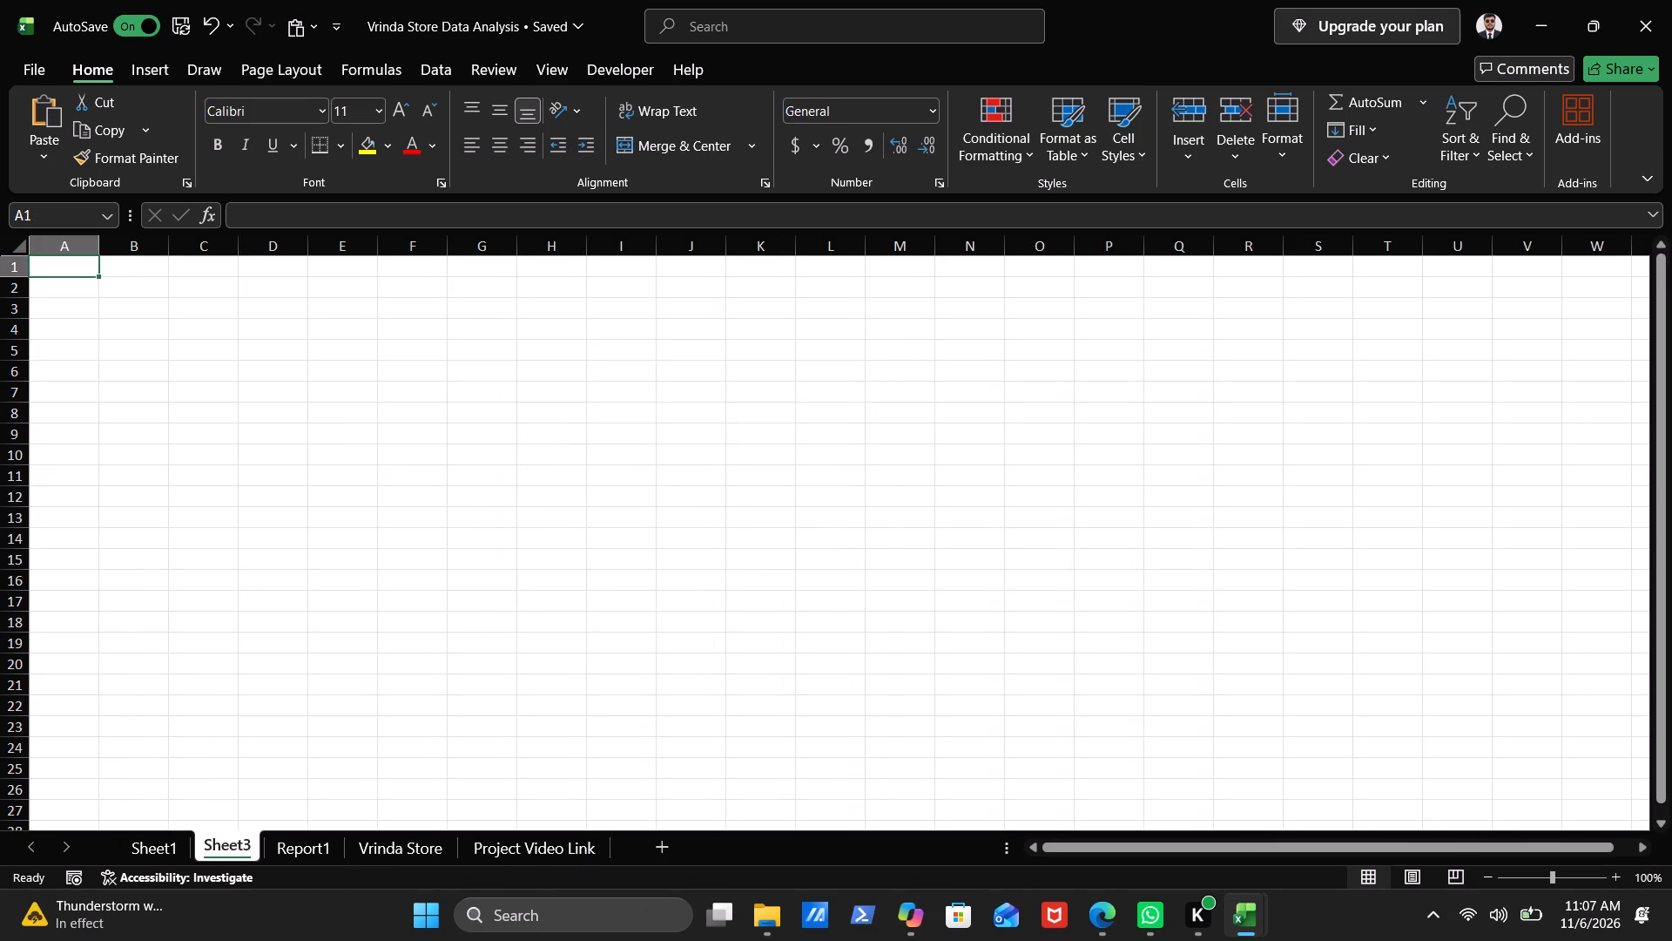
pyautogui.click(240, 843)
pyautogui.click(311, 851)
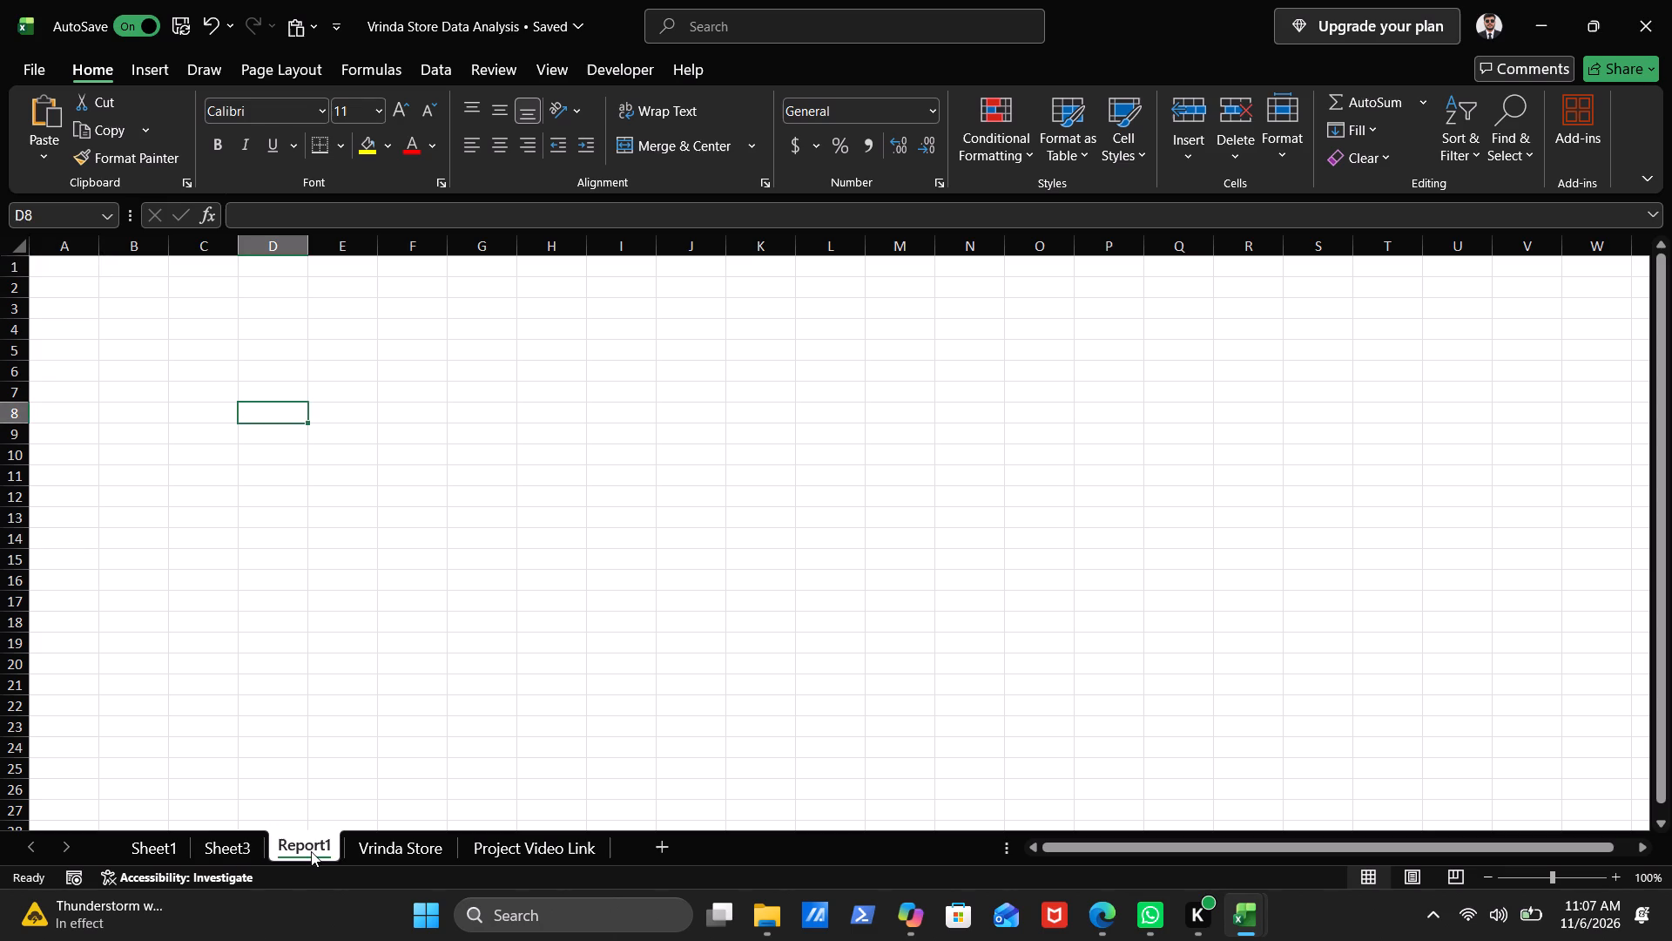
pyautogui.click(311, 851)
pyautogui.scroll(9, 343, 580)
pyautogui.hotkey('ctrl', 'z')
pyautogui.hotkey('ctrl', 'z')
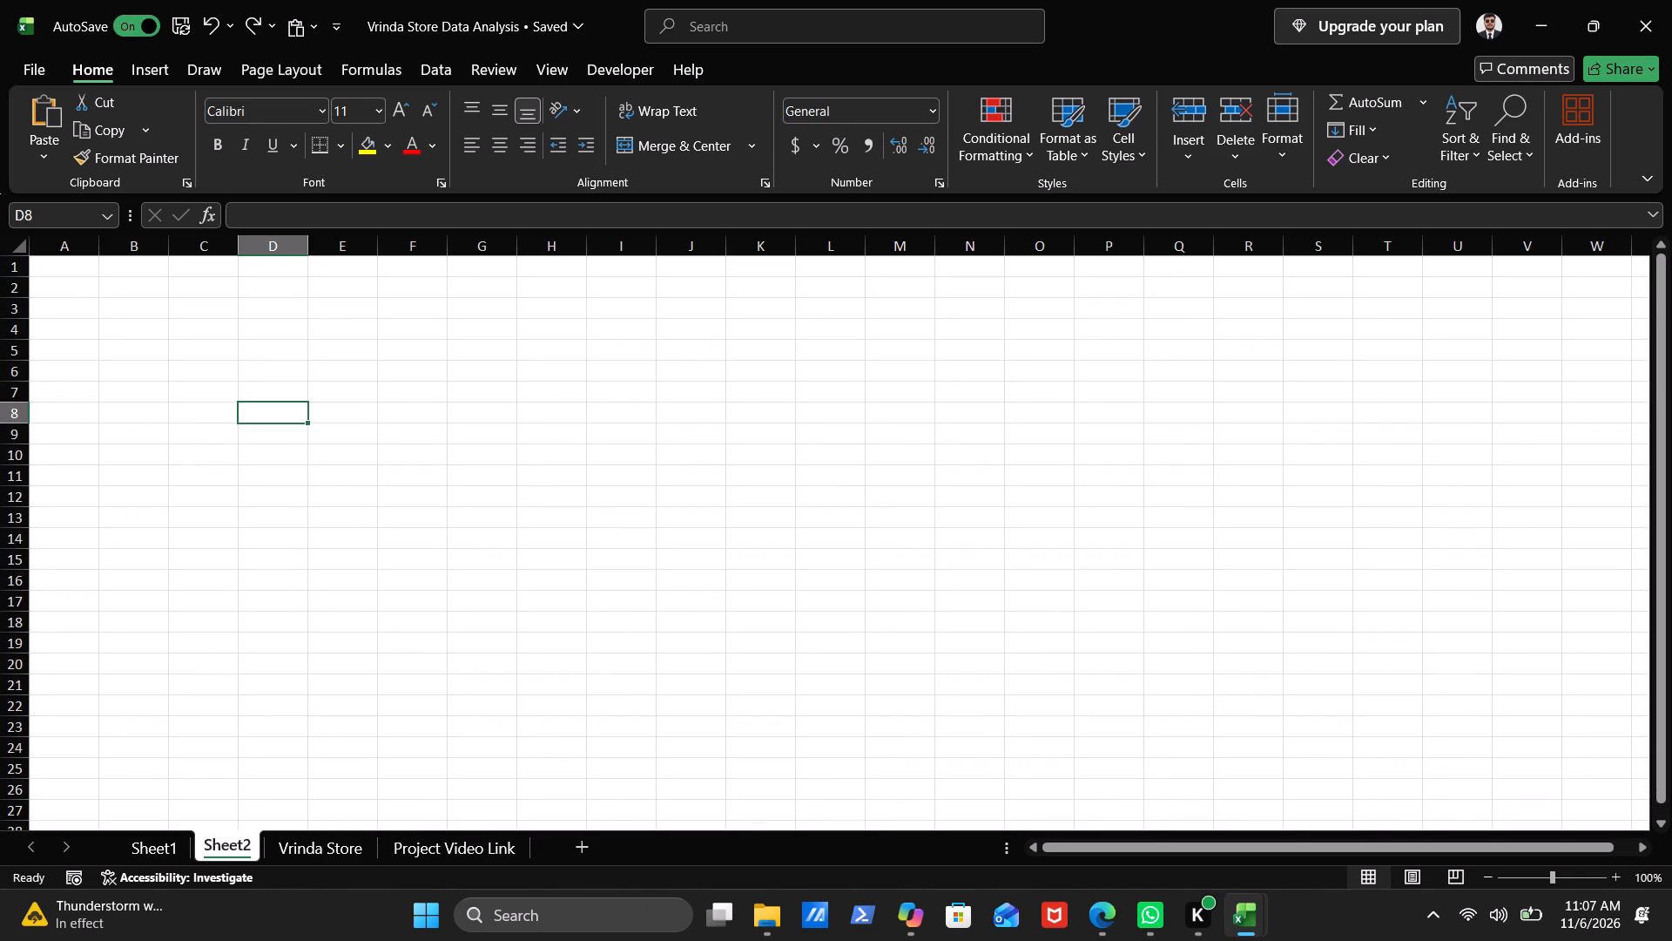
# Rename the Sheet2 worksheet as Report1.
pyautogui.doubleClick(236, 843)
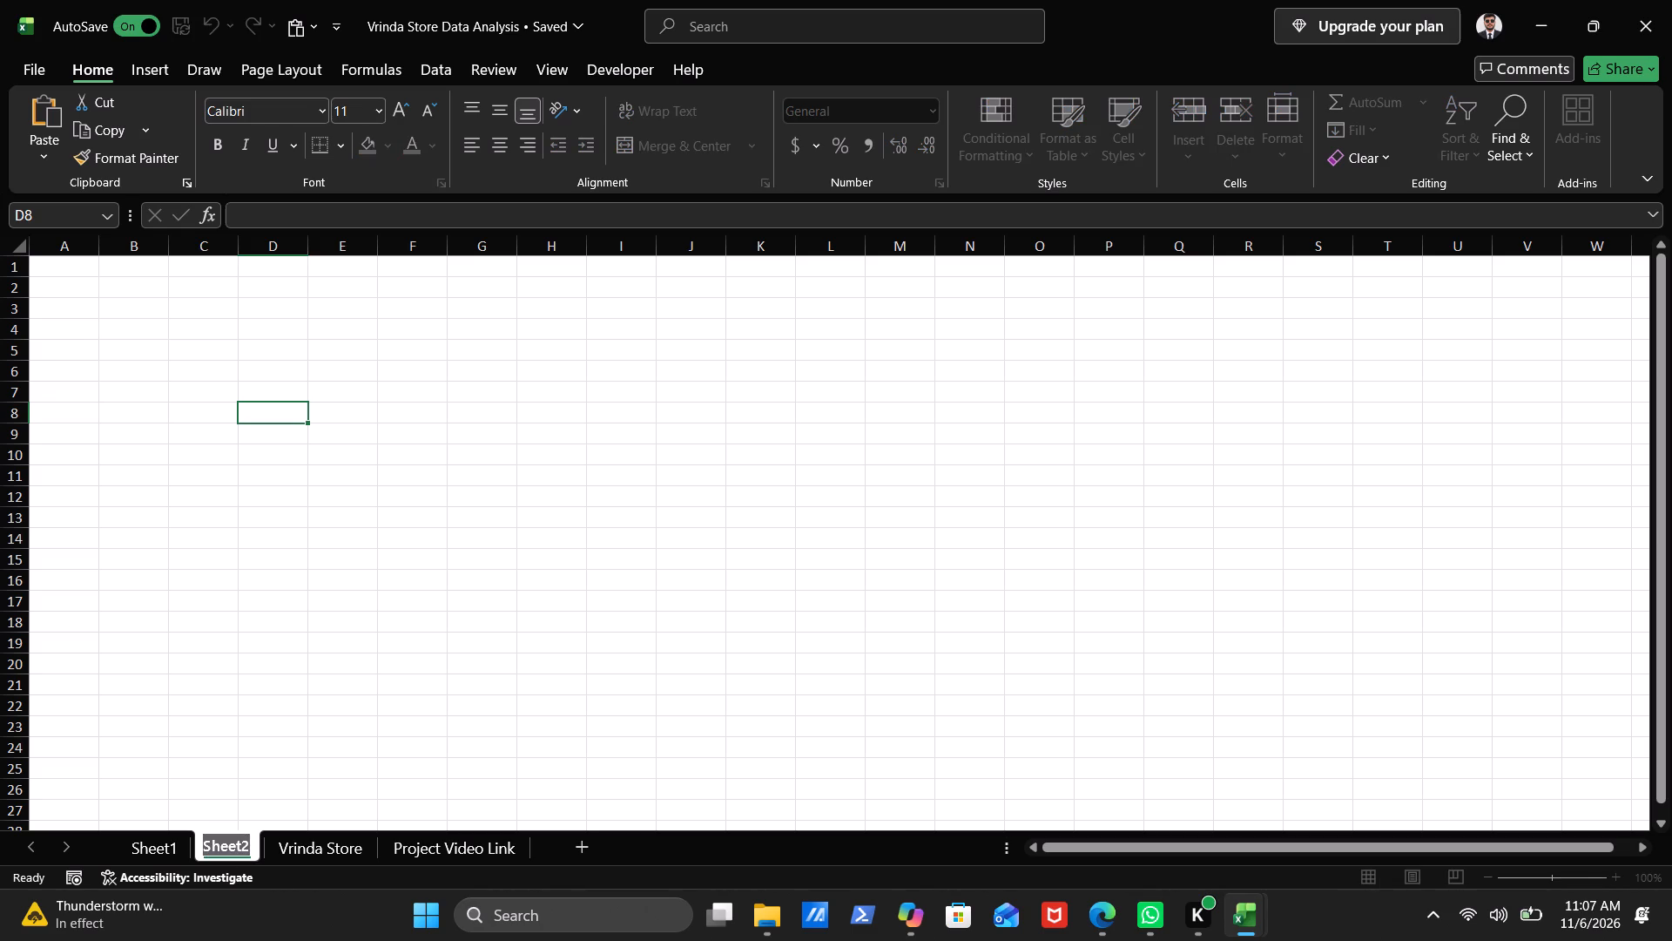
pyautogui.press('BackSpace')
pyautogui.press('BackSpace')
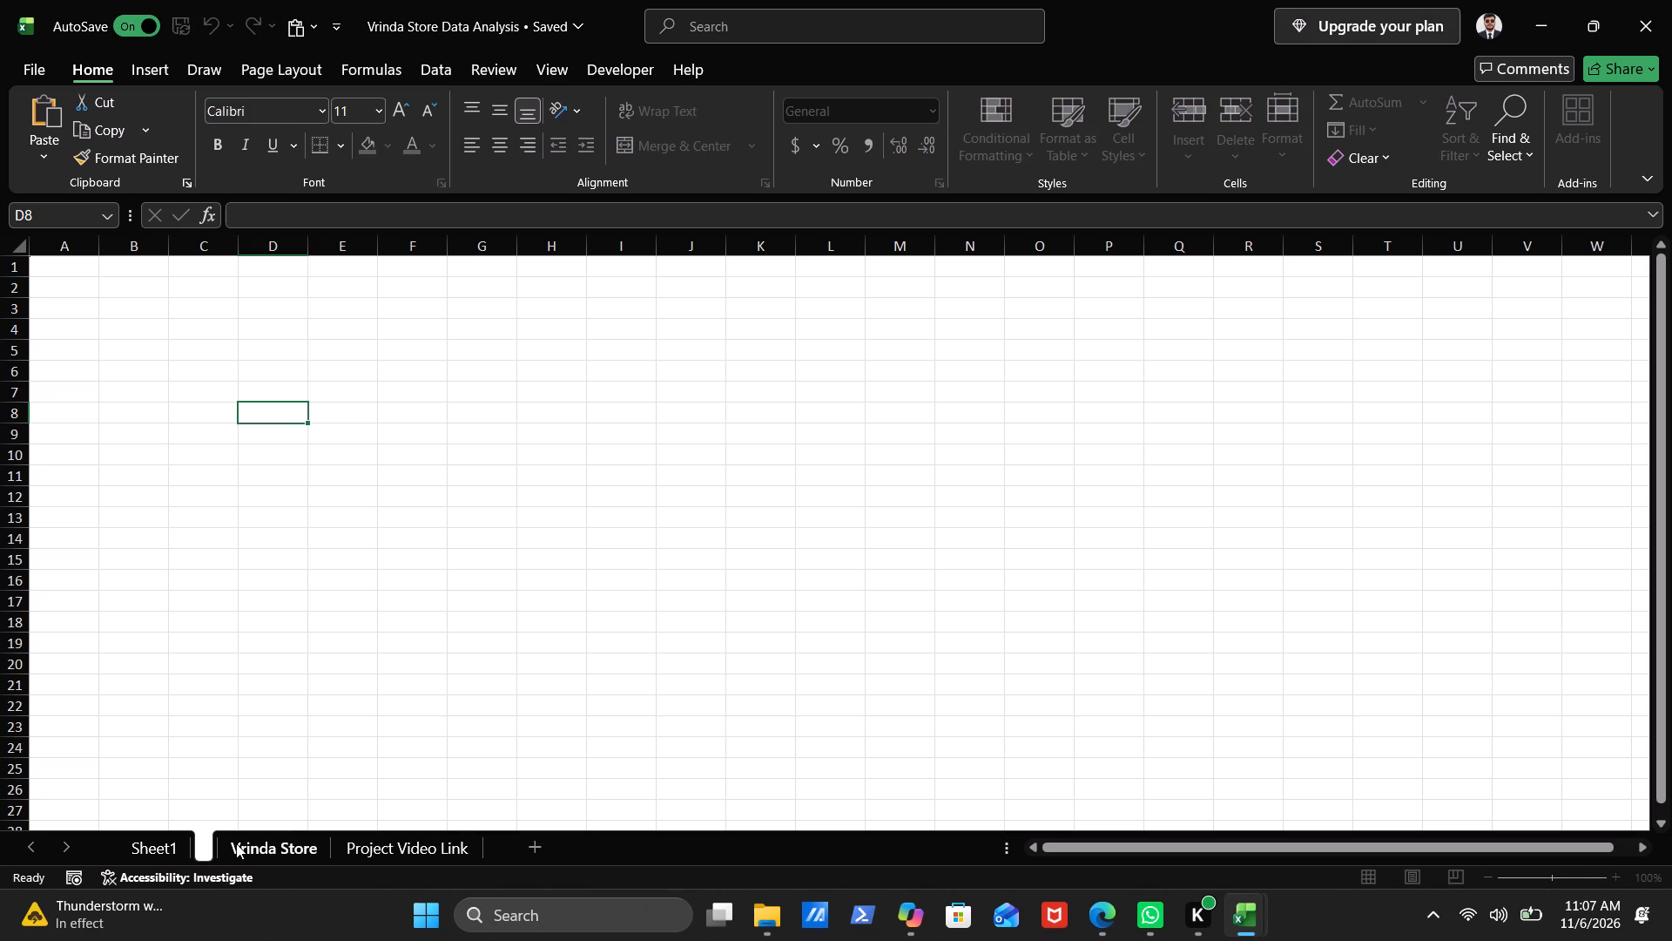
pyautogui.write('Re')
pyautogui.write('por')
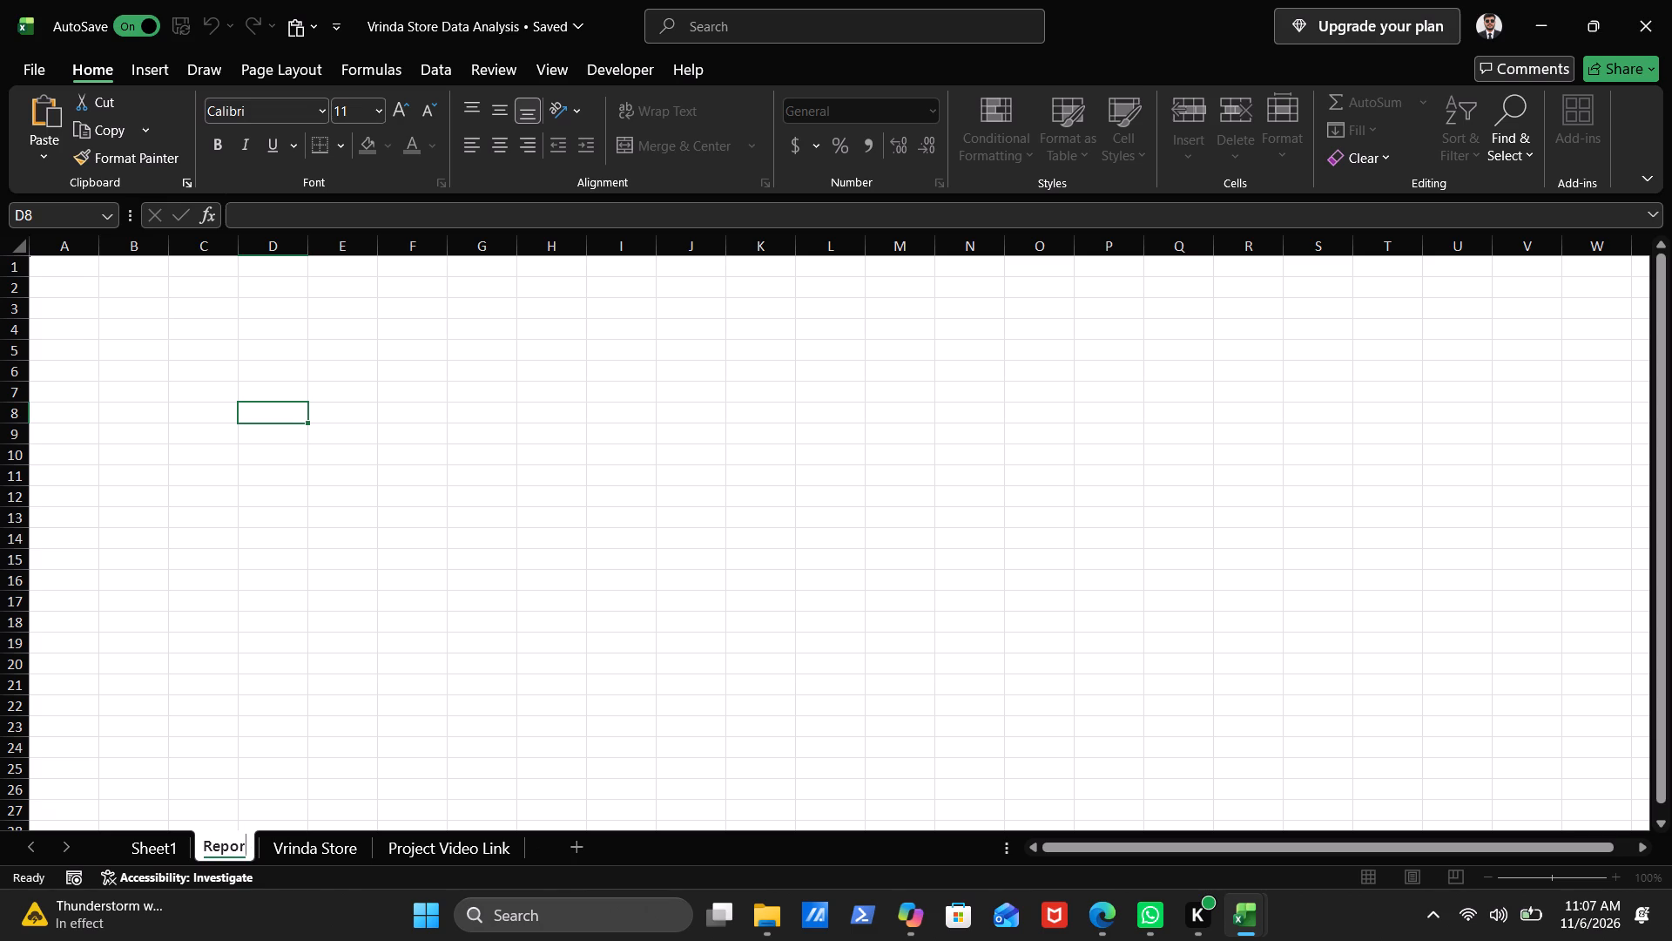
pyautogui.press('BackSpace')
pyautogui.press('BackSpace')
pyautogui.write('ort')
pyautogui.press('BackSpace')
pyautogui.press('BackSpace')
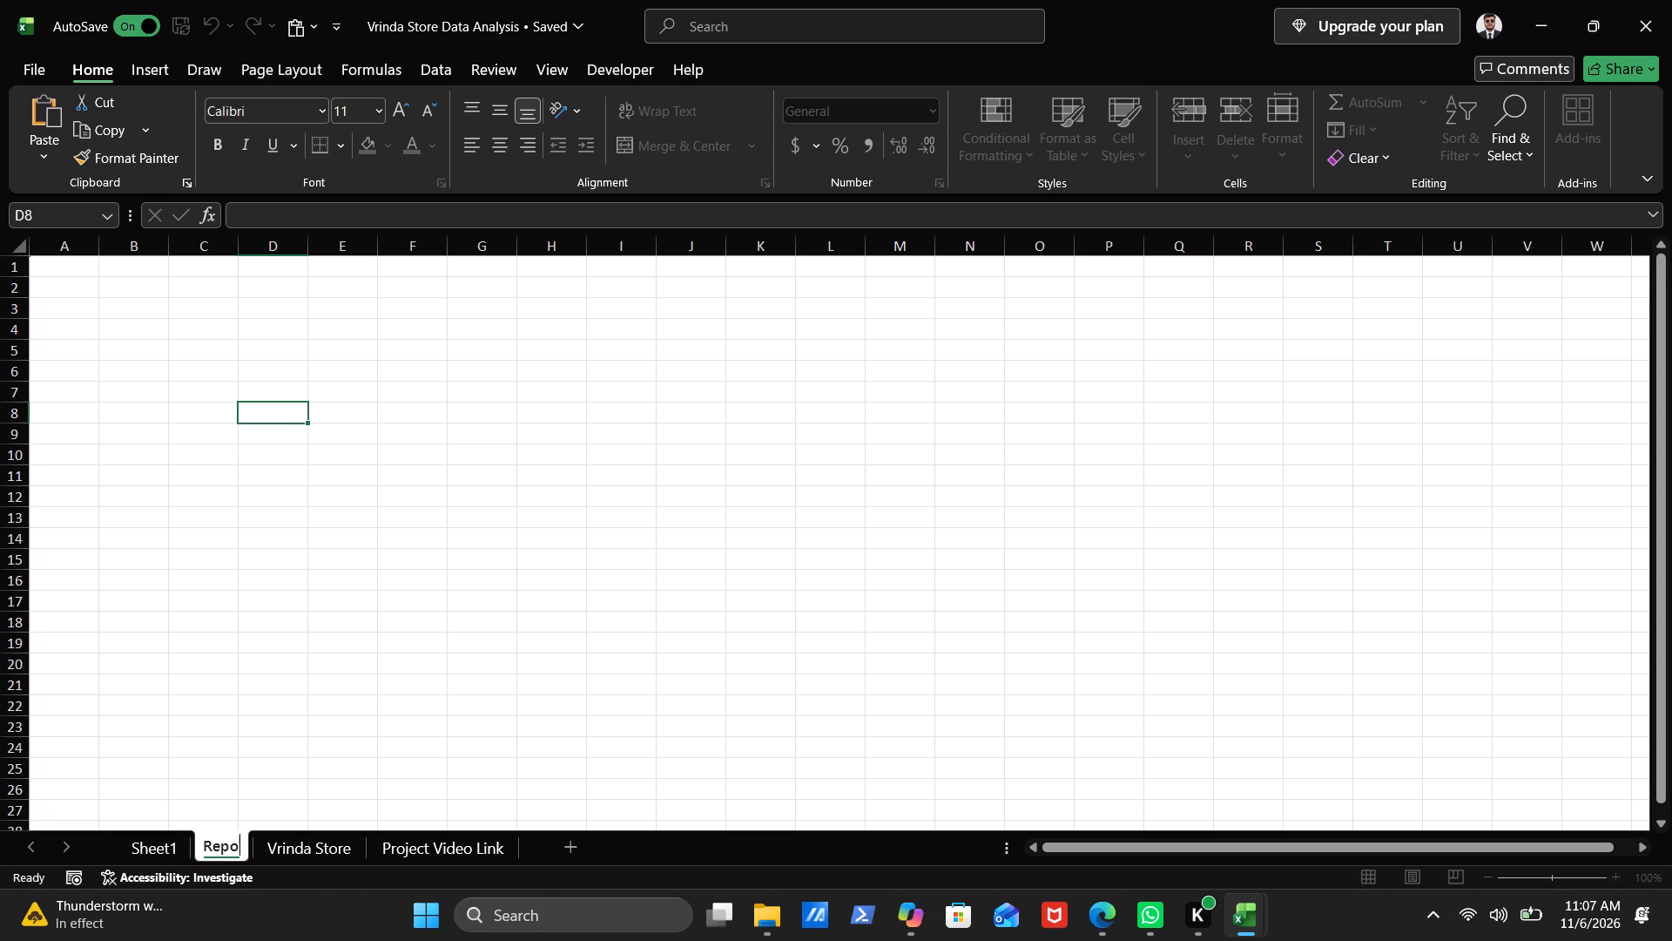
pyautogui.press('BackSpace')
pyautogui.write('ot')
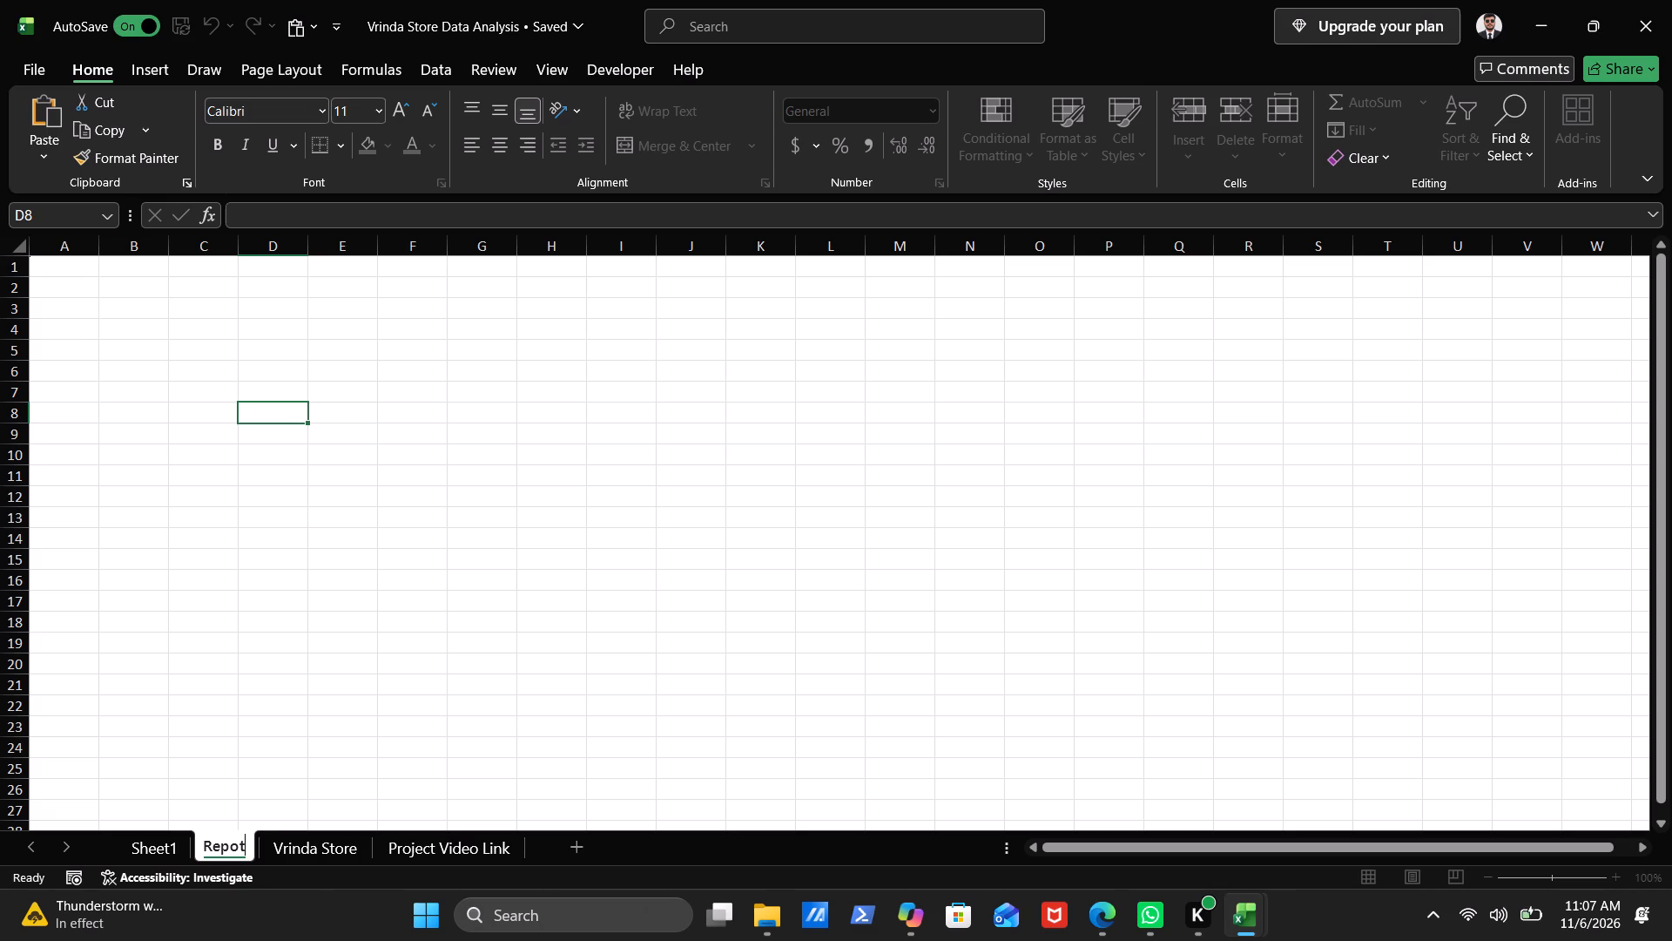
pyautogui.press('BackSpace')
pyautogui.press('BackSpace')
pyautogui.press('o')
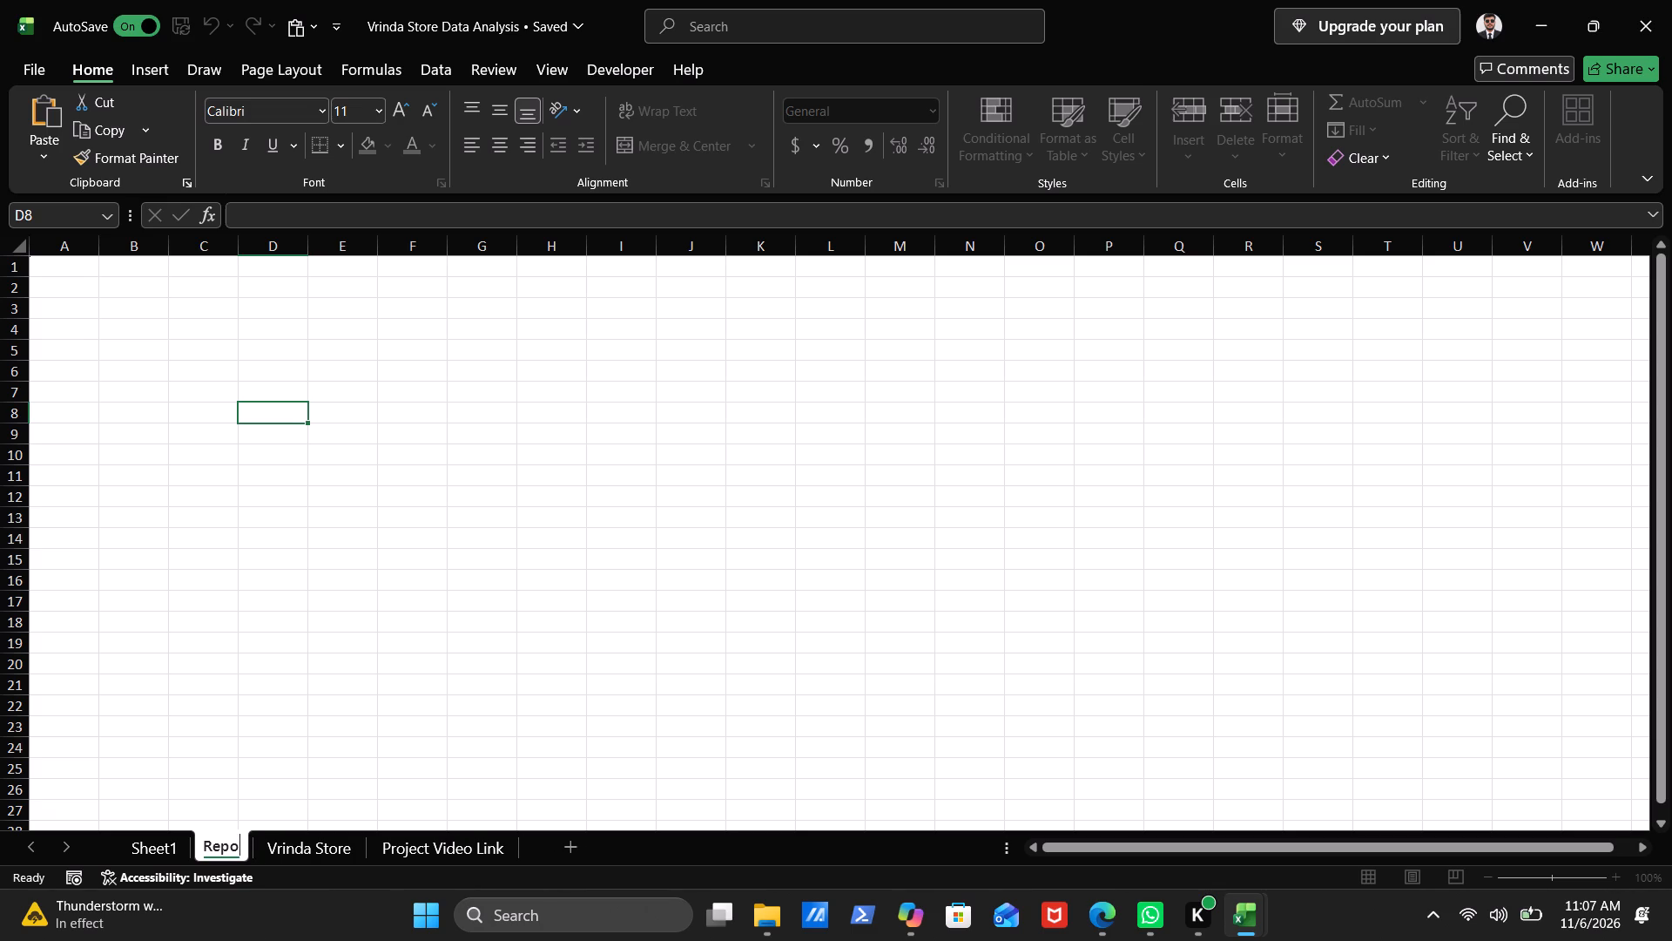
pyautogui.write('rt')
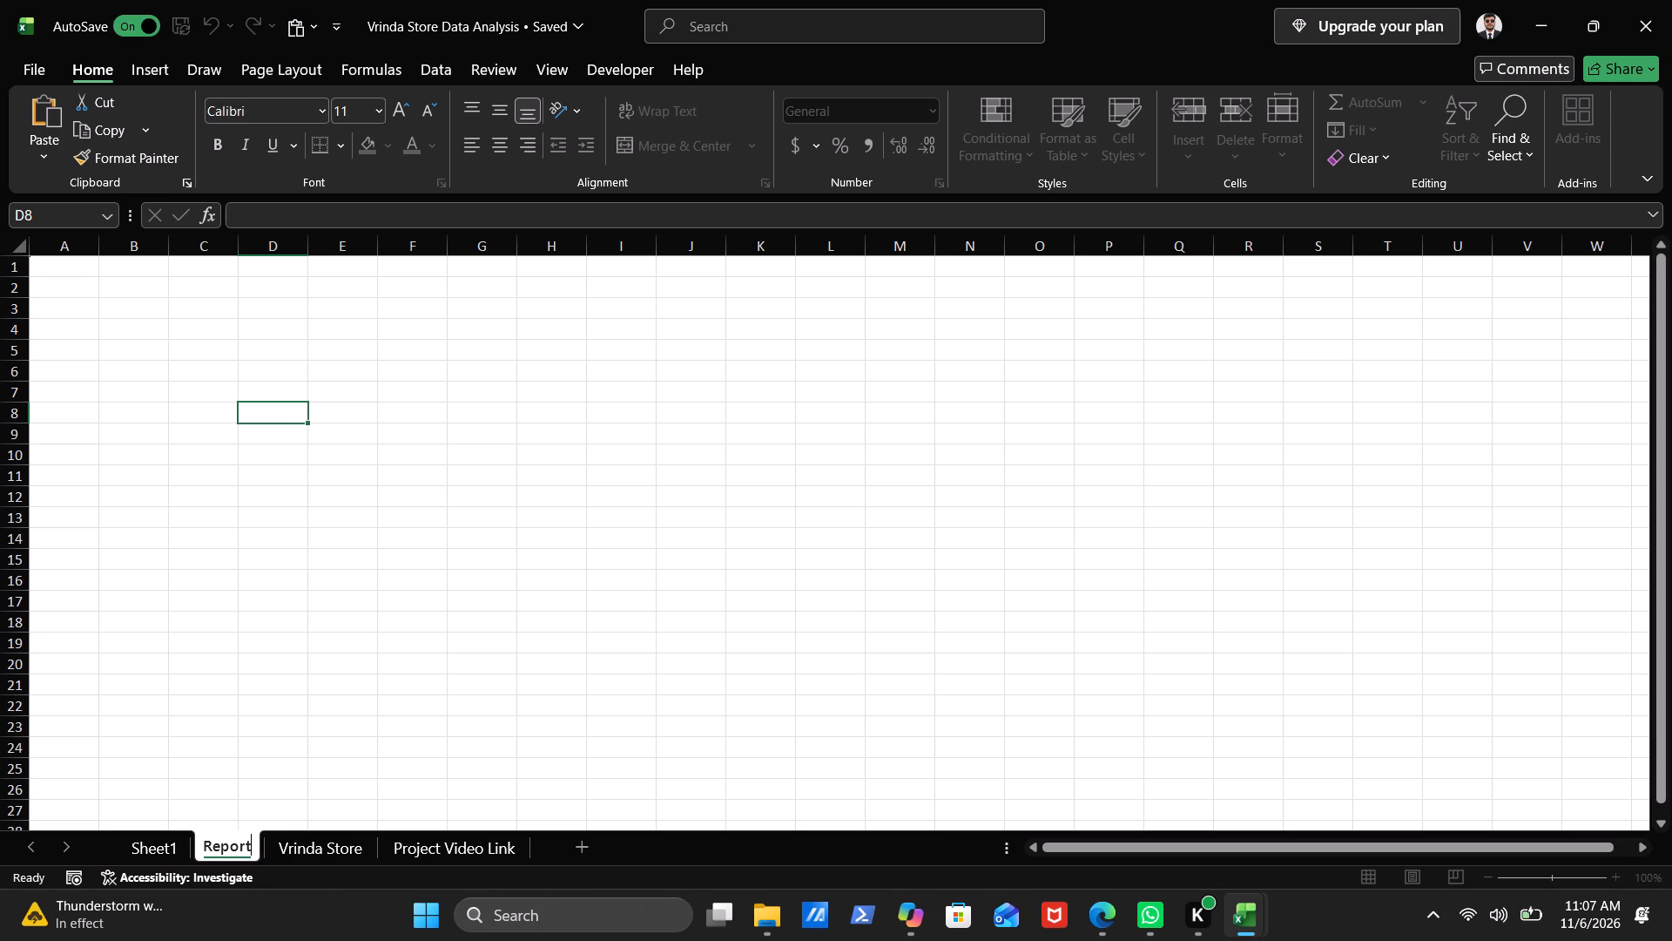
pyautogui.press('1')
pyautogui.press('Return')
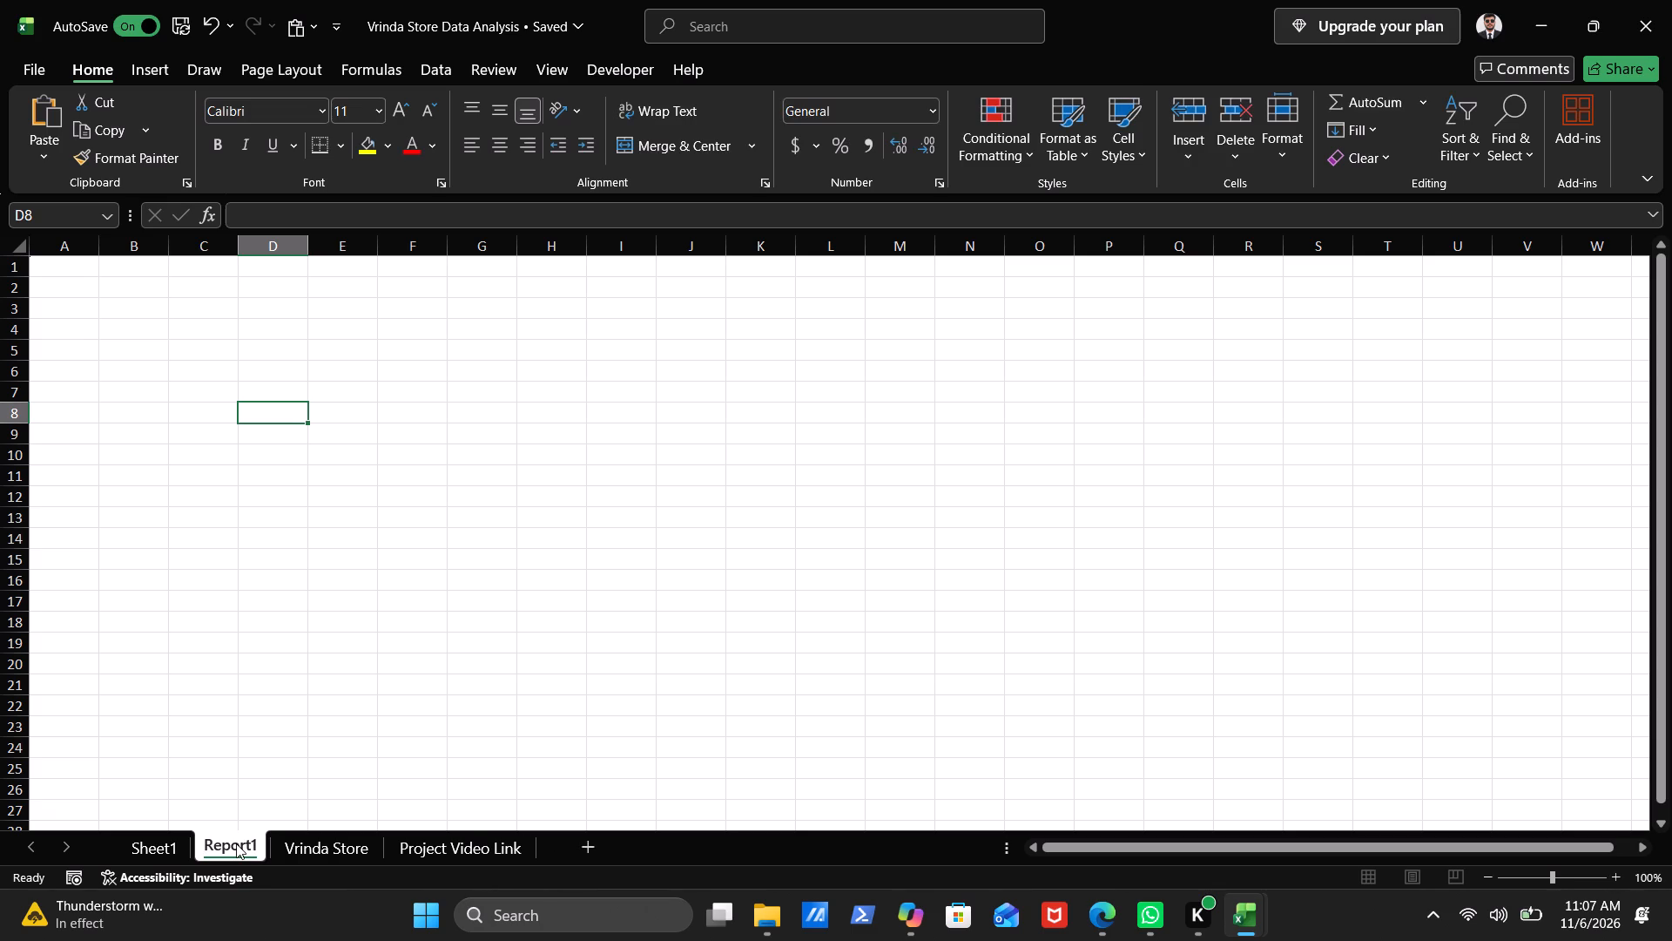
# Copy the "Orders VS Sales" PivotChart from Sheet1 and paste it at cell D8 of the Report1 sheet.
pyautogui.click(145, 859)
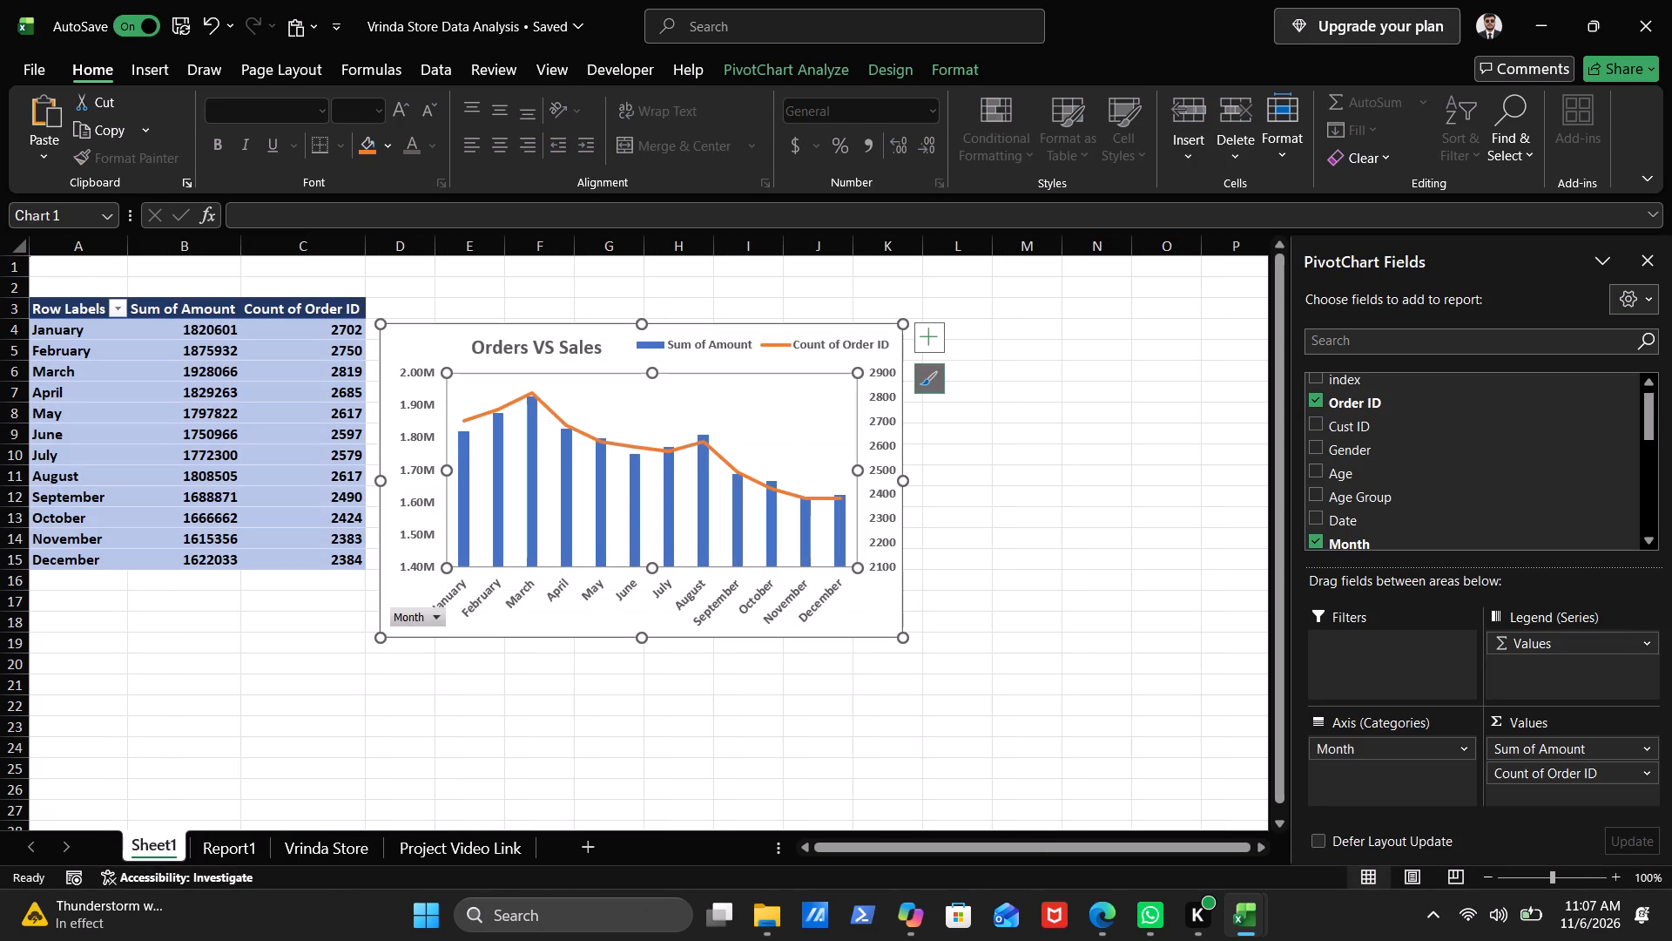
pyautogui.click(718, 394)
pyautogui.hotkey('ctrl', 'c')
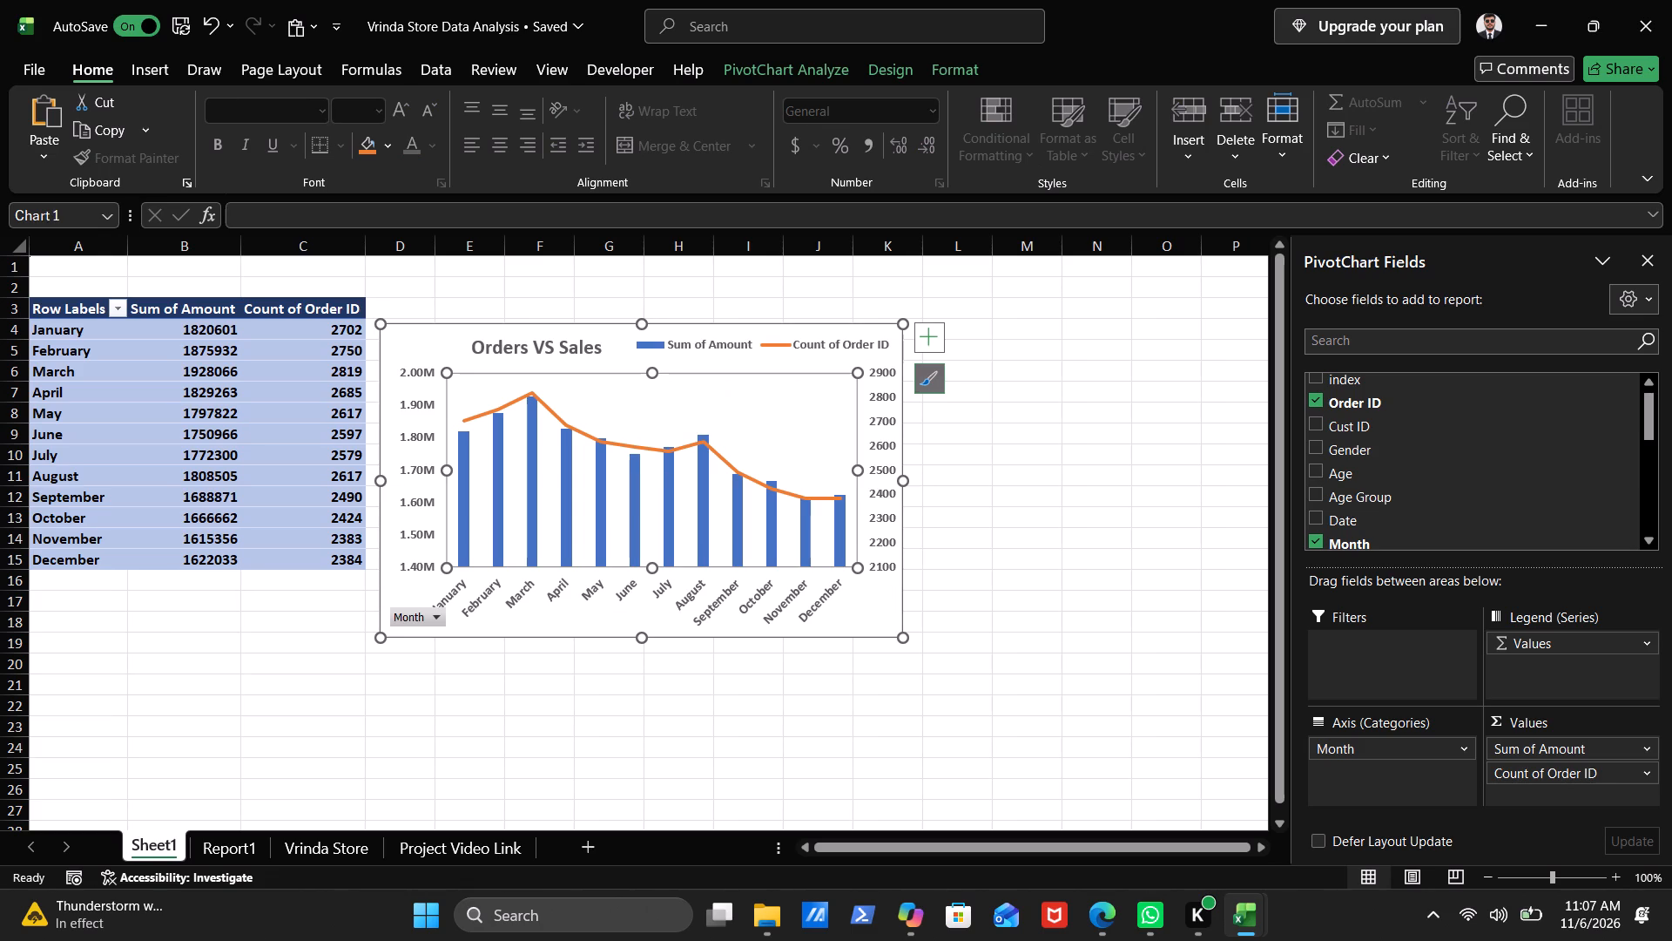
pyautogui.click(232, 846)
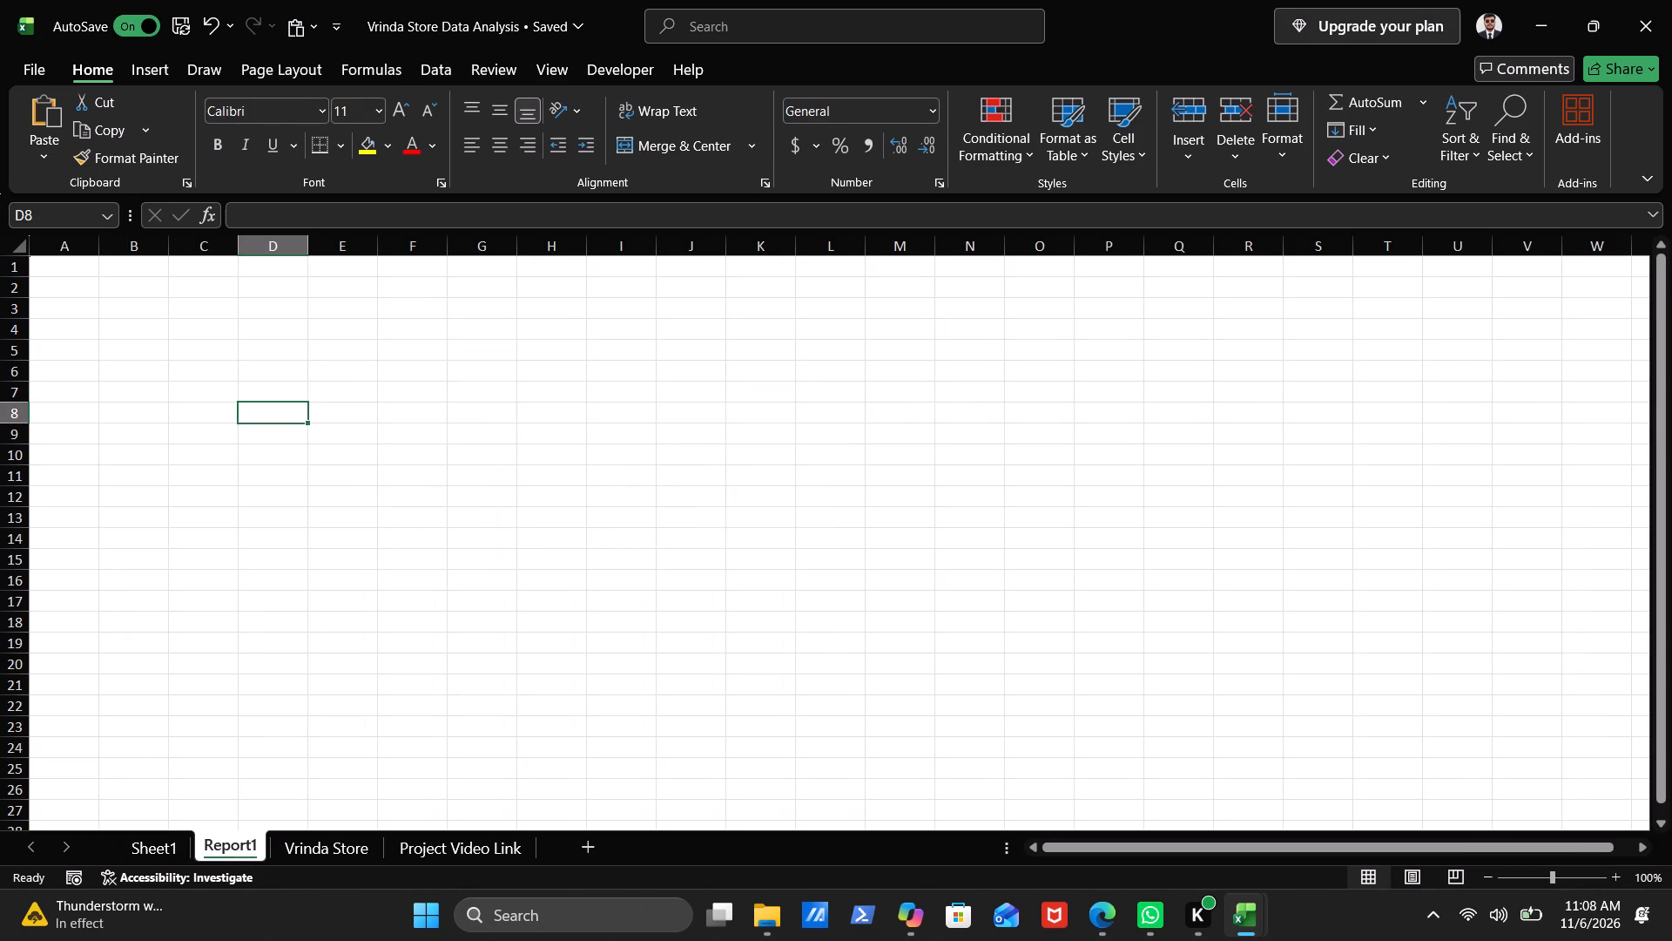
pyautogui.hotkey('ctrl', 'v')
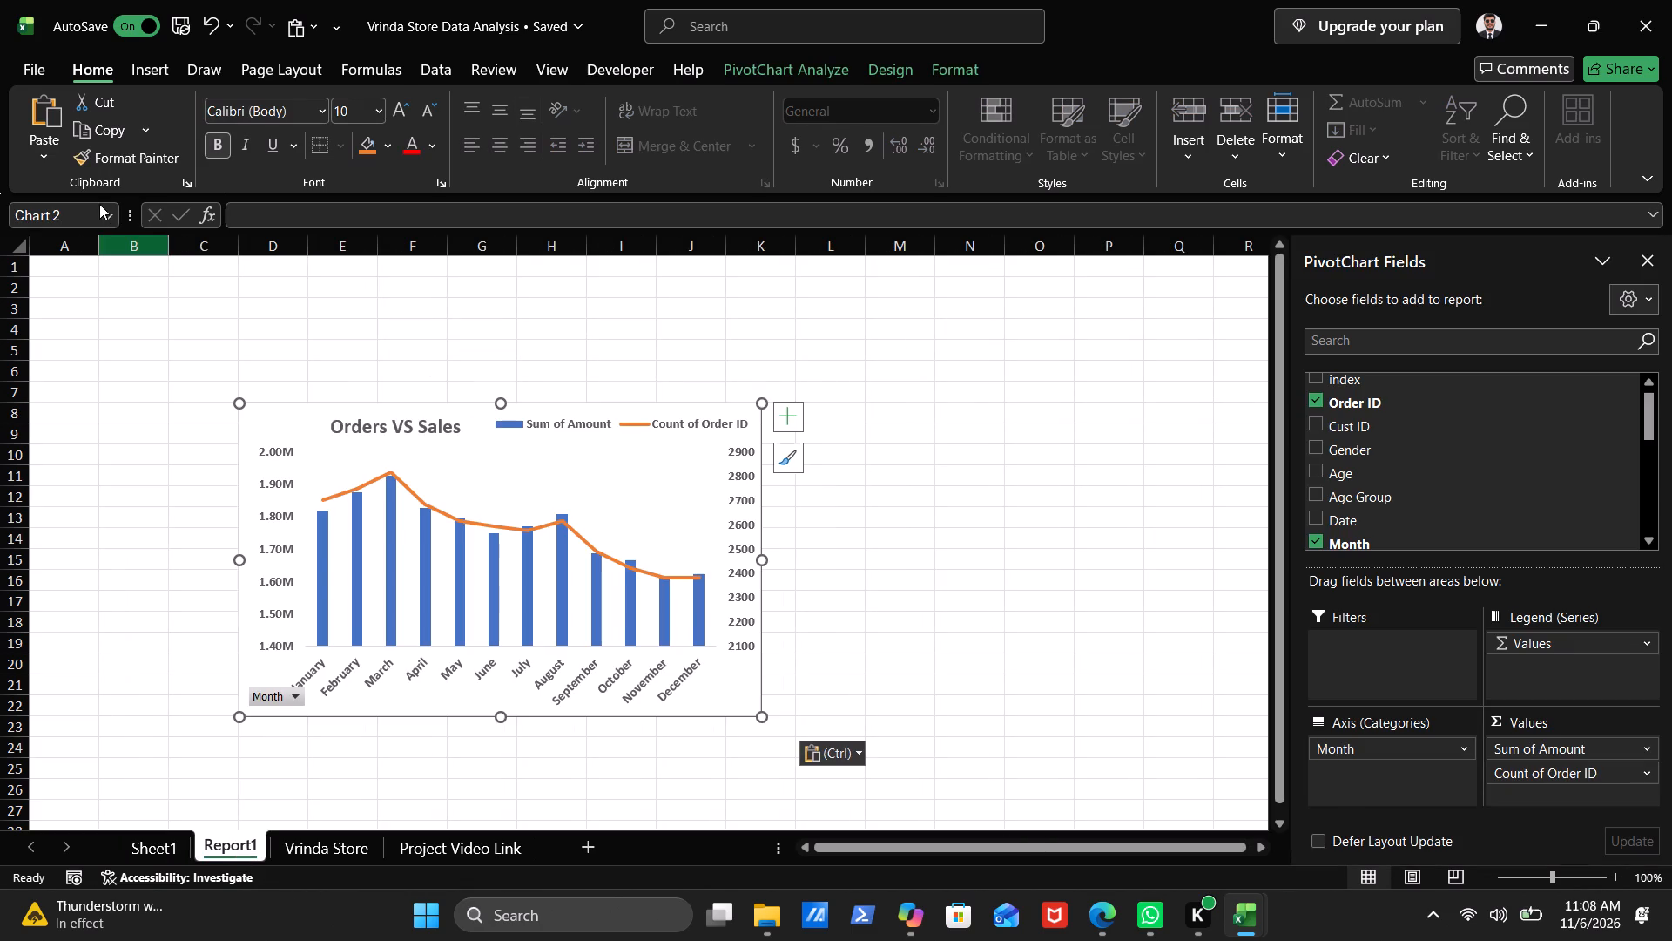
# Enter the title "Vrinda Storw sales Report" in cell A1 of the Report1 sheet.
pyautogui.click(63, 275)
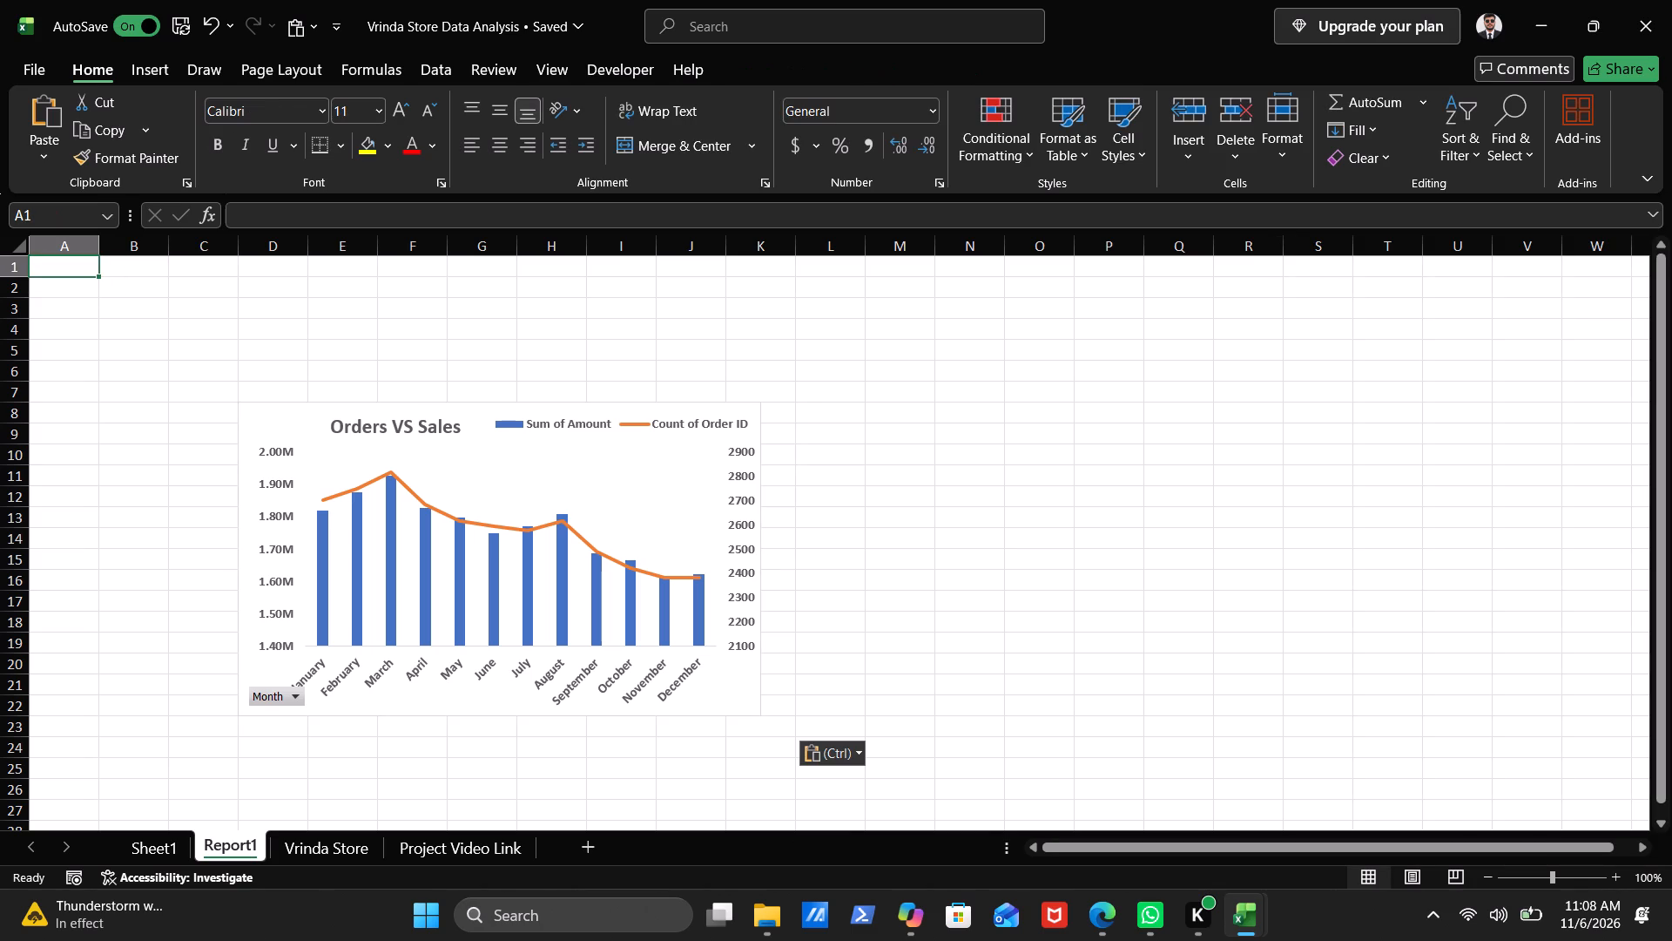
pyautogui.write('Vrinda')
pyautogui.press('space')
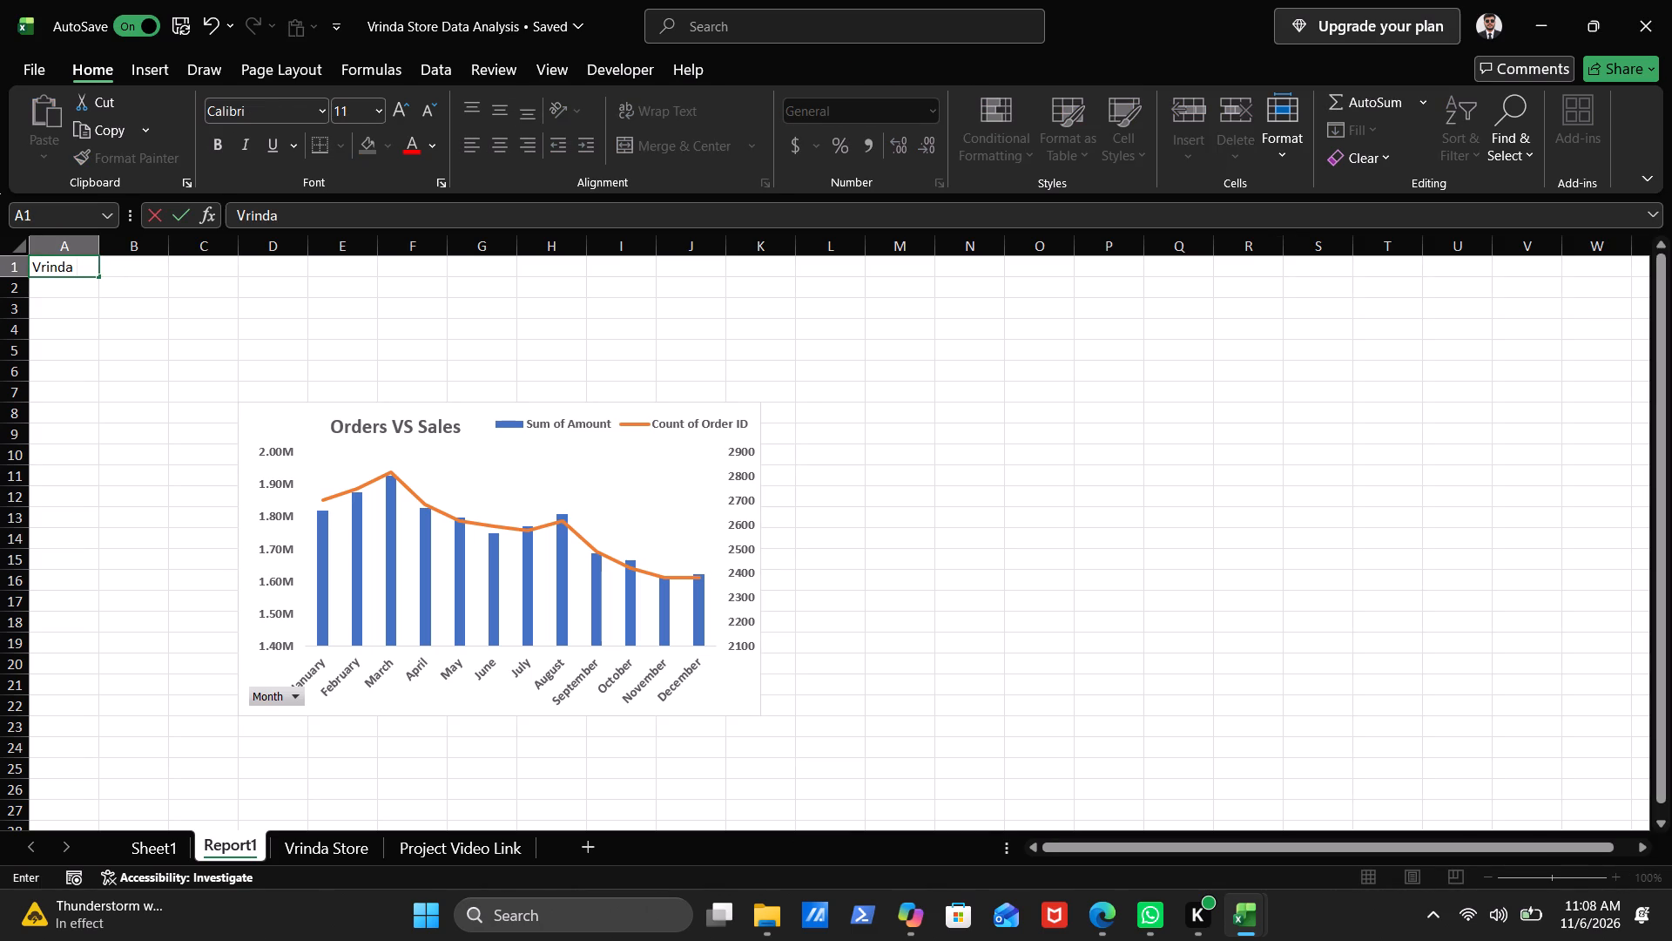
pyautogui.write('St')
pyautogui.press('BackSpace')
pyautogui.write('tor')
pyautogui.write('w')
pyautogui.press('space')
pyautogui.write('sales')
pyautogui.press('space')
pyautogui.write('report')
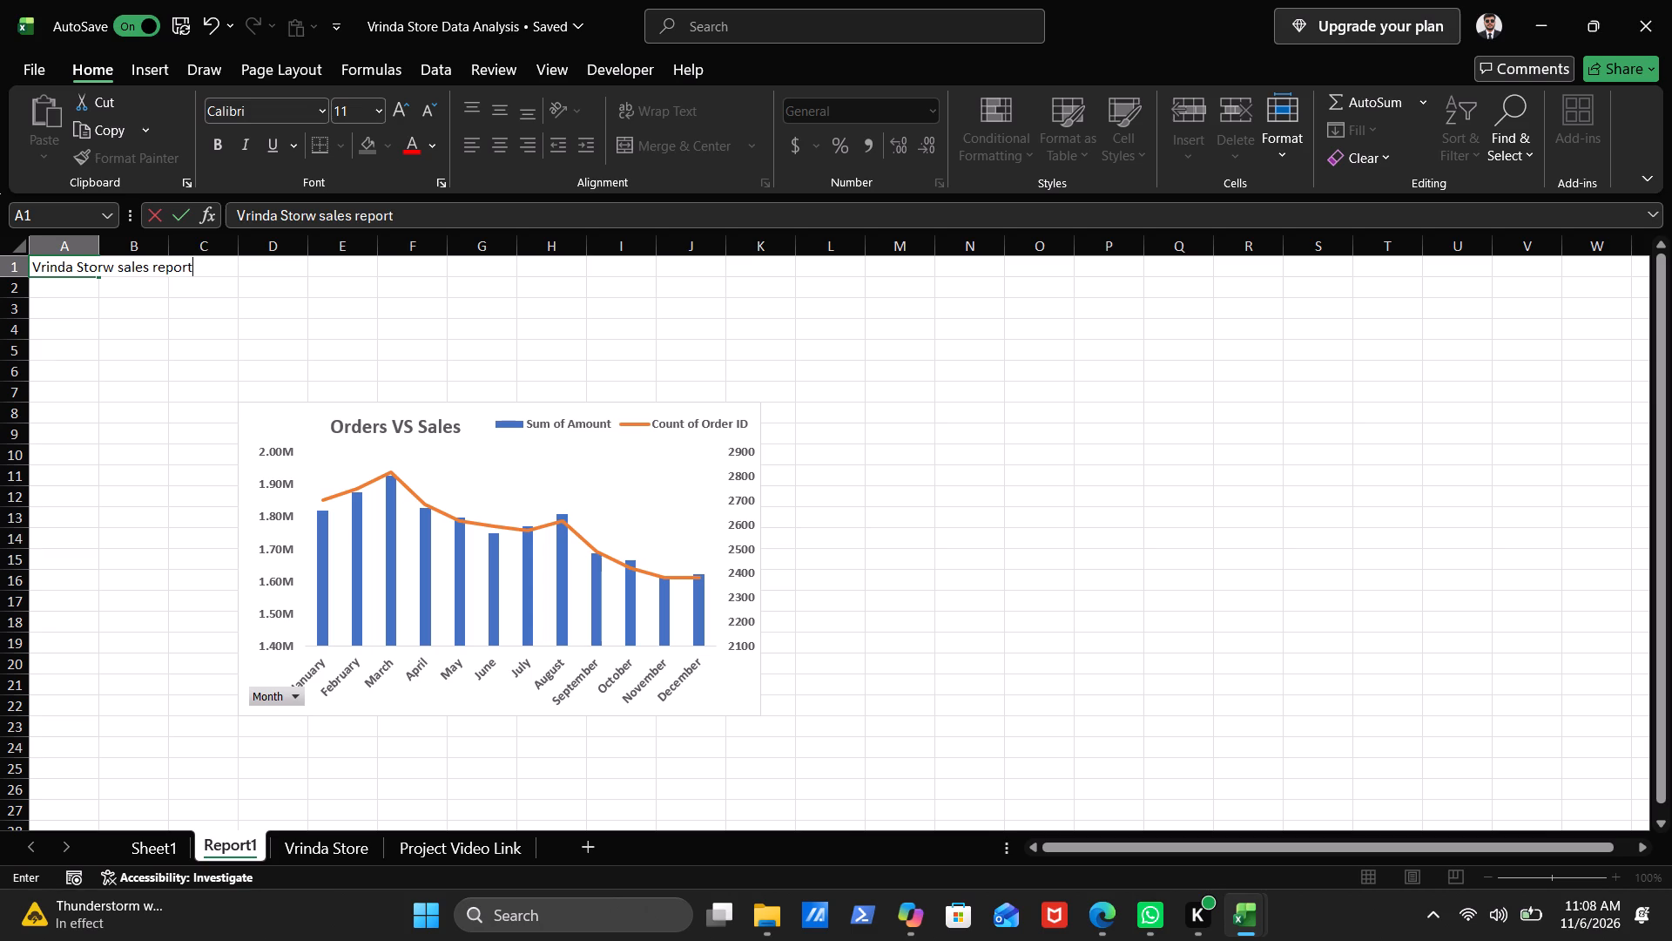
pyautogui.press('BackSpace')
pyautogui.press('BackSpace')
pyautogui.press('BackSpace')
pyautogui.press('BackSpace')
pyautogui.press('BackSpace')
pyautogui.press('BackSpace')
pyautogui.hotkey('shift', 'r')
pyautogui.write('eport')
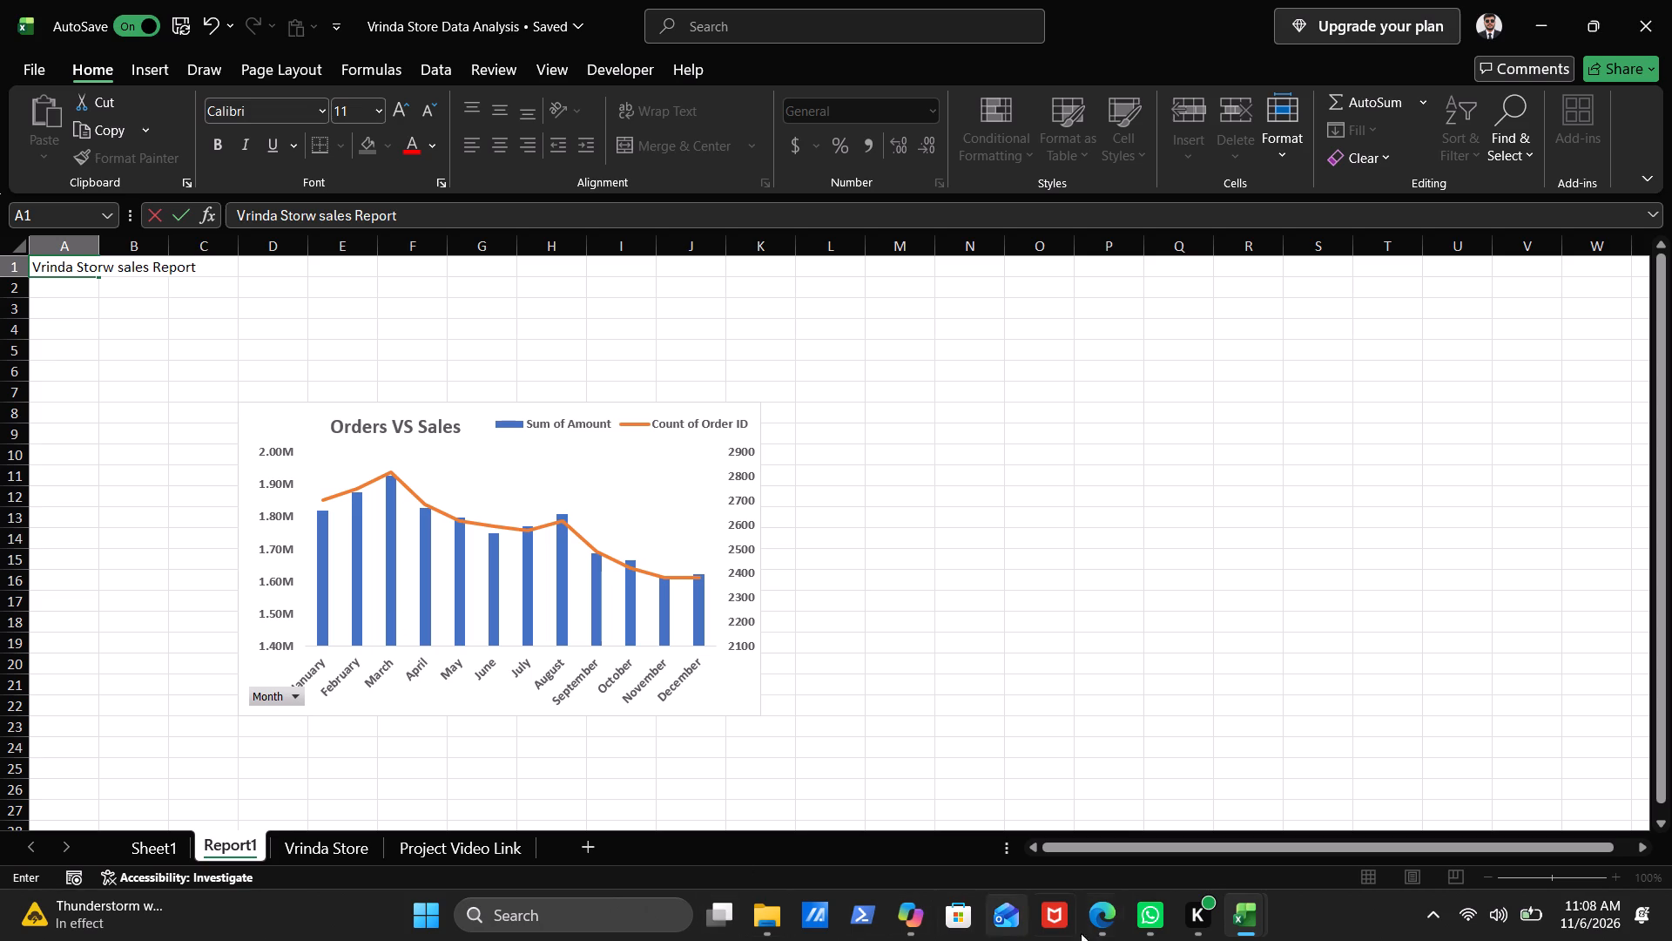
# Switch to the YouTube tutorial in Edge and rewatch the part on merging and centering the report title.
pyautogui.click(1102, 919)
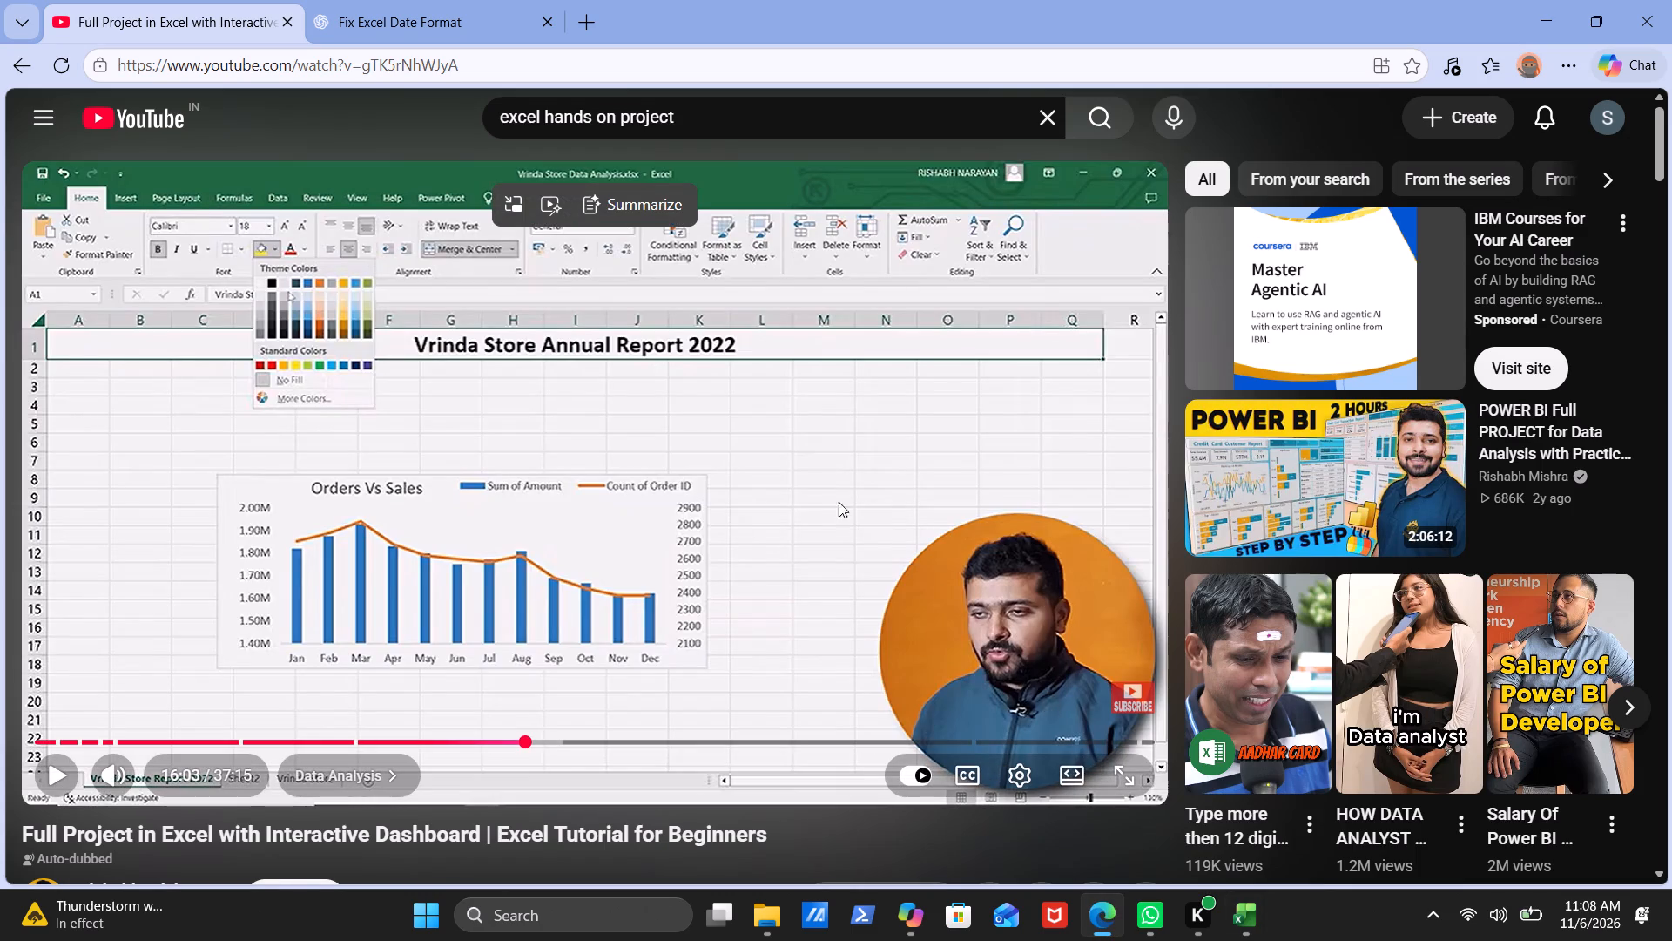
pyautogui.click(783, 473)
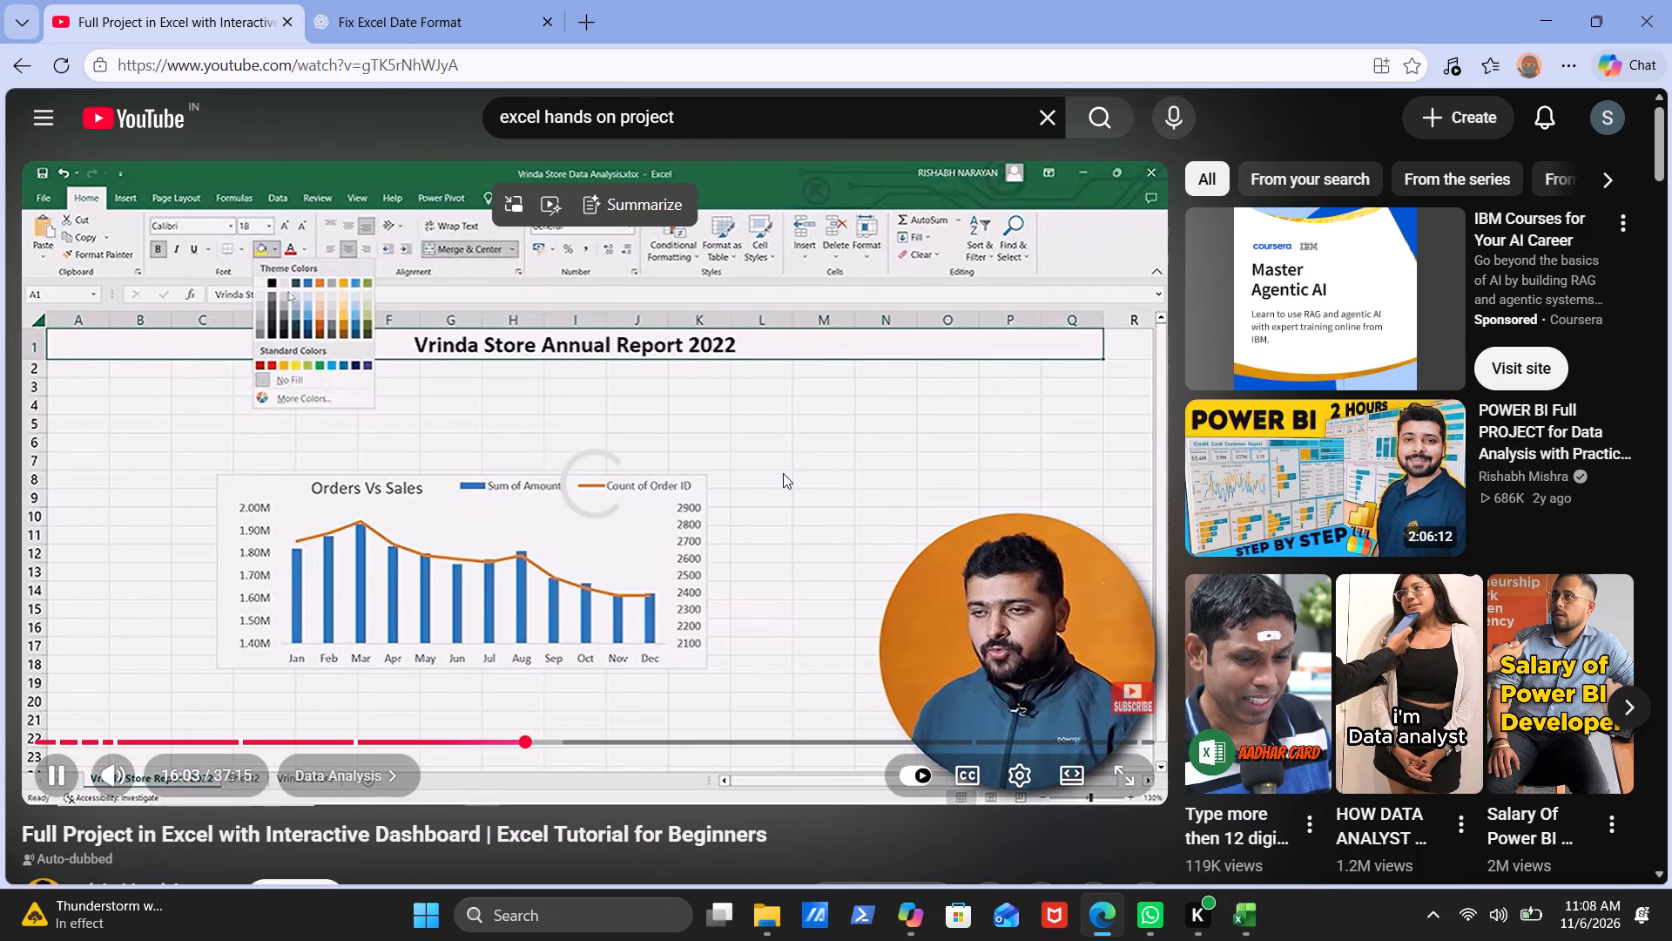
pyautogui.press('Left')
pyautogui.press('Left')
pyautogui.press('Left')
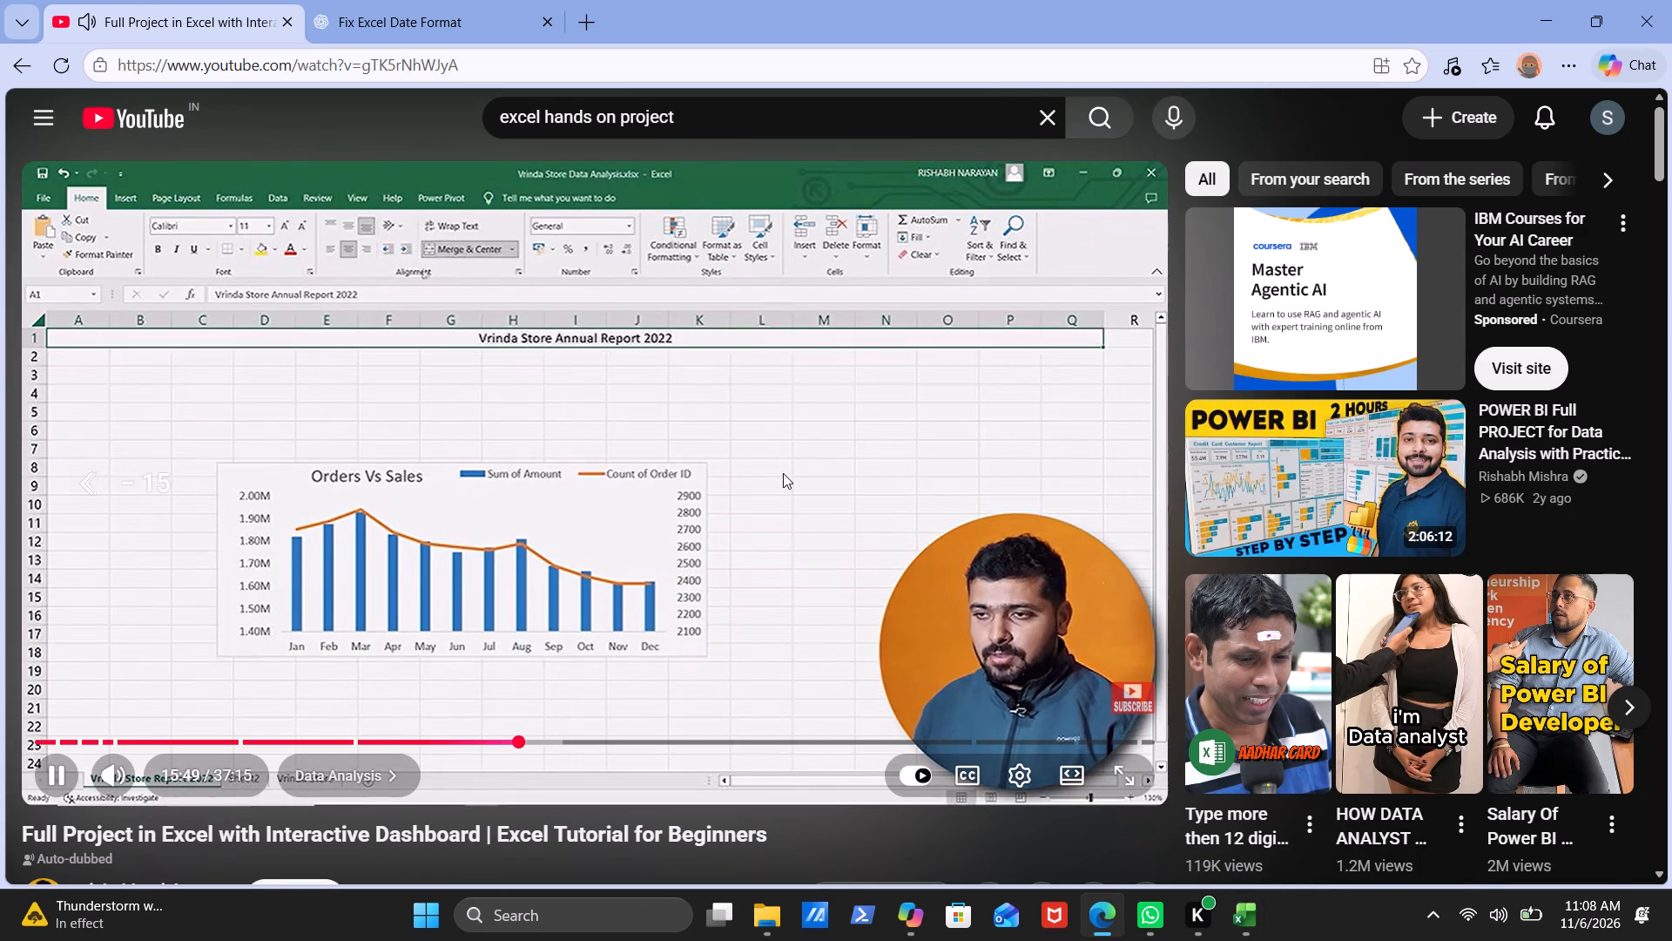
pyautogui.press('Left')
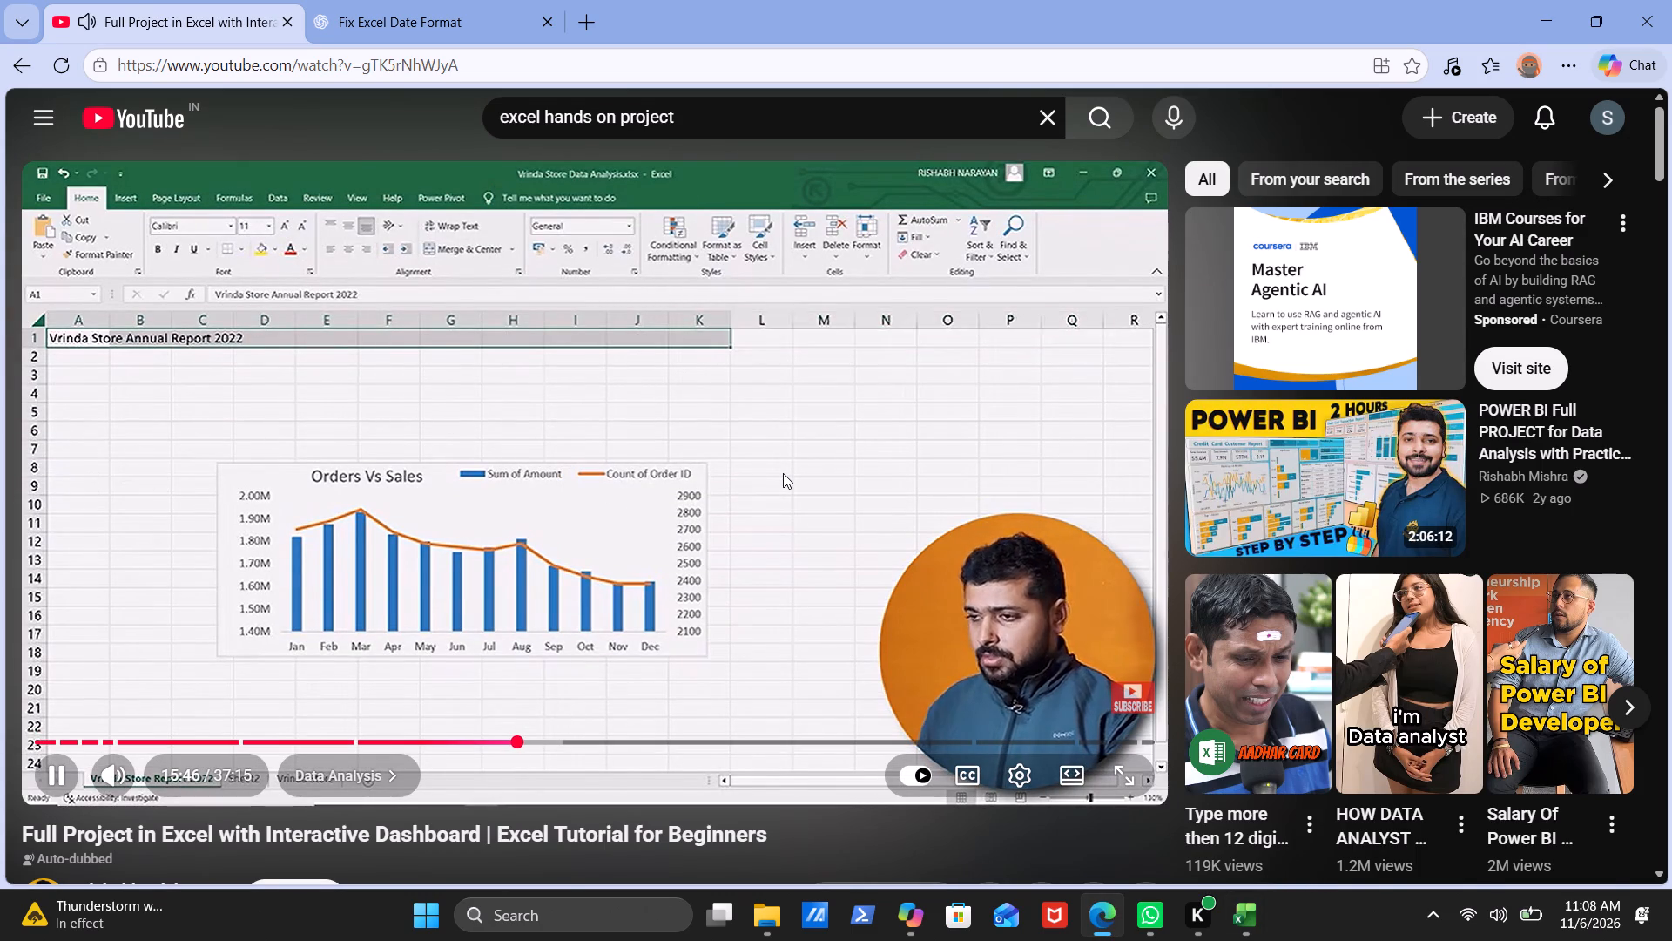
pyautogui.press('Left')
pyautogui.press('Left')
pyautogui.press('Left')
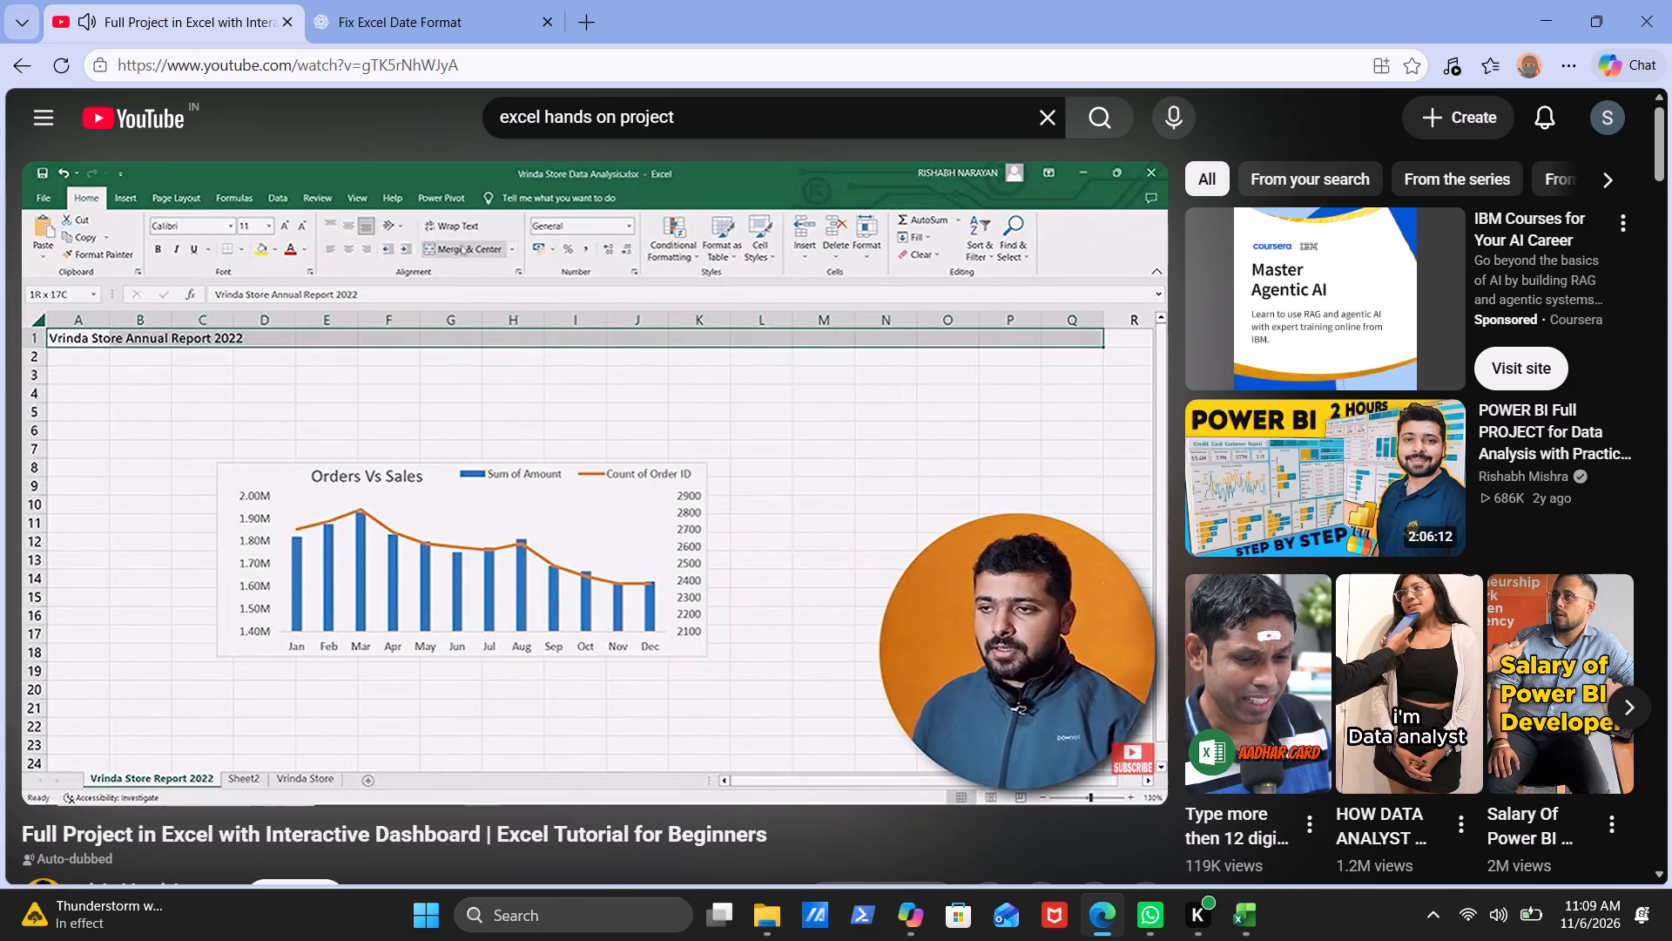
pyautogui.click(724, 603)
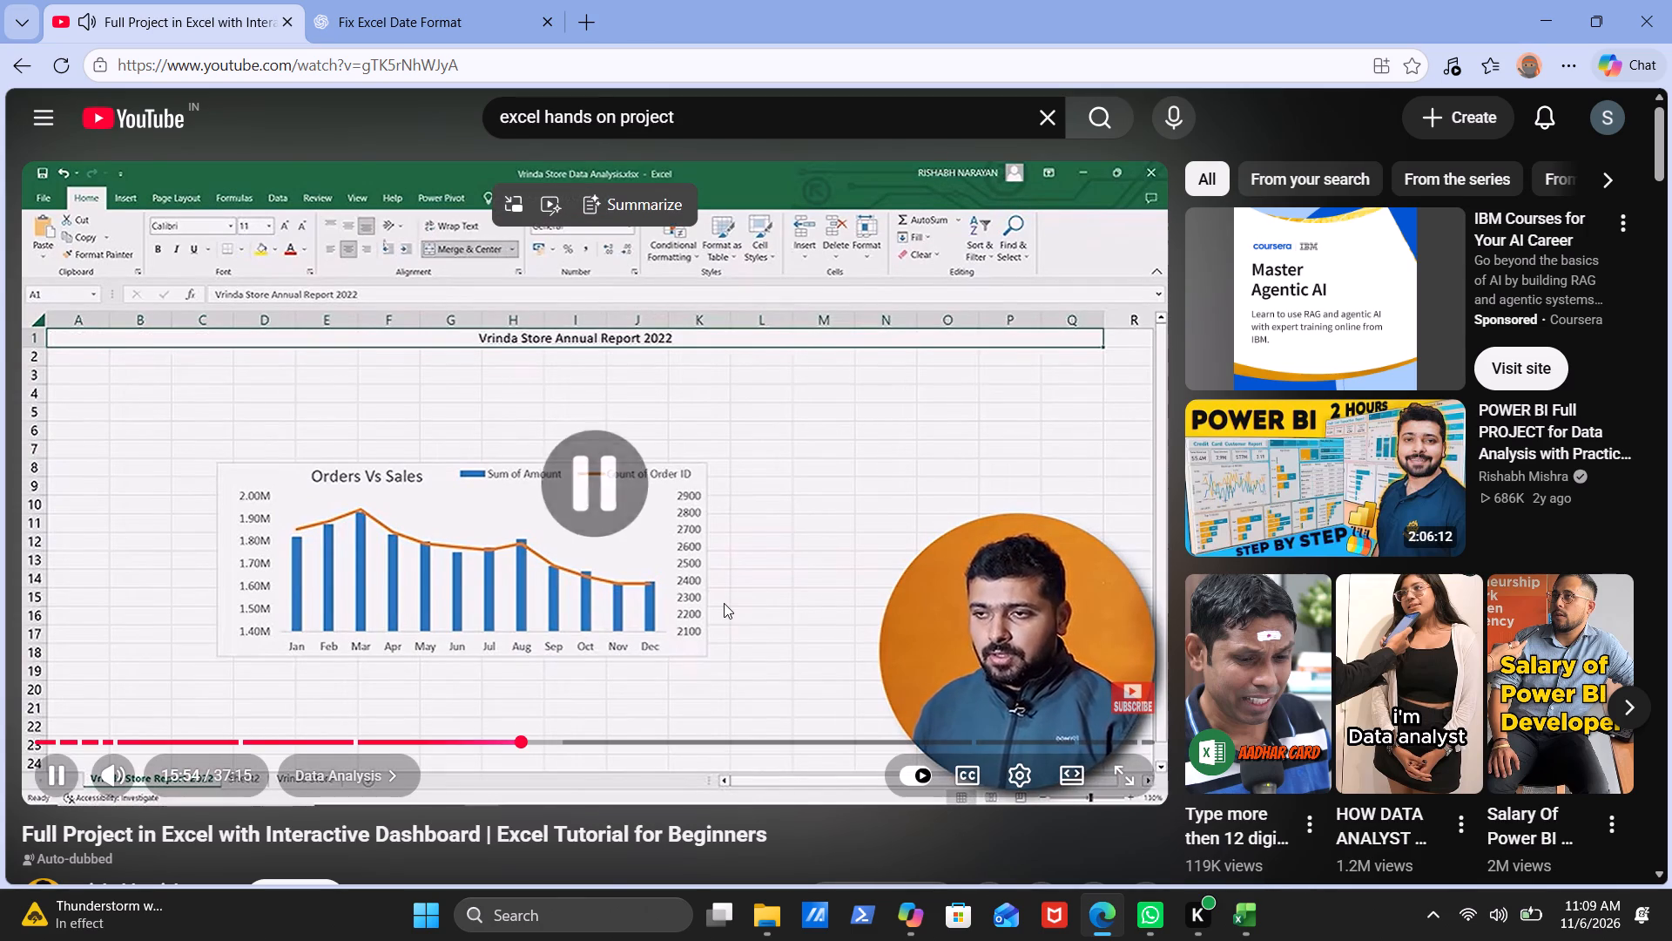
# Return to the Vrinda Store workbook in Excel and merge and center the title across cells A1 to Q1.
pyautogui.click(1240, 909)
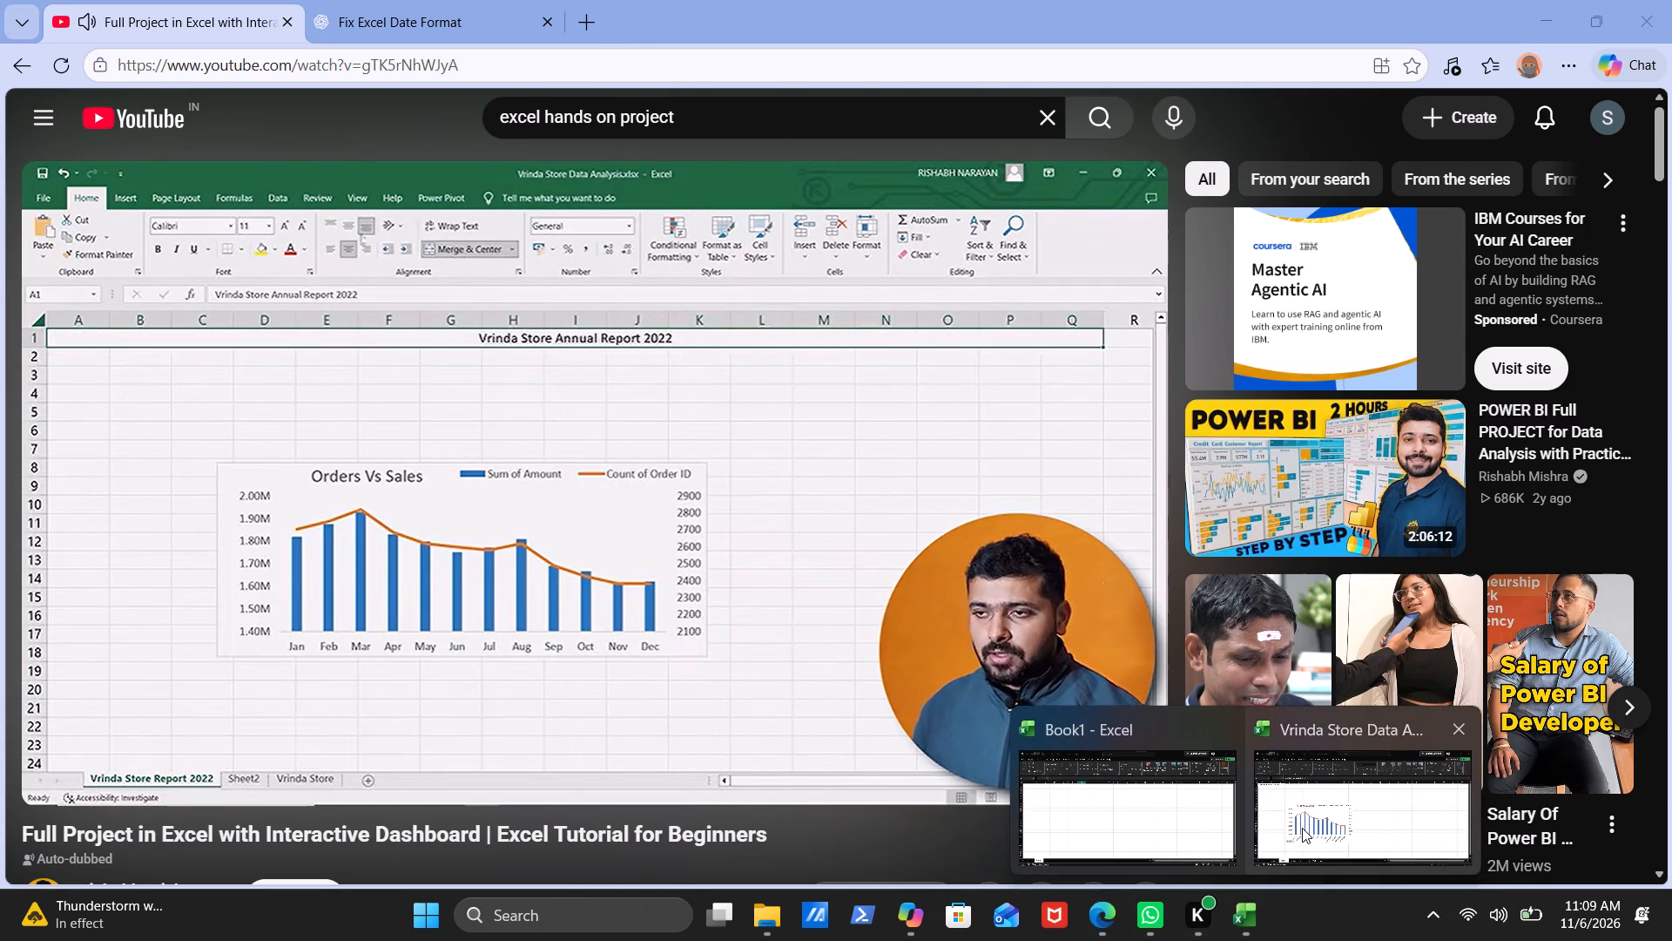
pyautogui.click(1302, 828)
pyautogui.moveTo(1302, 828); pyautogui.dragTo(839, 469)
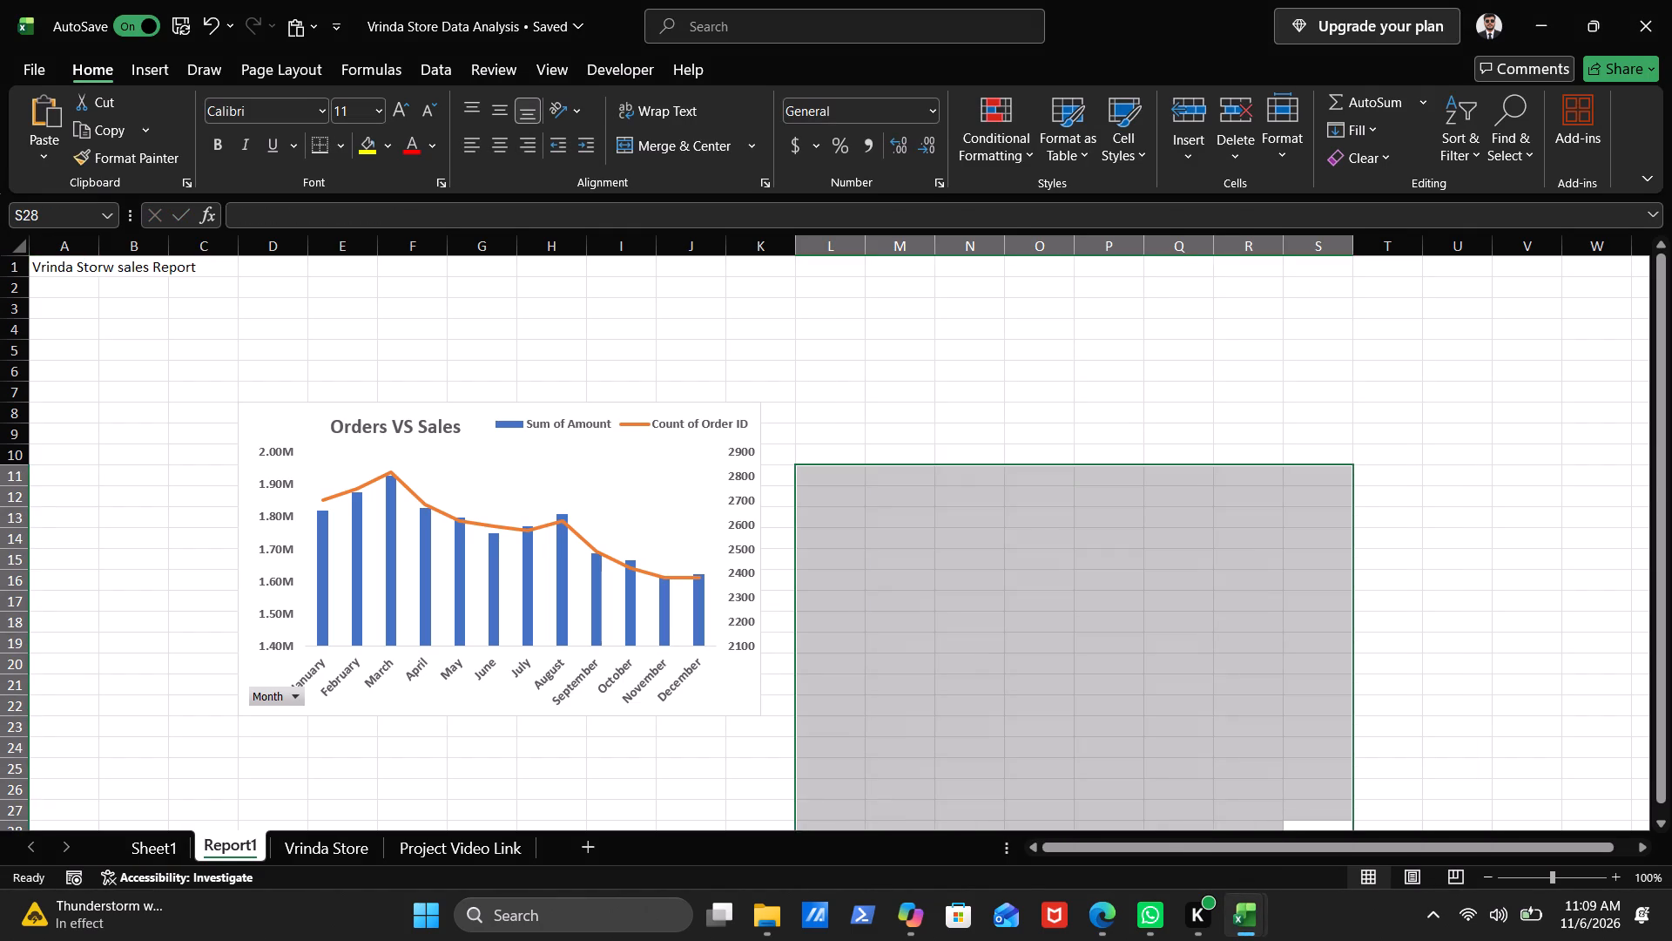
pyautogui.moveTo(1055, 369); pyautogui.dragTo(595, 288)
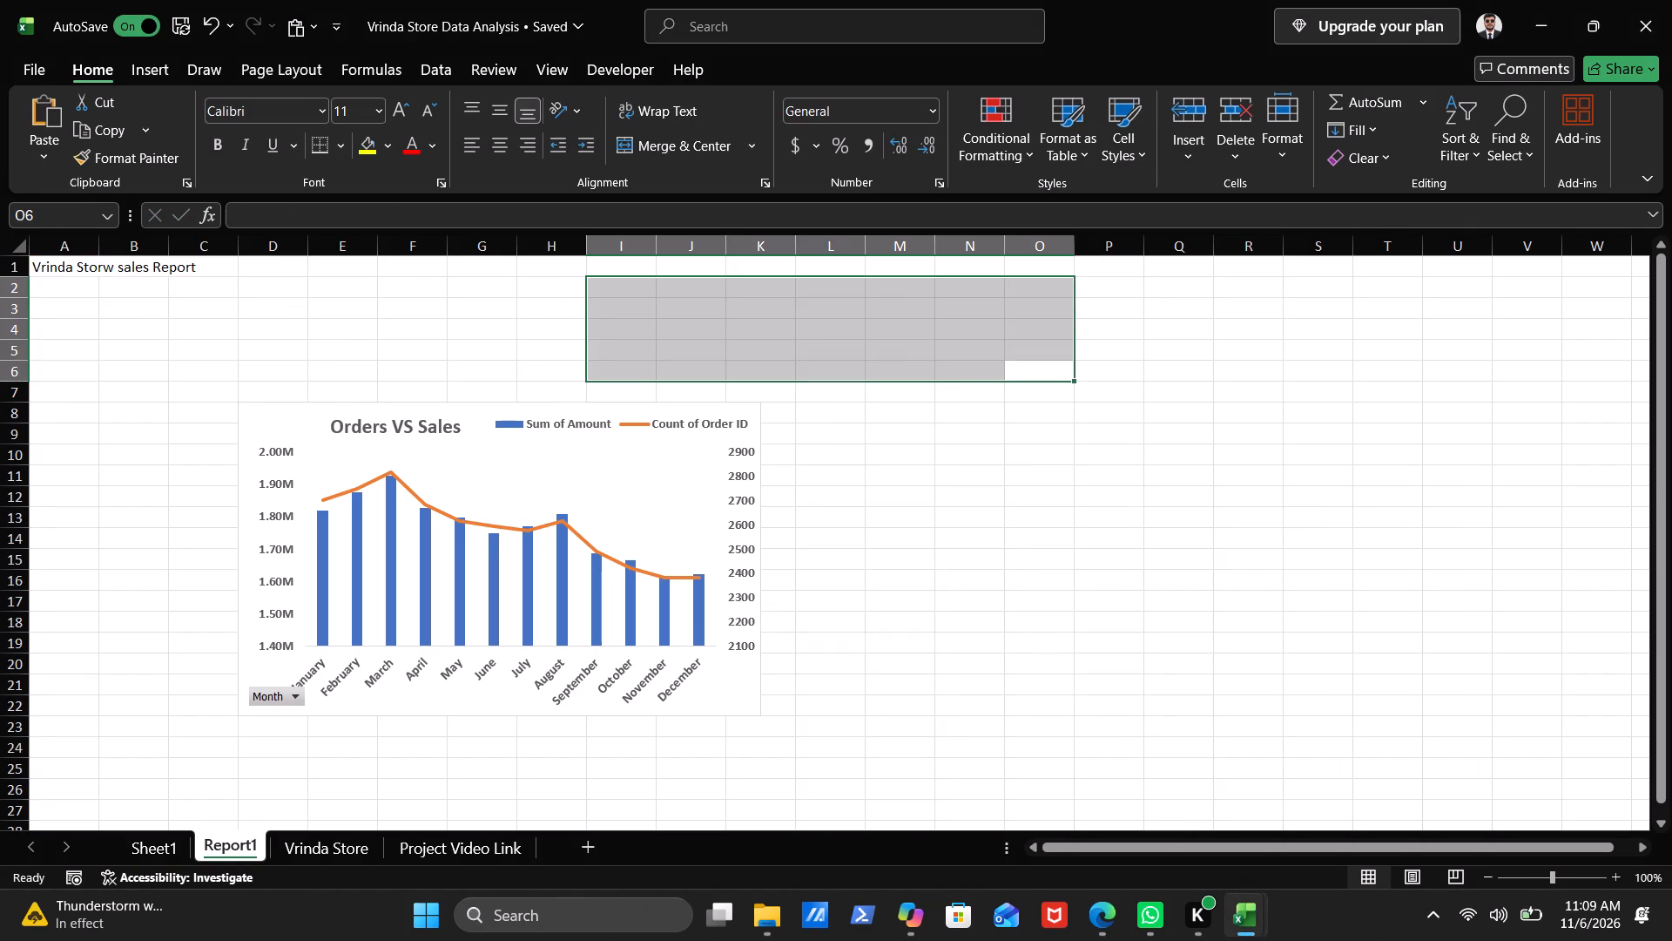
pyautogui.moveTo(48, 259); pyautogui.dragTo(118, 270)
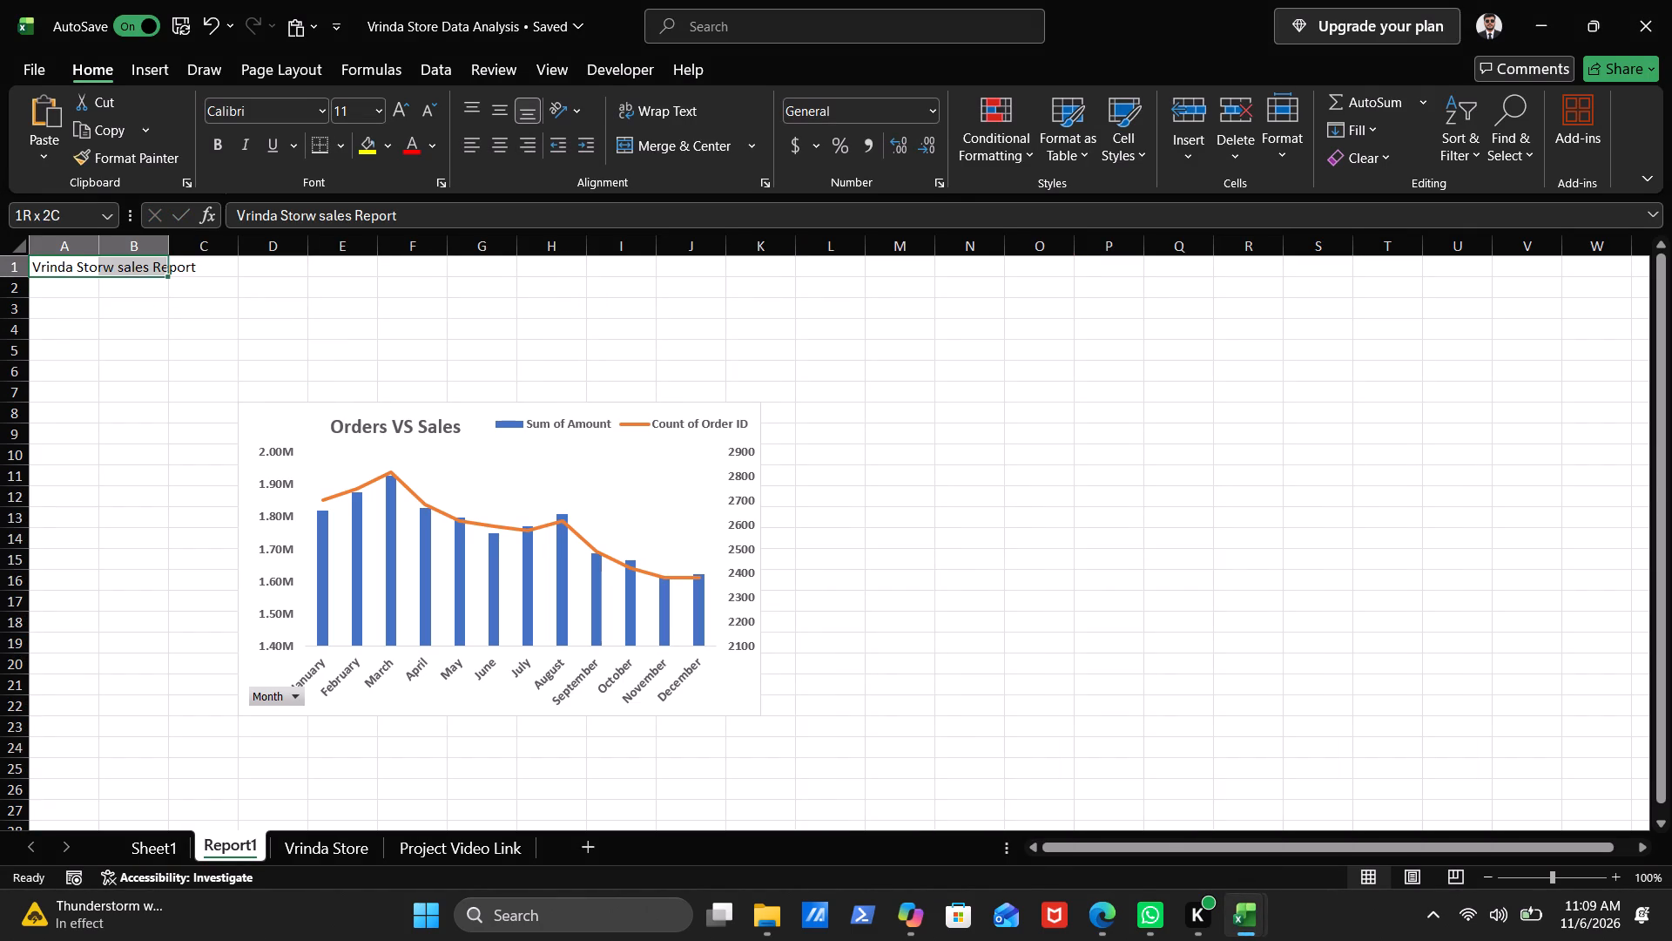
pyautogui.moveTo(118, 270); pyautogui.dragTo(812, 256)
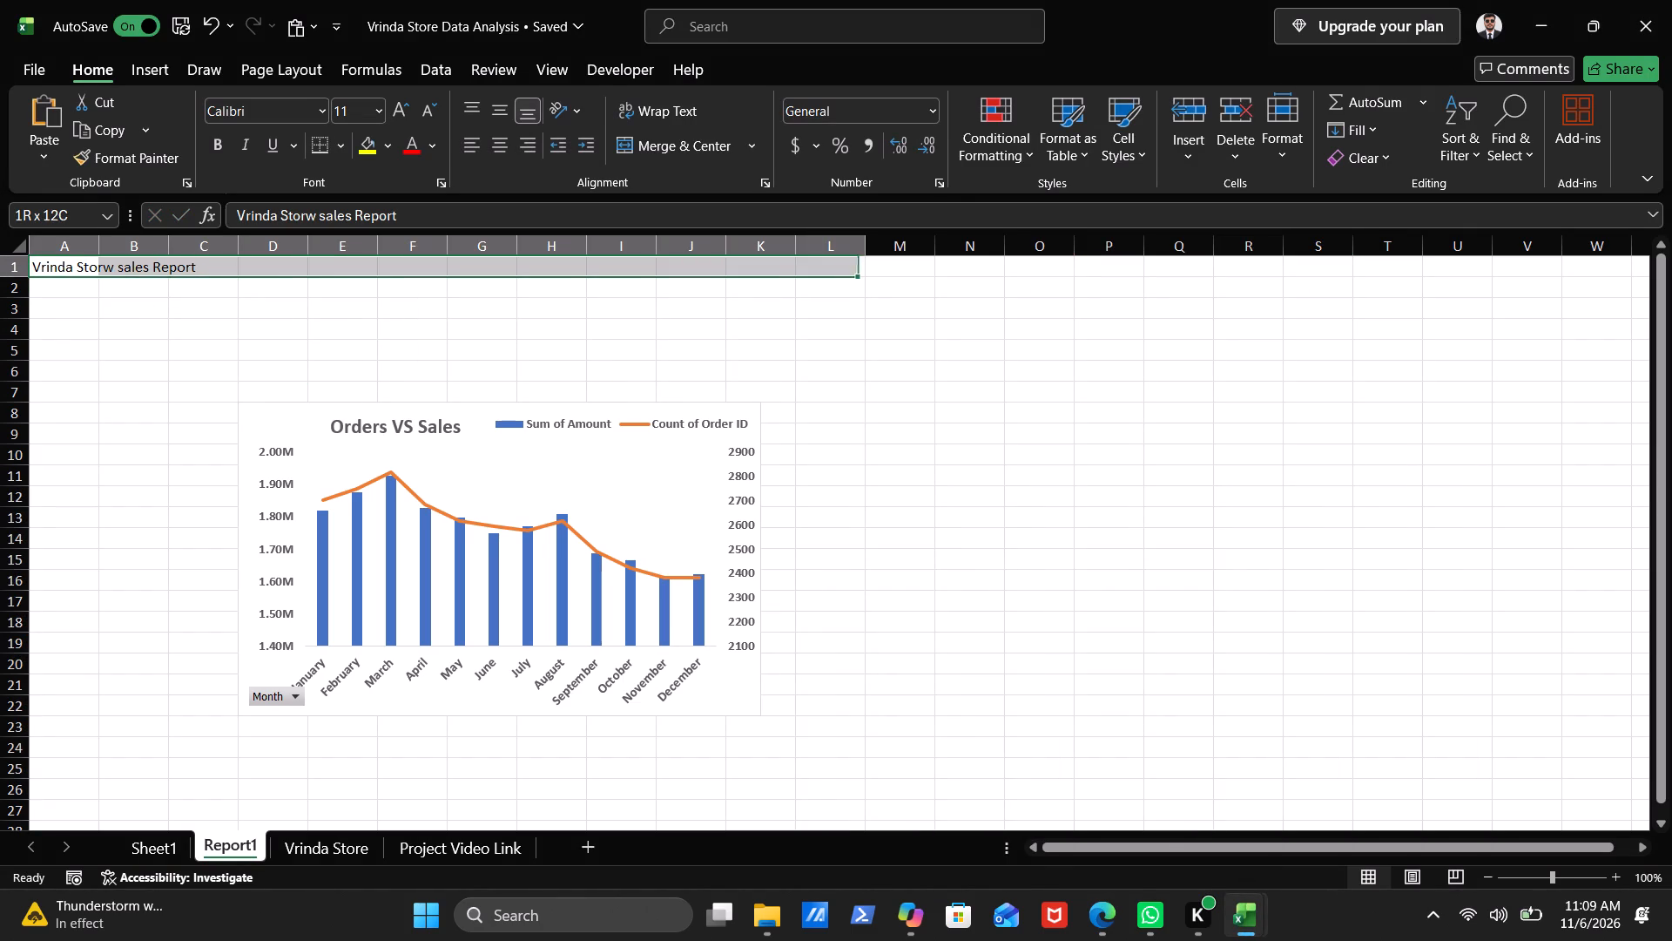
pyautogui.moveTo(812, 256); pyautogui.dragTo(1163, 257)
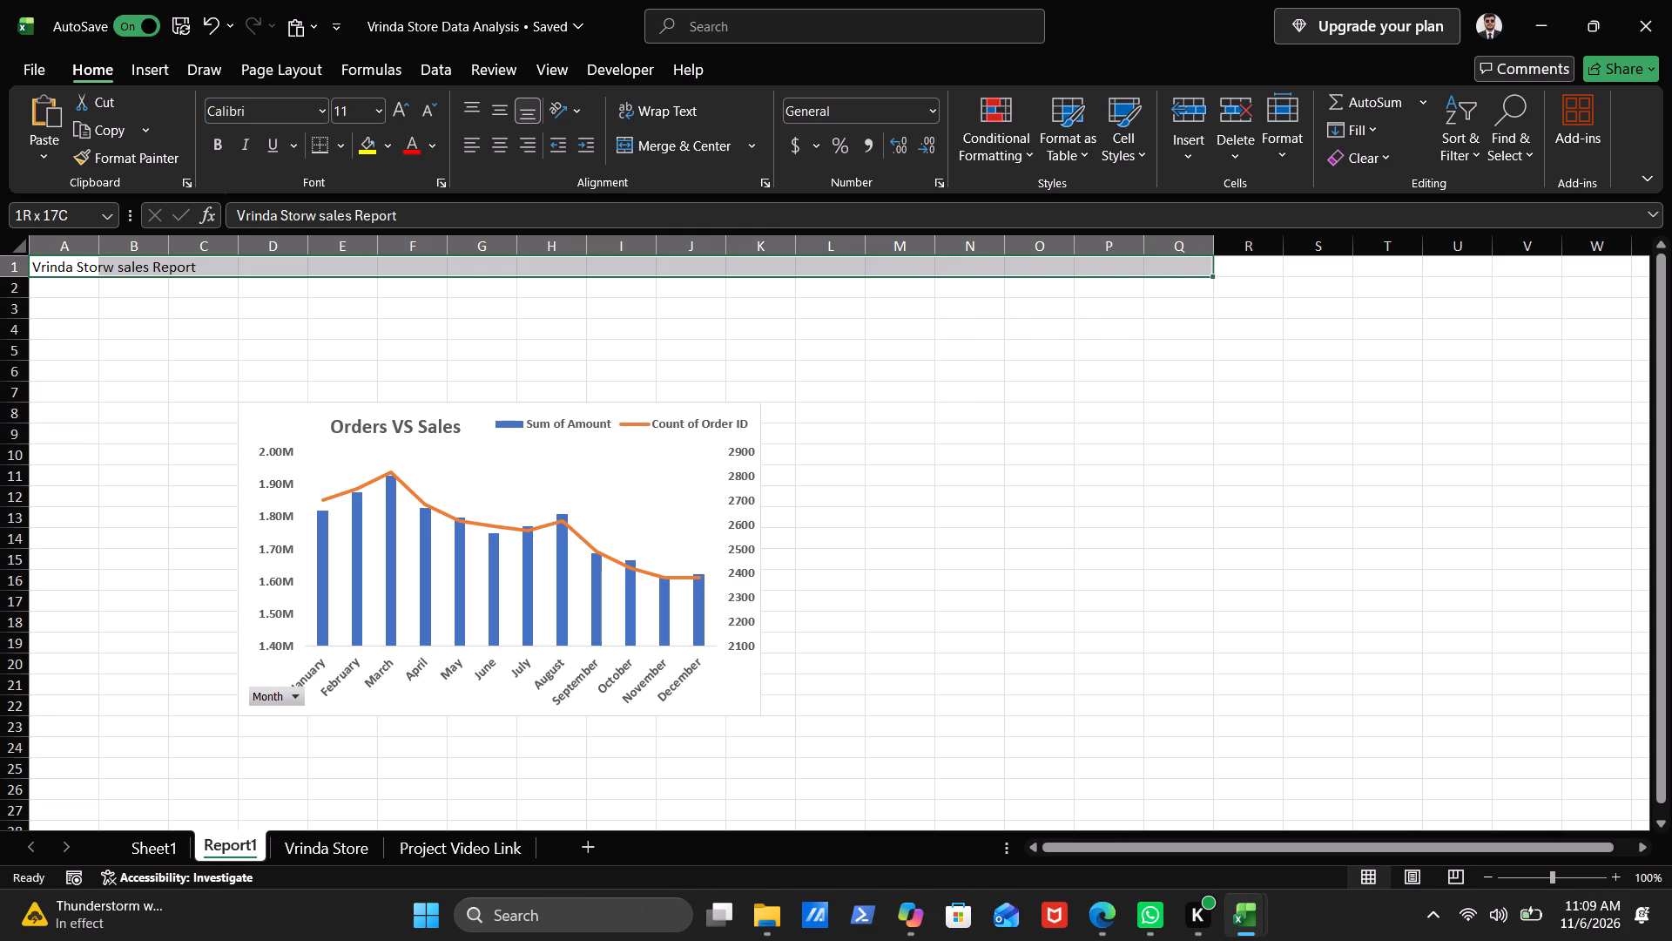
pyautogui.moveTo(1163, 257); pyautogui.dragTo(1155, 254)
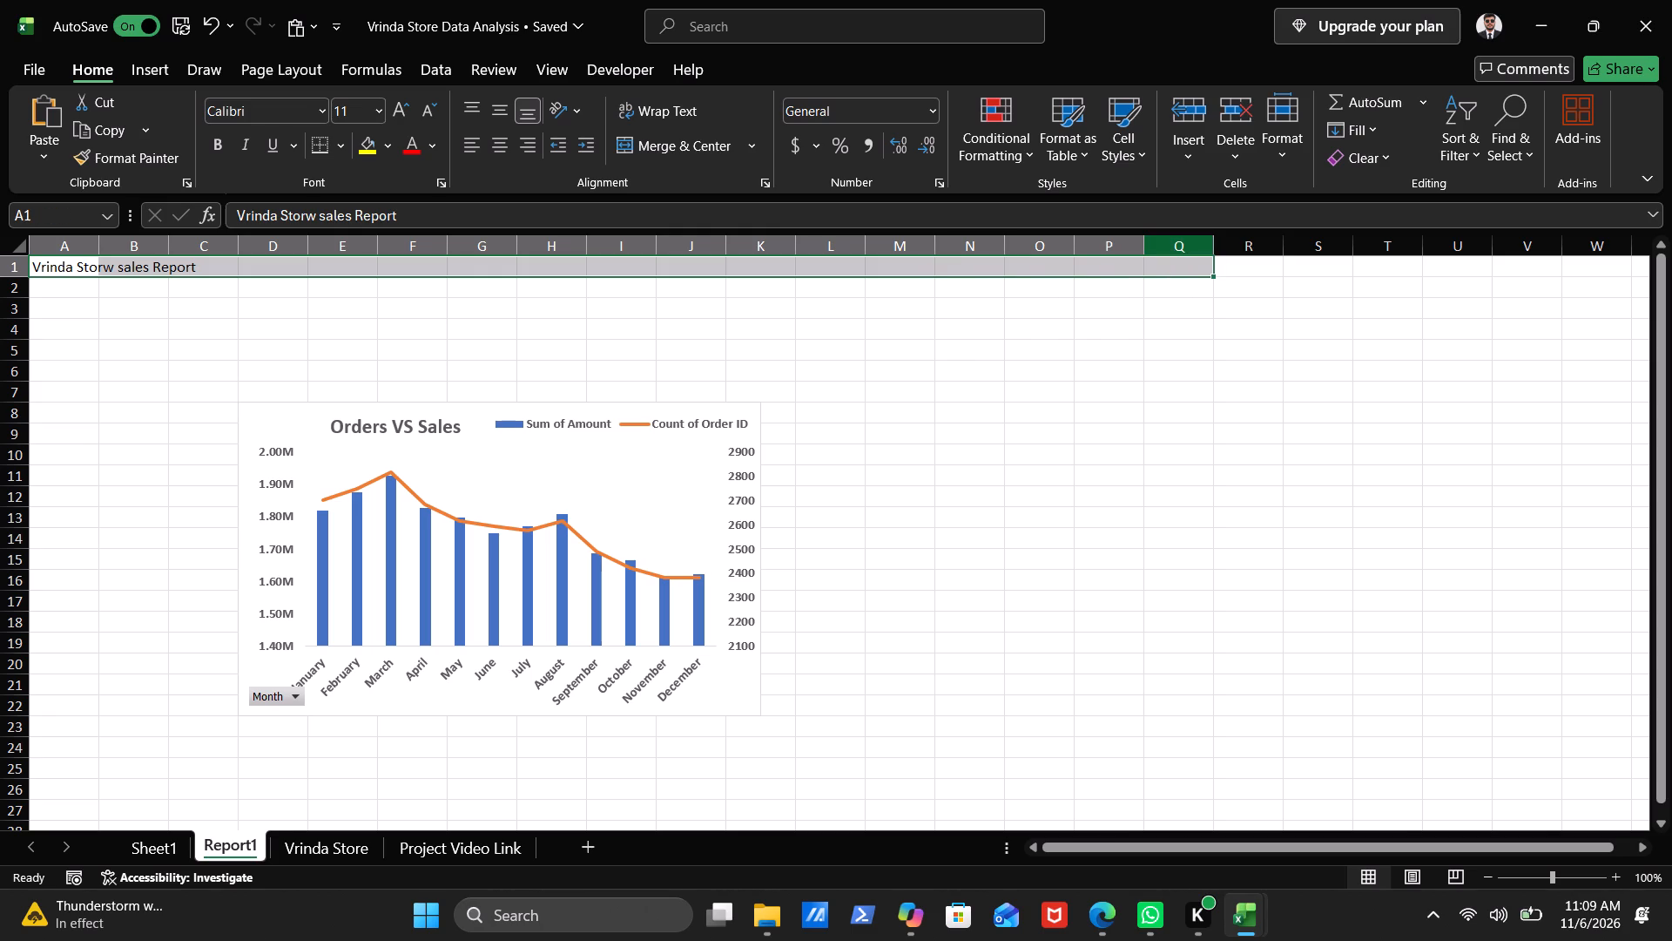
pyautogui.click(684, 151)
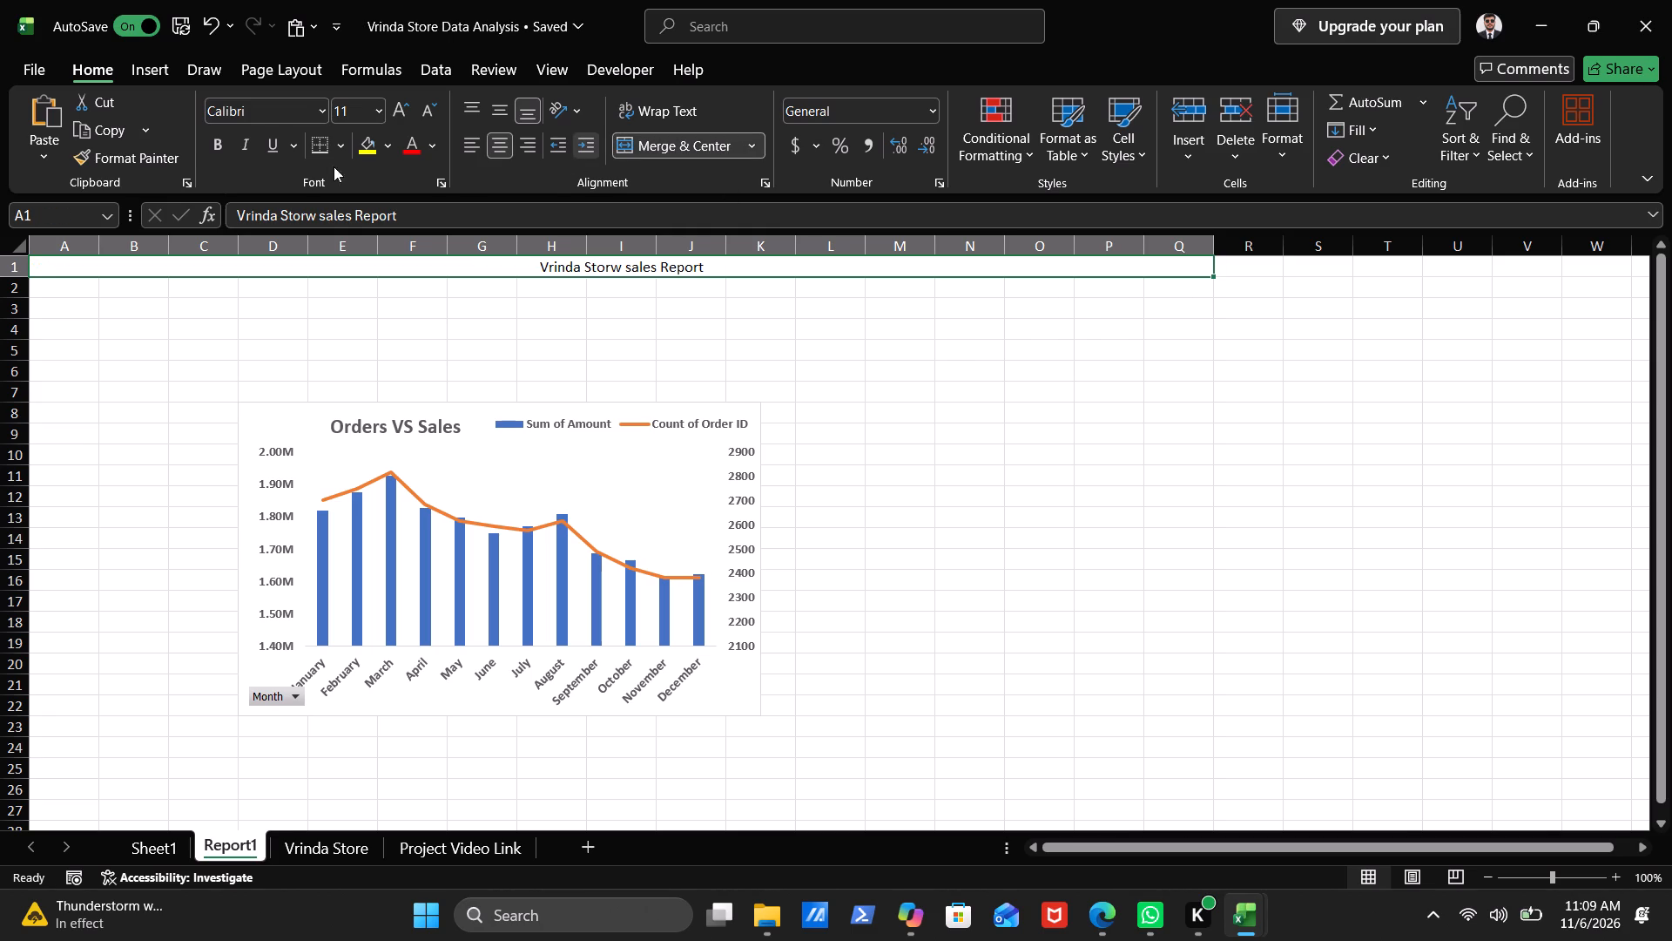
# Format the merged title in row 1 as bold with font size 18.
pyautogui.click(214, 144)
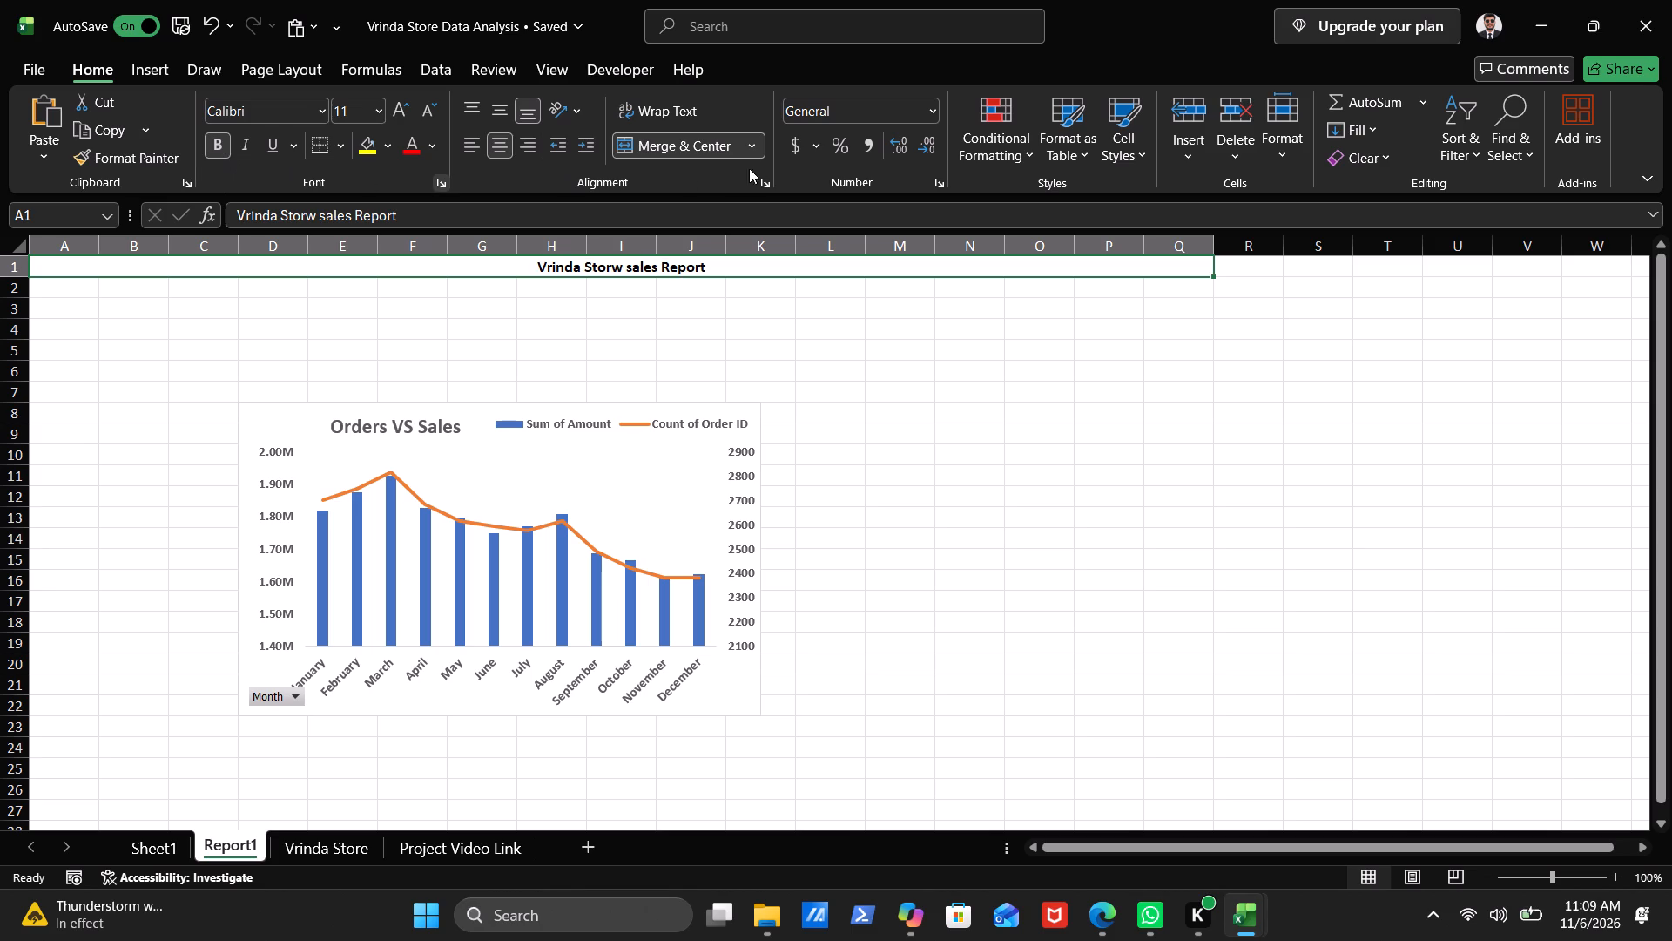
pyautogui.click(753, 144)
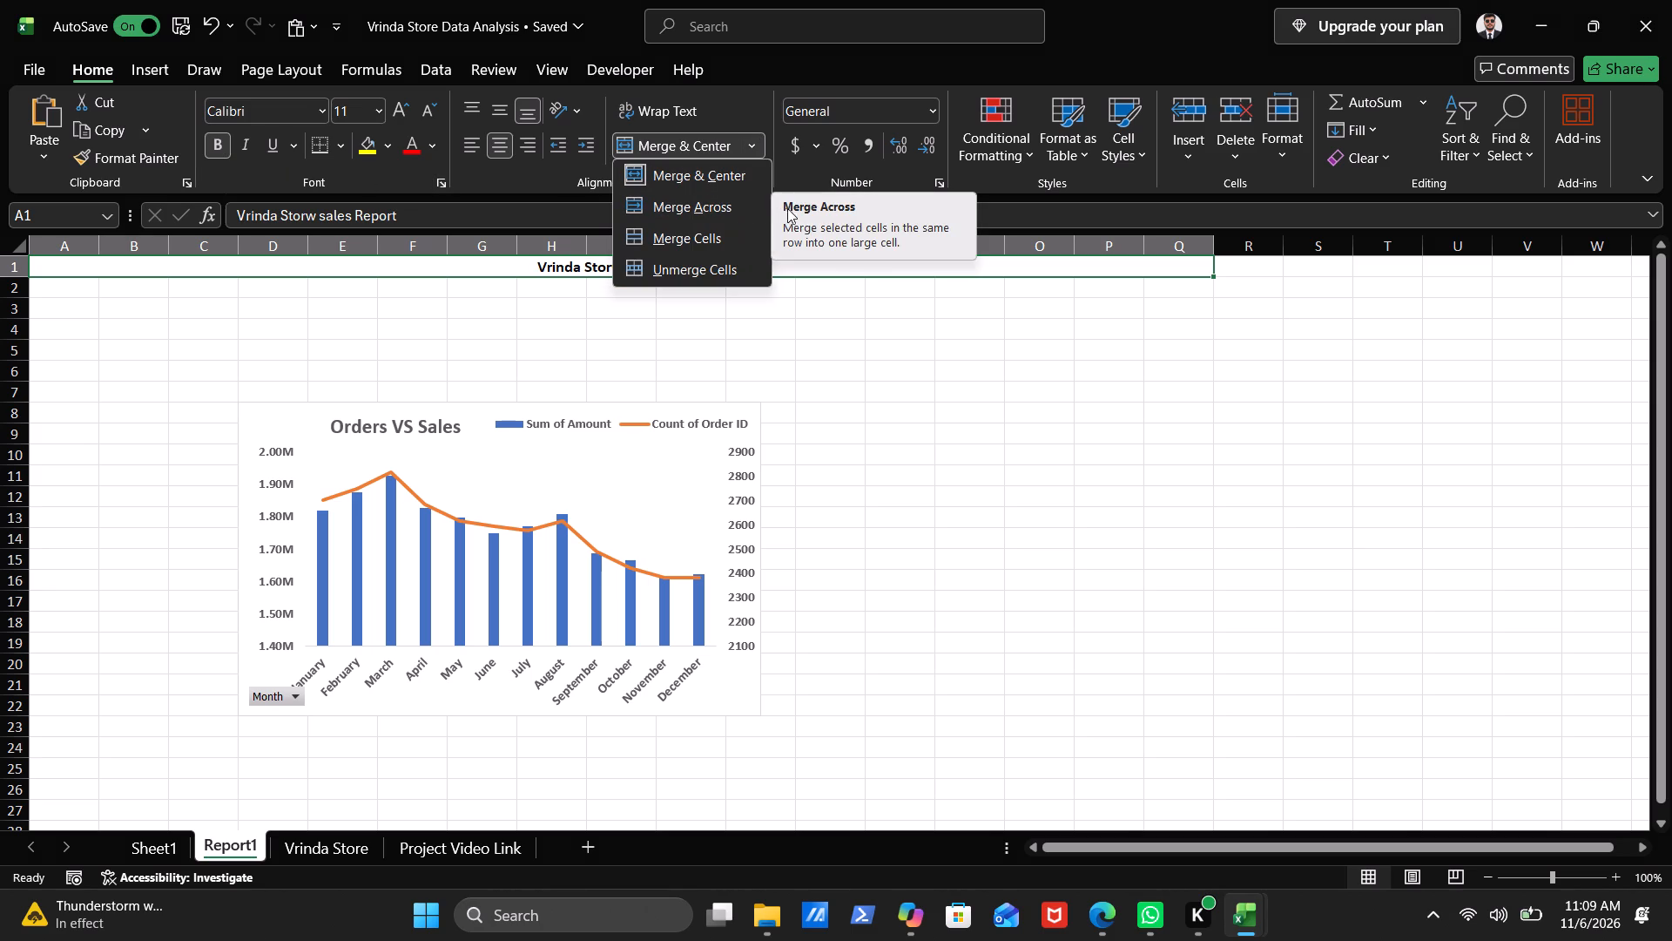
pyautogui.click(505, 214)
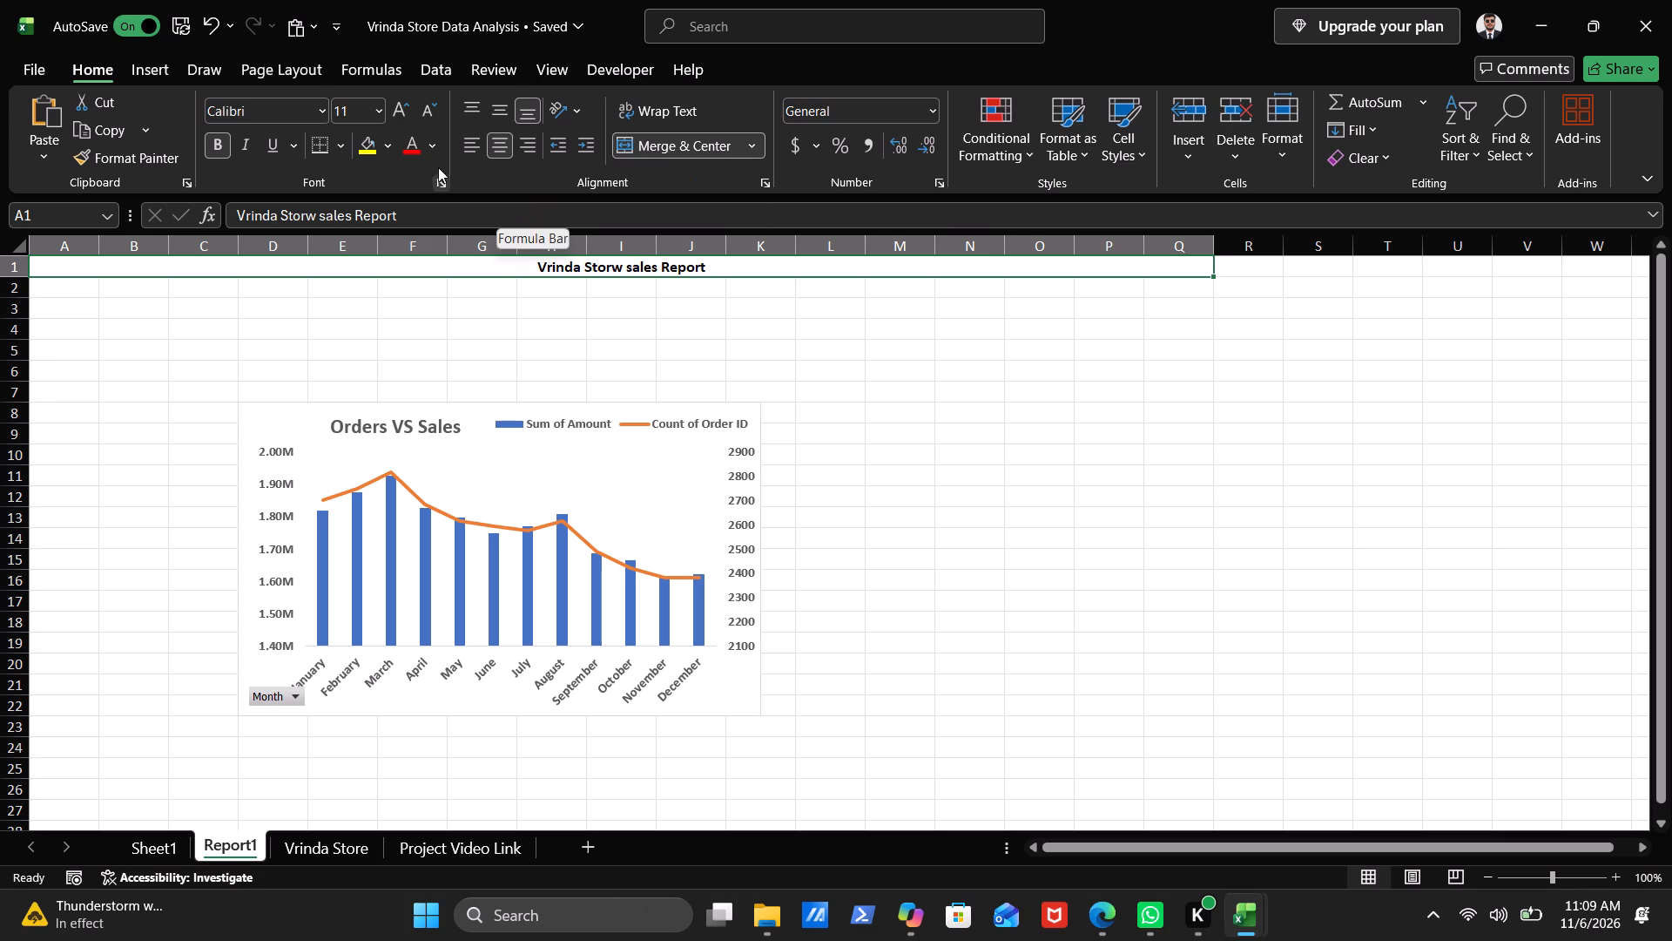
pyautogui.click(379, 105)
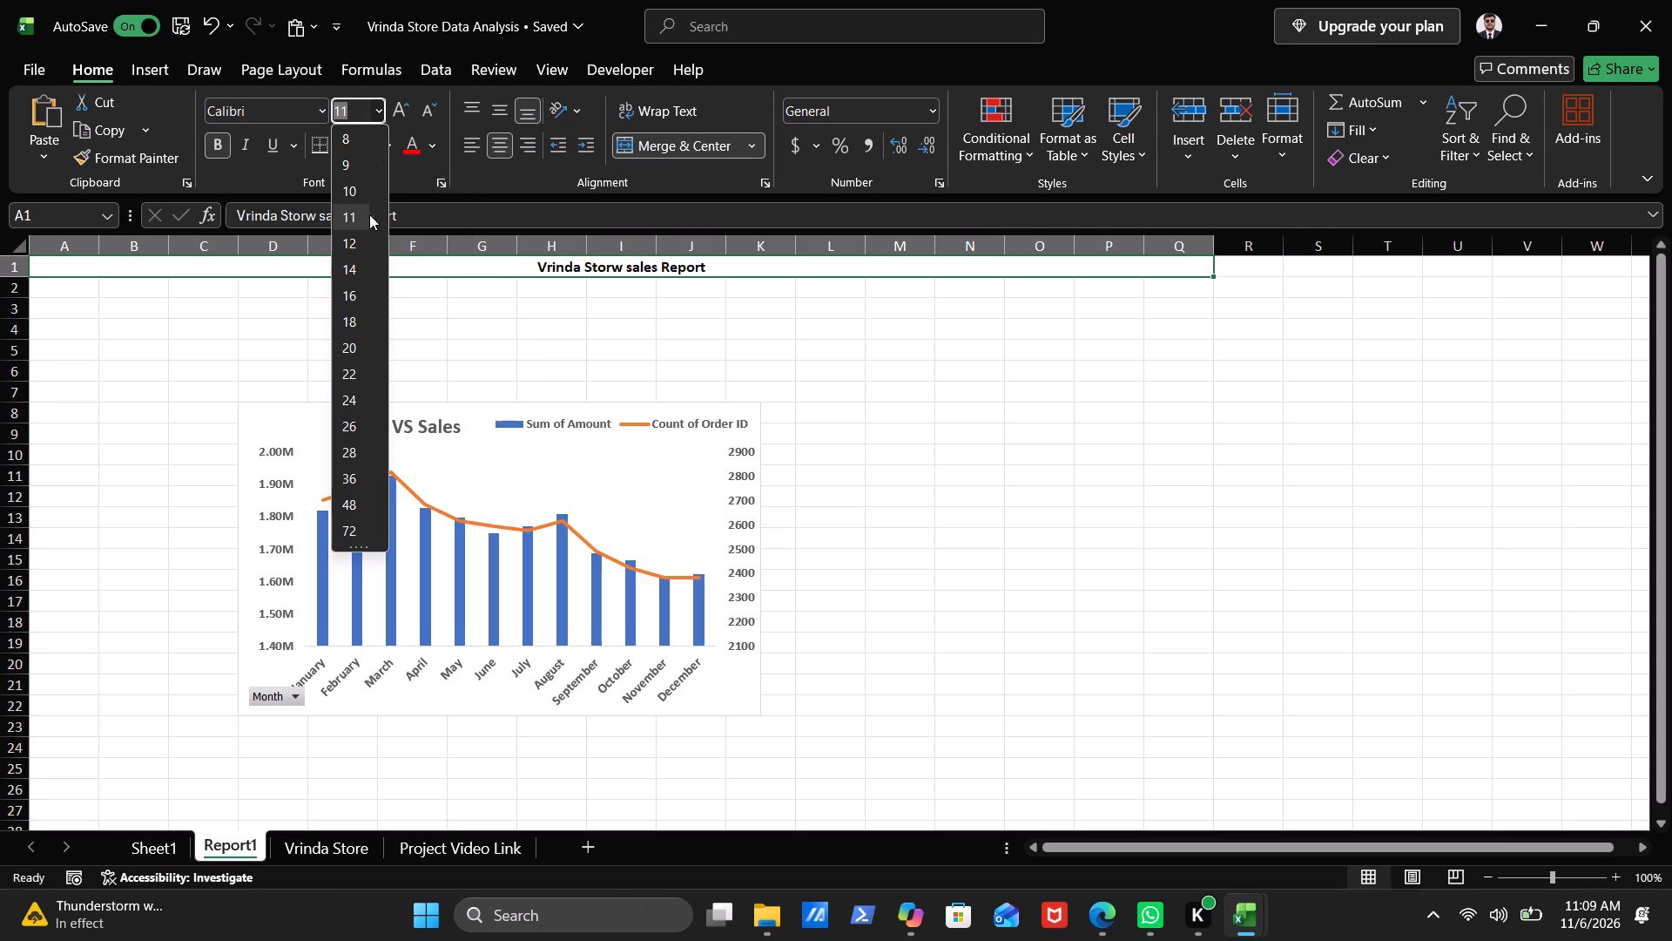
pyautogui.click(354, 324)
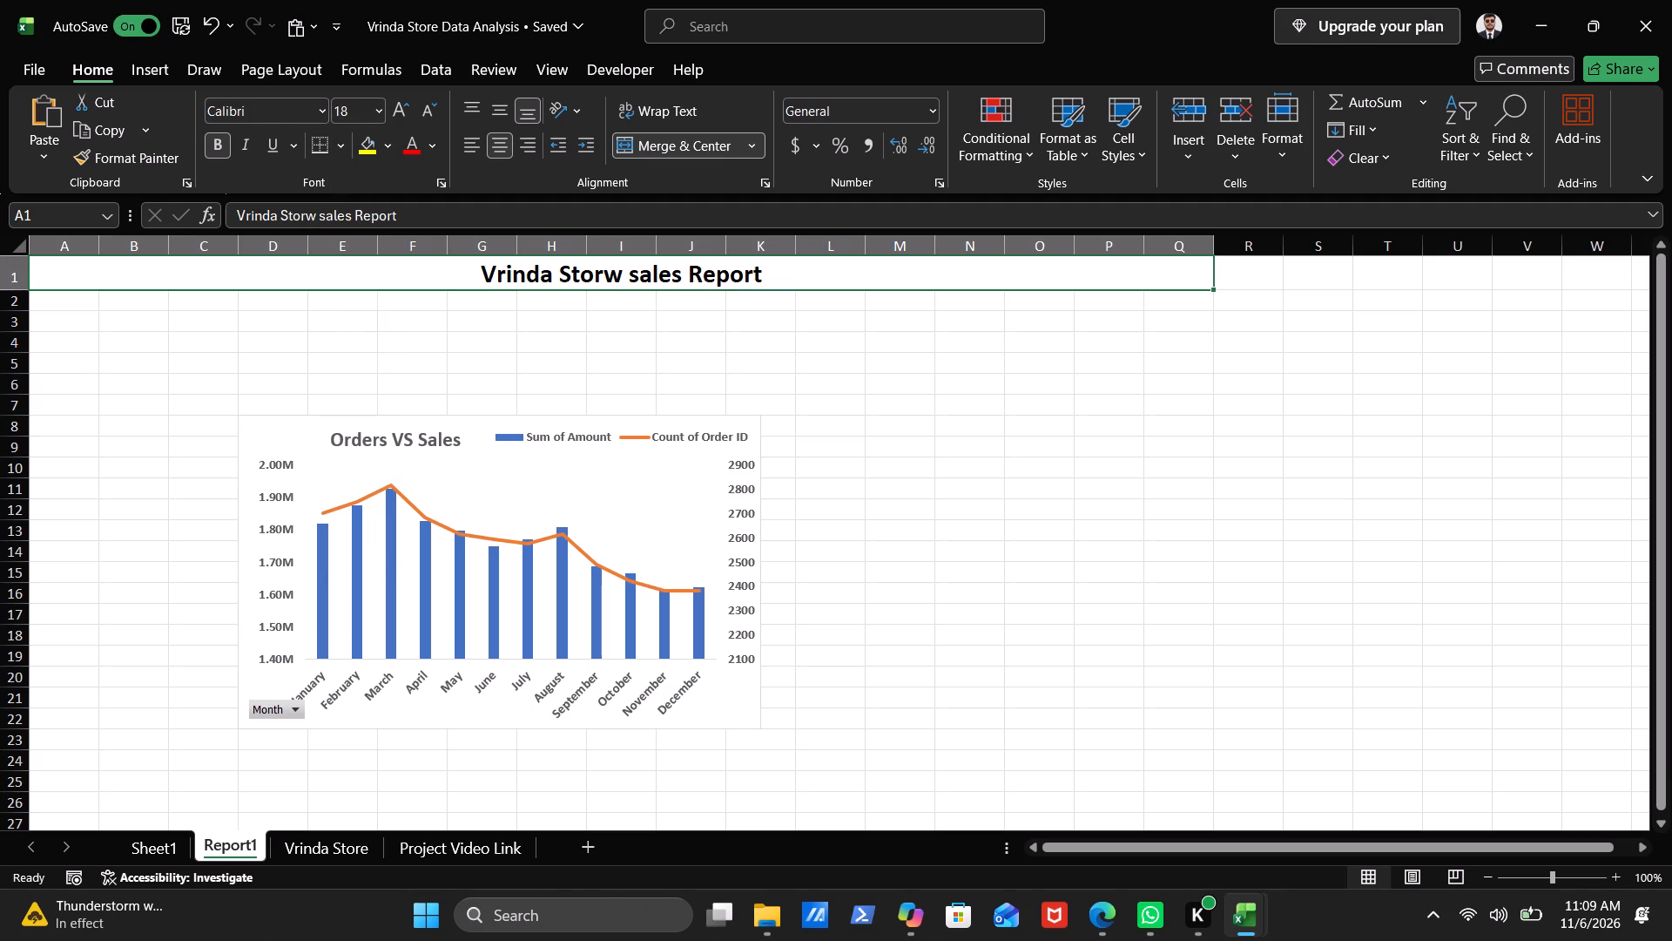
# Correct the misspelled word in the merged title so it reads "Vrinda Store sales Report".
pyautogui.click(612, 280)
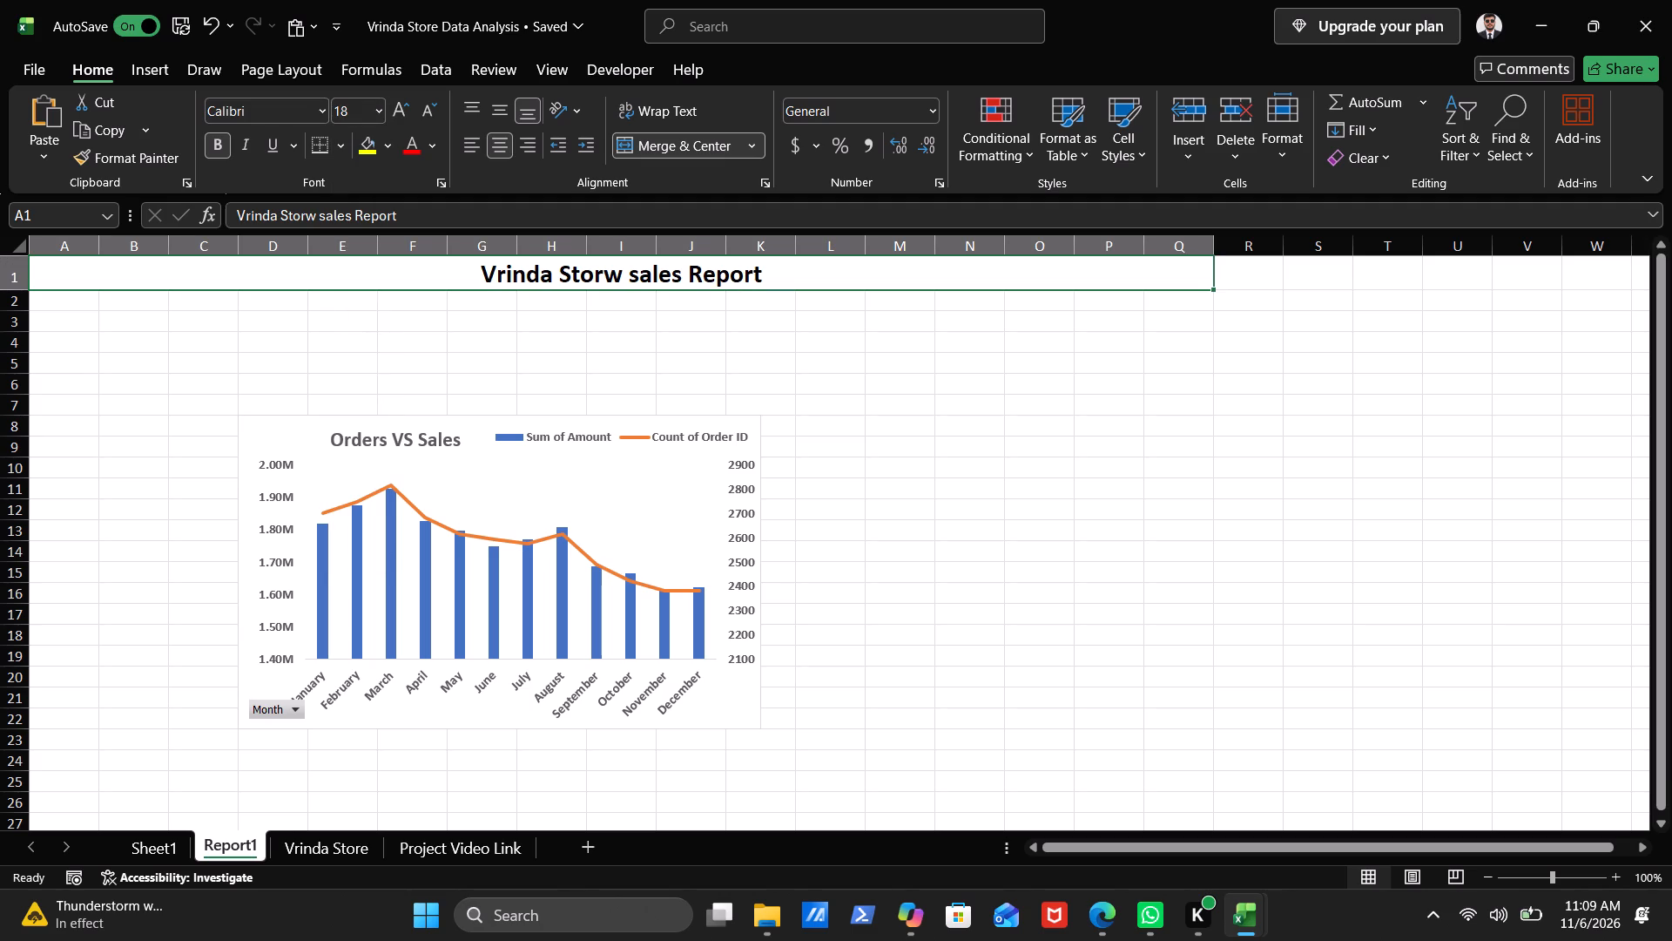
pyautogui.doubleClick(612, 280)
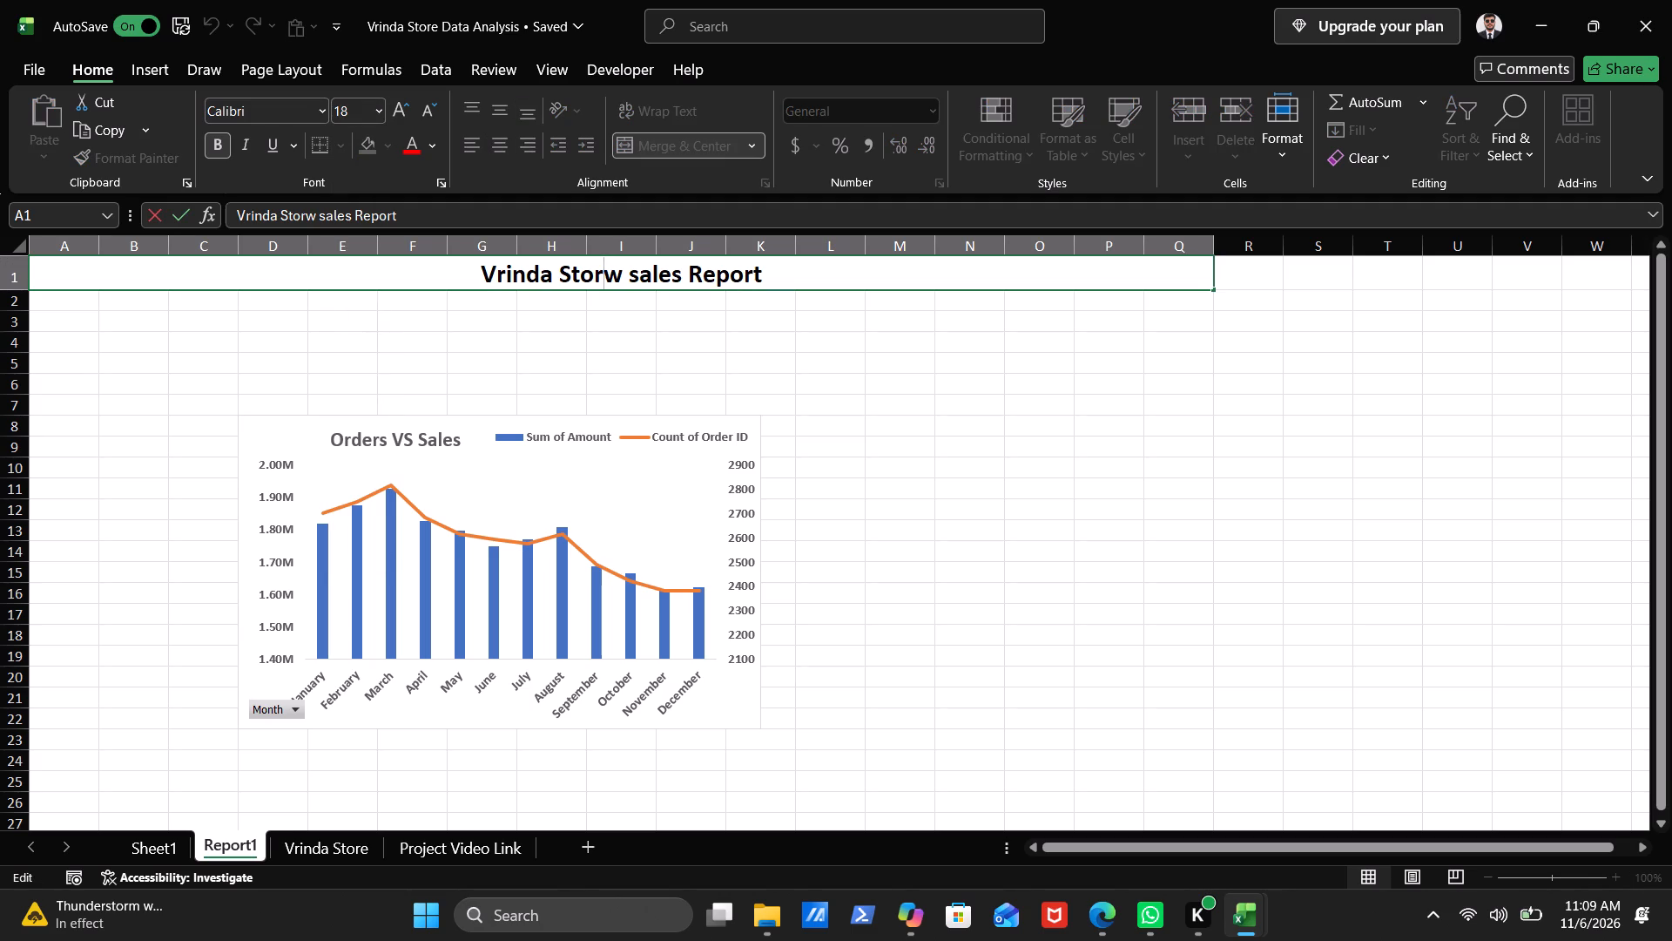
pyautogui.click(624, 283)
pyautogui.press('BackSpace')
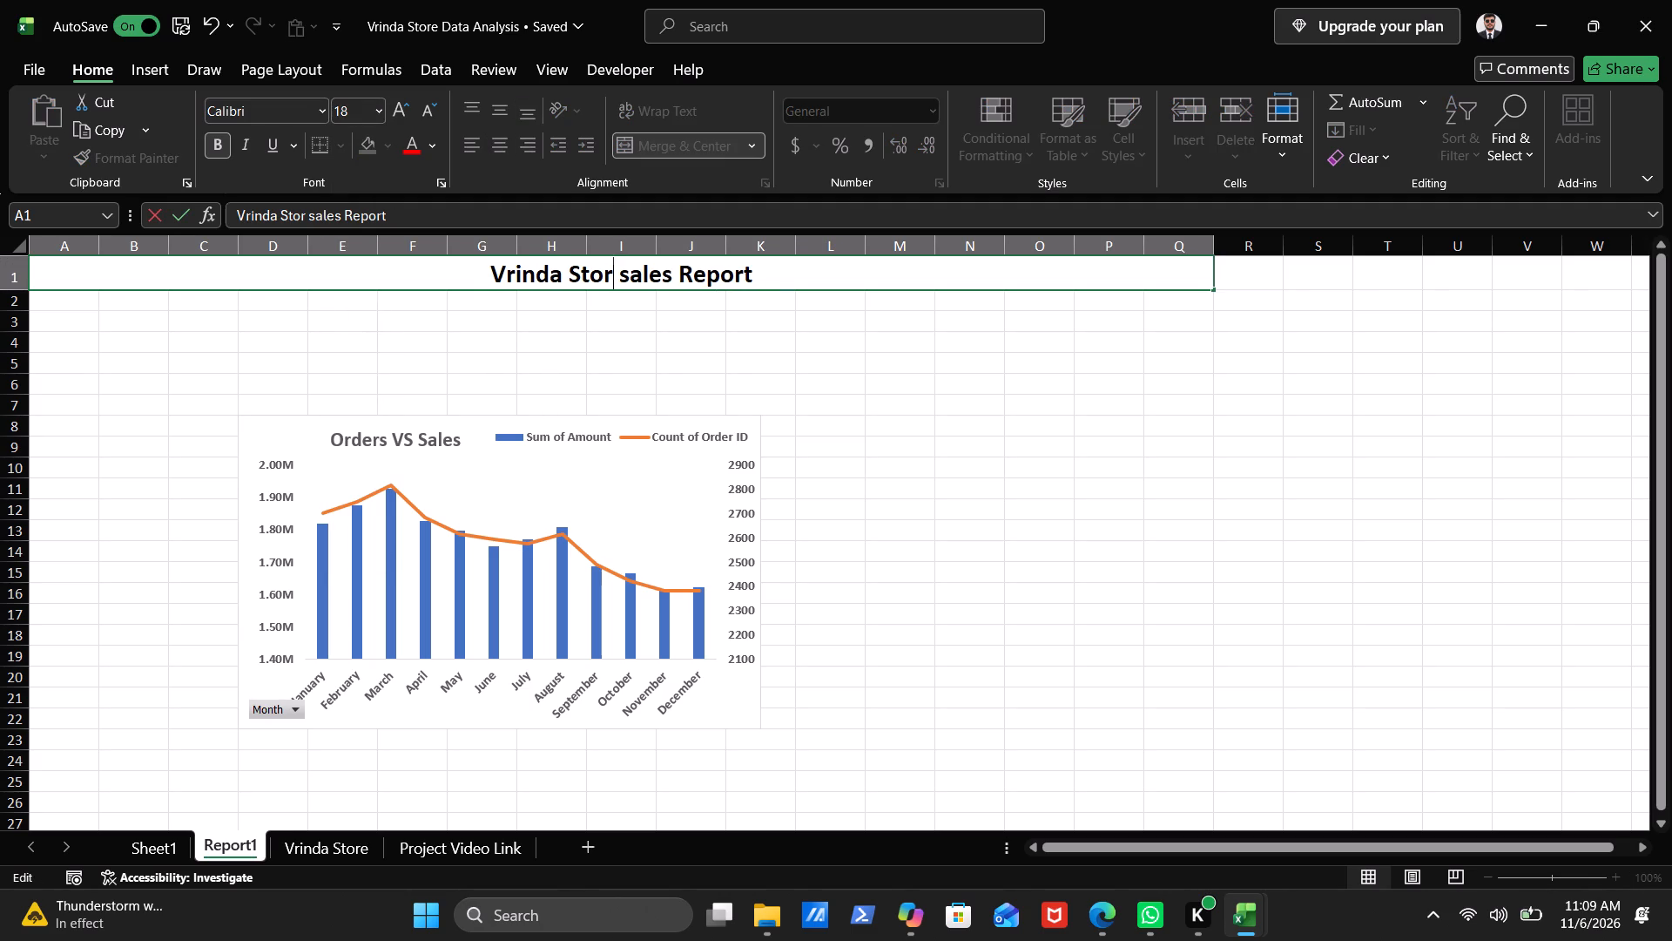
pyautogui.press('e')
pyautogui.press('Return')
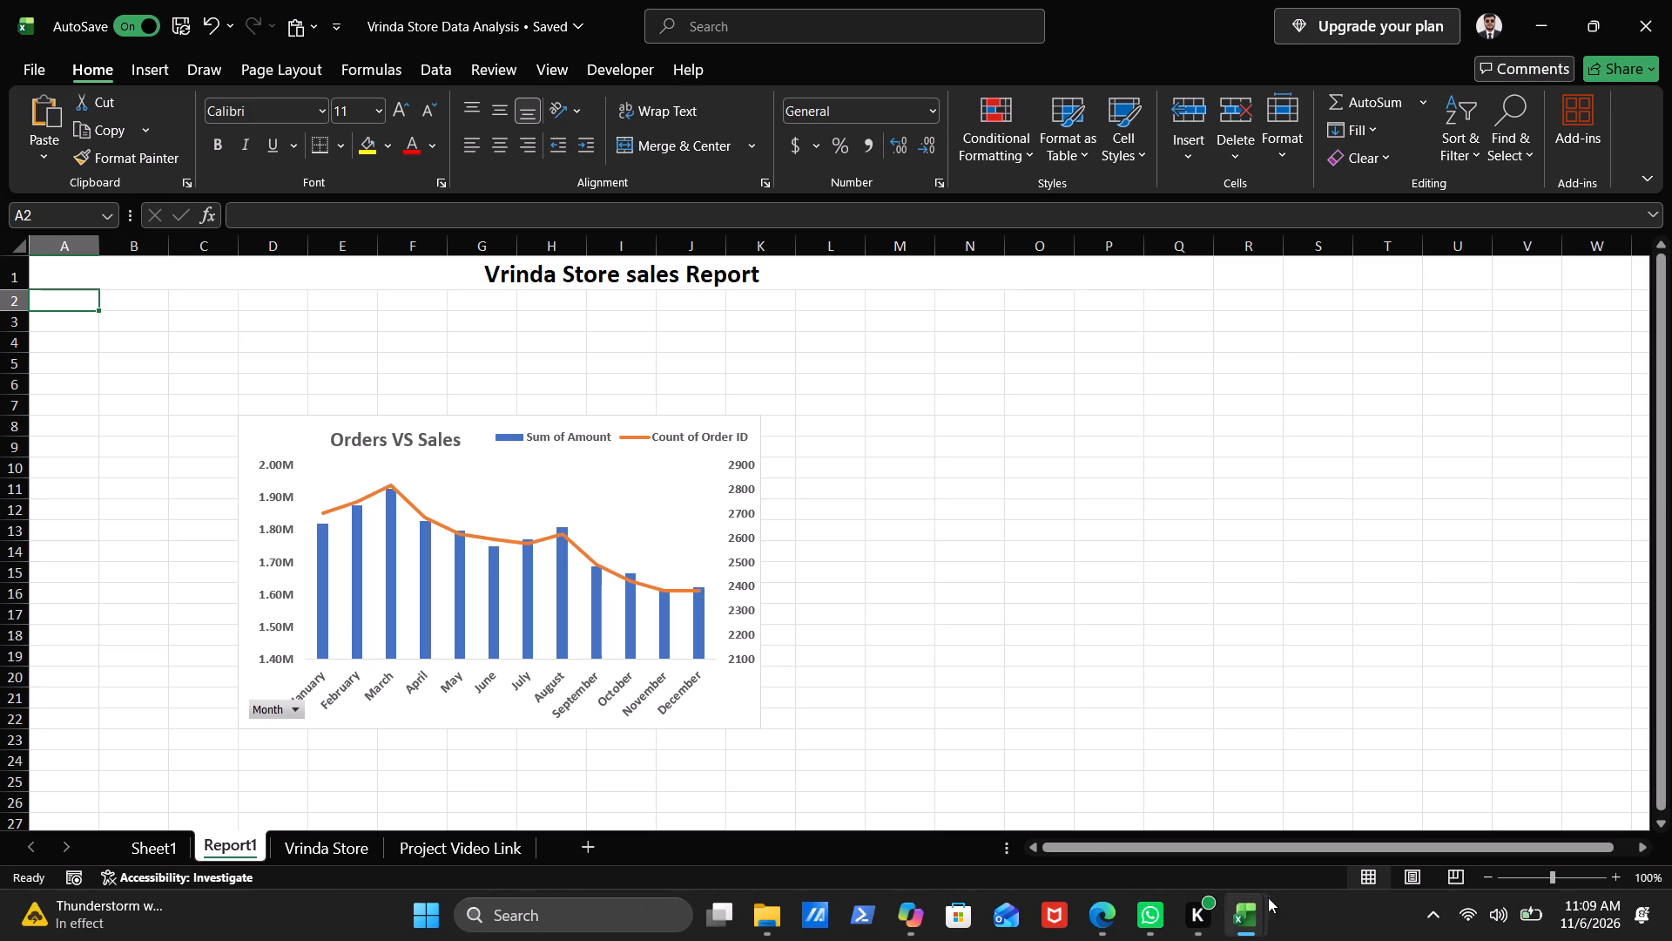
# Switch to the YouTube tutorial in Edge and watch the part on coloring the report title's fill and text.
pyautogui.click(1105, 911)
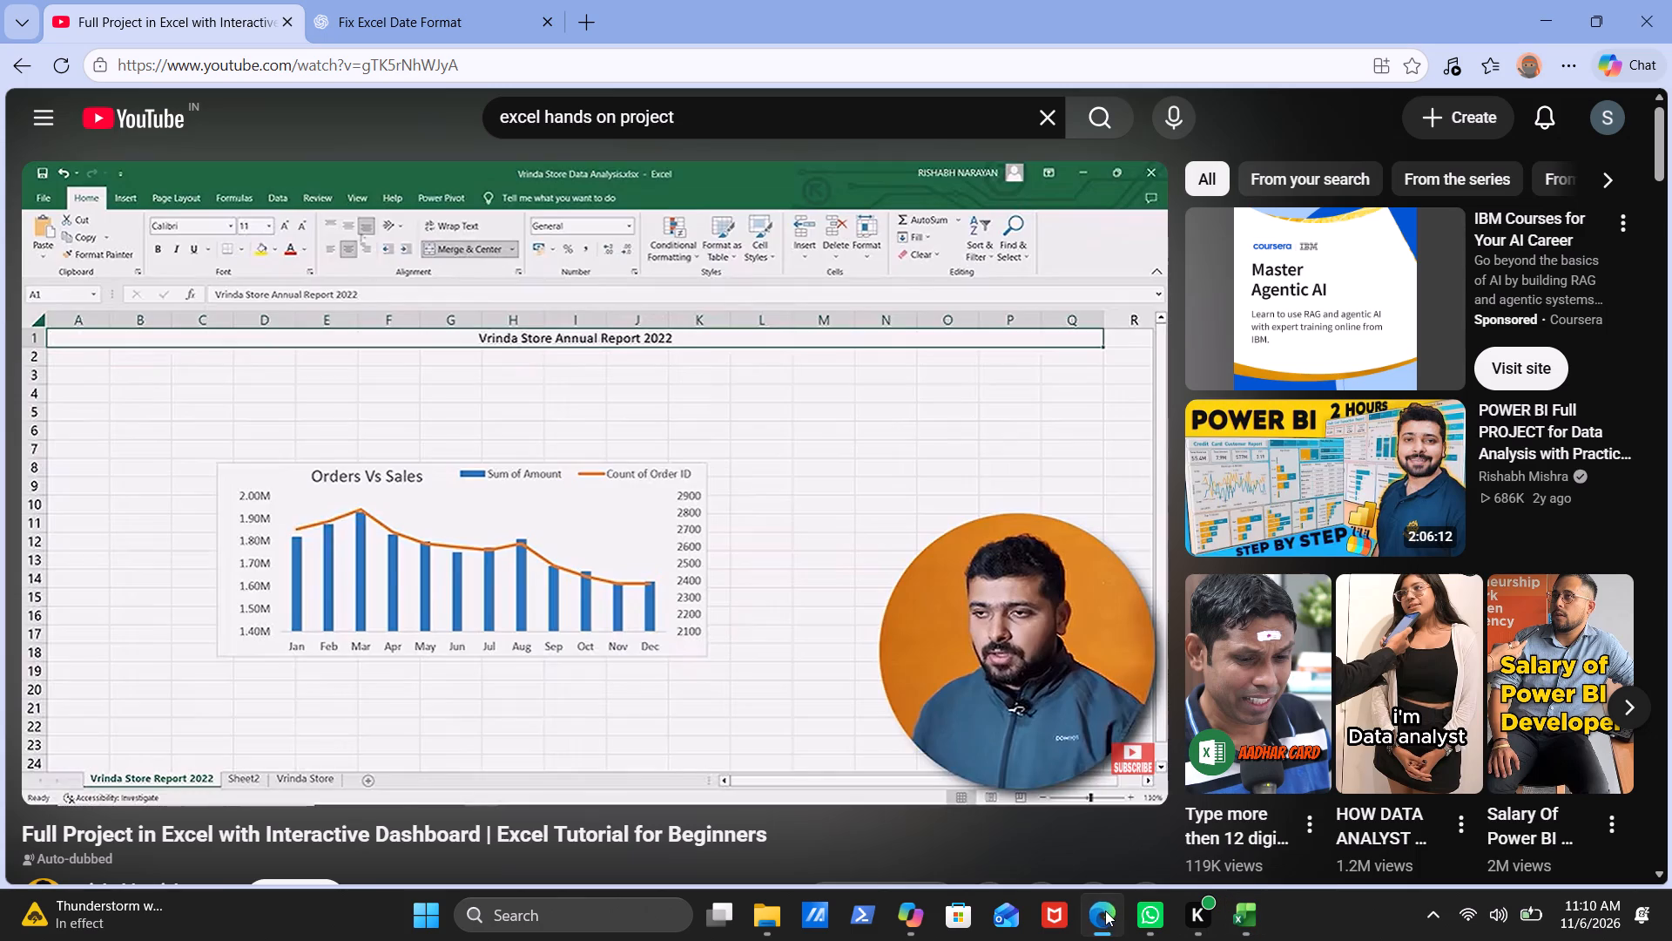
pyautogui.click(671, 554)
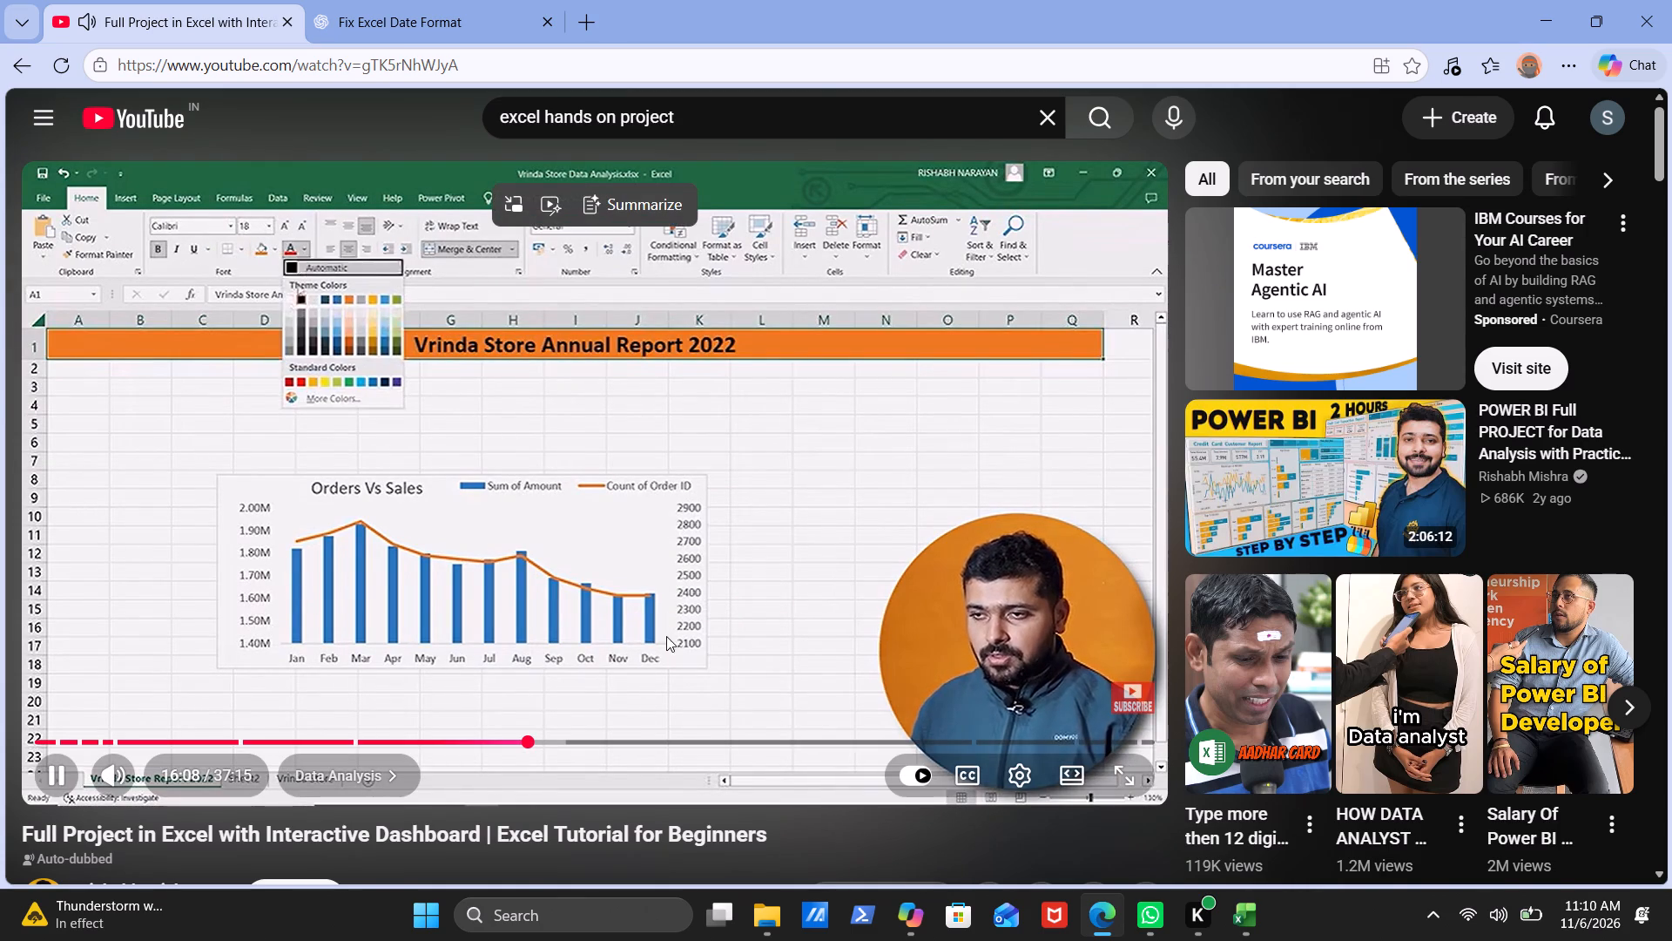
pyautogui.click(552, 444)
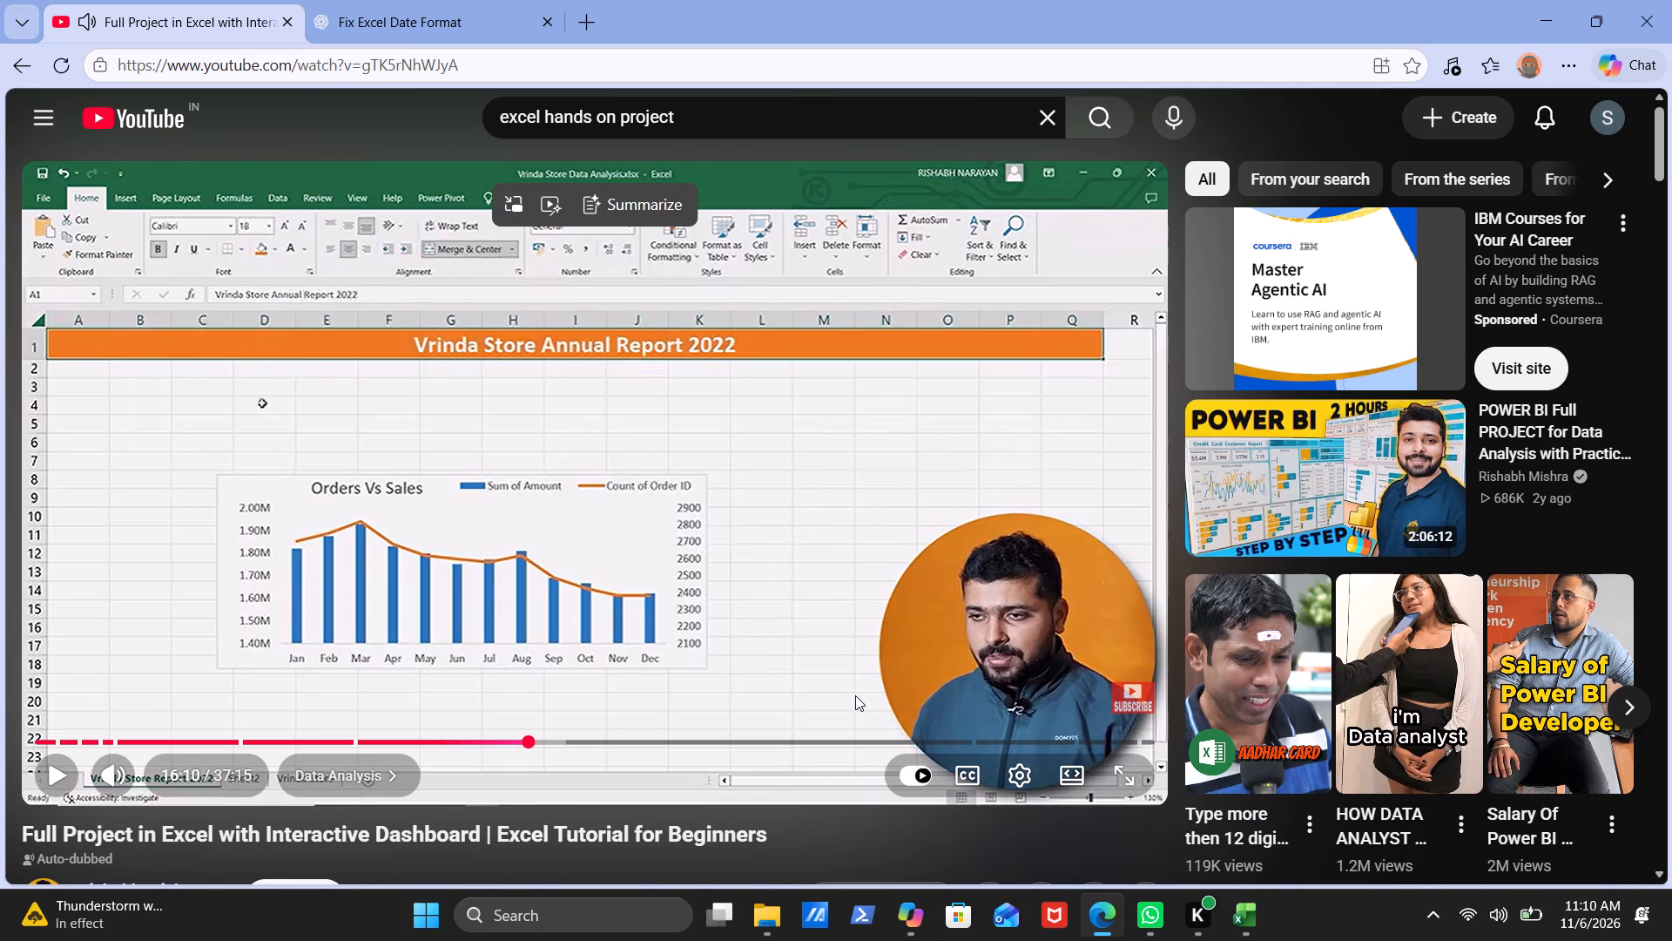
pyautogui.click(554, 471)
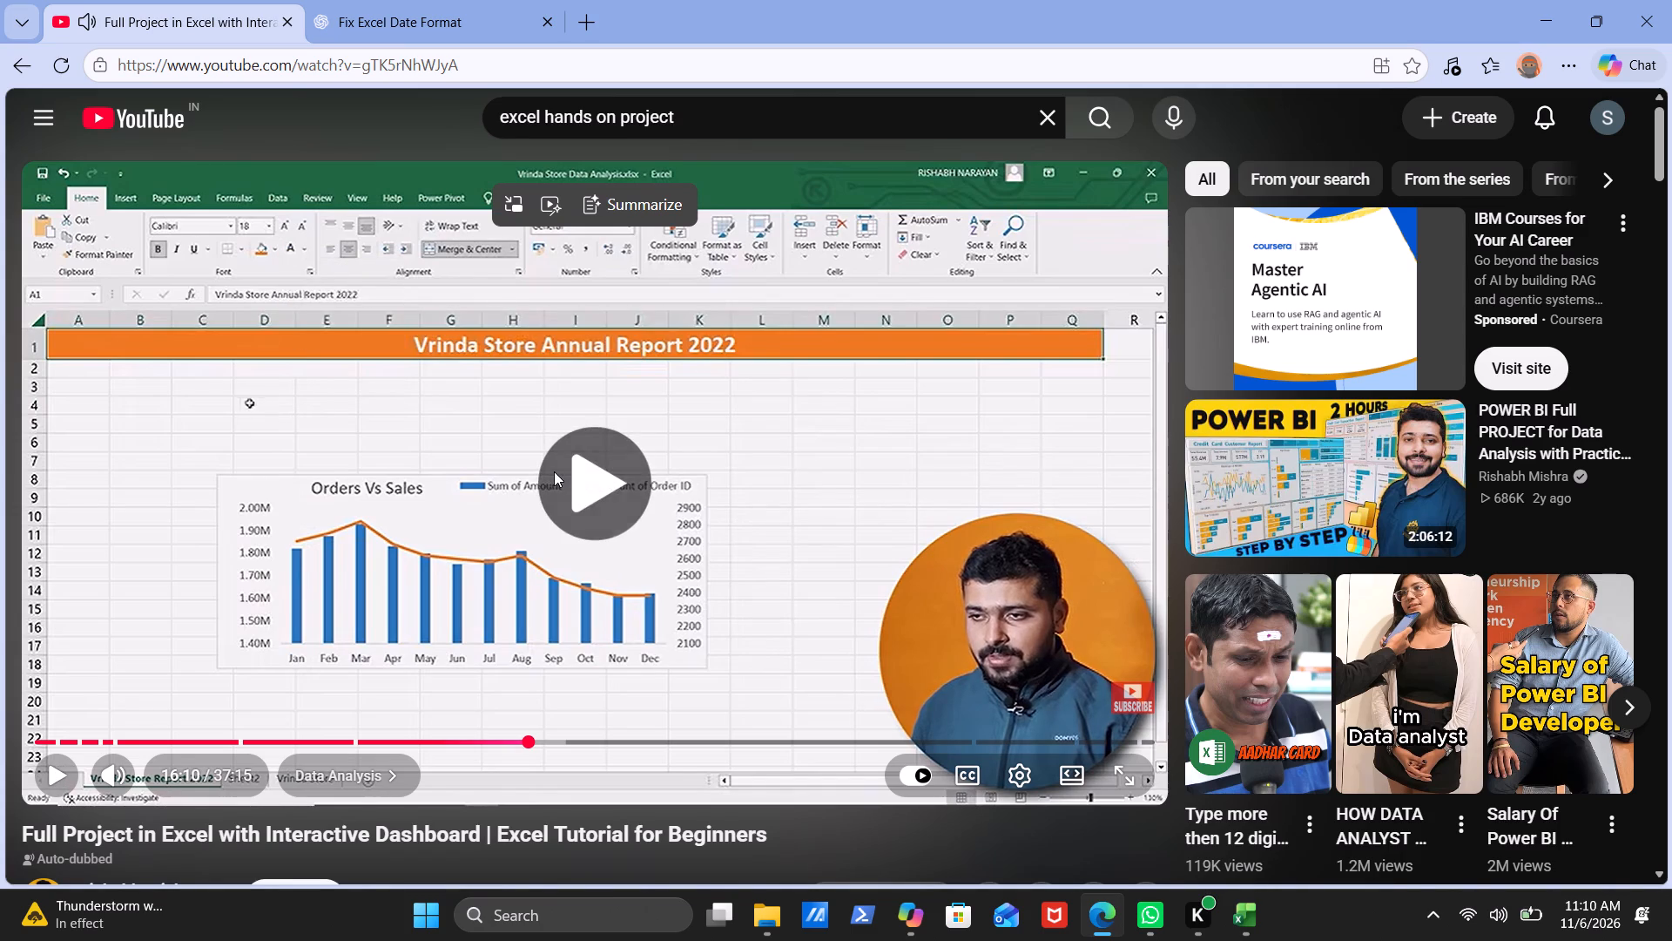
pyautogui.press('Left')
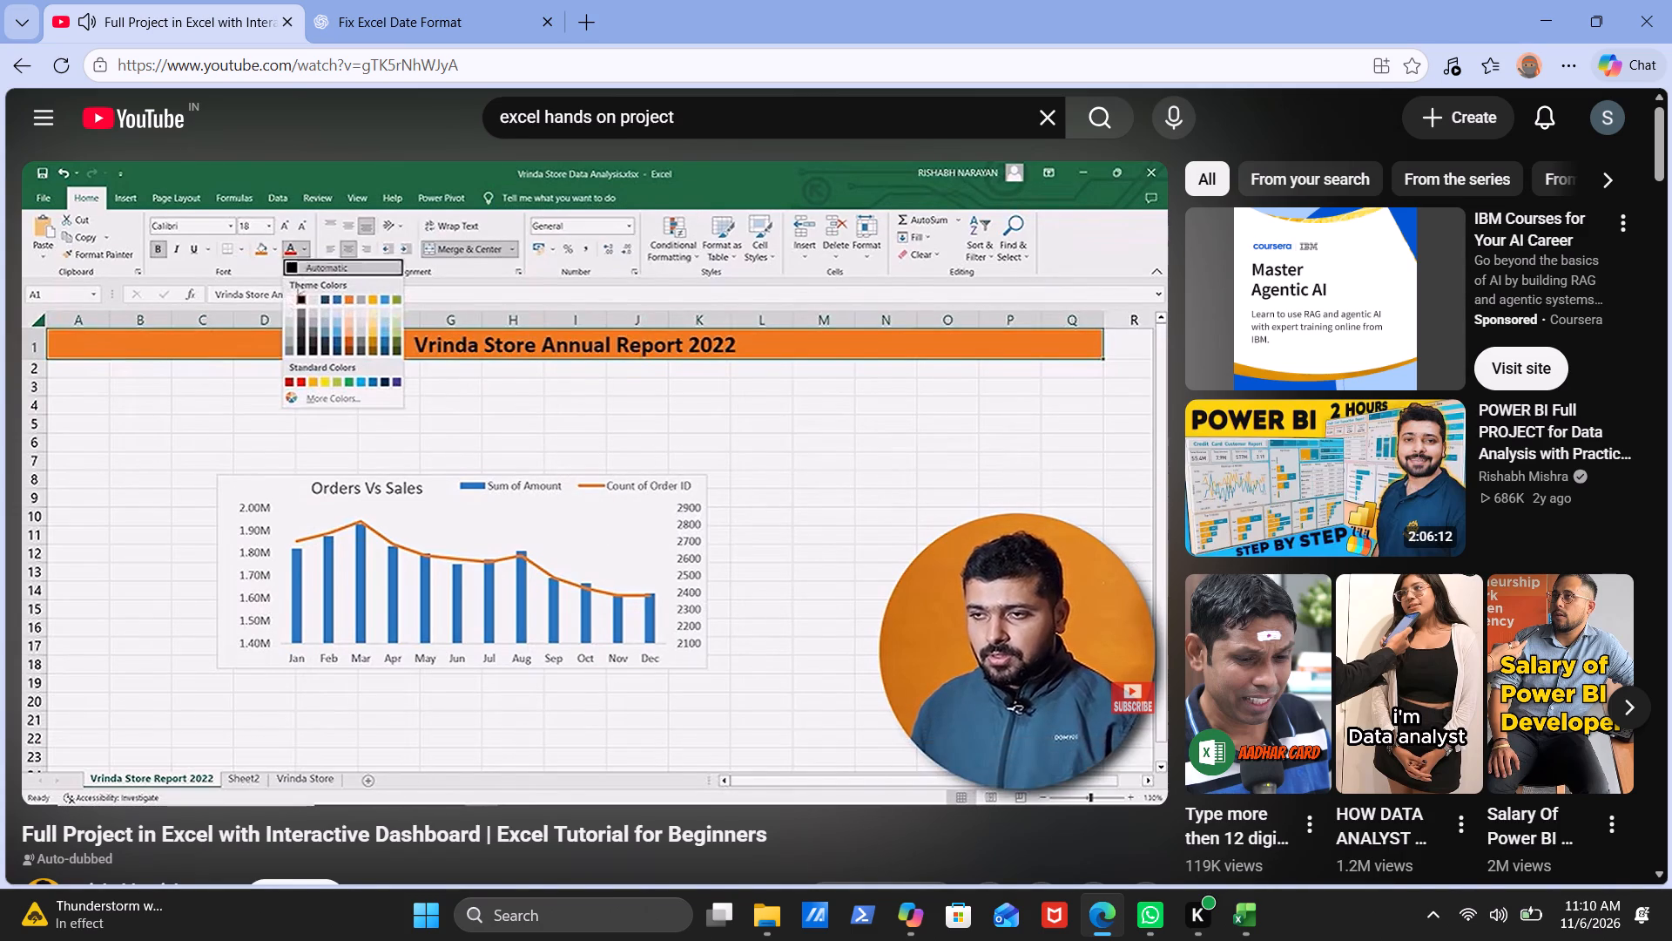
pyautogui.click(495, 465)
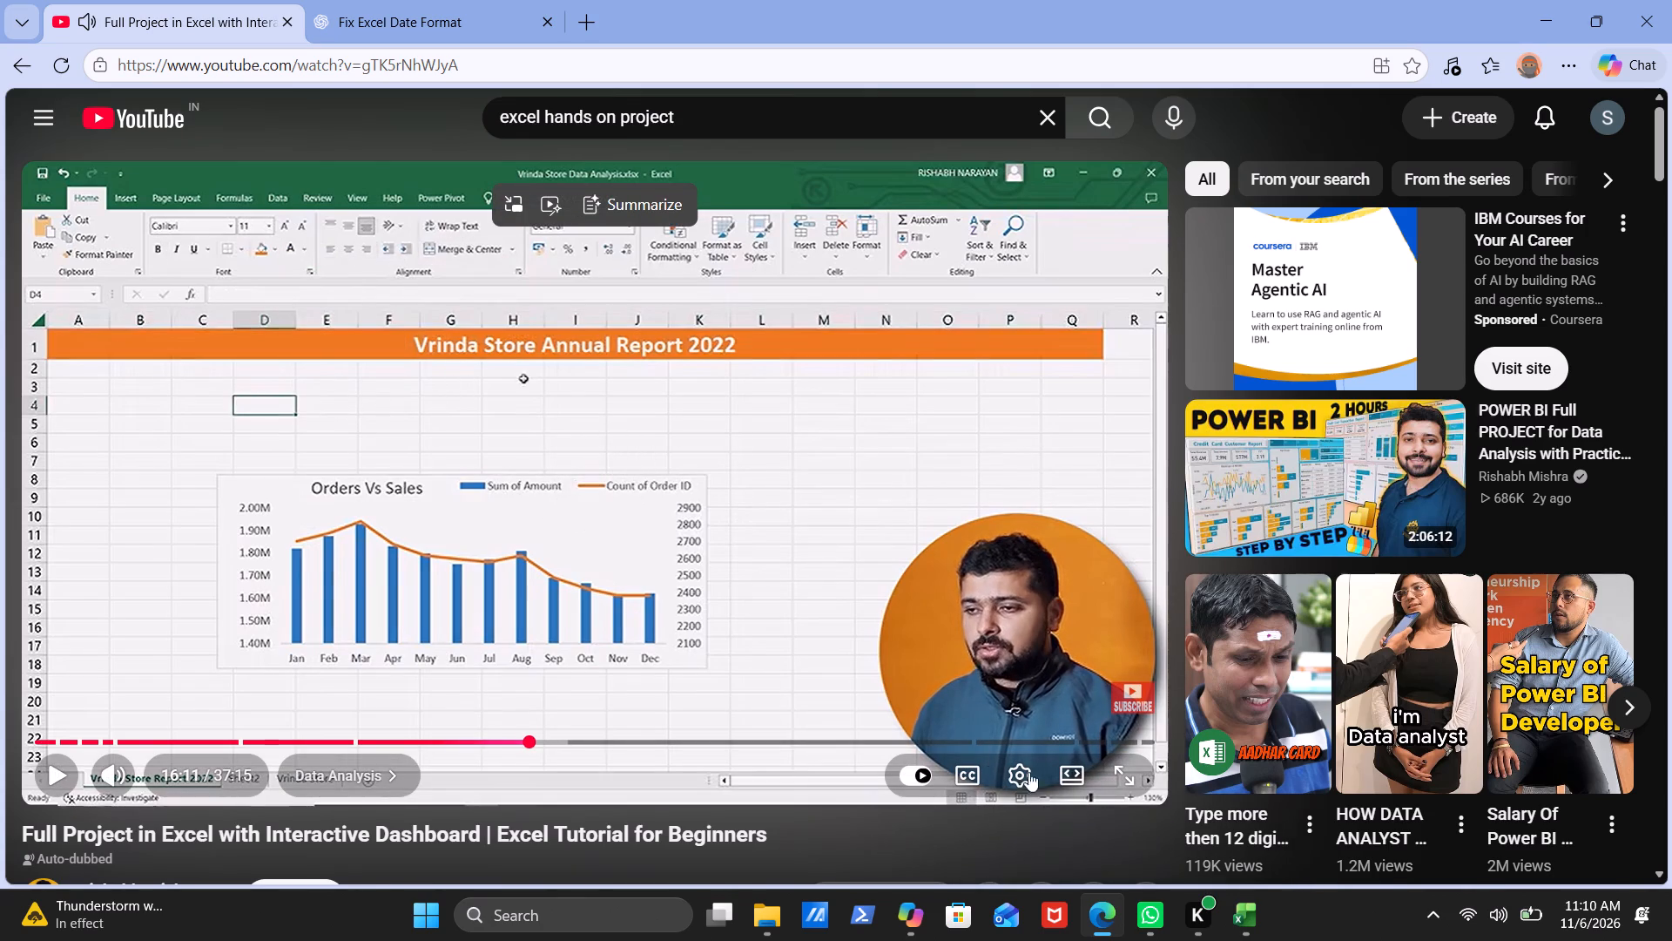
# Return to the Vrinda Store workbook in Excel and select the merged title in row 1.
pyautogui.click(1249, 922)
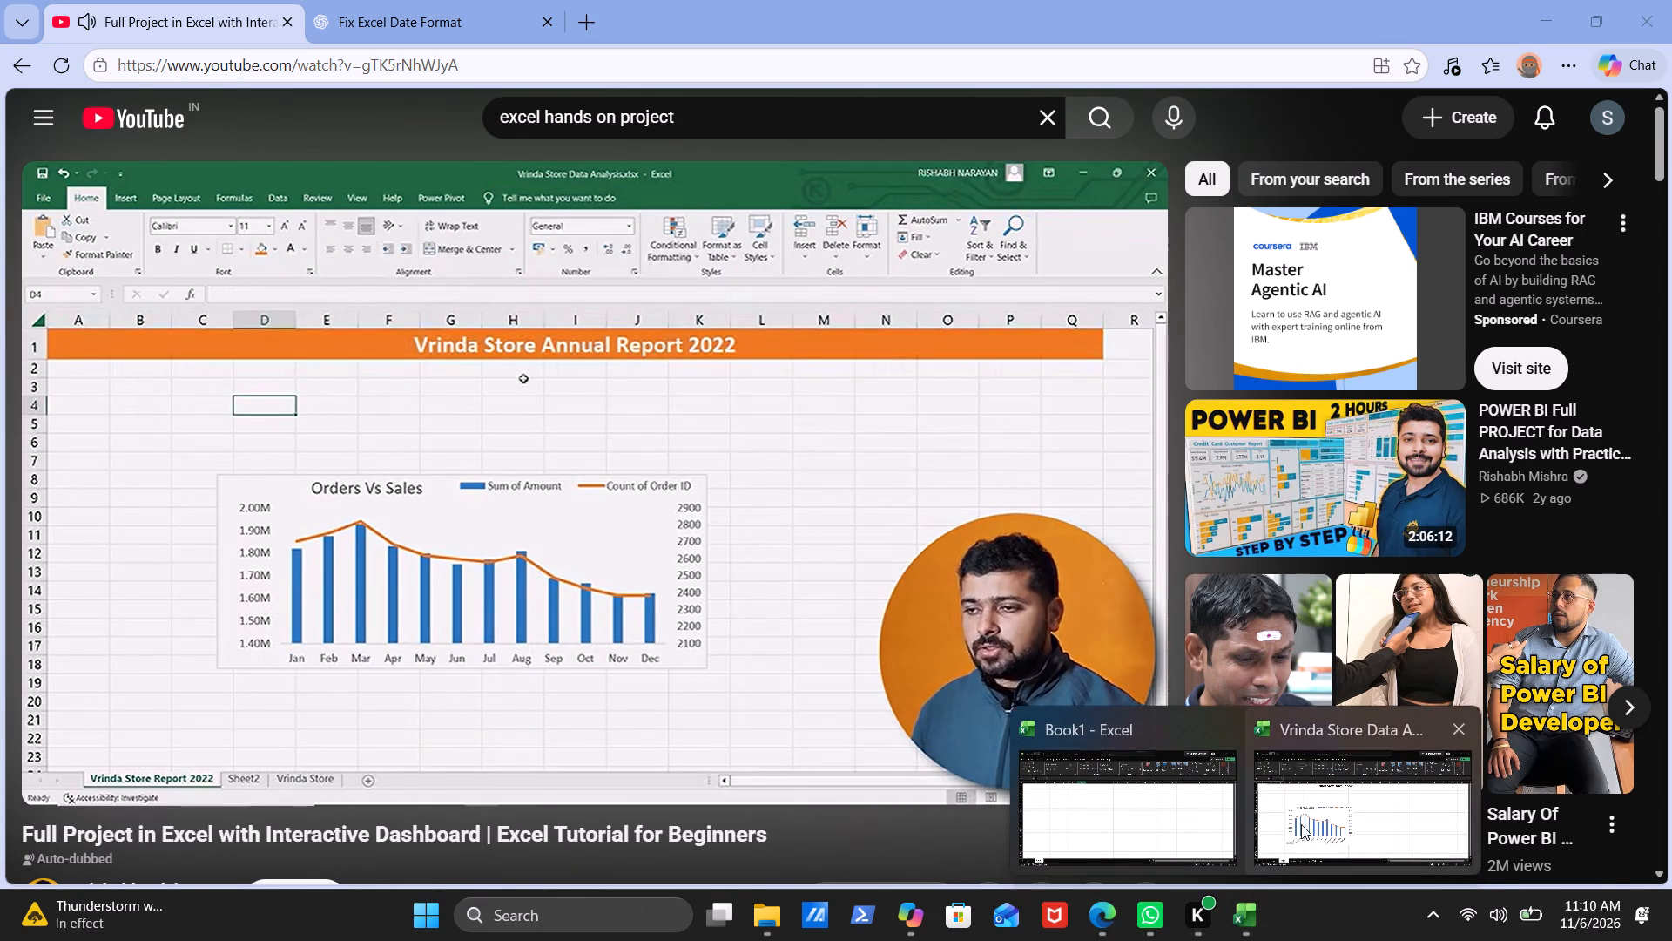
pyautogui.click(1309, 824)
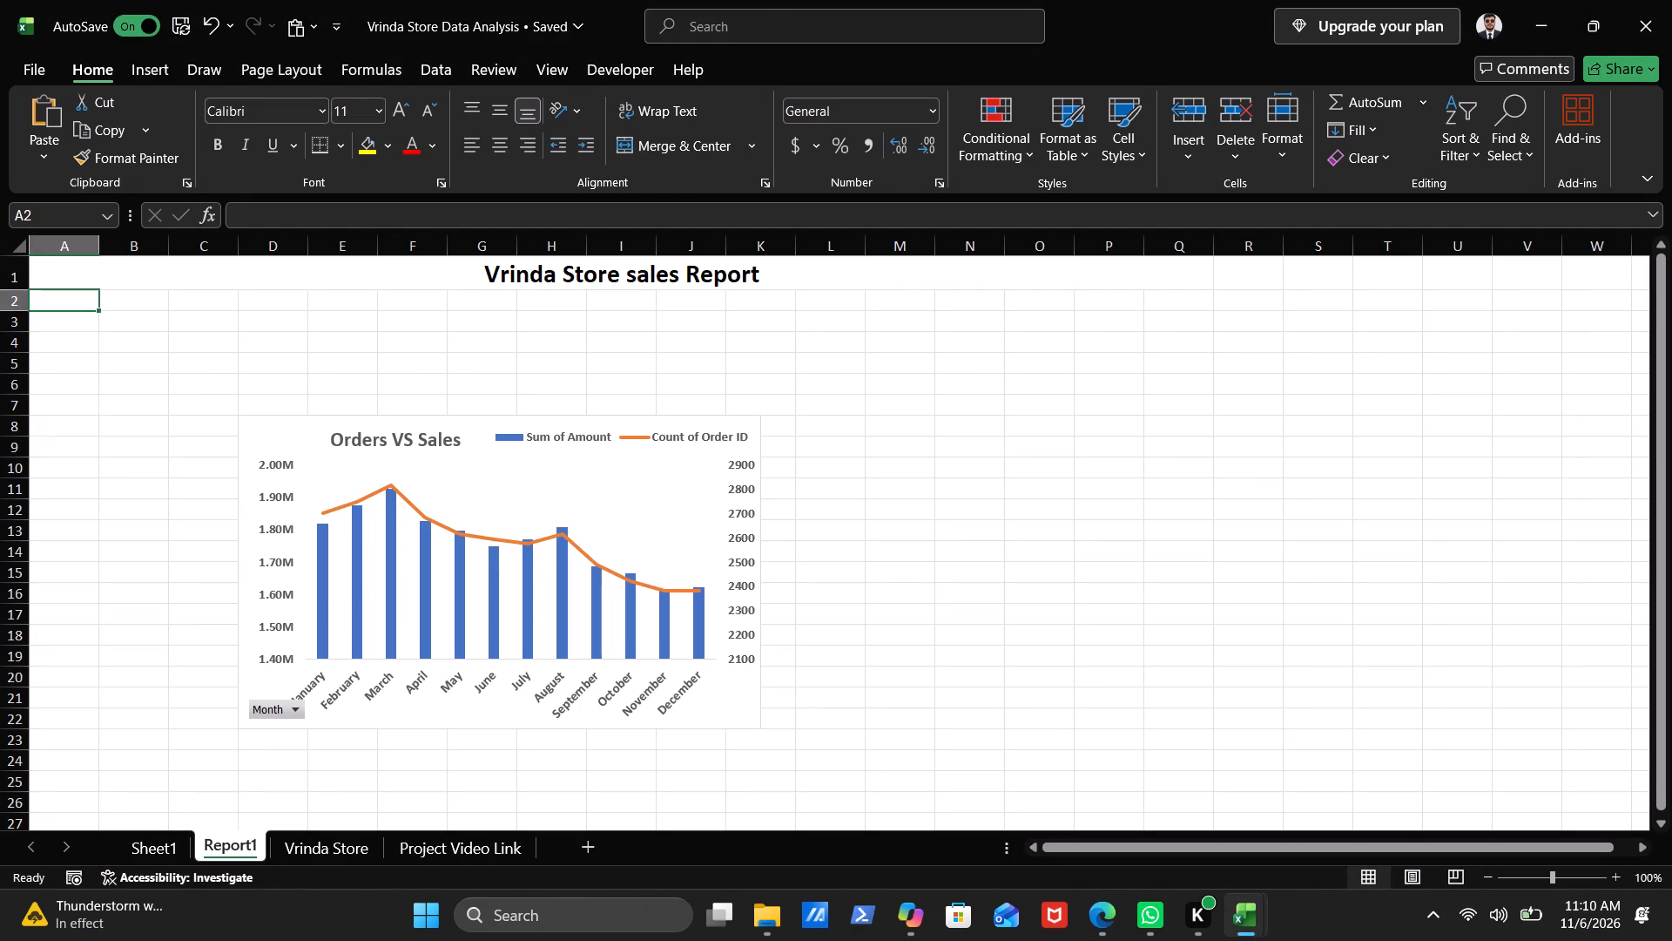
pyautogui.click(439, 261)
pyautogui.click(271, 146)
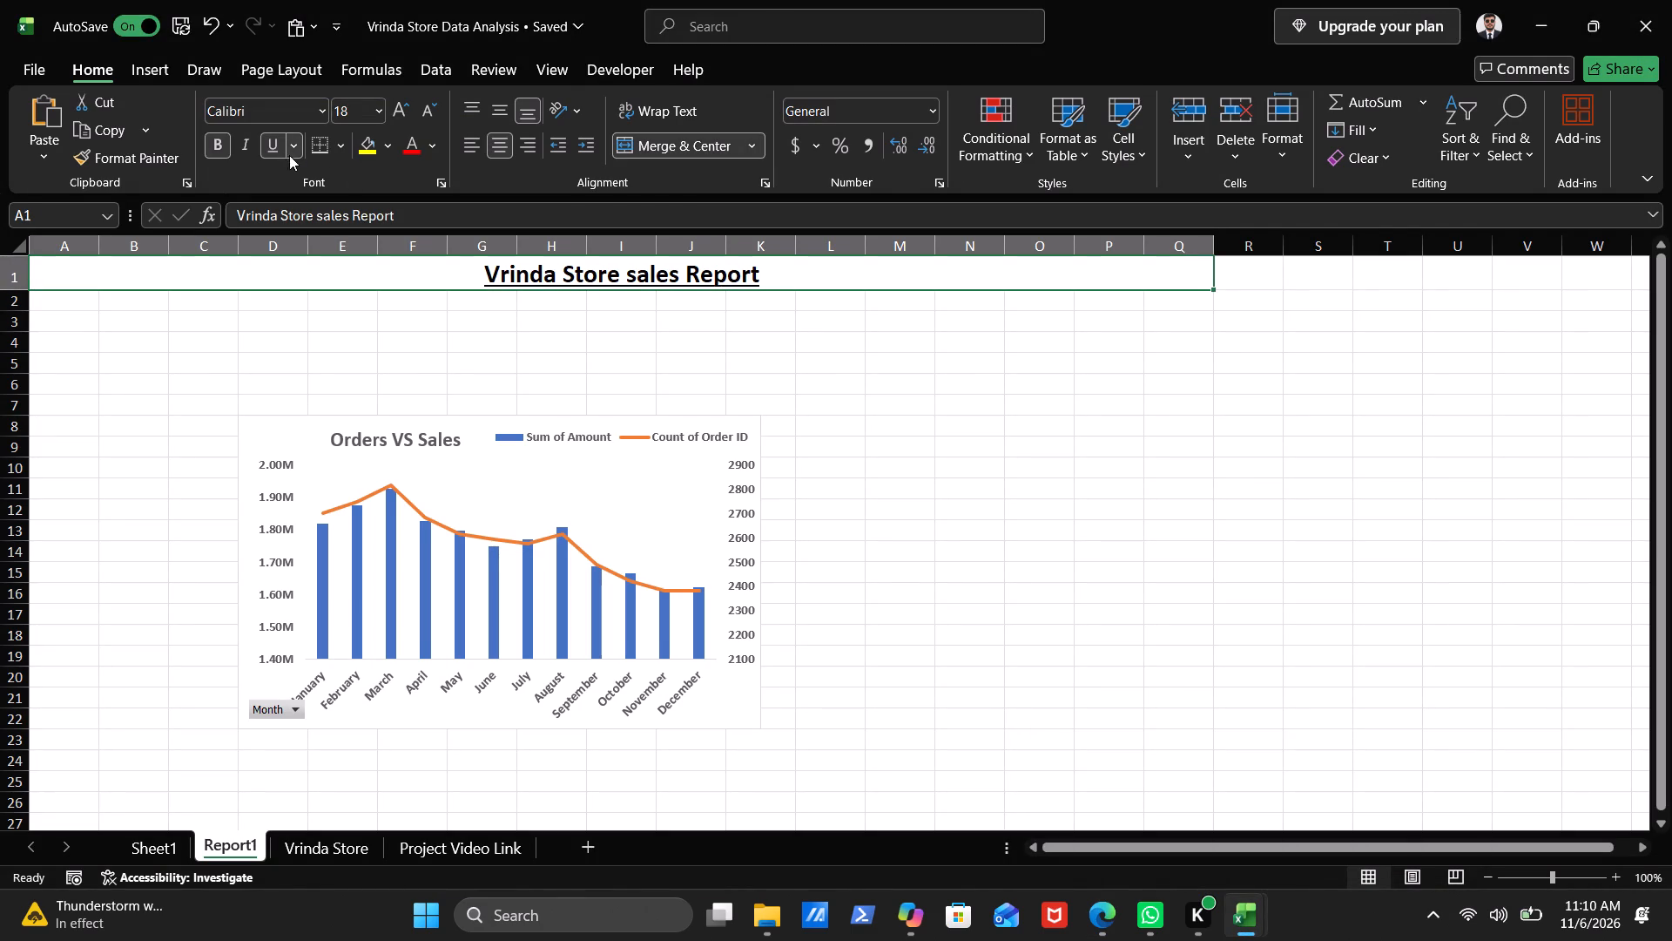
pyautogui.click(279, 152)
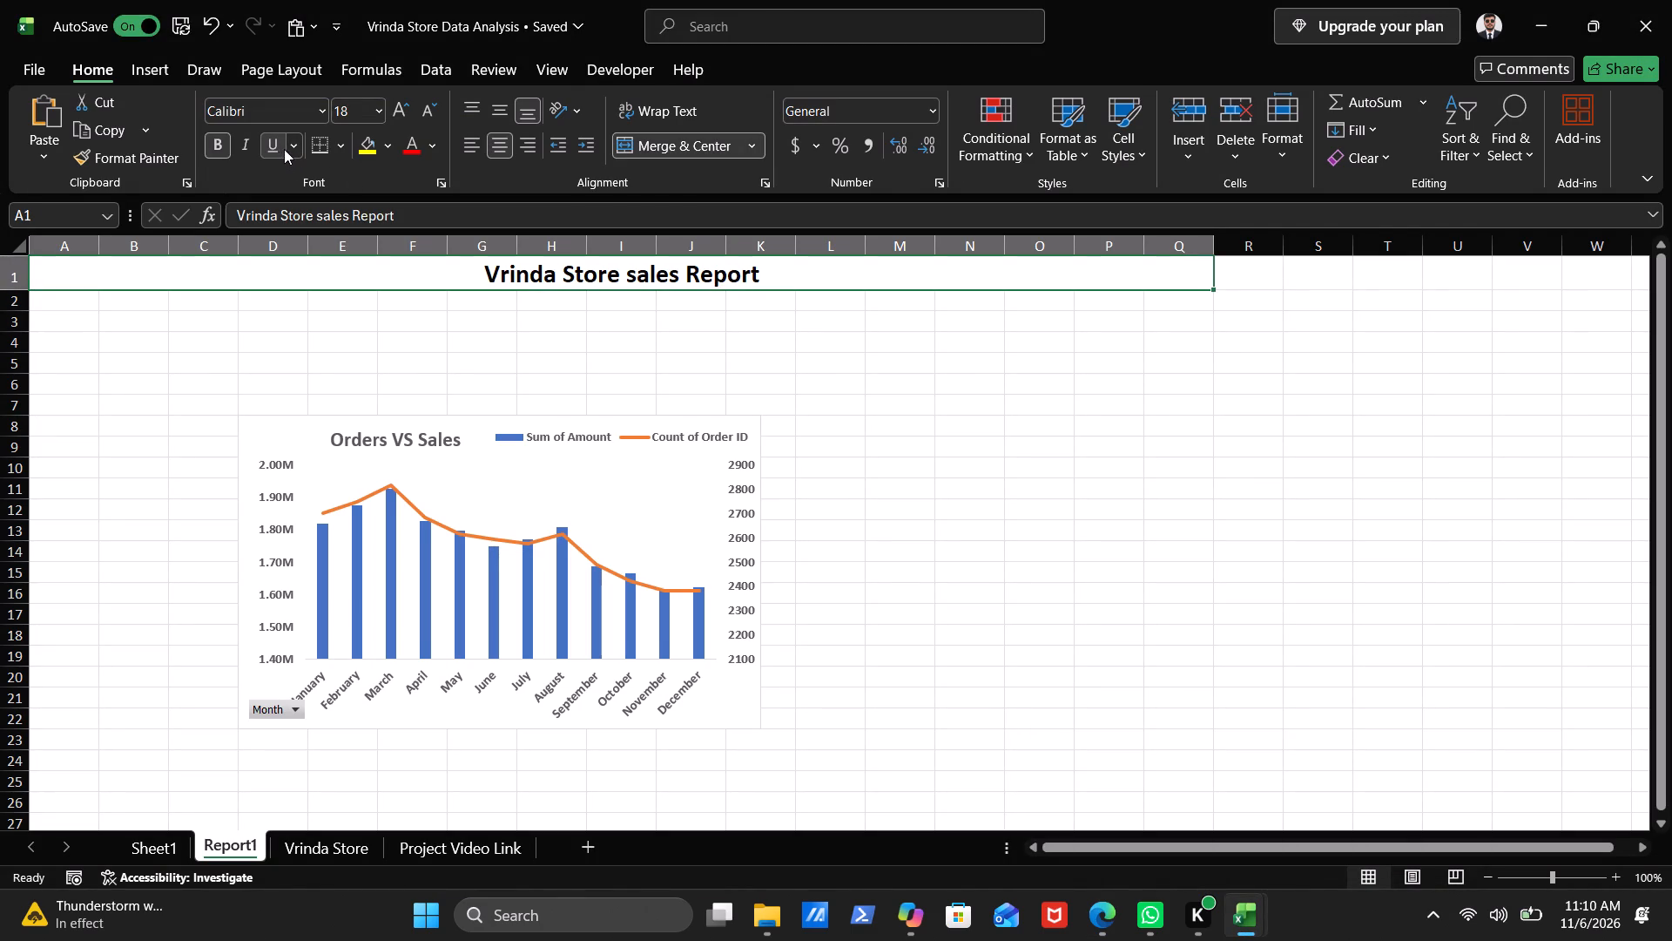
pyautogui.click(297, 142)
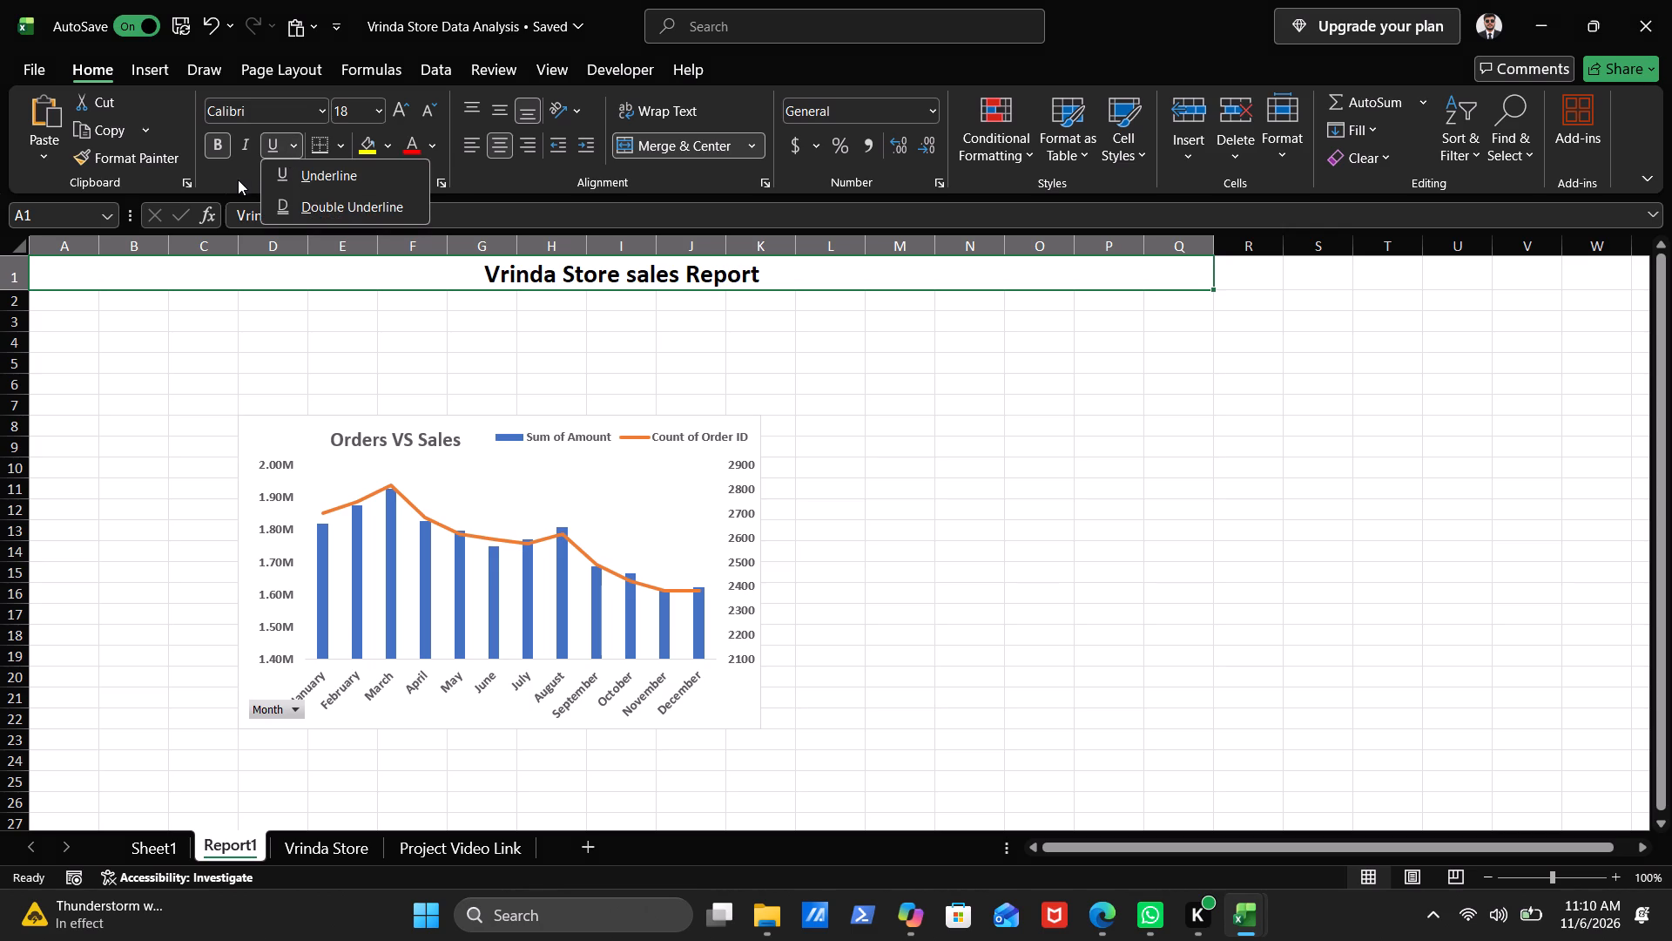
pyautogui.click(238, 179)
# Give the merged title an orange theme fill and a light grey theme font color.
pyautogui.click(388, 145)
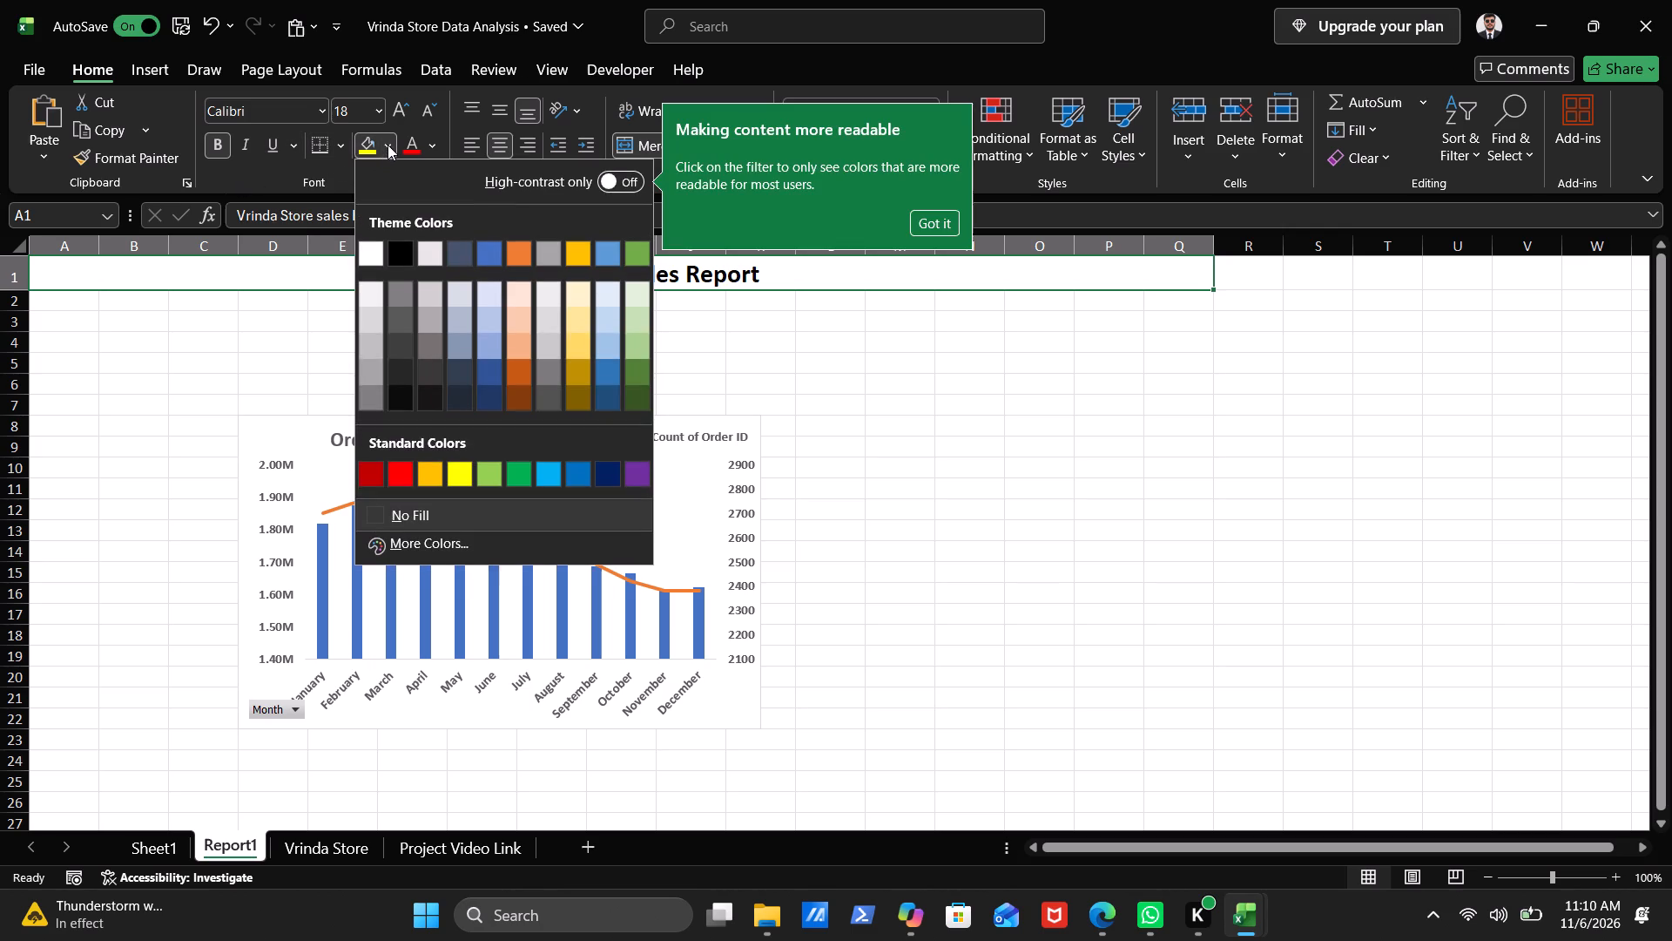
pyautogui.click(520, 251)
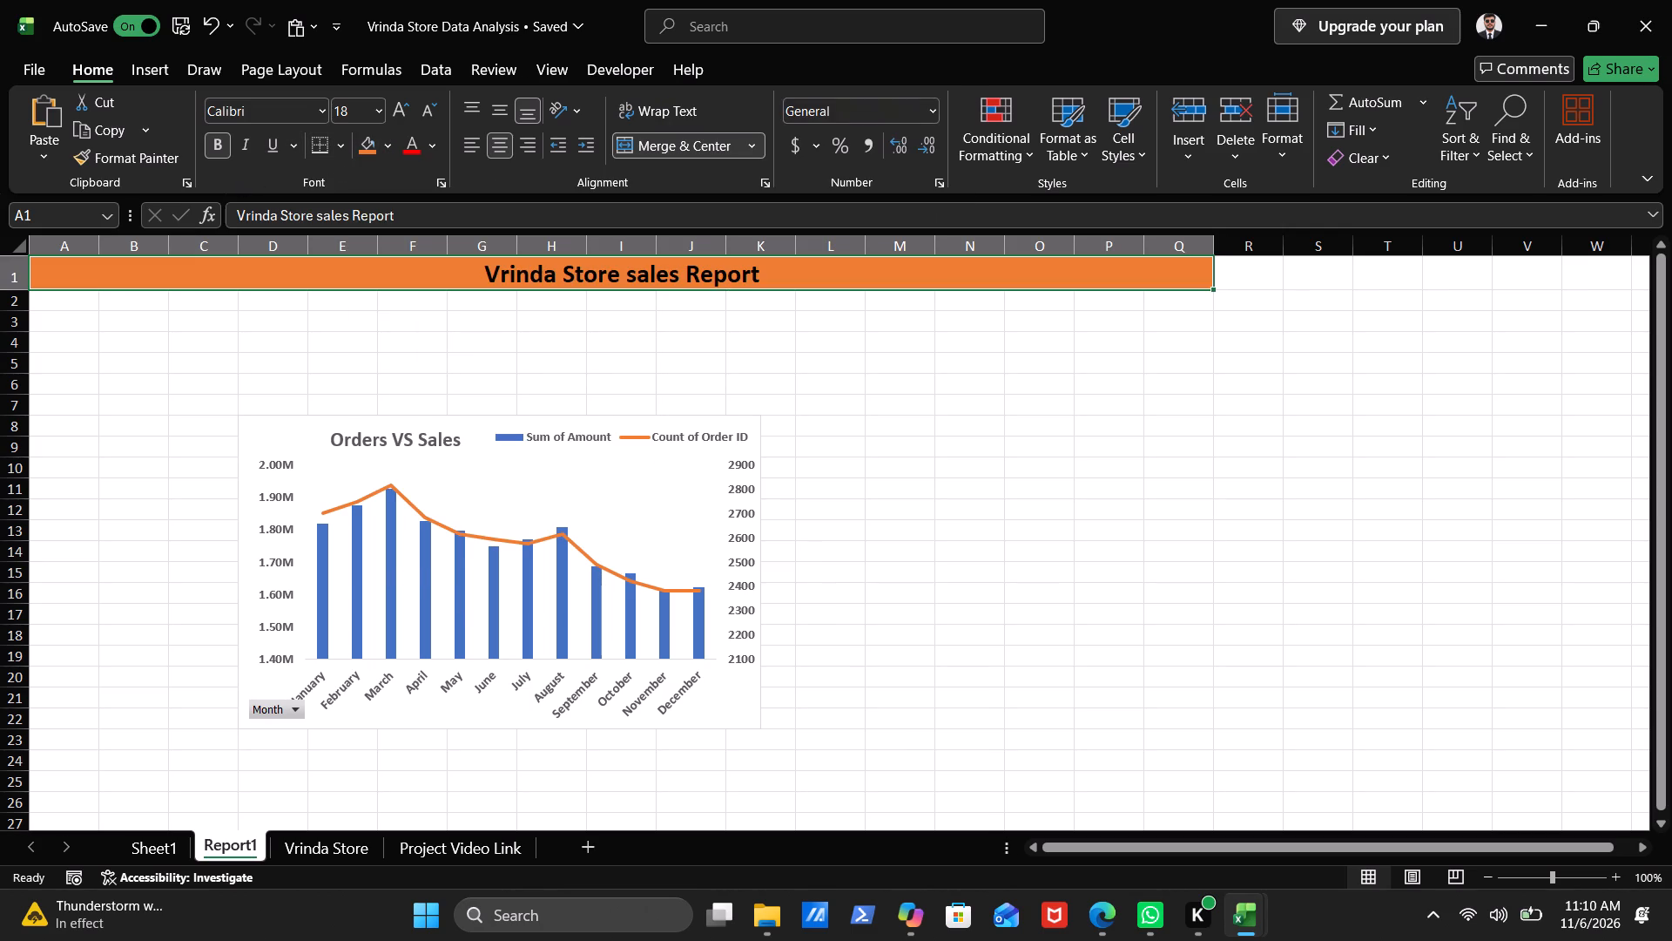
pyautogui.click(428, 146)
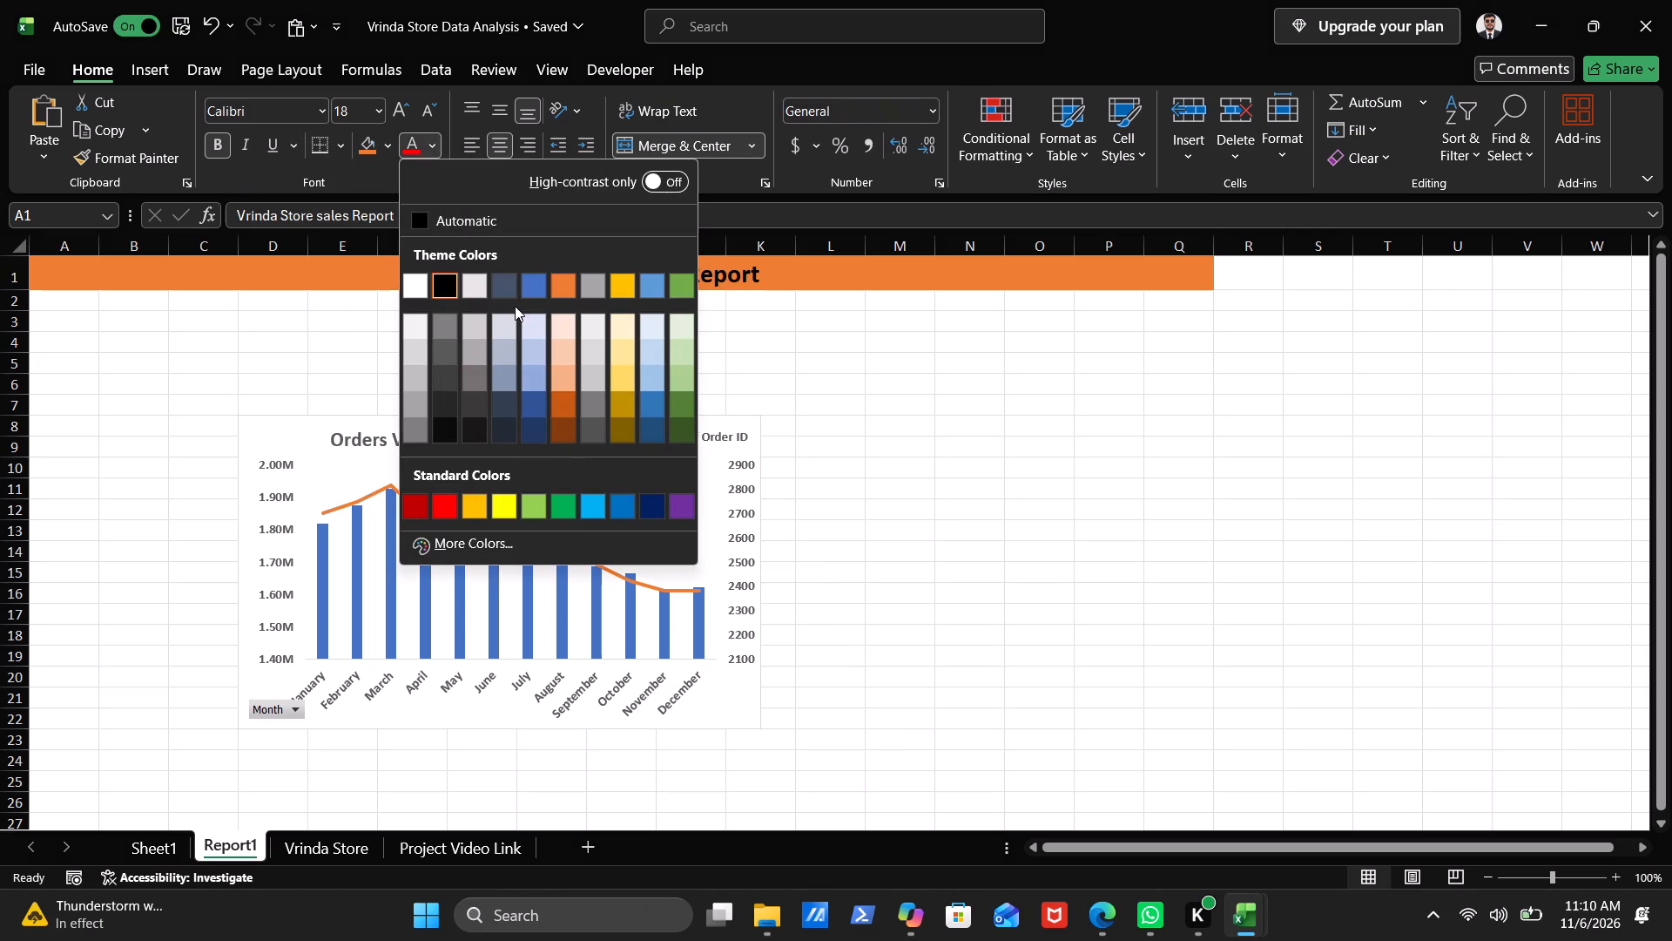
pyautogui.click(473, 286)
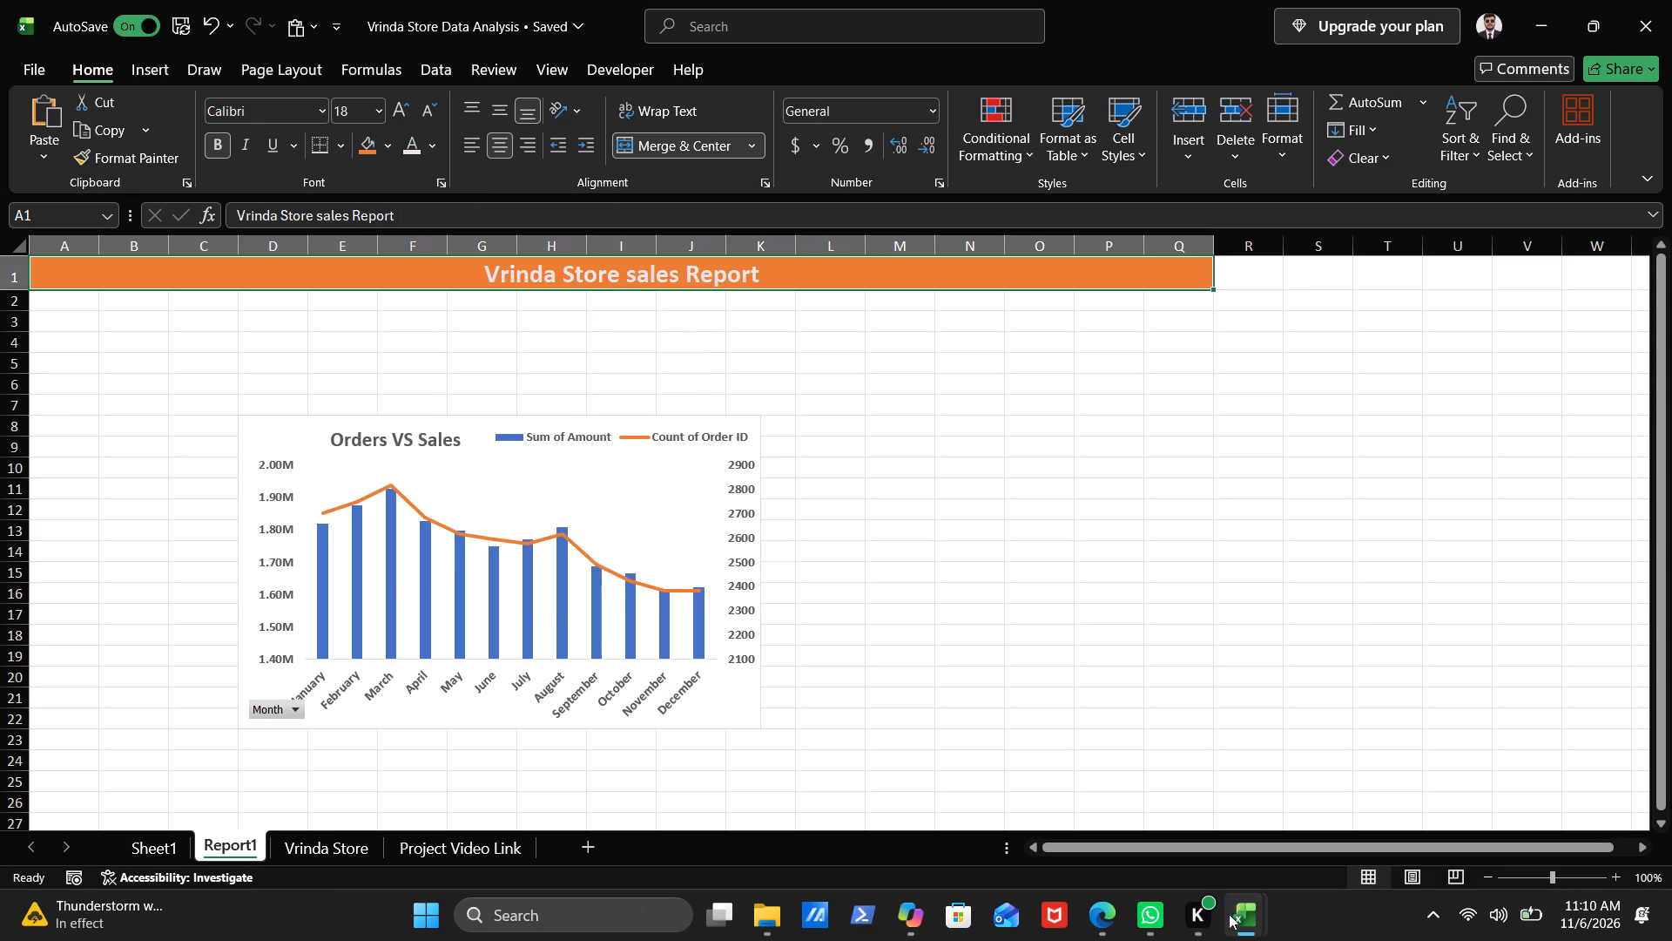
# Switch to the YouTube tutorial in Edge and watch the part on shrinking the chart, adding title borders and hiding gridlines.
pyautogui.click(1111, 924)
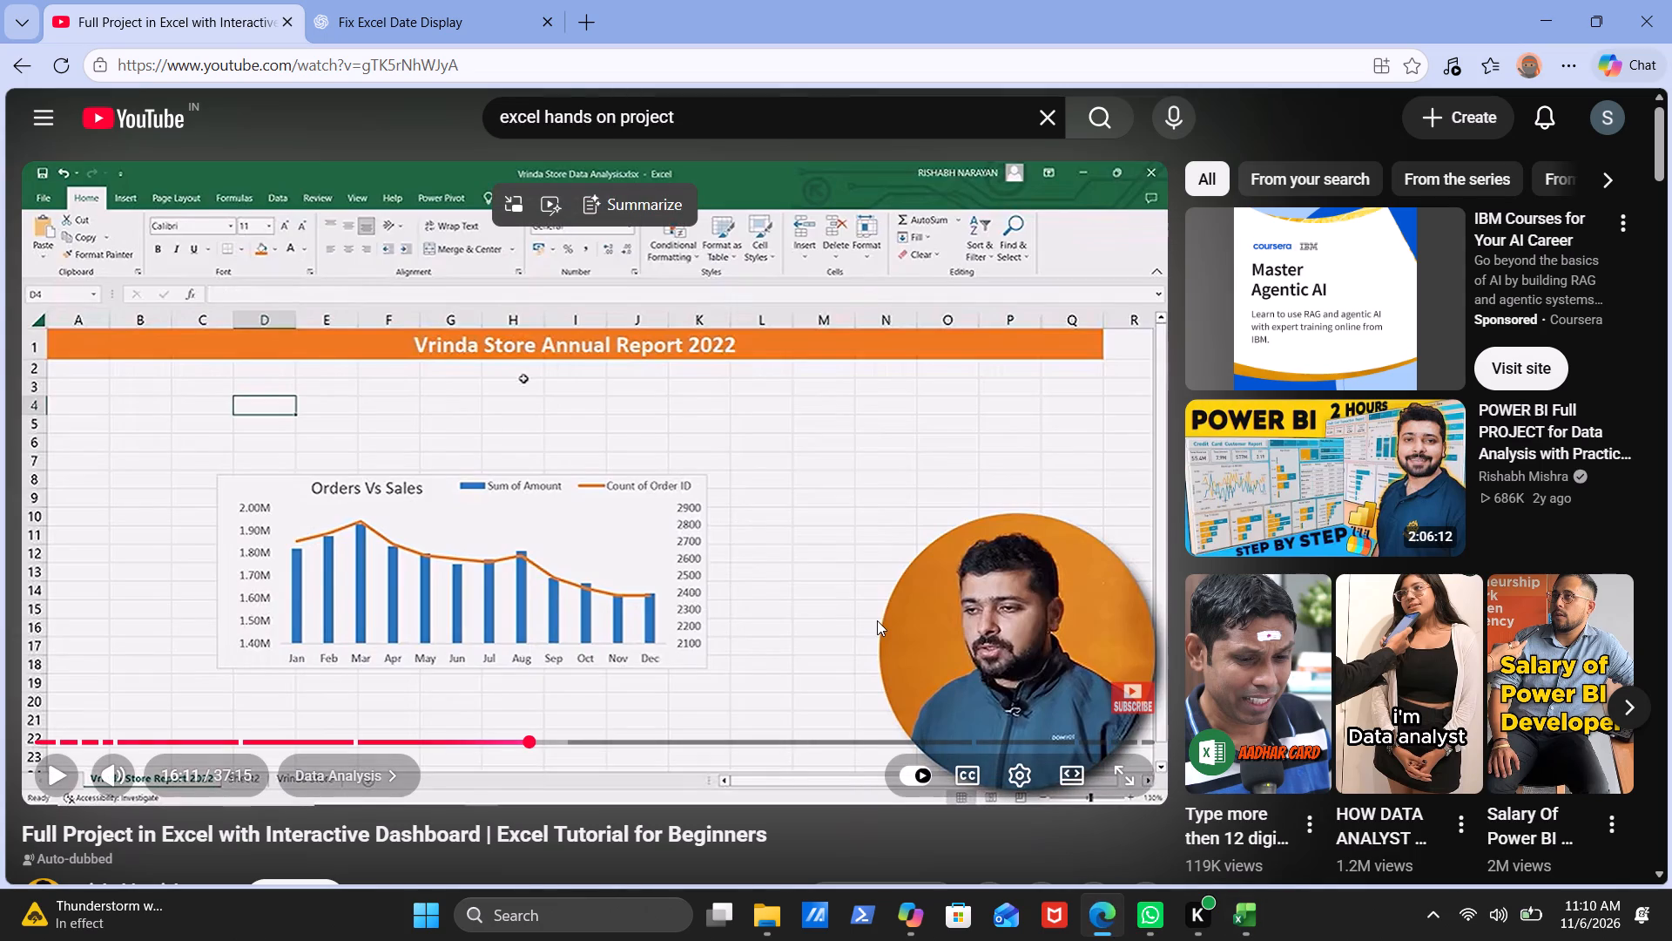
pyautogui.click(621, 498)
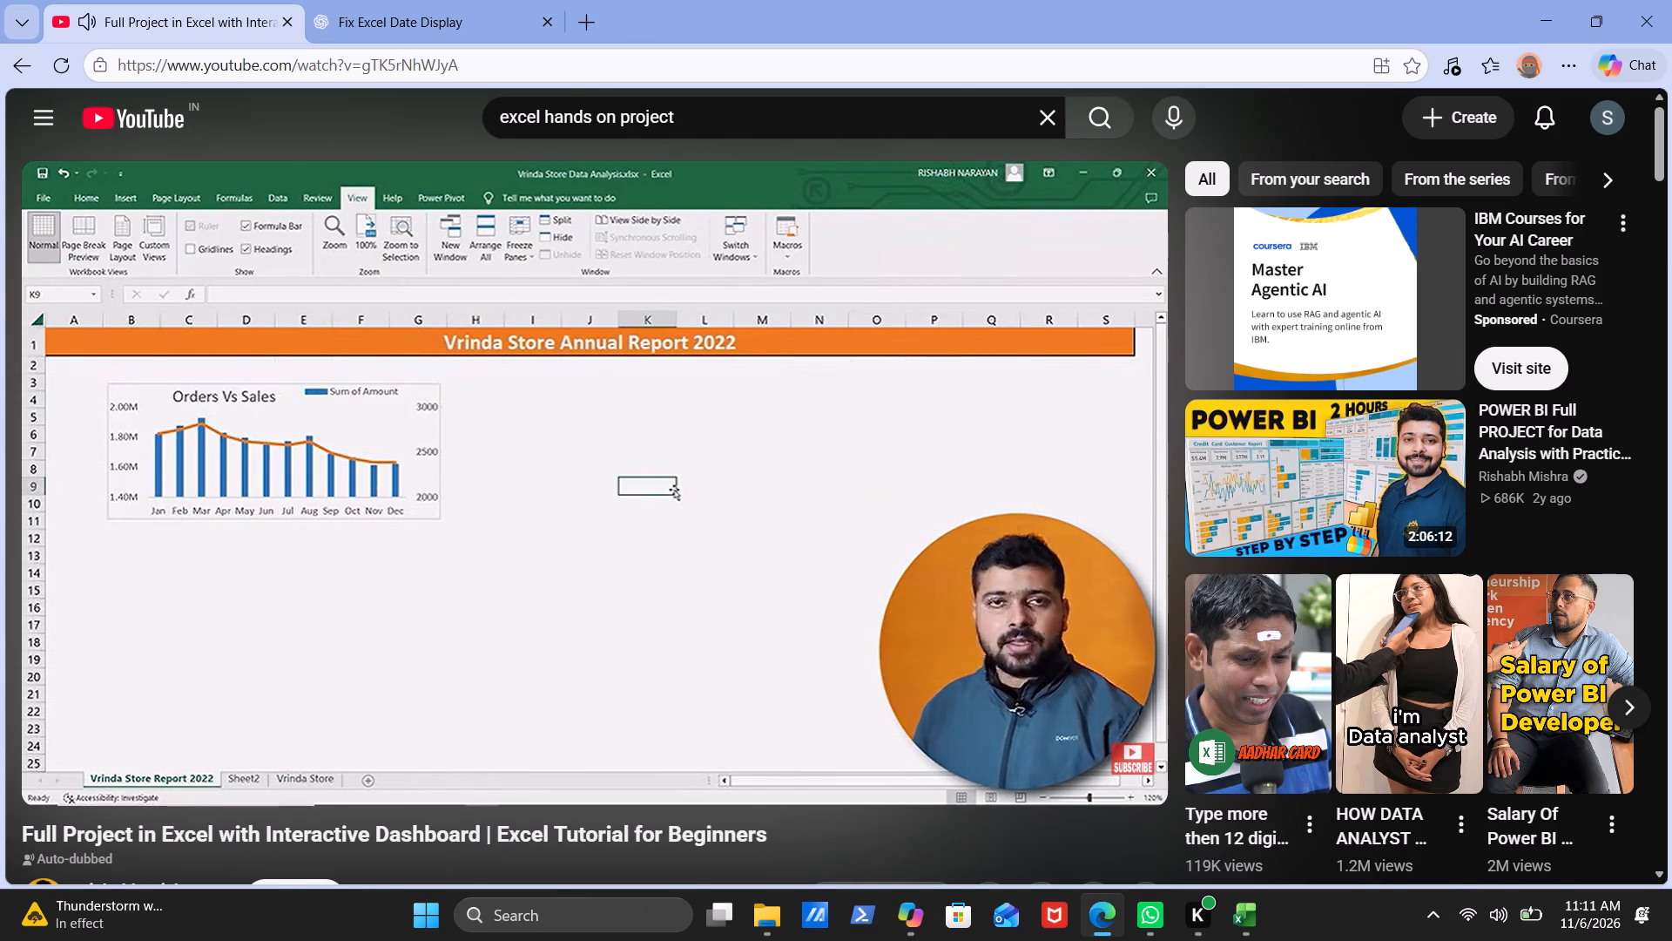
pyautogui.click(621, 498)
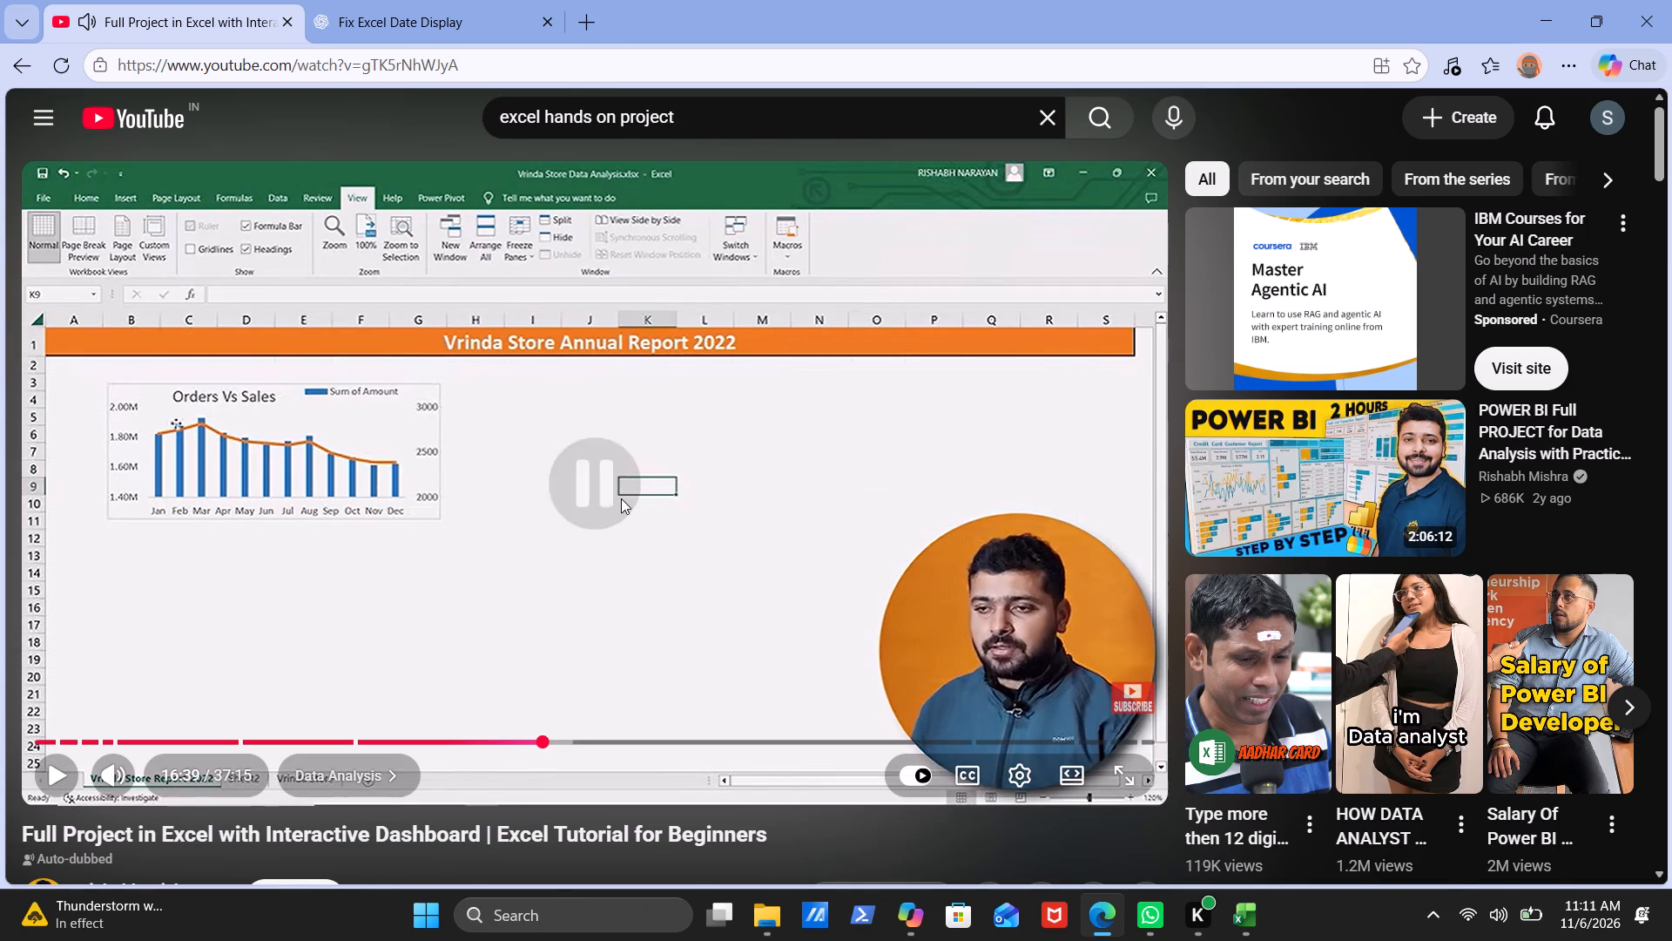
pyautogui.click(621, 498)
pyautogui.press('Left')
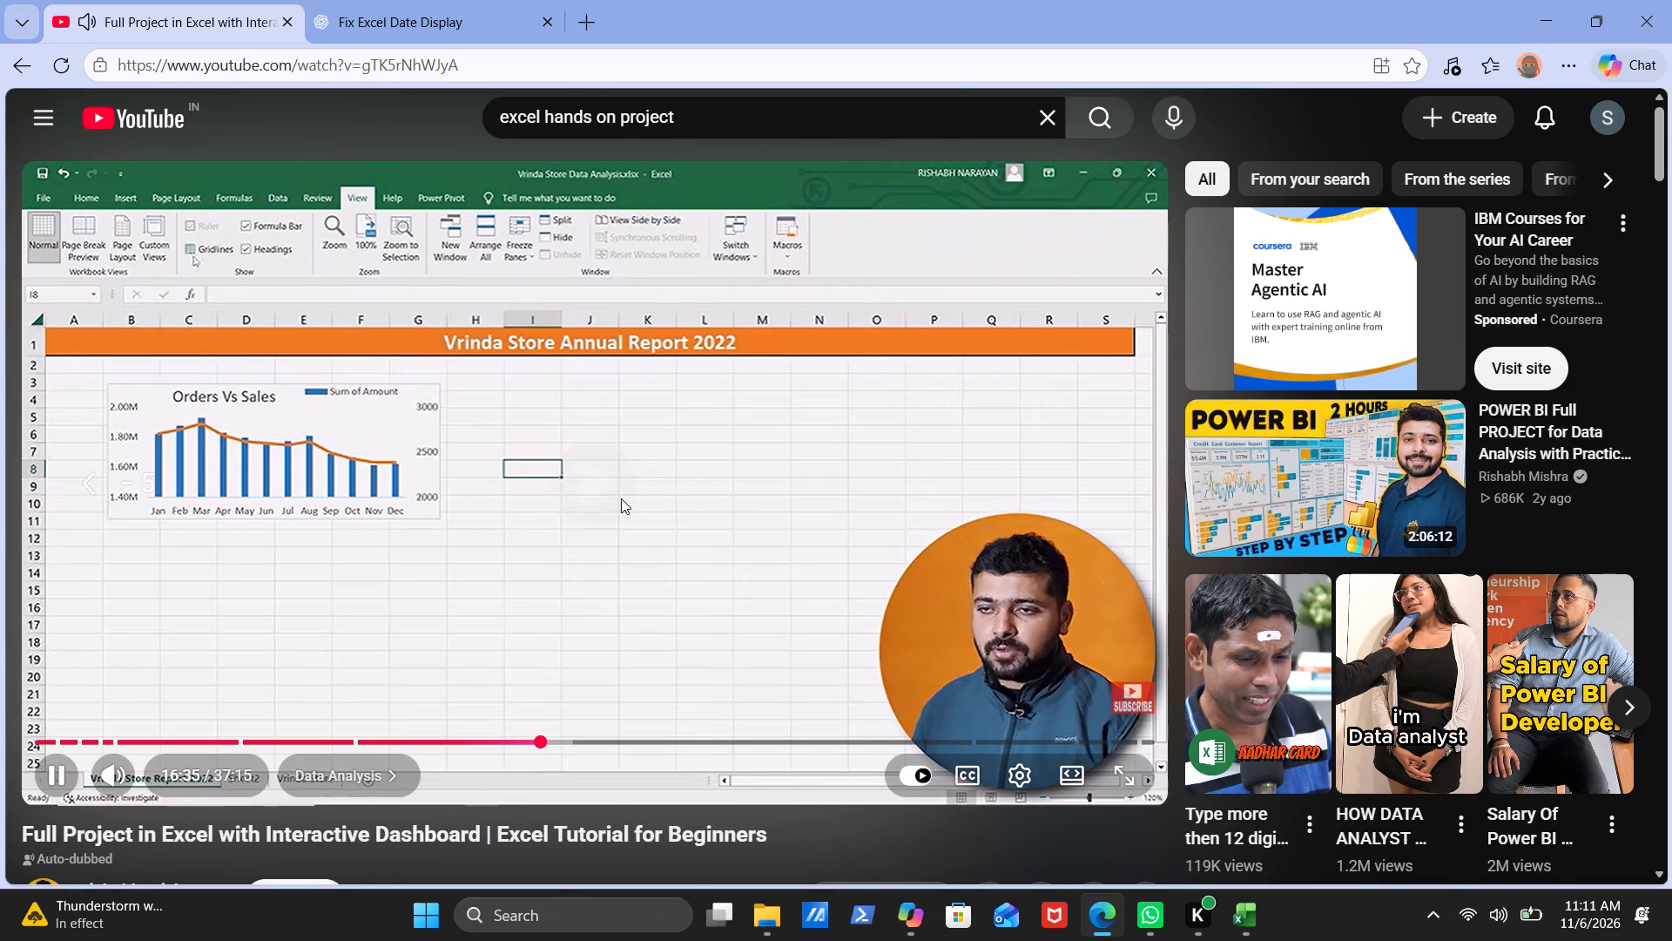
pyautogui.press('Left')
pyautogui.press('Left')
pyautogui.press('Left')
pyautogui.press('Left')
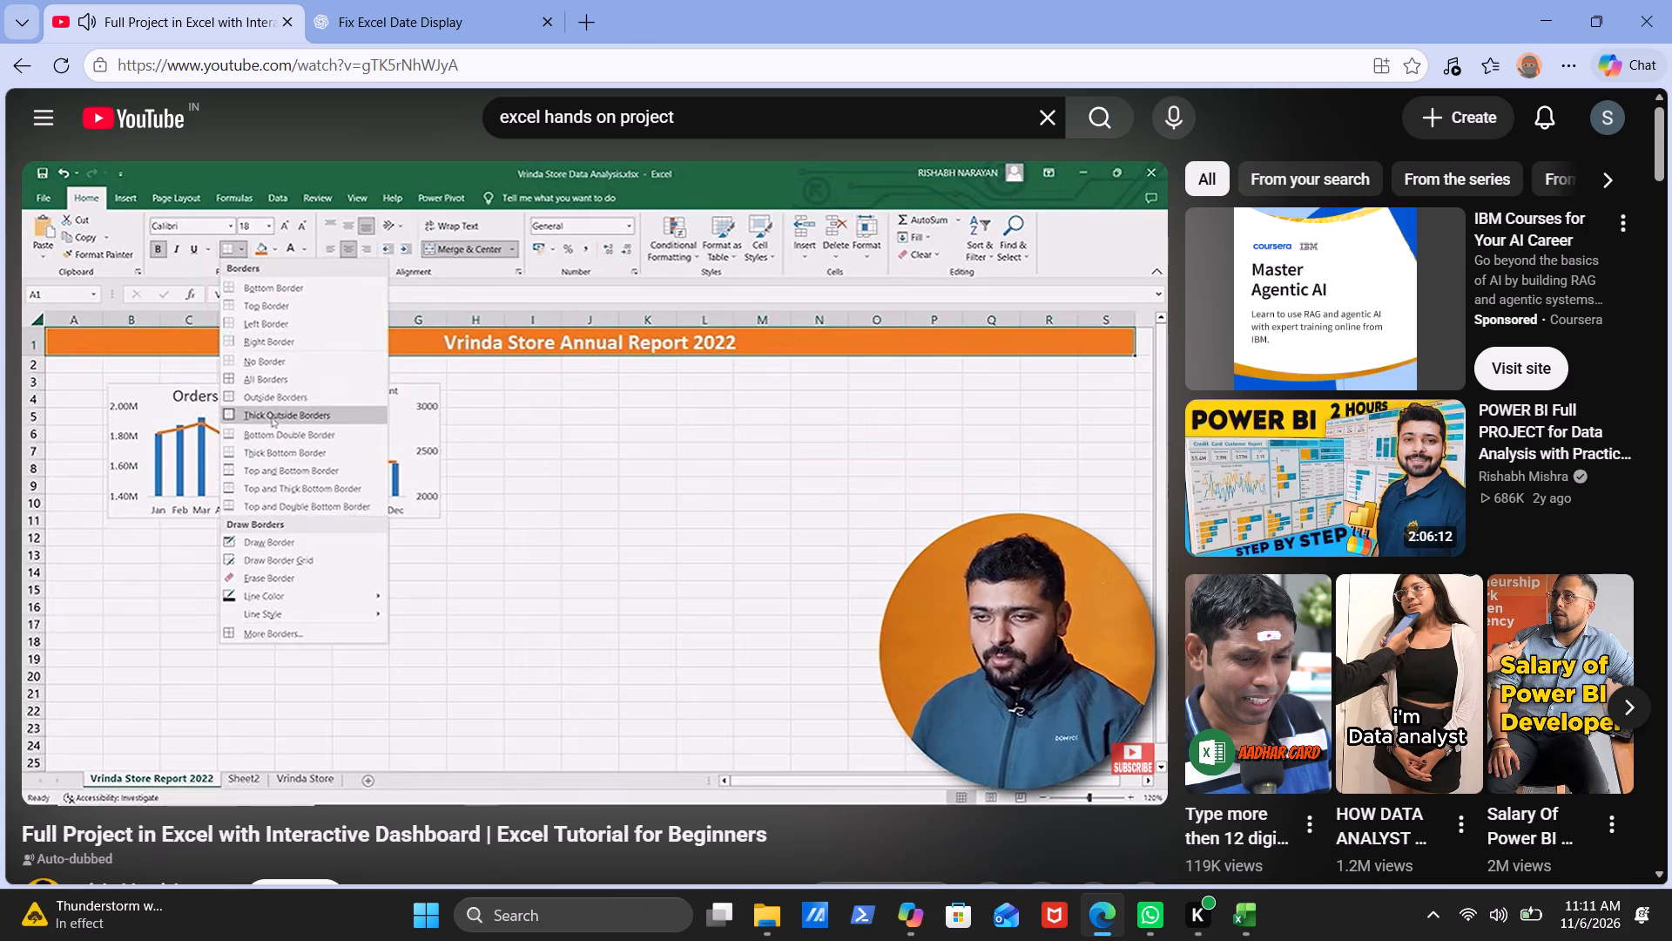
pyautogui.press('Left')
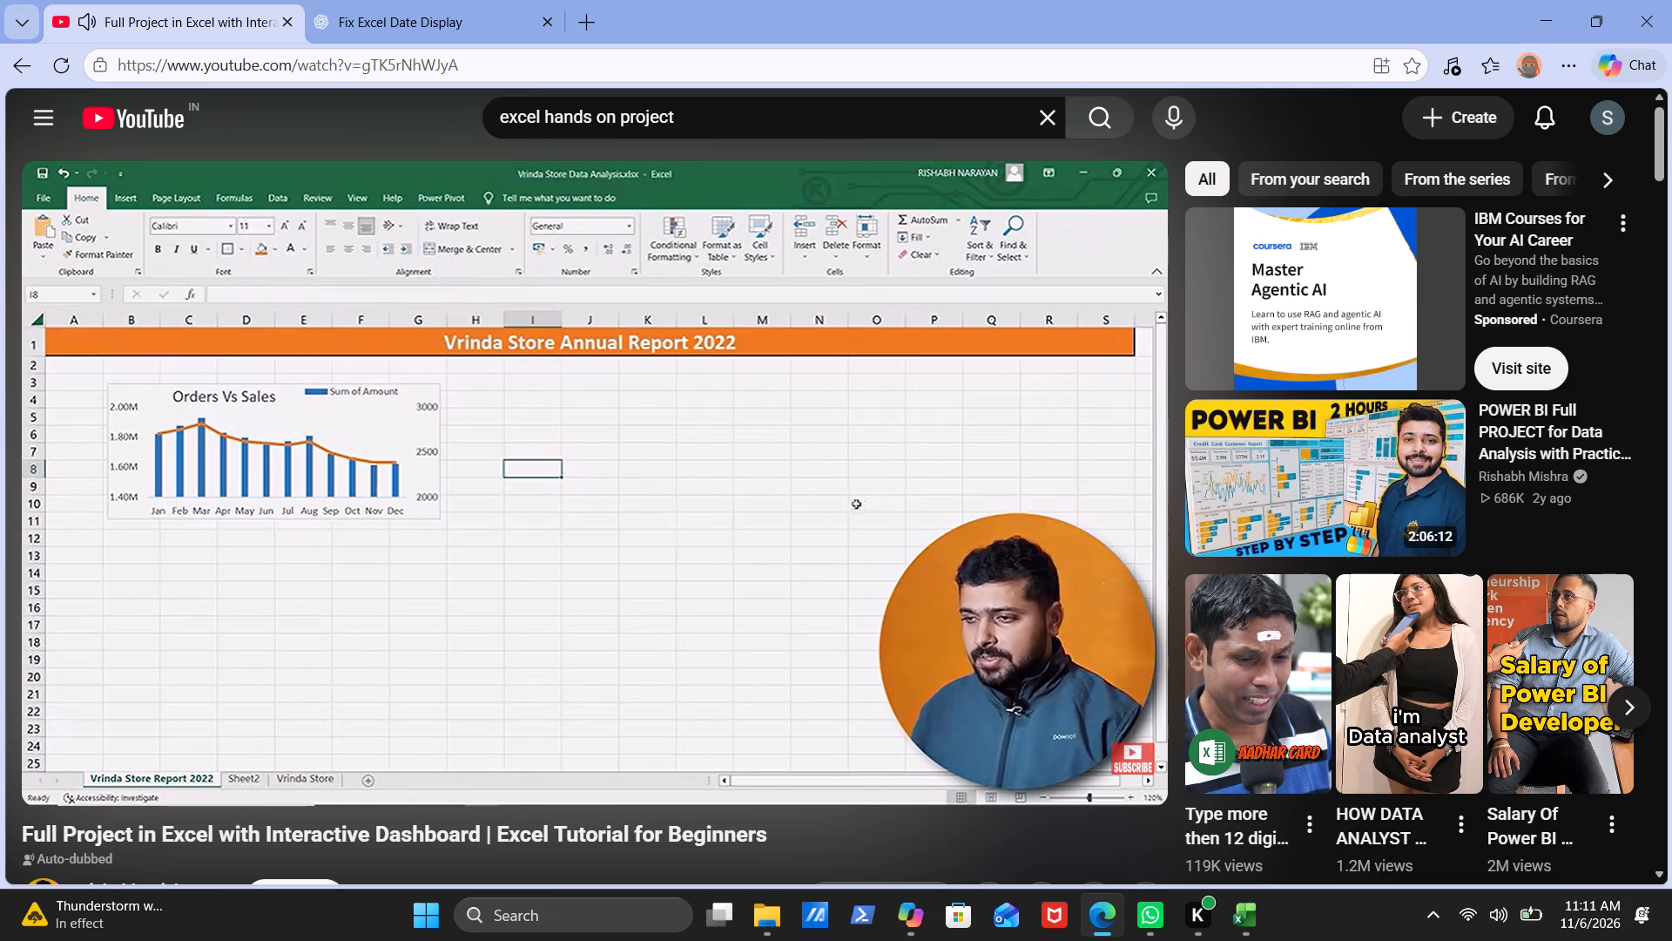
pyautogui.click(532, 524)
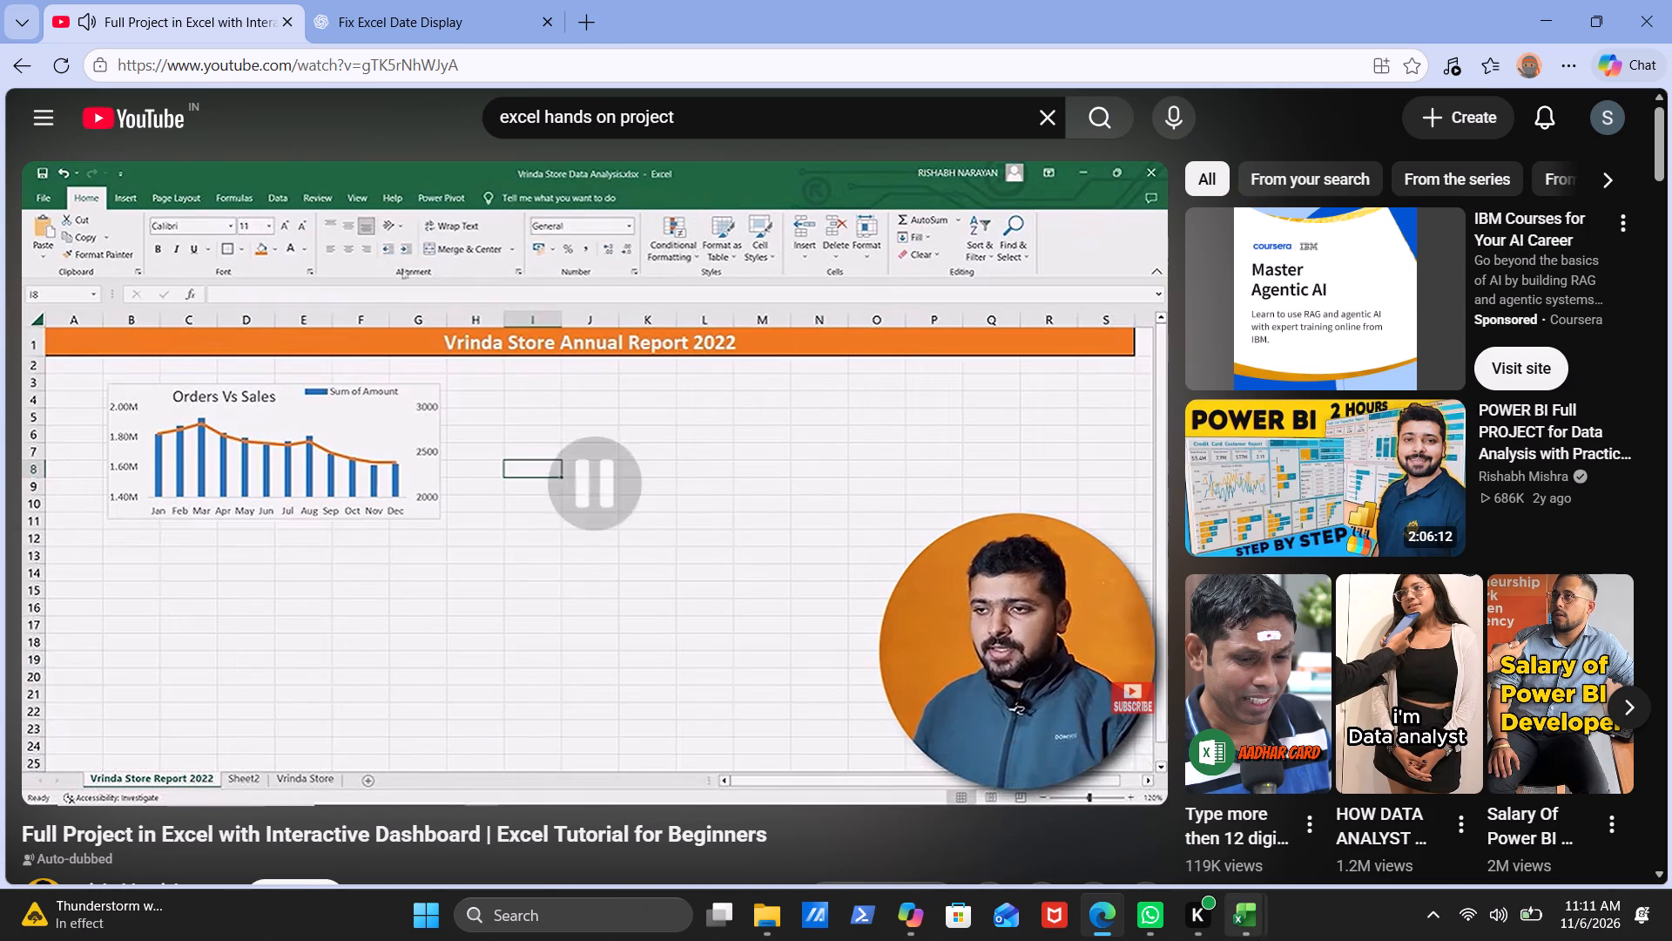
# Switch to the Vrinda Store workbook in Excel and resize the Orders VS Sales chart to span about B3:G11 beneath the title.
pyautogui.click(1251, 917)
pyautogui.click(1325, 801)
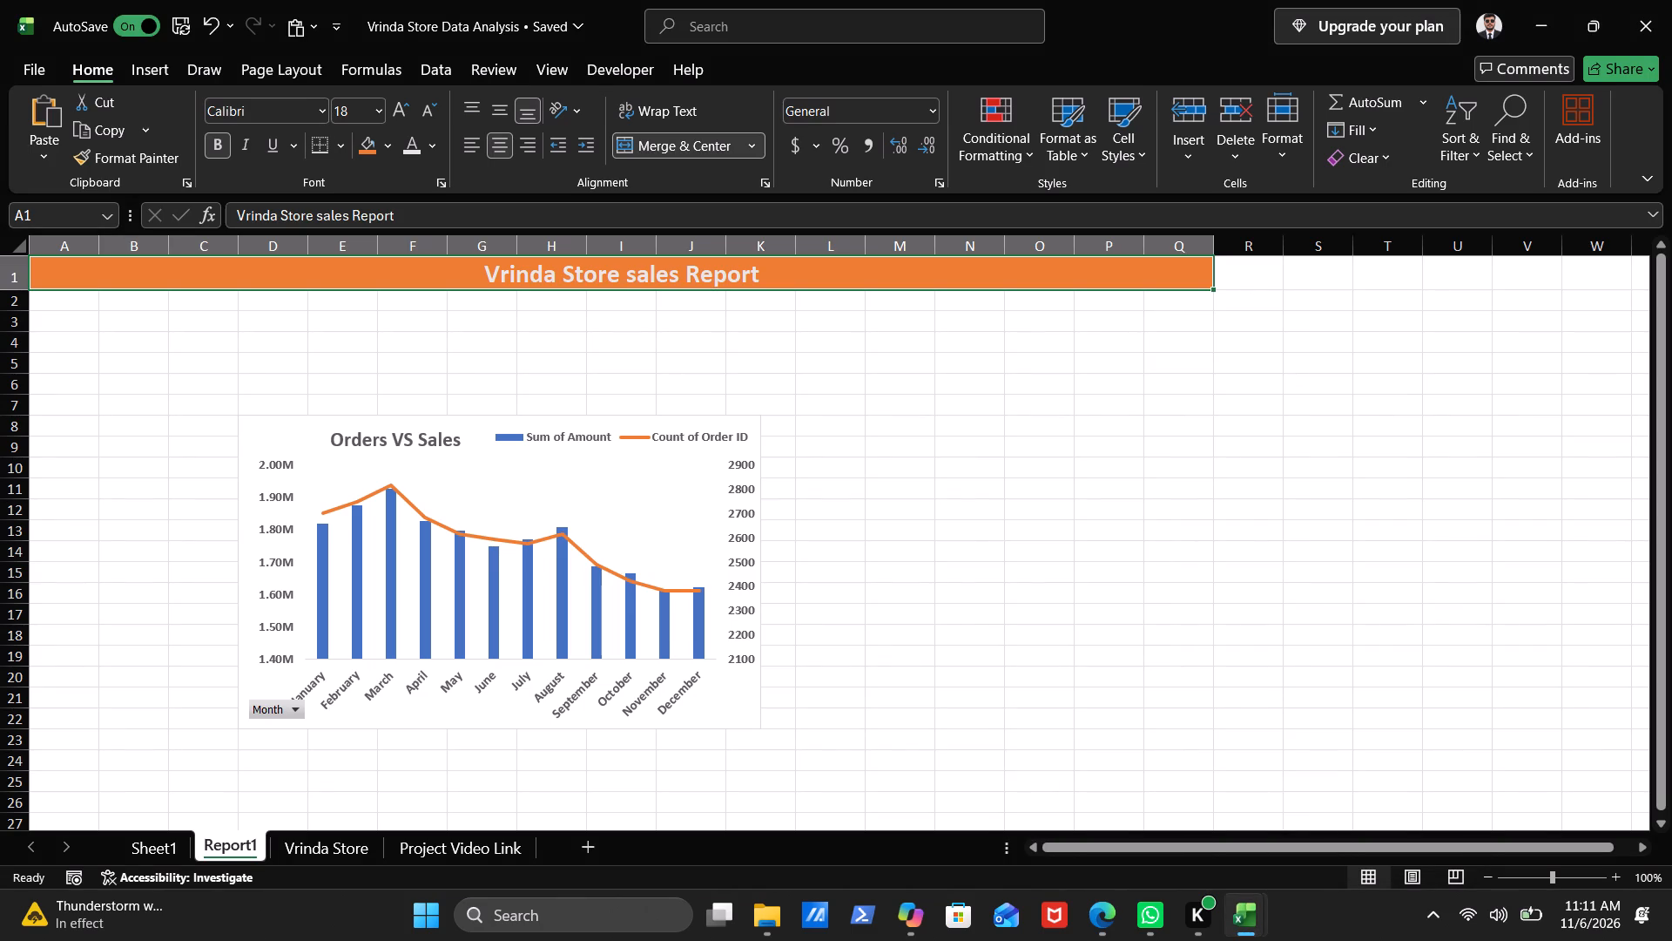
pyautogui.click(469, 486)
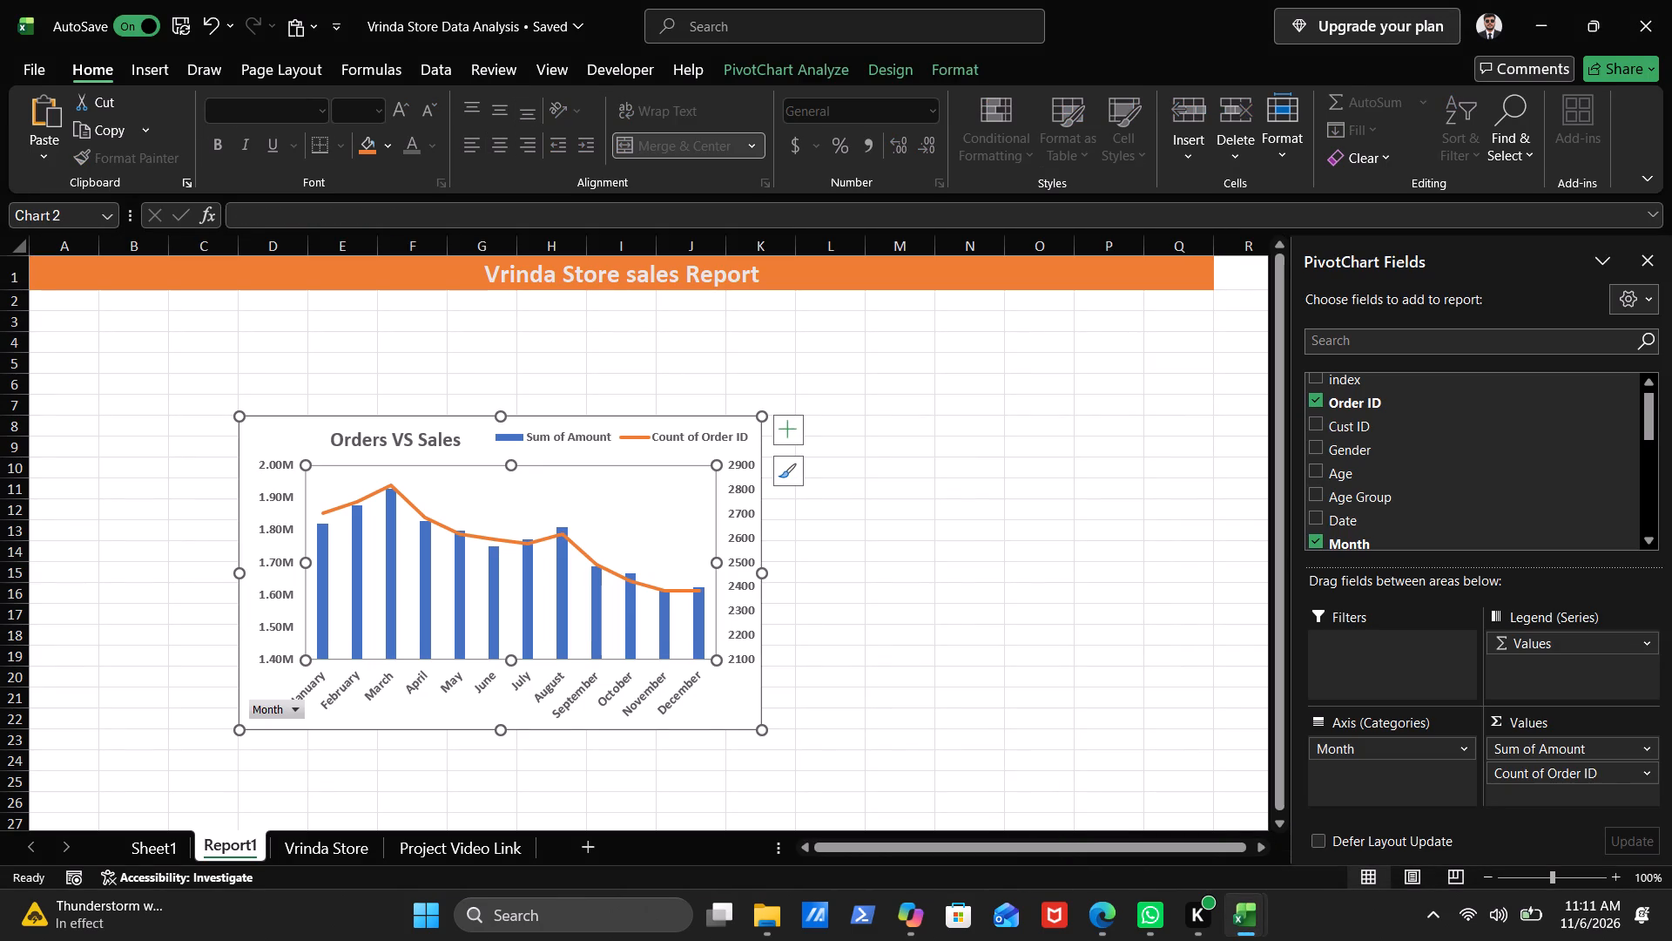
pyautogui.moveTo(240, 417); pyautogui.dragTo(111, 314)
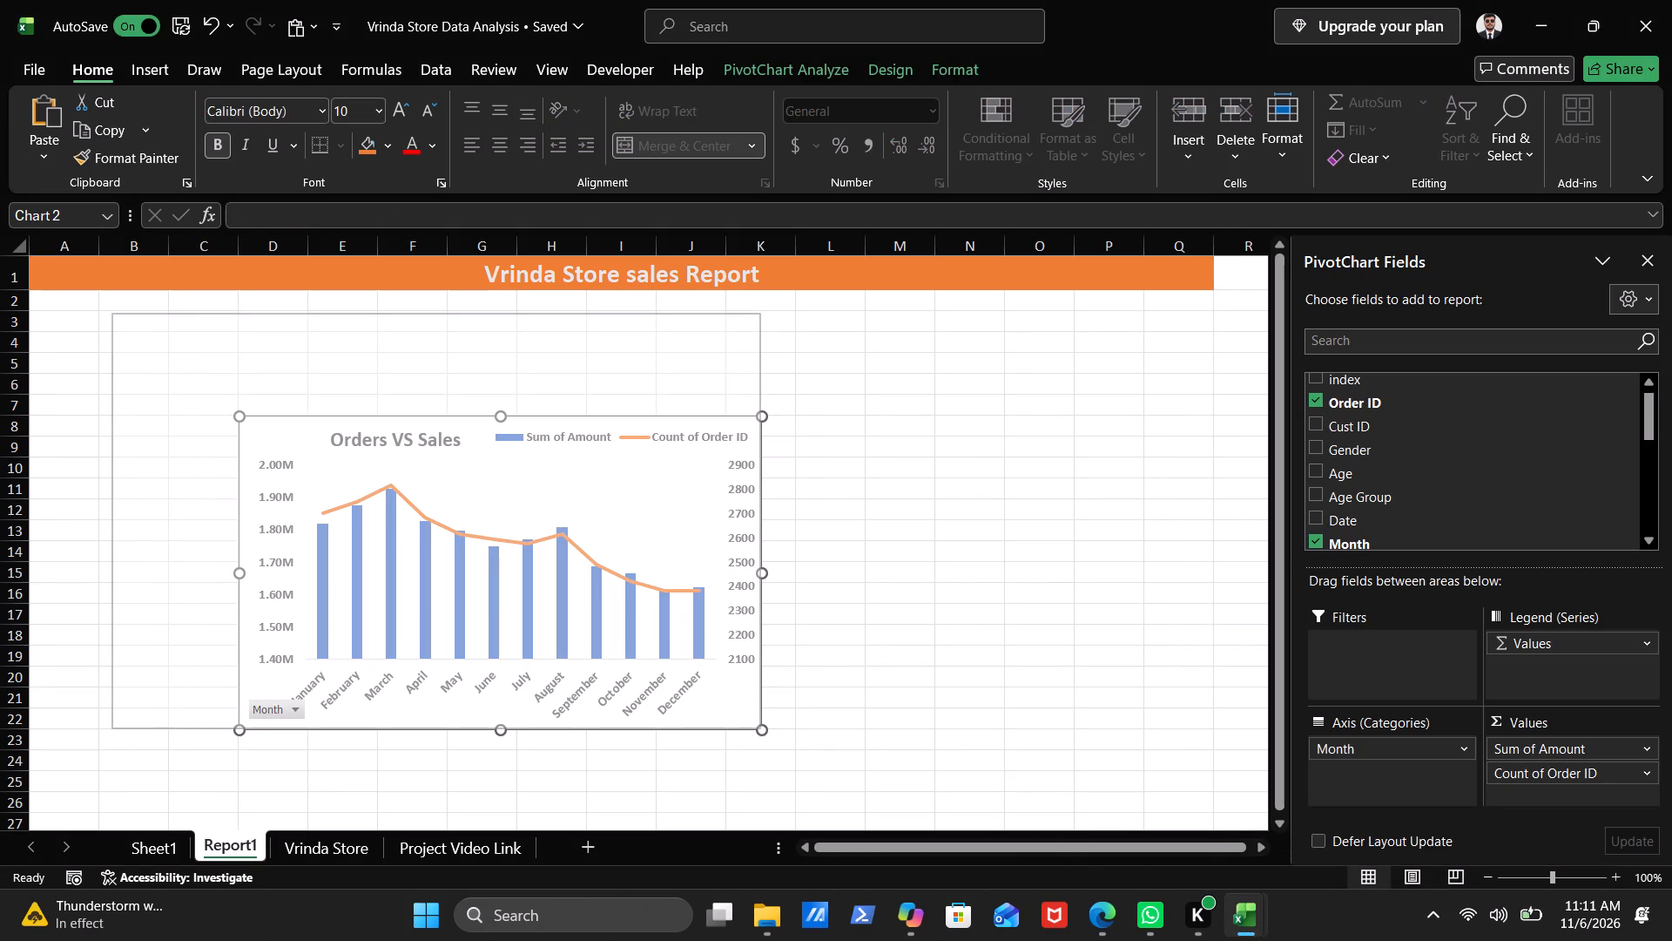
pyautogui.moveTo(111, 314); pyautogui.dragTo(102, 309)
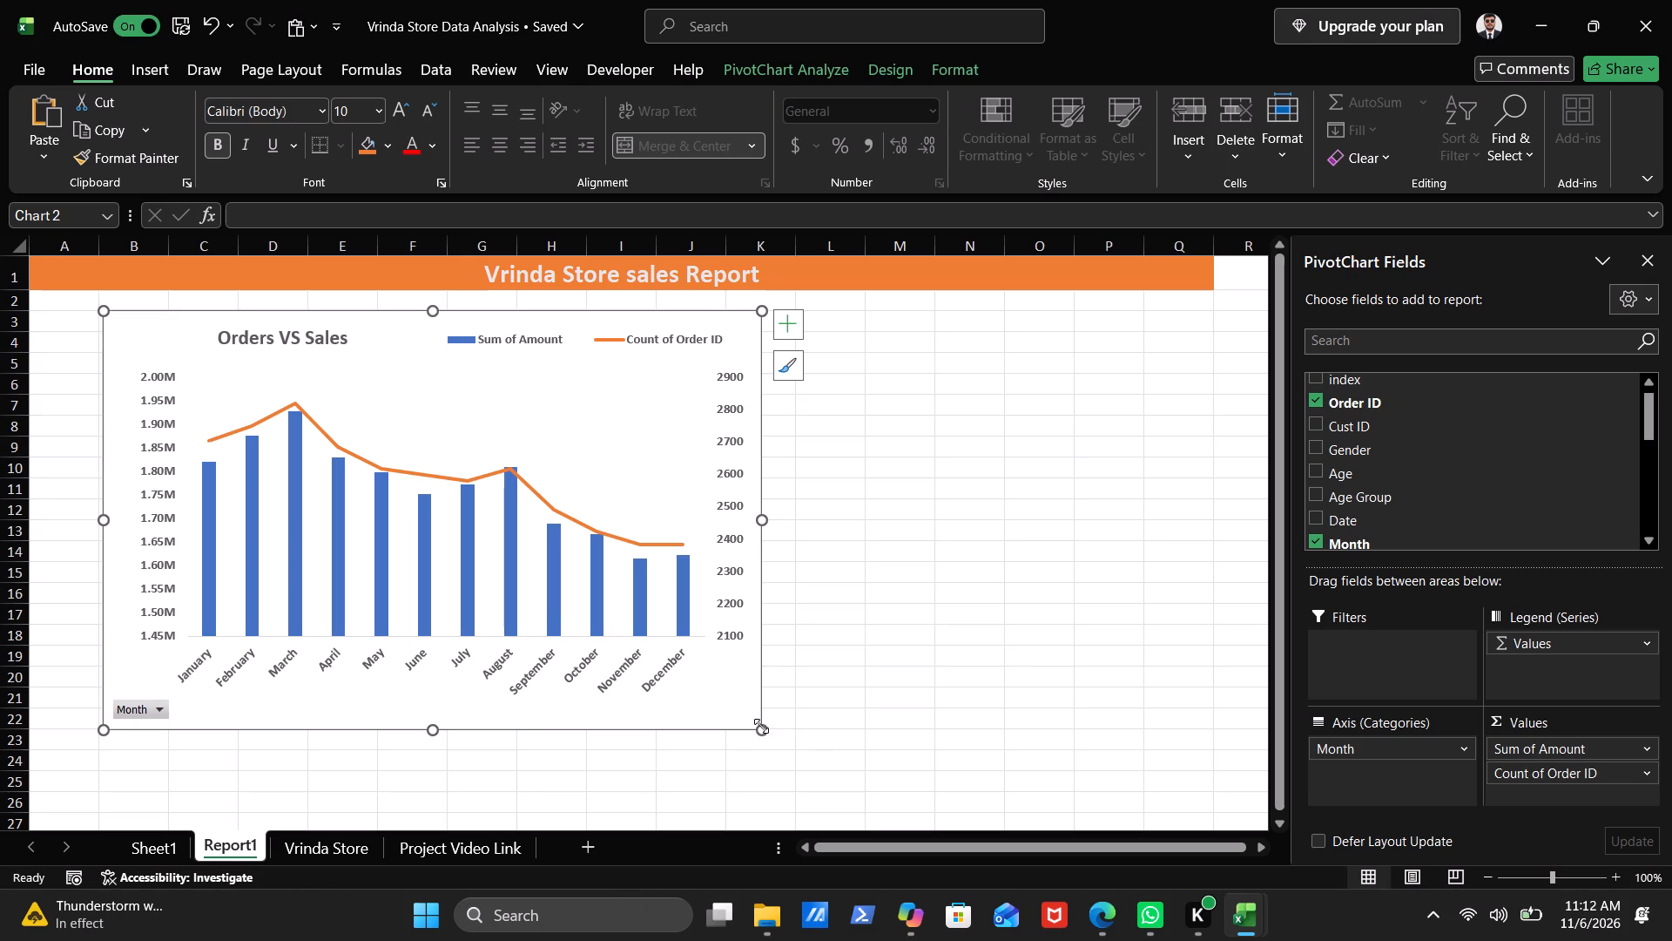
pyautogui.moveTo(763, 727); pyautogui.dragTo(567, 541)
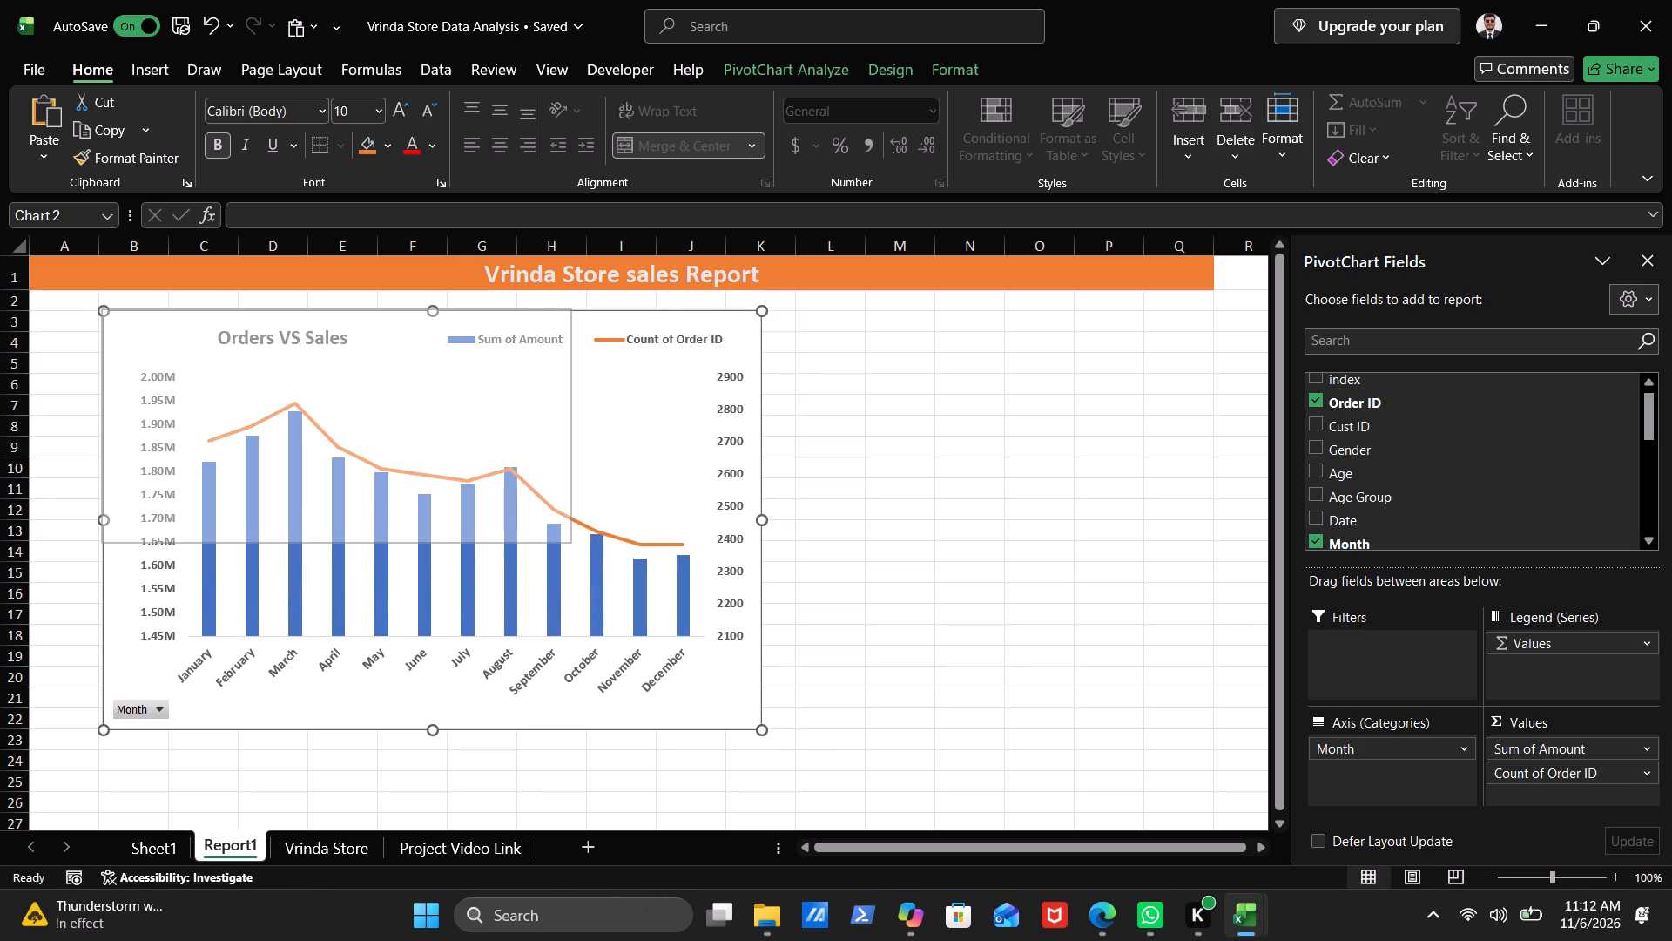
pyautogui.moveTo(567, 541); pyautogui.dragTo(516, 536)
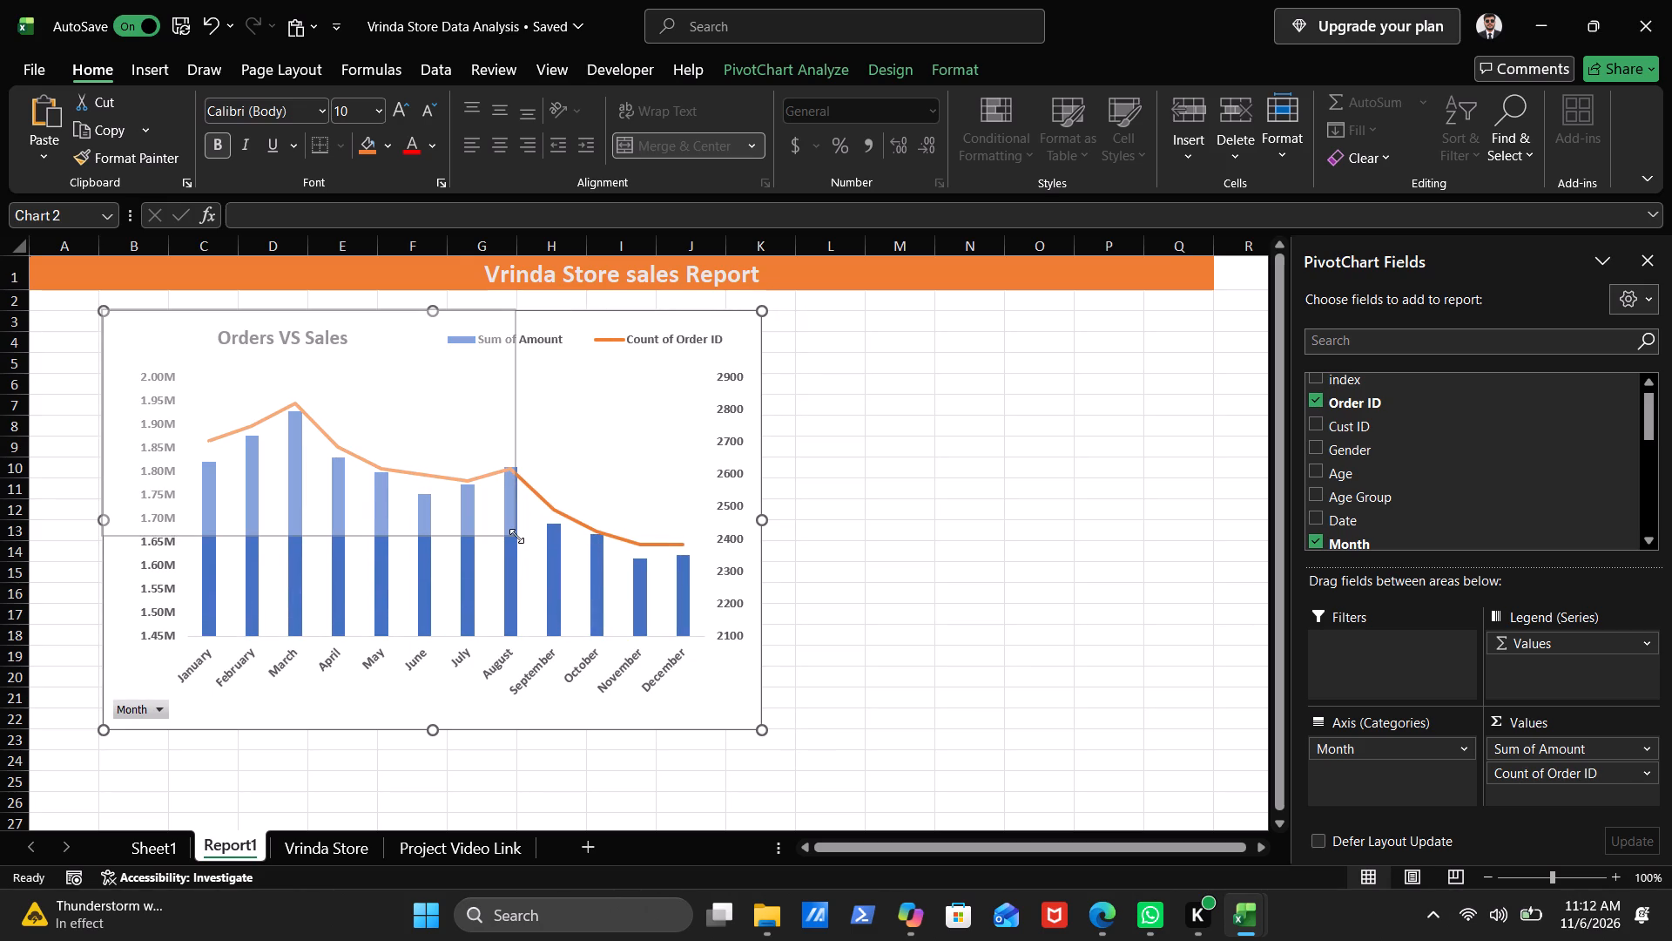
pyautogui.moveTo(516, 540); pyautogui.dragTo(480, 496)
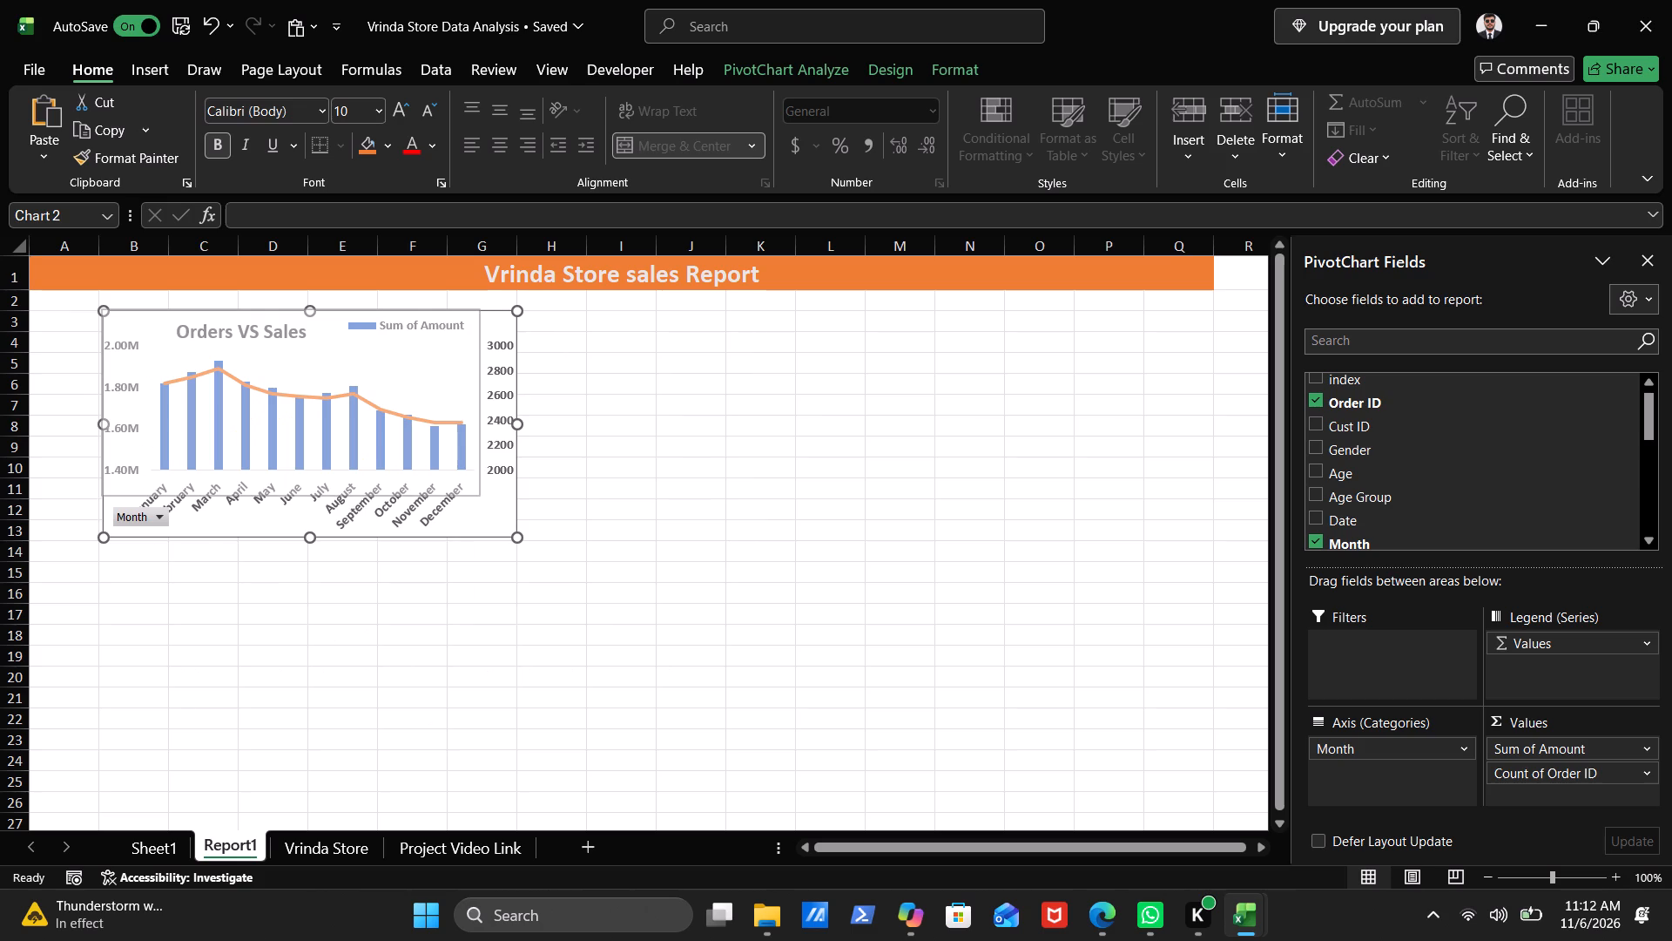
pyautogui.moveTo(480, 496); pyautogui.dragTo(511, 478)
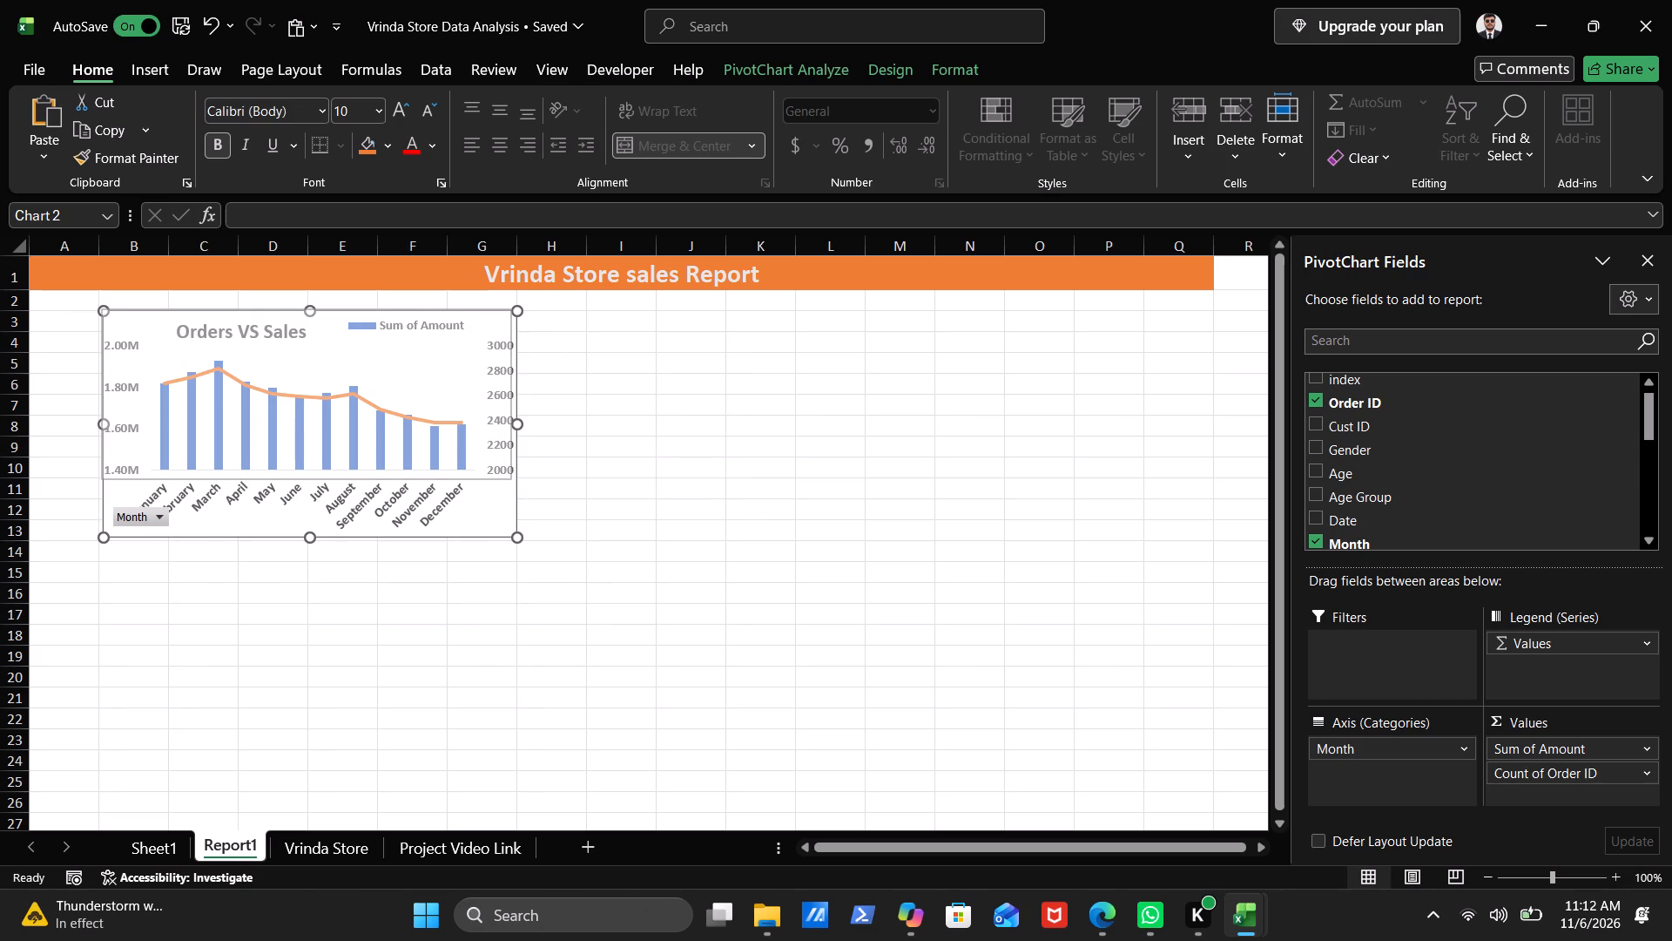
pyautogui.moveTo(511, 478); pyautogui.dragTo(517, 475)
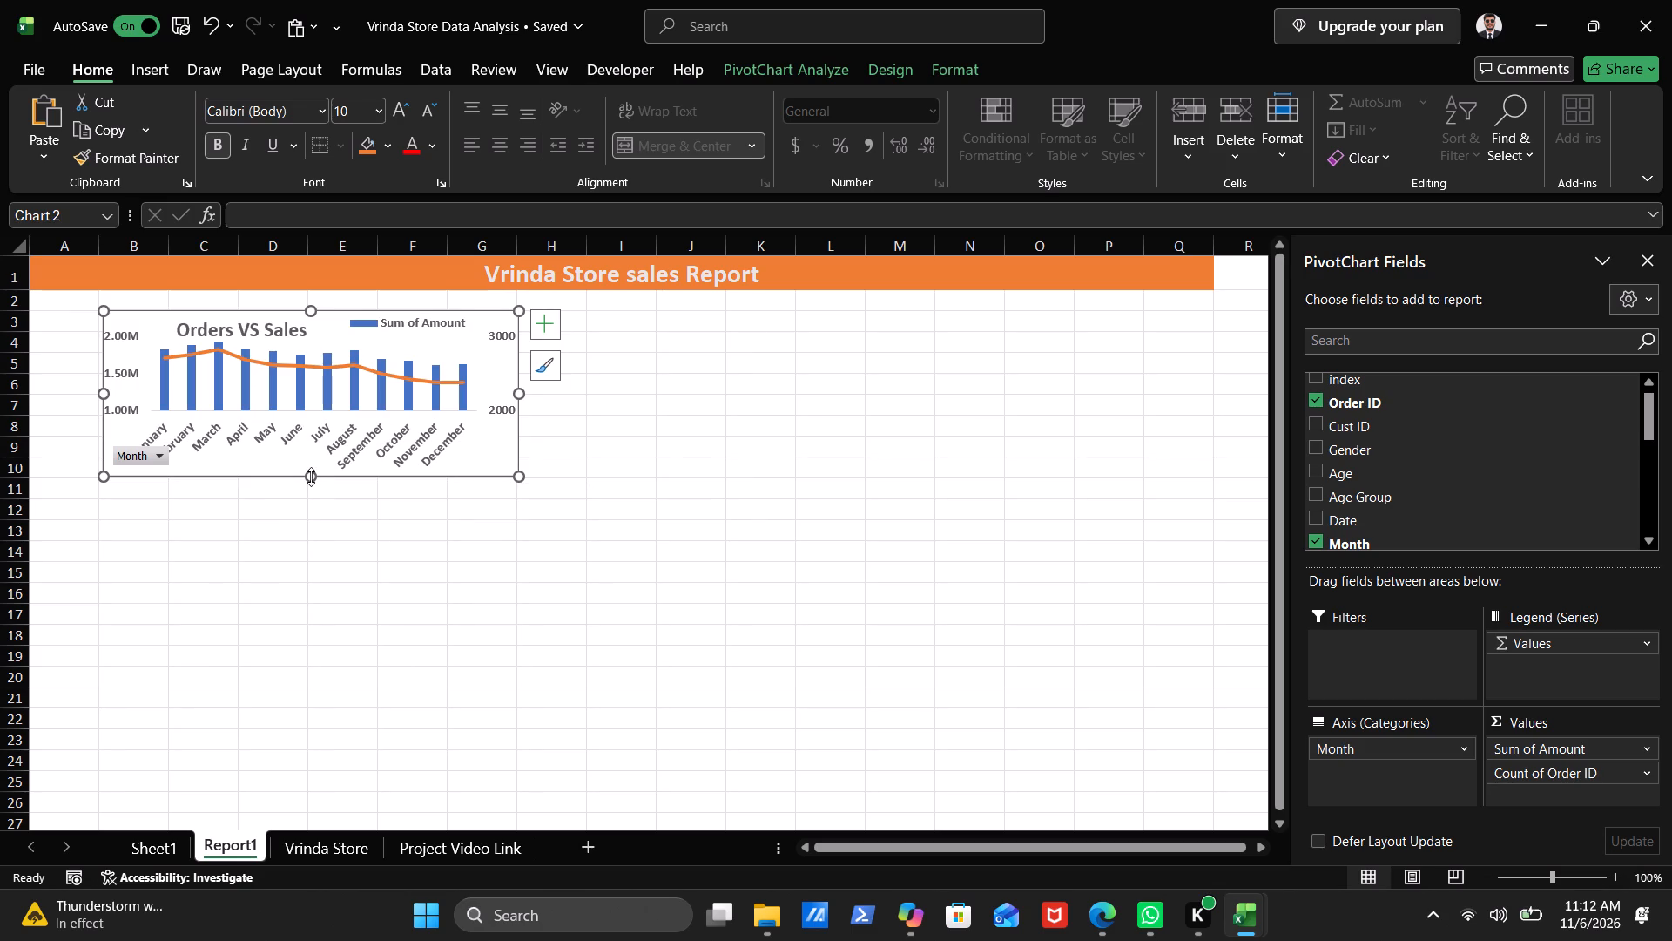
pyautogui.moveTo(310, 477); pyautogui.dragTo(309, 484)
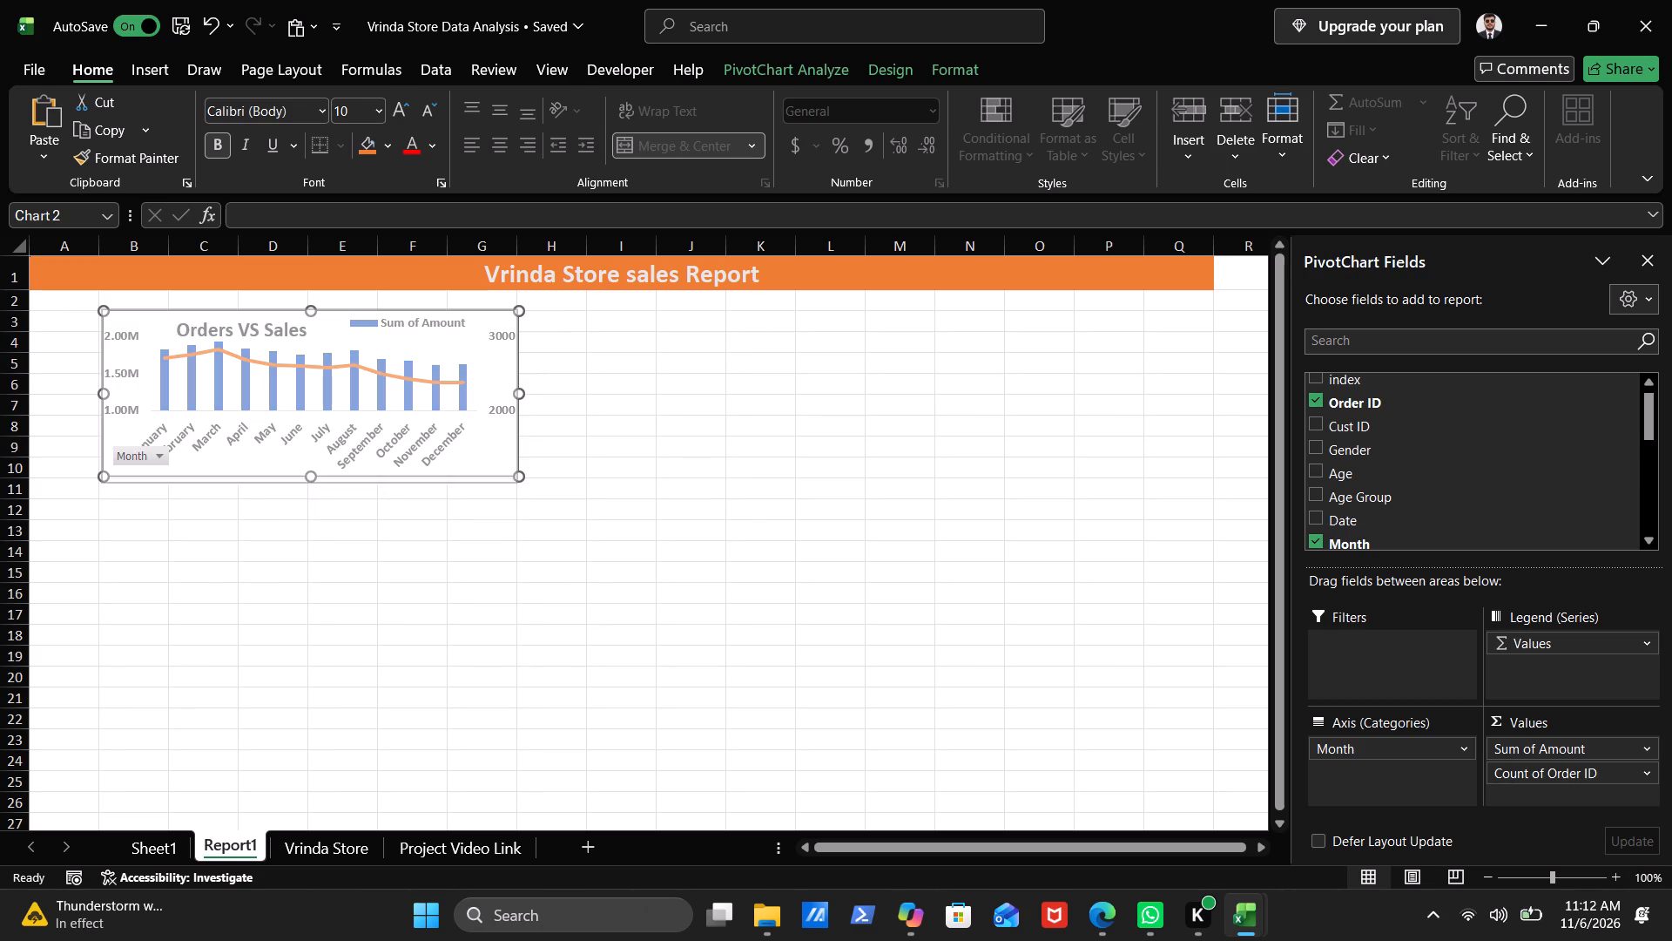
pyautogui.moveTo(309, 484); pyautogui.dragTo(306, 497)
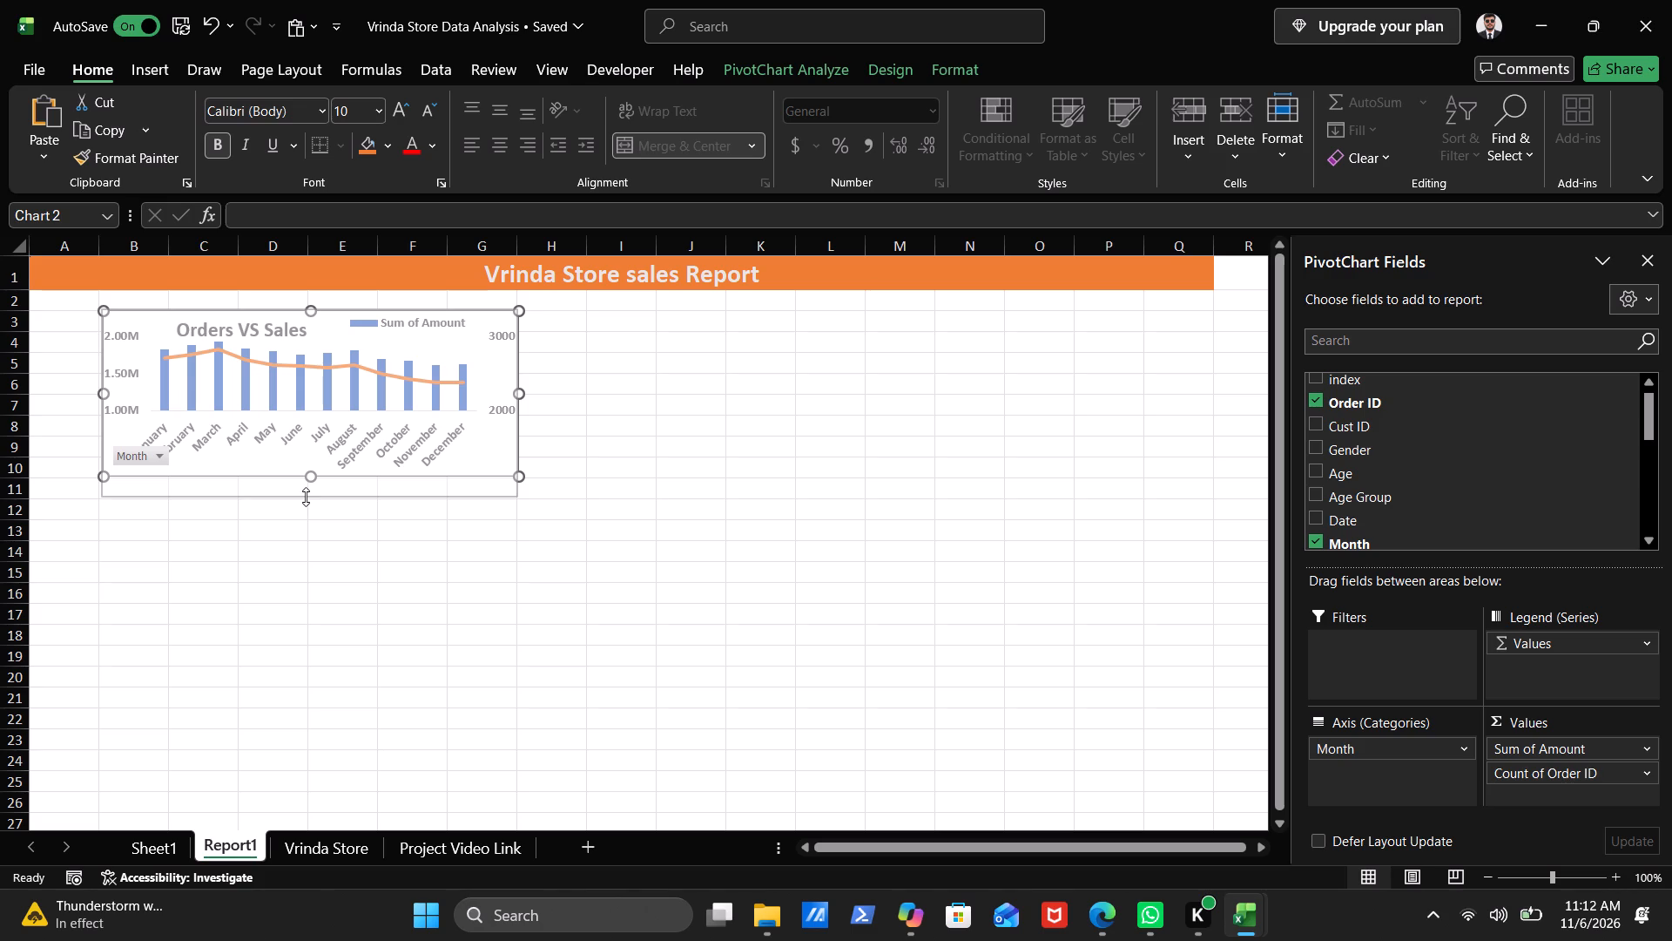
pyautogui.click(306, 310)
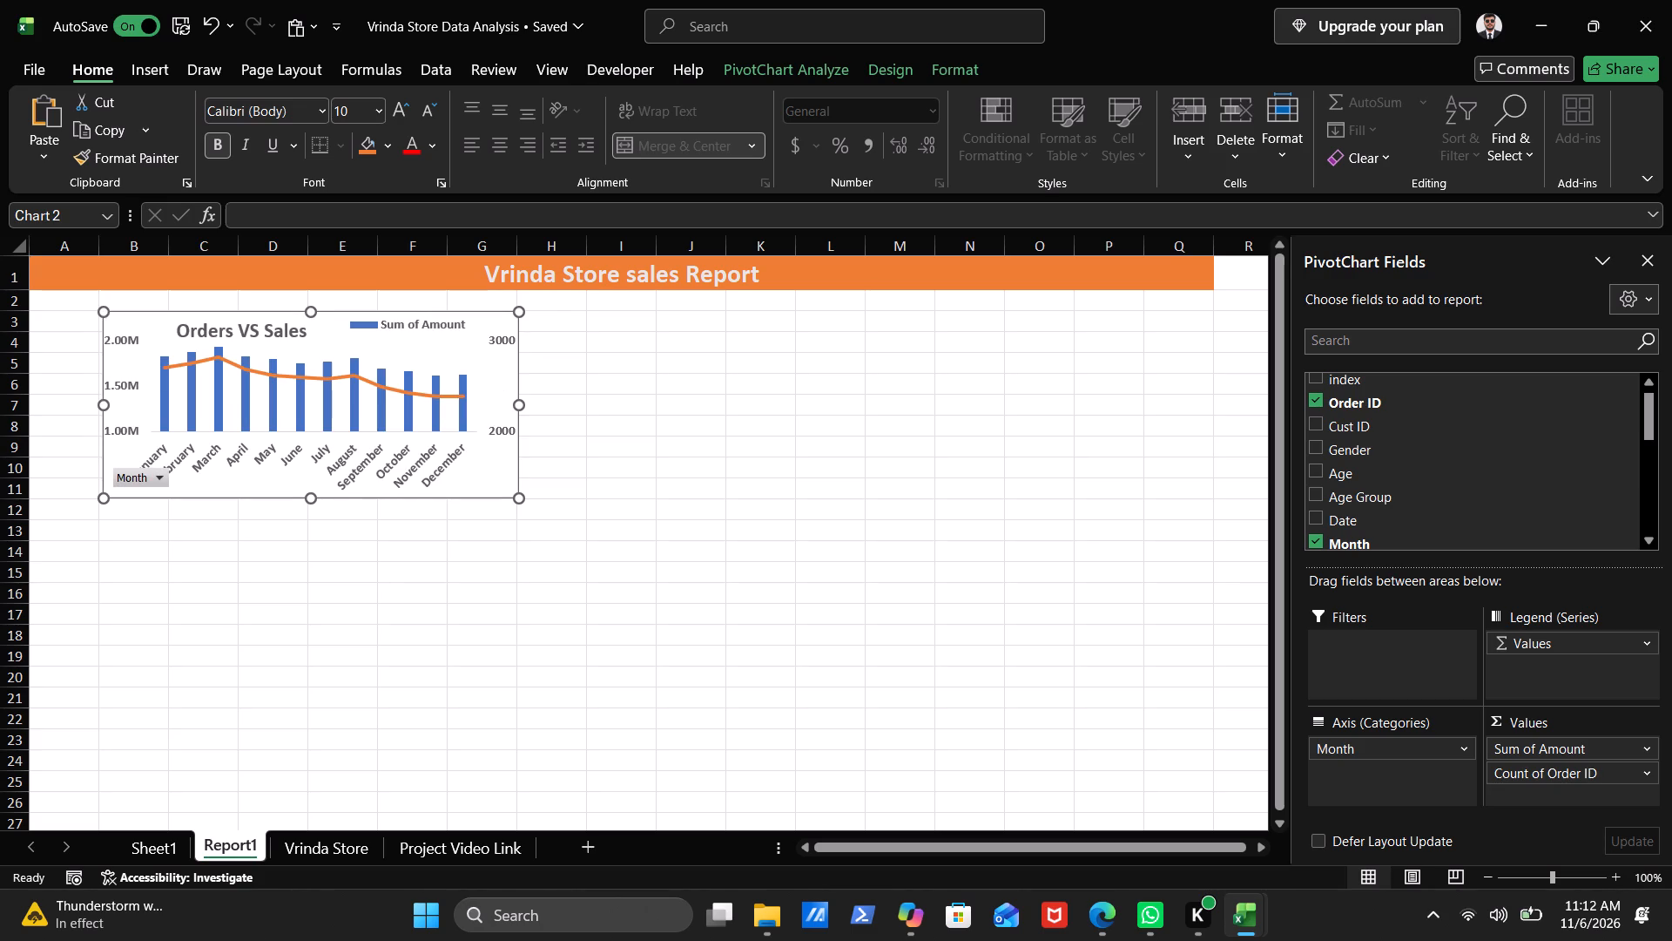
pyautogui.click(102, 308)
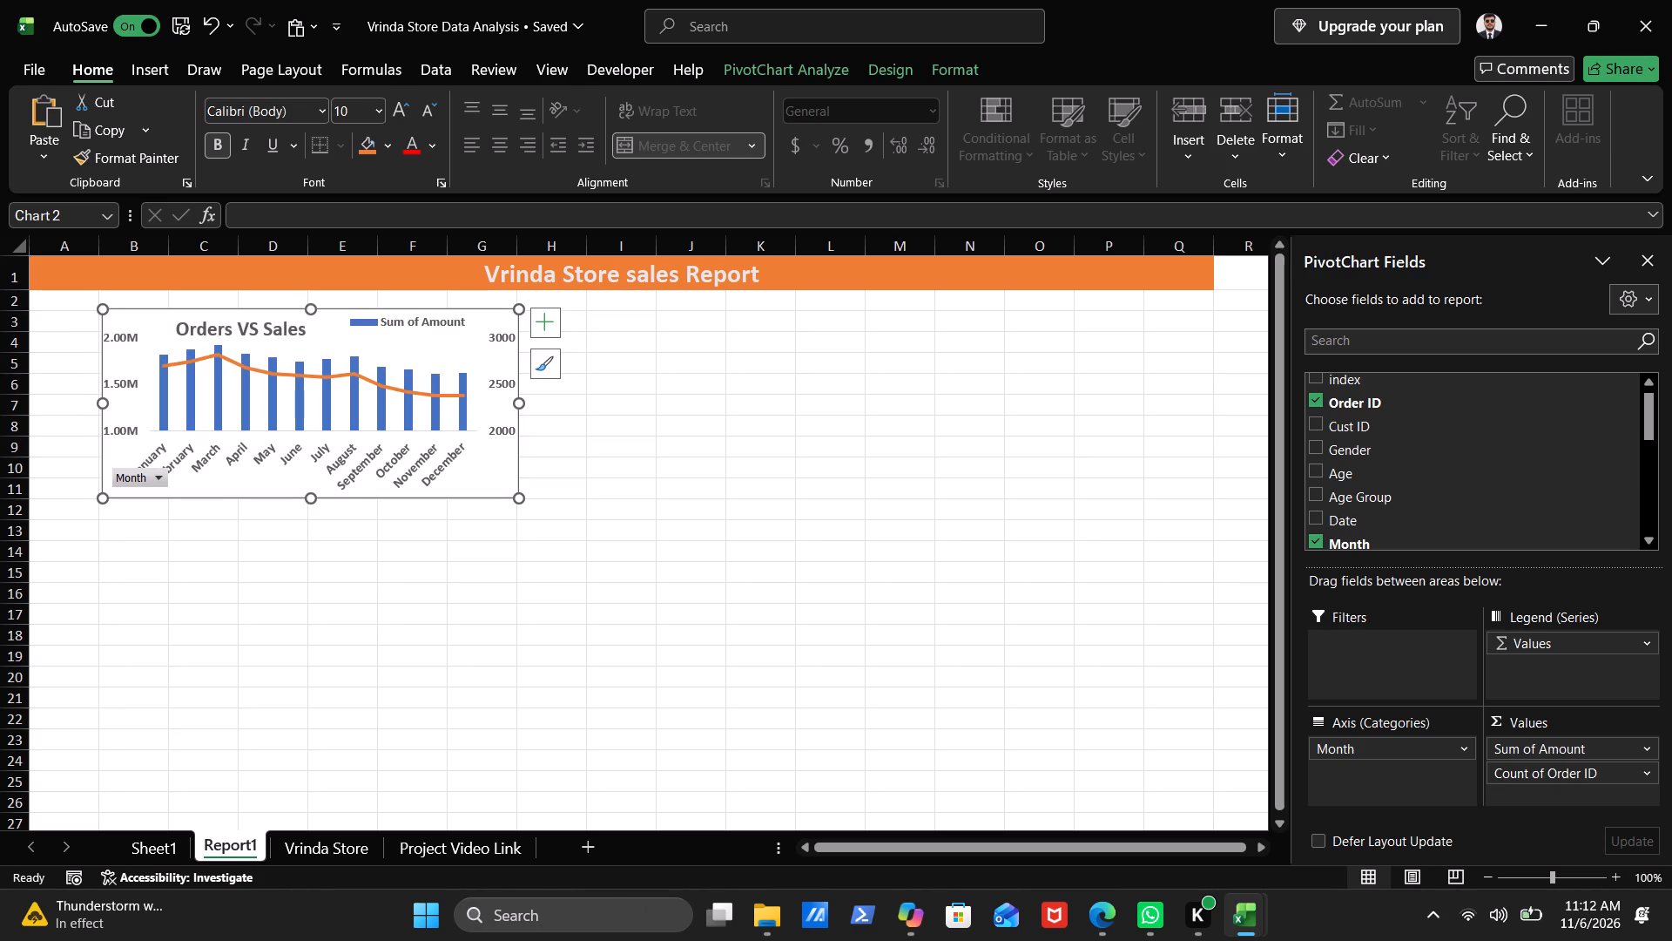
pyautogui.click(597, 410)
# Apply thick outside borders to the merged report title in row 1.
pyautogui.click(471, 269)
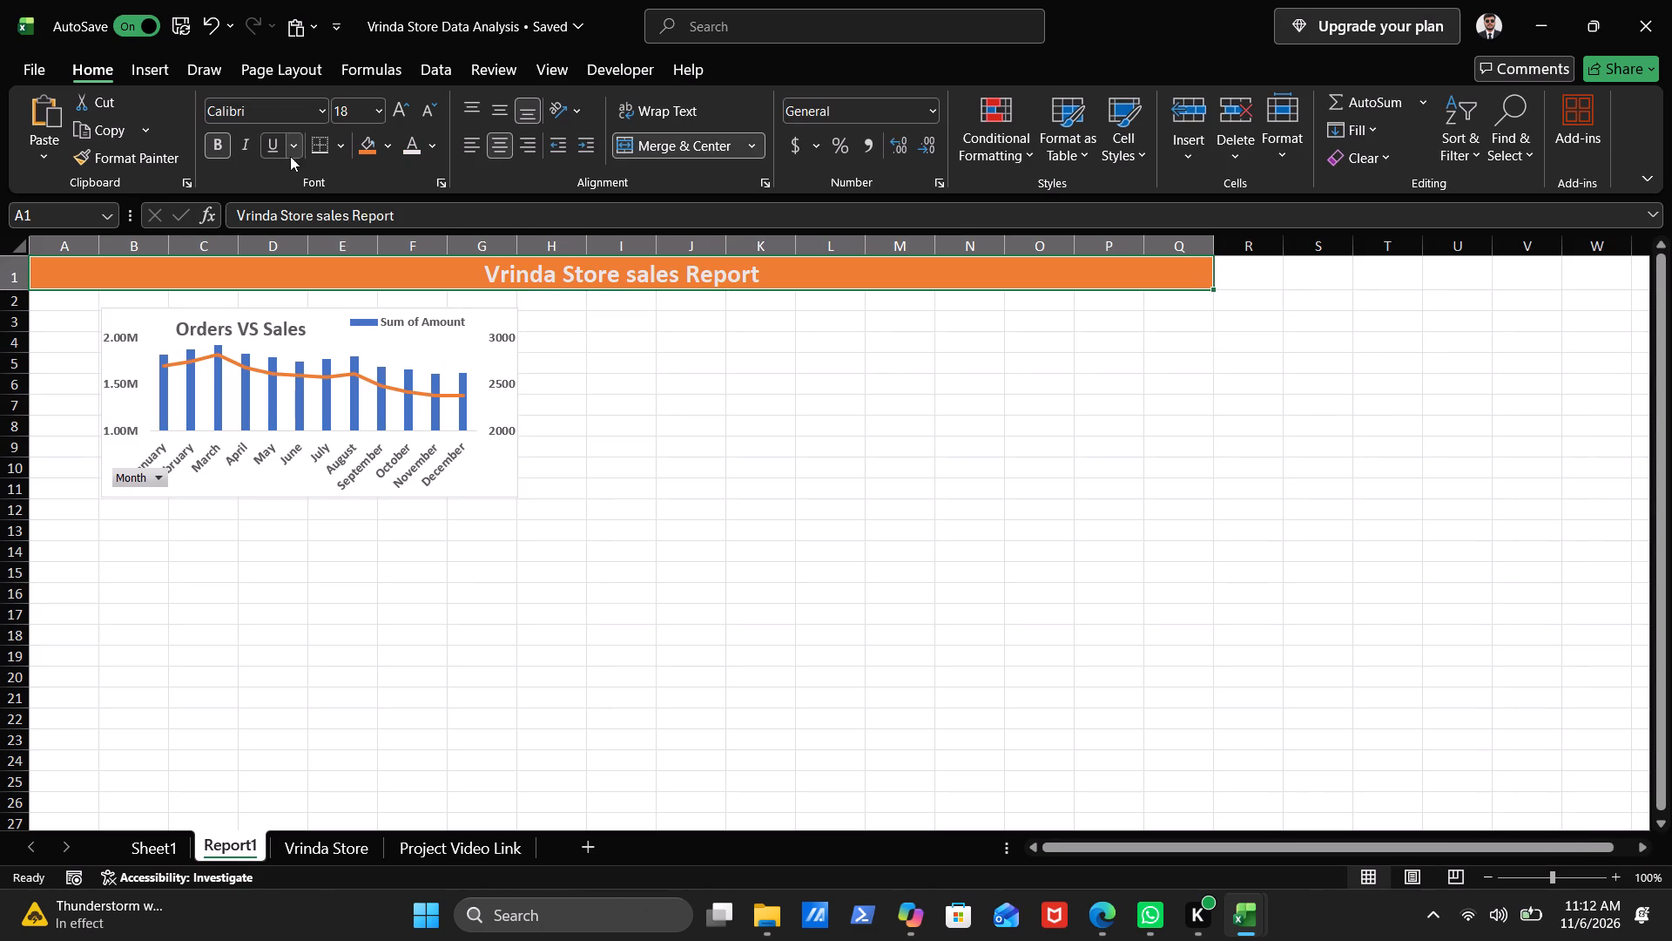
pyautogui.click(339, 146)
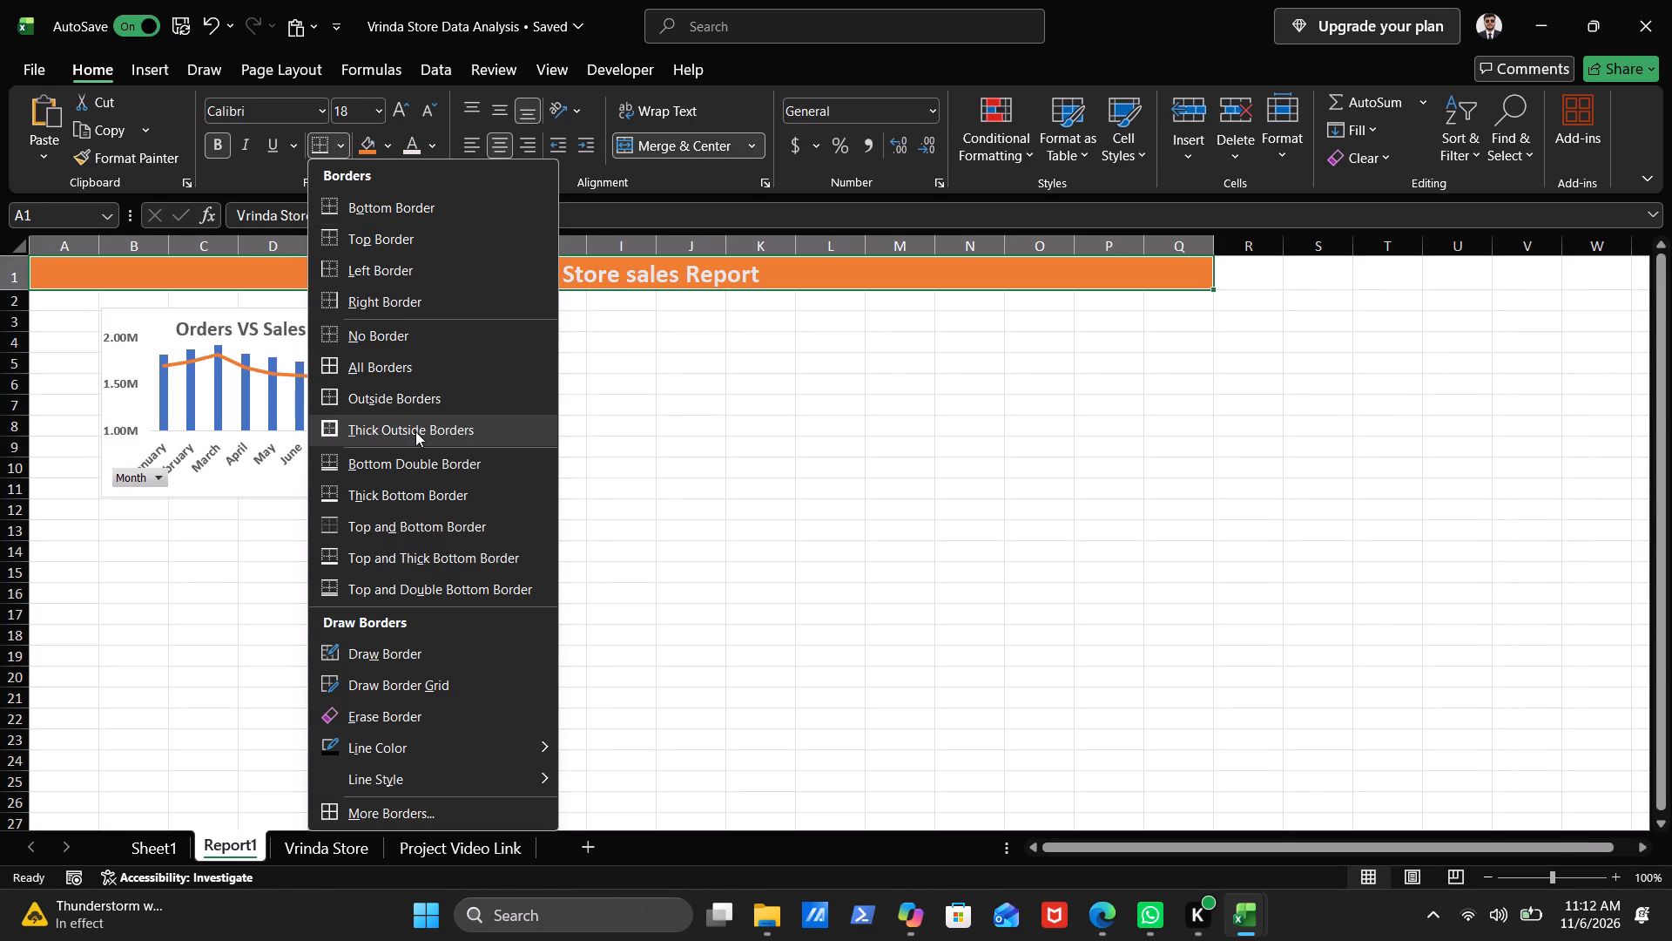
pyautogui.click(415, 431)
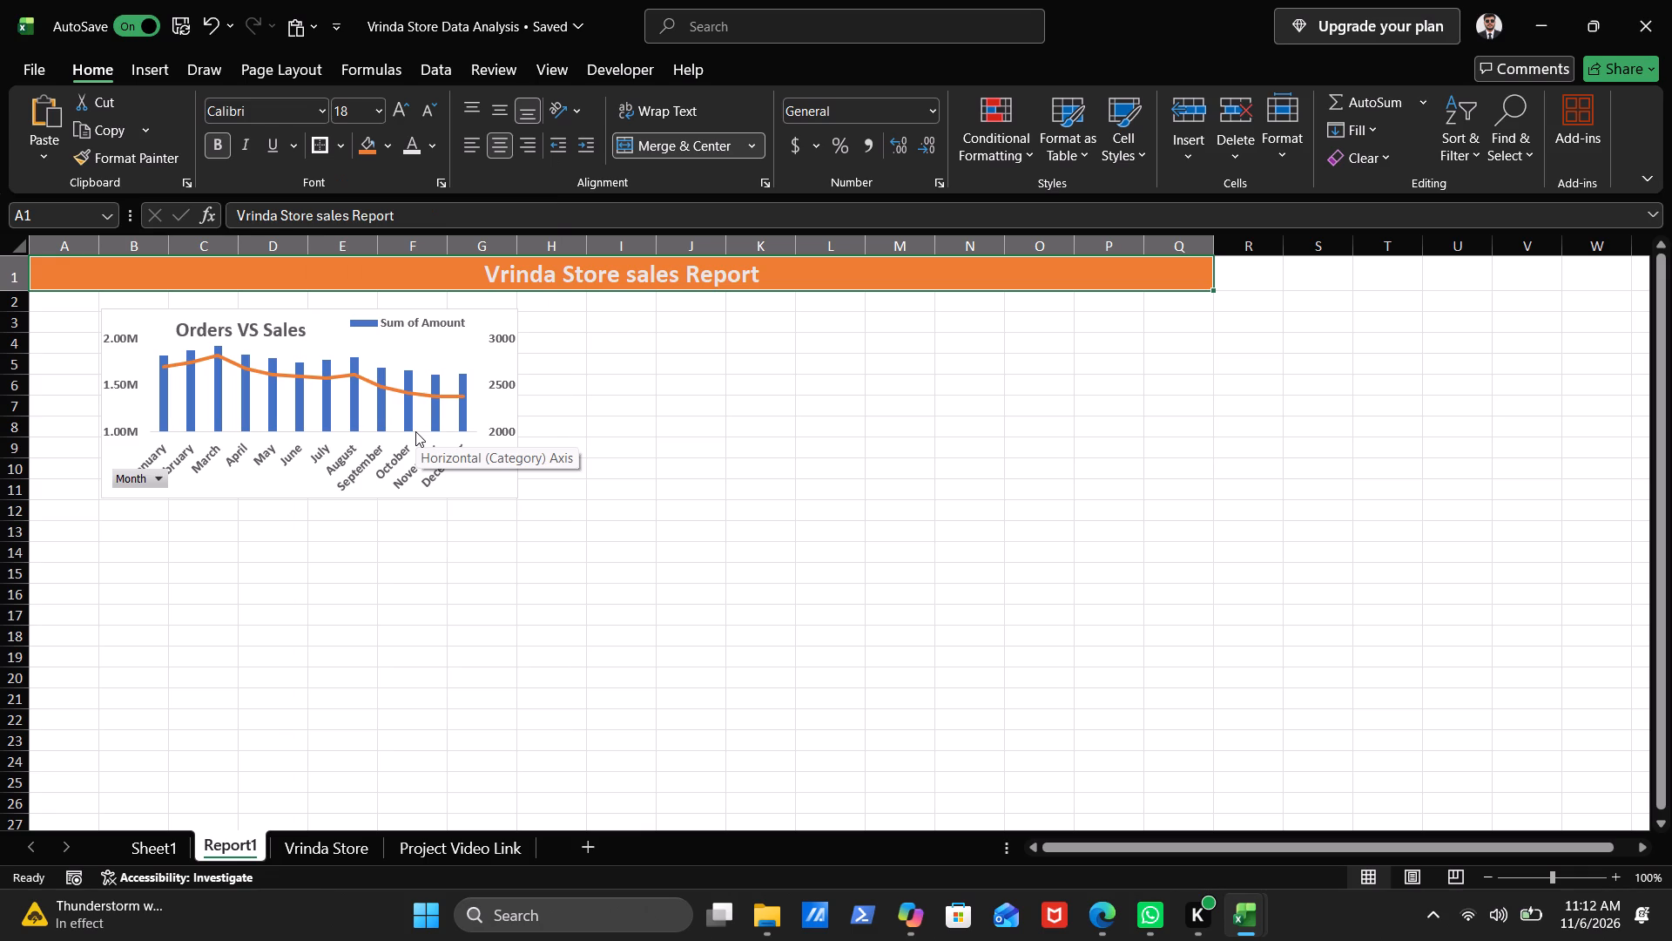
# Hide the gridlines on the Report1 sheet.
pyautogui.click(554, 71)
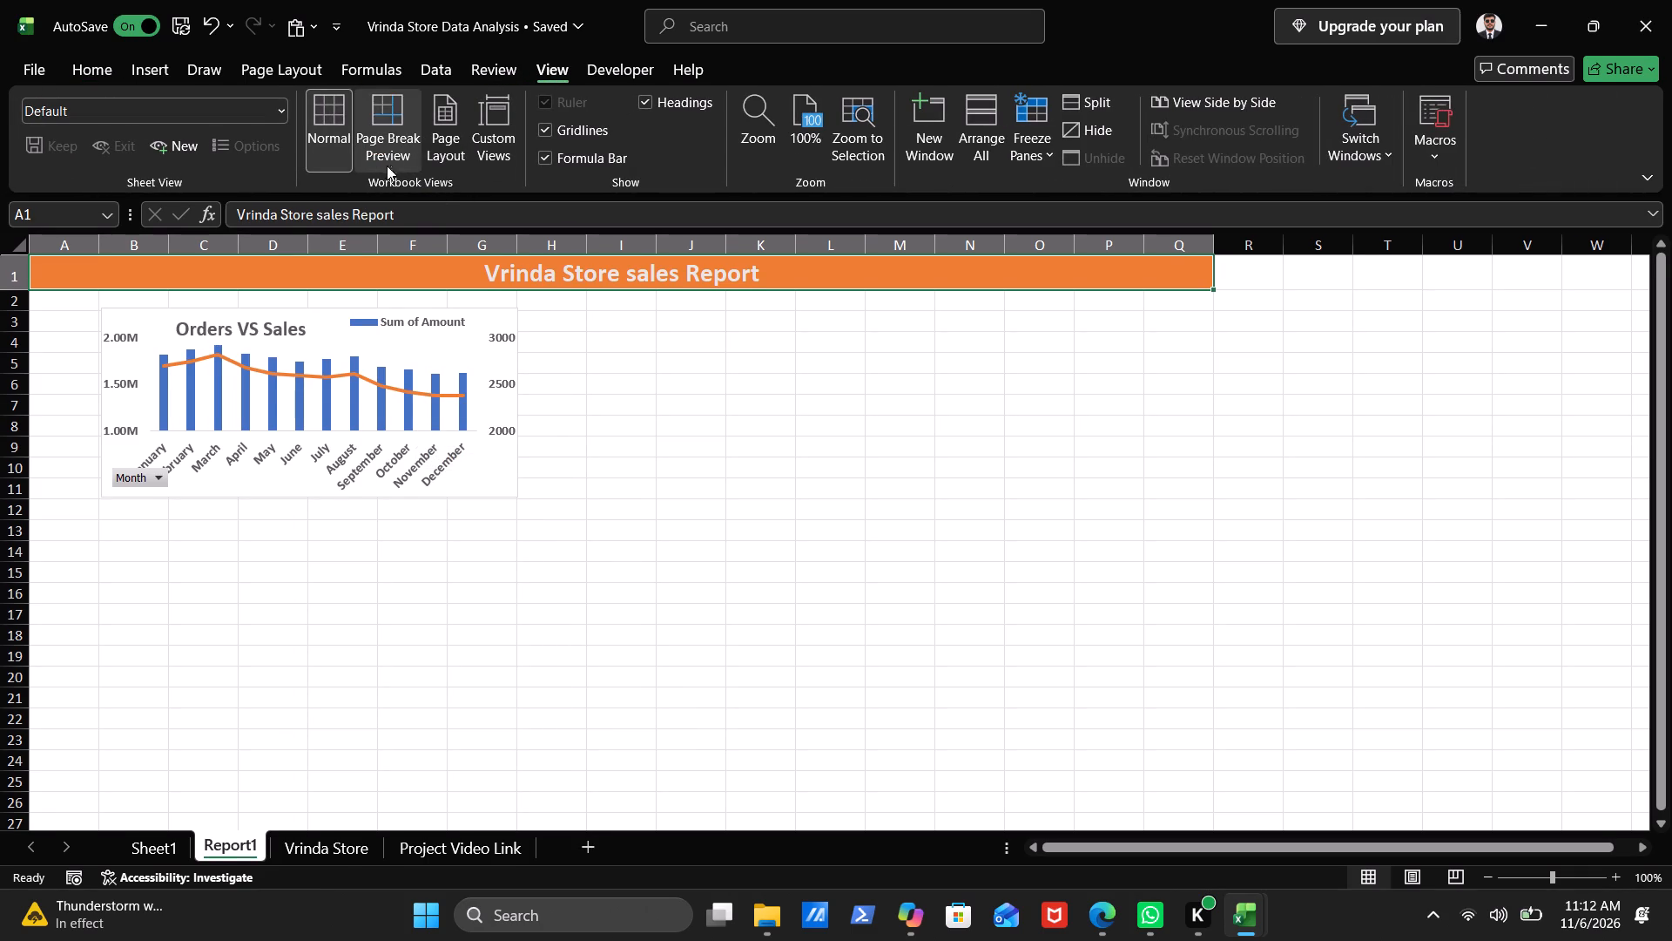
pyautogui.click(543, 127)
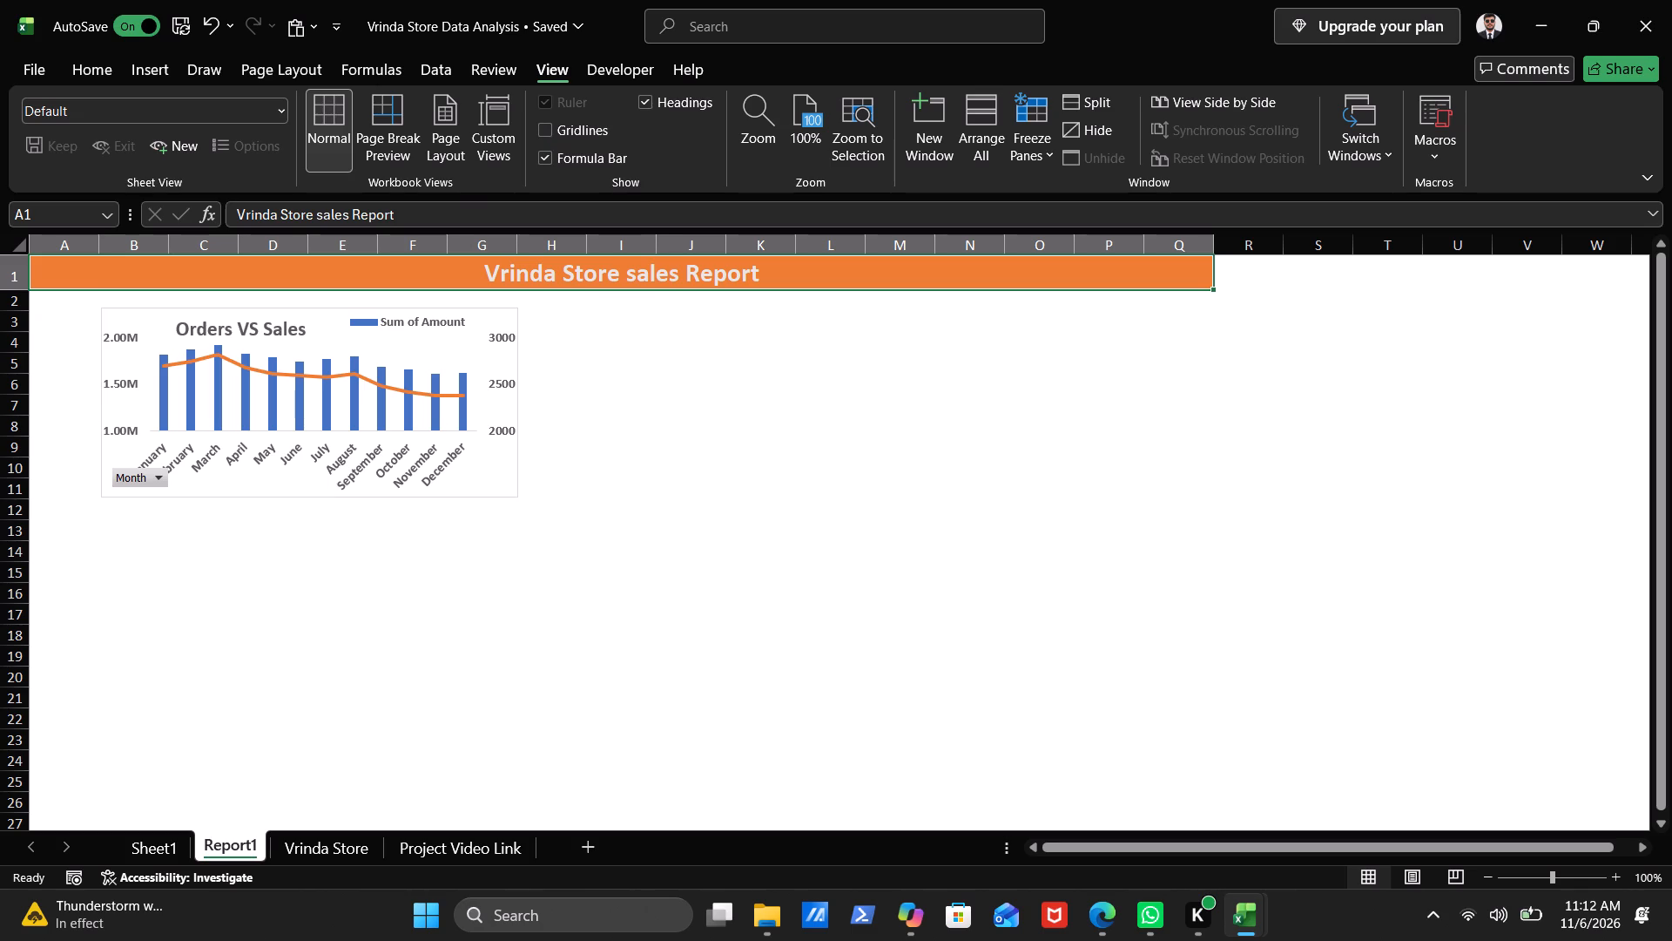
# Switch to the YouTube tutorial in Edge and resume watching from the part on hiding gridlines.
pyautogui.click(1092, 919)
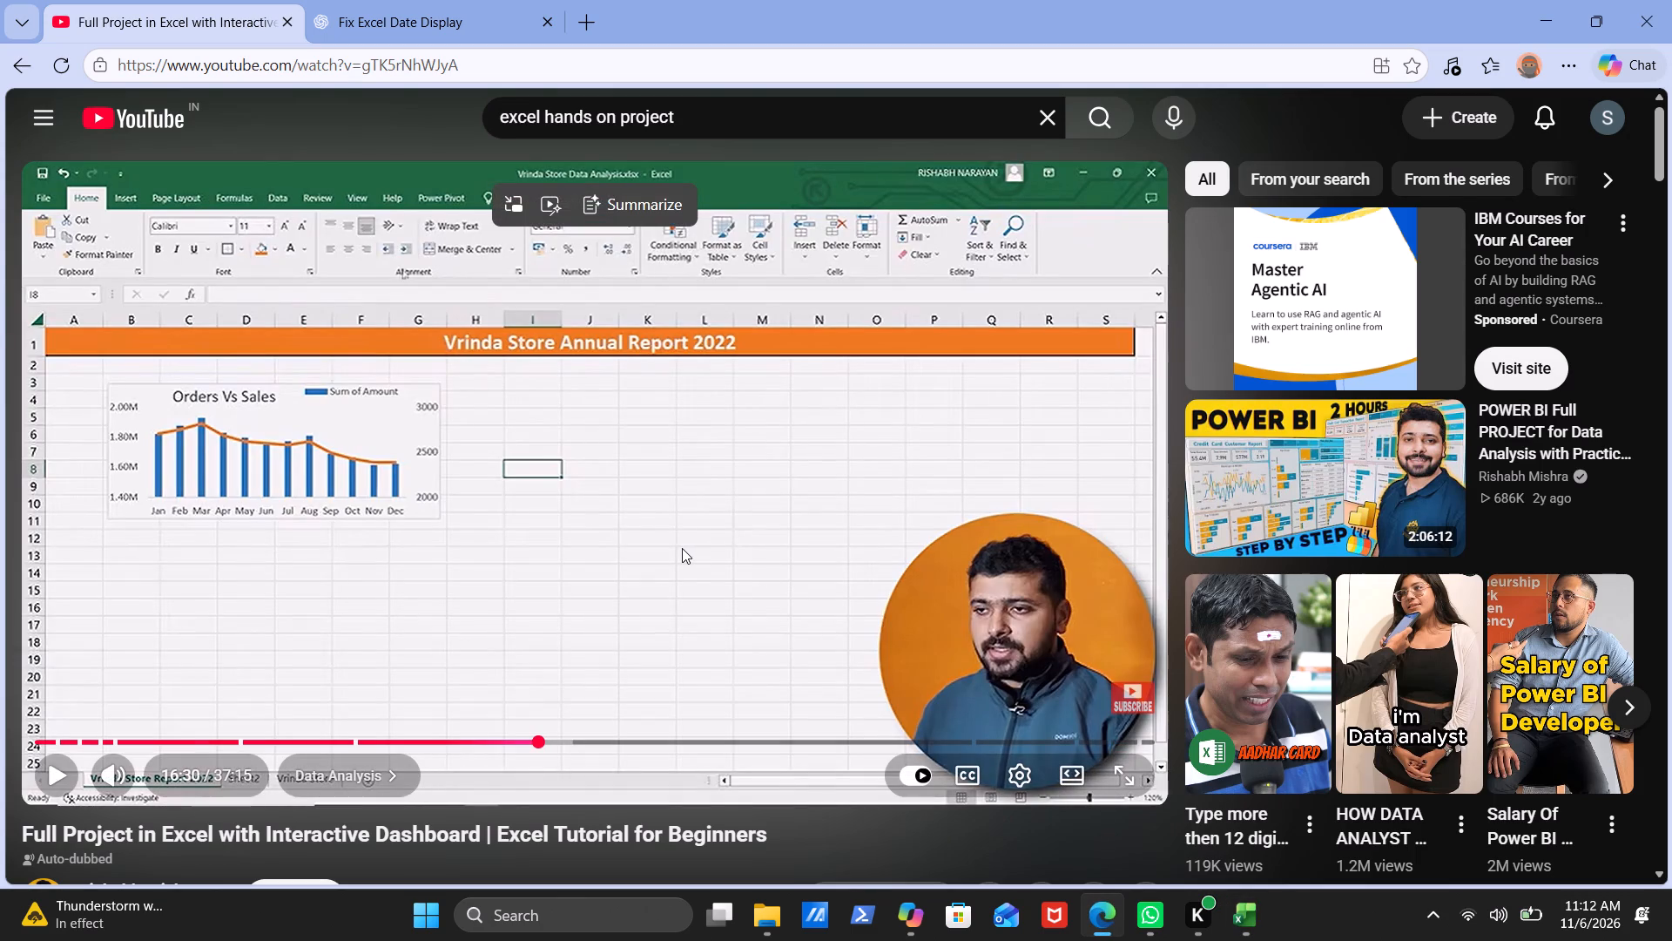
pyautogui.click(682, 548)
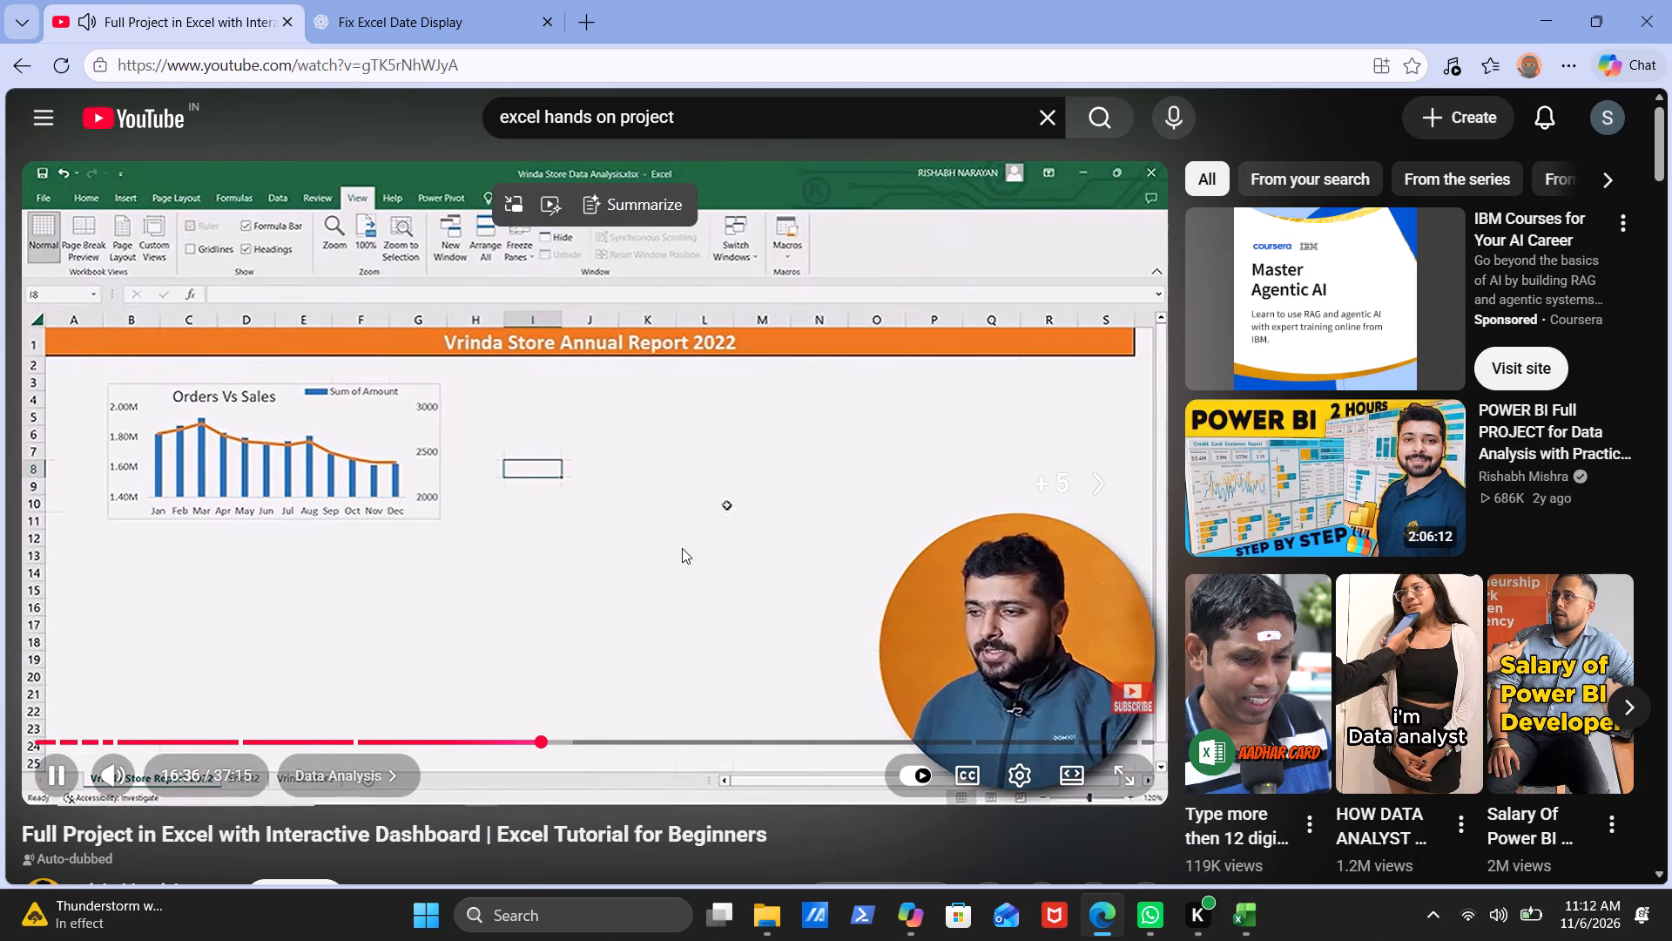
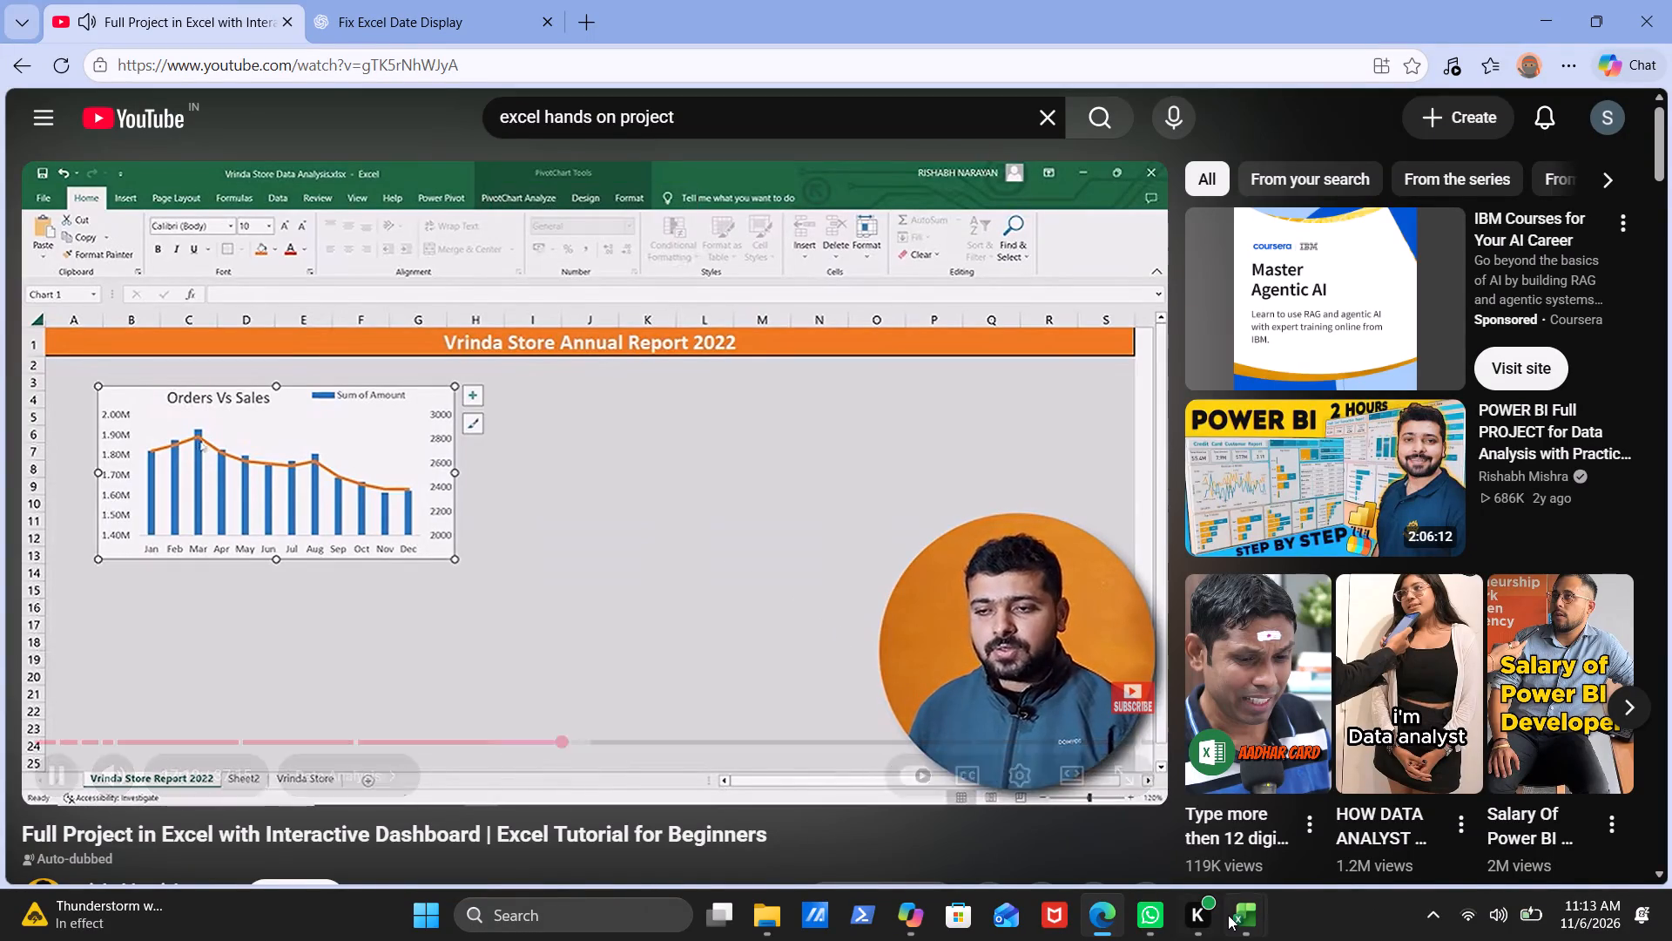
# Switch to the Vrinda Store Data Analysis workbook in Excel.
pyautogui.click(1260, 933)
pyautogui.click(722, 531)
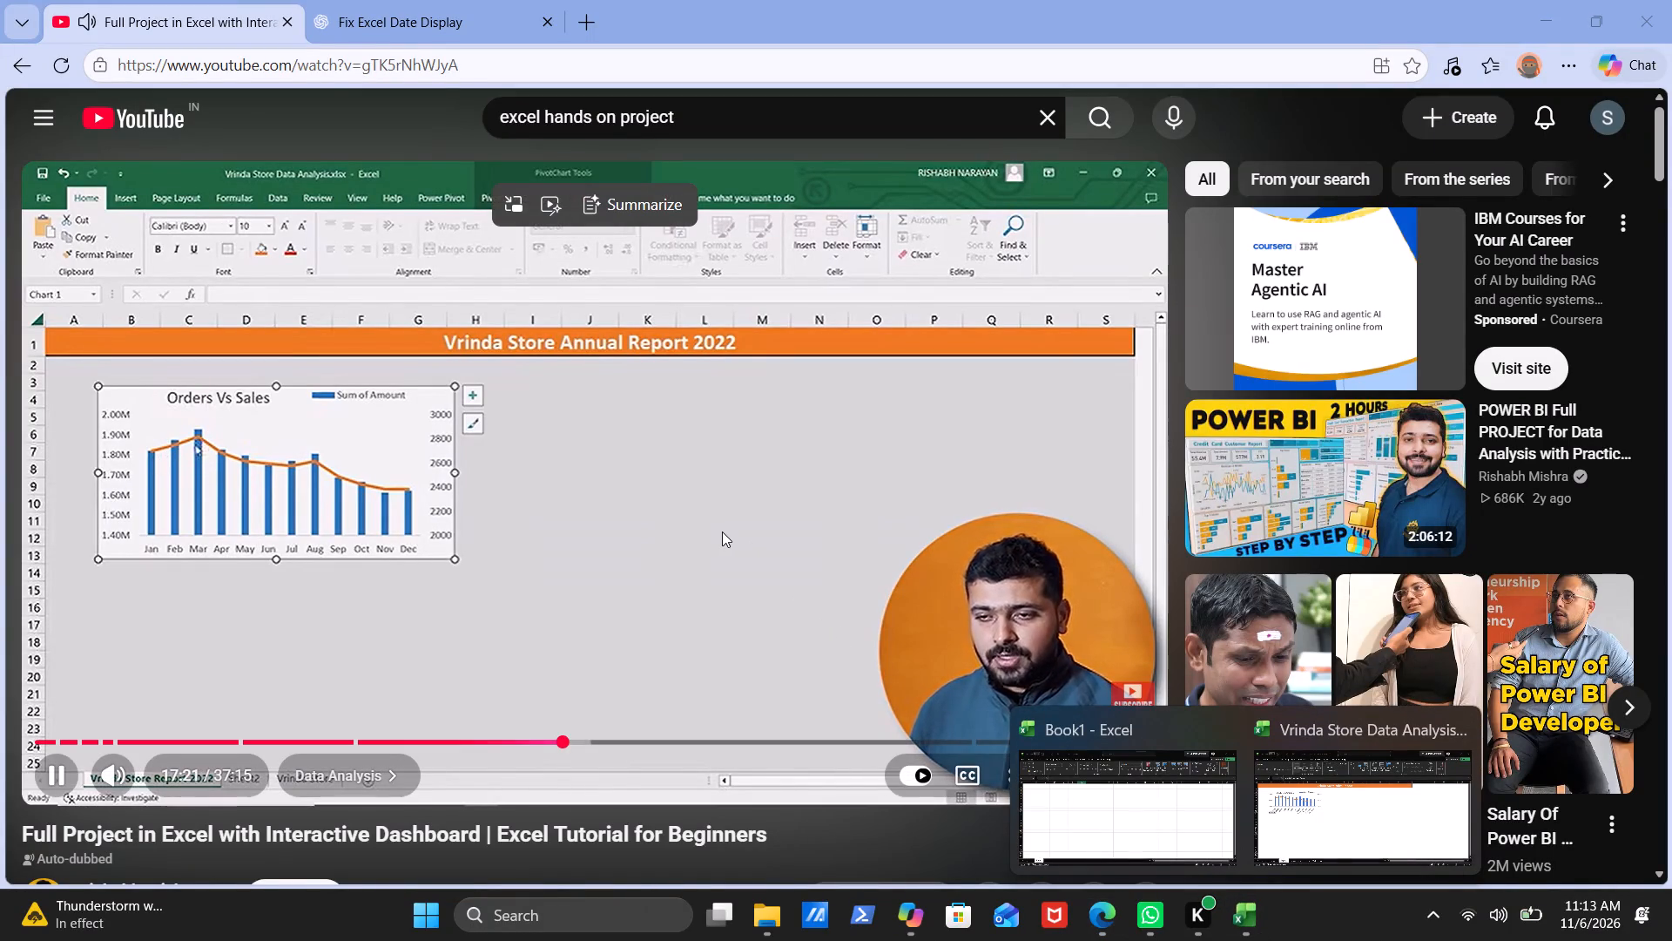
pyautogui.click(1241, 905)
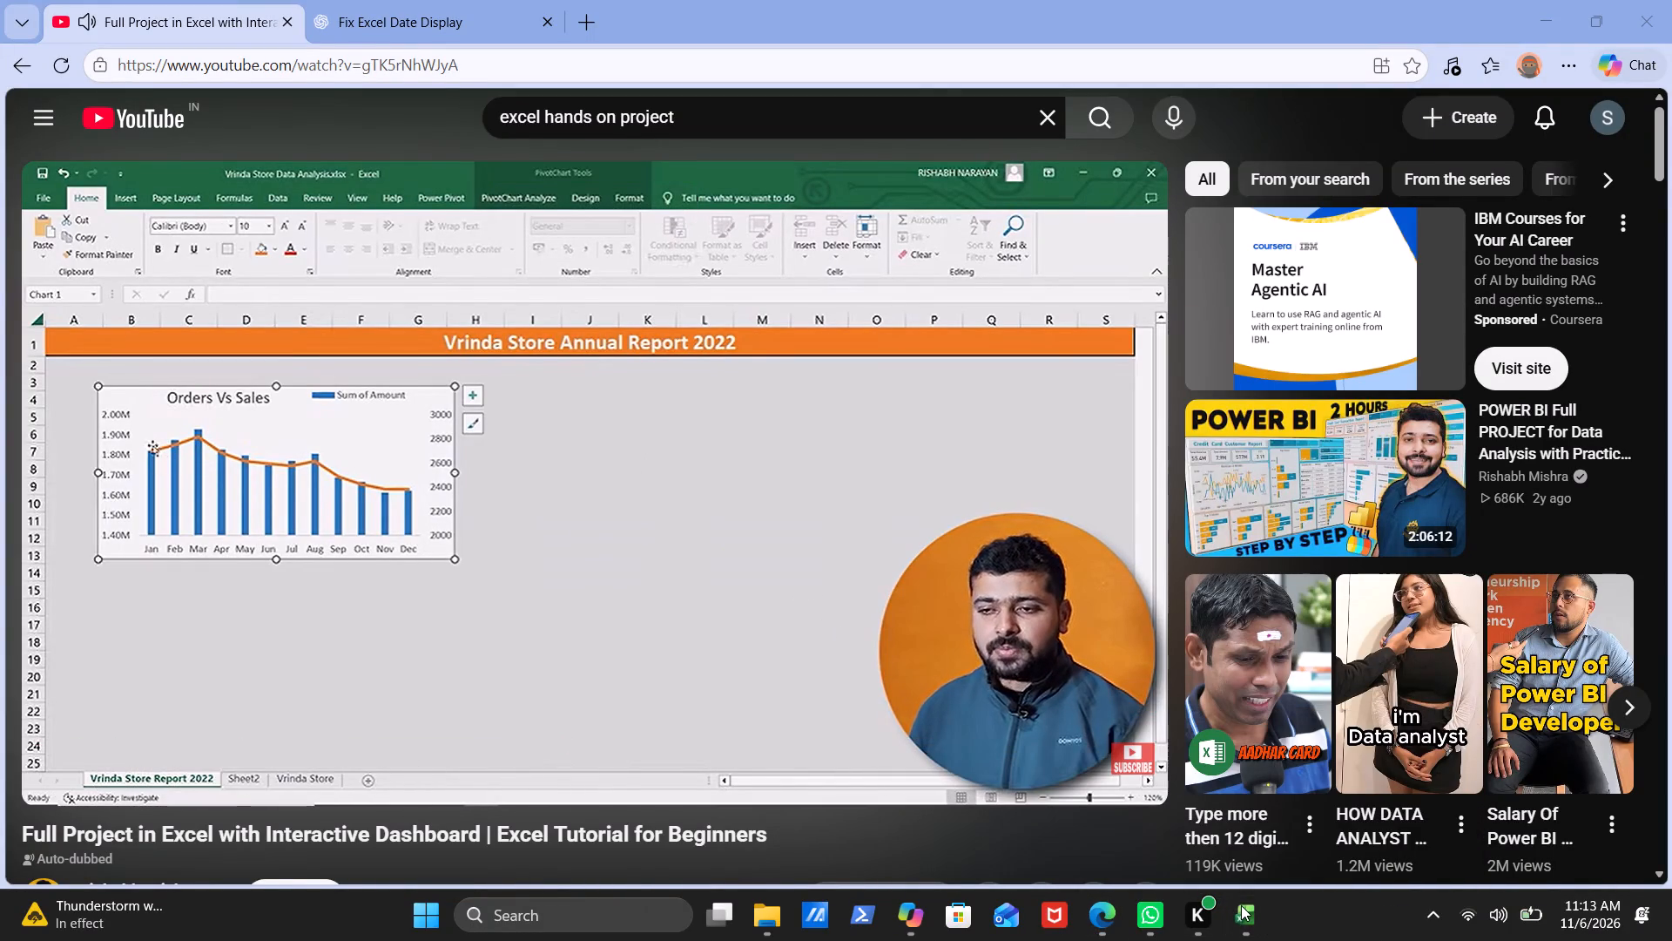
pyautogui.click(1253, 919)
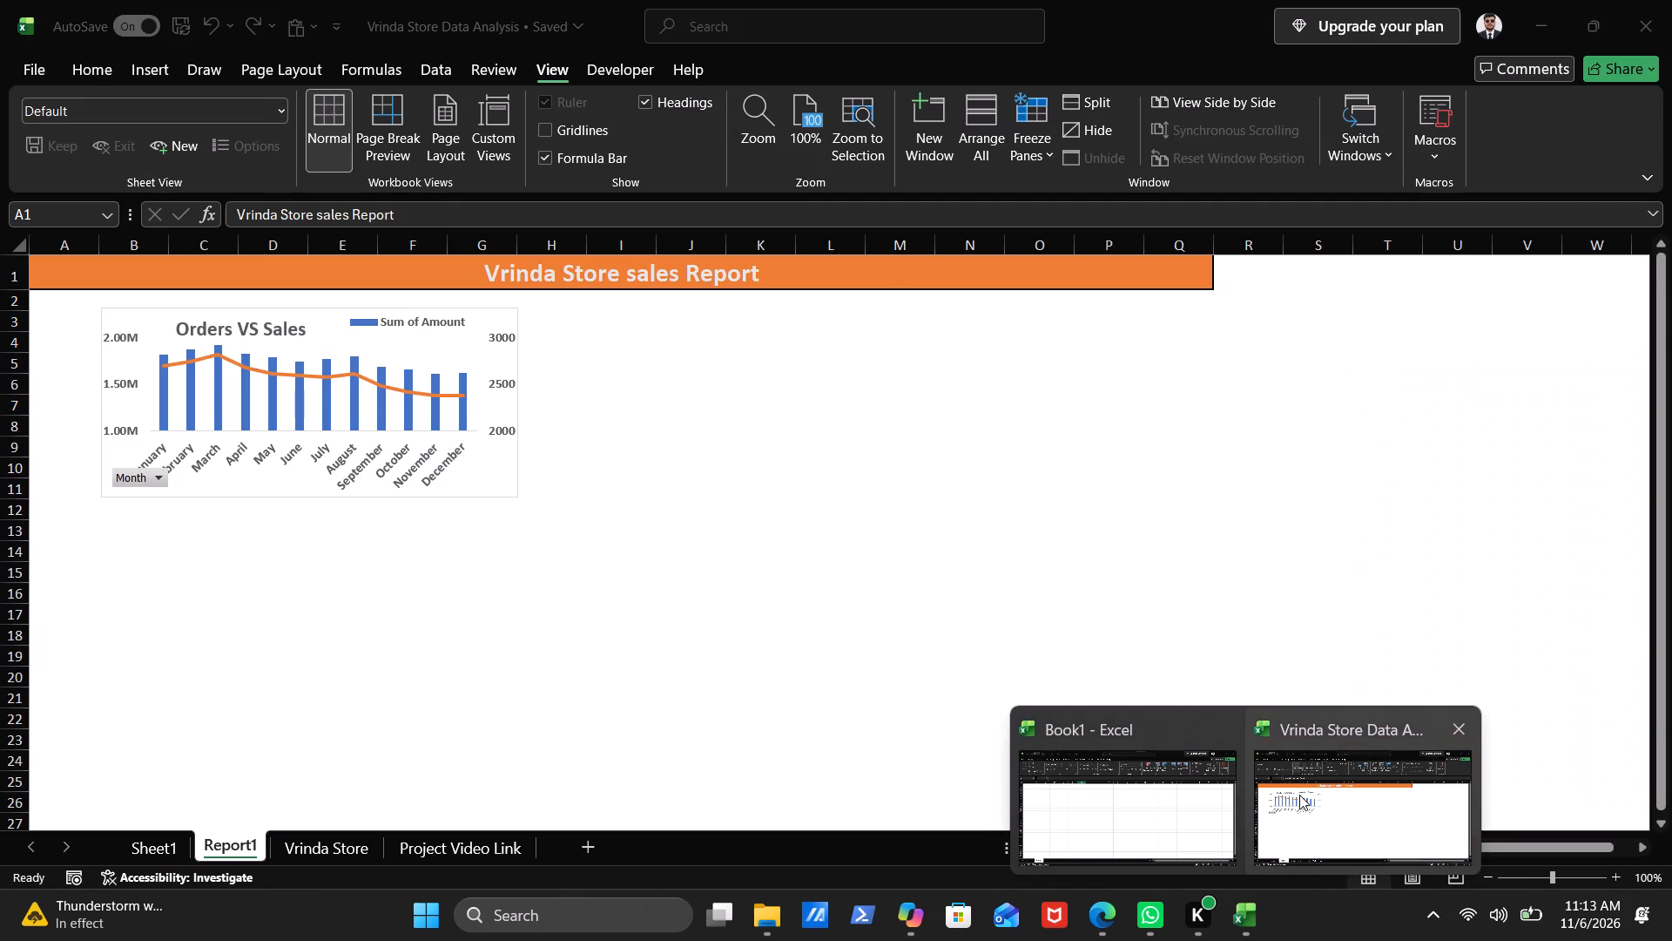
pyautogui.click(1299, 795)
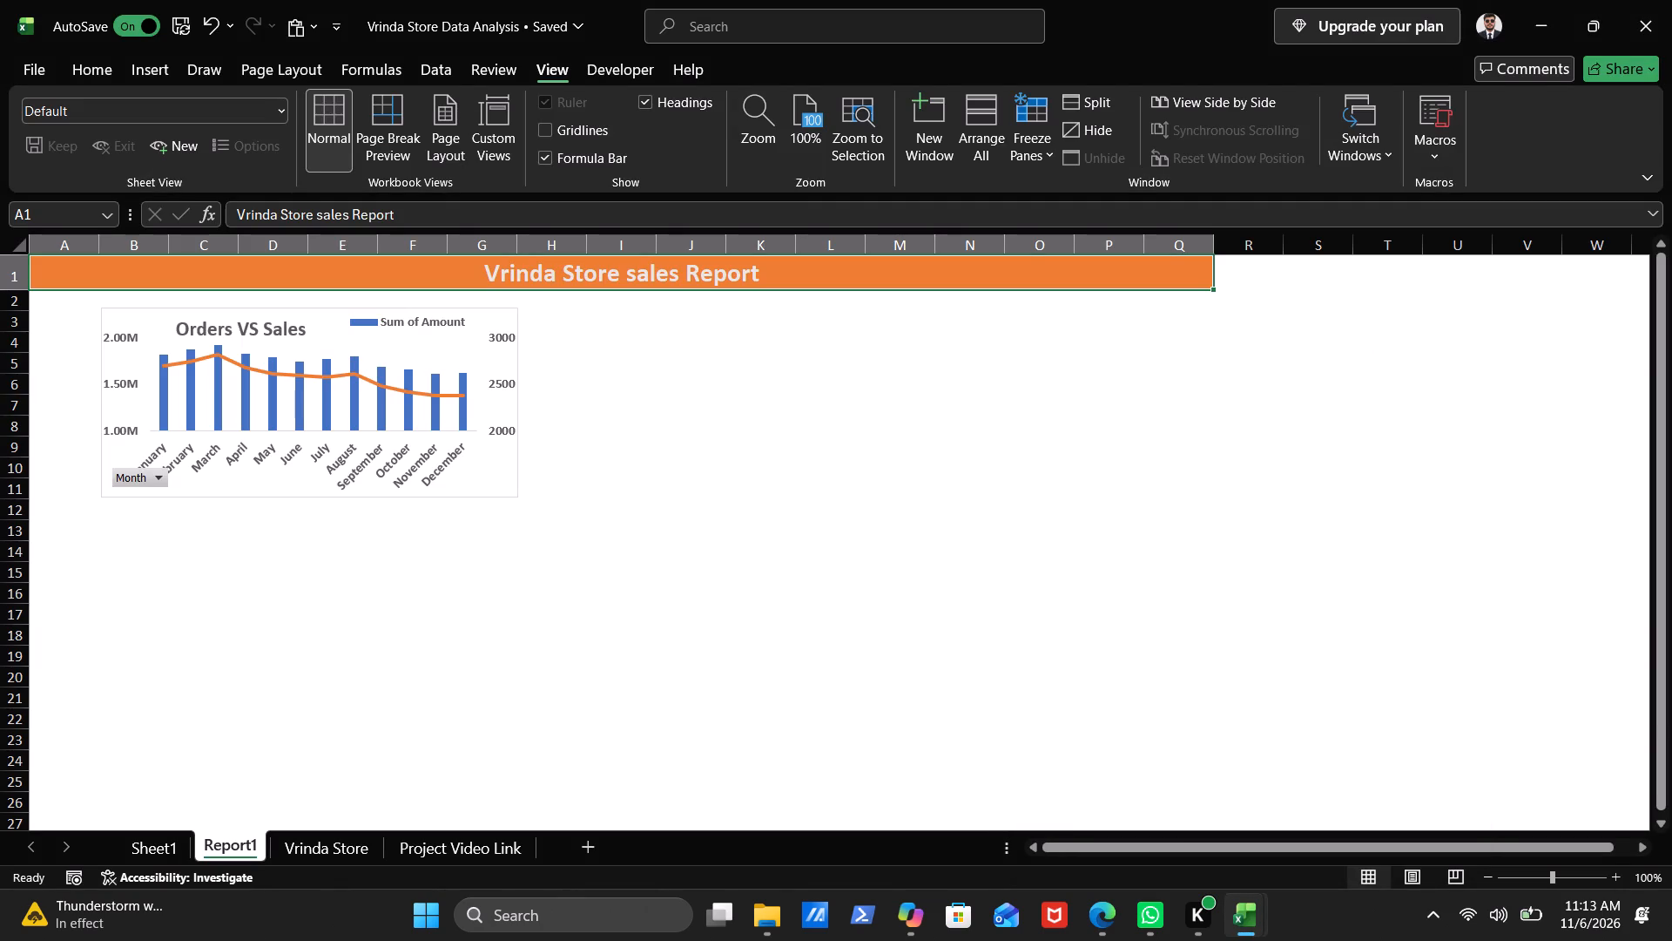
# Fill the range A2:Q30 beneath the report title with the lightest grey theme shade under white.
pyautogui.moveTo(33, 301); pyautogui.dragTo(475, 592)
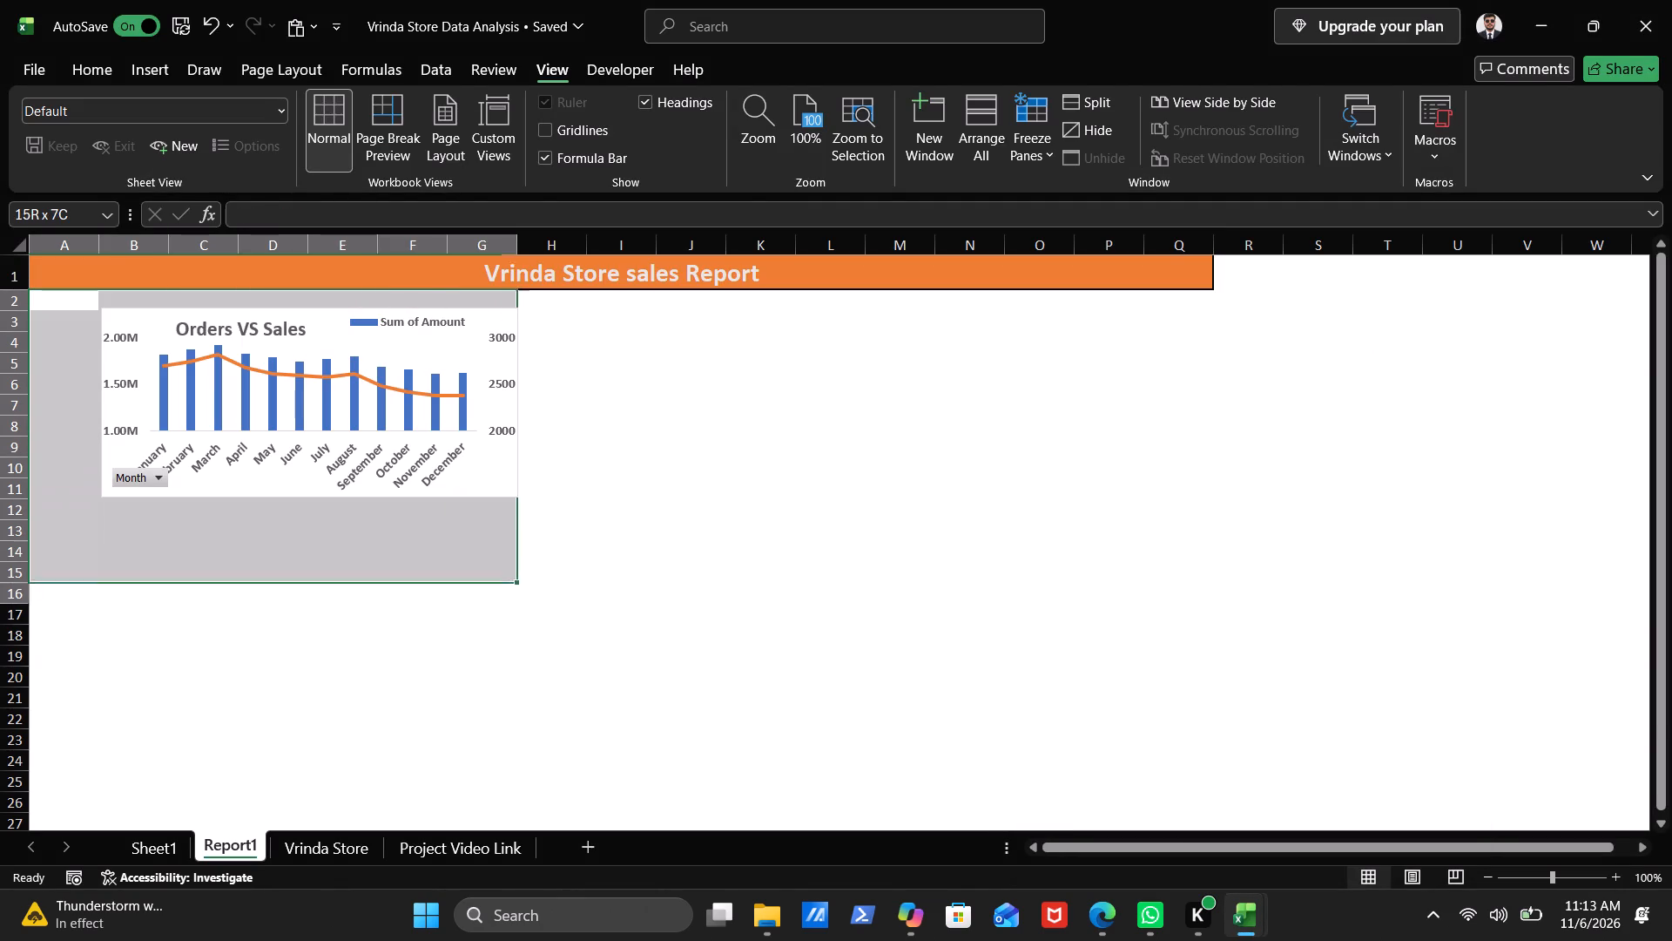
pyautogui.moveTo(475, 592); pyautogui.dragTo(897, 718)
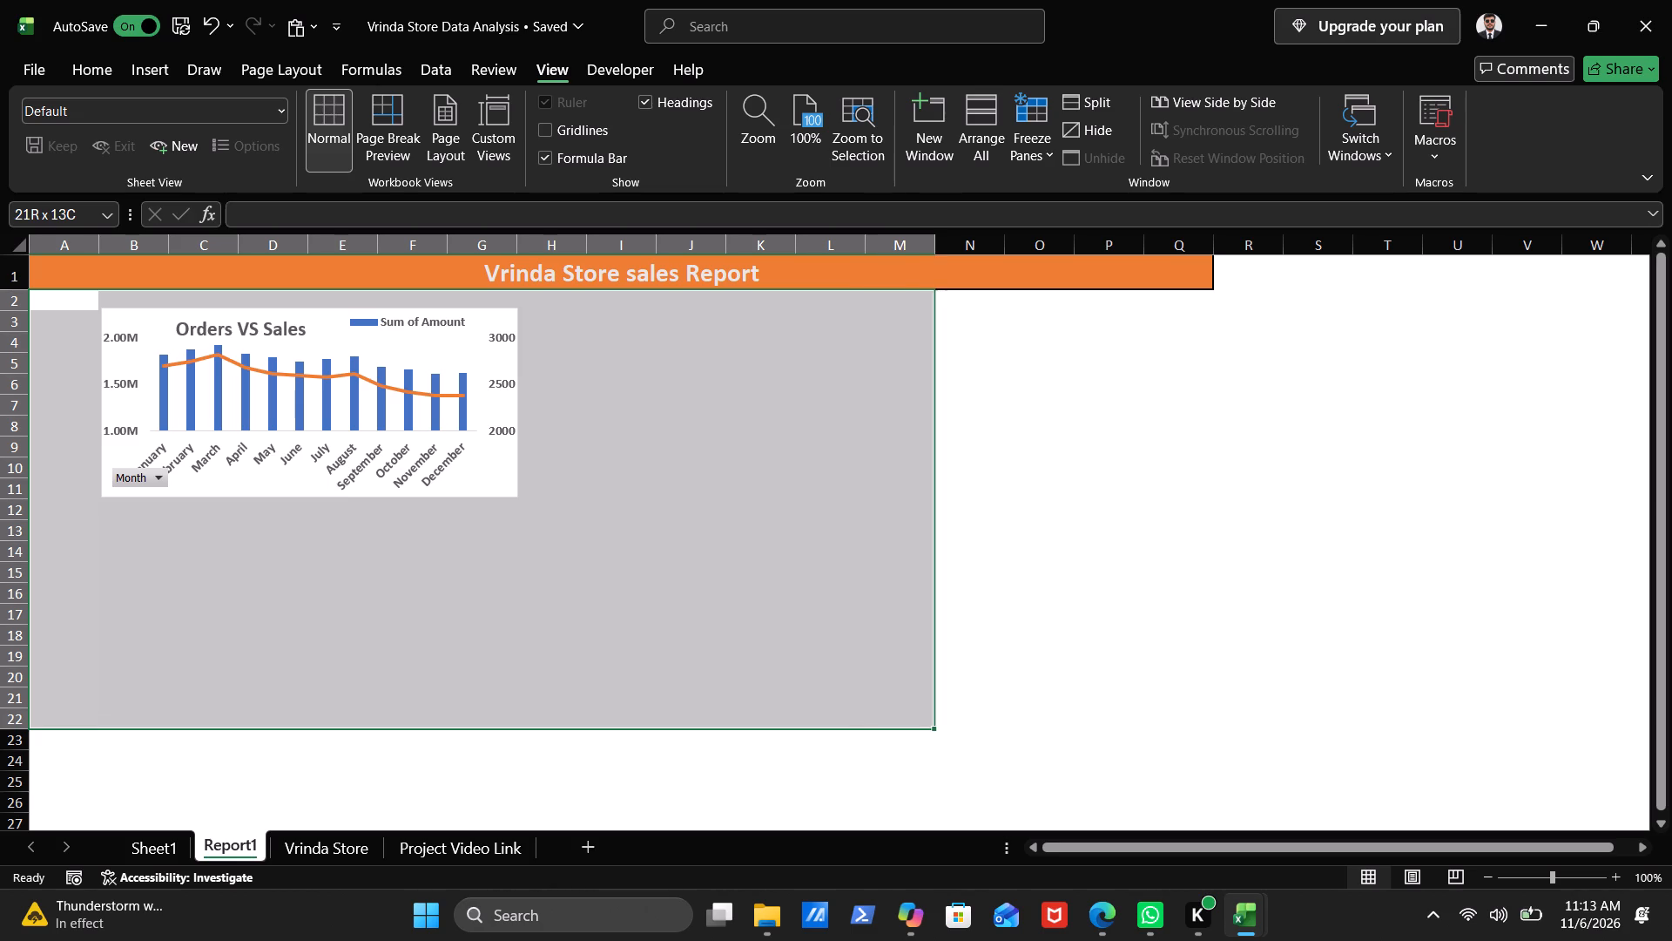
pyautogui.moveTo(897, 718); pyautogui.dragTo(1245, 714)
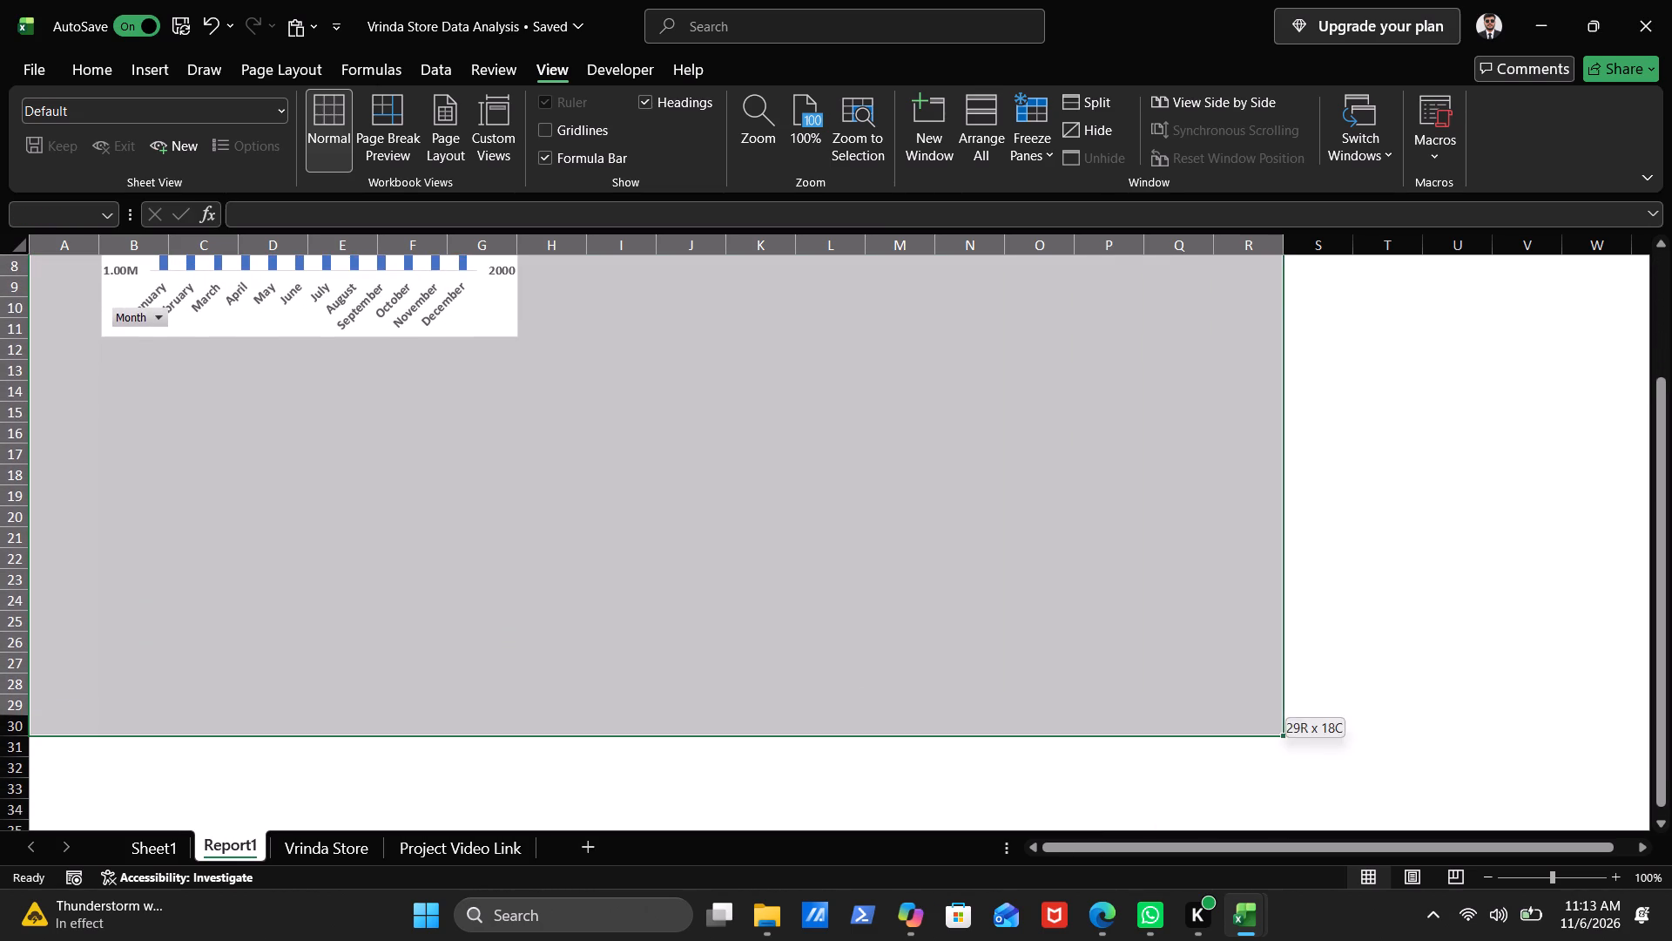
pyautogui.moveTo(1245, 714); pyautogui.dragTo(1448, 700)
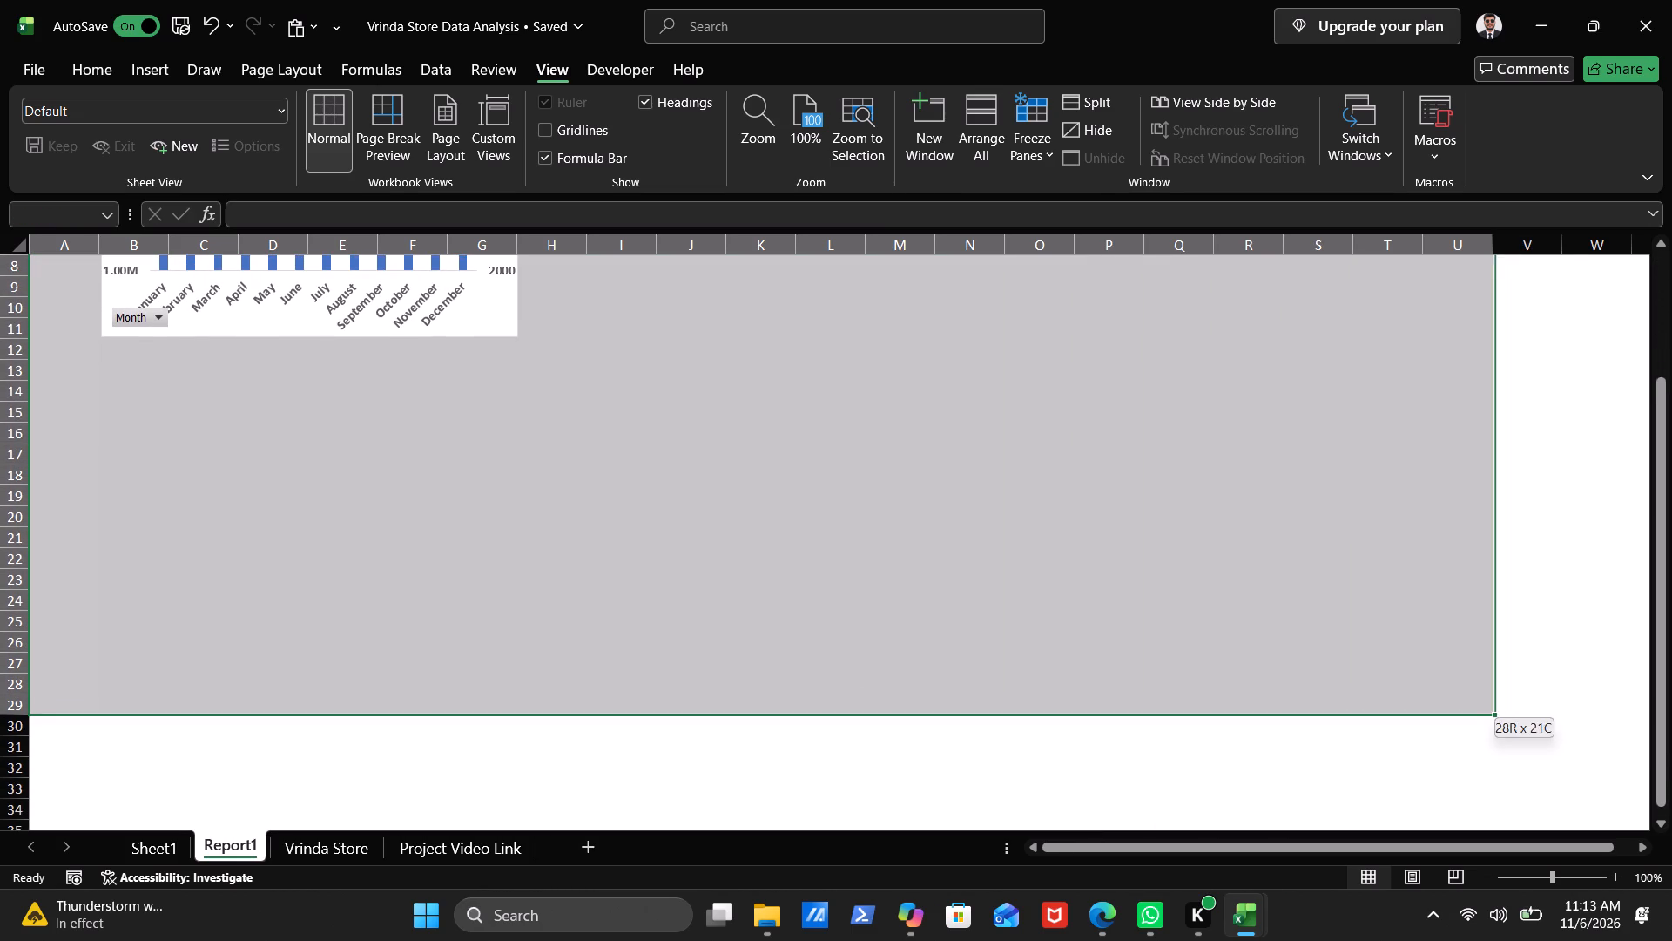
pyautogui.moveTo(1448, 700); pyautogui.dragTo(1370, 694)
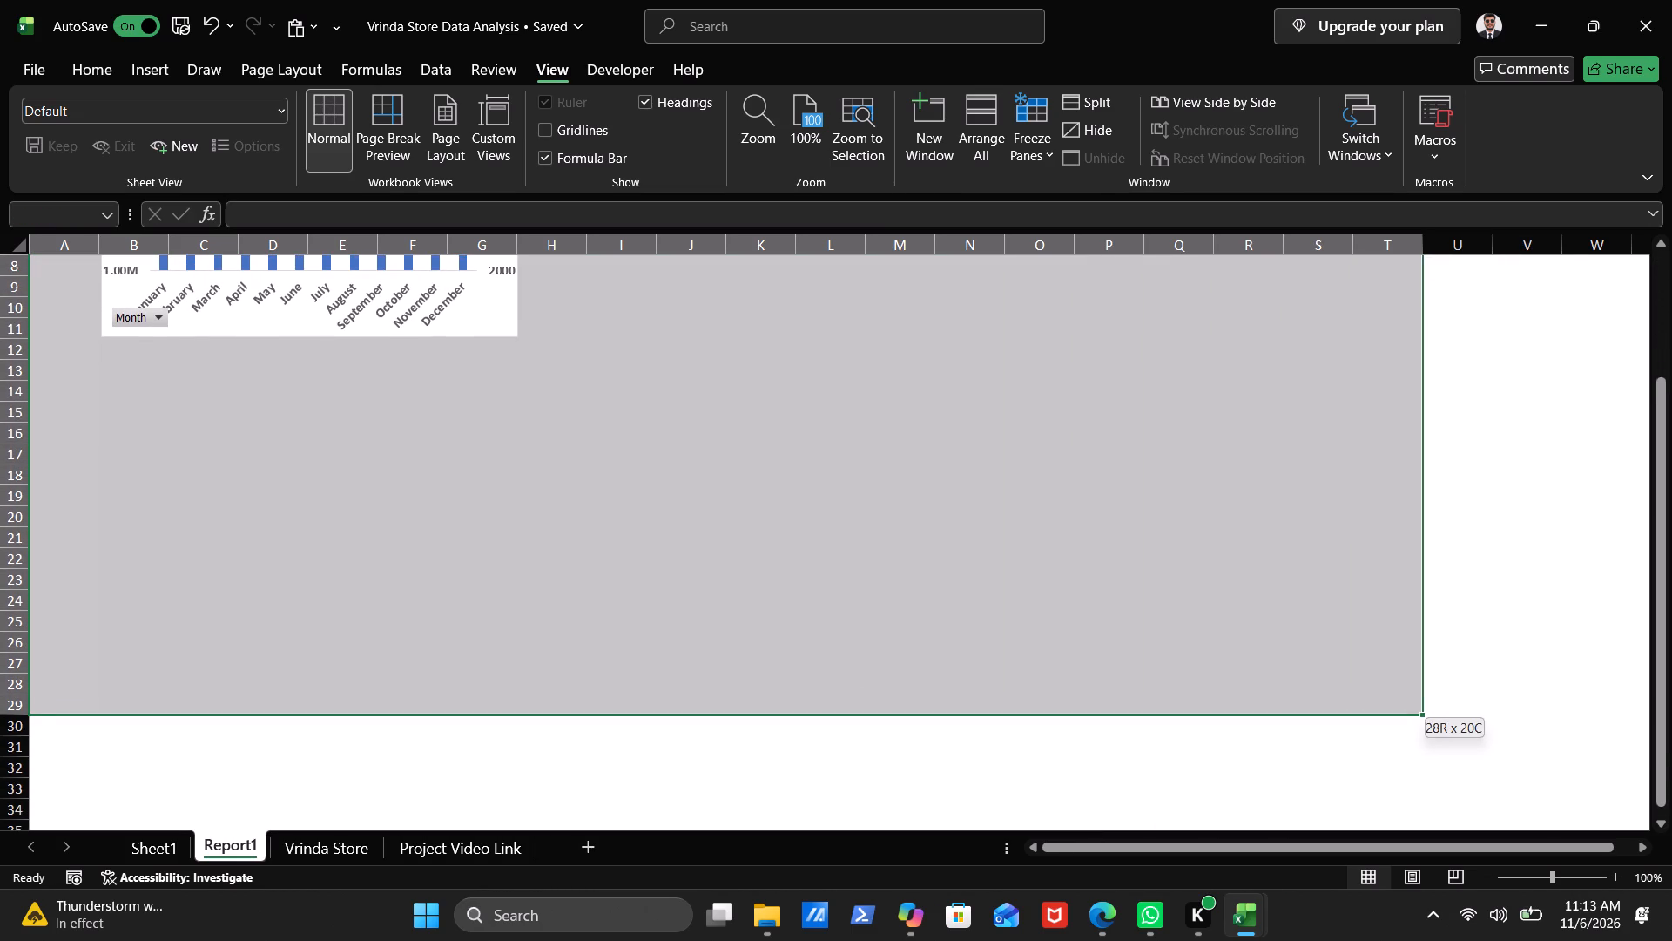
pyautogui.moveTo(1370, 694); pyautogui.dragTo(1368, 724)
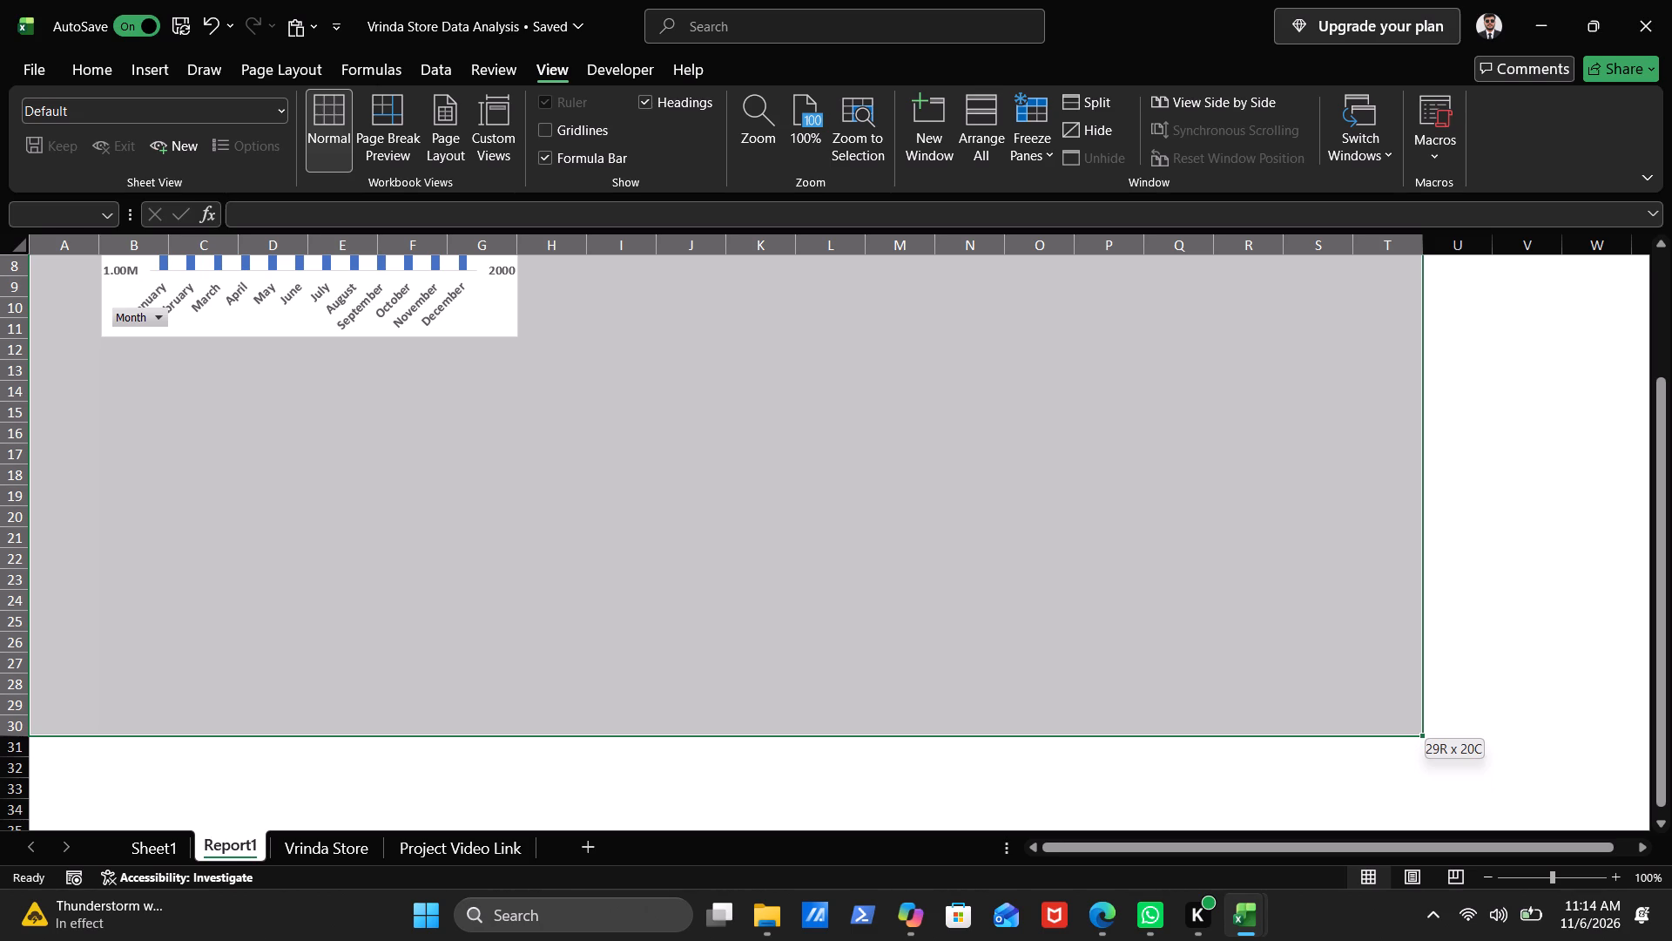
pyautogui.moveTo(1368, 724); pyautogui.dragTo(1219, 707)
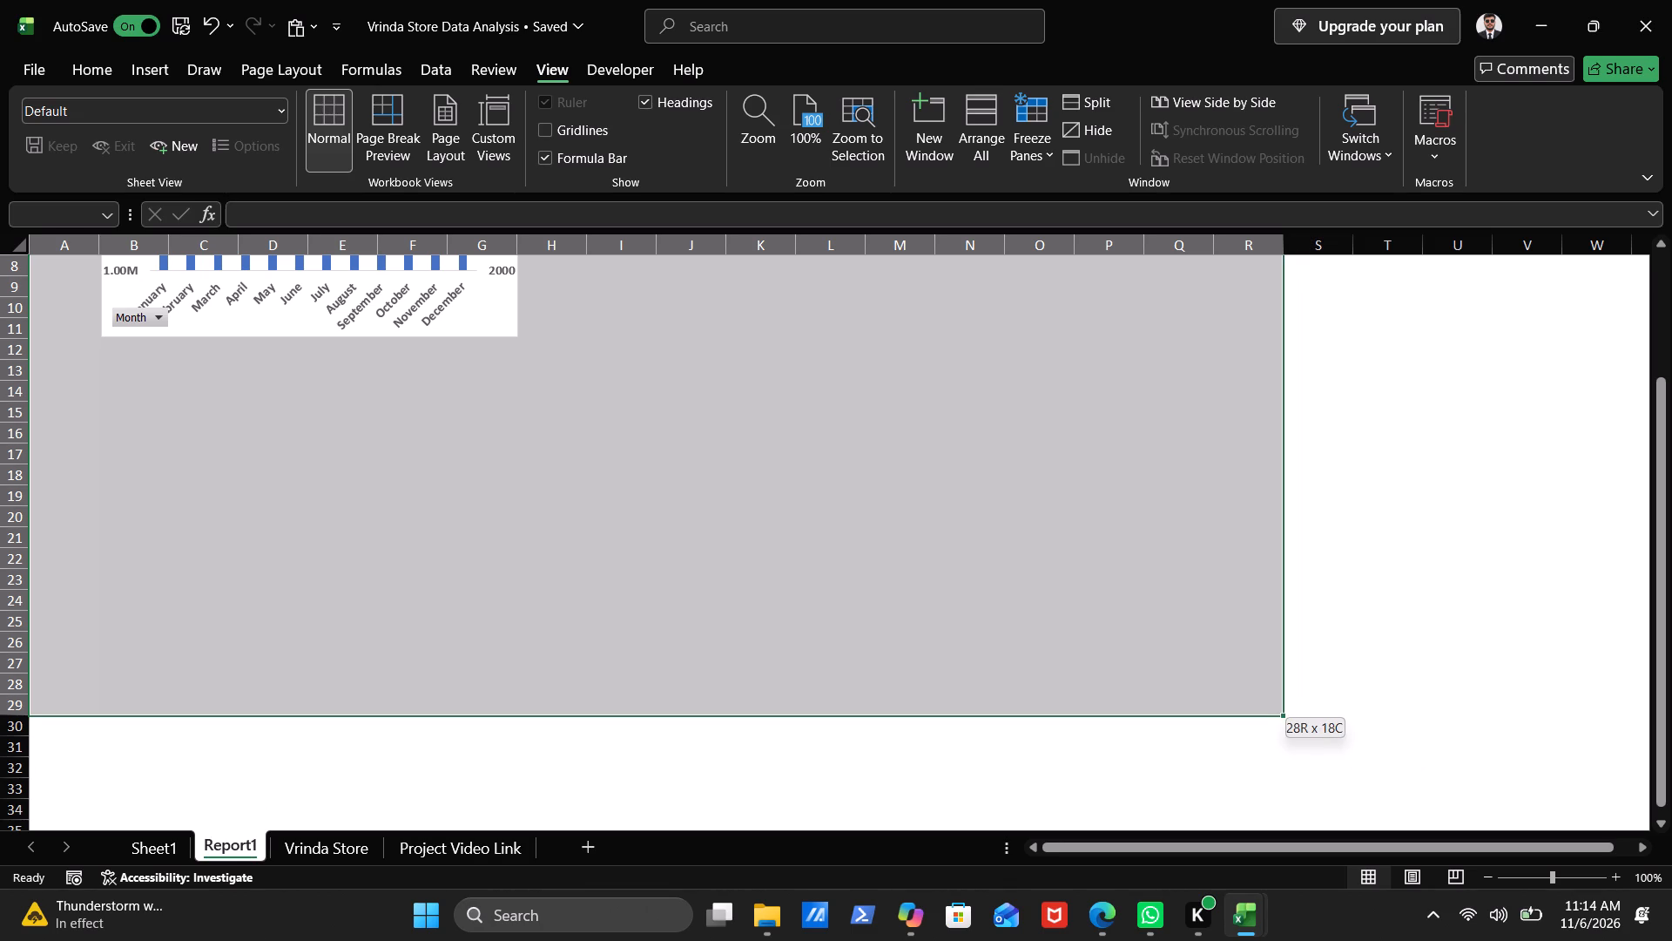
pyautogui.moveTo(1219, 707); pyautogui.dragTo(1200, 713)
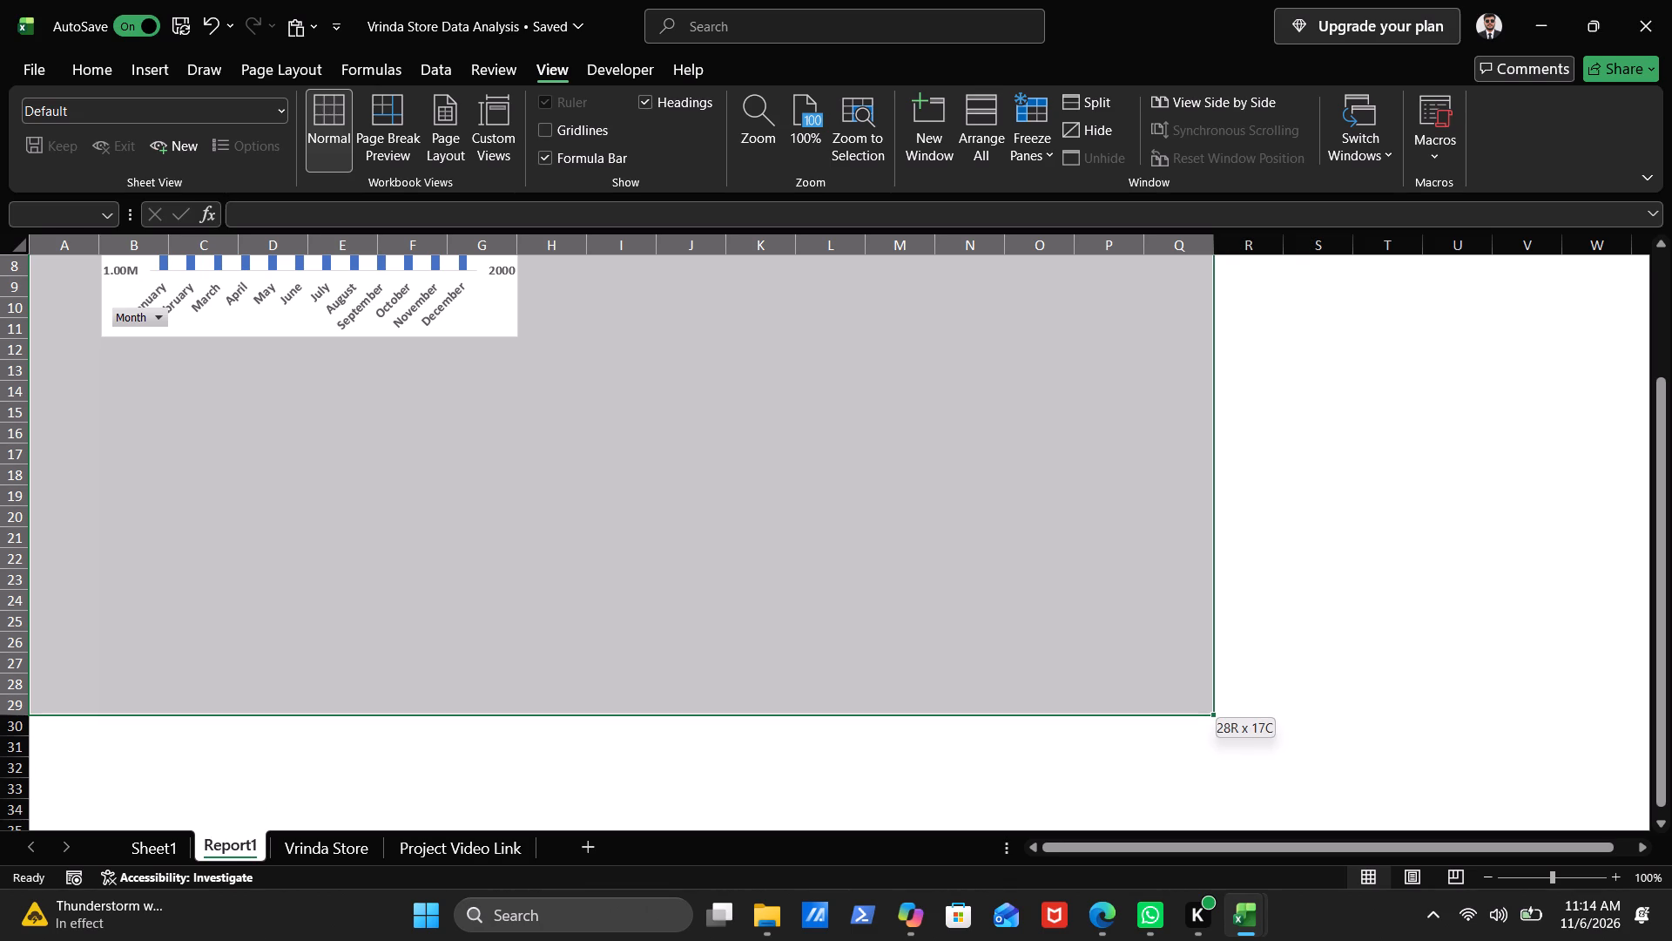
pyautogui.moveTo(1200, 713); pyautogui.dragTo(1198, 721)
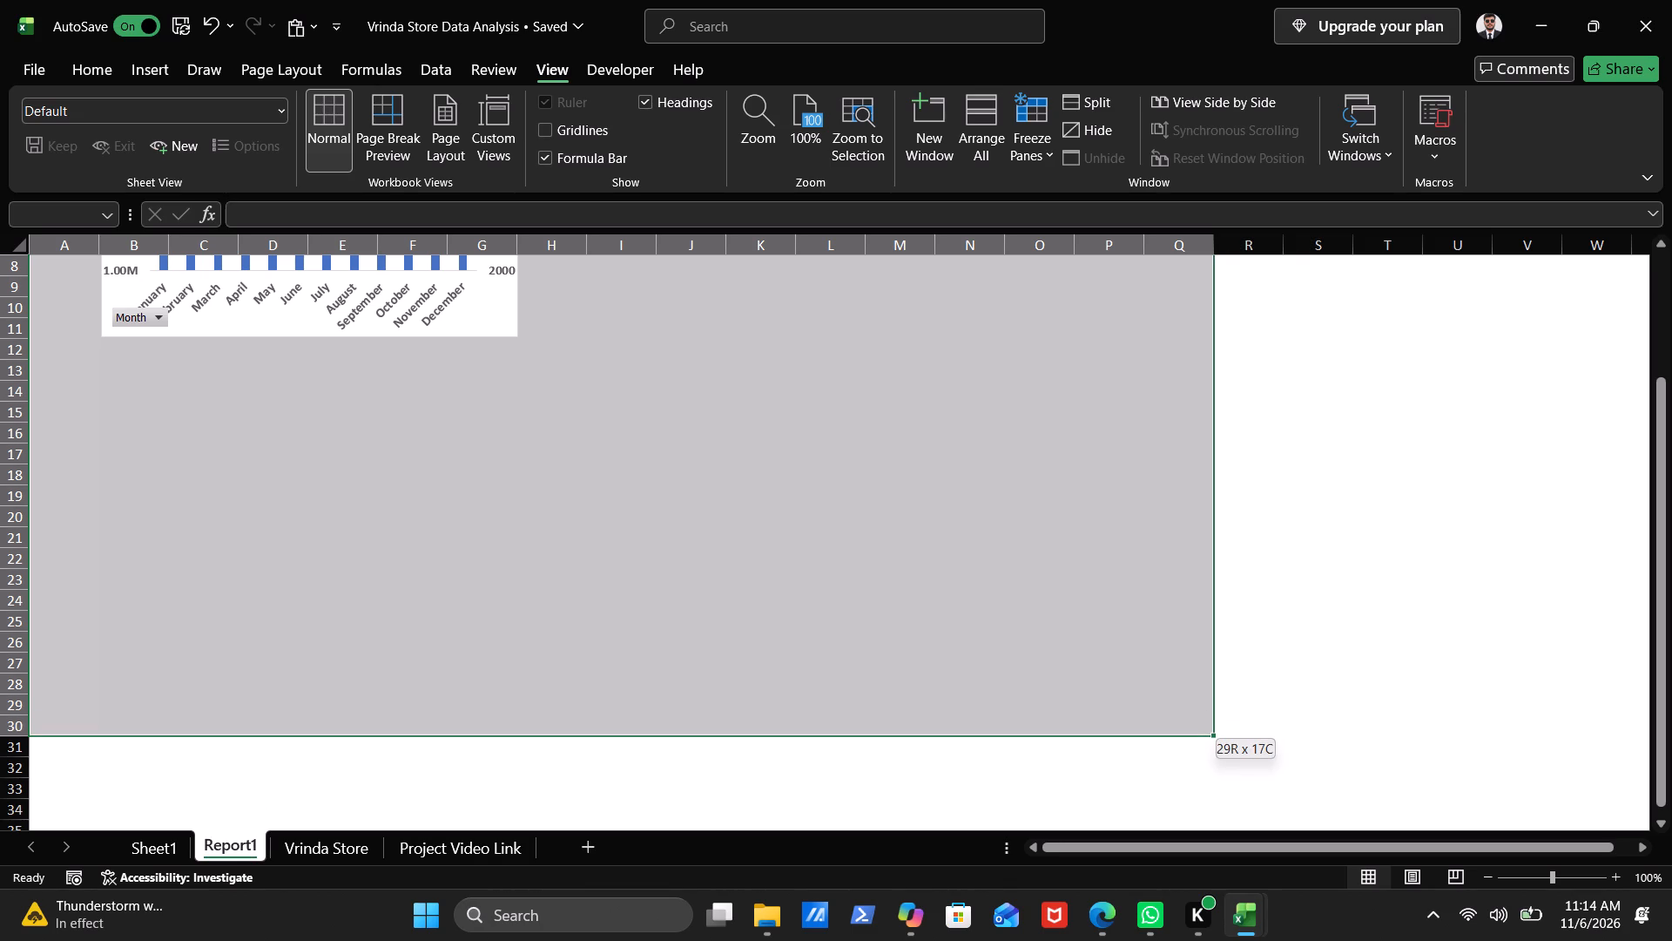
pyautogui.moveTo(1198, 721); pyautogui.dragTo(1198, 719)
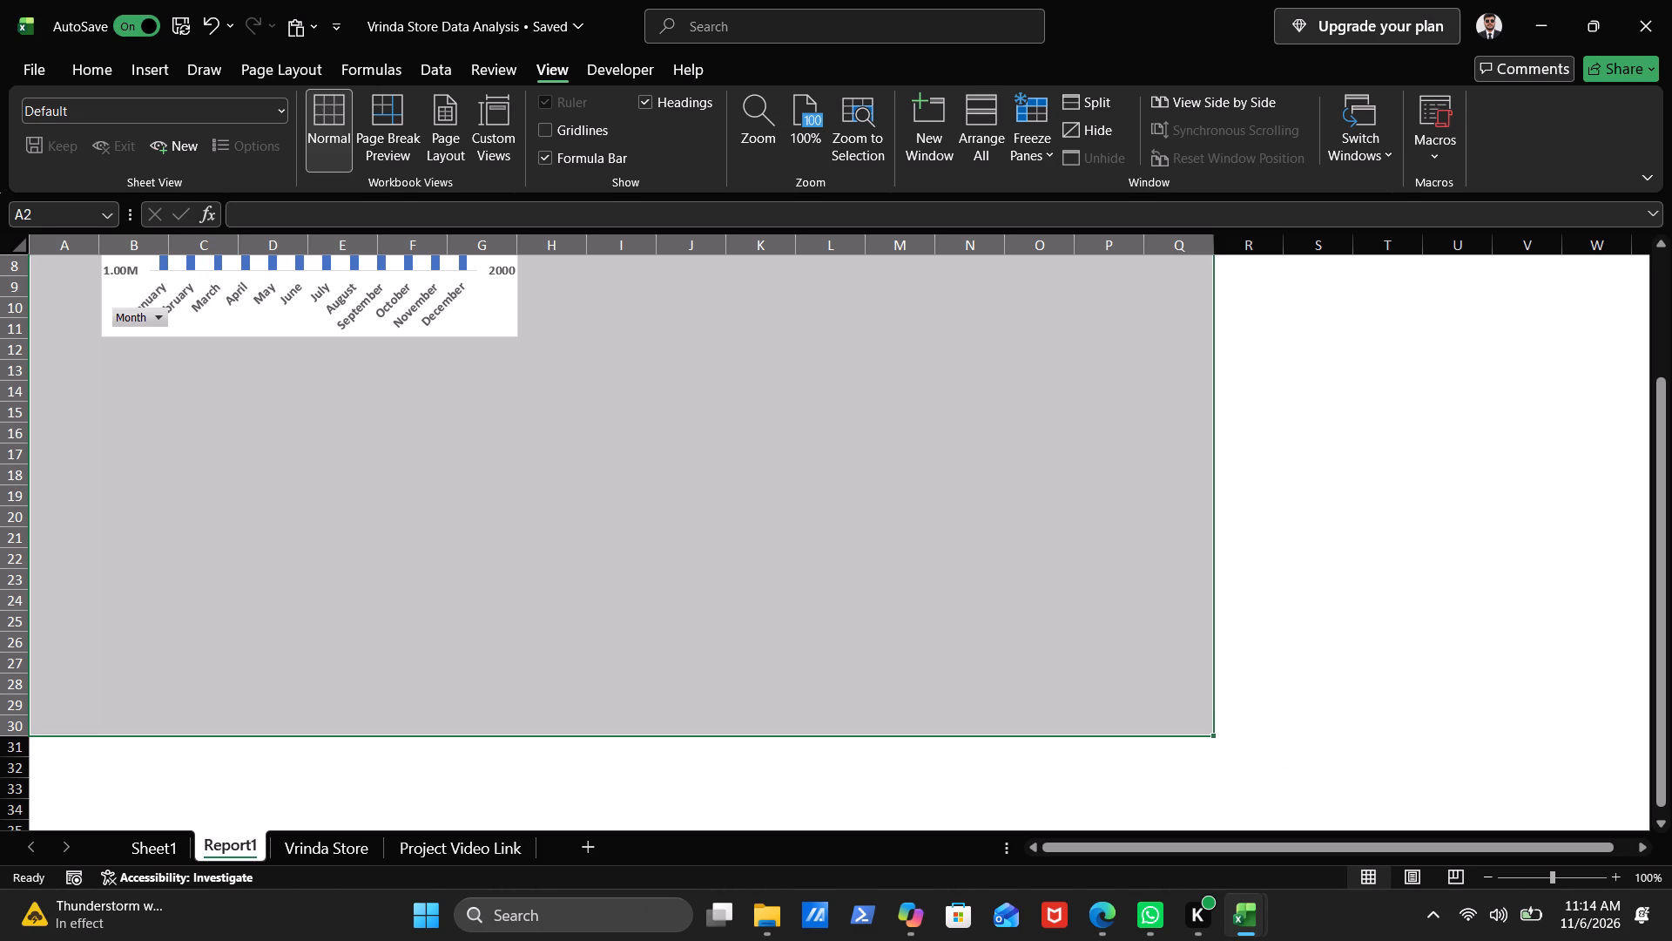
pyautogui.click(103, 59)
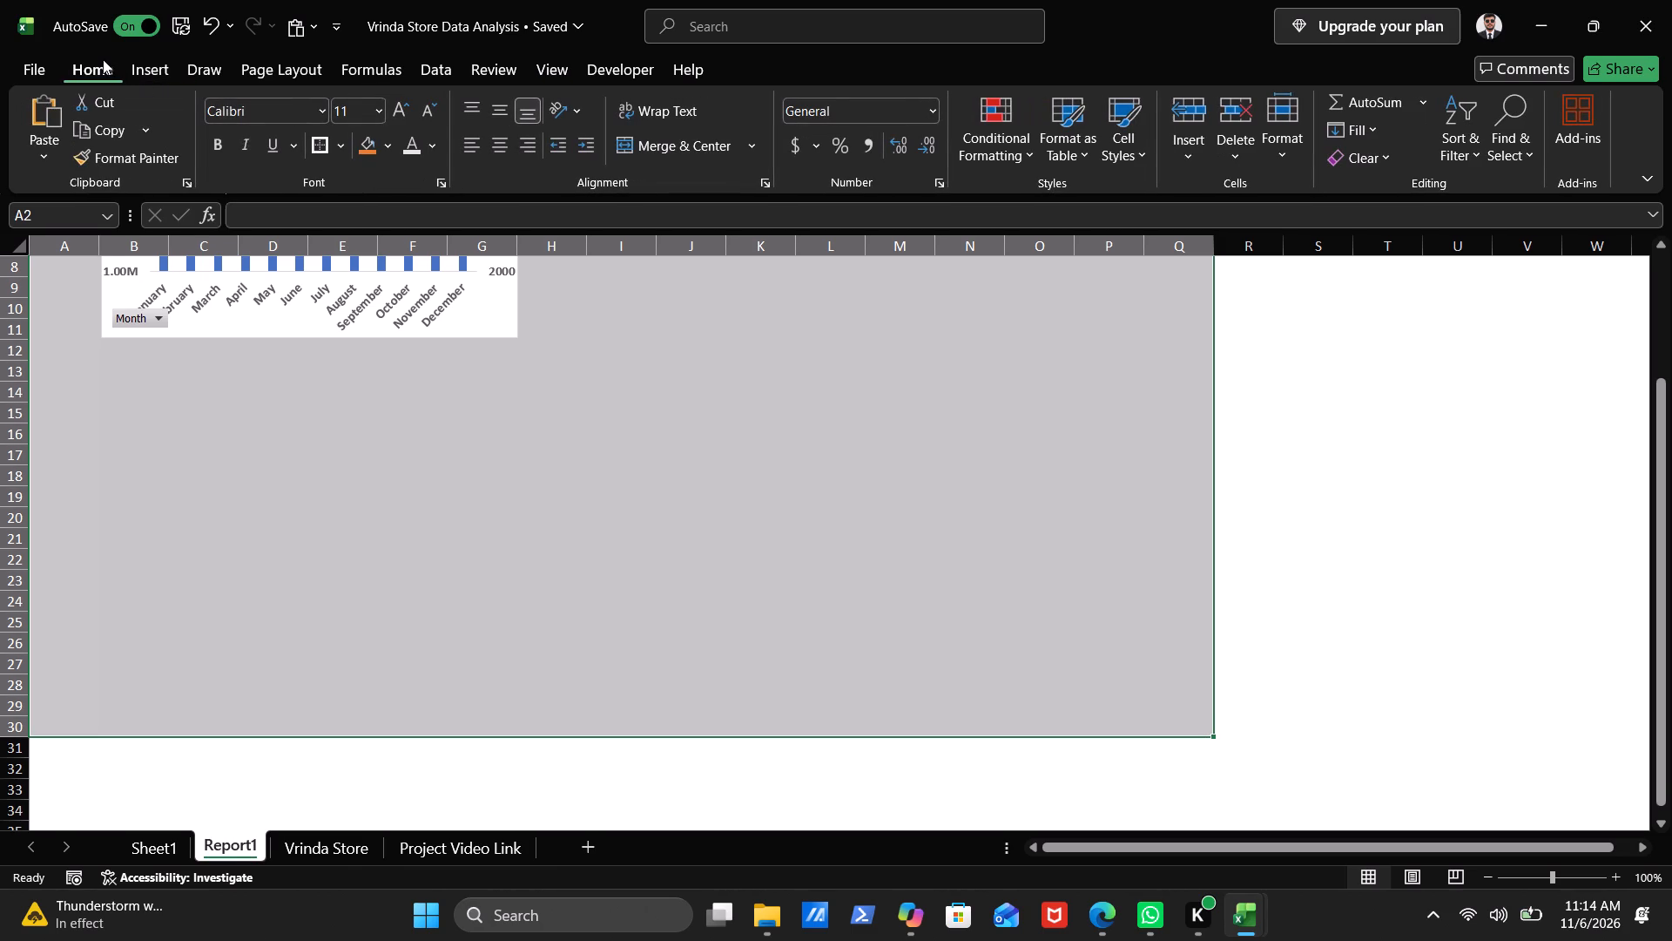
pyautogui.click(387, 143)
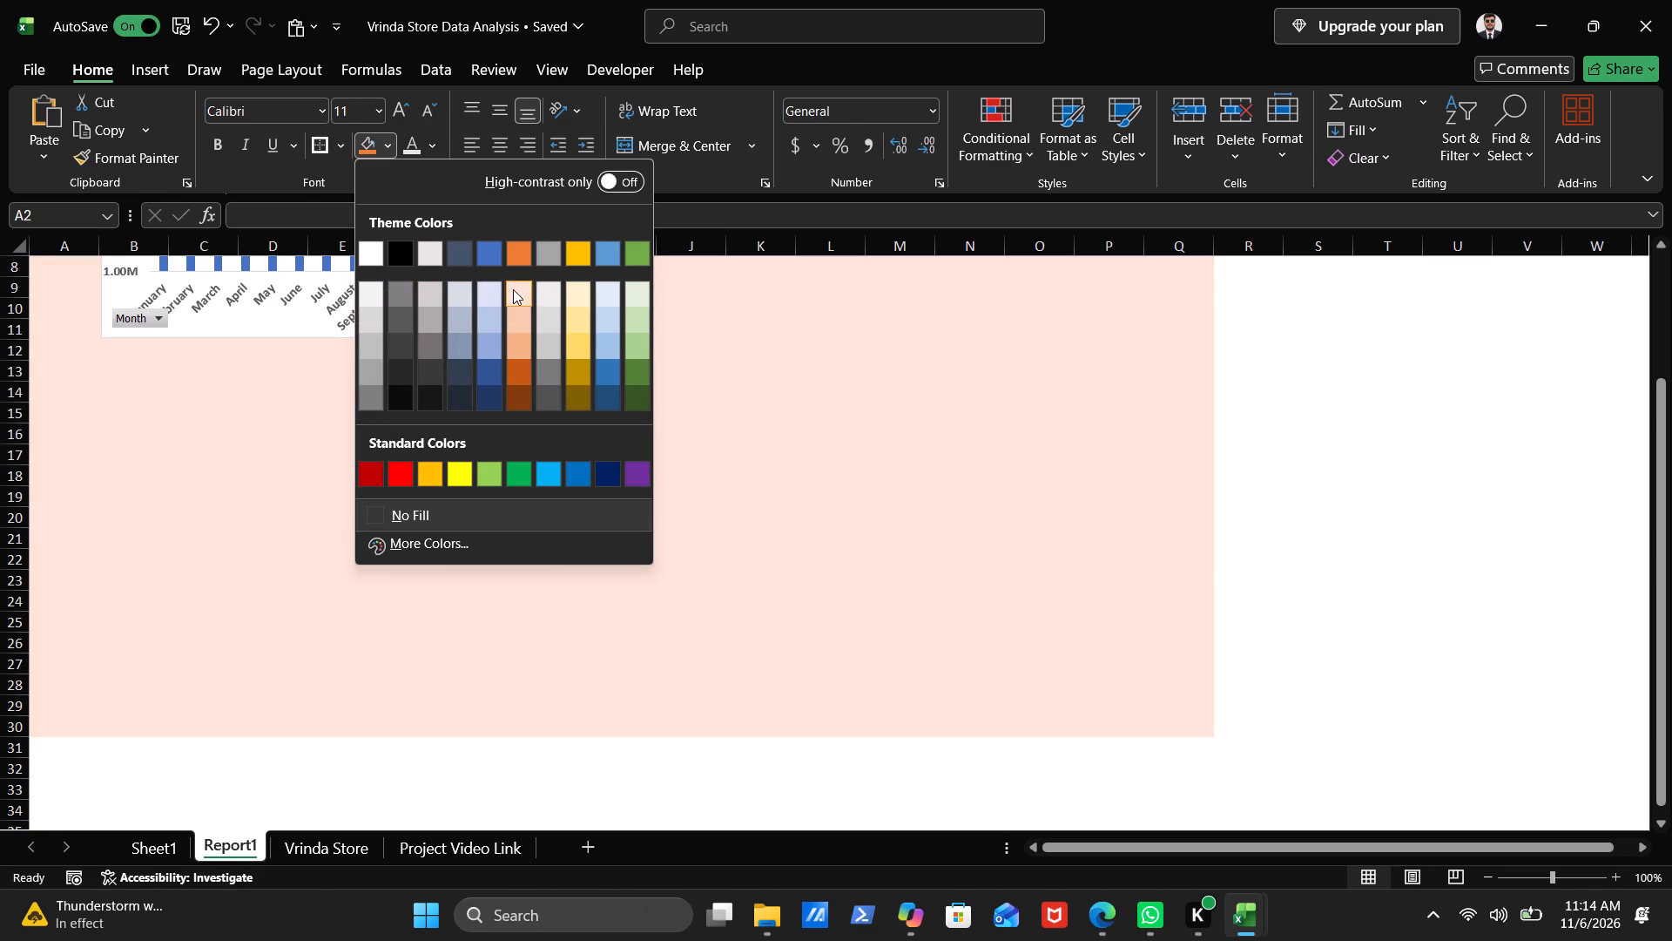
pyautogui.click(371, 294)
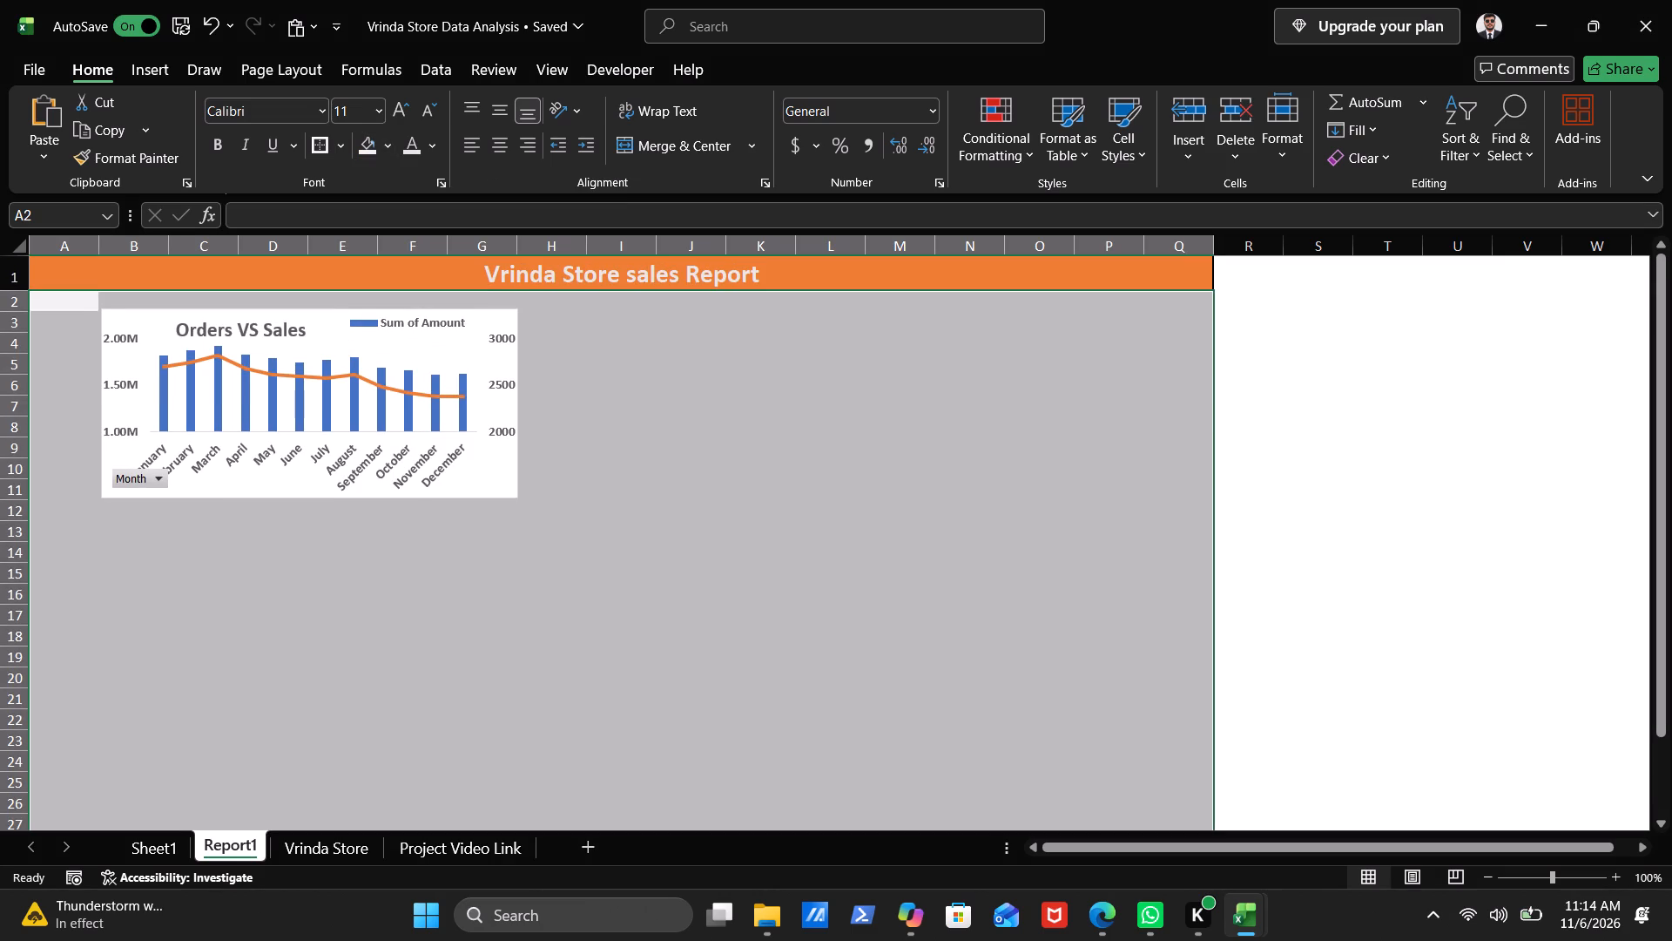
# Shrink the plot area inside the Orders VS Sales chart slightly by lowering its upper edge and moving its left edge inward.
pyautogui.moveTo(402, 351); pyautogui.dragTo(376, 362)
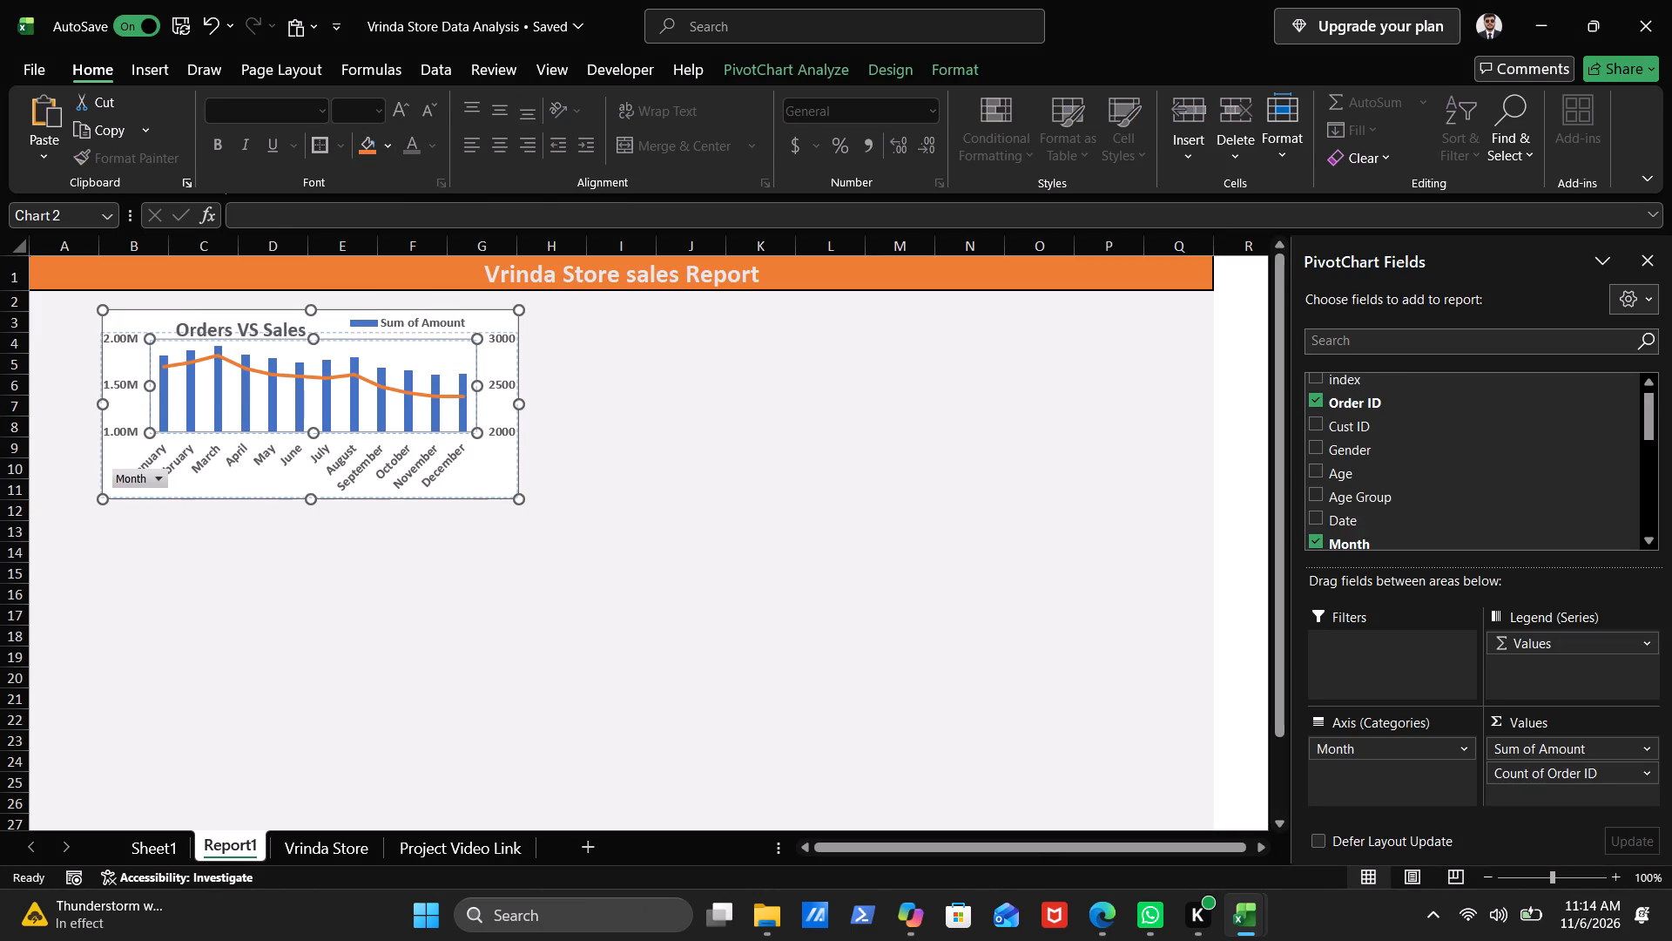
pyautogui.moveTo(376, 362); pyautogui.dragTo(327, 352)
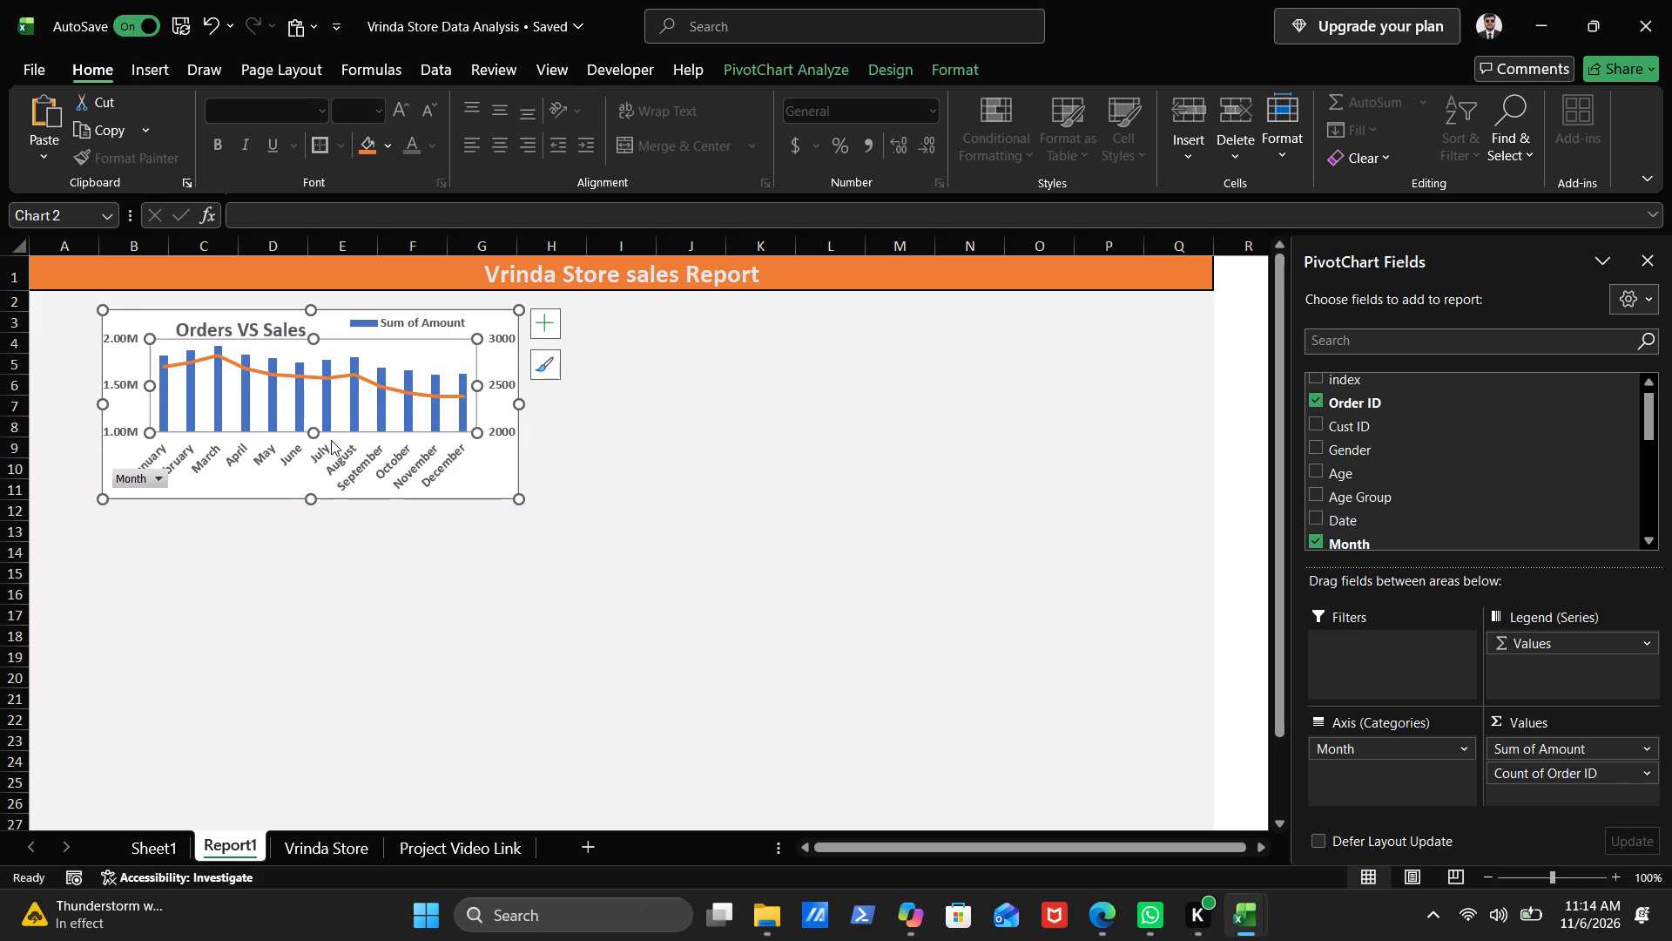
pyautogui.moveTo(314, 436); pyautogui.dragTo(313, 443)
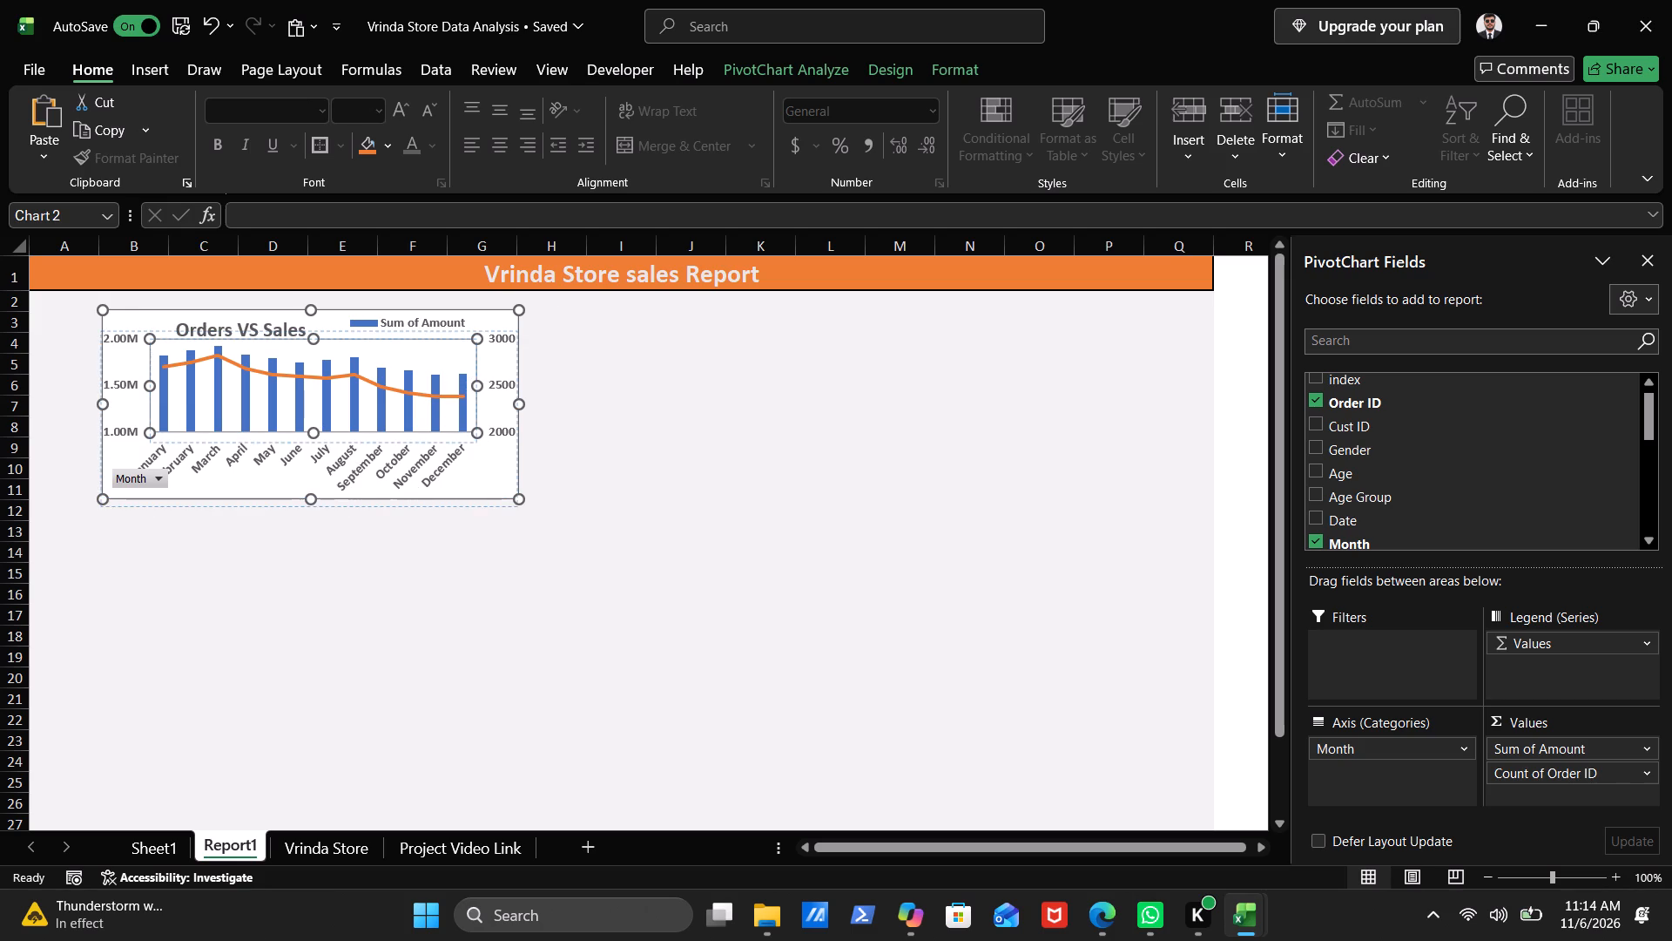
pyautogui.moveTo(313, 443); pyautogui.dragTo(310, 498)
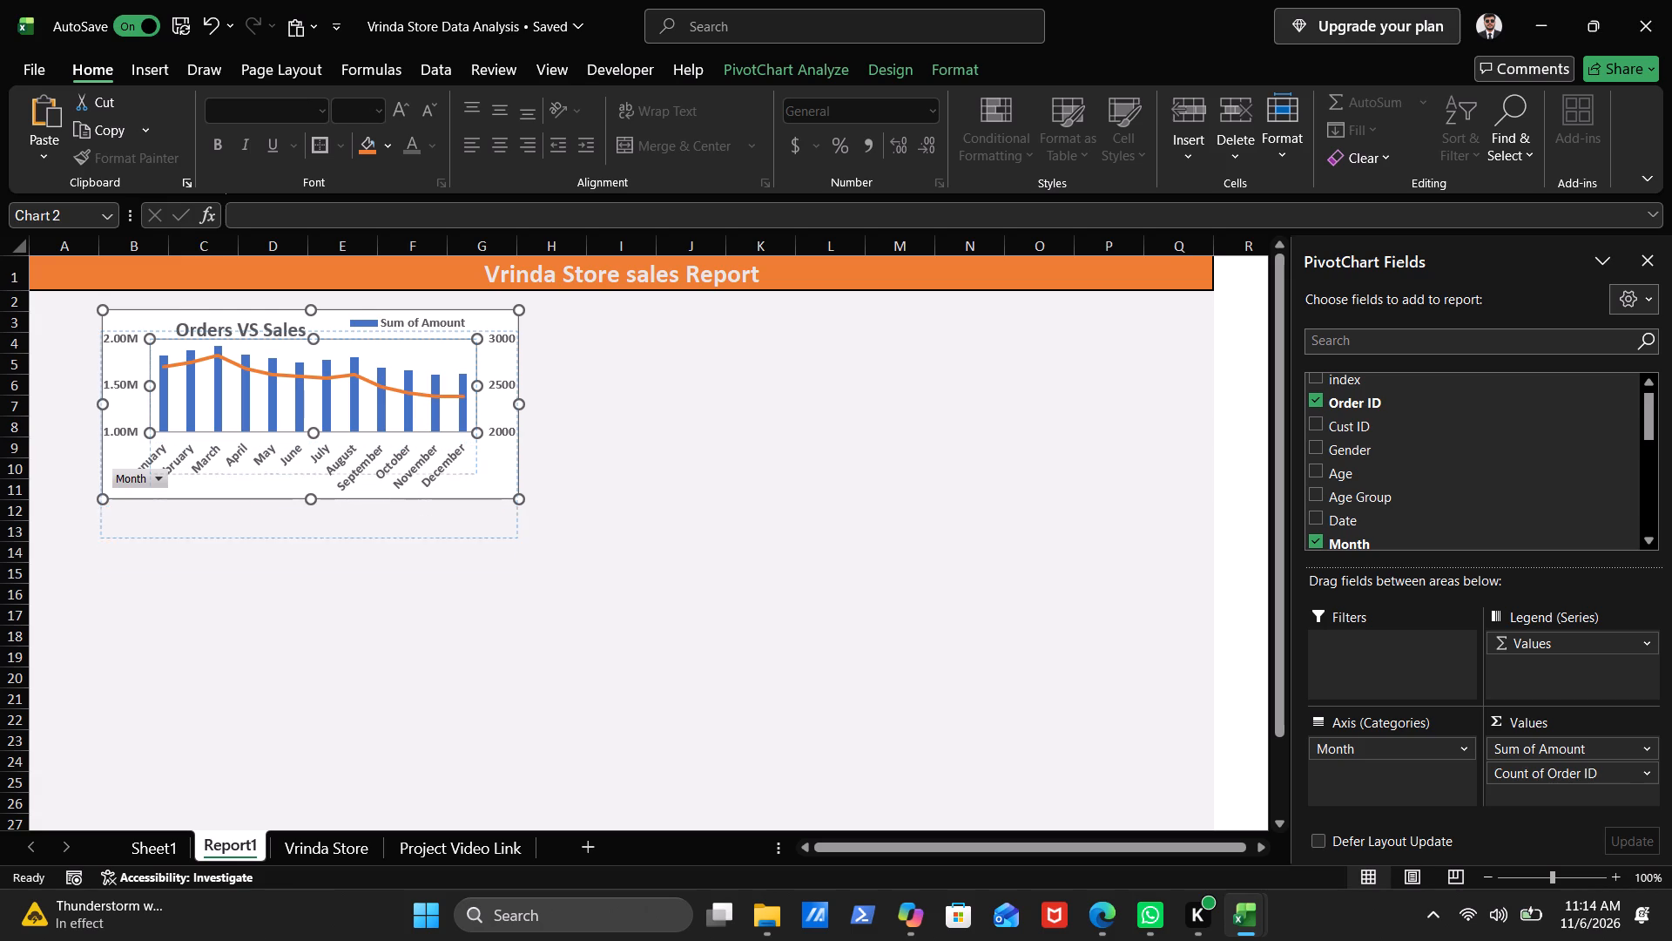
pyautogui.moveTo(310, 498); pyautogui.dragTo(304, 572)
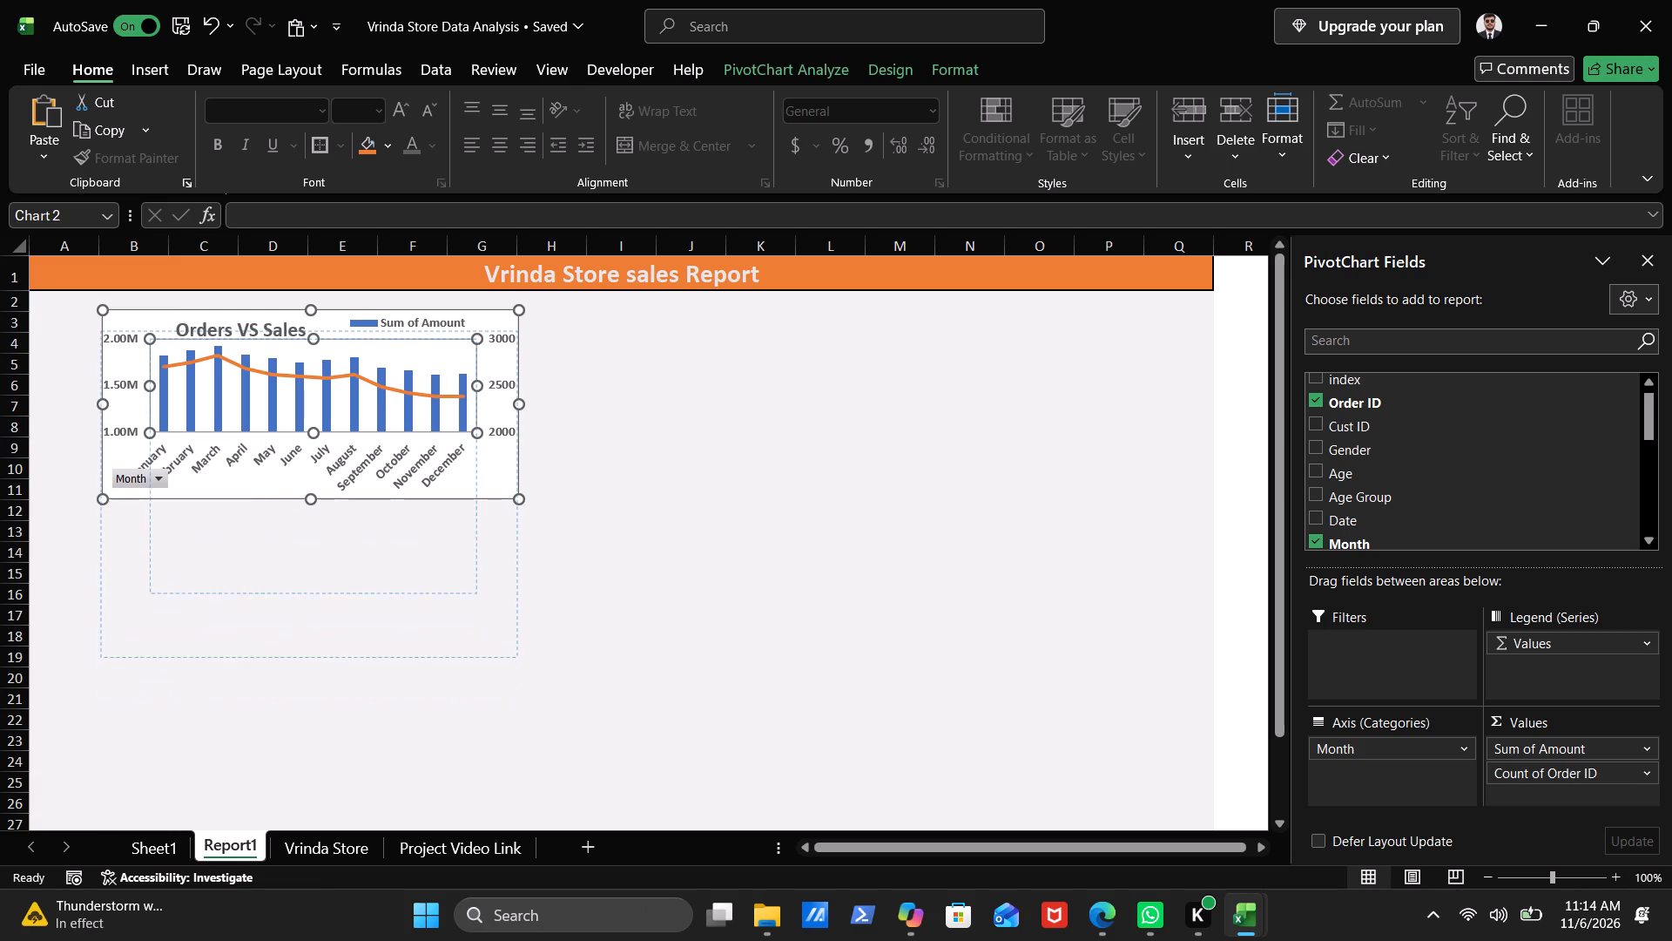
pyautogui.moveTo(304, 572); pyautogui.dragTo(302, 436)
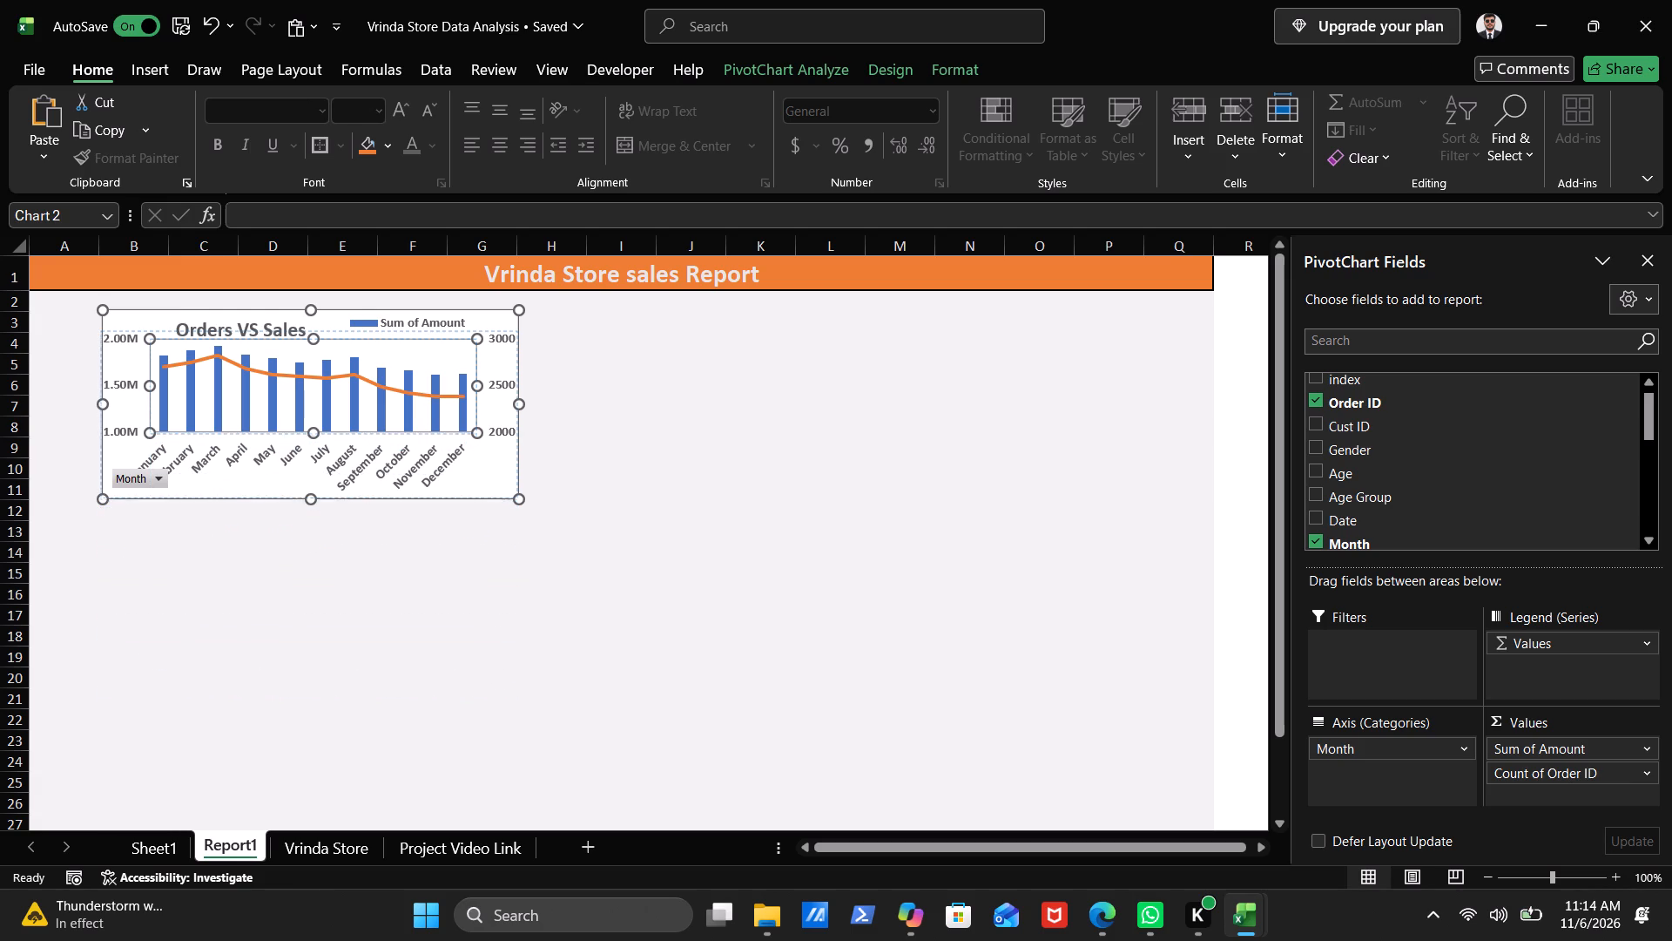
pyautogui.moveTo(302, 436); pyautogui.dragTo(303, 445)
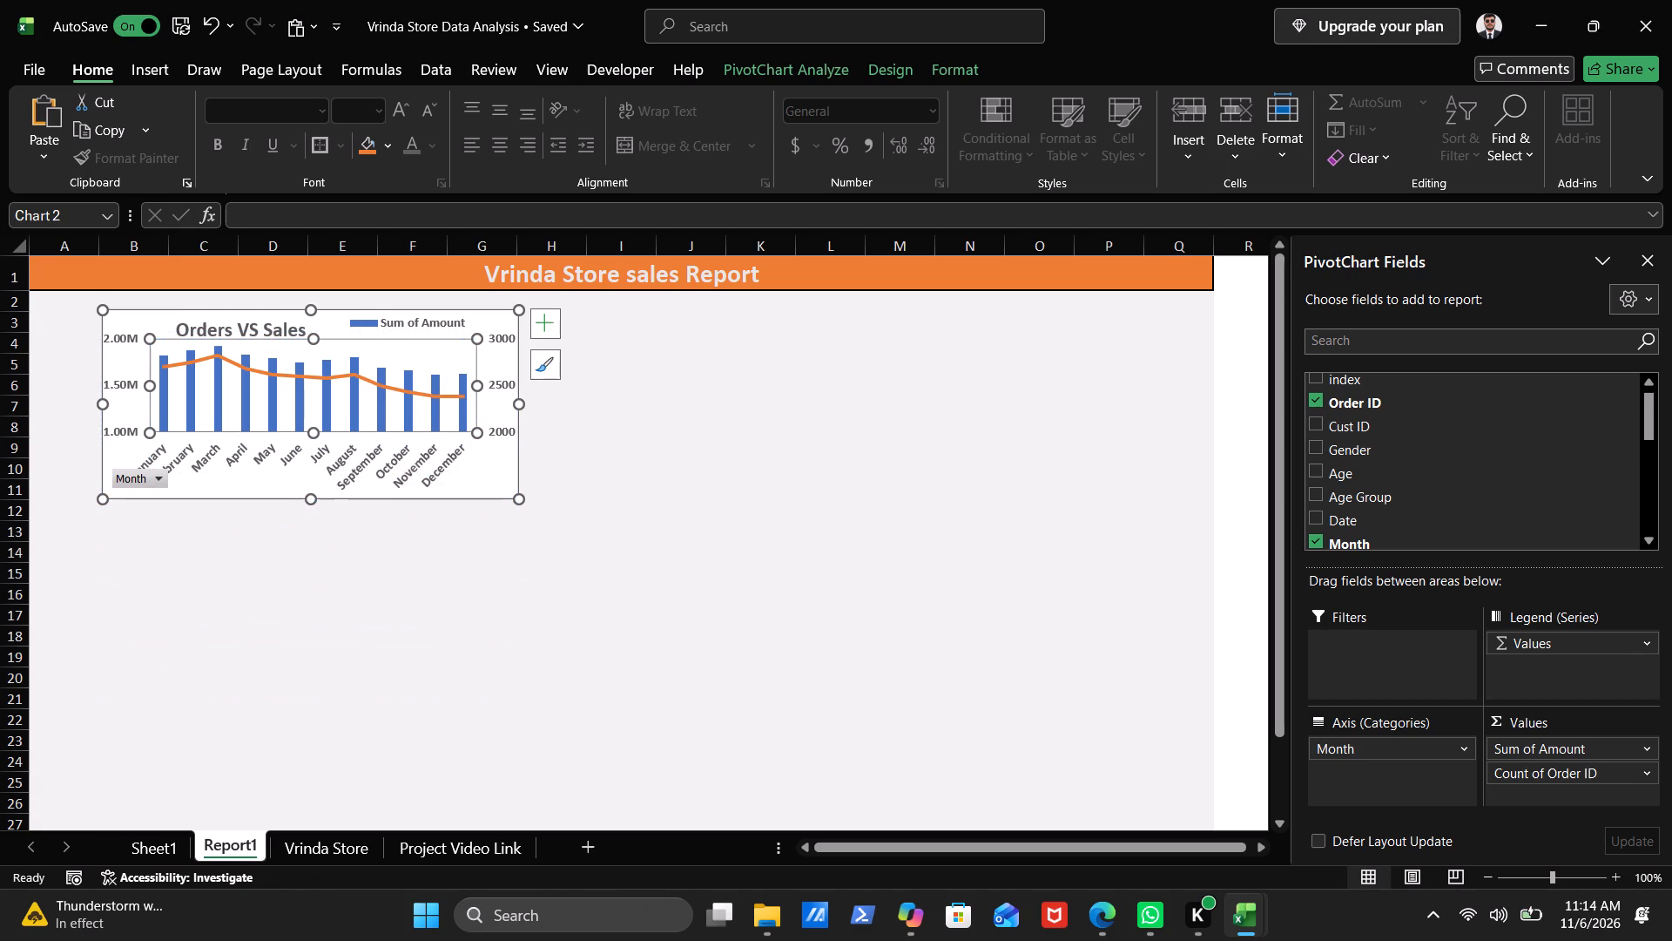
pyautogui.moveTo(312, 336); pyautogui.dragTo(310, 342)
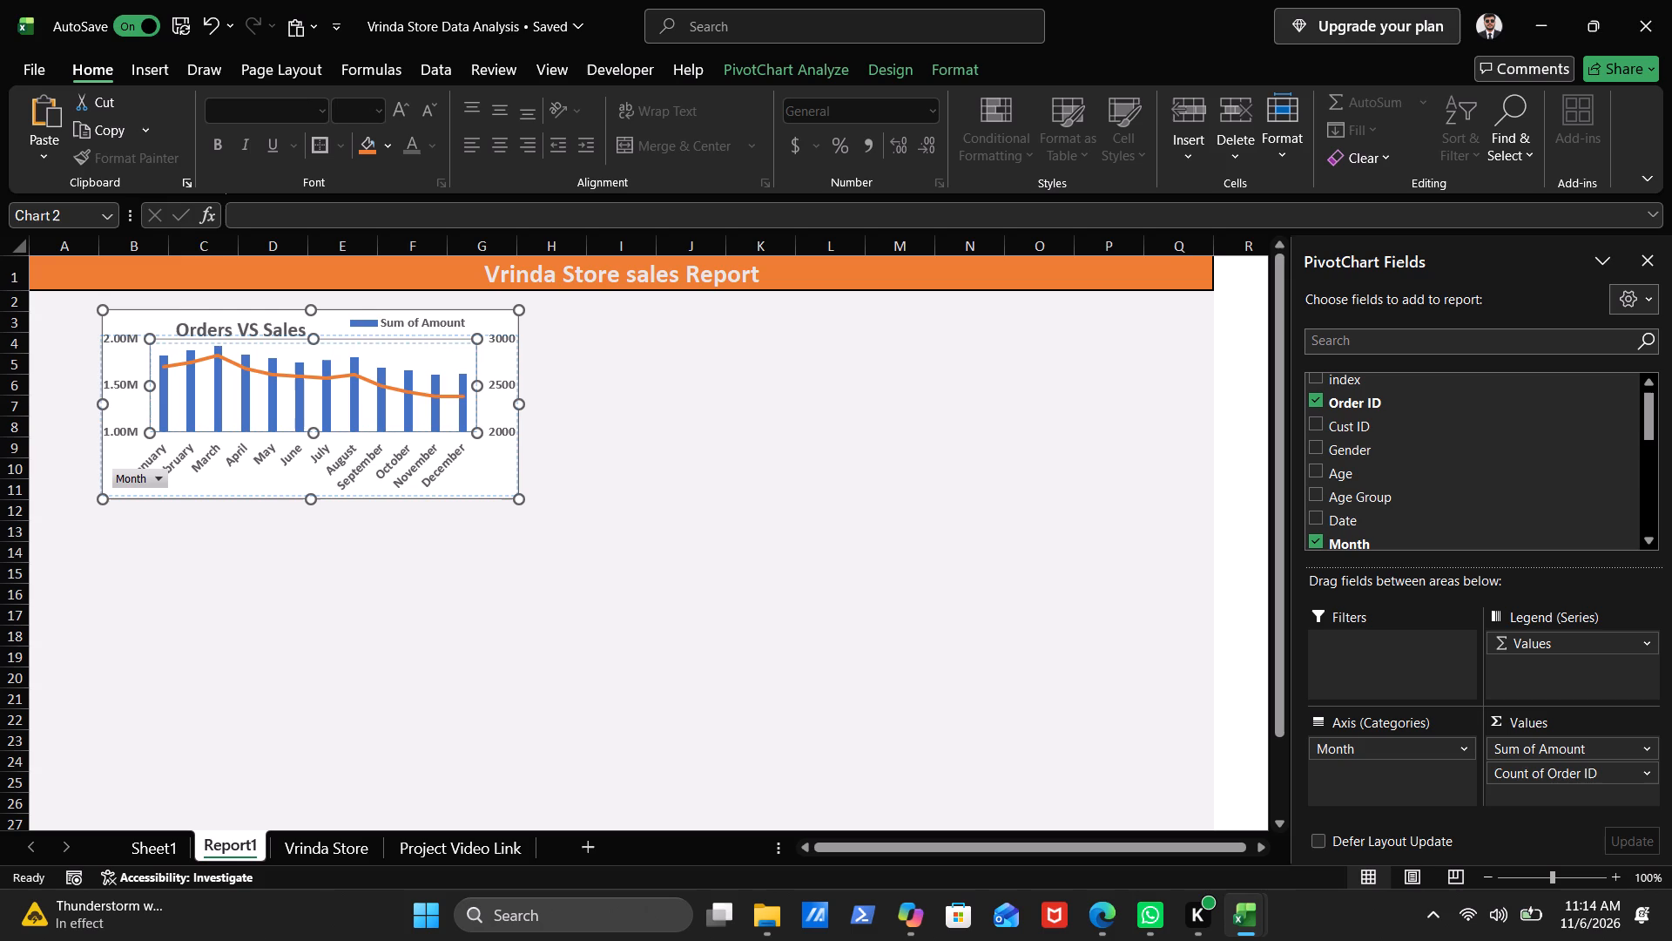
pyautogui.moveTo(310, 342); pyautogui.dragTo(310, 345)
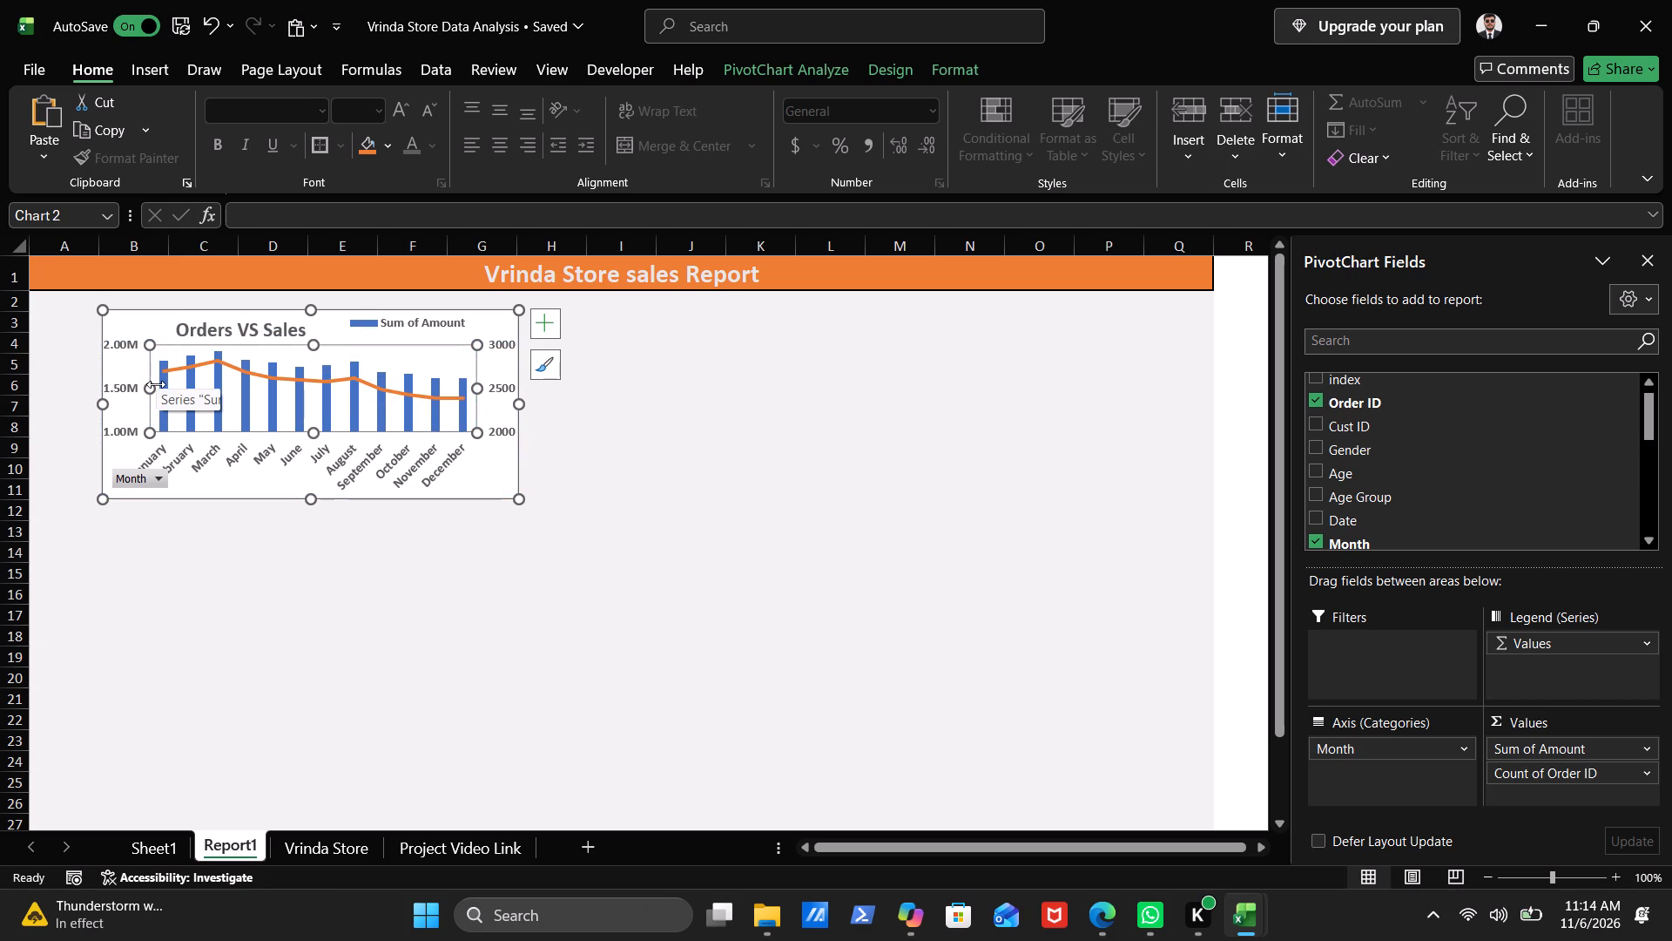
pyautogui.moveTo(156, 384); pyautogui.dragTo(148, 389)
pyautogui.moveTo(148, 389); pyautogui.dragTo(158, 392)
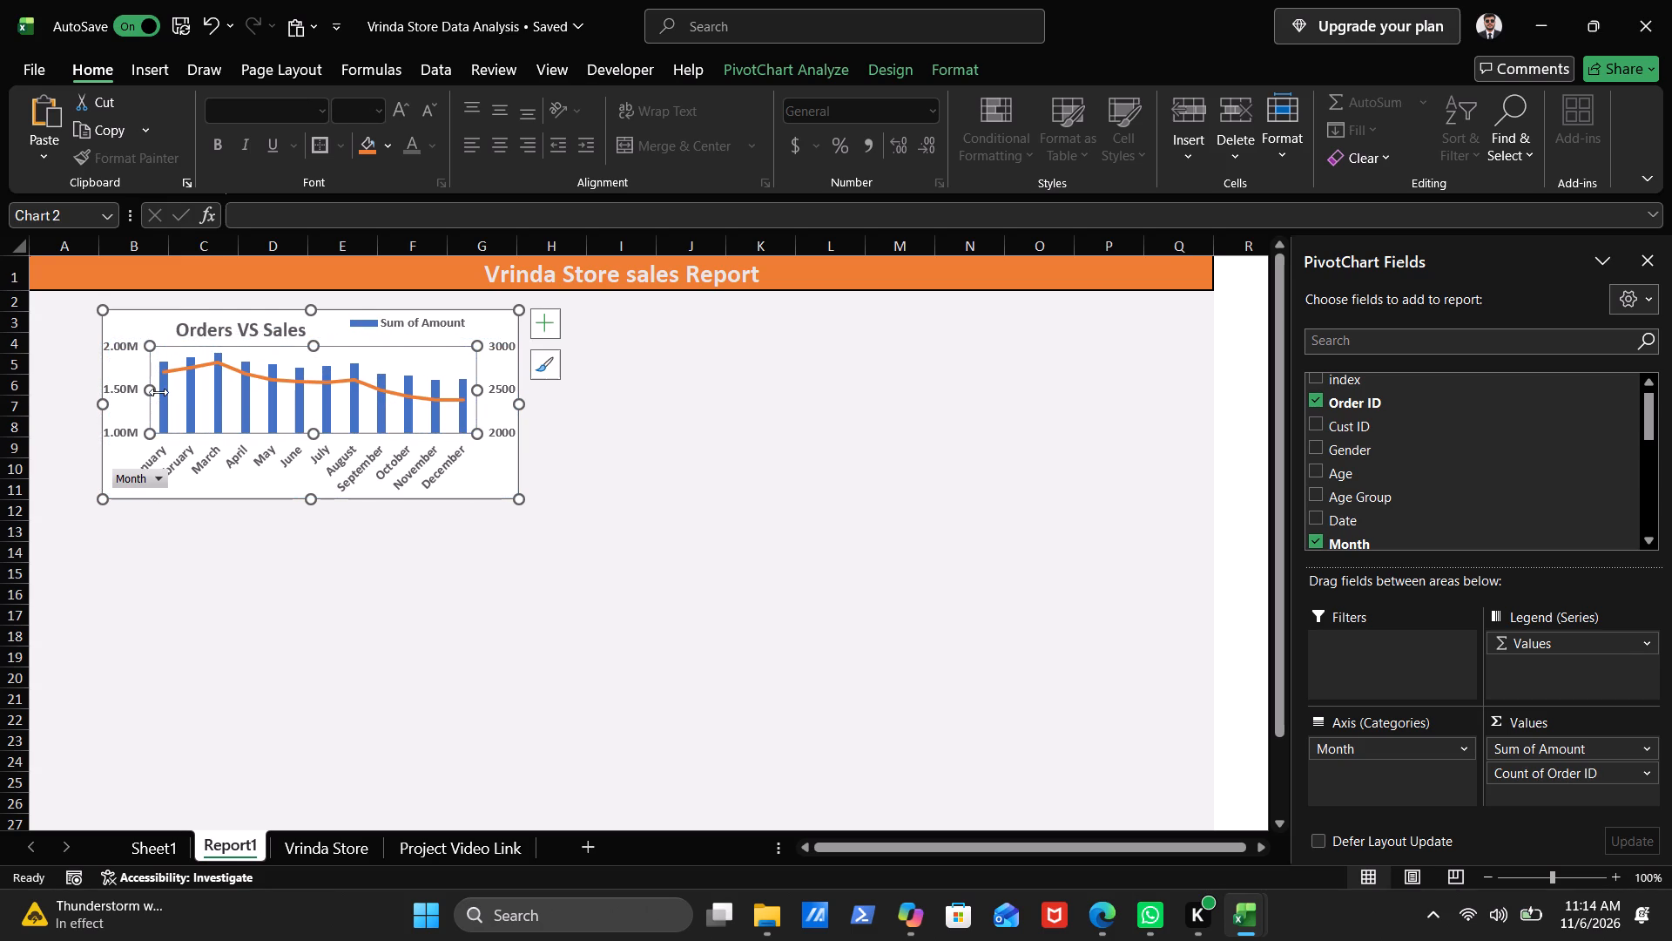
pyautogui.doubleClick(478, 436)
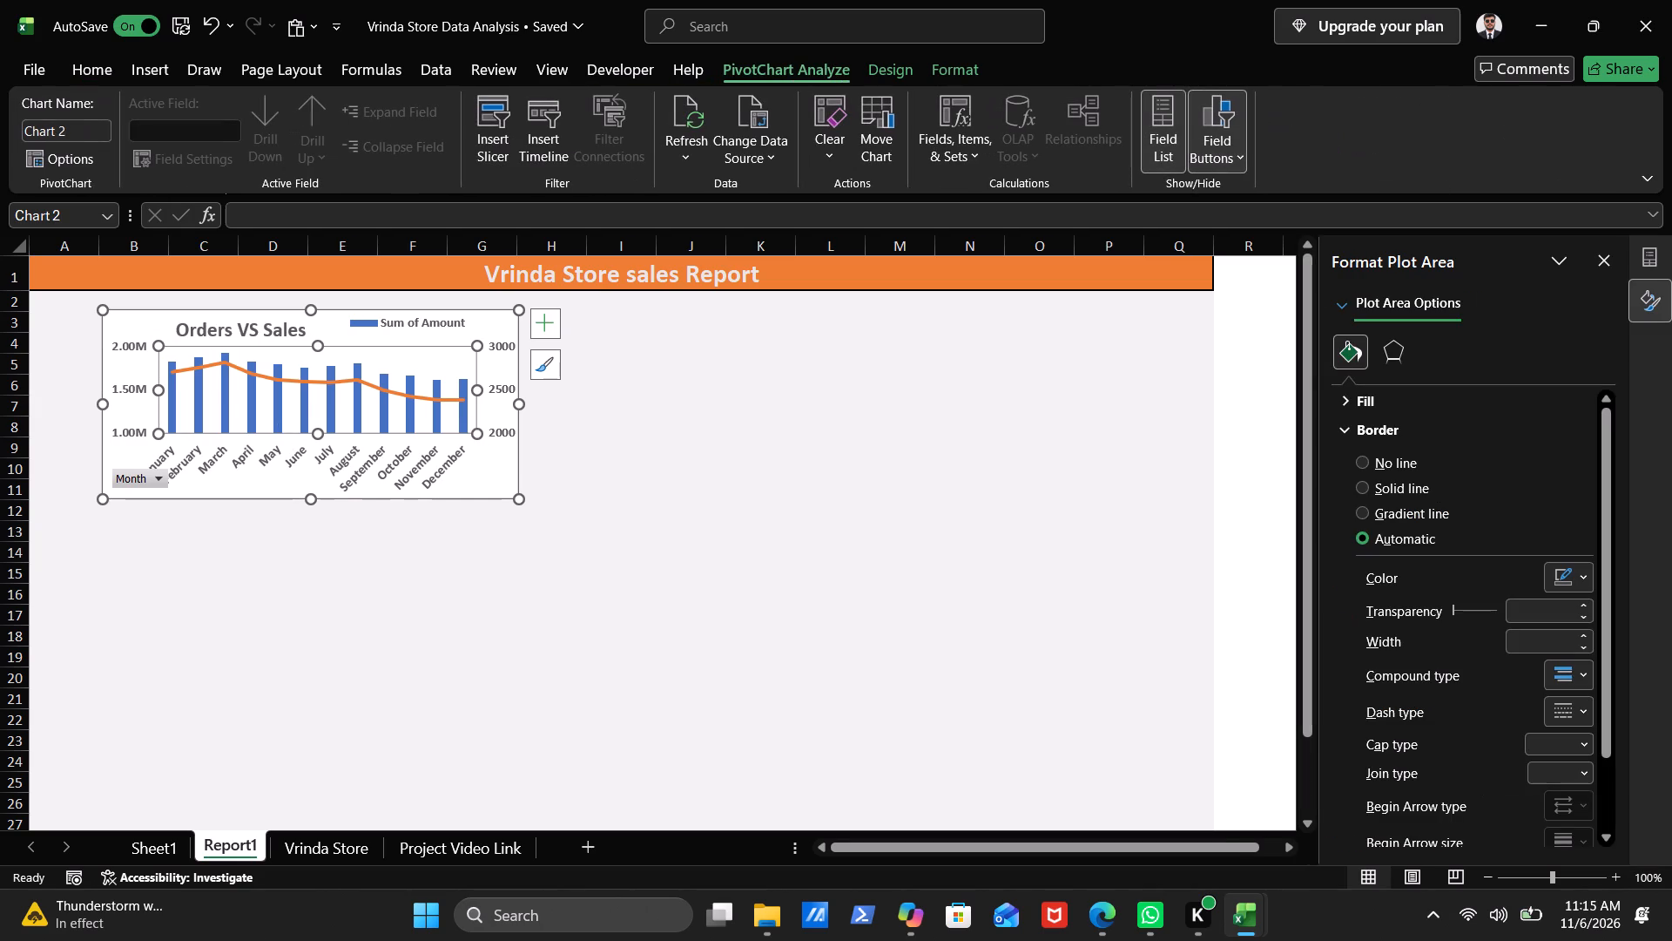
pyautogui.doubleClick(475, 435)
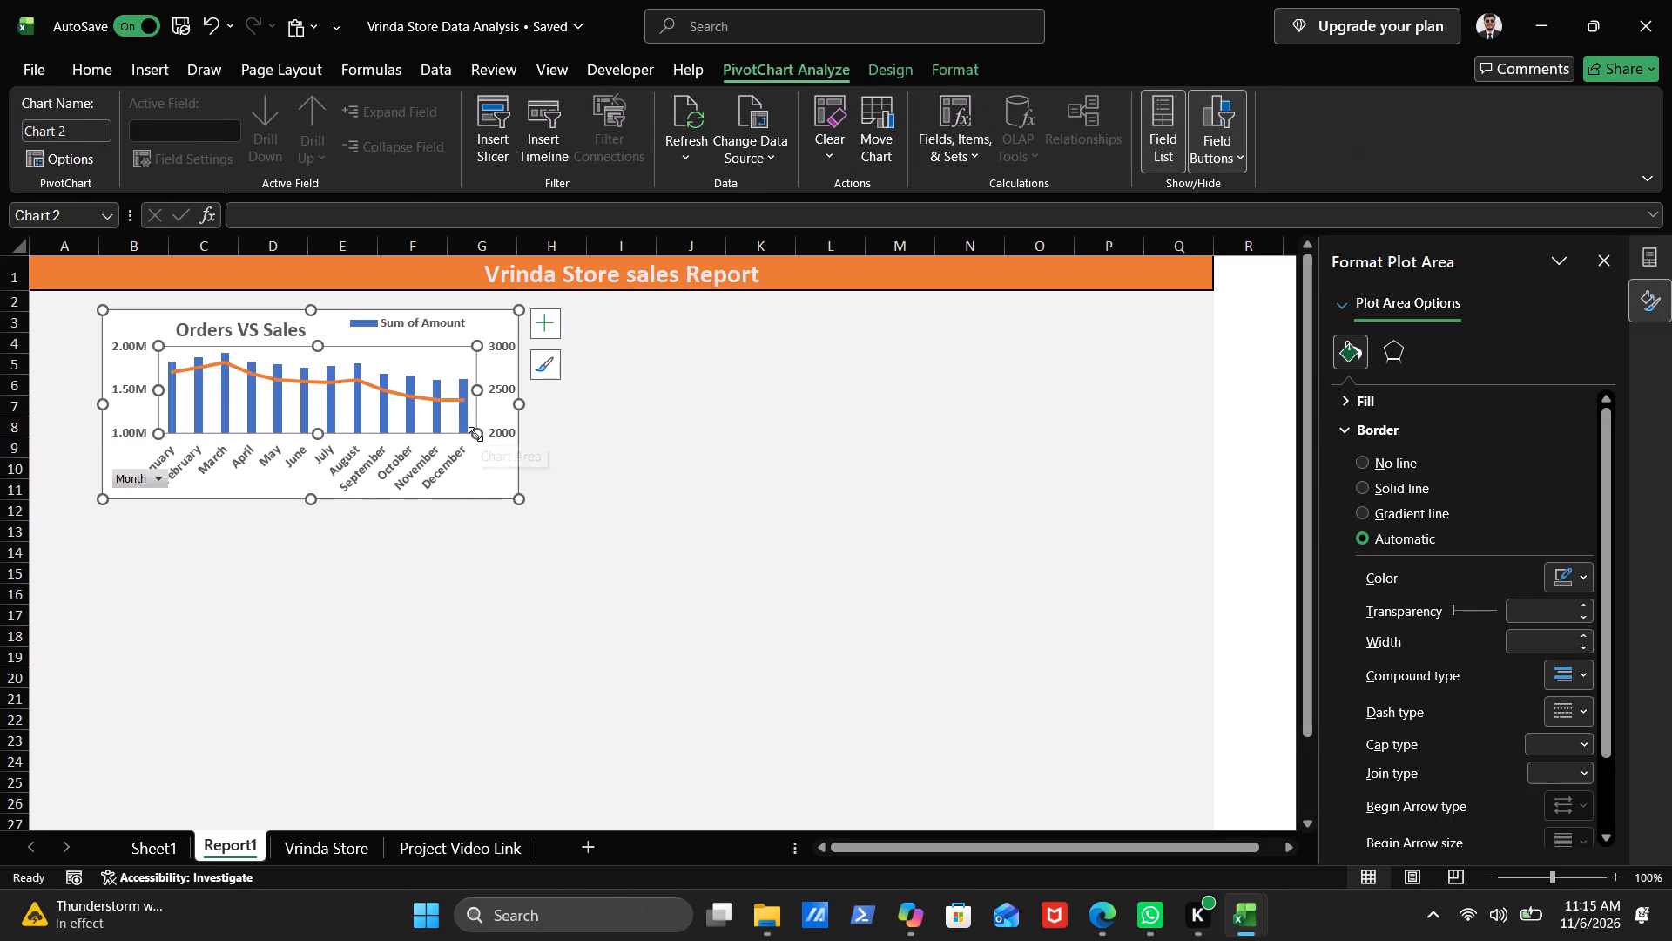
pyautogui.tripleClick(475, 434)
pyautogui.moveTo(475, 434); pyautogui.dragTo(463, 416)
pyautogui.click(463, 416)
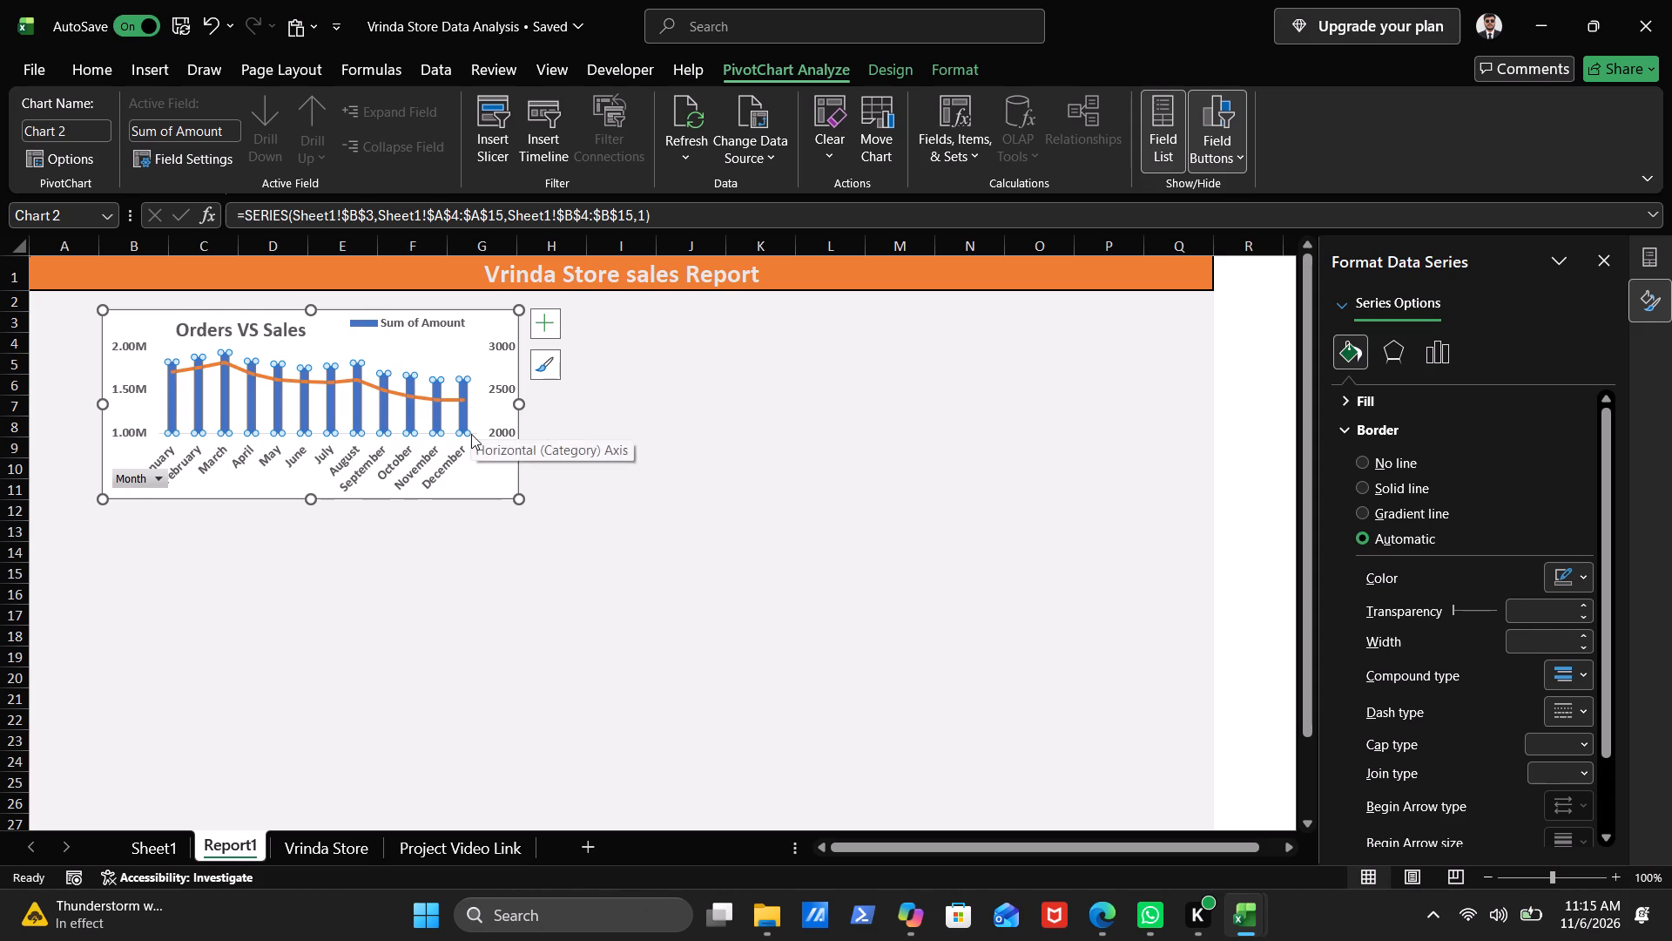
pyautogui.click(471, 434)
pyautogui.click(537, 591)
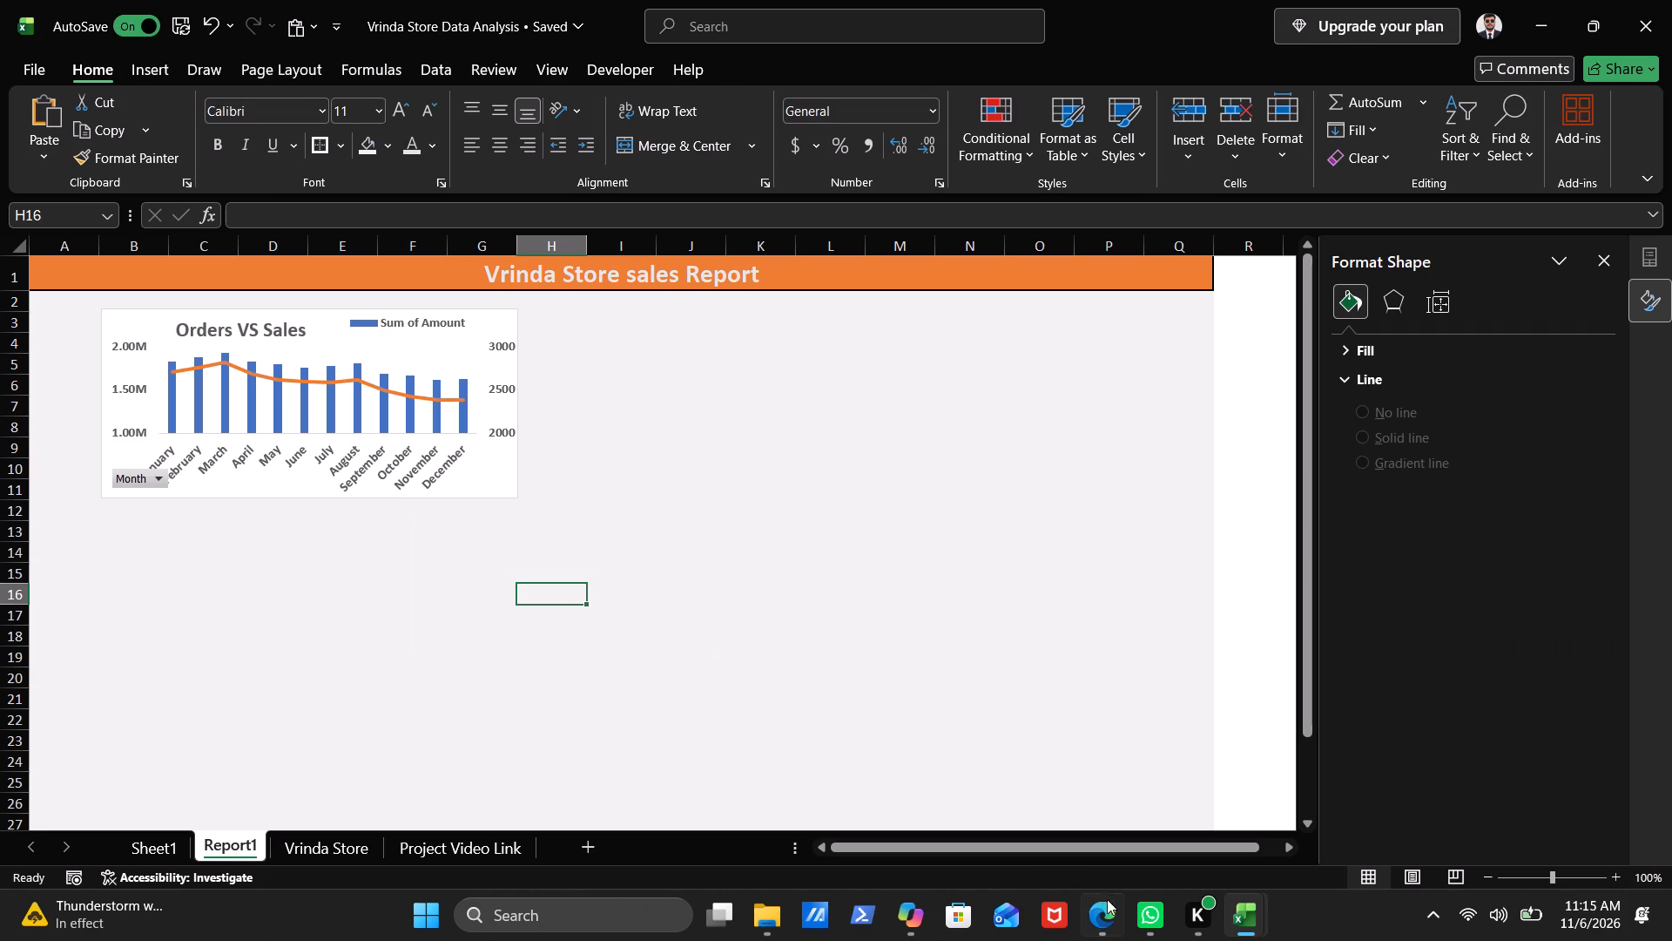
# Switch to the YouTube tutorial in Edge, watch the part on the report sheet's Orders Vs Sales chart, and pause the video.
pyautogui.click(1112, 925)
pyautogui.click(713, 484)
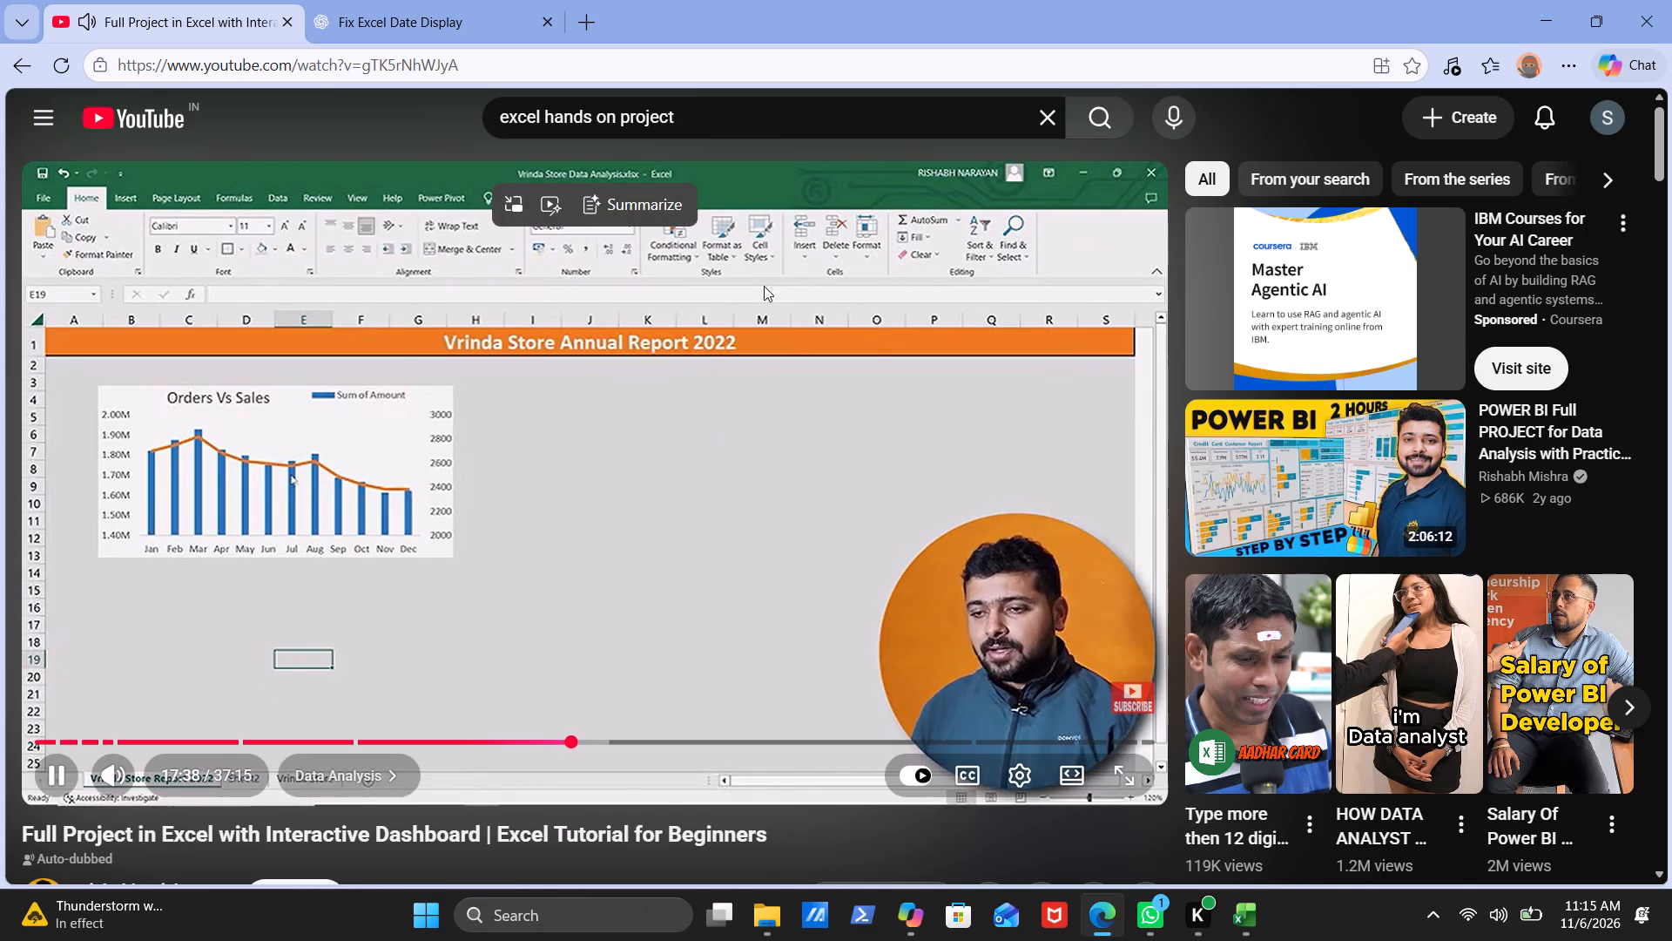
pyautogui.click(665, 462)
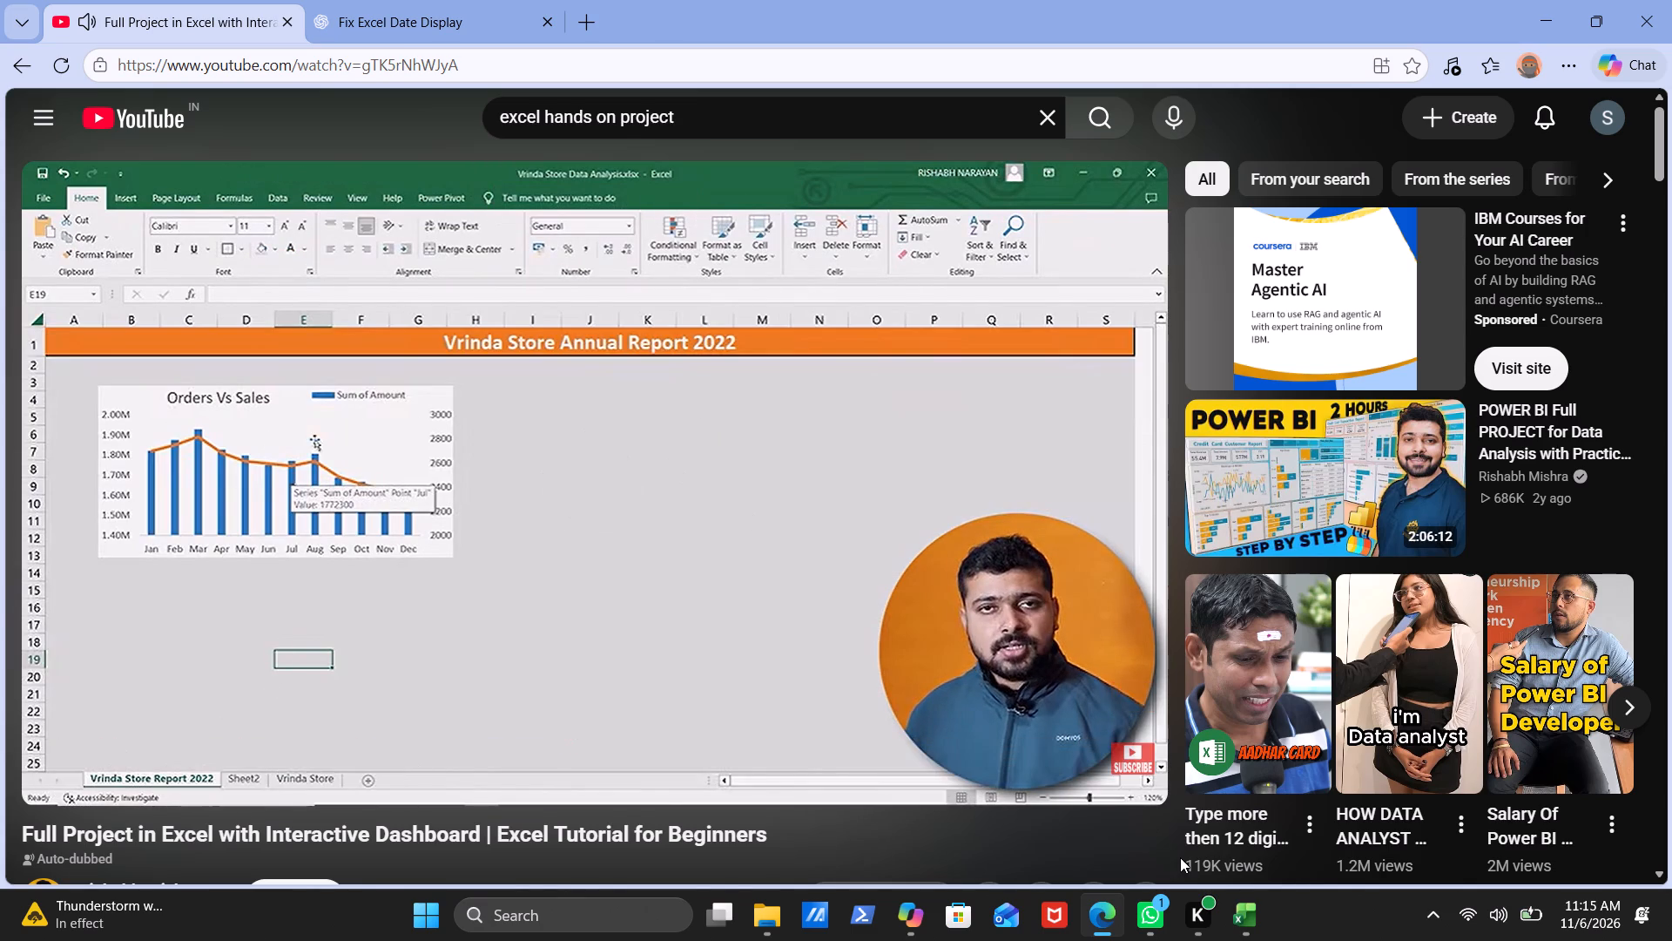
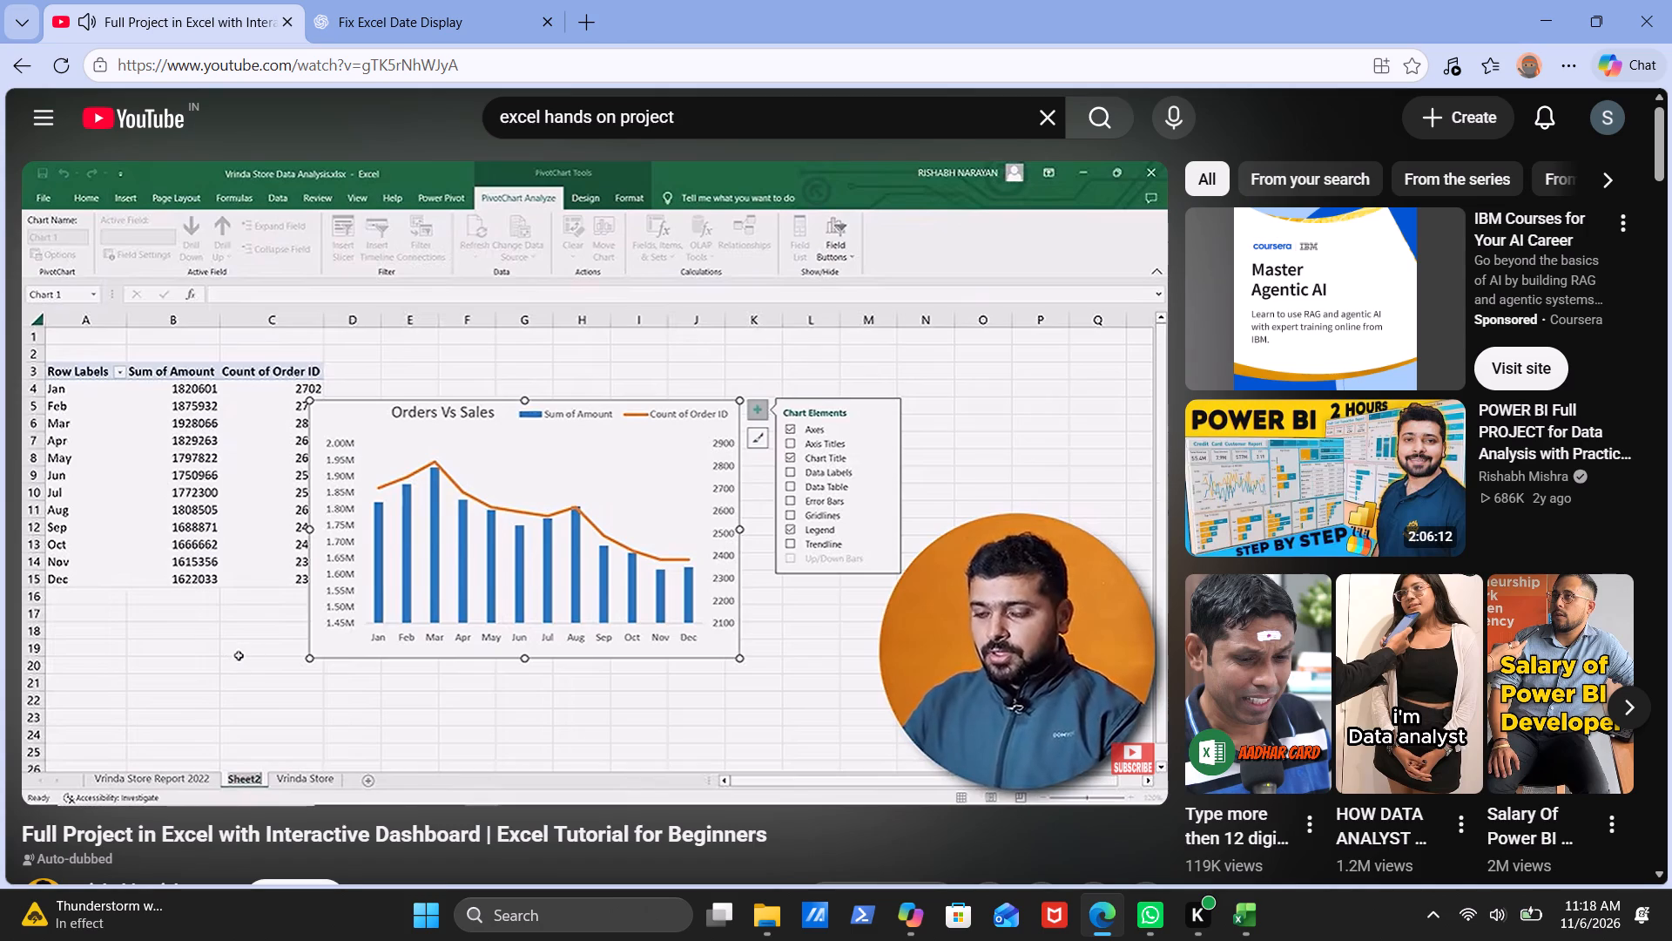
# Pause the YouTube tutorial at 18:07, at the part showing Sheet2 with the Orders Vs Sales chart.
pyautogui.click(562, 465)
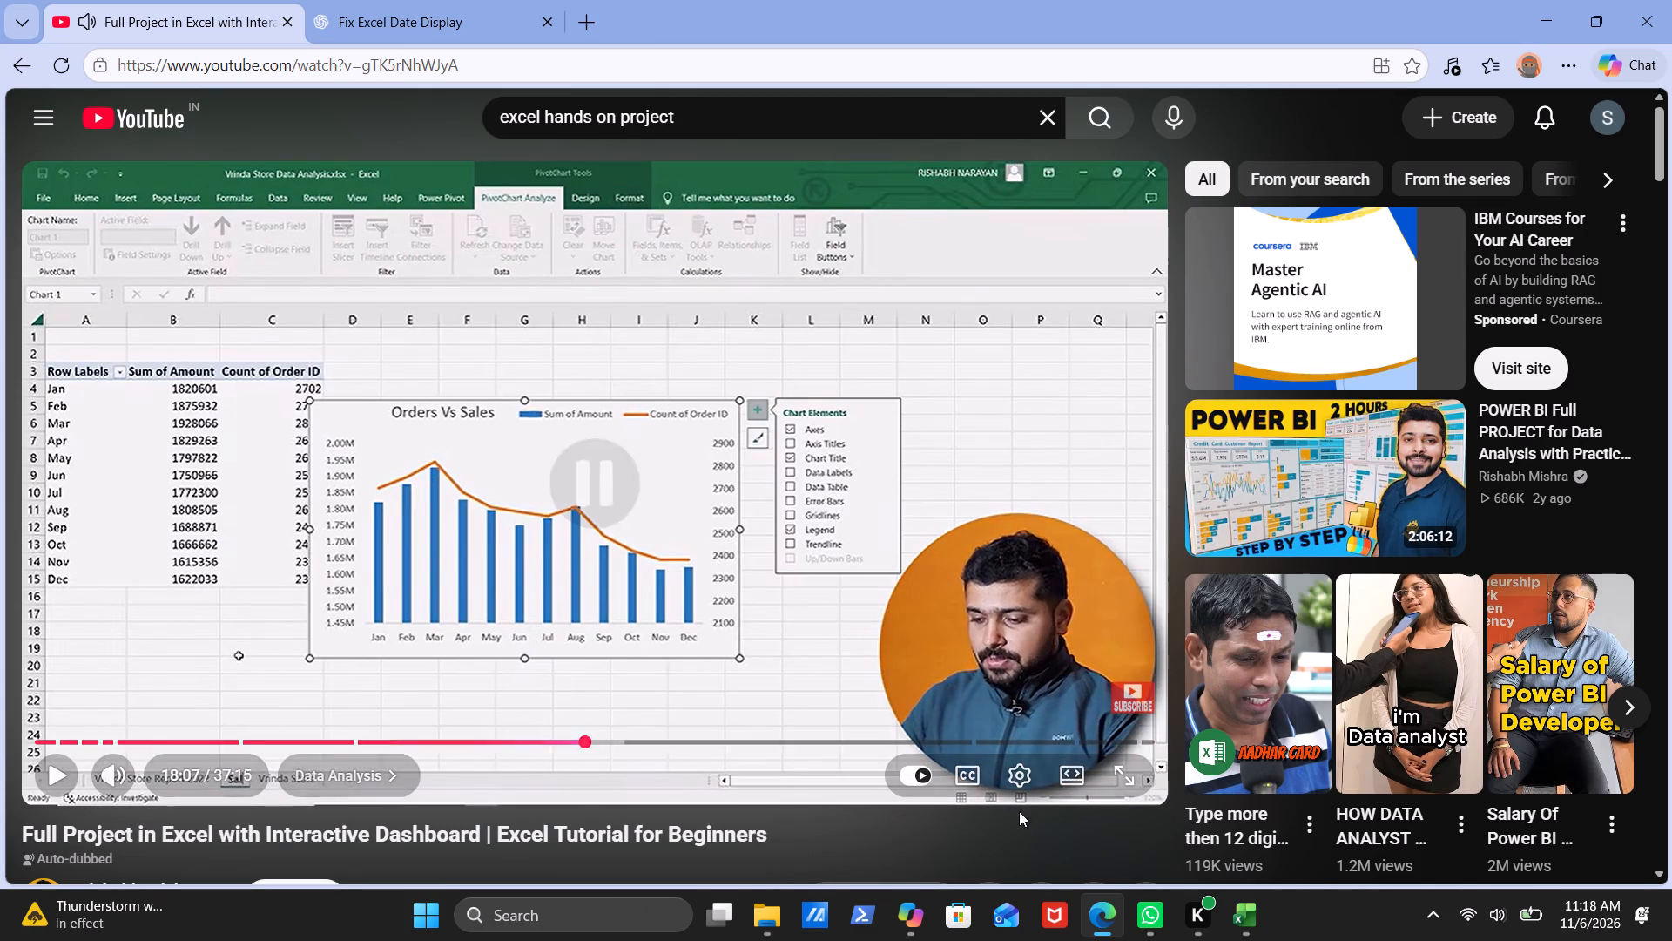
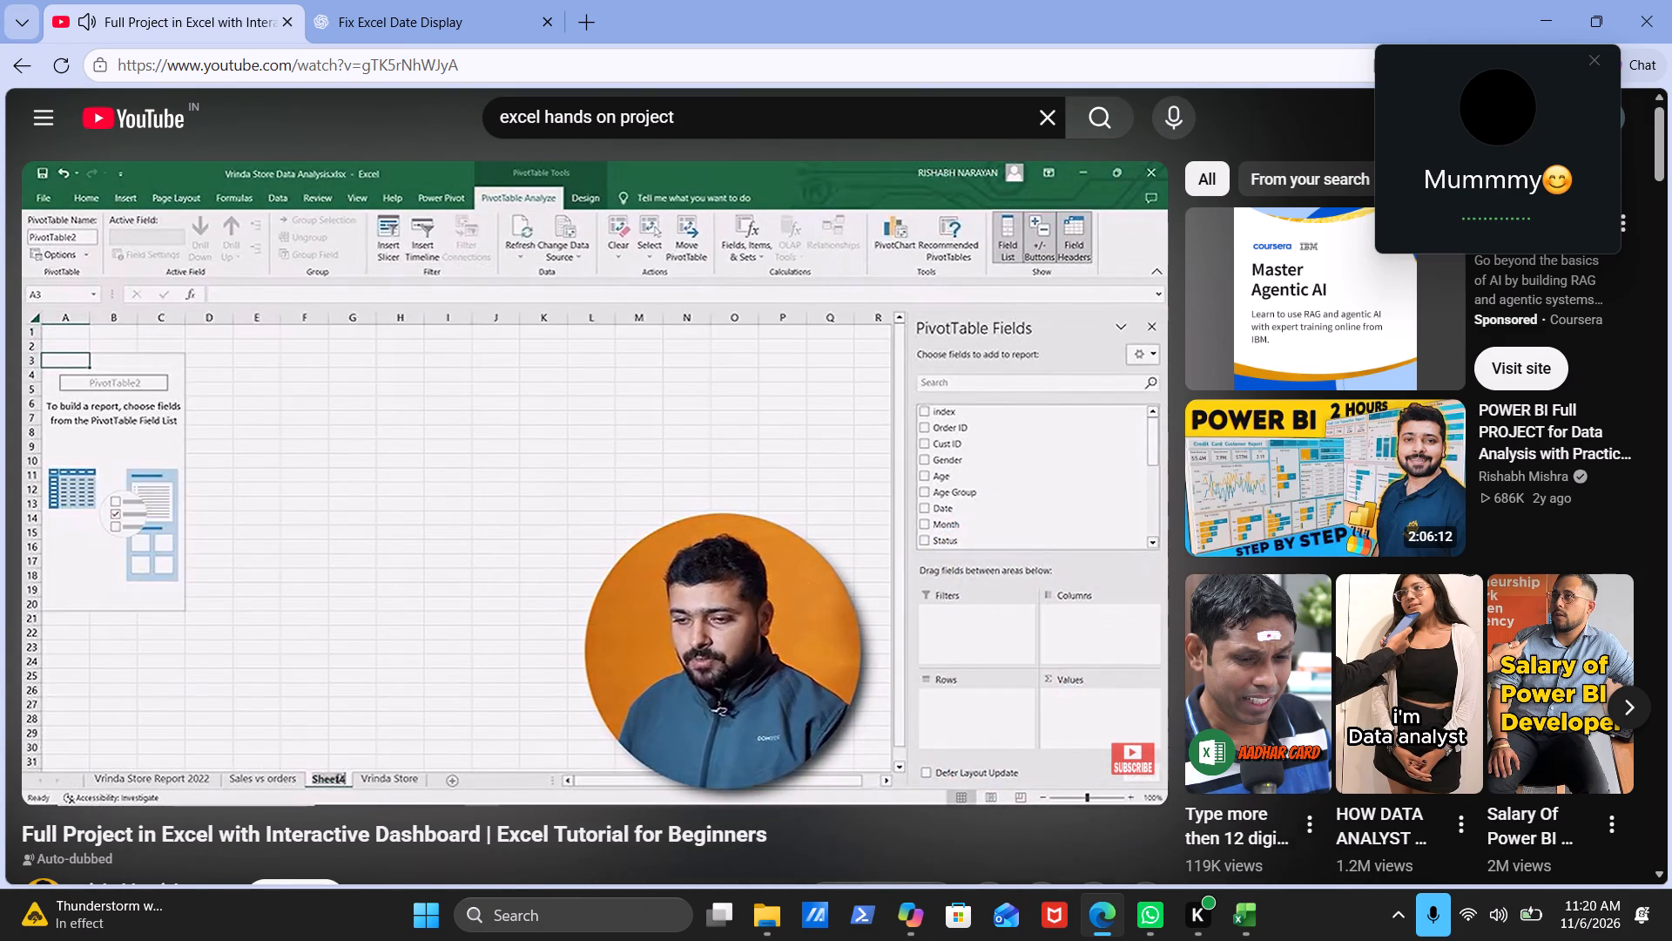
# Watch the tutorial's part on renaming the new pivot table sheet to Men vs Women, and pause the video there.
pyautogui.click(542, 496)
pyautogui.click(542, 496)
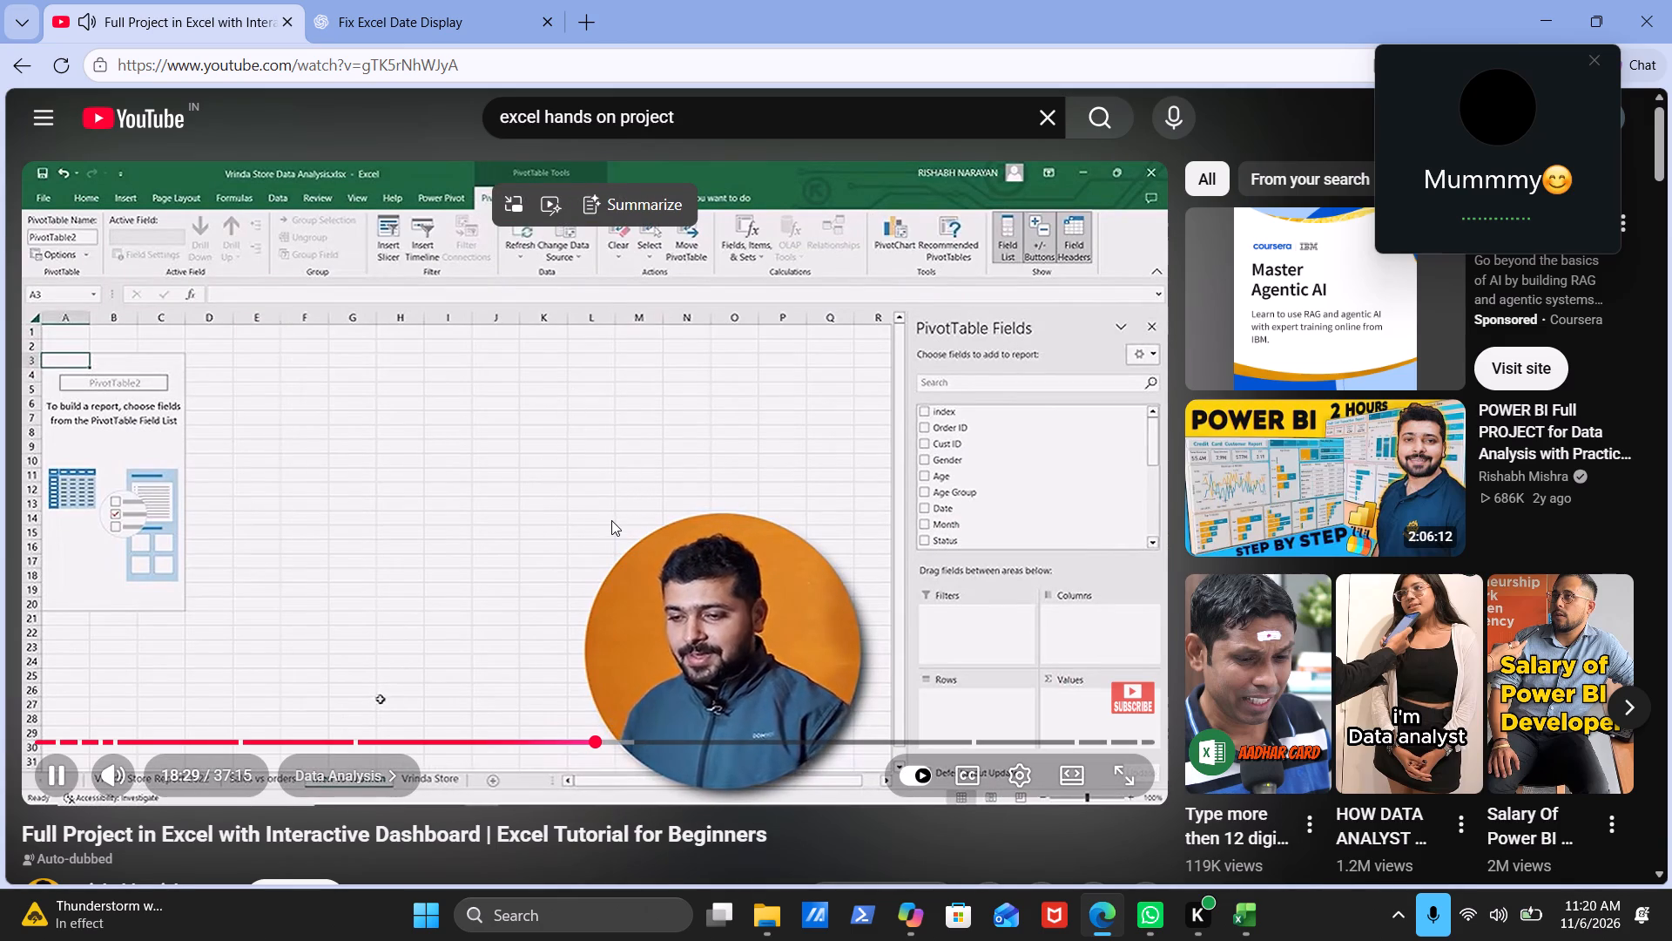
pyautogui.click(611, 520)
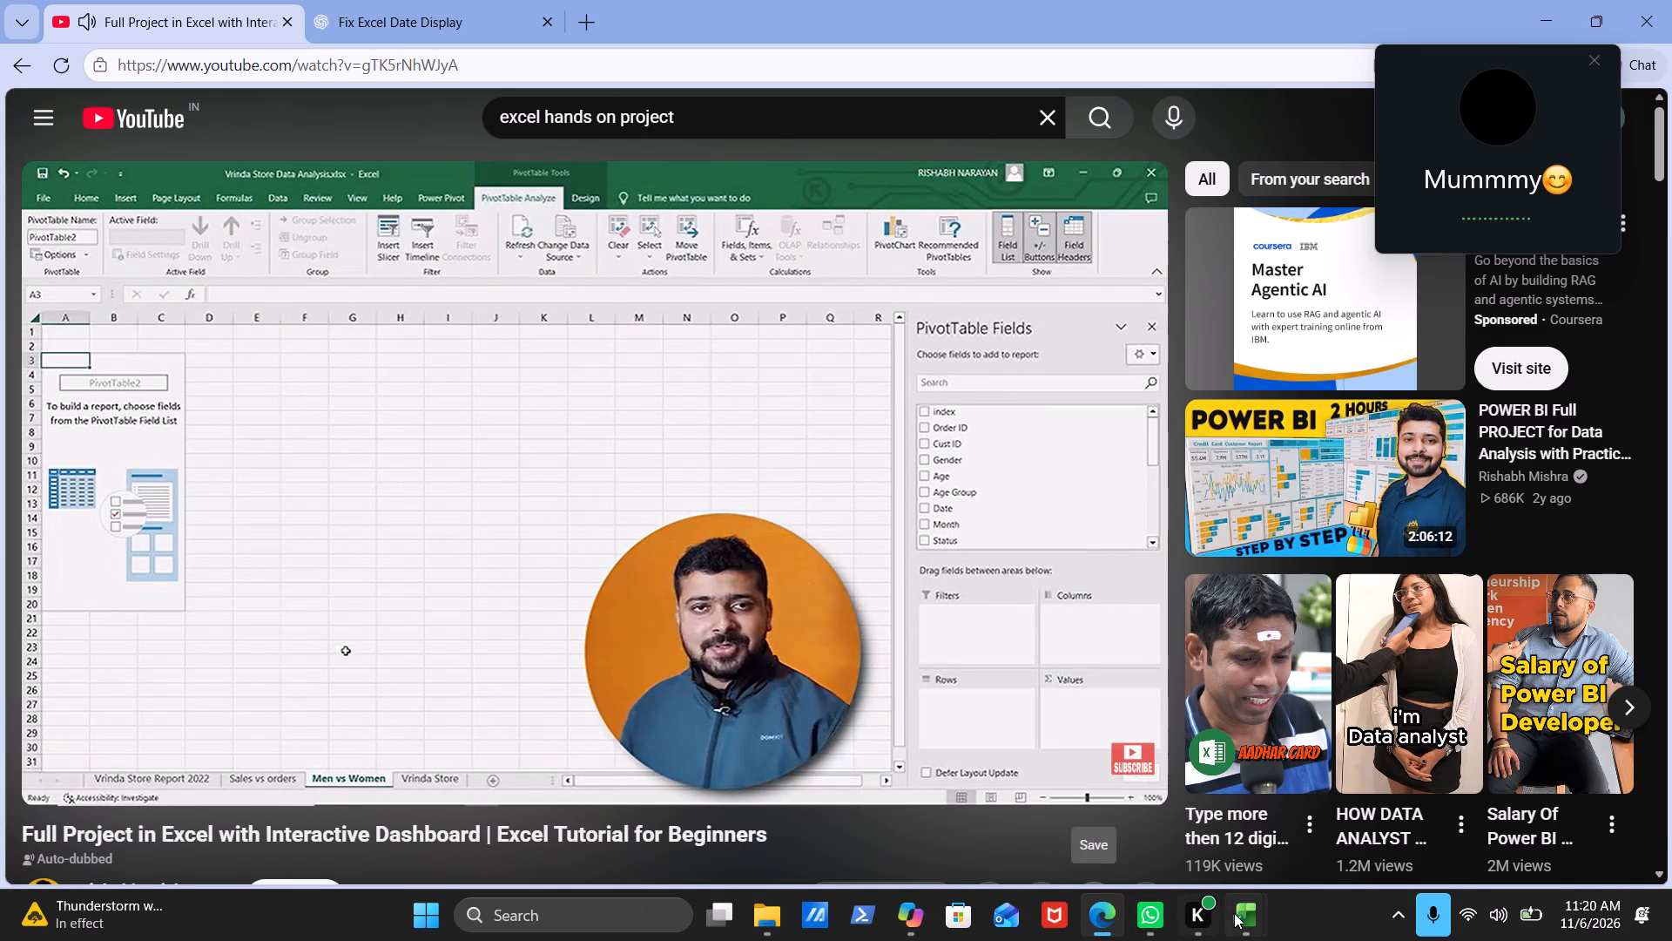
# Switch to the Vrinda Store Data Analysis workbook in Excel.
pyautogui.click(1234, 913)
pyautogui.click(1294, 809)
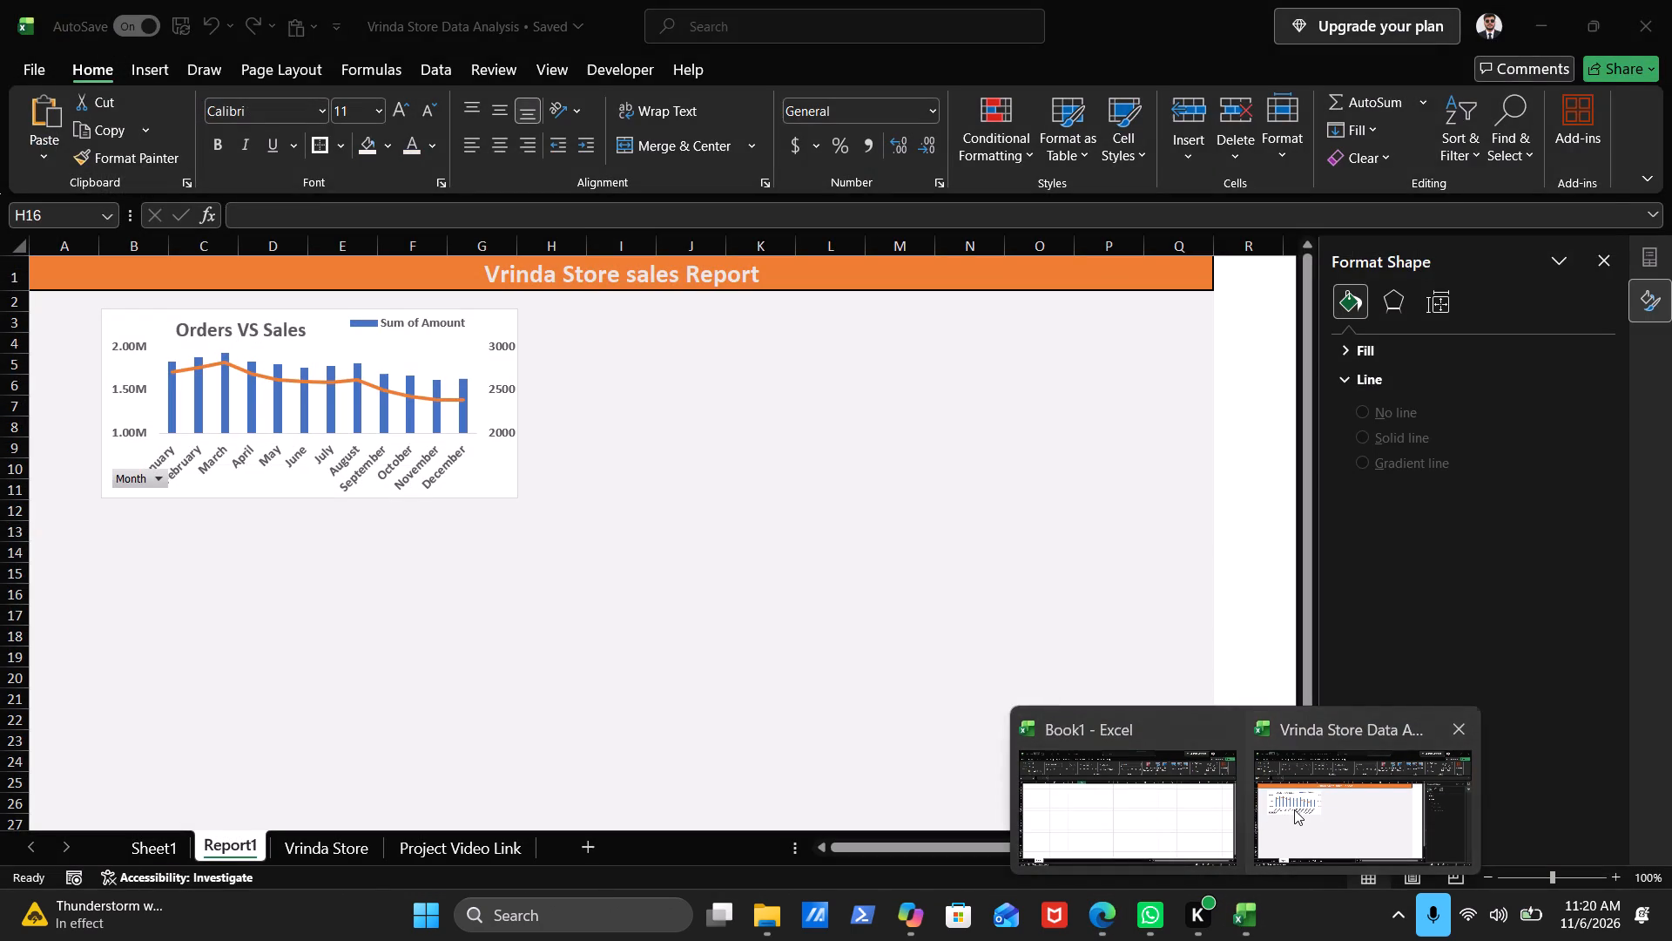
# Create a PivotTable on a new worksheet from the Vrinda Store data range A1:U31048.
pyautogui.moveTo(1294, 809); pyautogui.dragTo(646, 836)
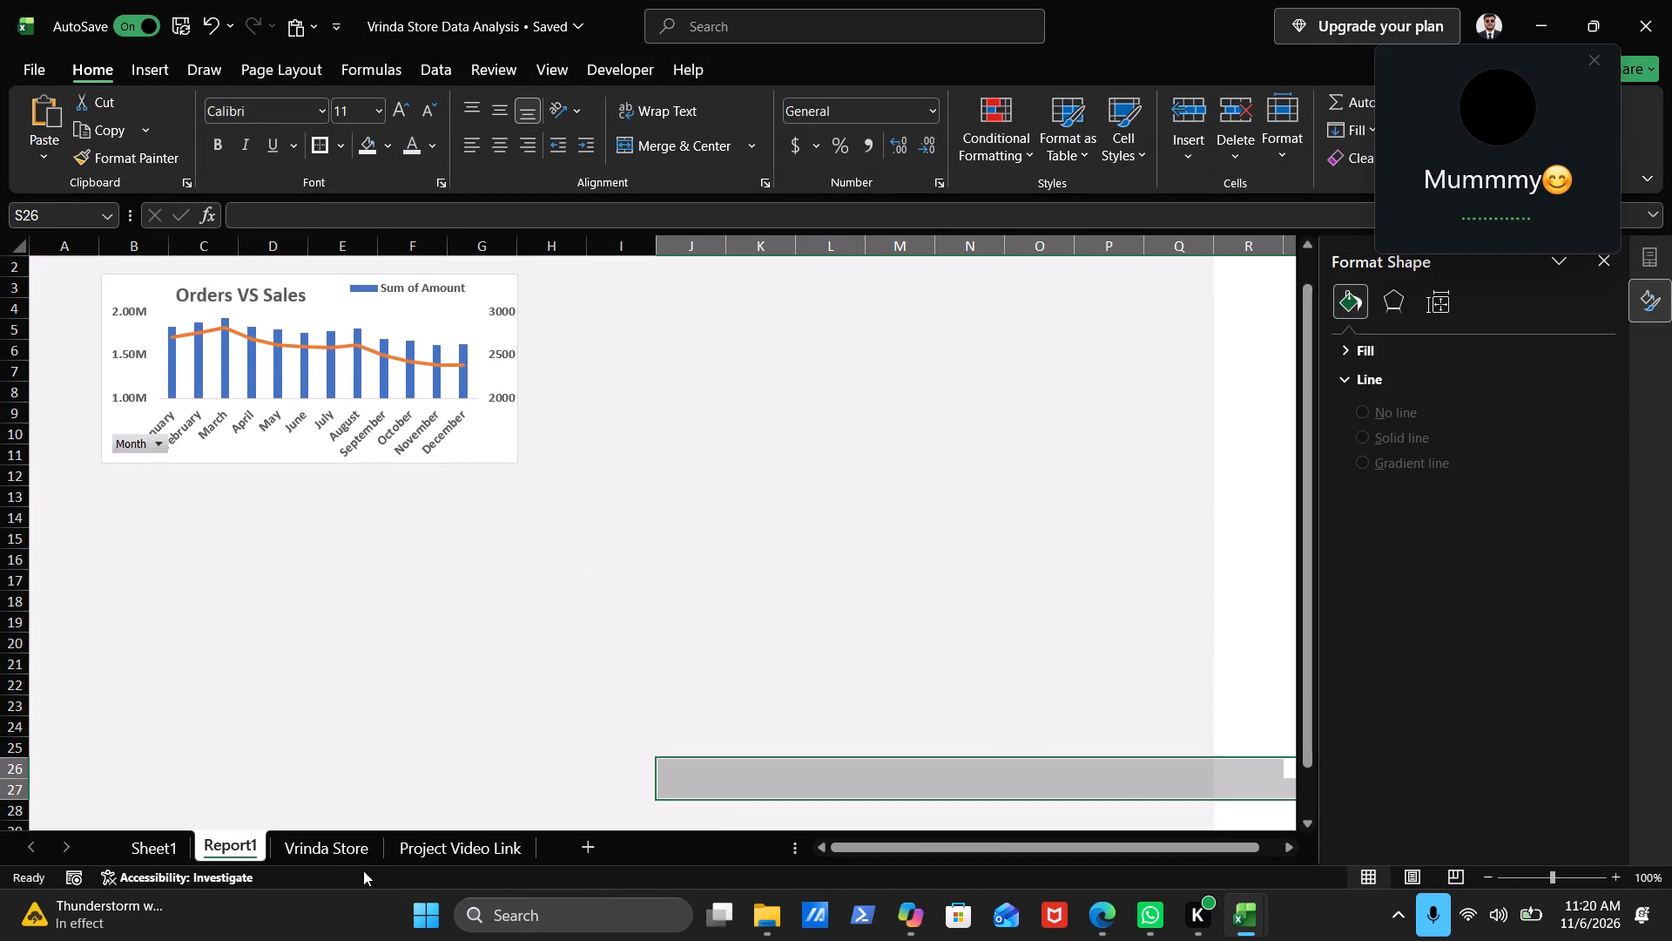
pyautogui.click(343, 856)
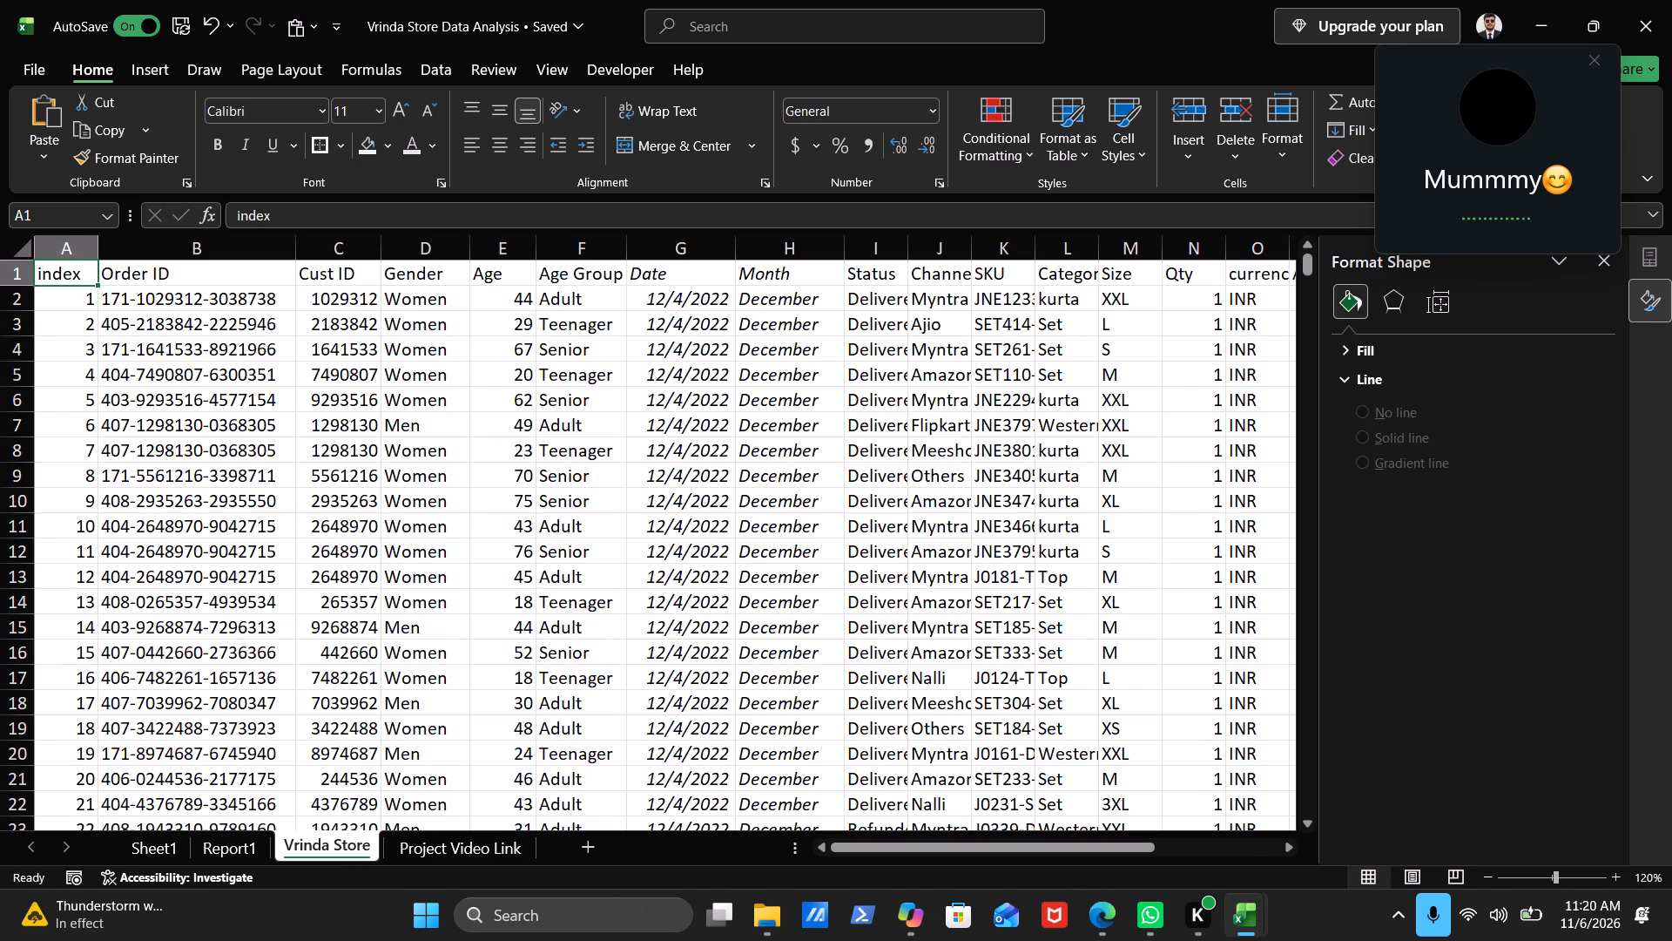
pyautogui.click(46, 157)
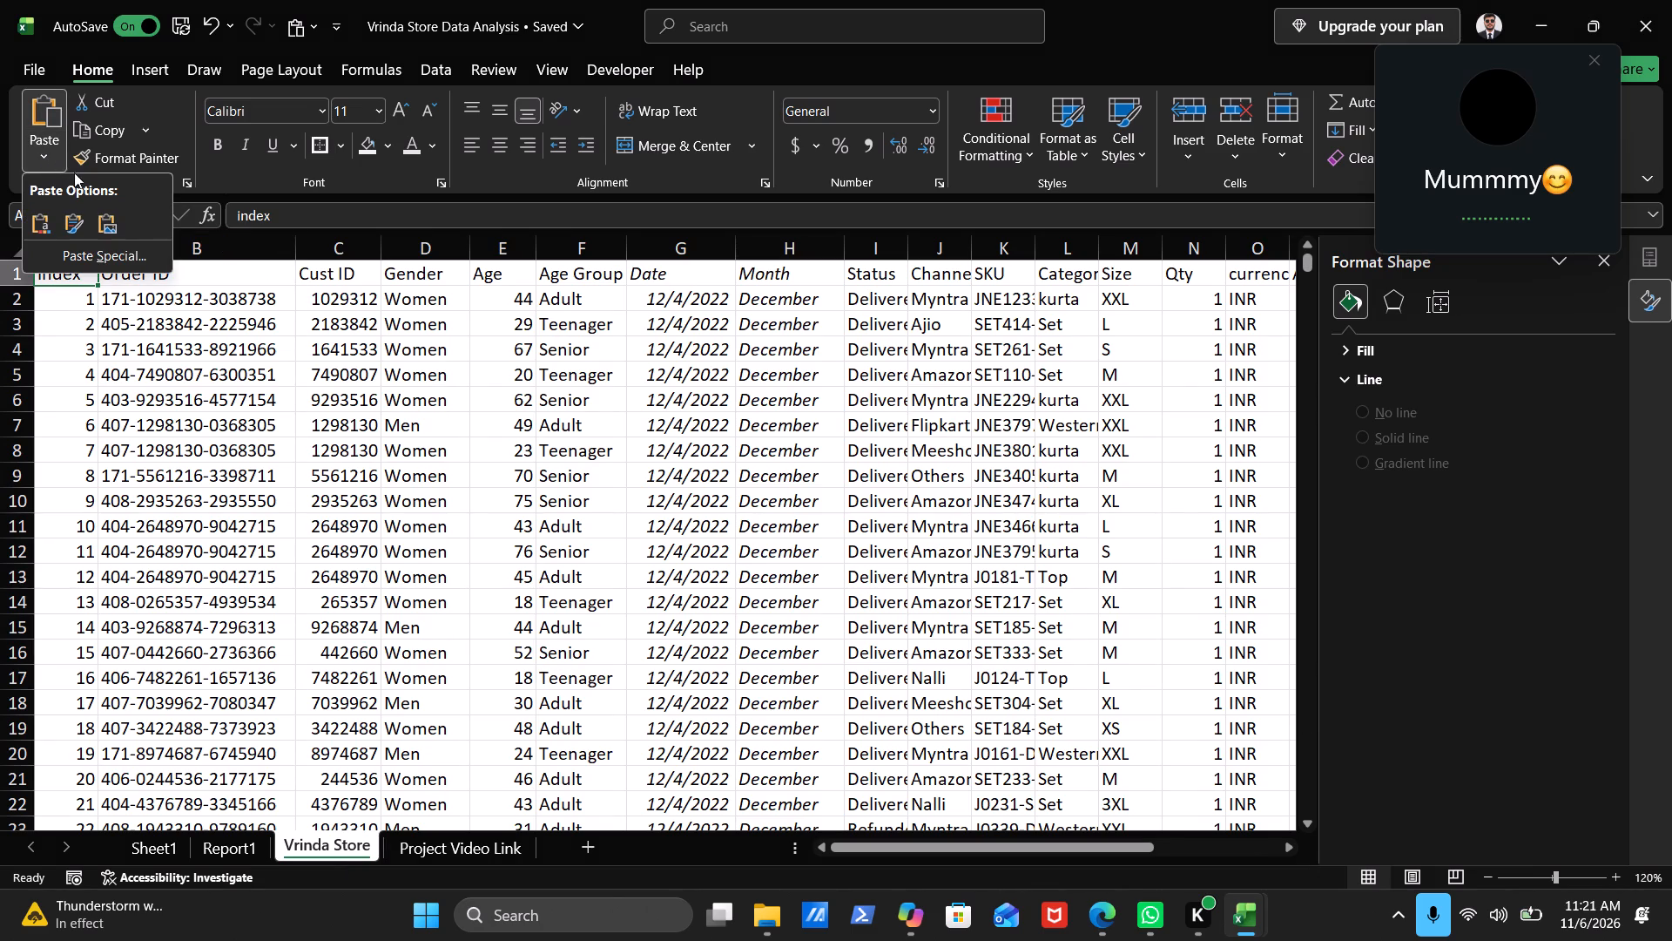
pyautogui.click(161, 71)
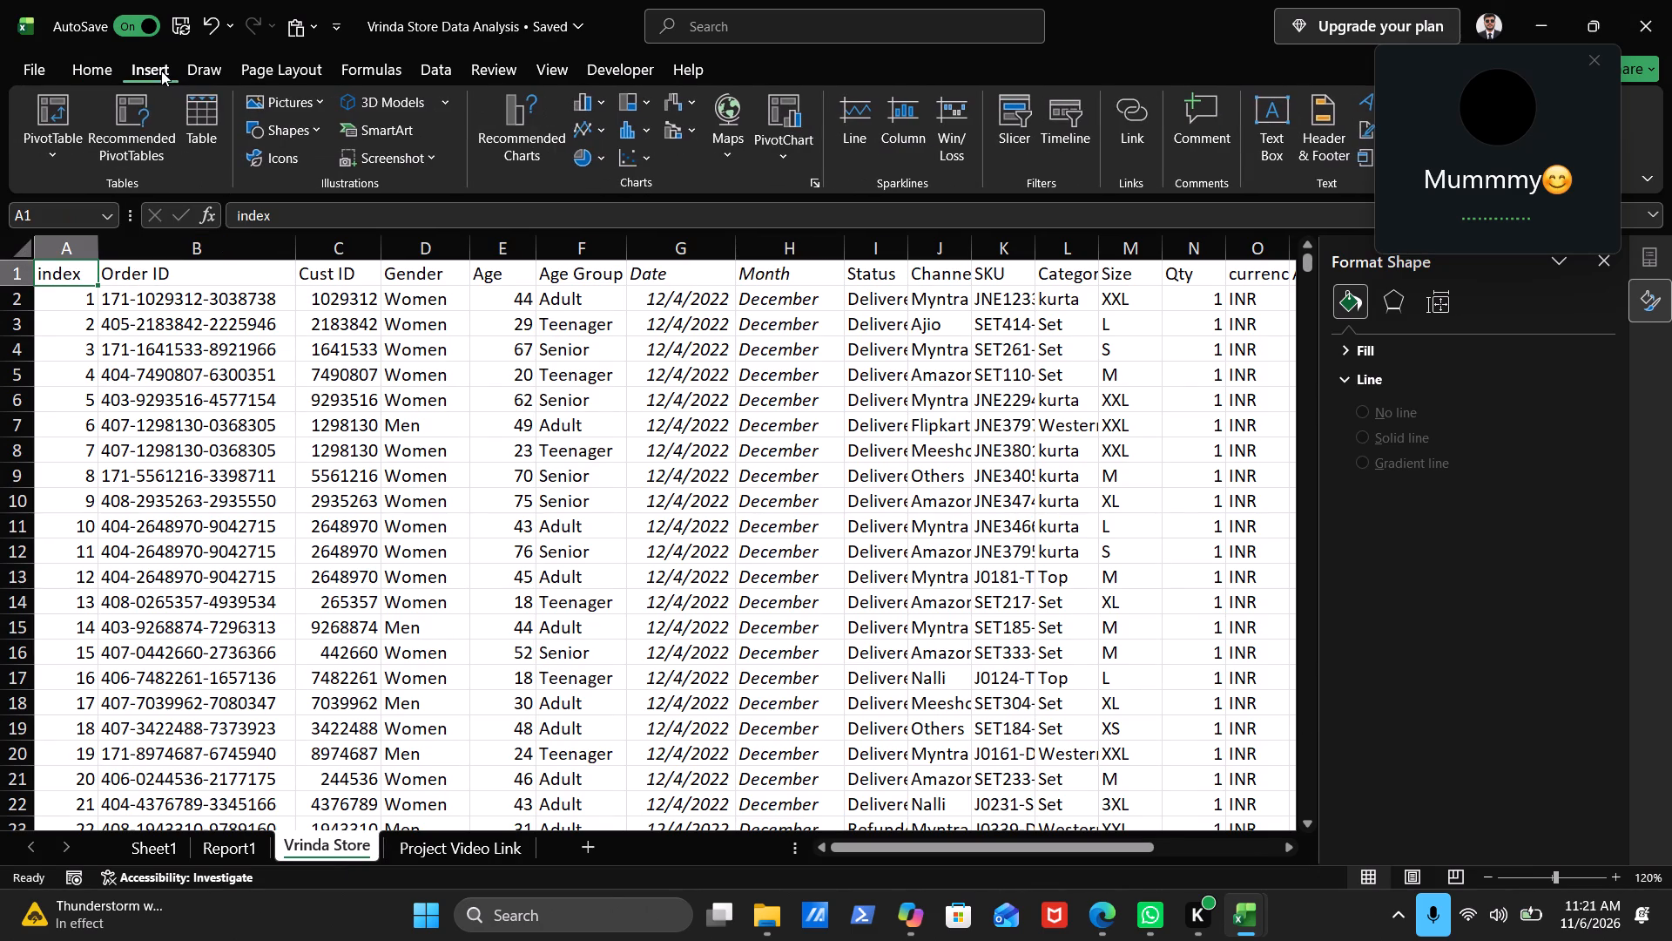
pyautogui.click(61, 152)
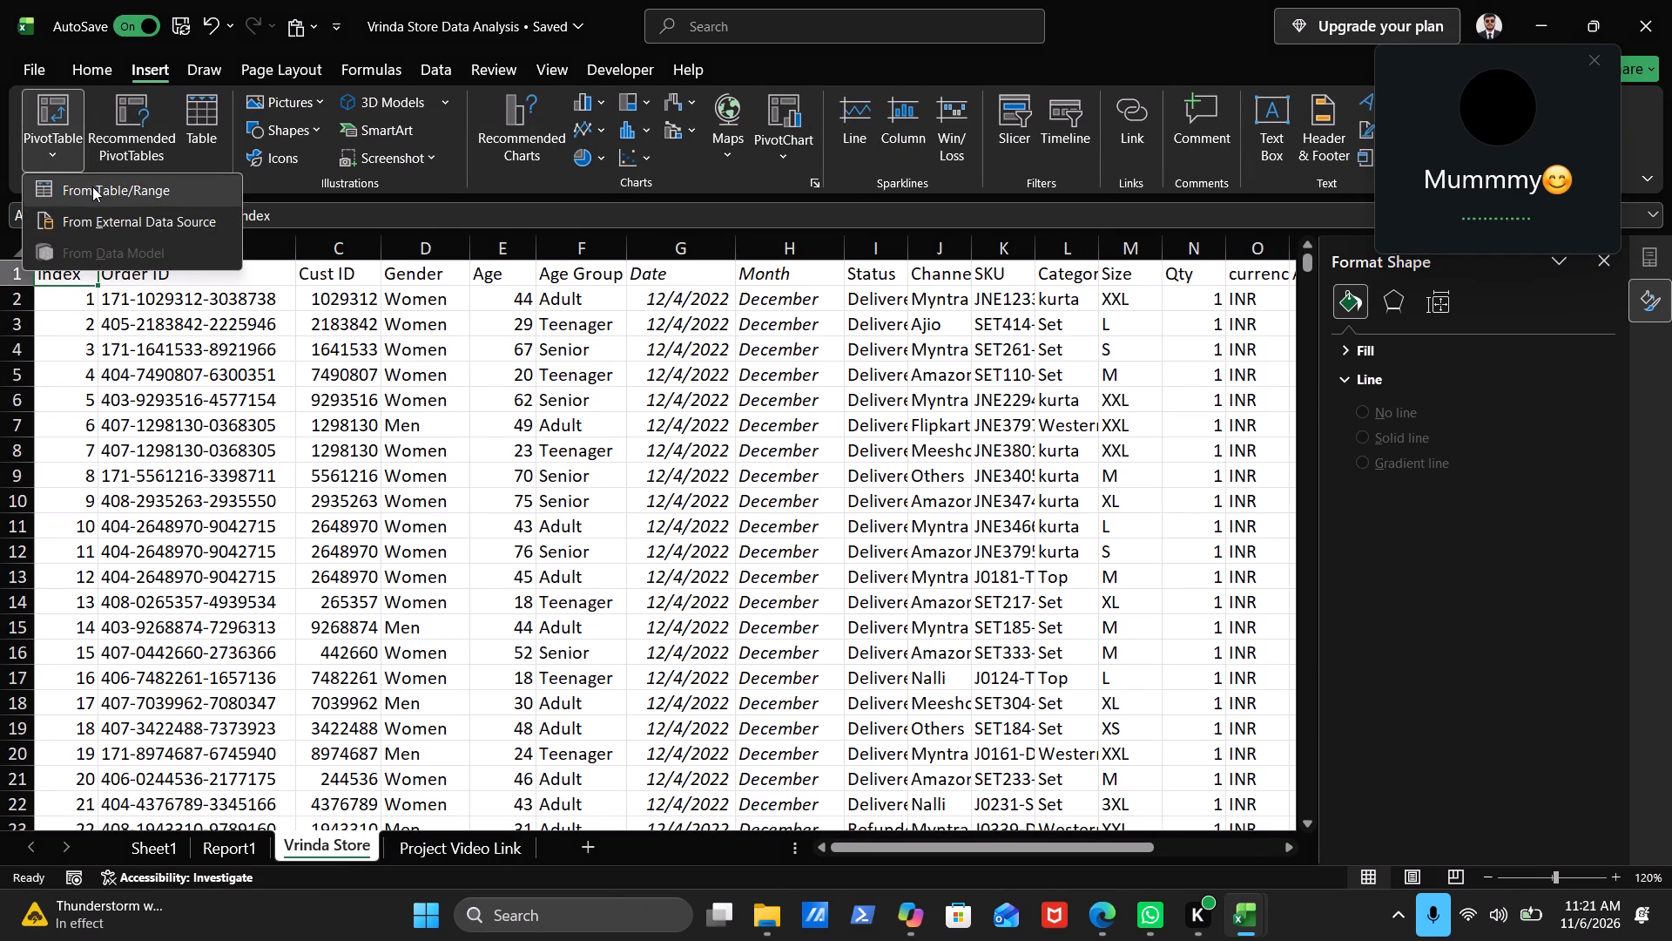
pyautogui.click(97, 190)
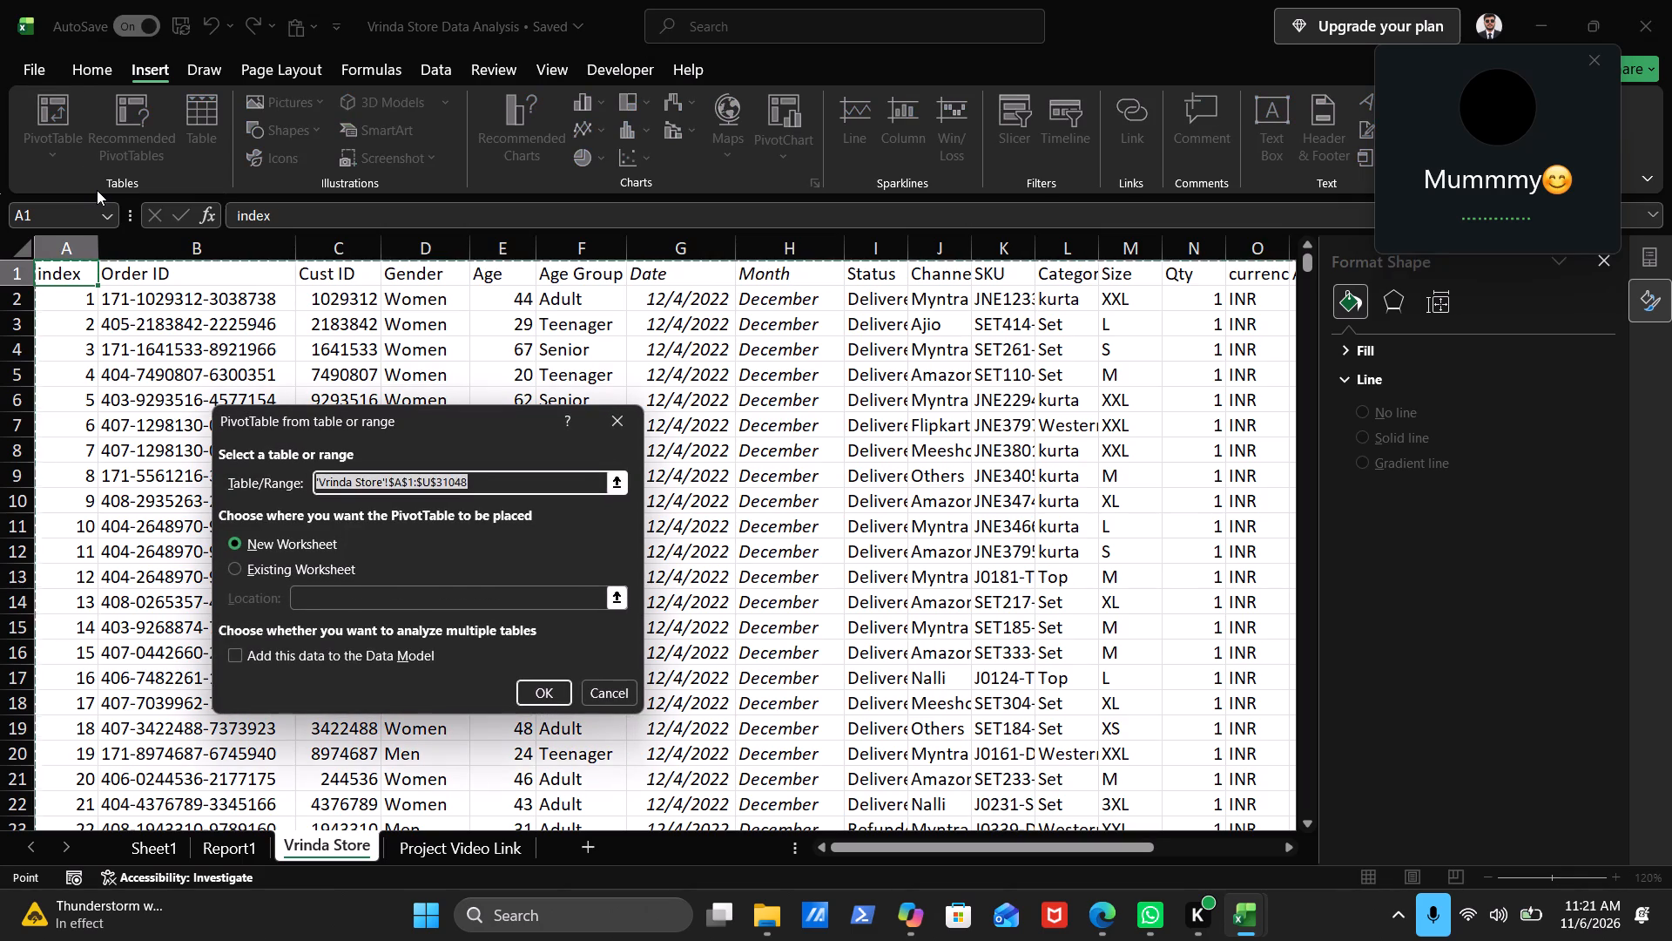
pyautogui.click(539, 687)
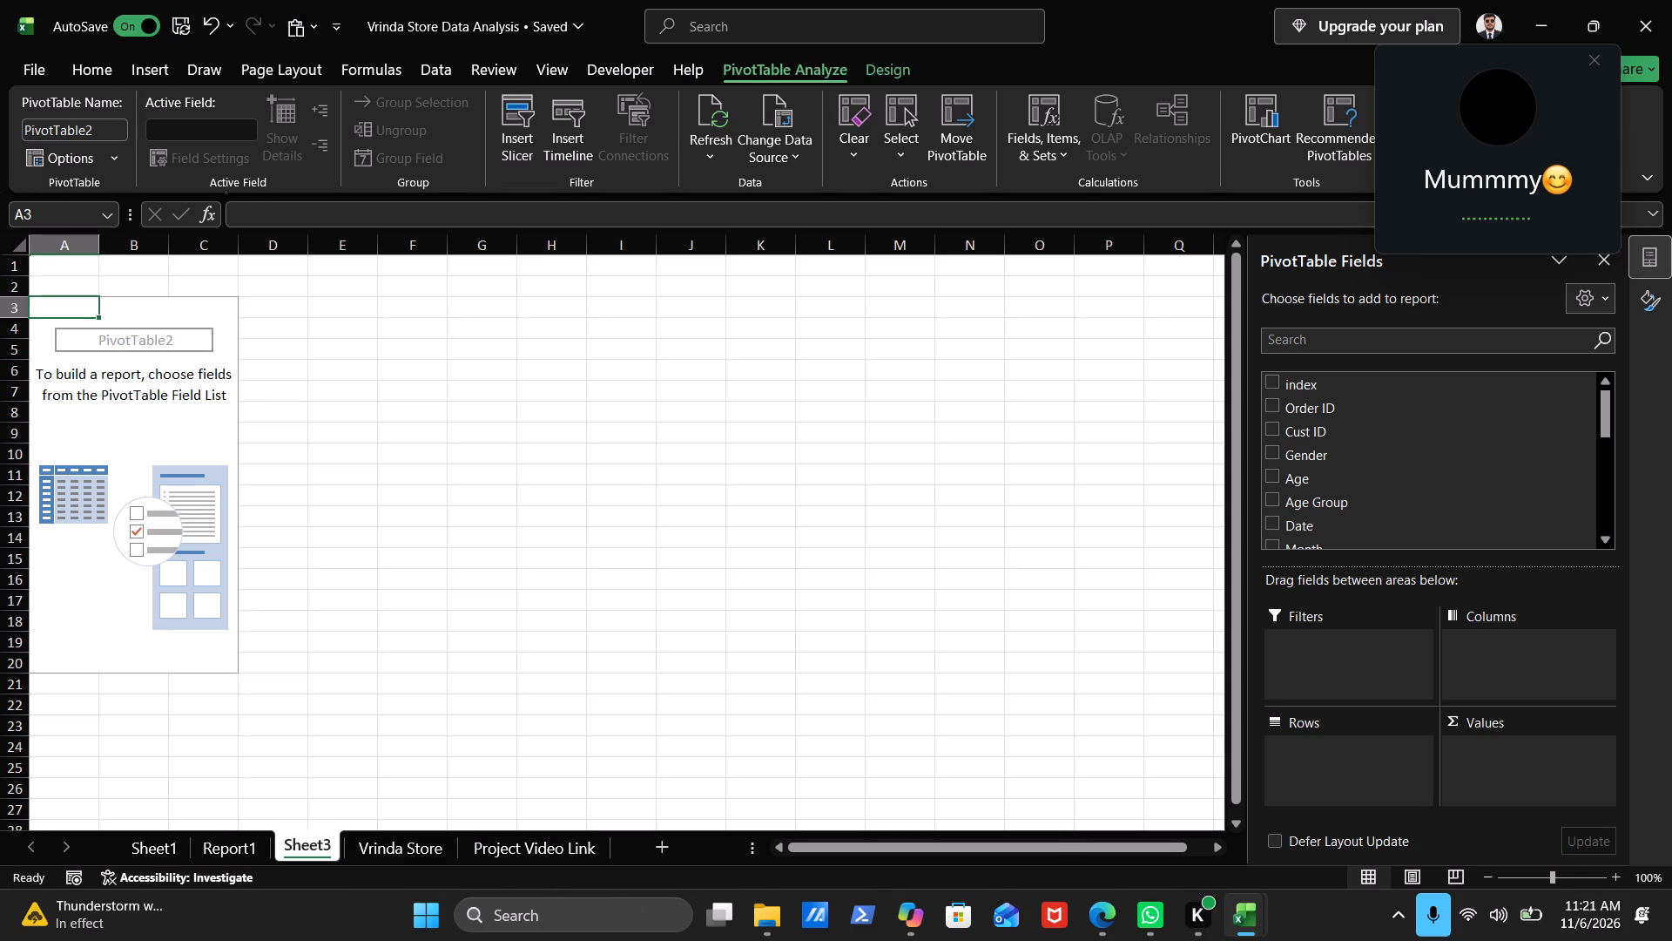
# Switch to Edge, watch the tutorial's Men vs Women PivotTable section, pause it, and return to the Vrinda Store workbook.
pyautogui.click(1106, 939)
pyautogui.click(552, 489)
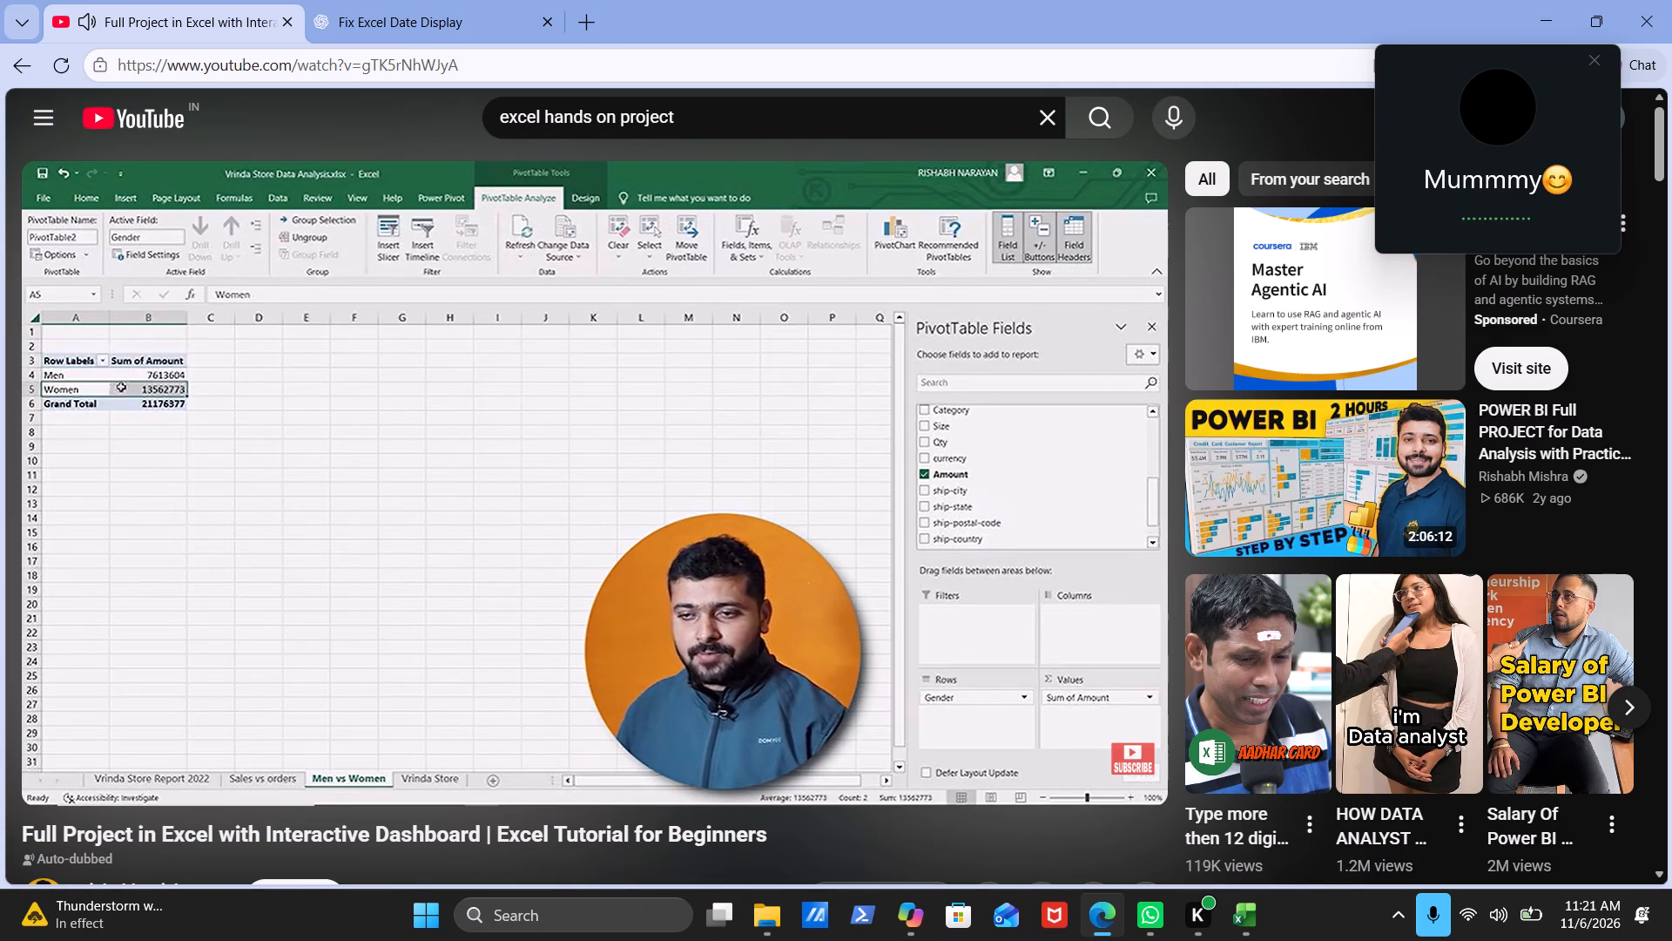
pyautogui.click(453, 516)
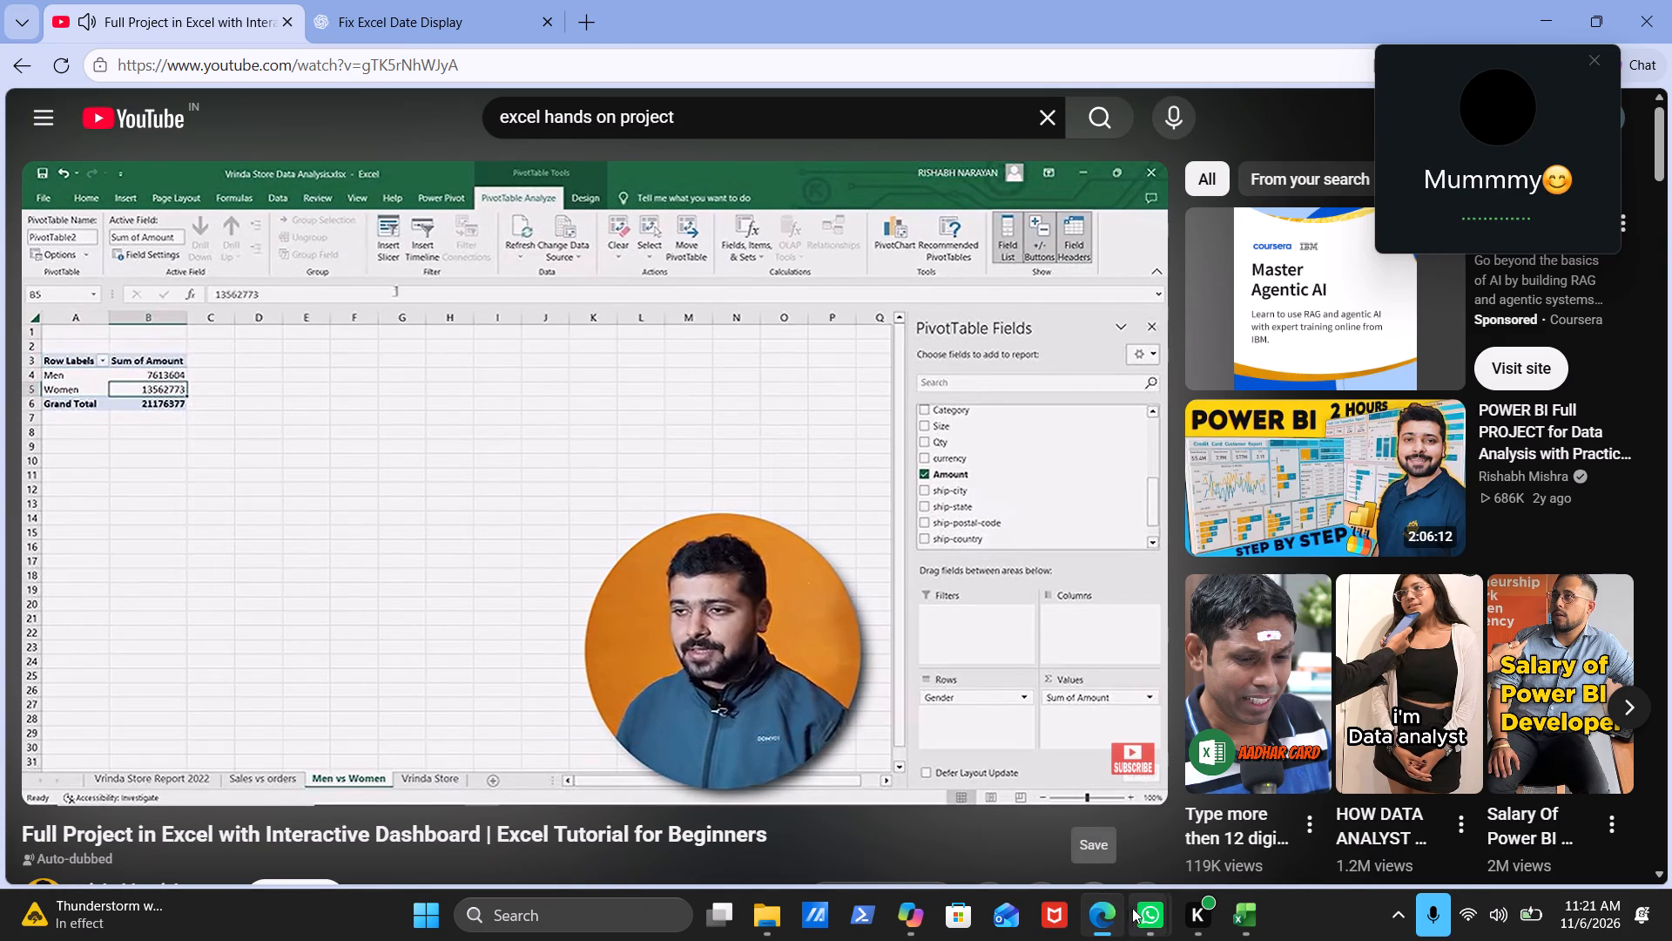
pyautogui.click(1075, 796)
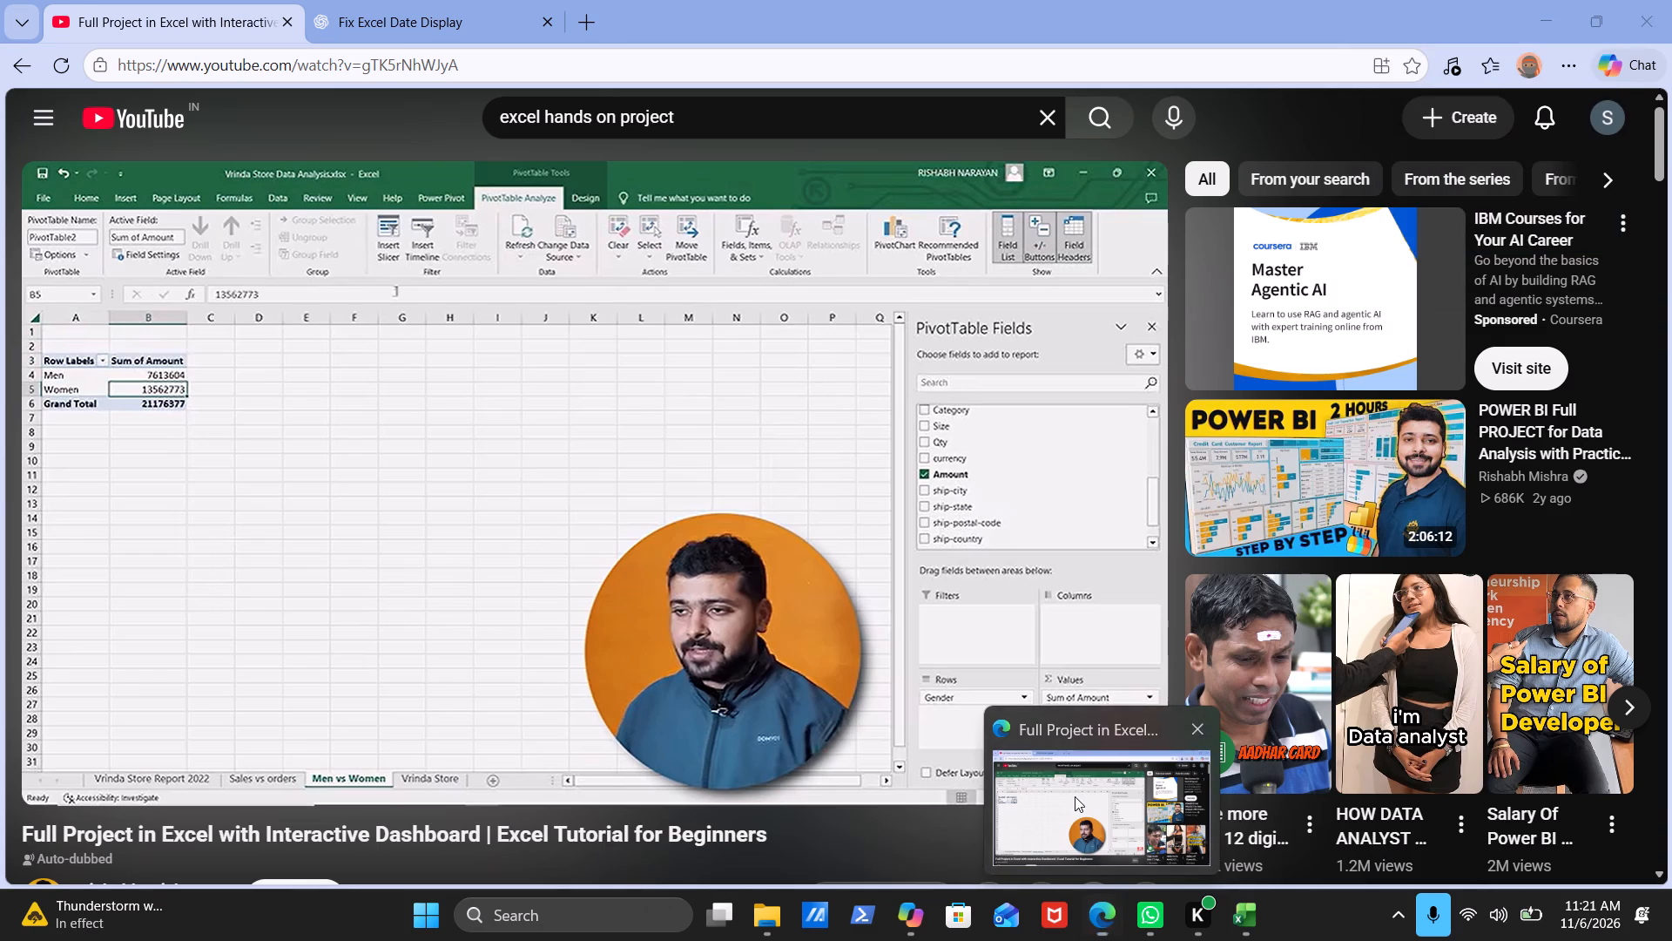
pyautogui.click(1240, 911)
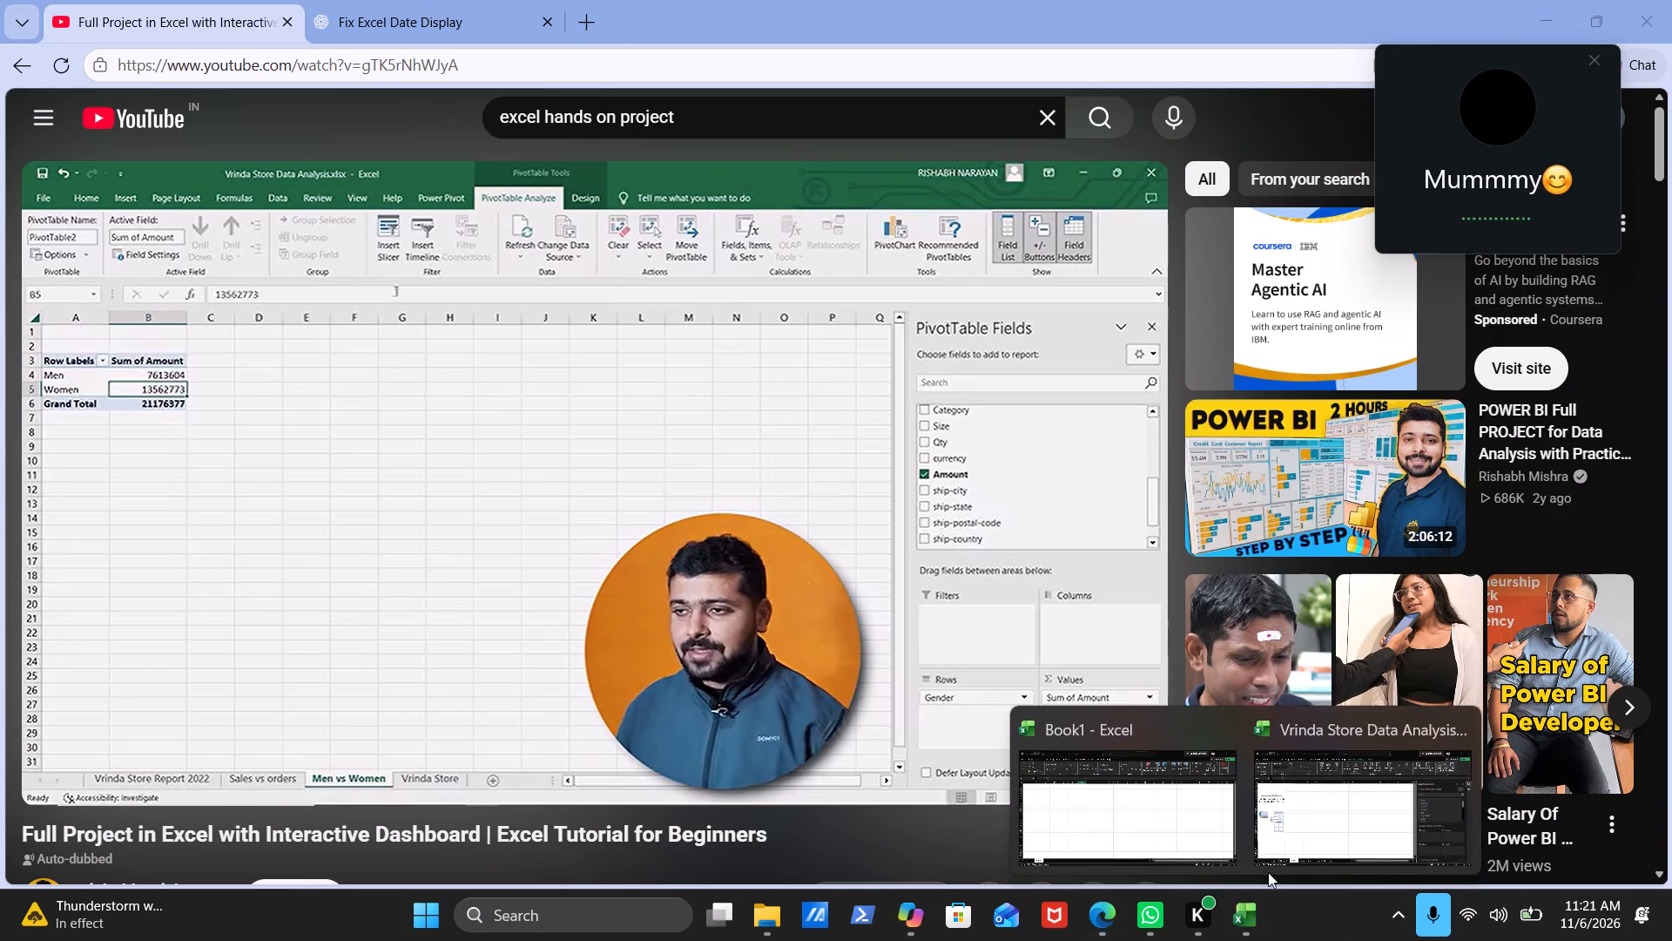
pyautogui.click(1302, 837)
# Add Gender to the rows and the sum of Amount to the values of the empty PivotTable on Sheet3.
pyautogui.click(678, 643)
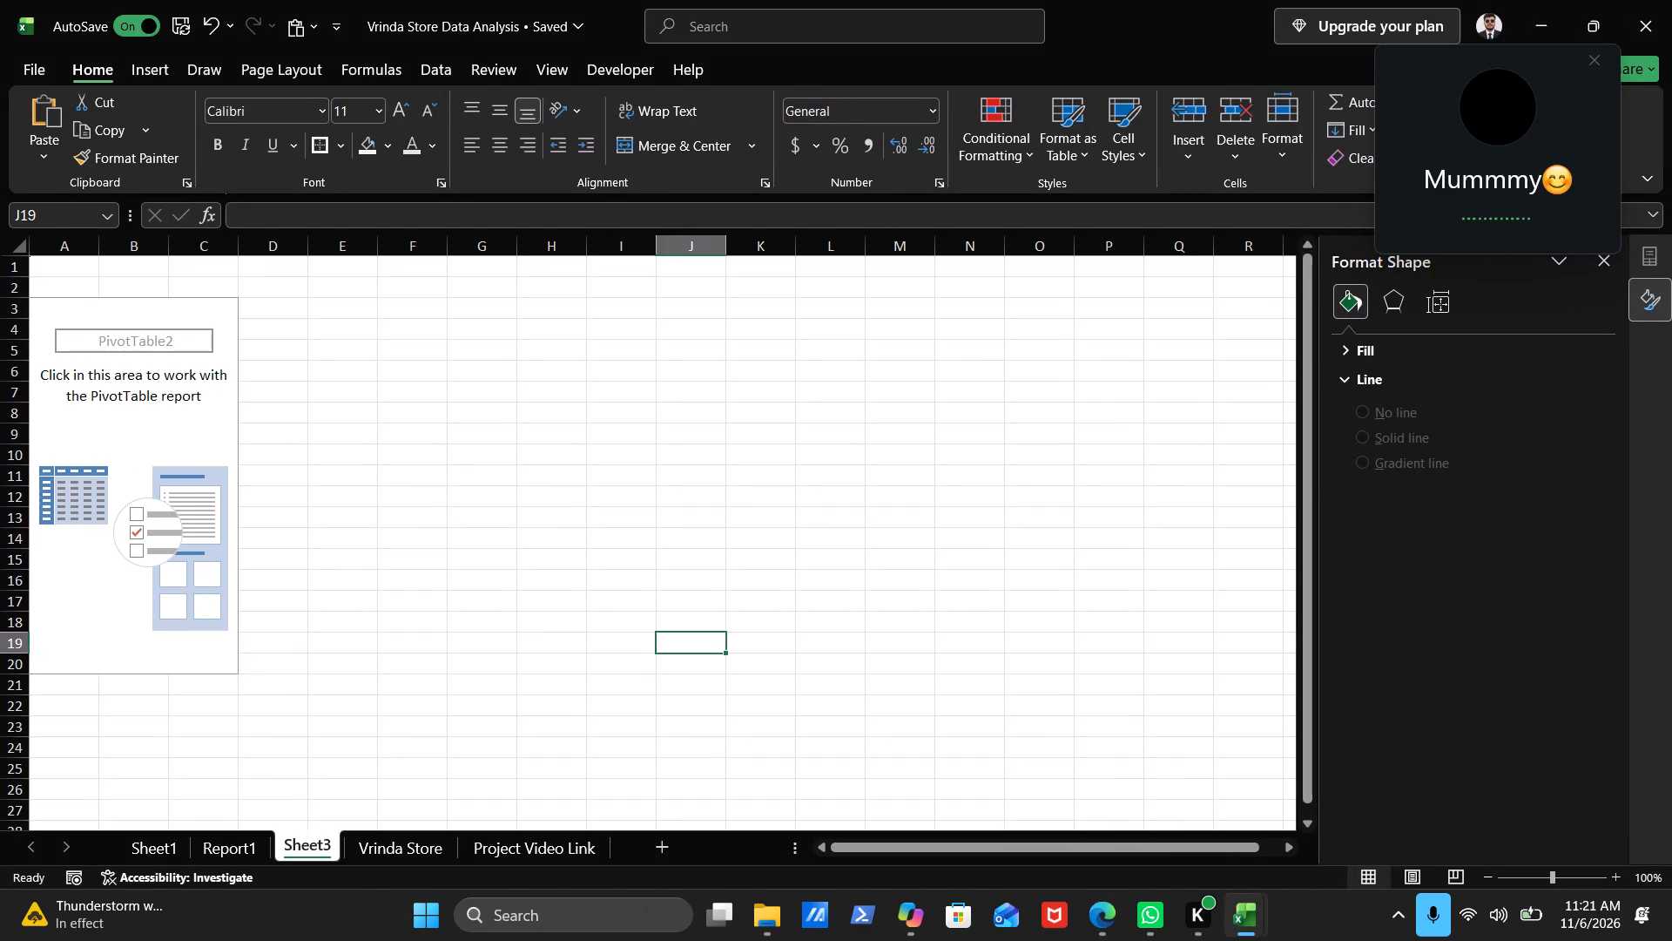
pyautogui.click(604, 528)
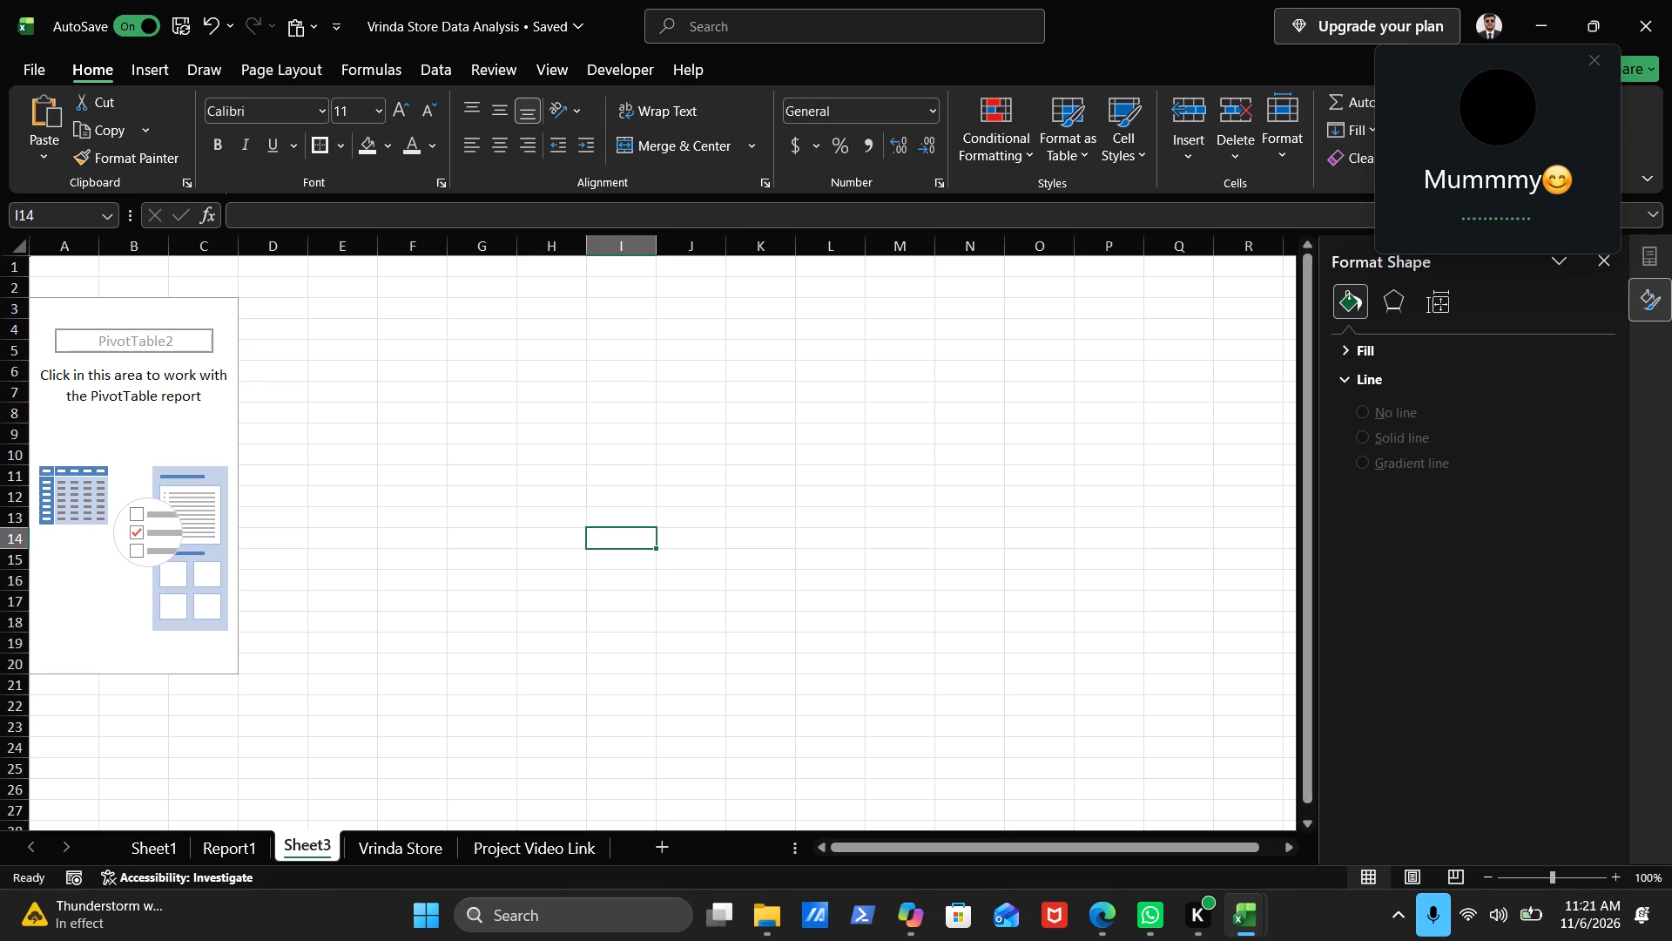
pyautogui.click(216, 438)
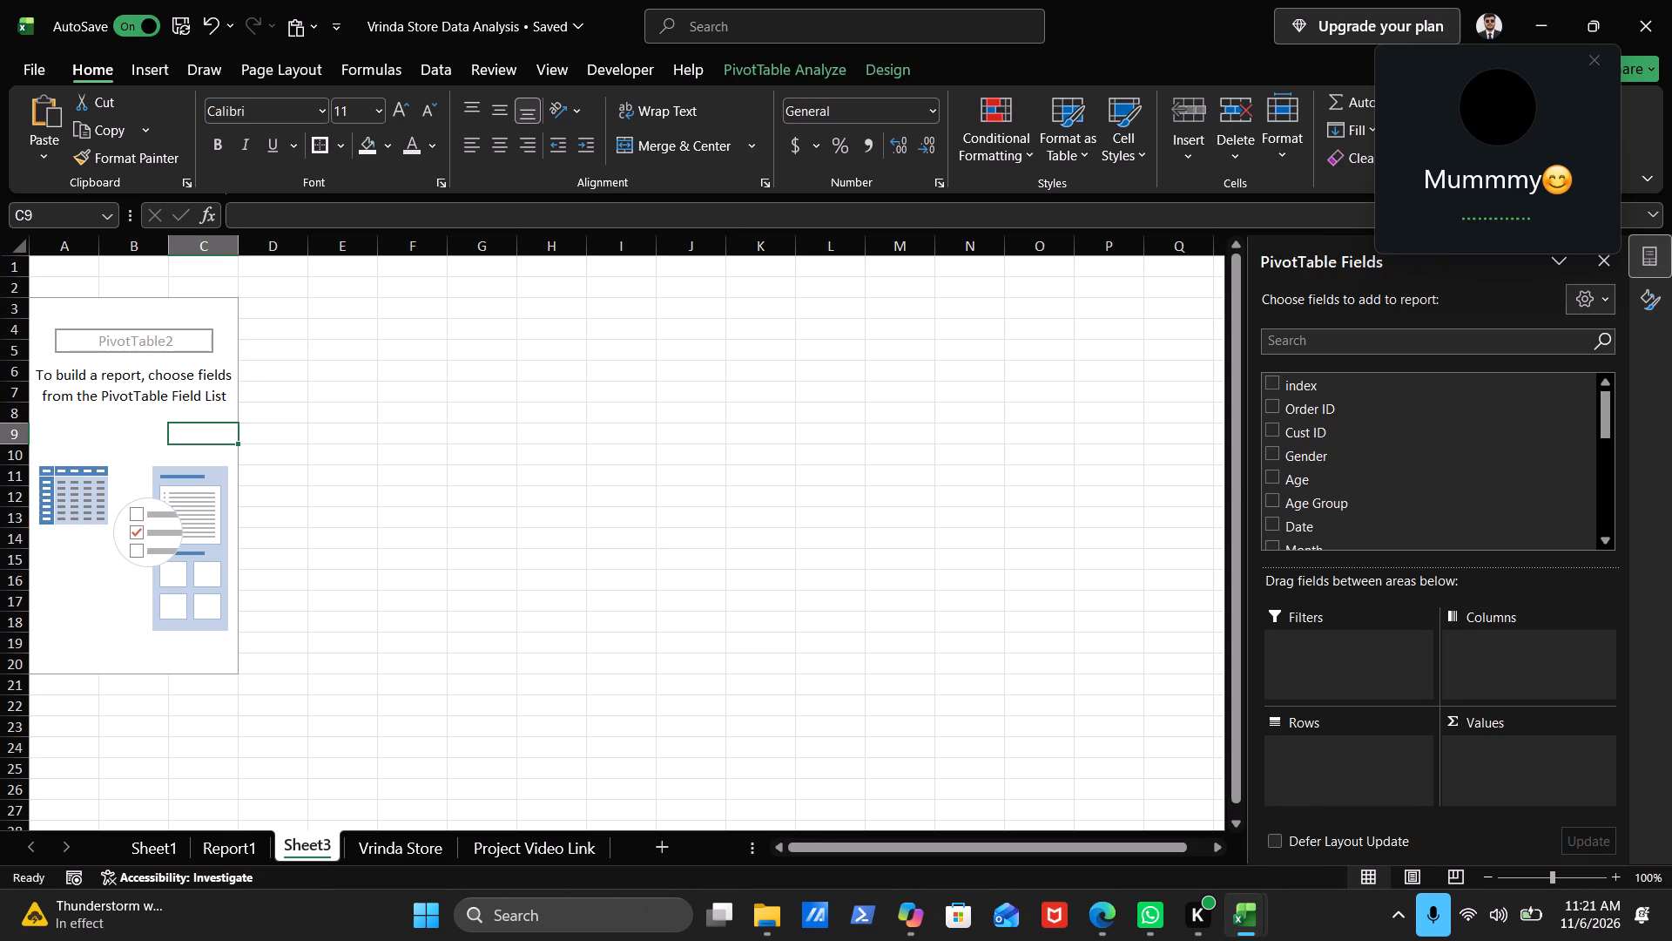
pyautogui.click(1317, 459)
pyautogui.click(1275, 456)
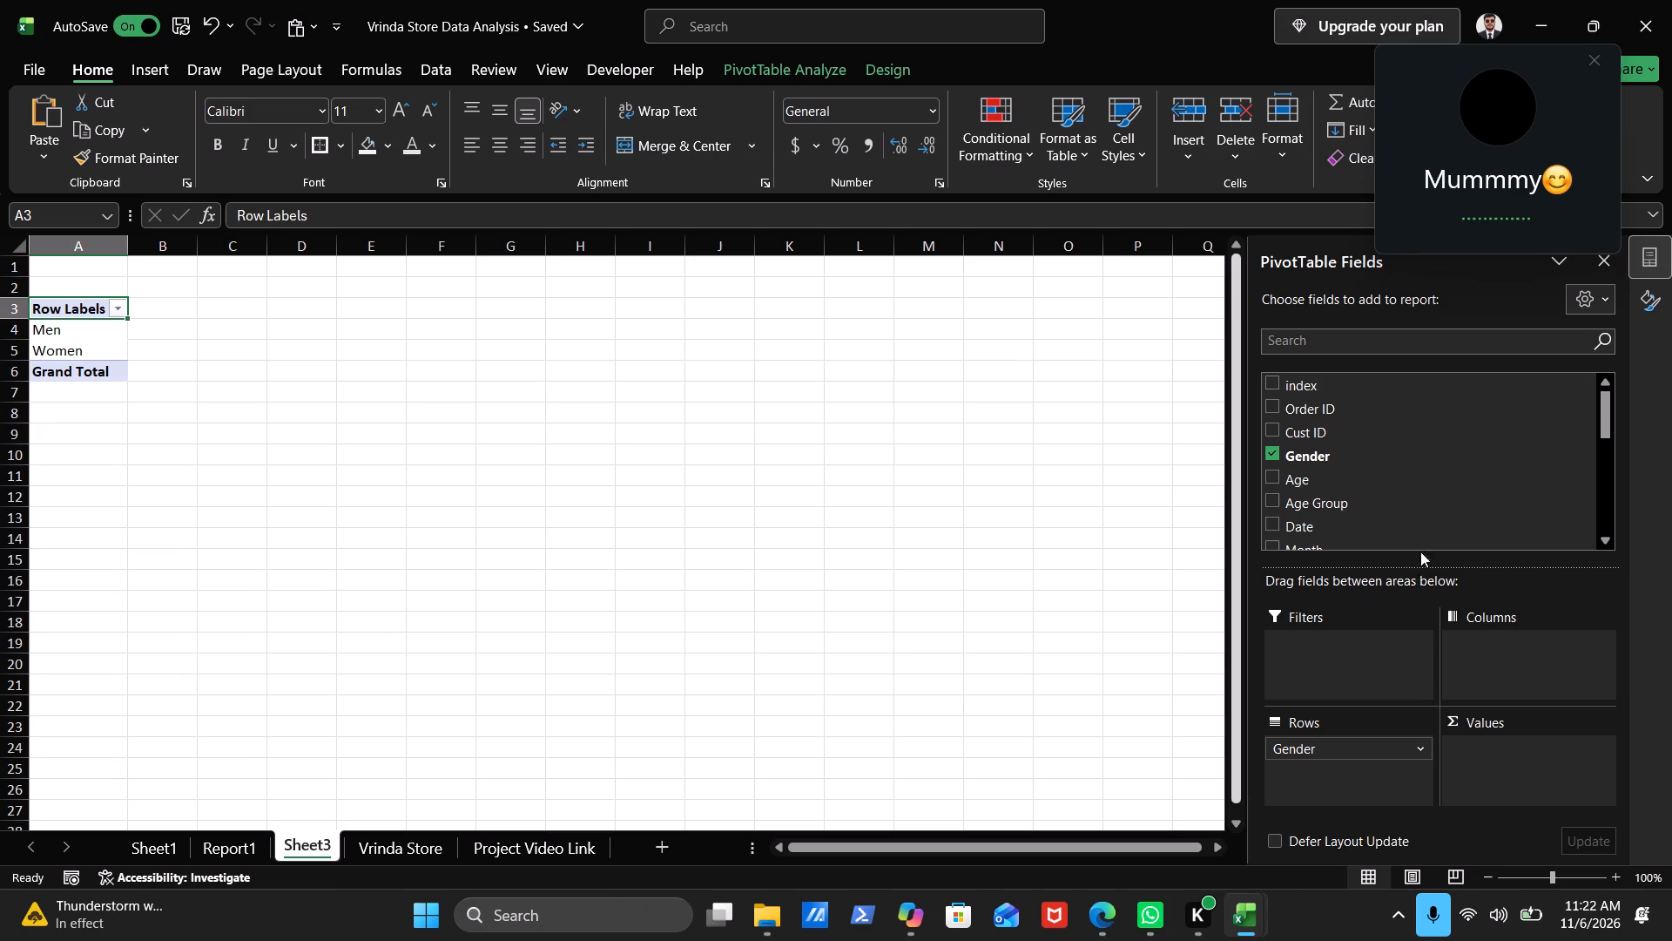
pyautogui.scroll(-1, 1385, 488)
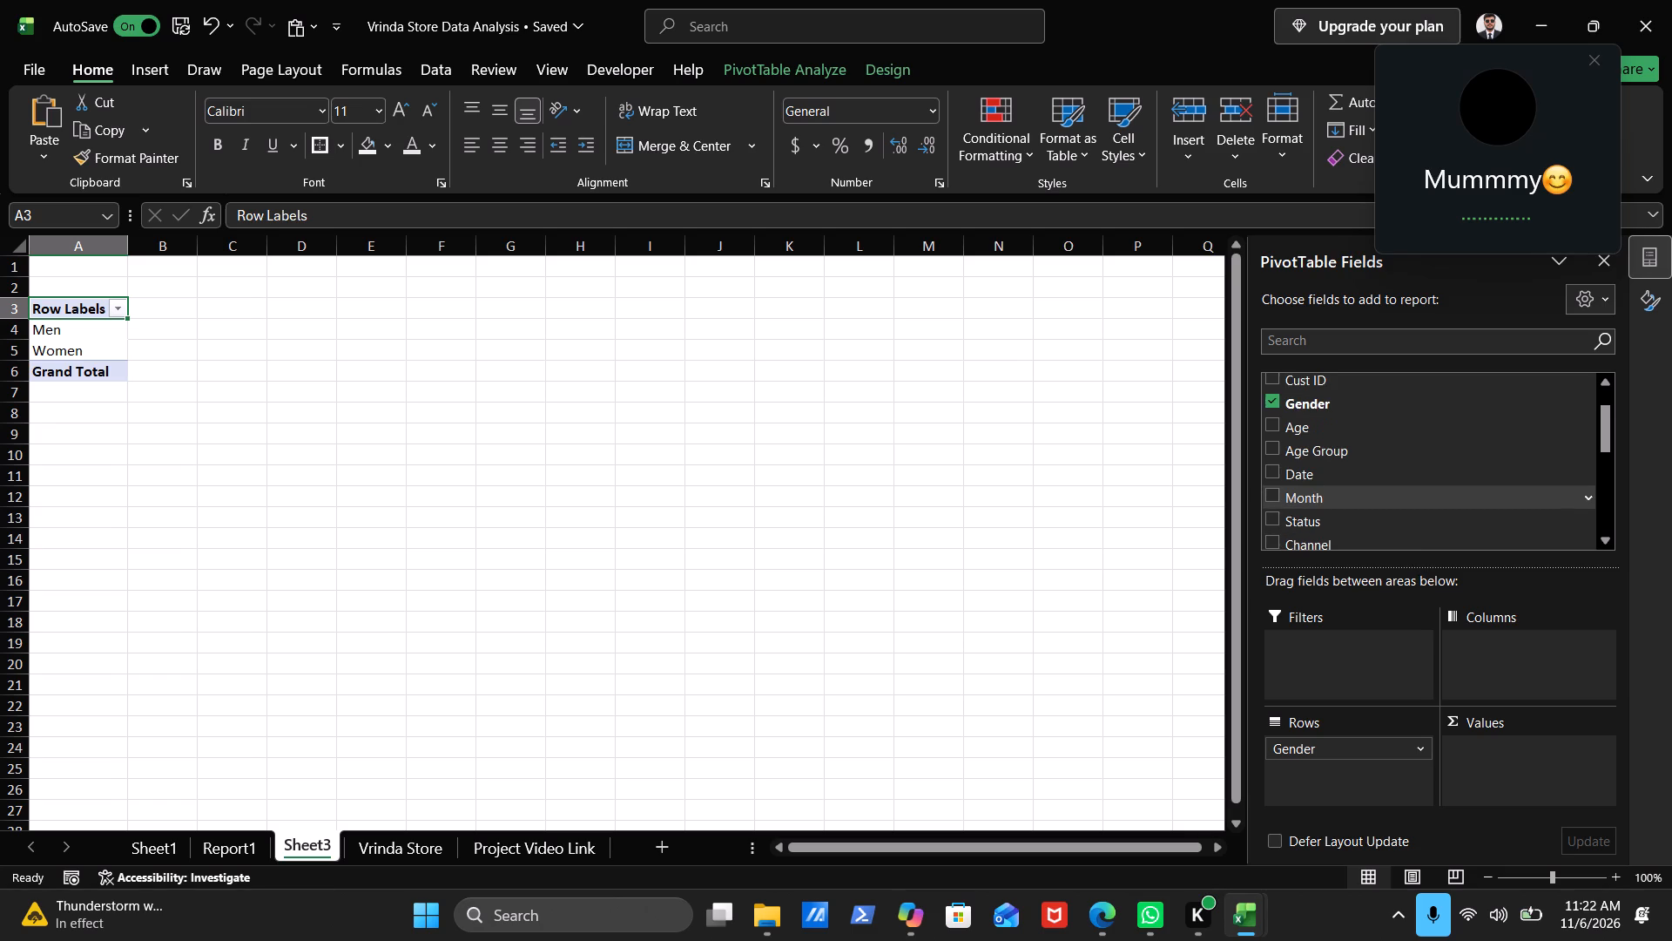
pyautogui.scroll(-1, 1385, 488)
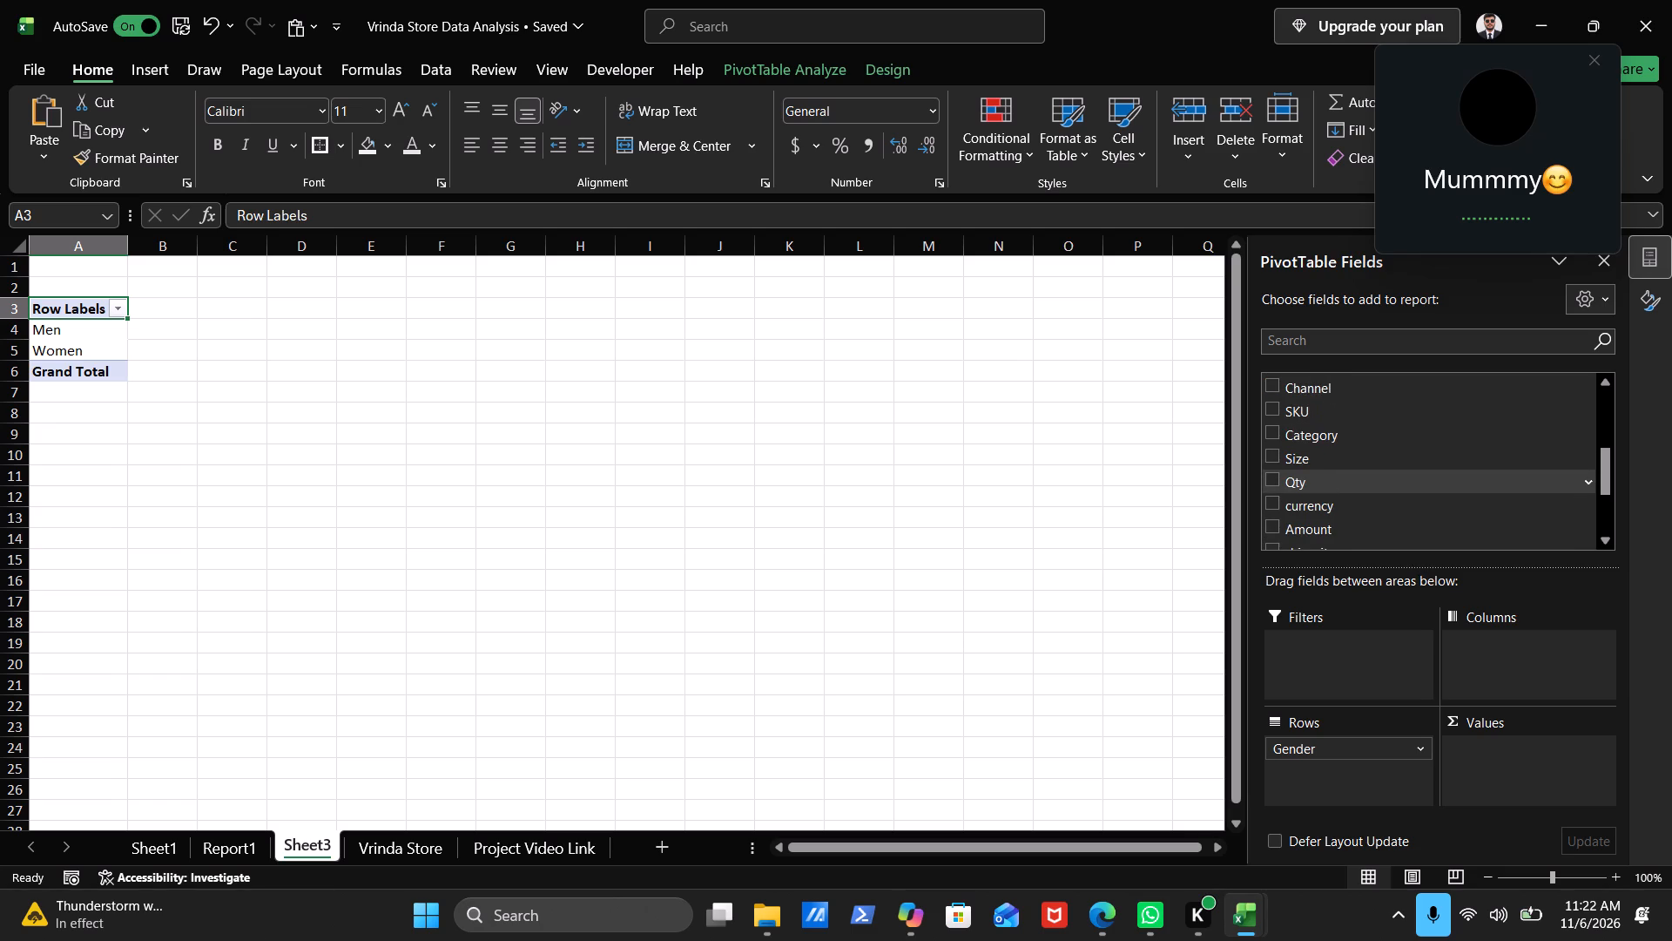
pyautogui.click(1282, 531)
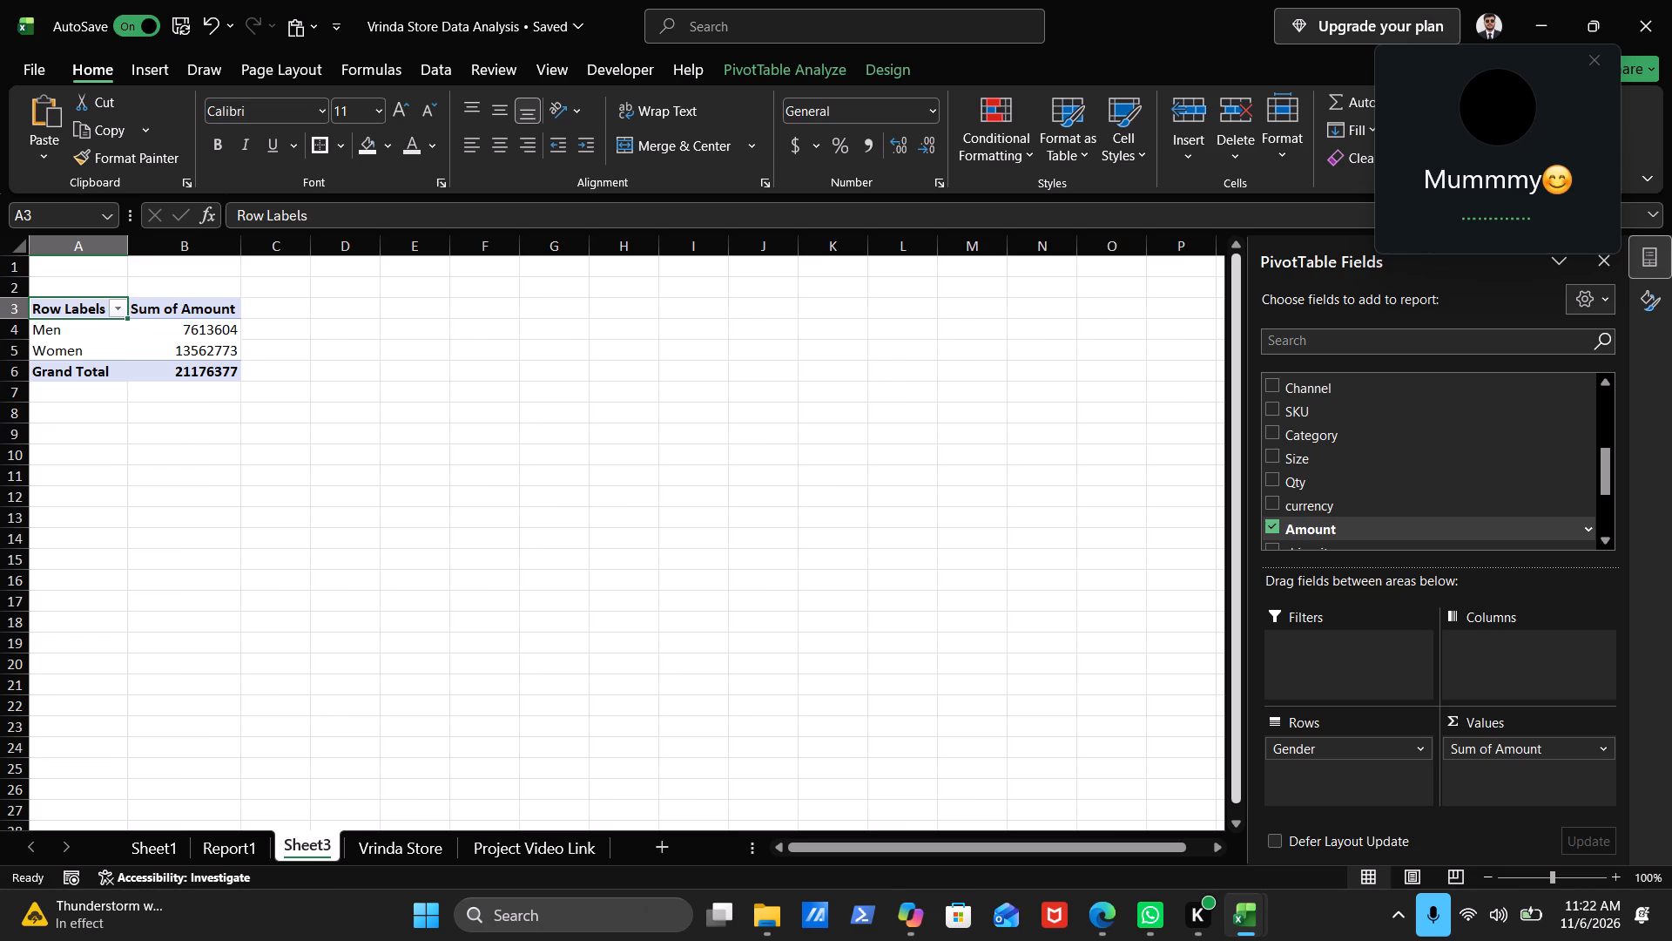
# Make the range A2:B8 around the gender PivotTable bold.
pyautogui.moveTo(99, 291); pyautogui.dragTo(234, 408)
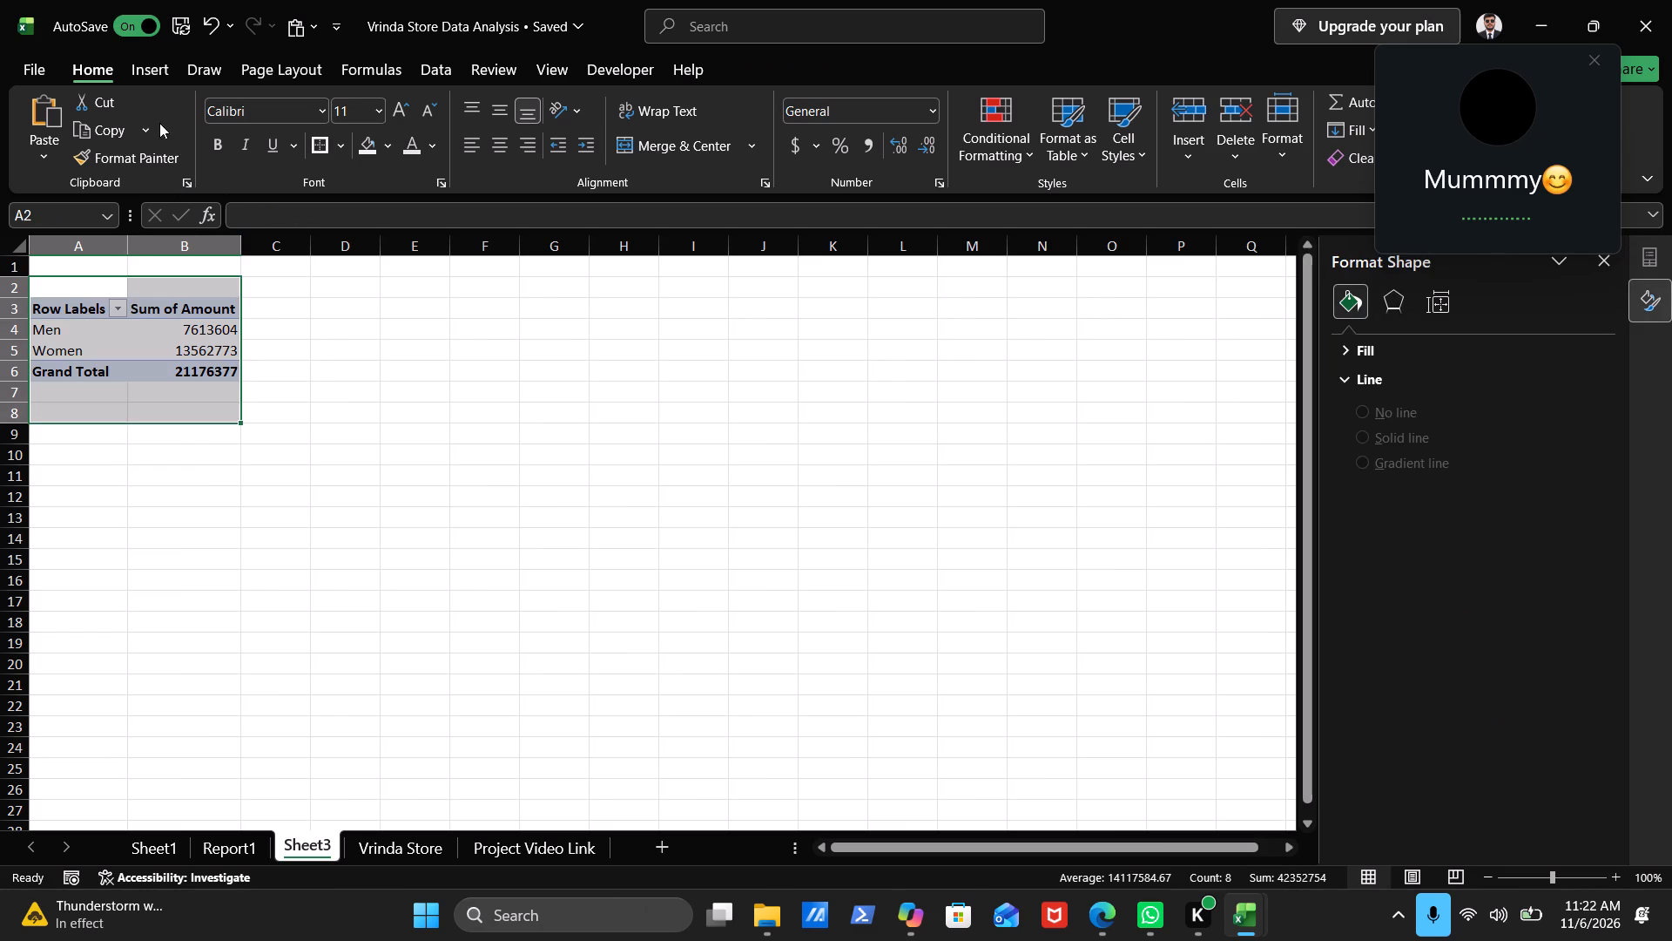
pyautogui.click(216, 140)
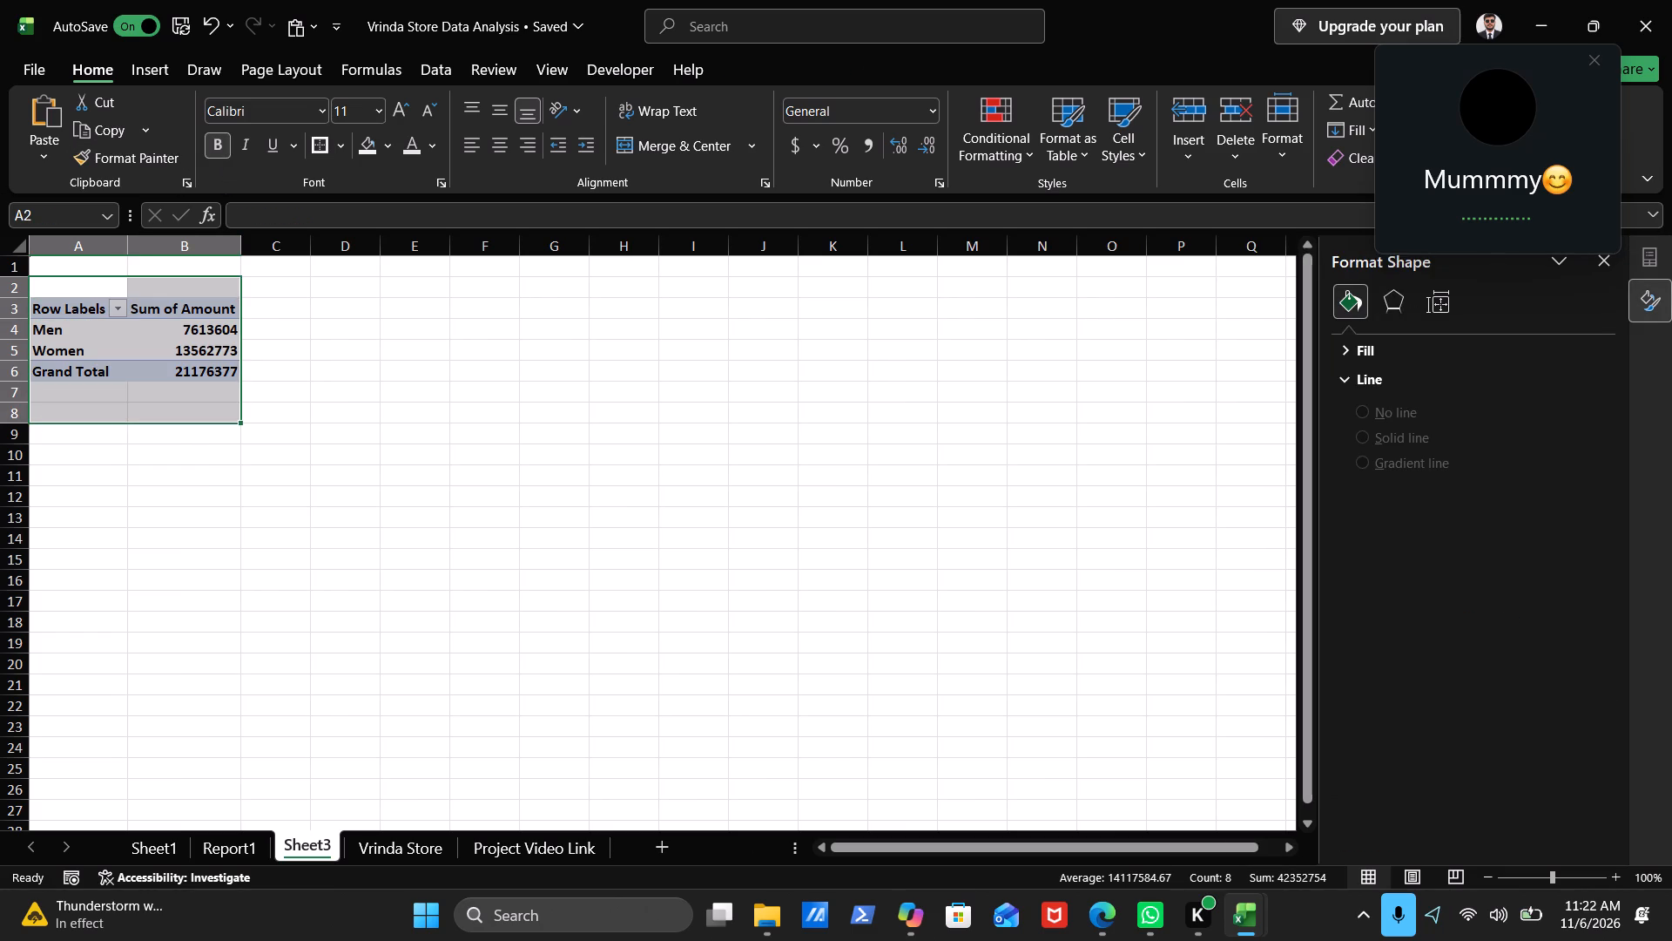
pyautogui.click(396, 363)
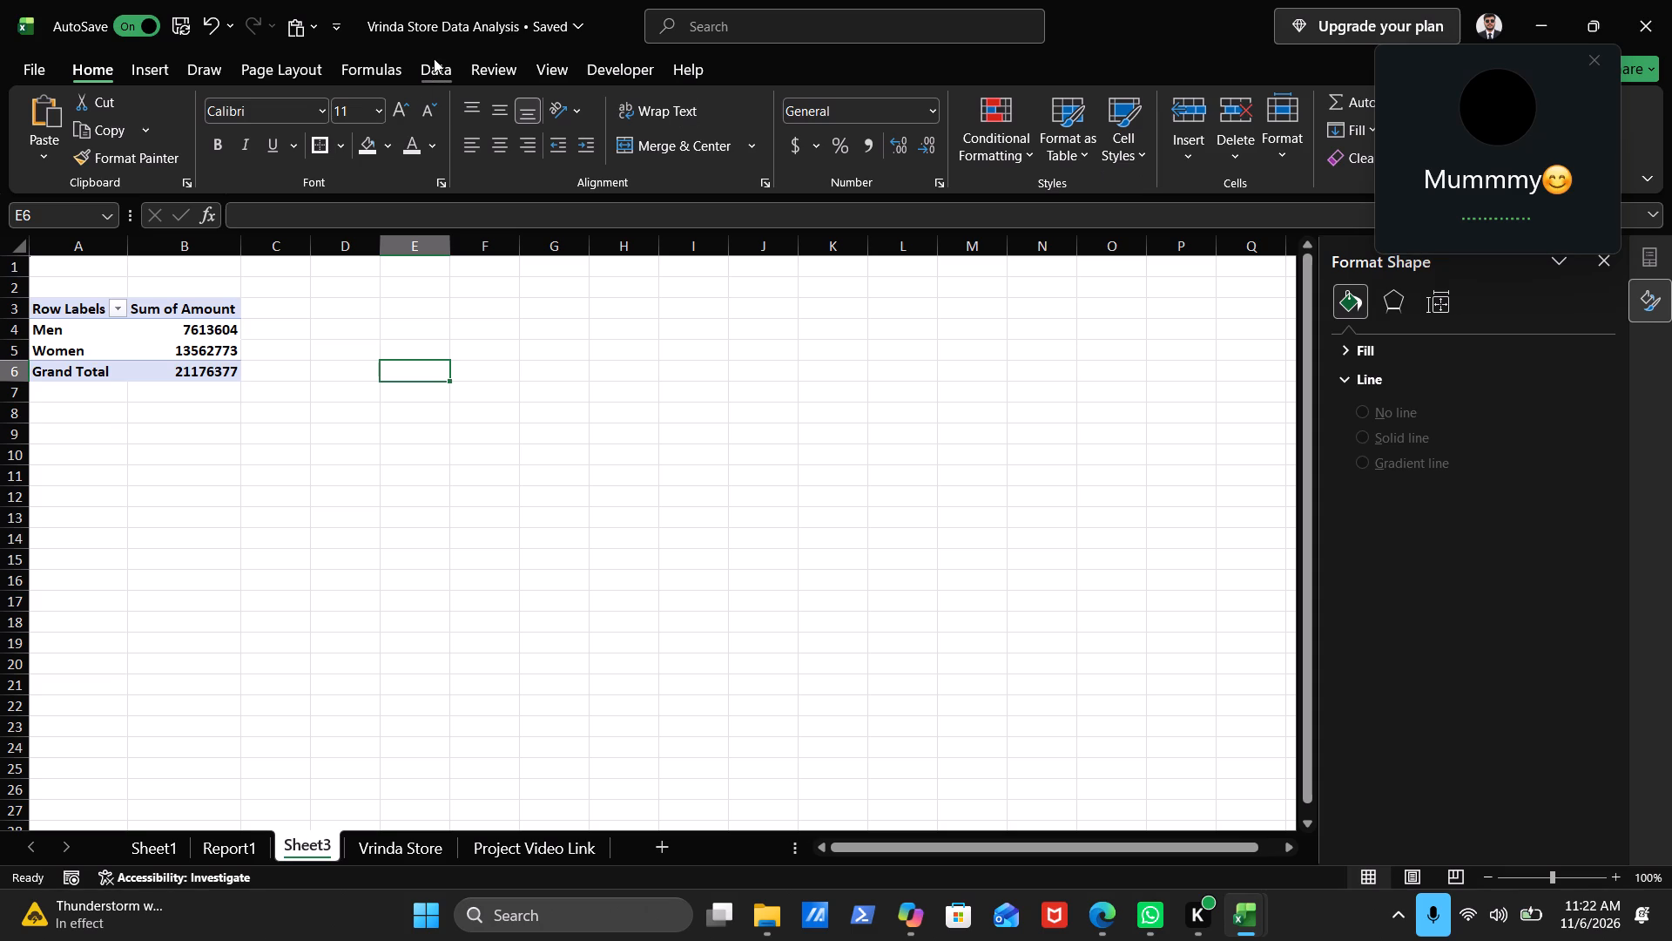
# Switch to Edge, watch the tutorial's part on the PivotTable's design and grand totals, pause it, and return to the workbook.
pyautogui.click(196, 347)
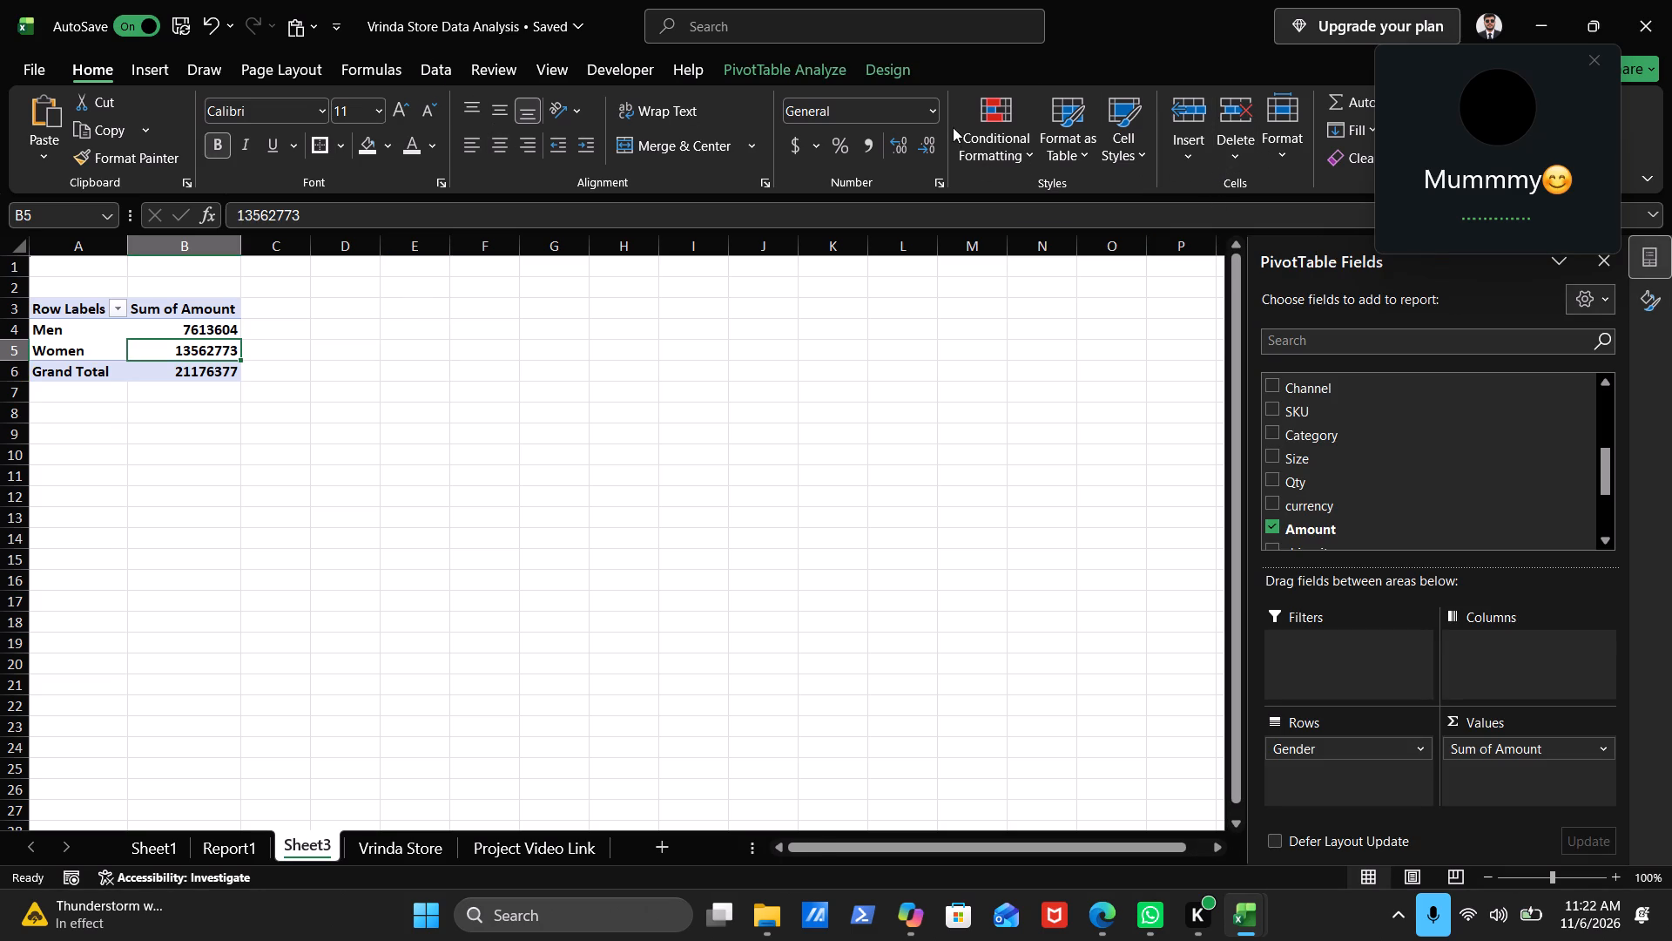
pyautogui.click(798, 74)
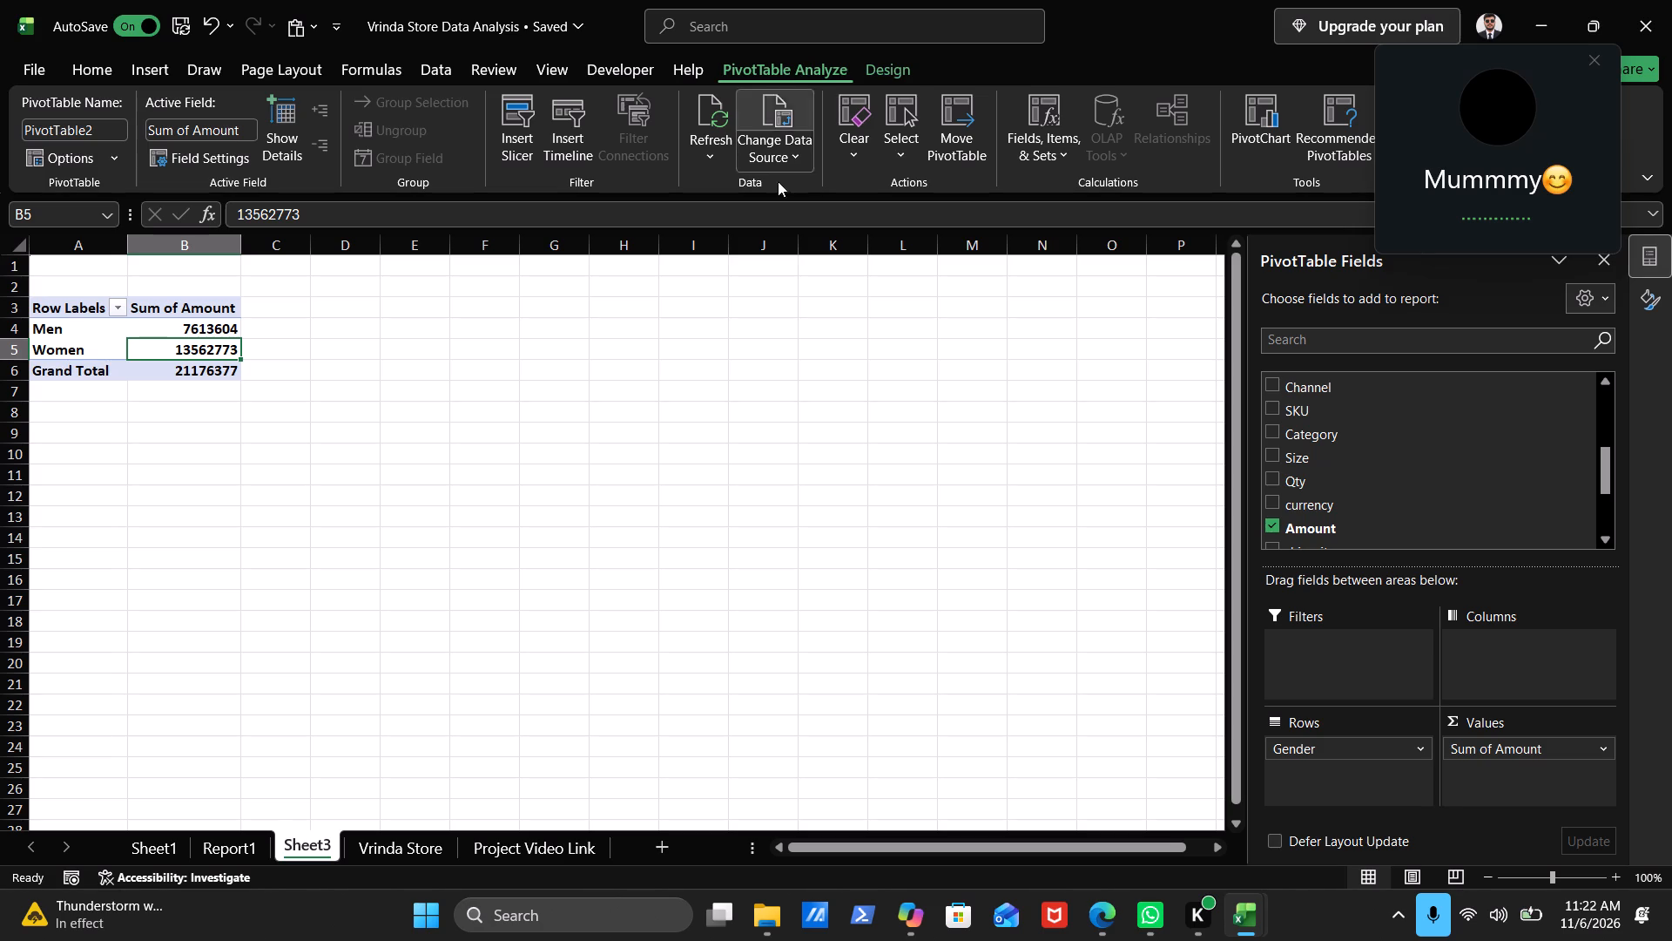
pyautogui.click(1102, 917)
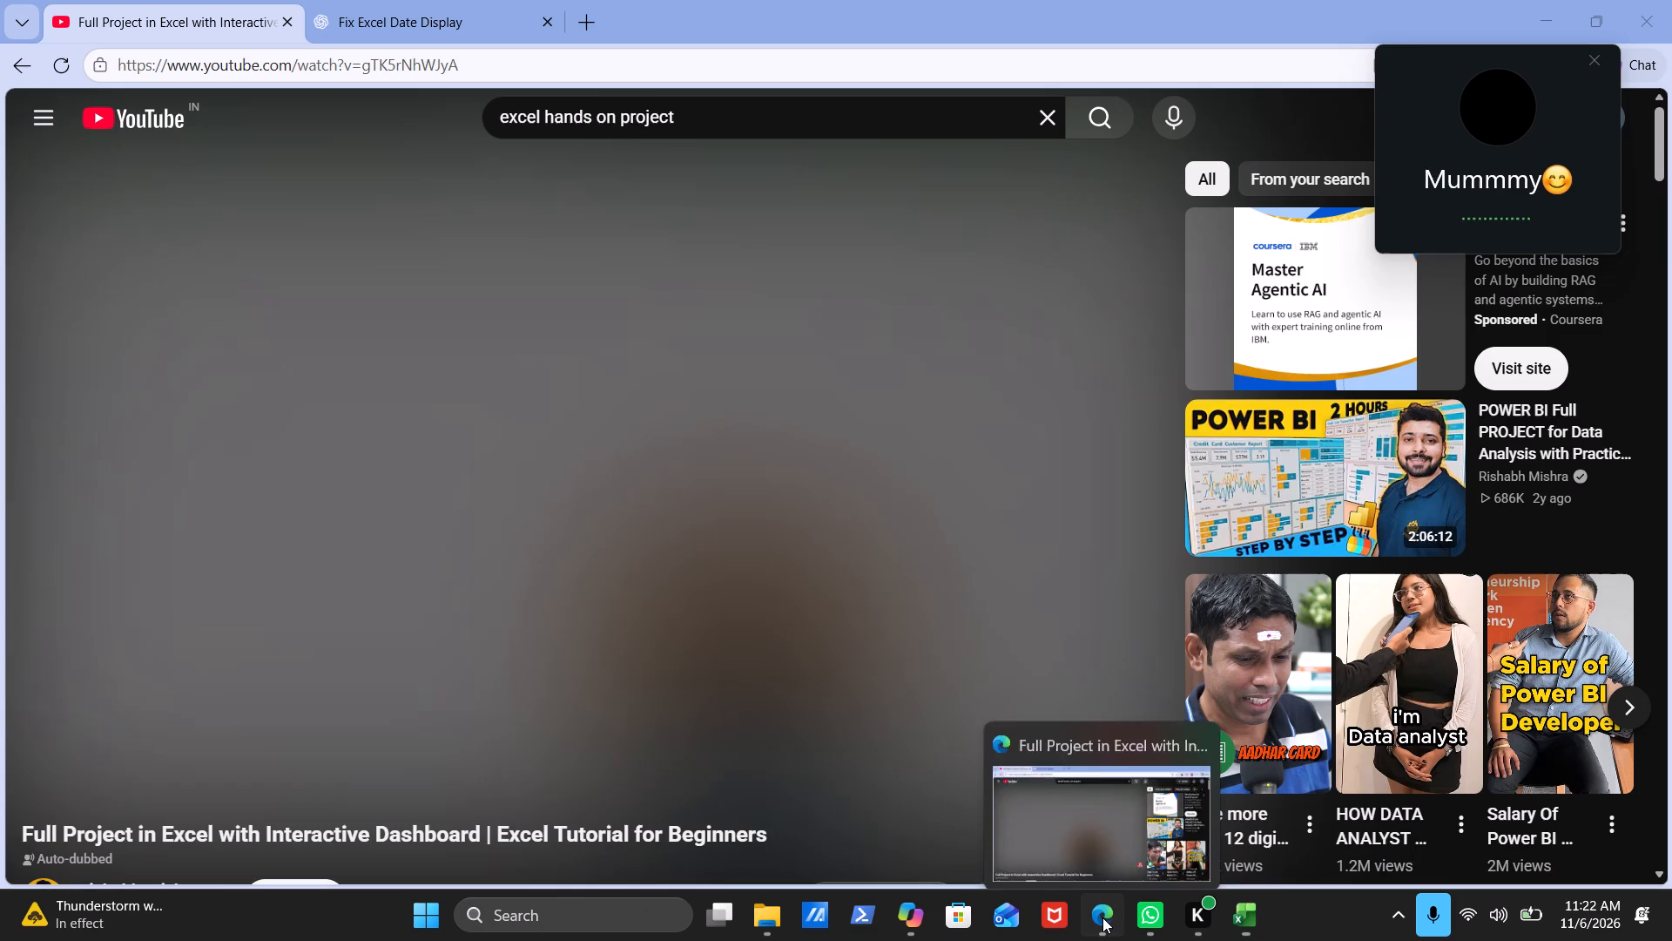
pyautogui.click(597, 495)
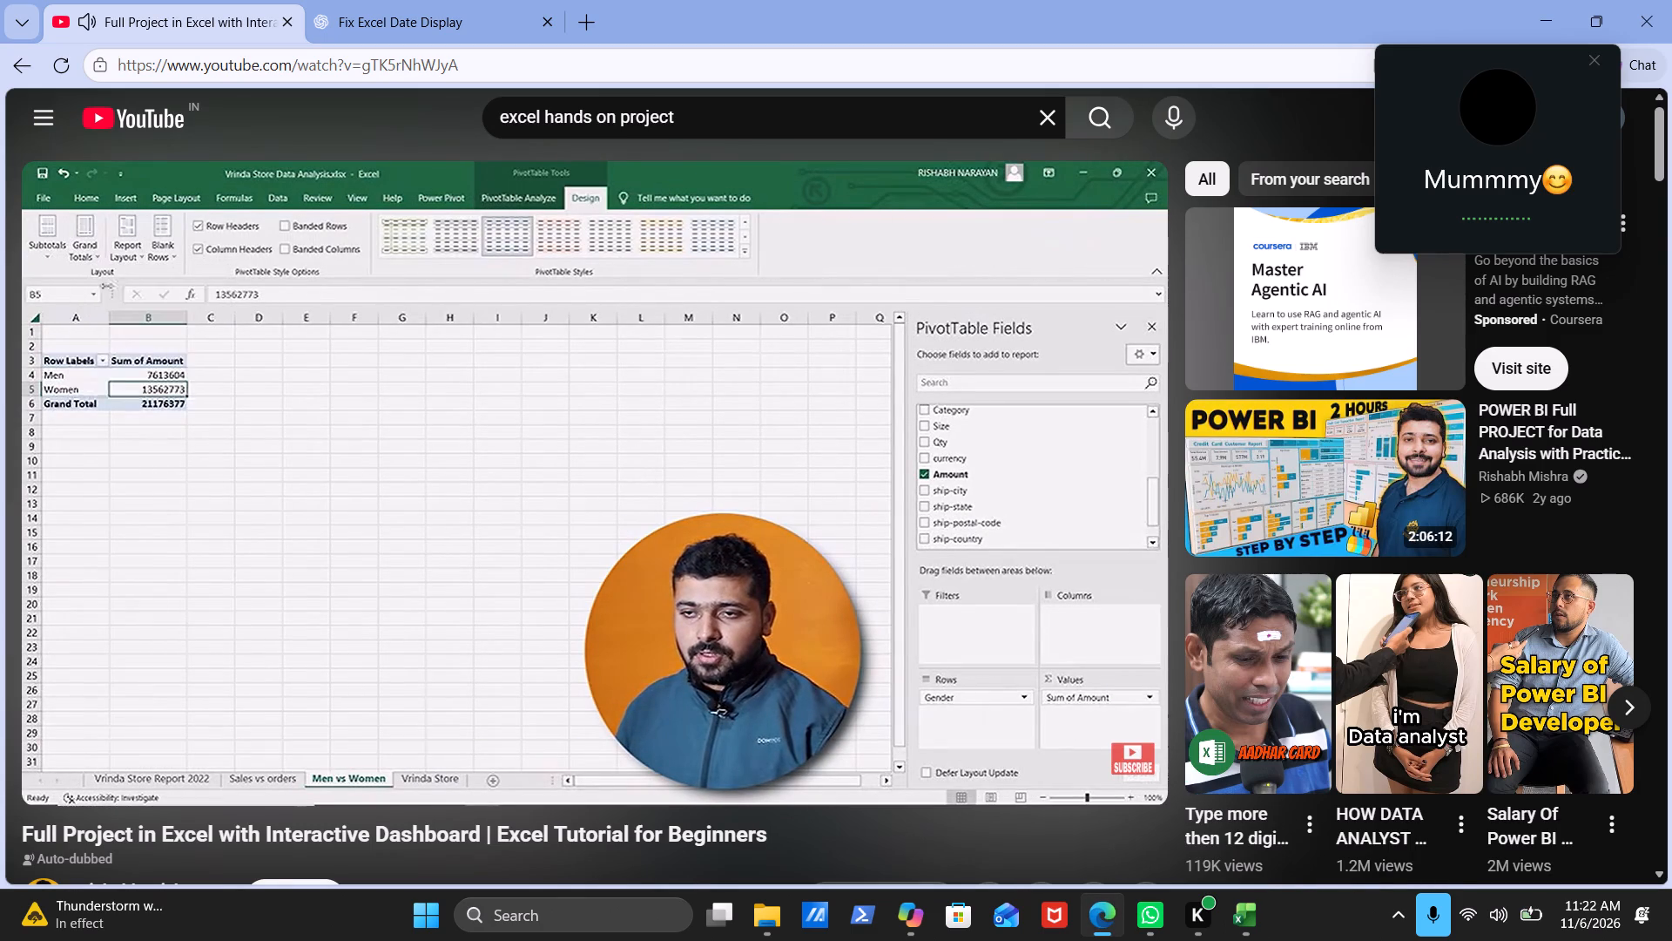
pyautogui.click(569, 465)
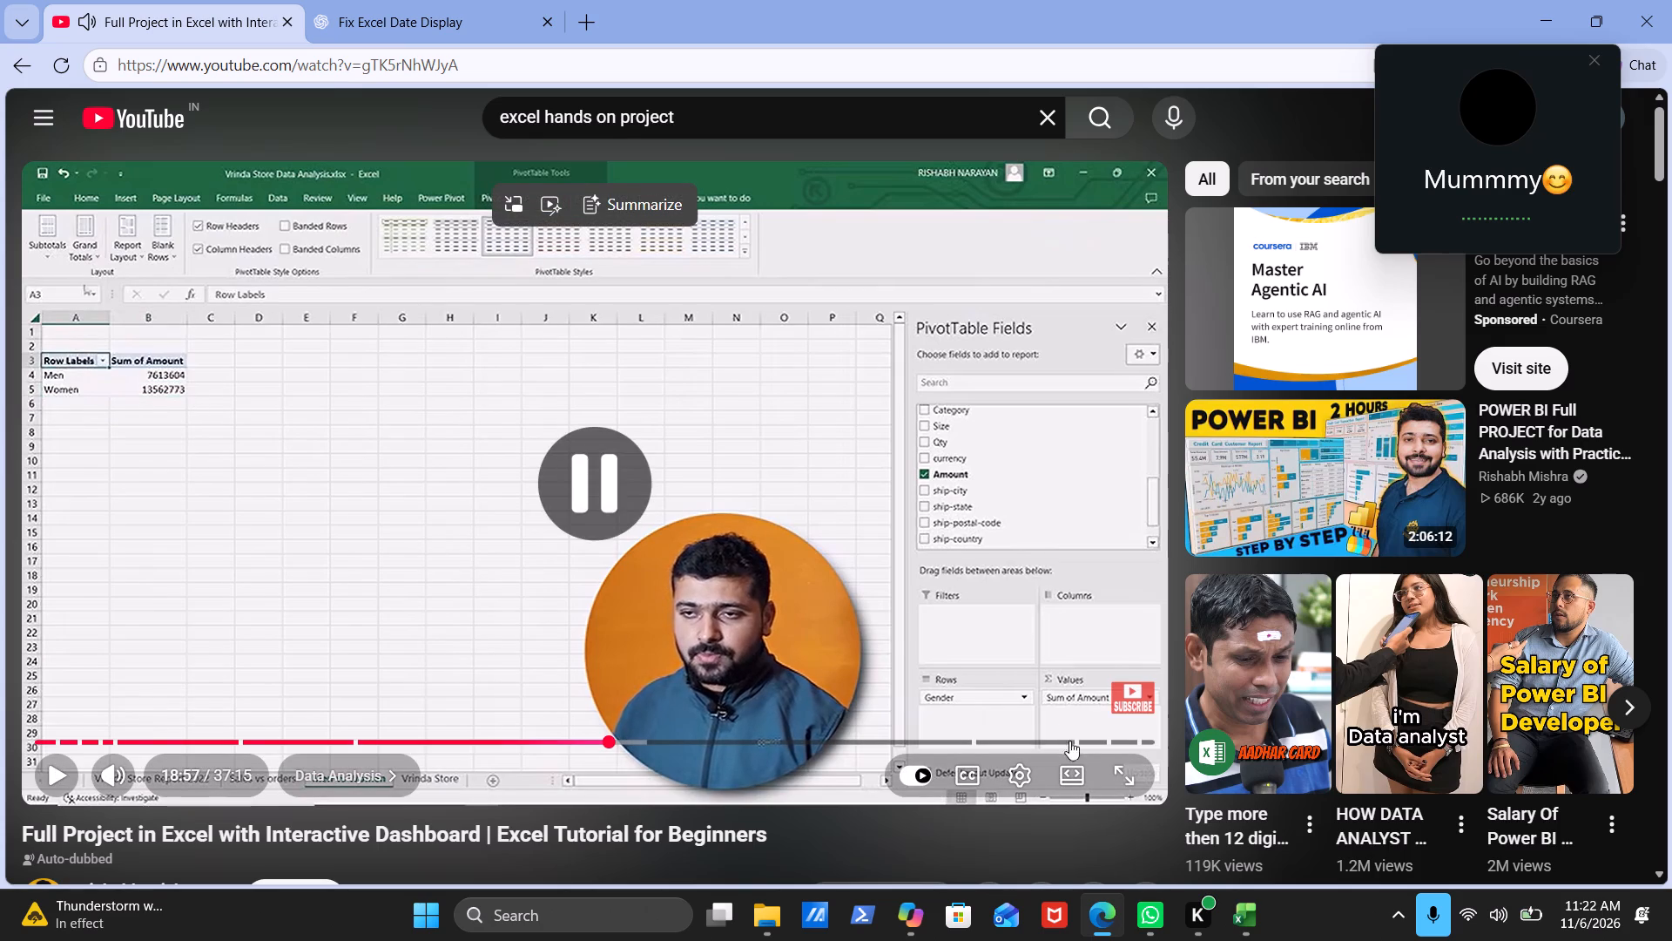
pyautogui.click(1233, 900)
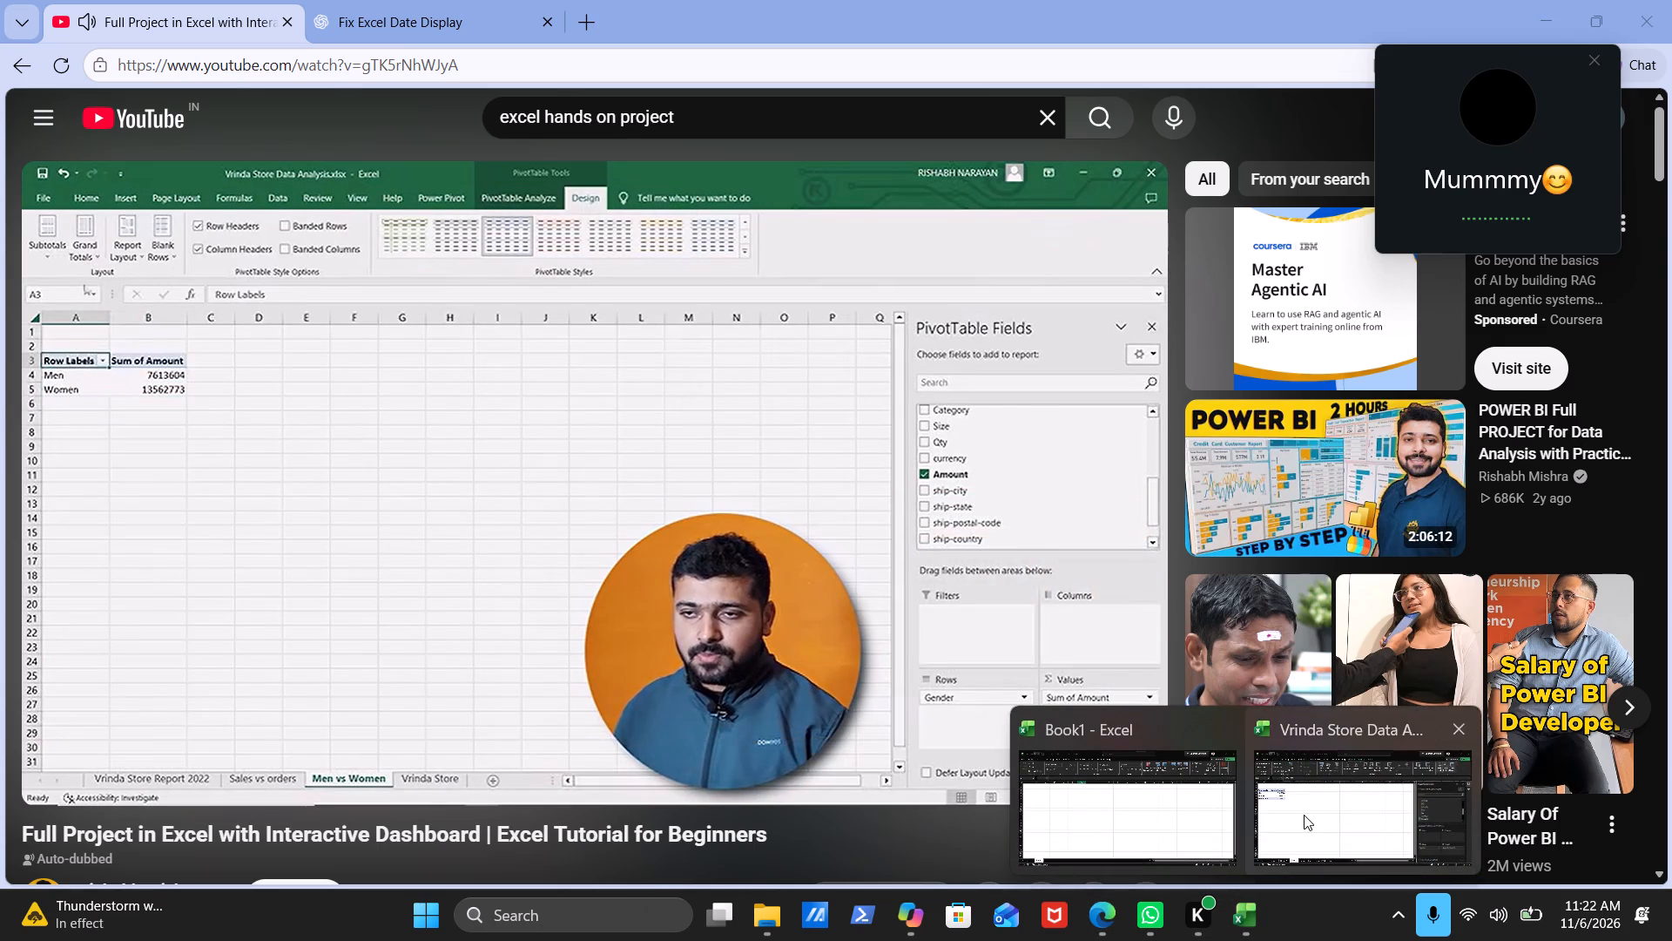
pyautogui.click(1304, 815)
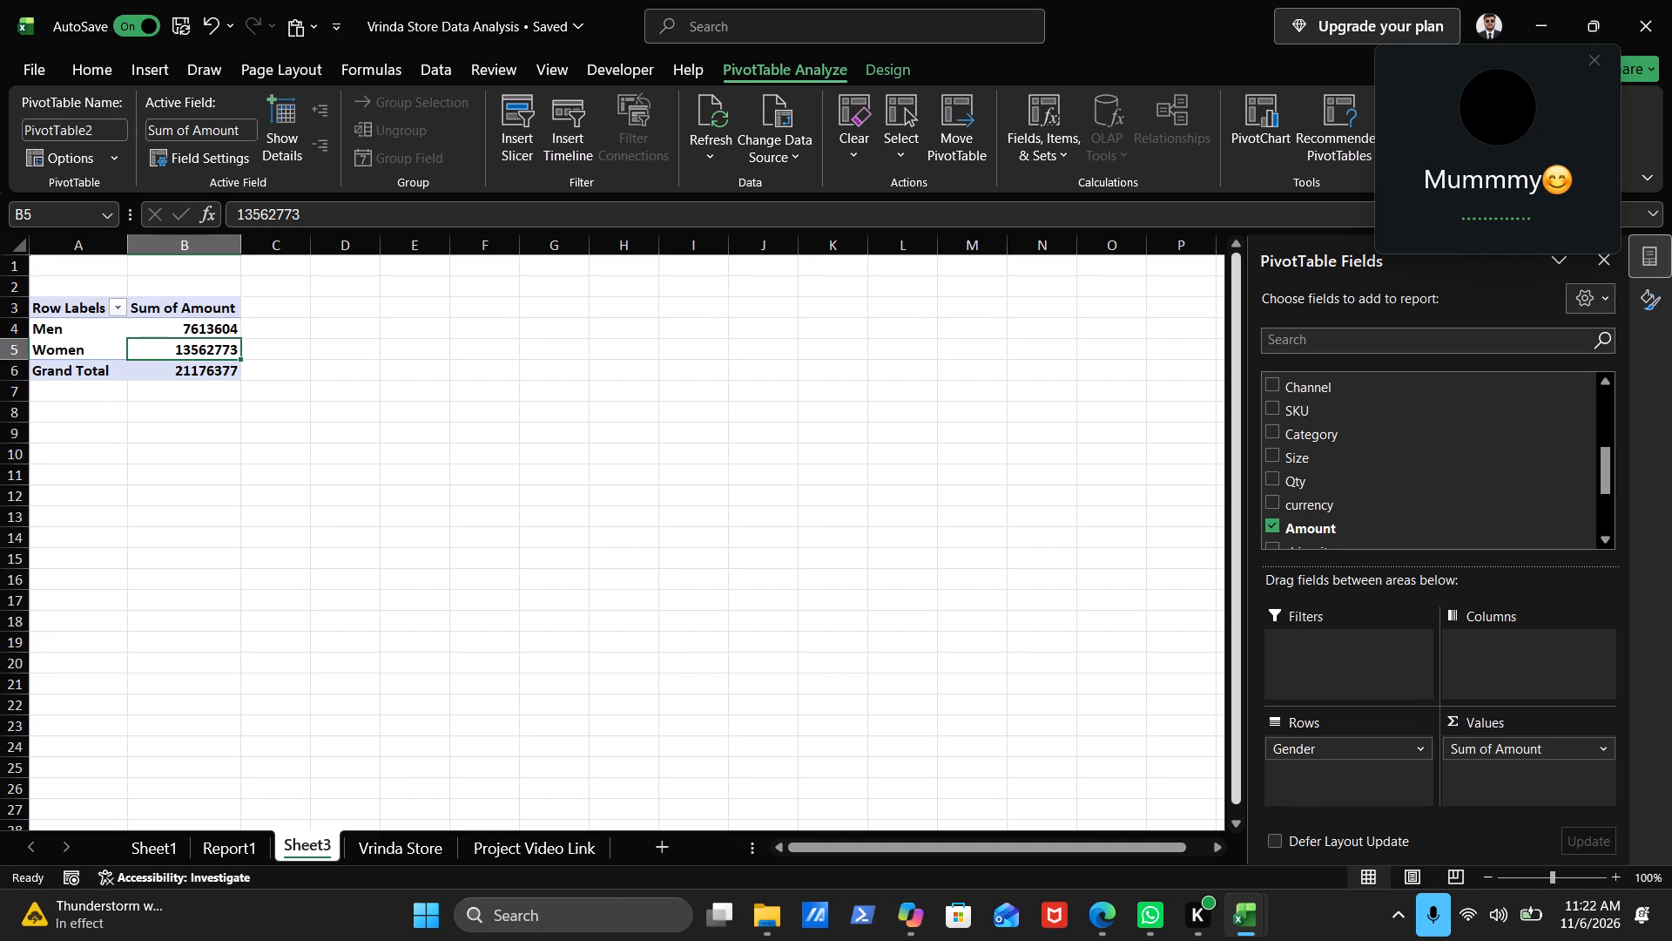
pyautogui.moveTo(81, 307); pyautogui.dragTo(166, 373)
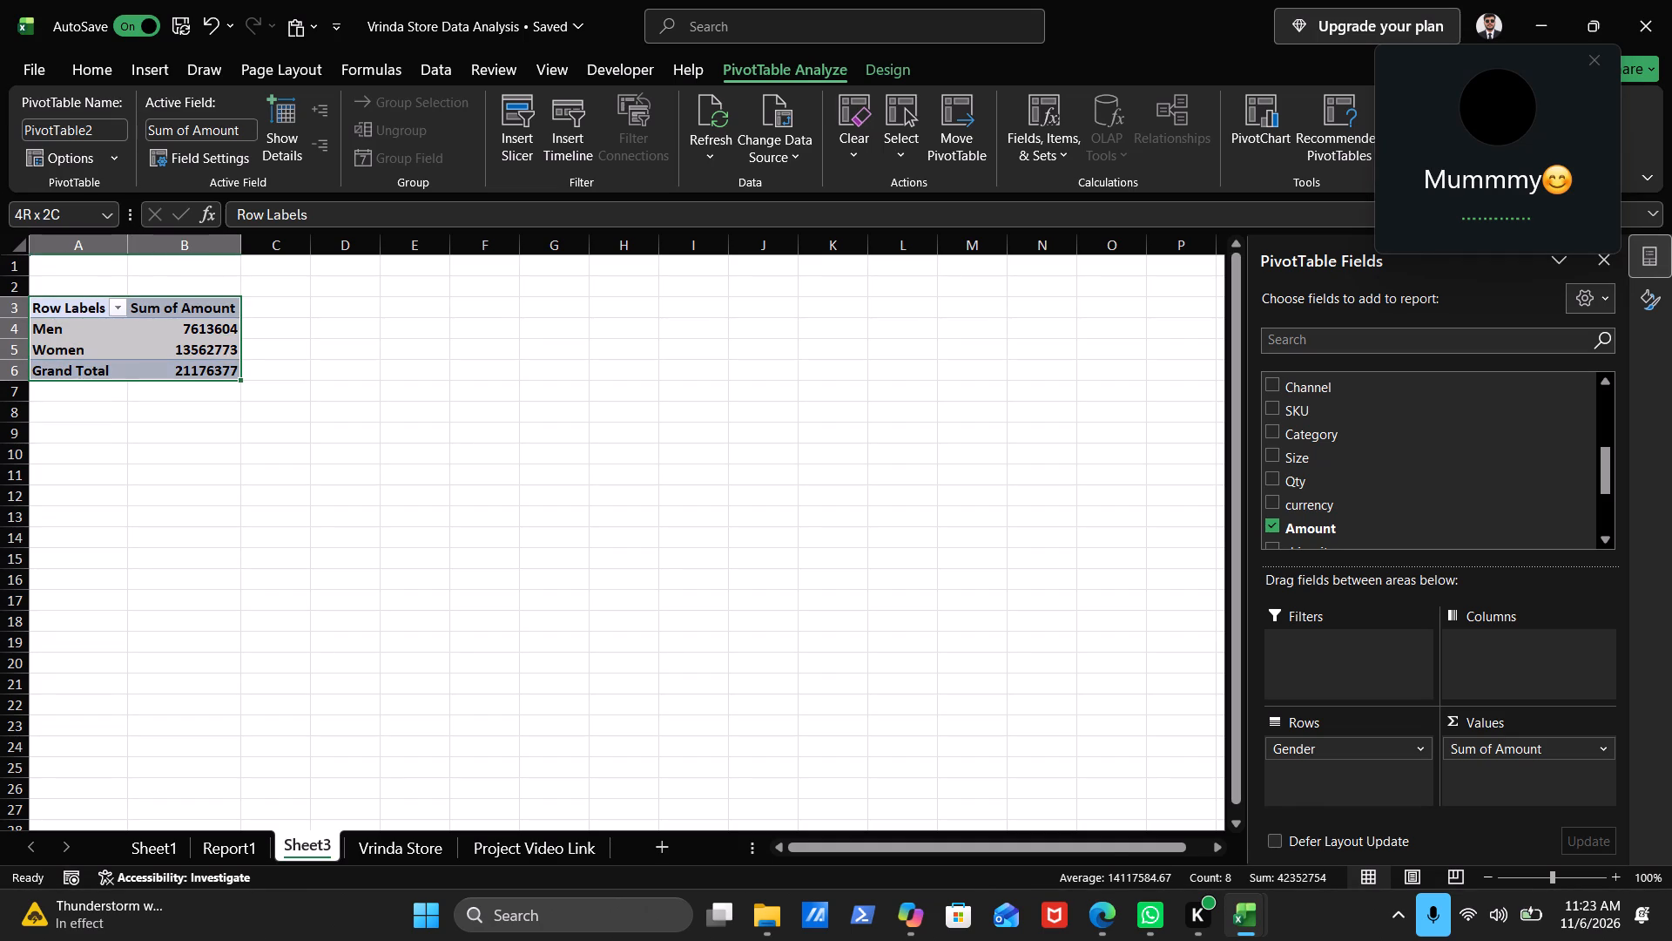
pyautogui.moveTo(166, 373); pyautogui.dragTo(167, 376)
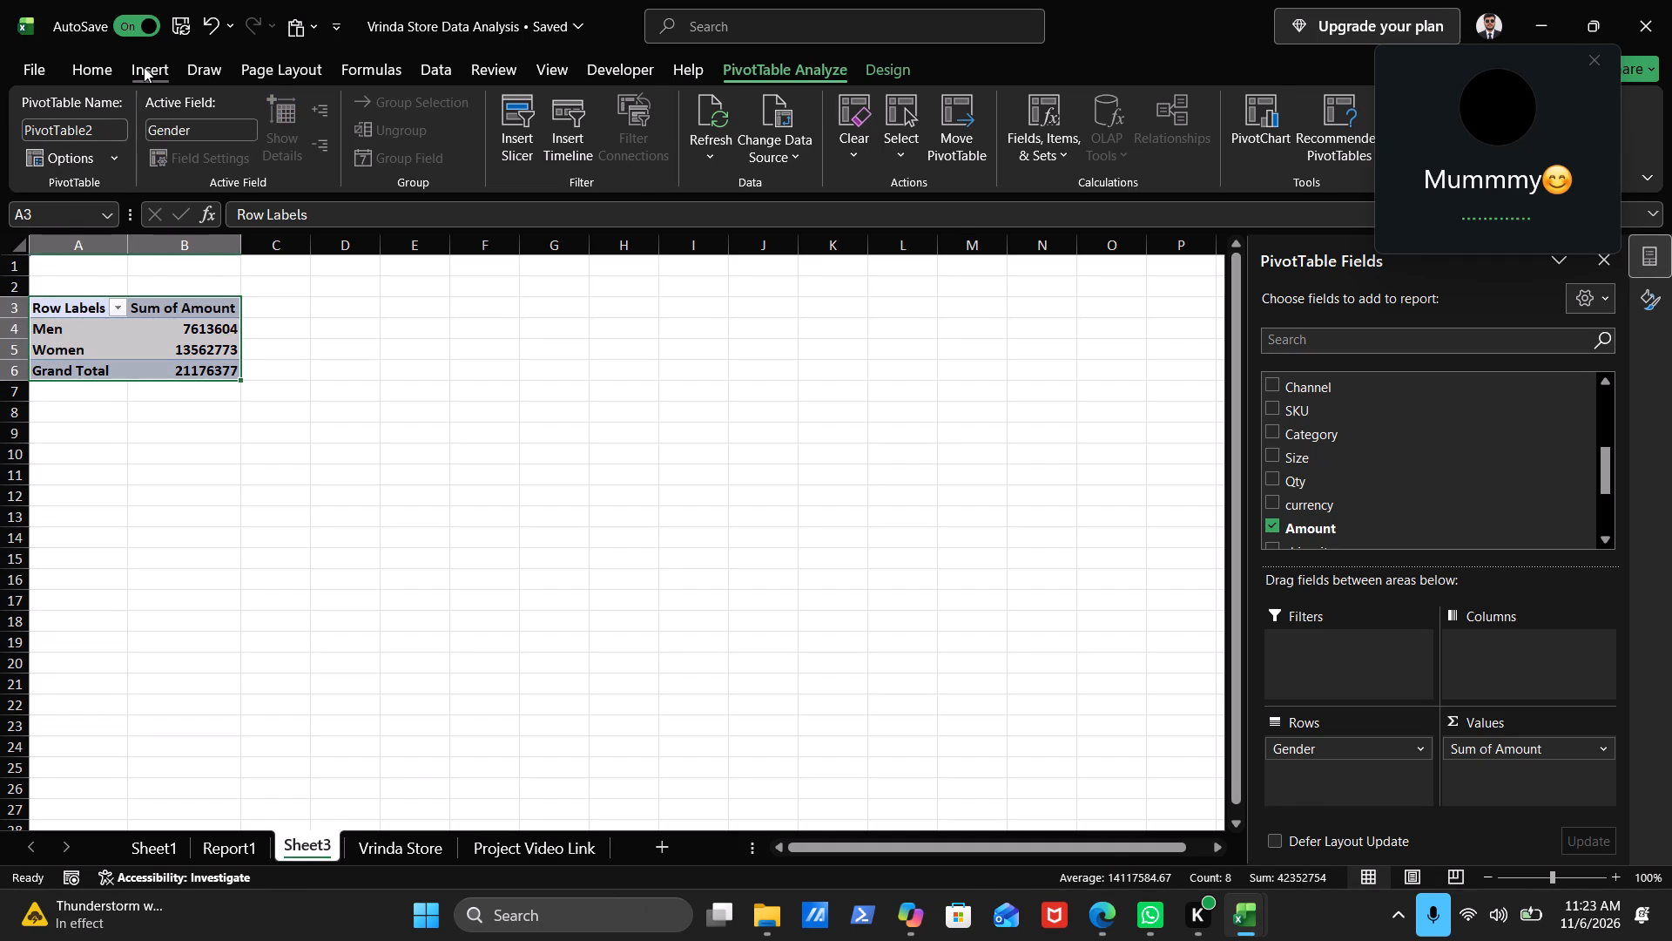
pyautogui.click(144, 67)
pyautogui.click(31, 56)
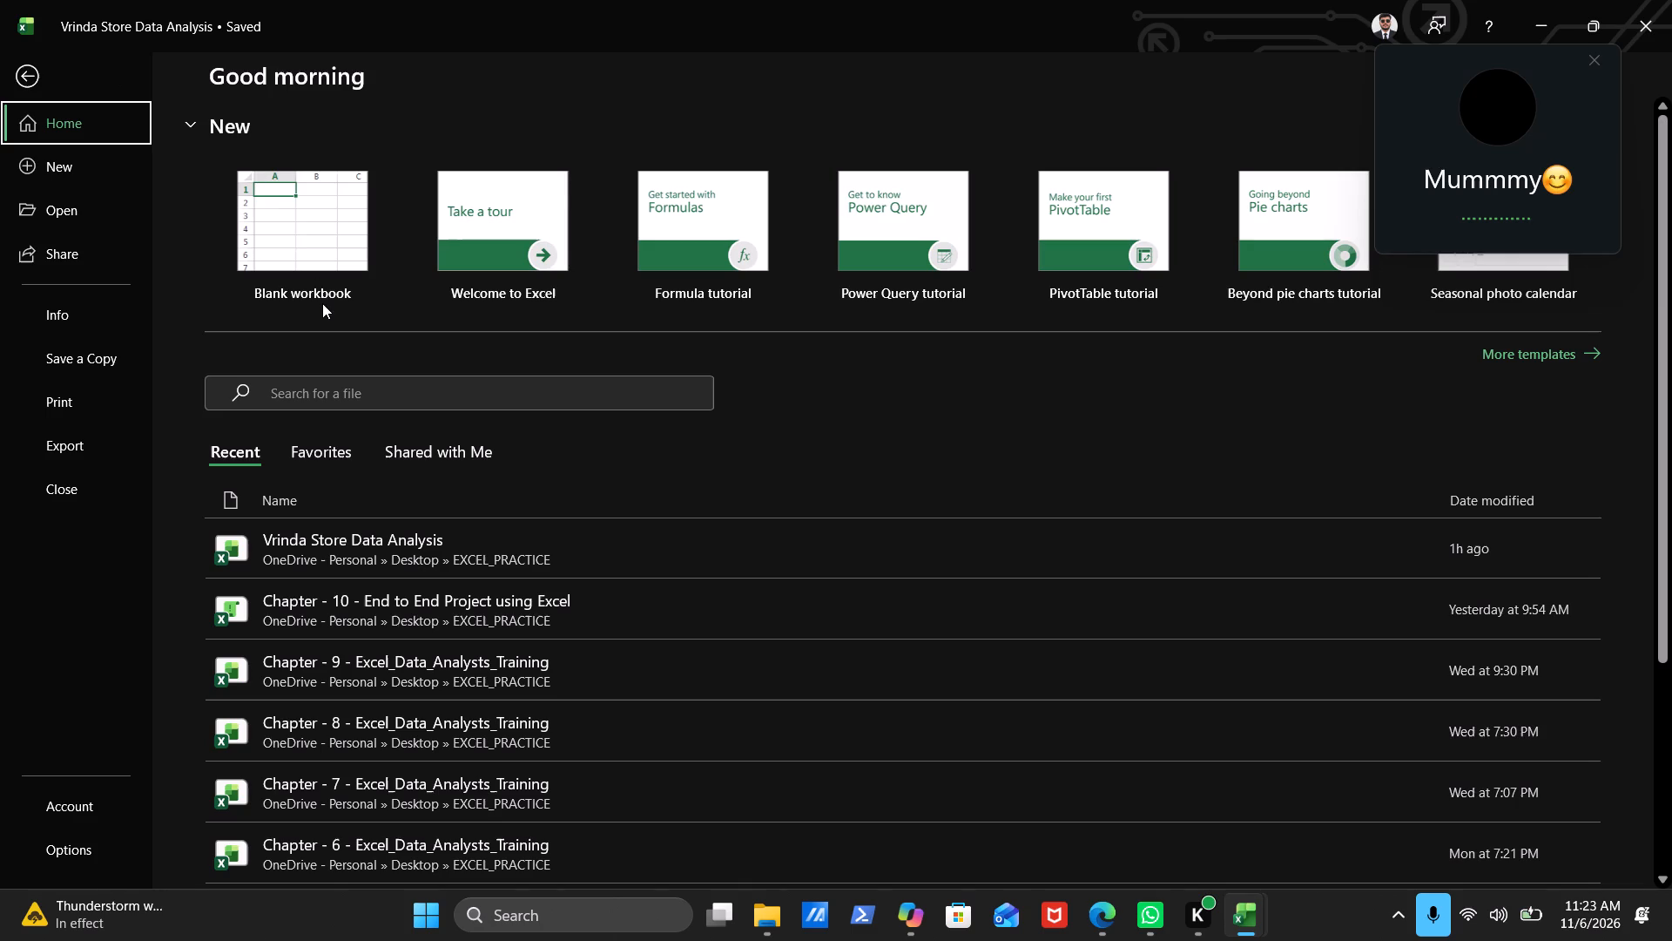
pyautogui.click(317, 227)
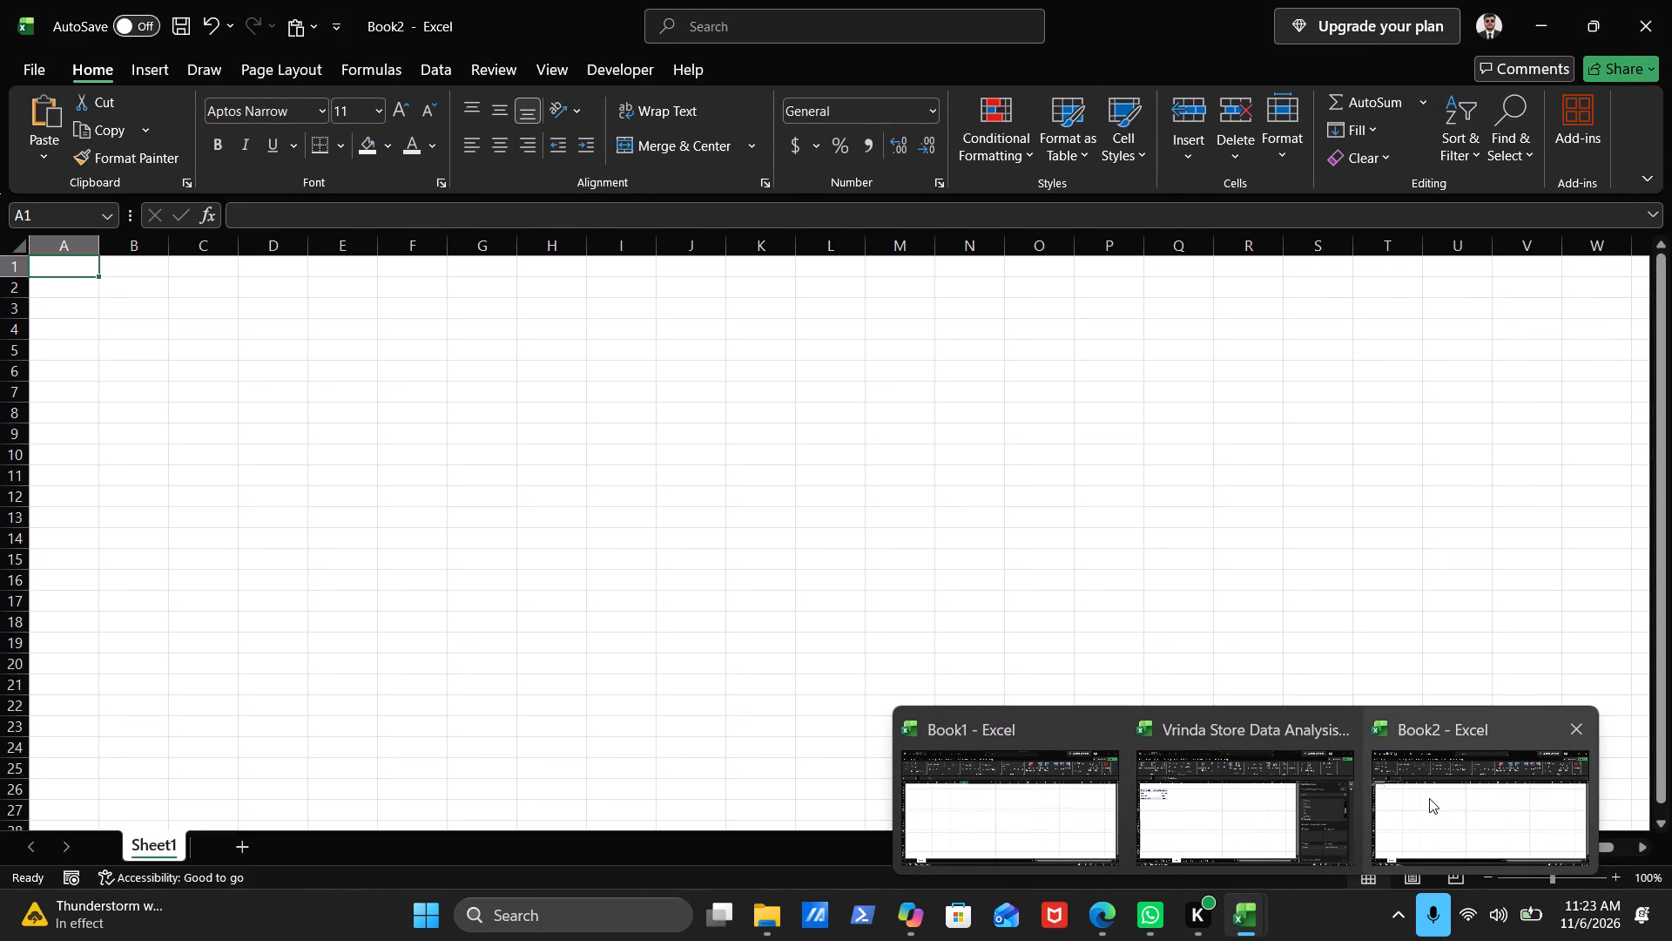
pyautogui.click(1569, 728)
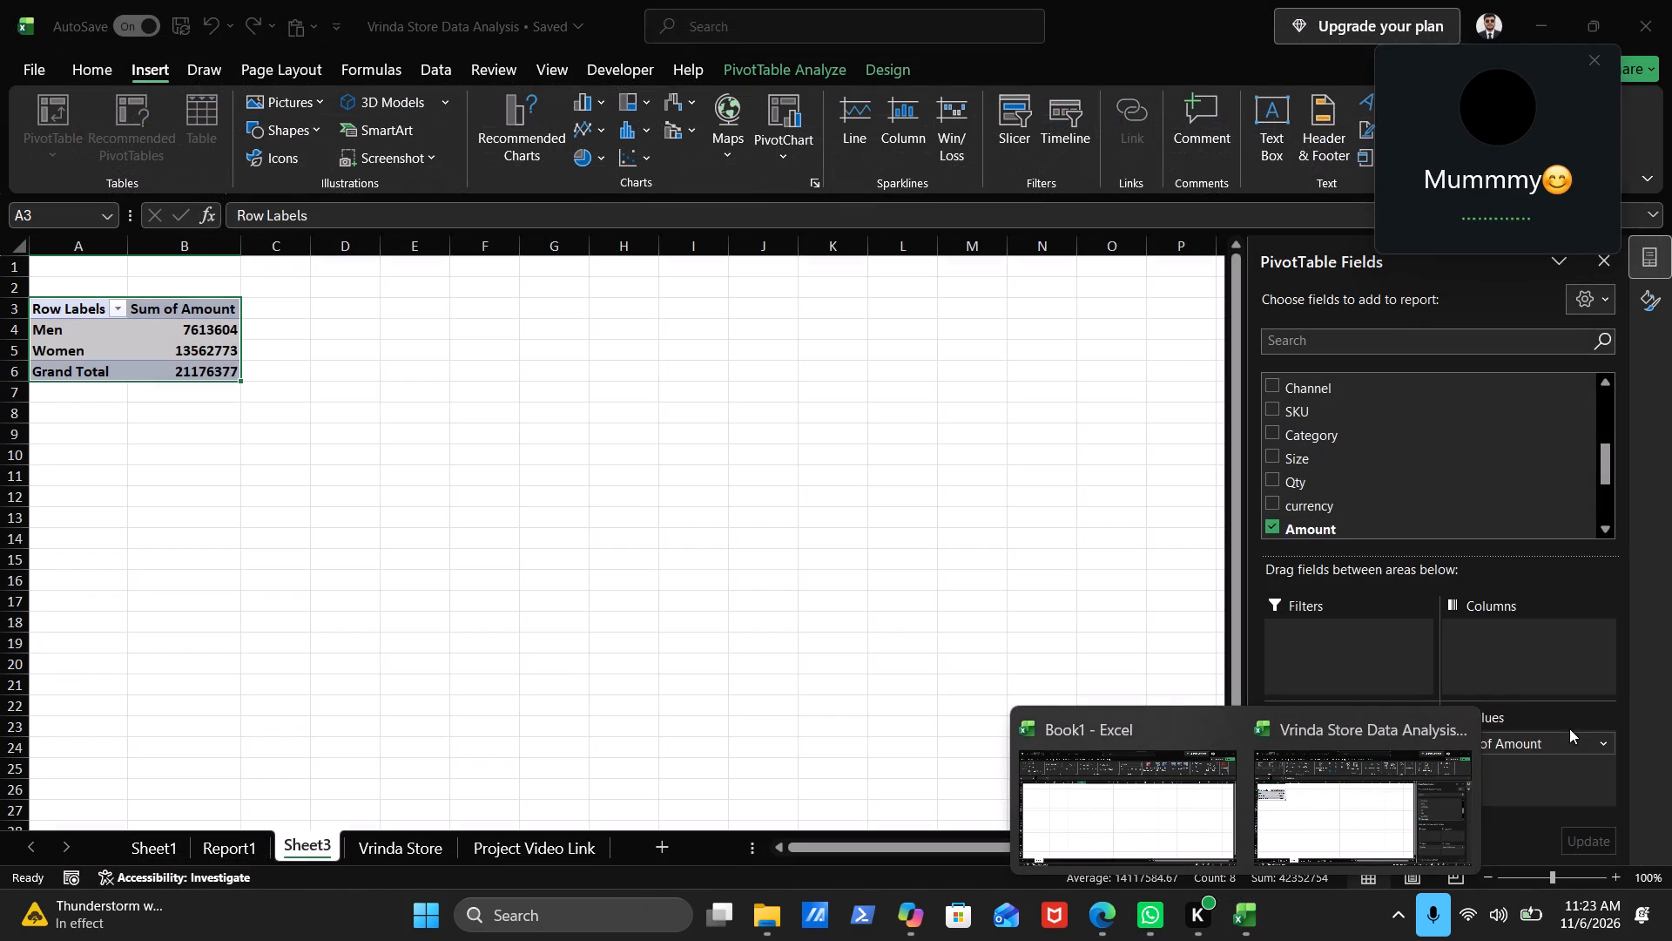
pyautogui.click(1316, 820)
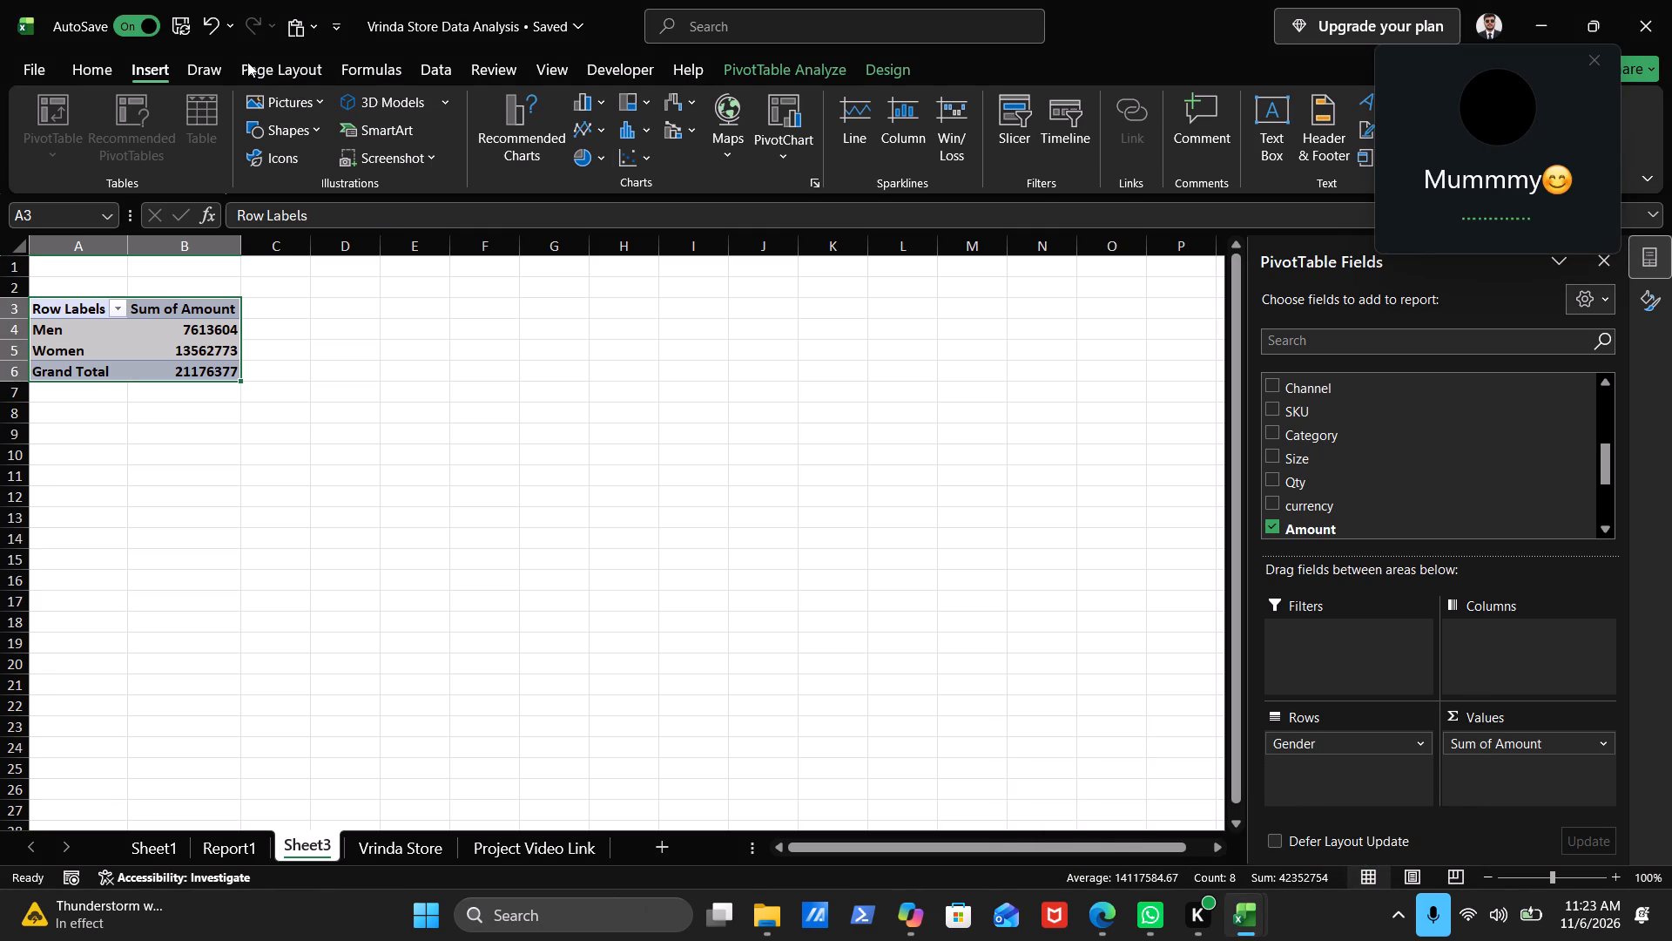
# Show the design options for the gender PivotTable on Sheet3.
pyautogui.click(887, 79)
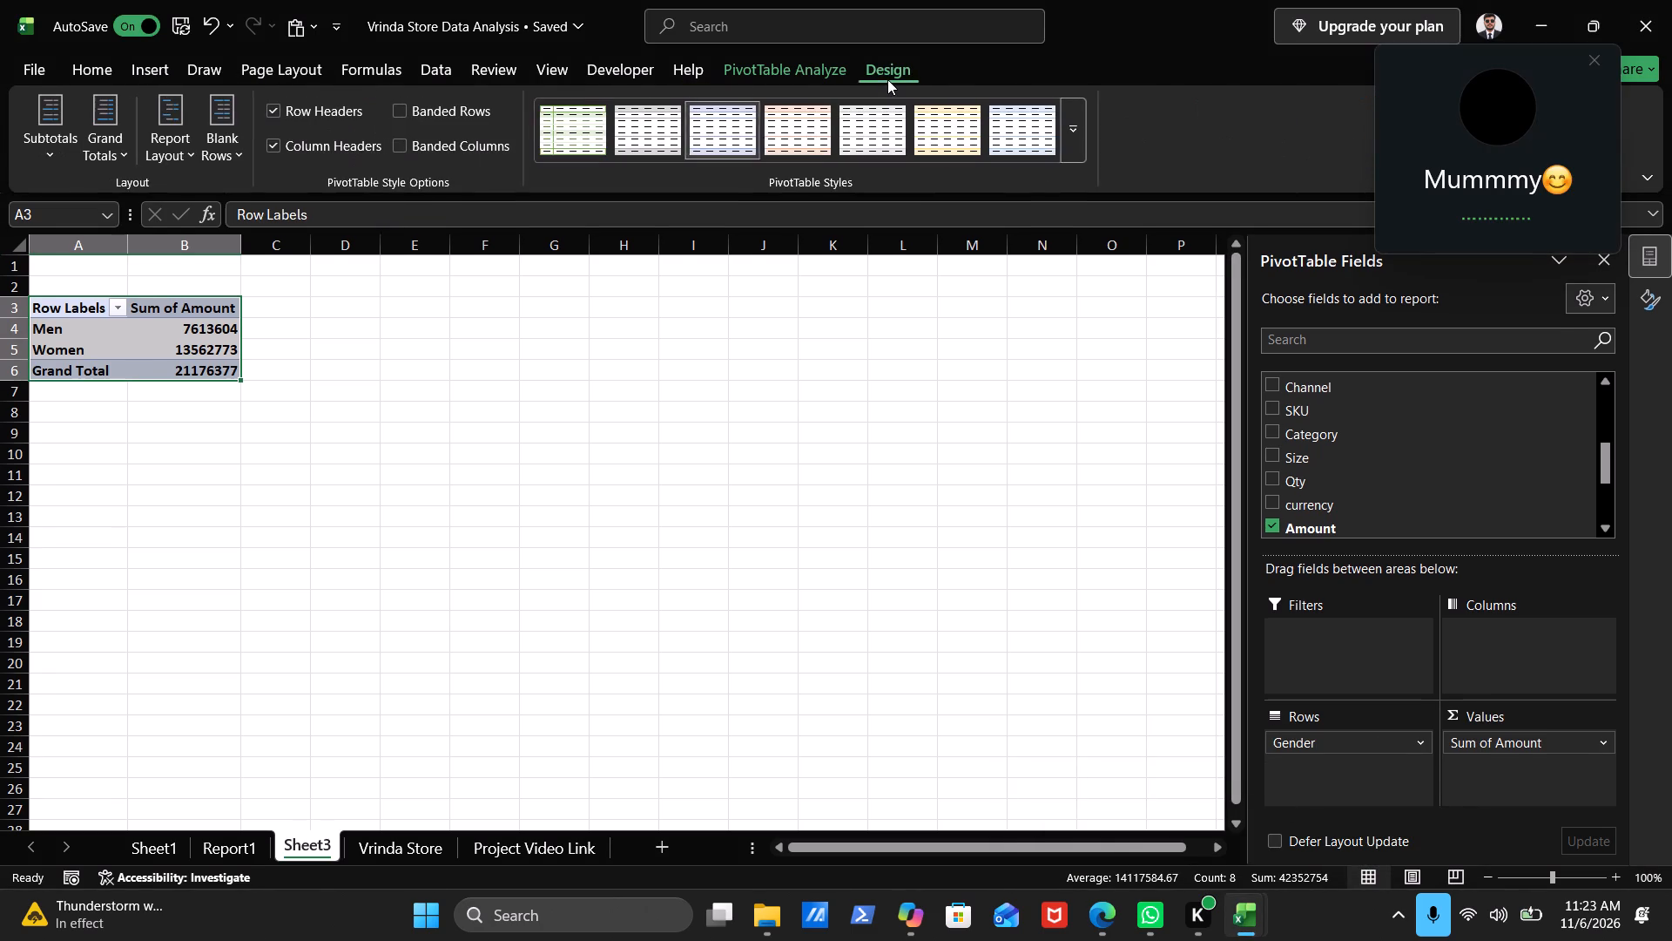
# Turn off the grand totals for rows and columns in the gender PivotTable on Sheet3.
pyautogui.click(128, 147)
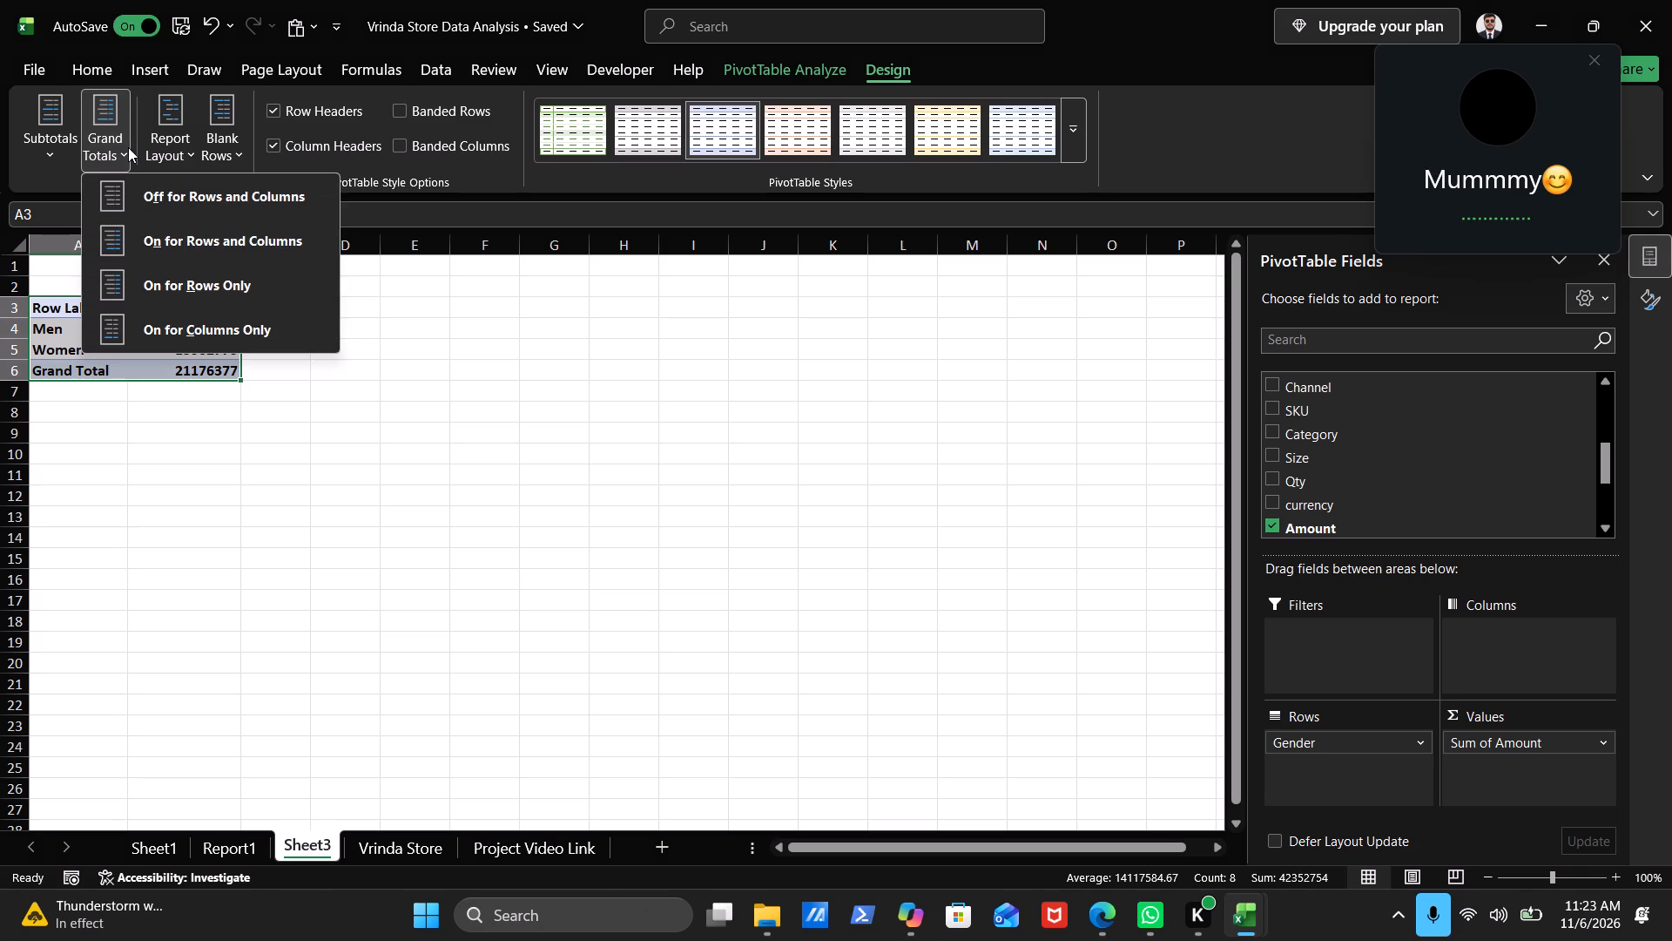
pyautogui.click(221, 200)
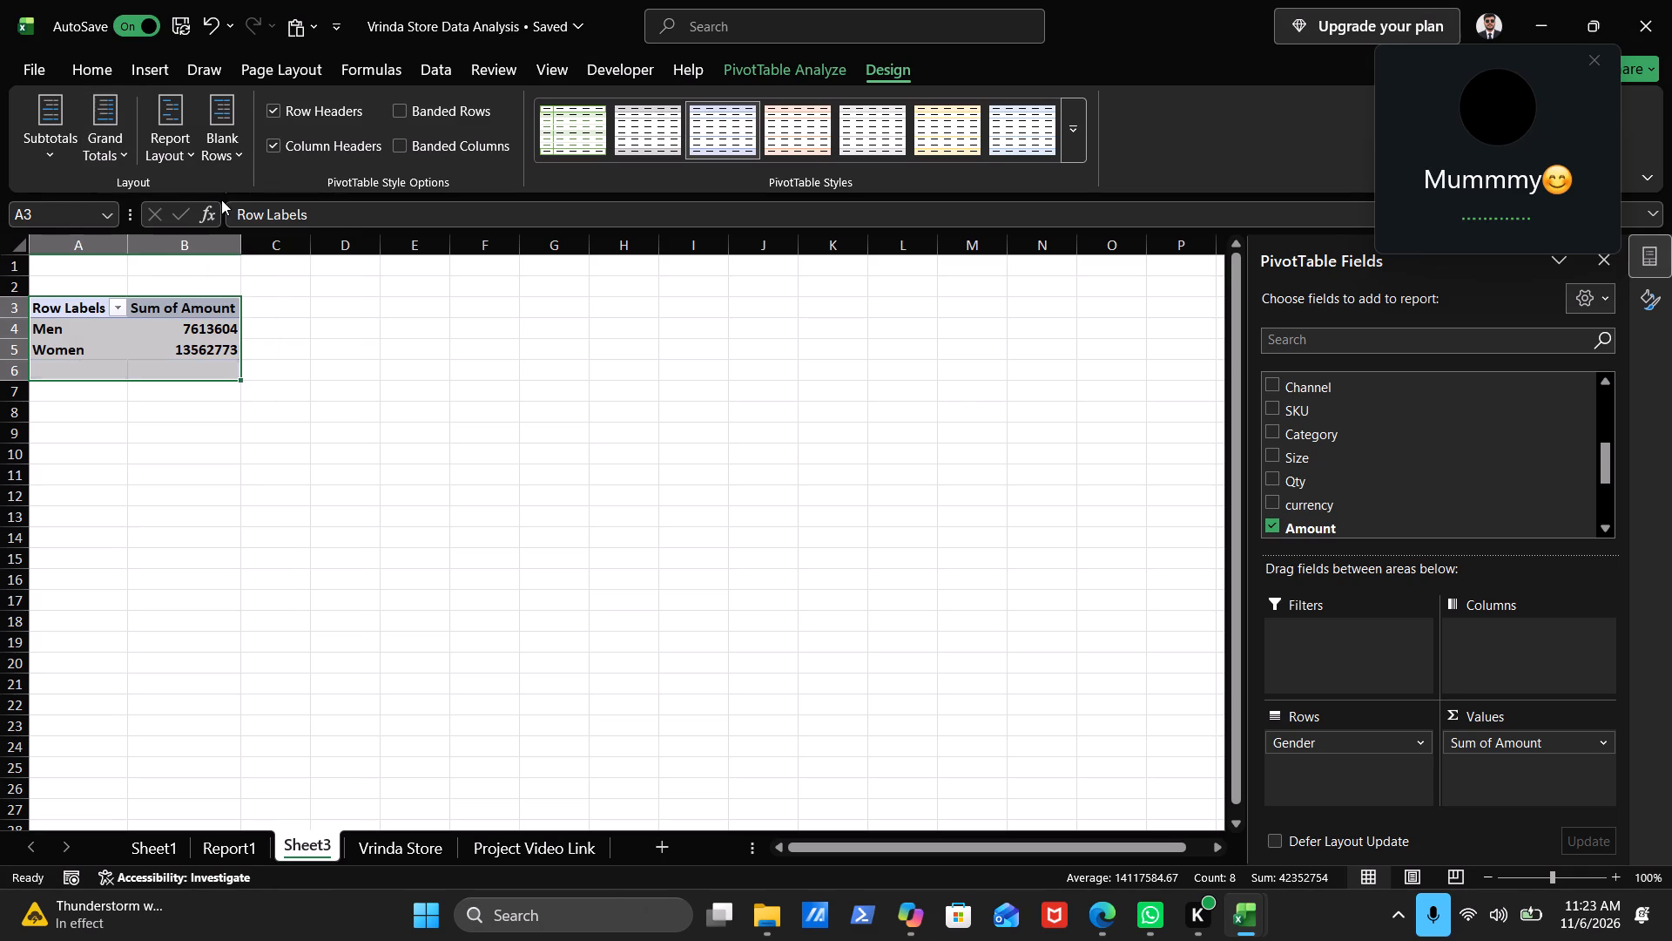
pyautogui.click(294, 372)
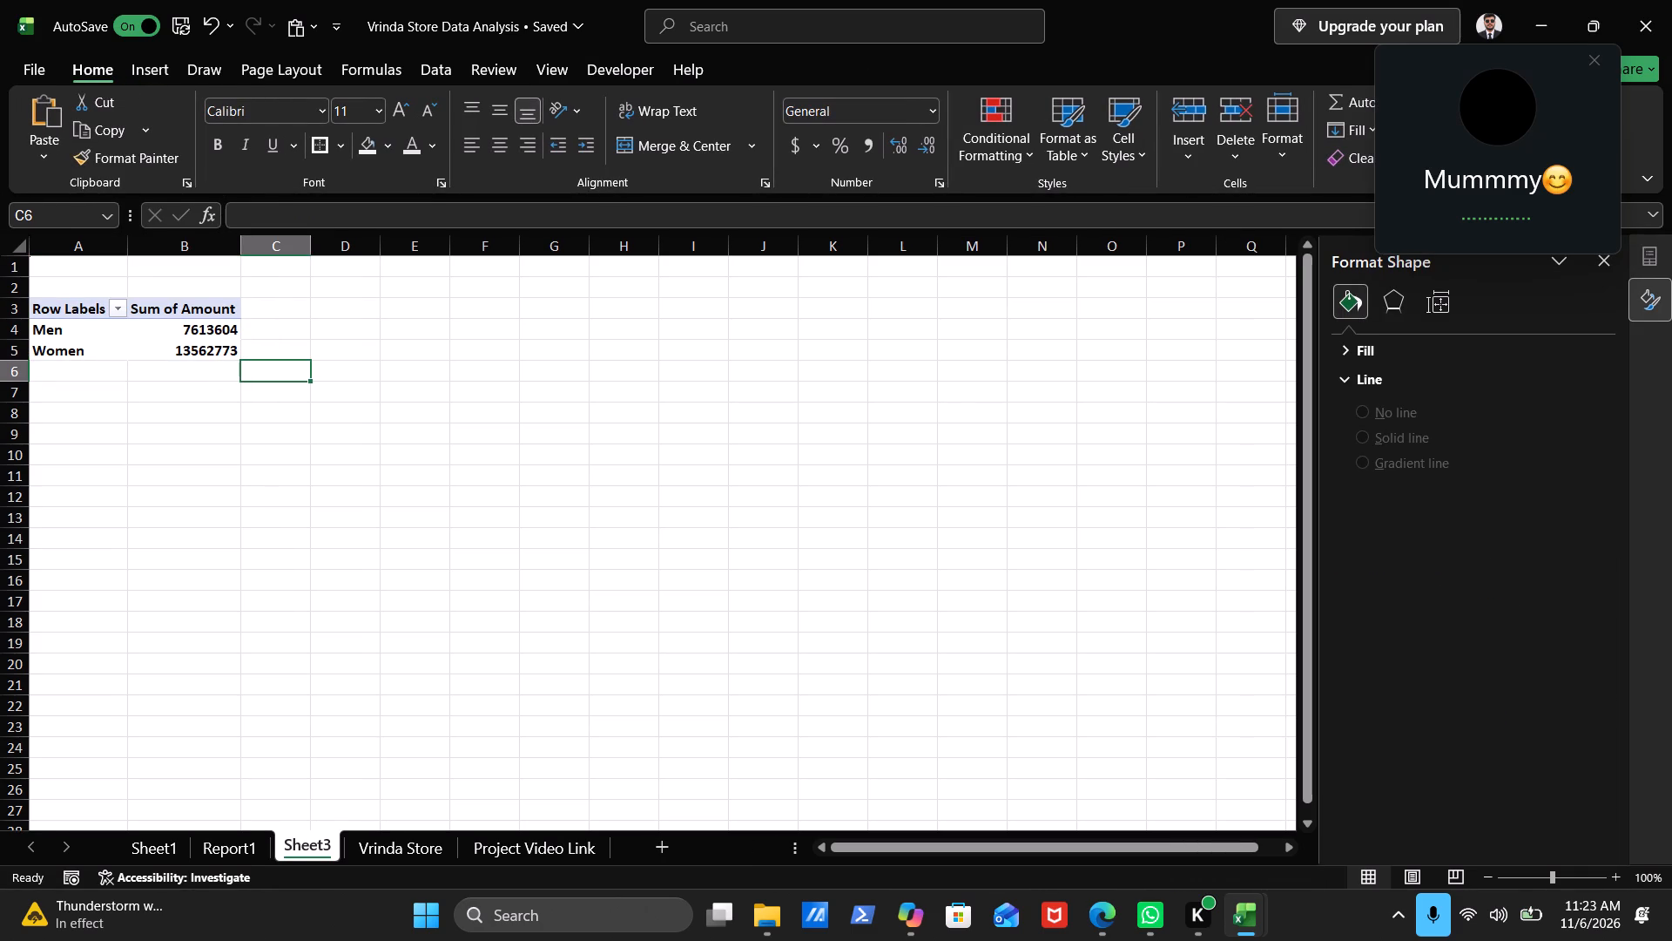
# Switch to Edge, play the tutorial's part on inserting a chart from the gender PivotTable, and pause it.
pyautogui.click(1102, 924)
pyautogui.click(611, 511)
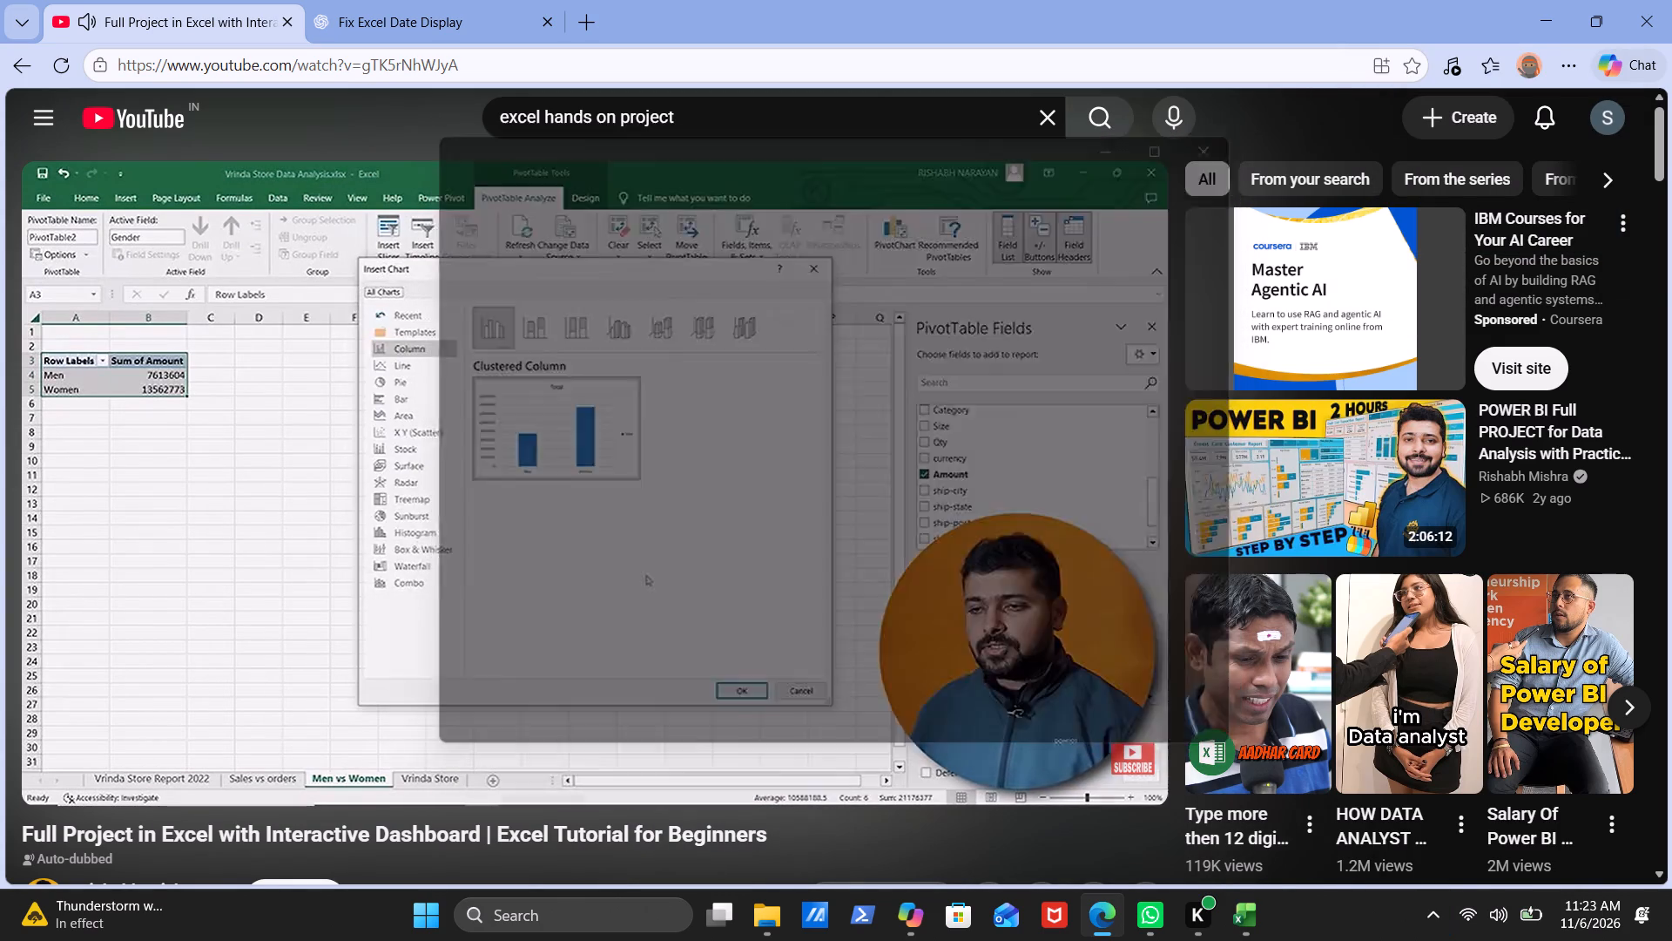
pyautogui.click(556, 470)
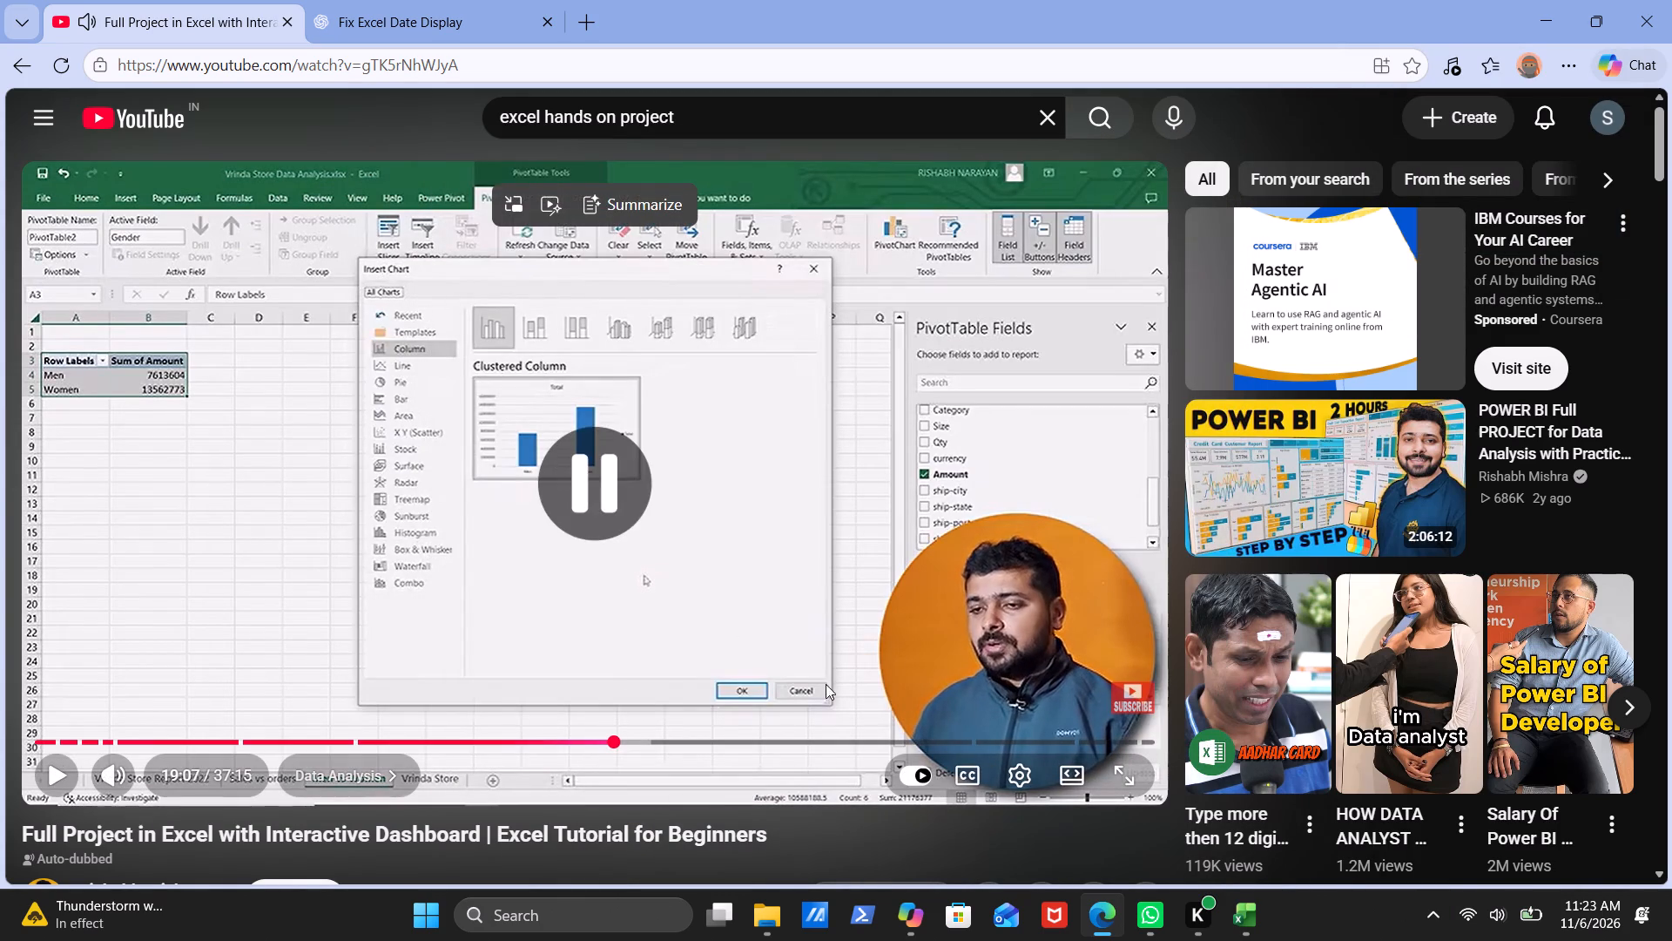
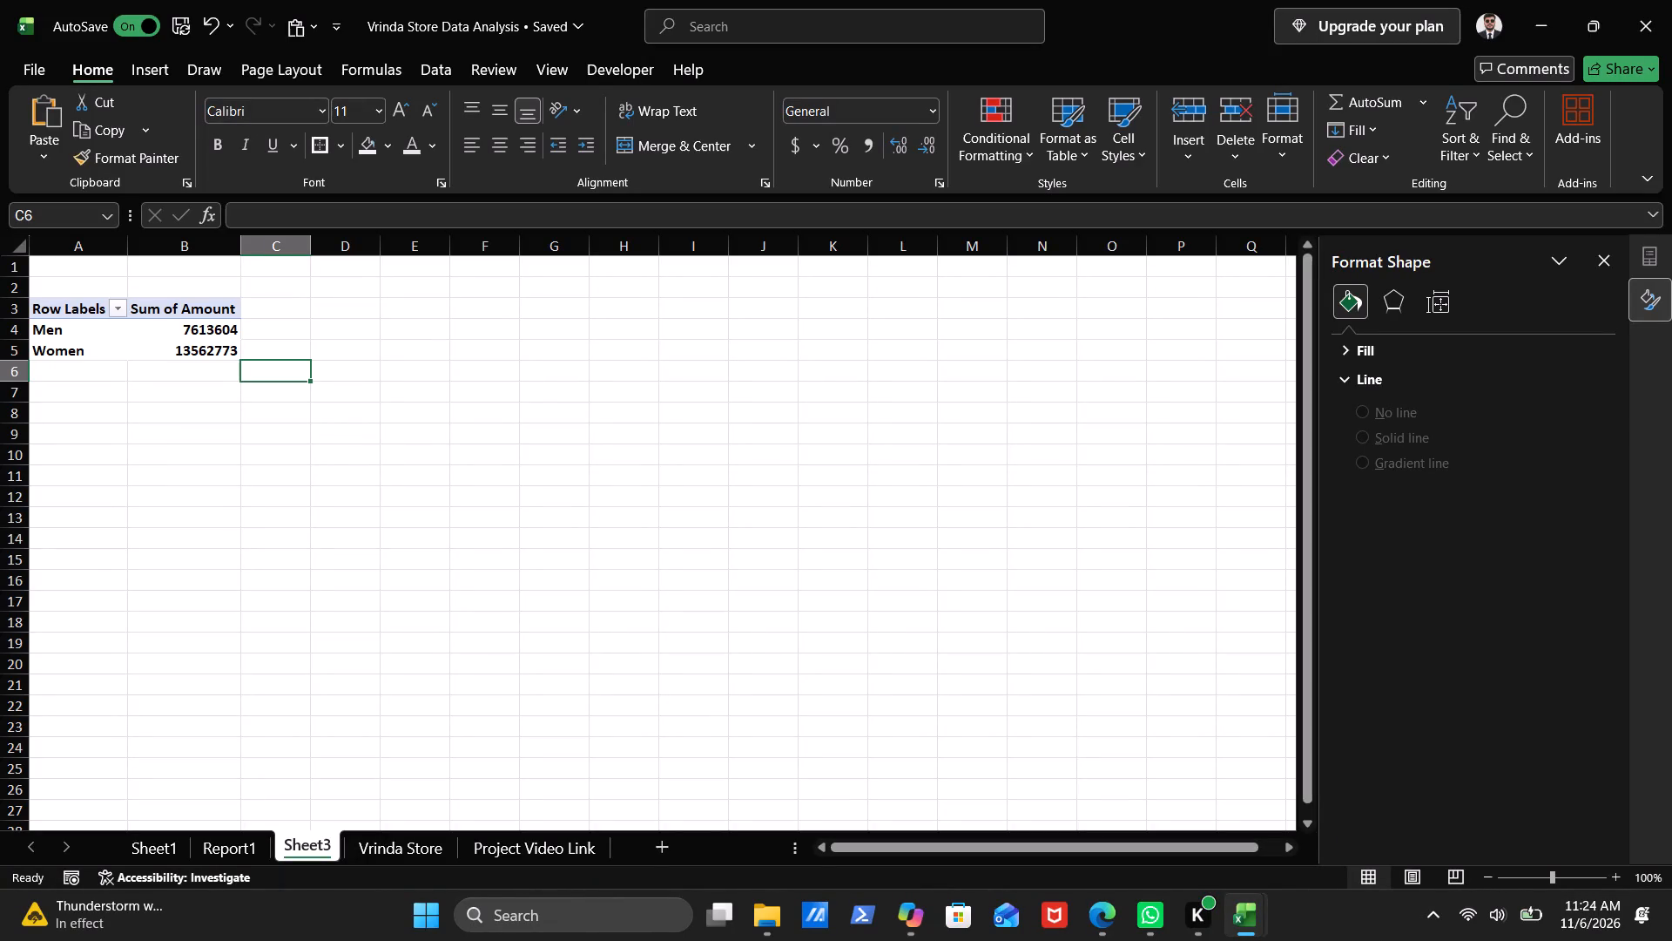
# Switch to Edge and resume the tutorial to watch the part on inserting a chart from the gender PivotTable.
pyautogui.click(1112, 923)
pyautogui.click(611, 516)
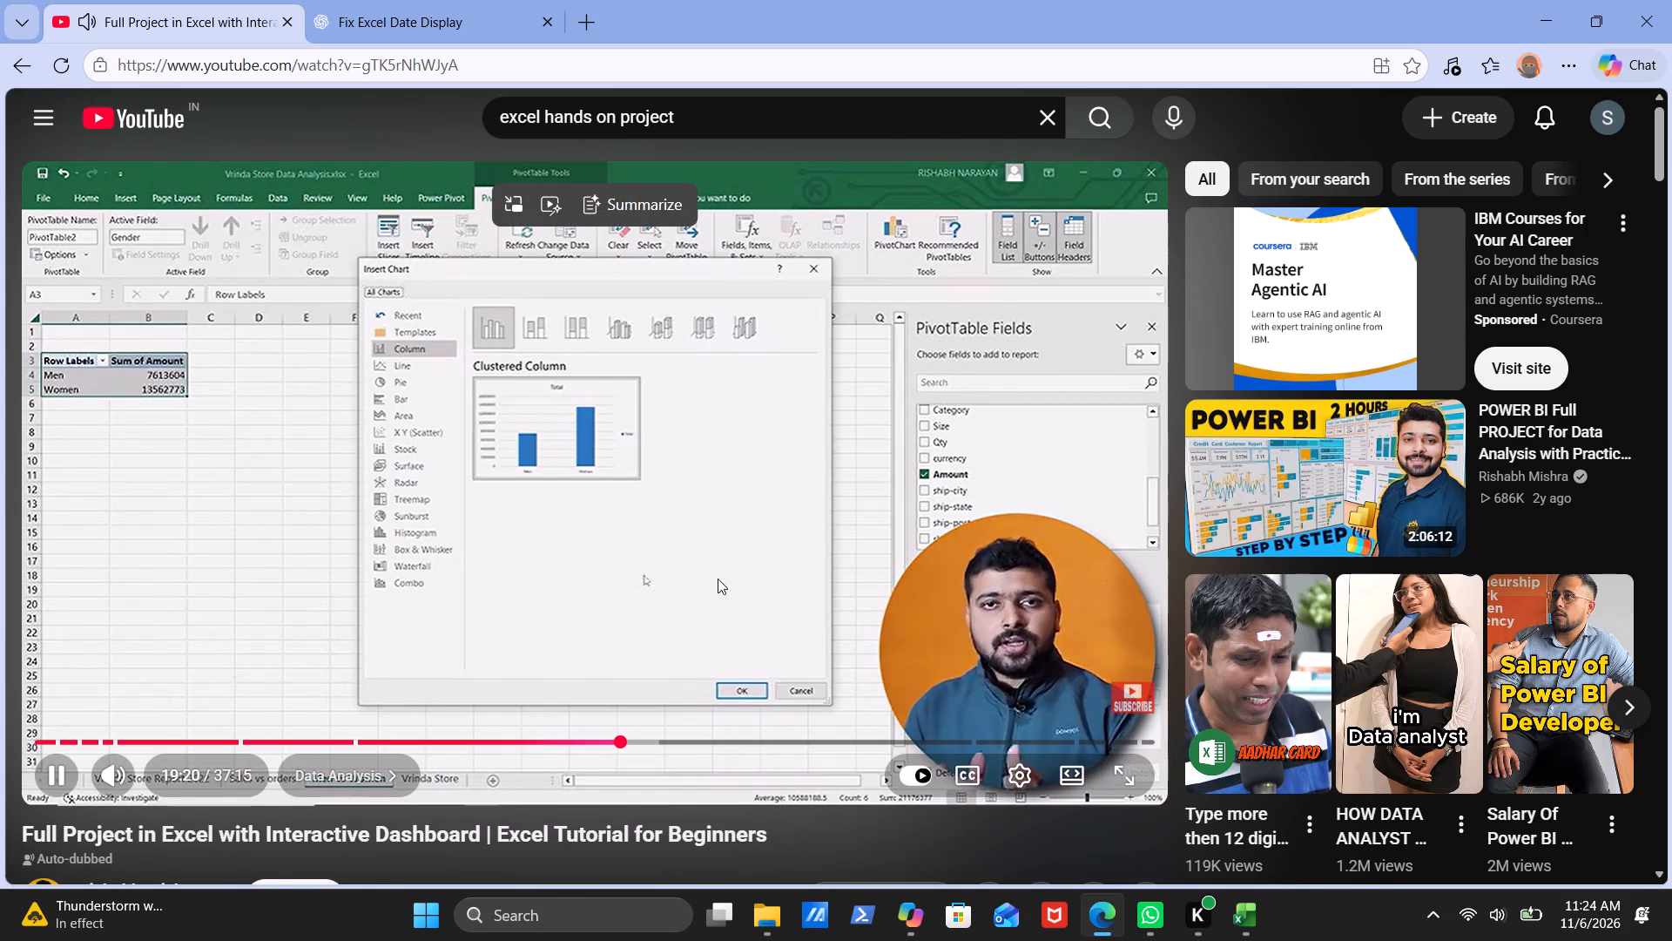
# Pause the tutorial at the part on inserting a clustered column chart from the Men vs Women PivotTable.
pyautogui.click(668, 507)
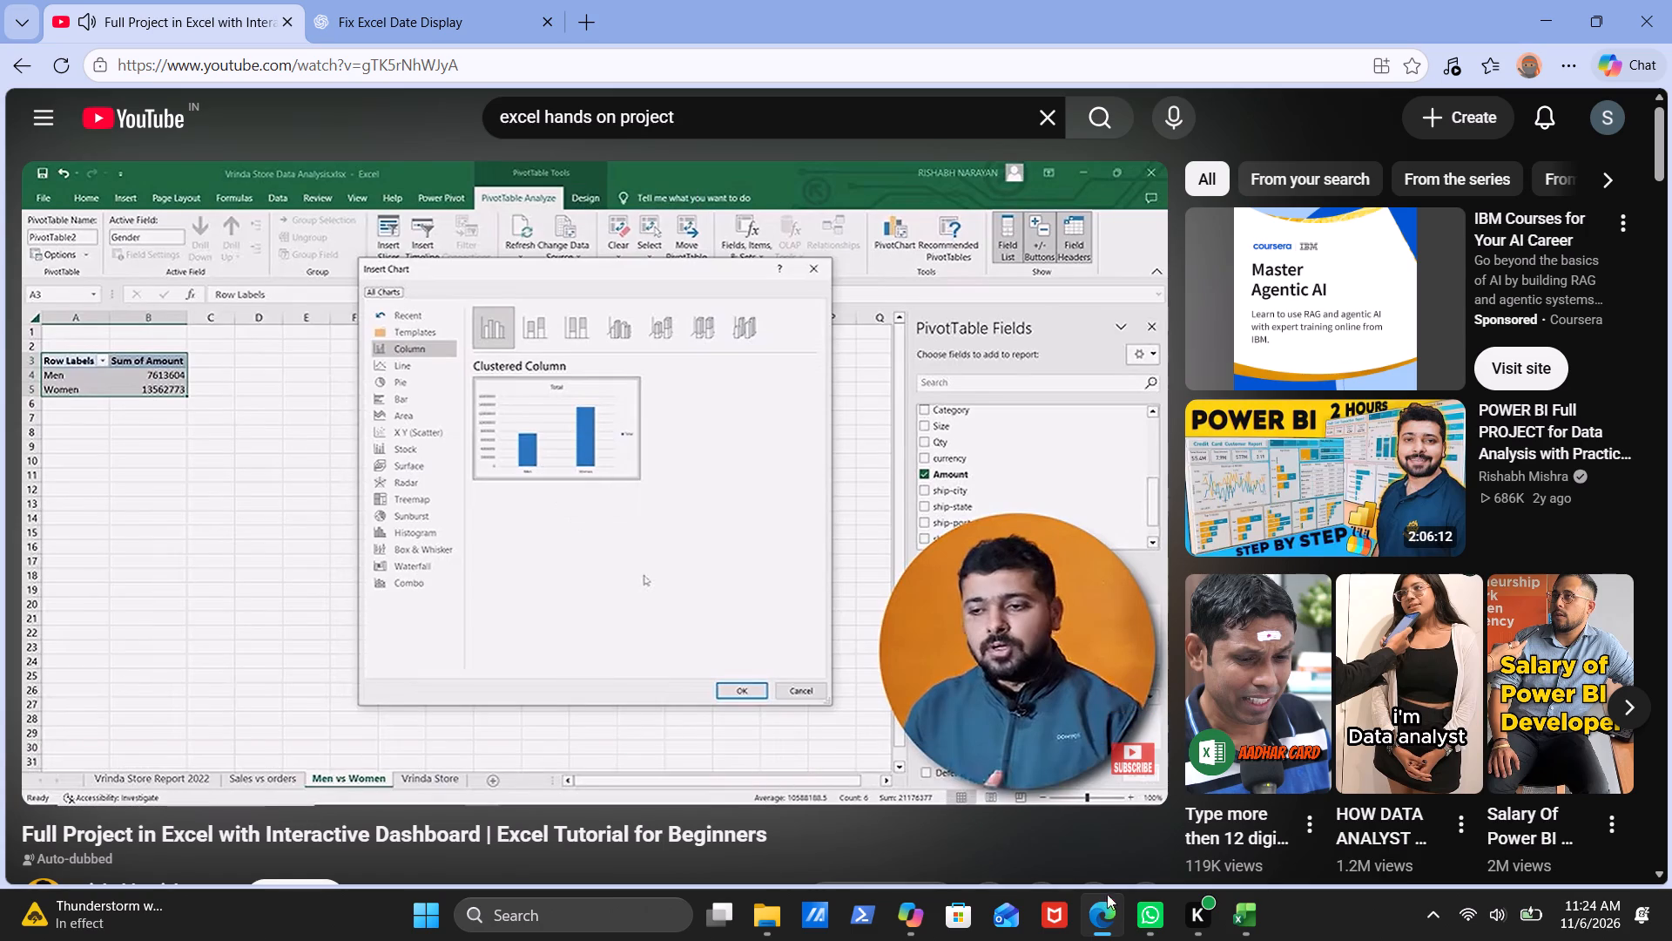
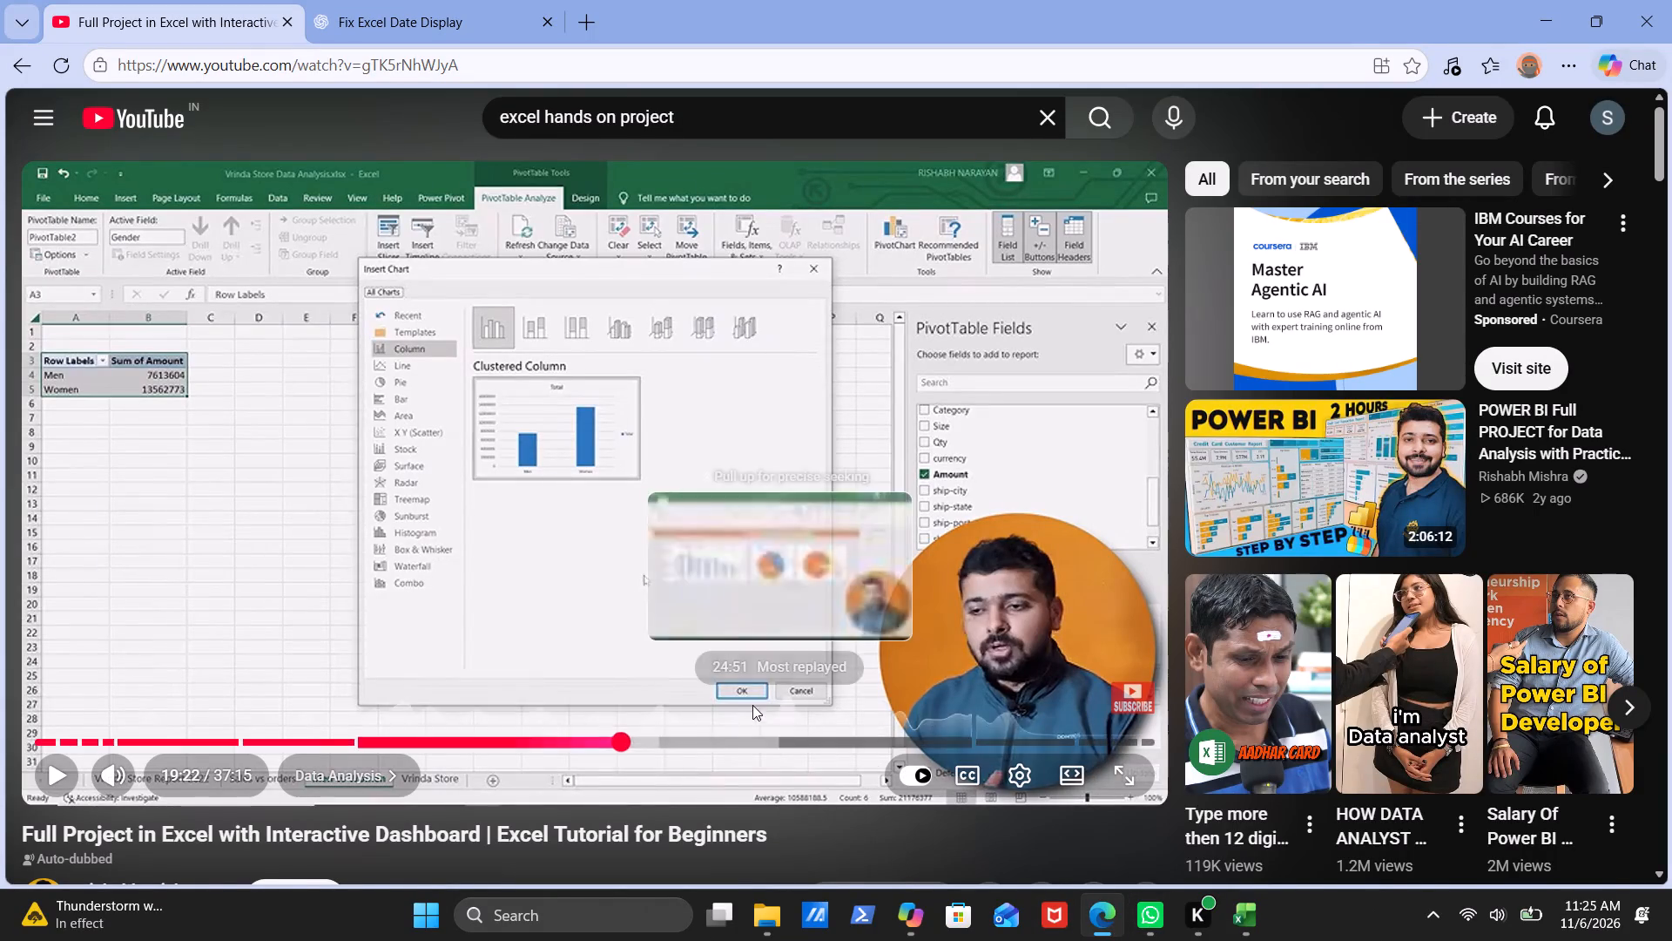
# Watch the tutorial part on building and titling the Men vs Women pie chart, pausing at the finished title.
pyautogui.click(677, 566)
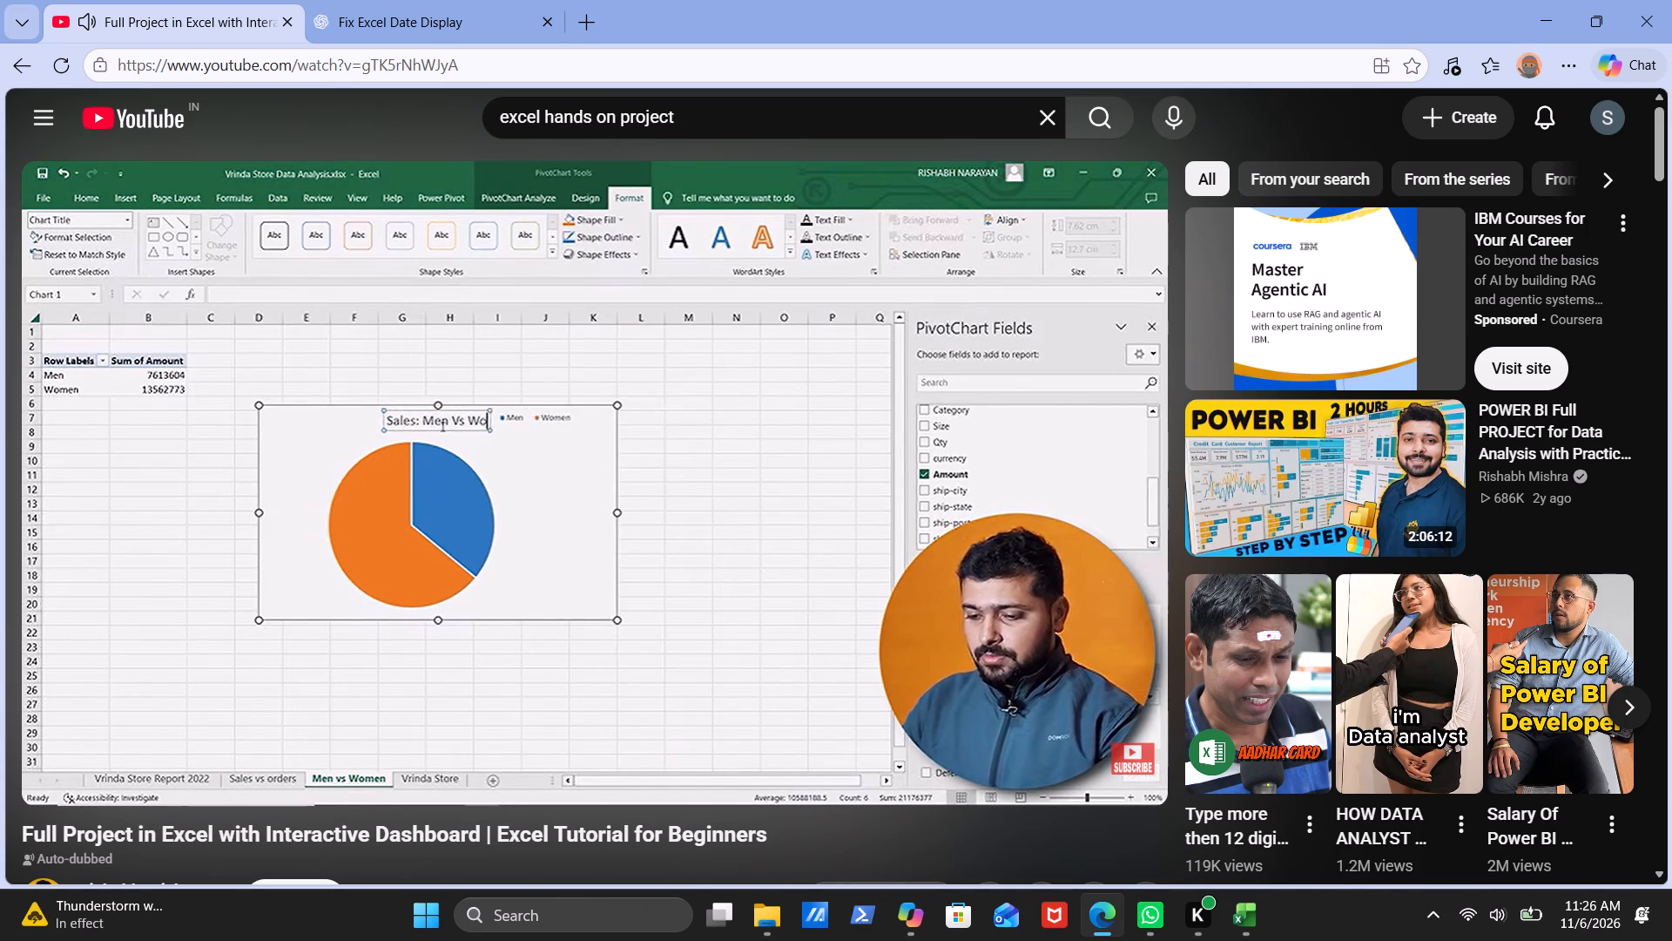
pyautogui.click(610, 491)
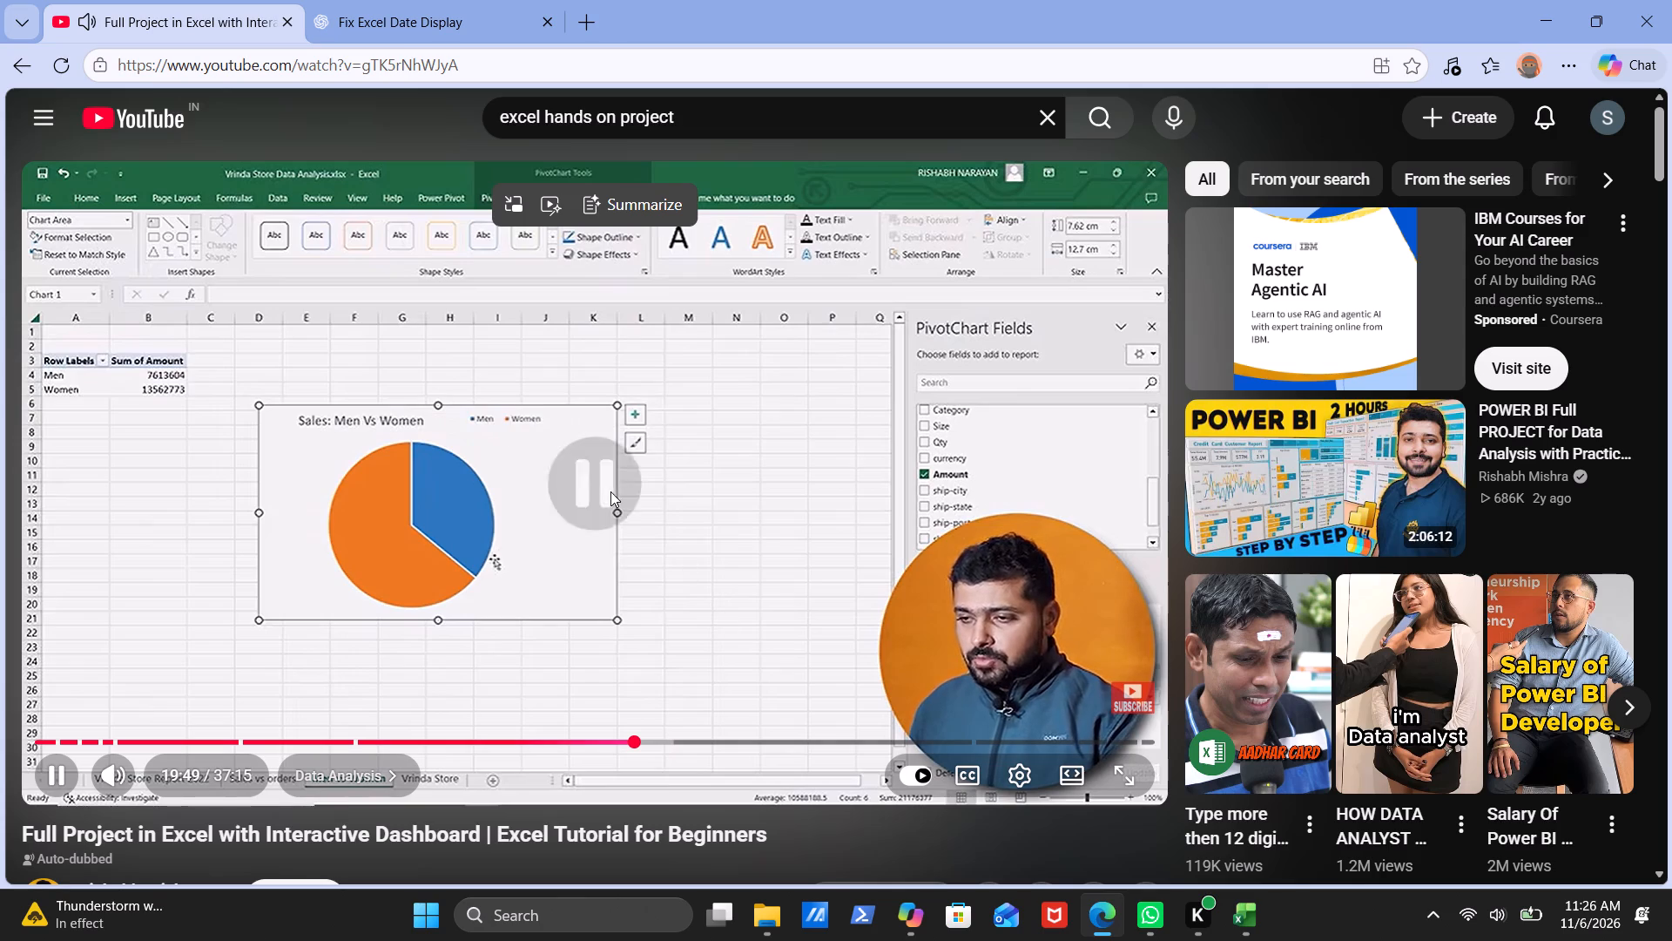
# Switch to the Vrinda Store workbook in Excel and insert a Pie PivotChart from the Men and Women sales PivotTable.
pyautogui.click(1250, 909)
pyautogui.click(1306, 821)
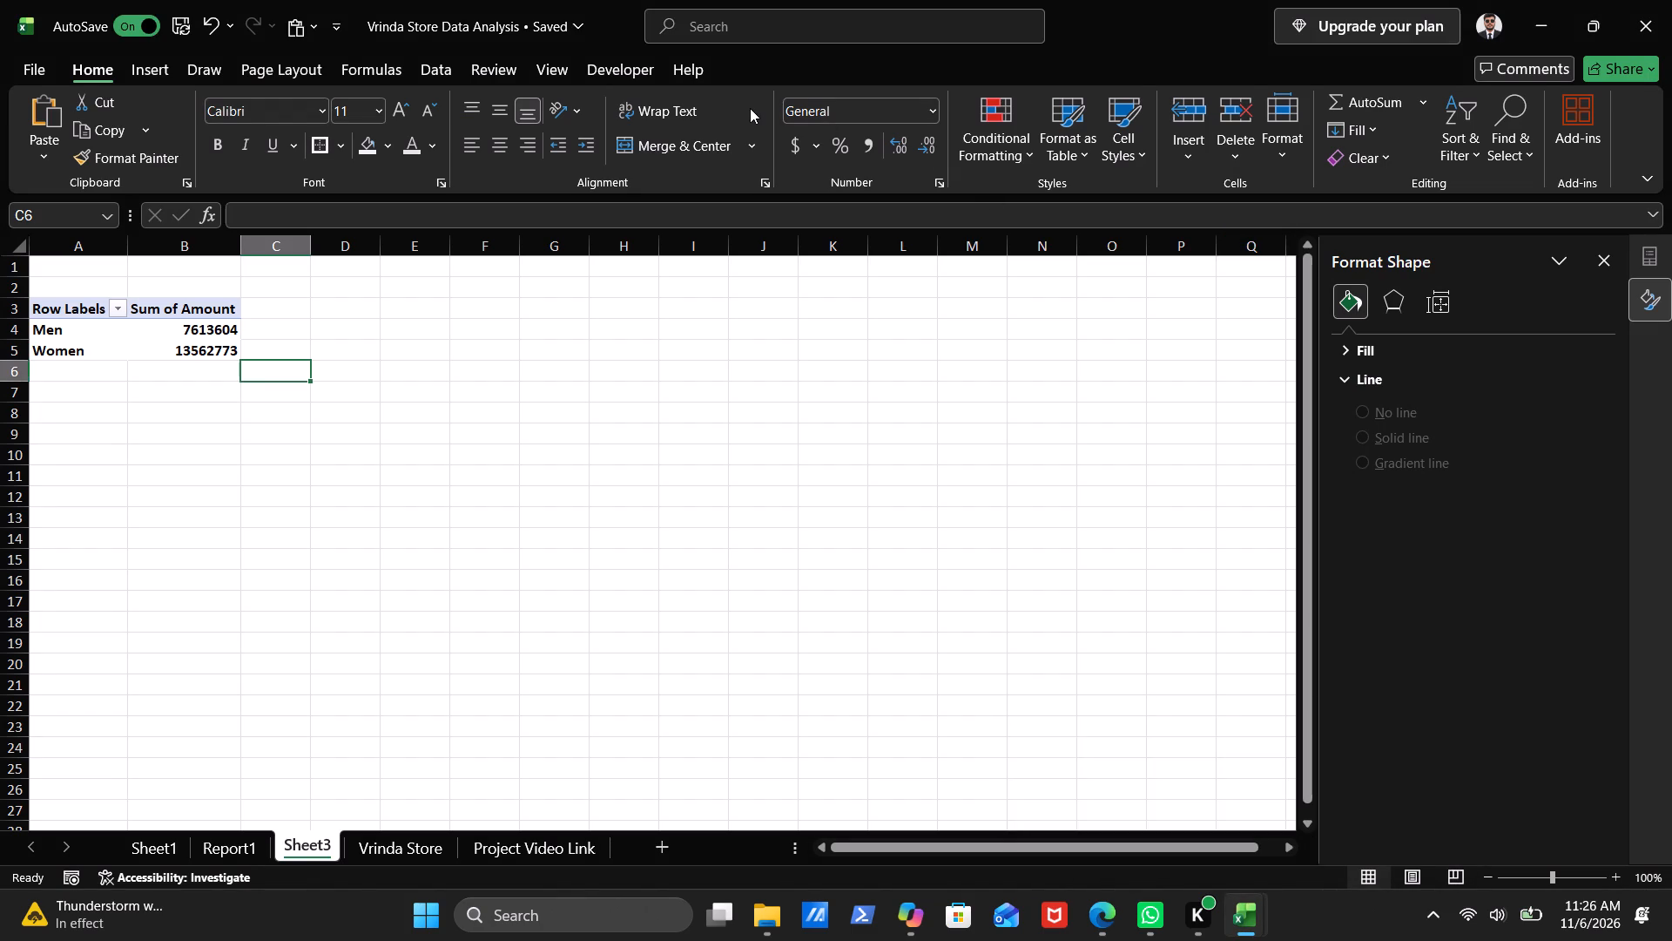
pyautogui.click(145, 331)
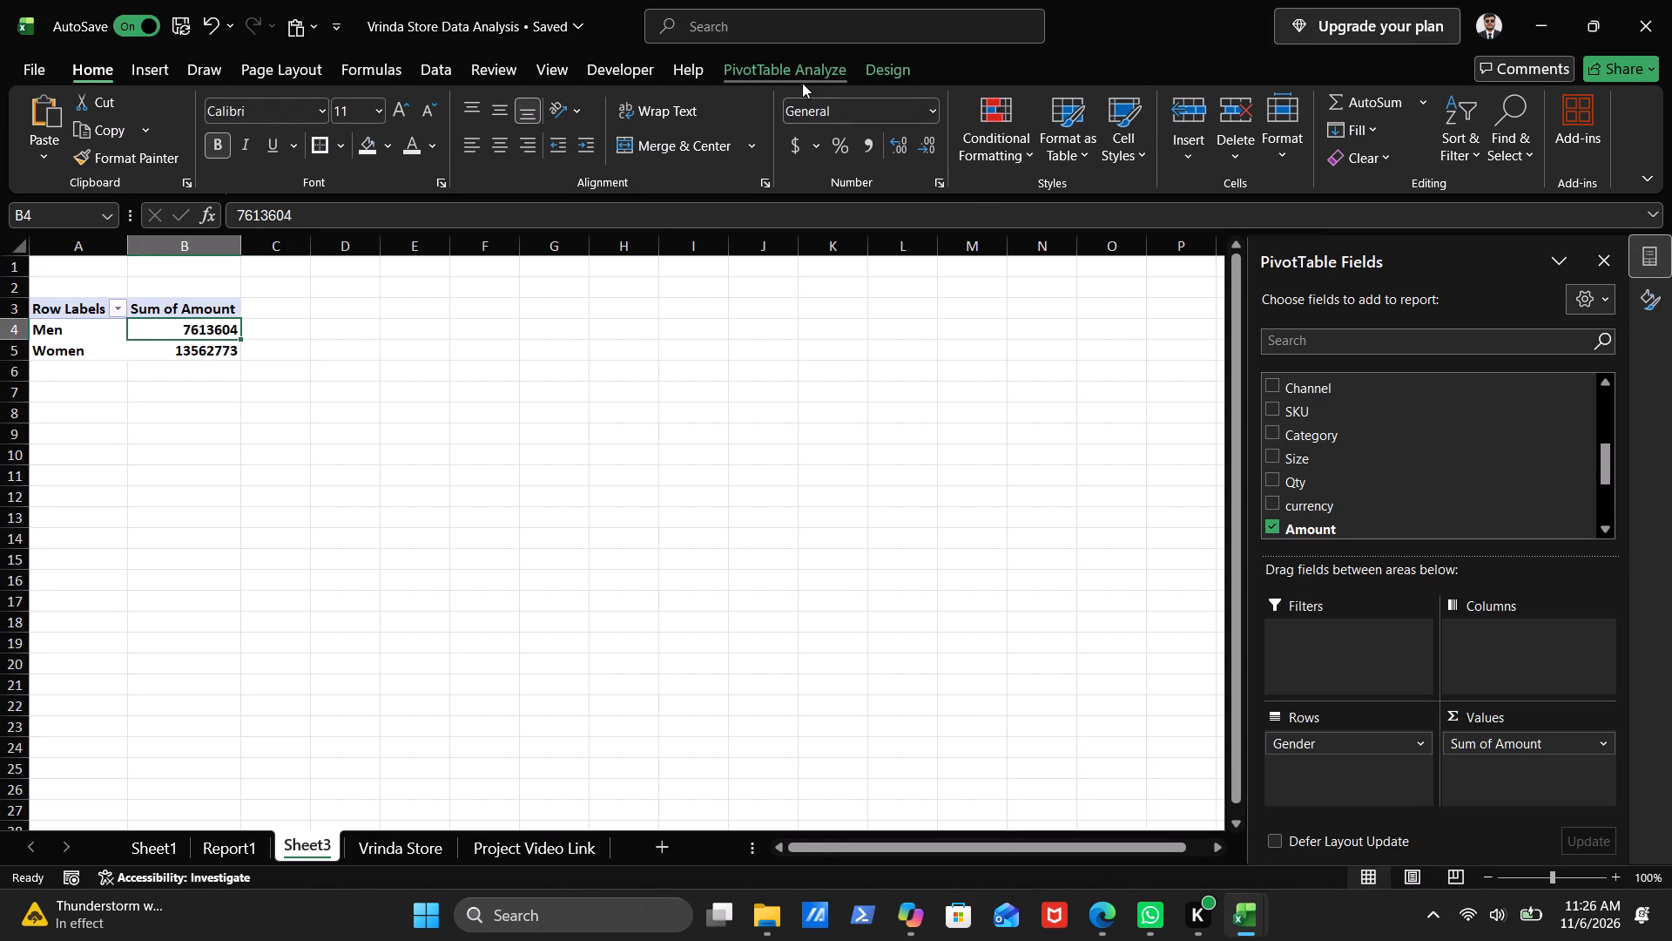
pyautogui.click(896, 60)
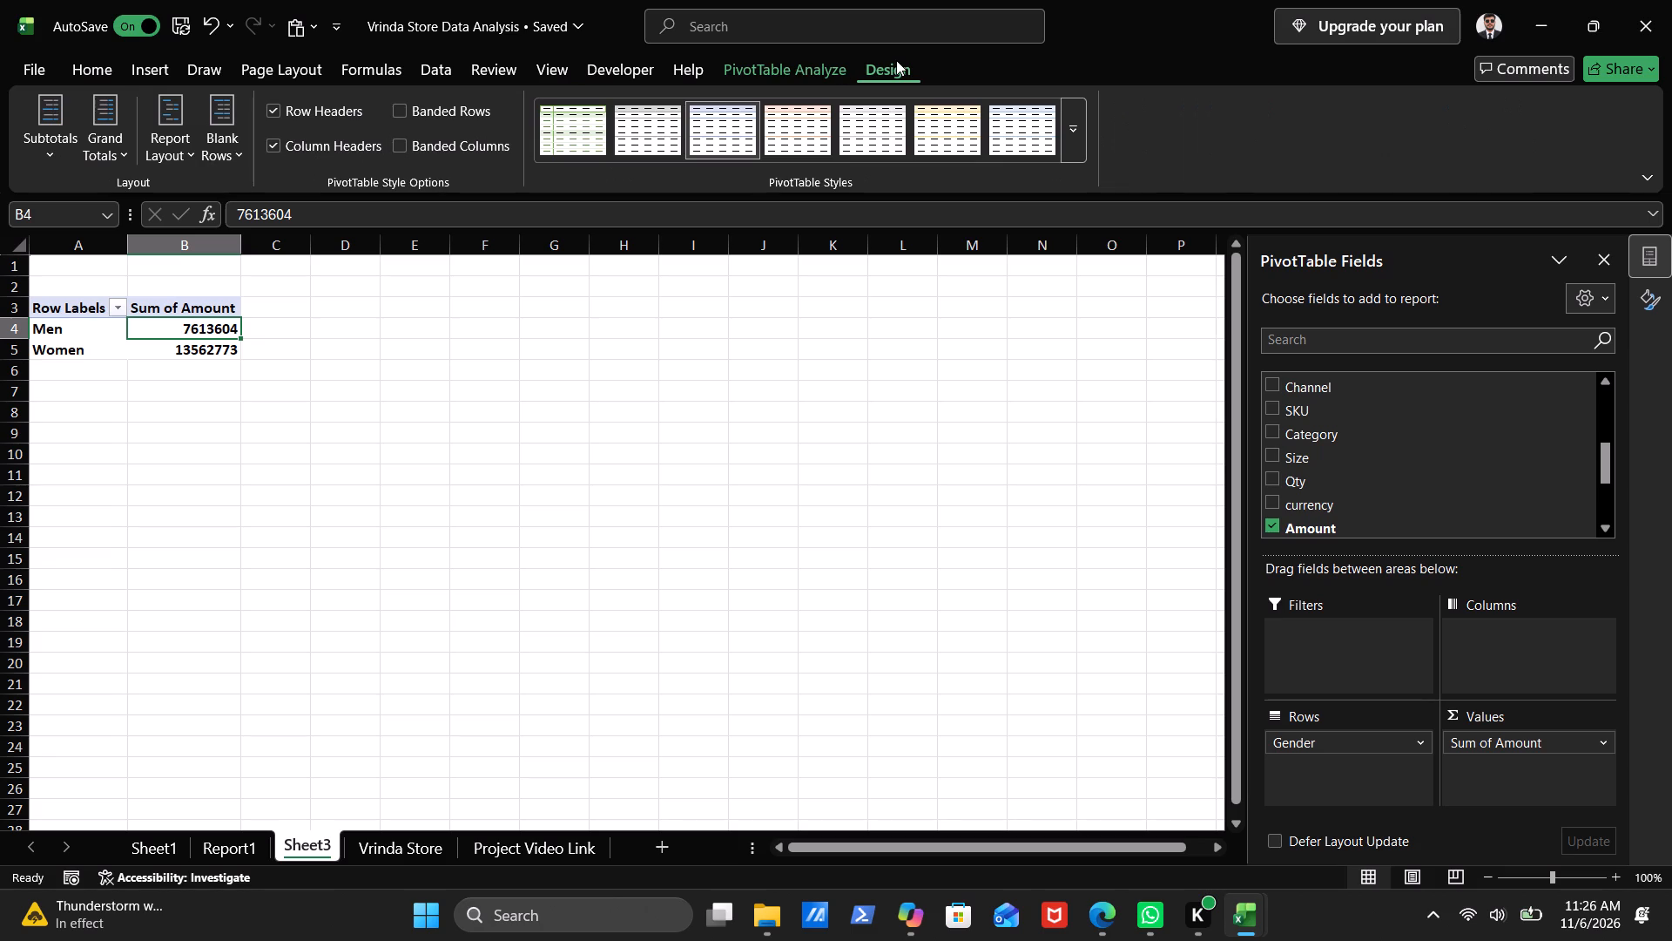
pyautogui.click(787, 70)
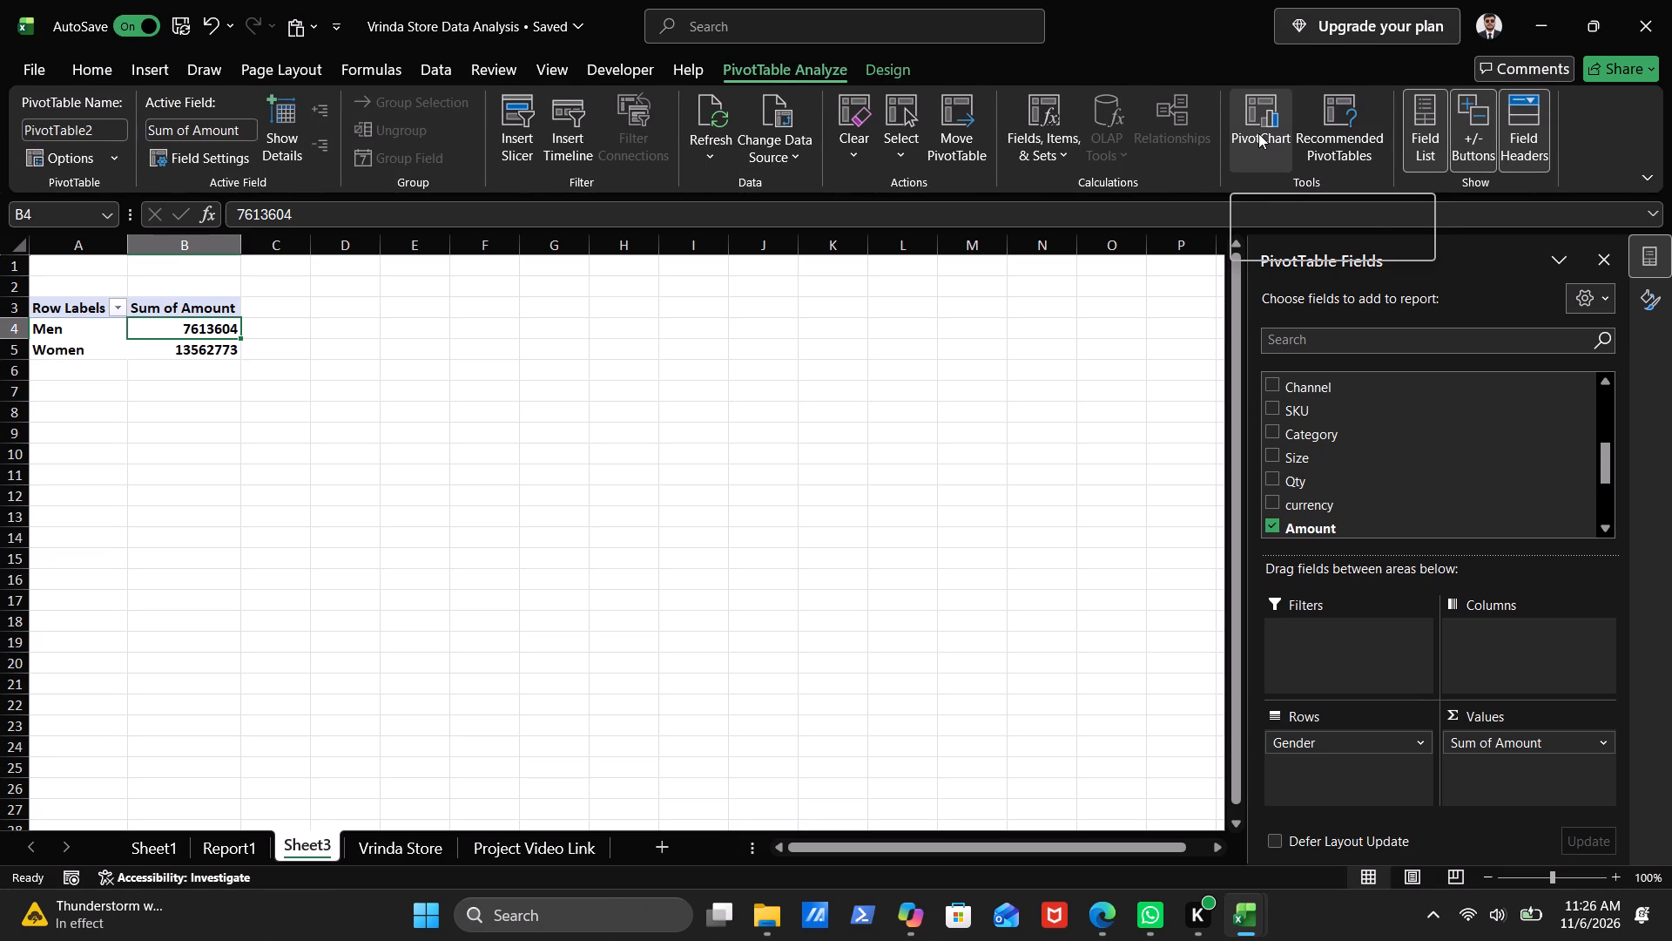
pyautogui.click(1258, 133)
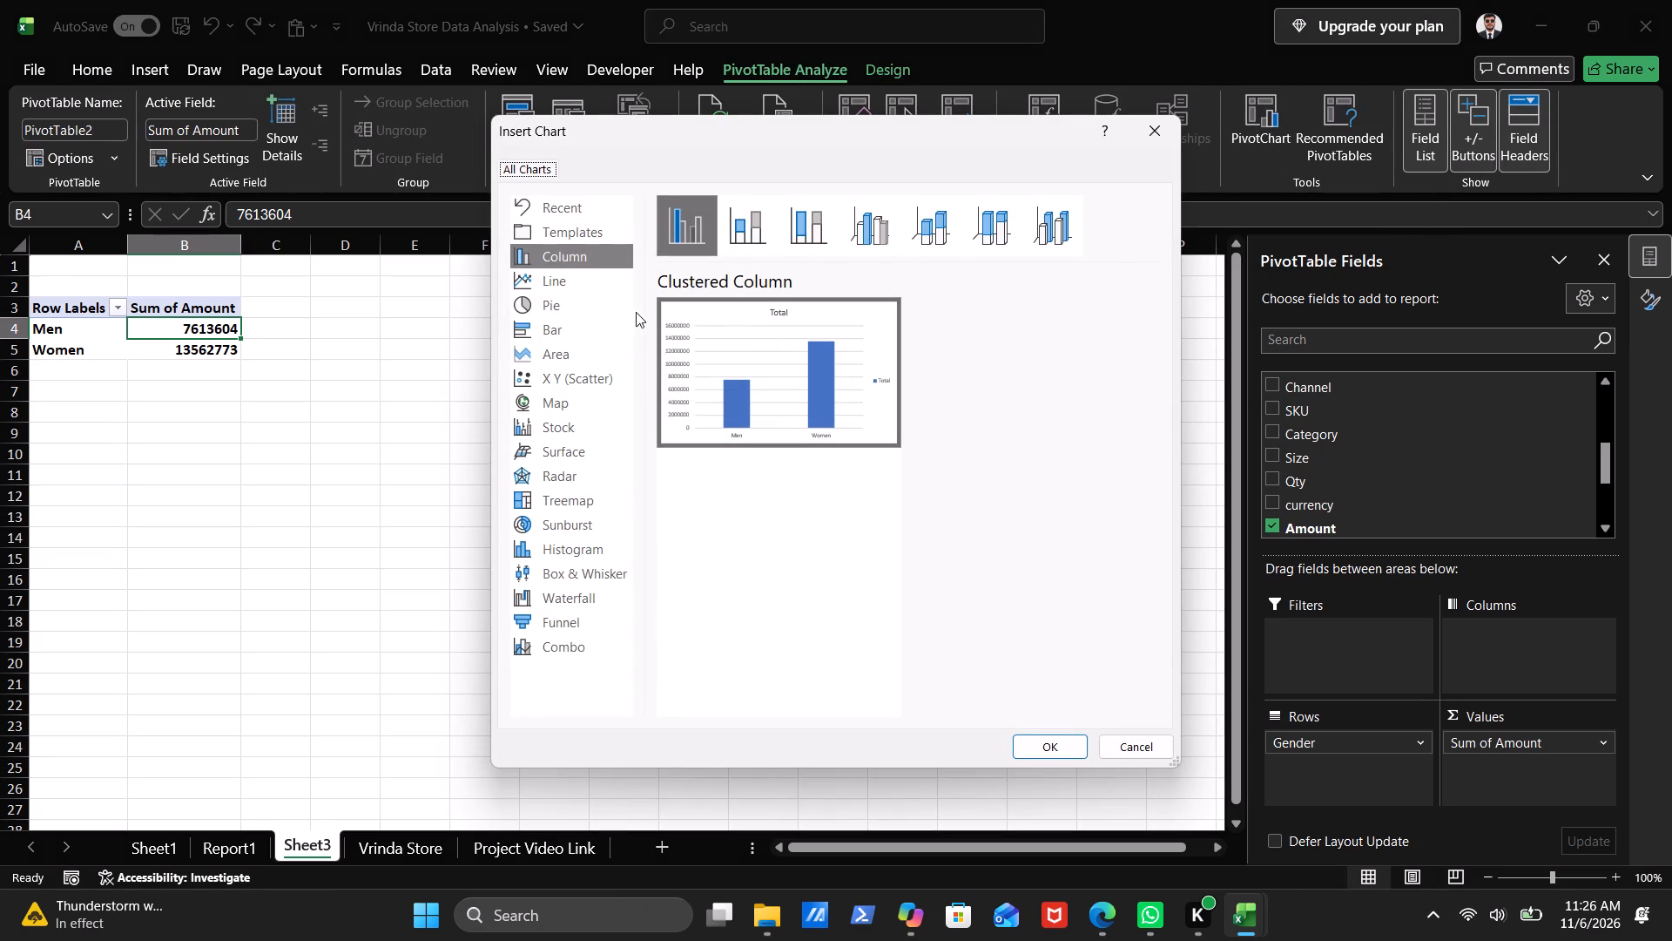
pyautogui.click(585, 301)
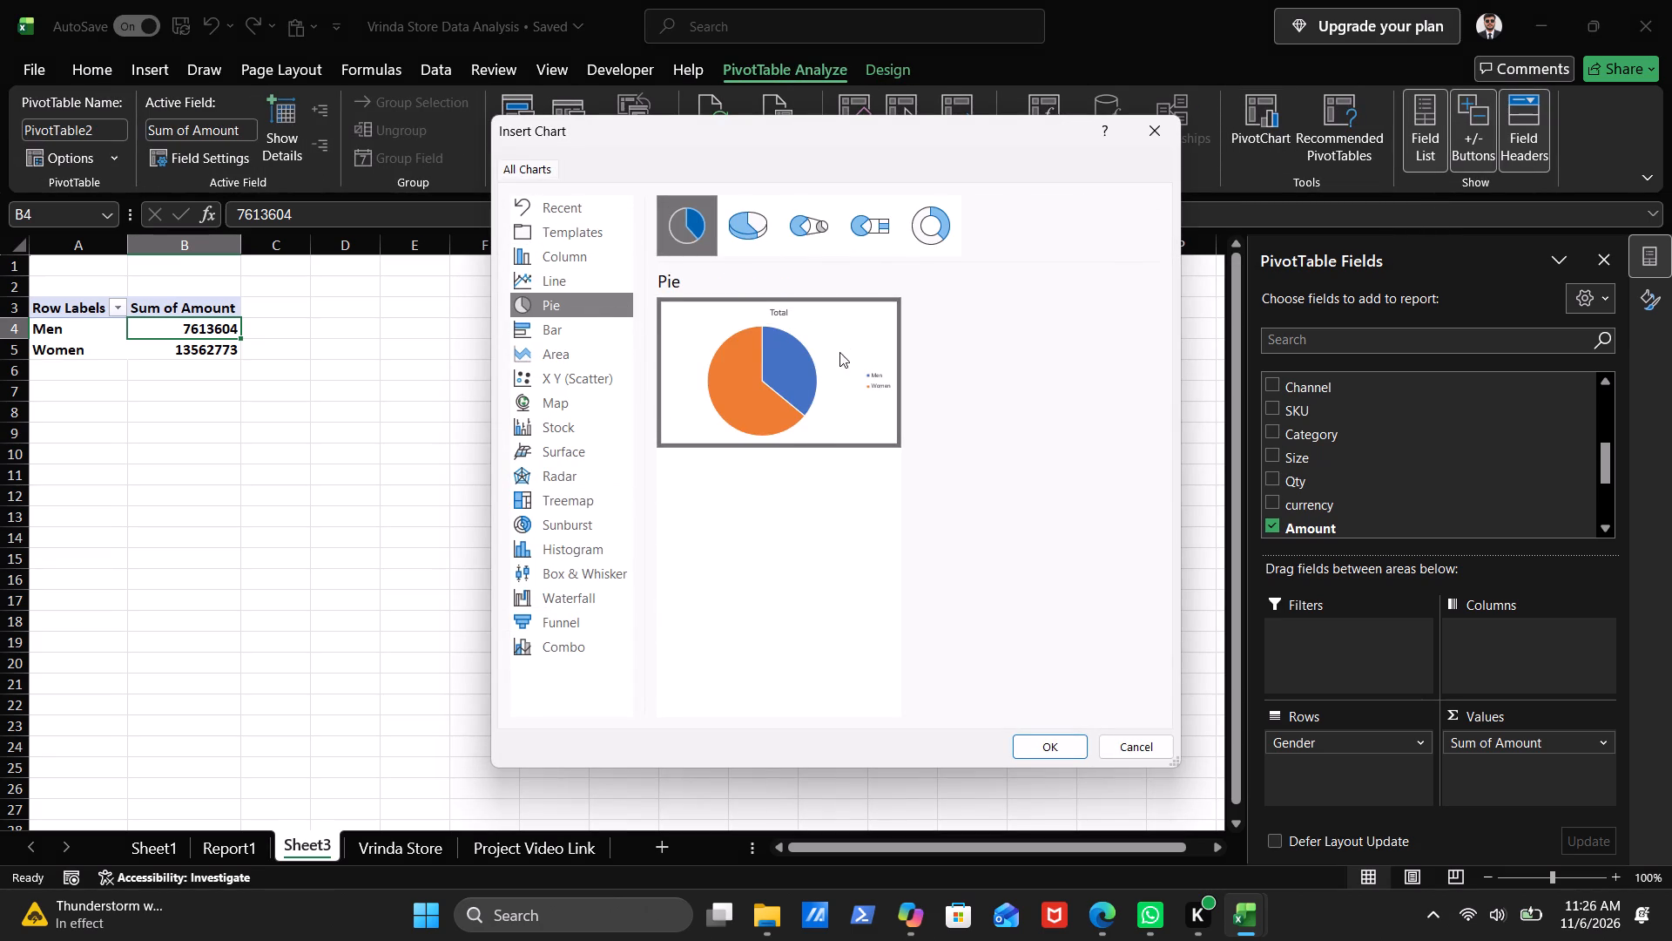
pyautogui.click(1063, 754)
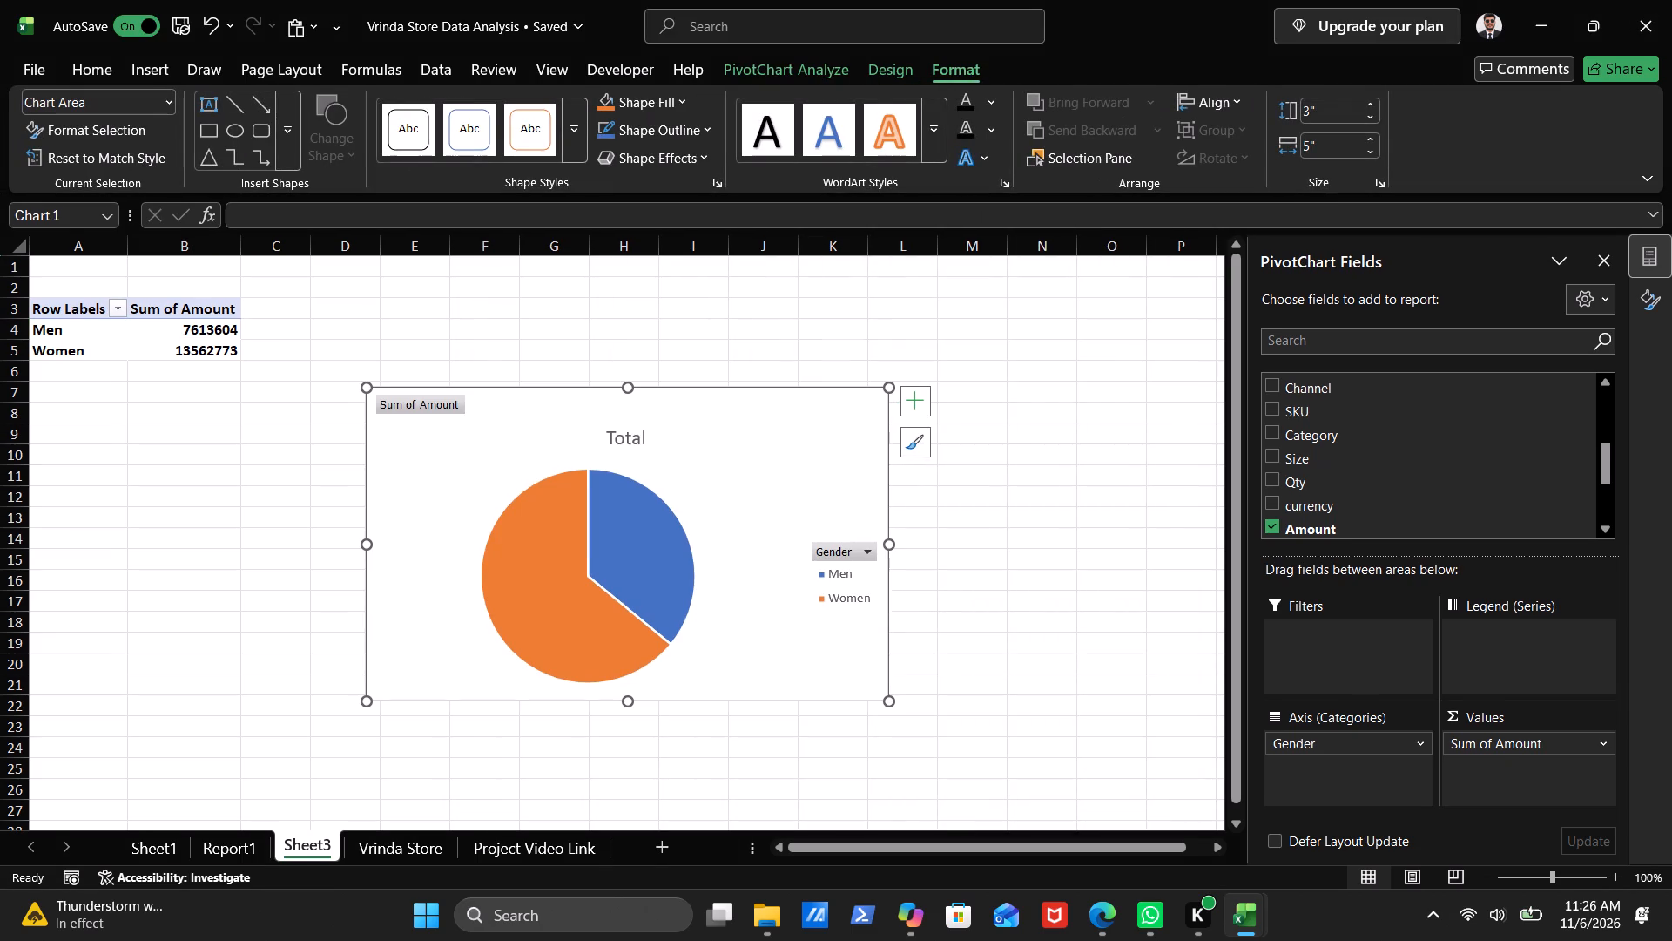
# Hide the value field buttons on the pie chart.
pyautogui.click(443, 410)
pyautogui.rightClick(443, 410)
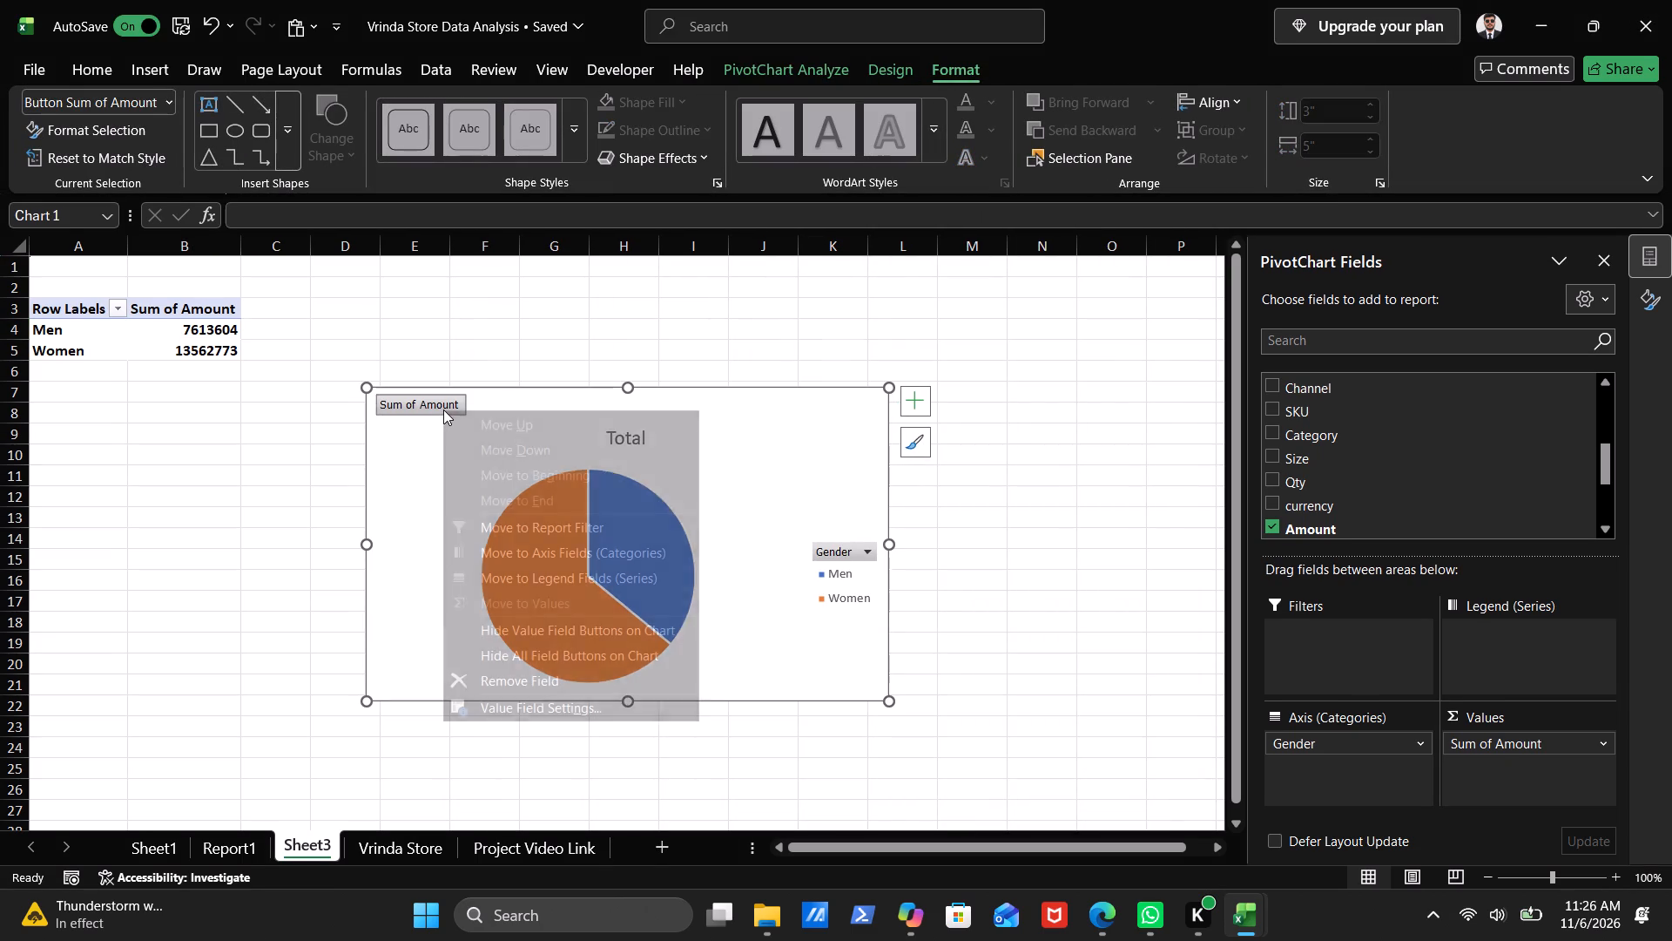
pyautogui.click(602, 626)
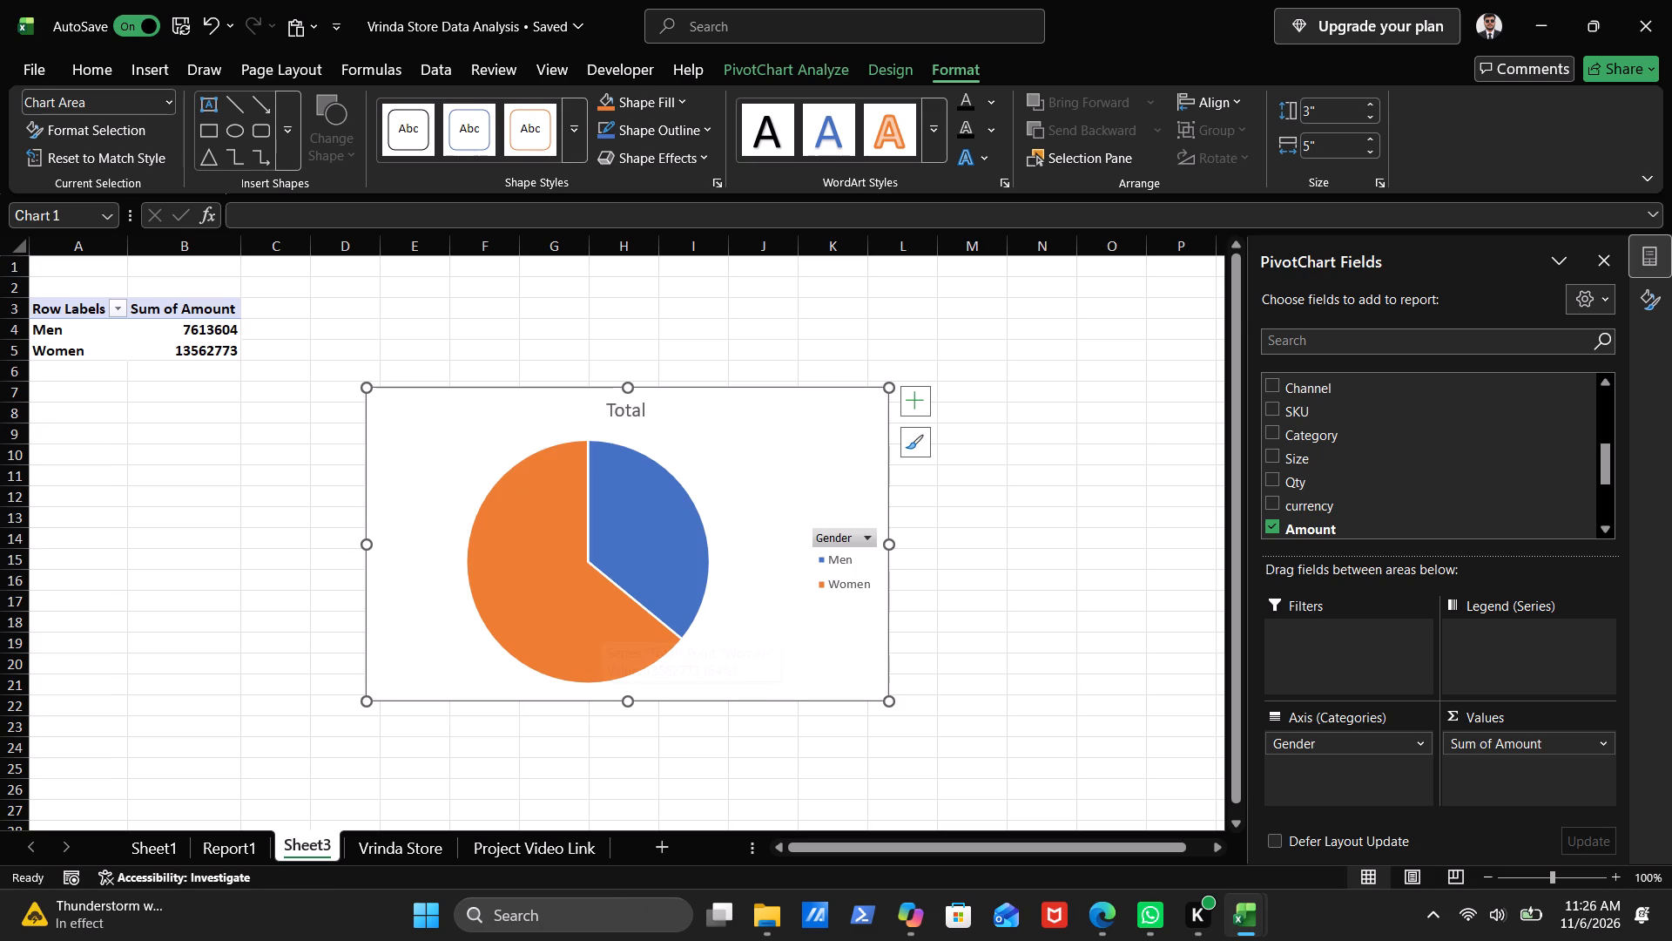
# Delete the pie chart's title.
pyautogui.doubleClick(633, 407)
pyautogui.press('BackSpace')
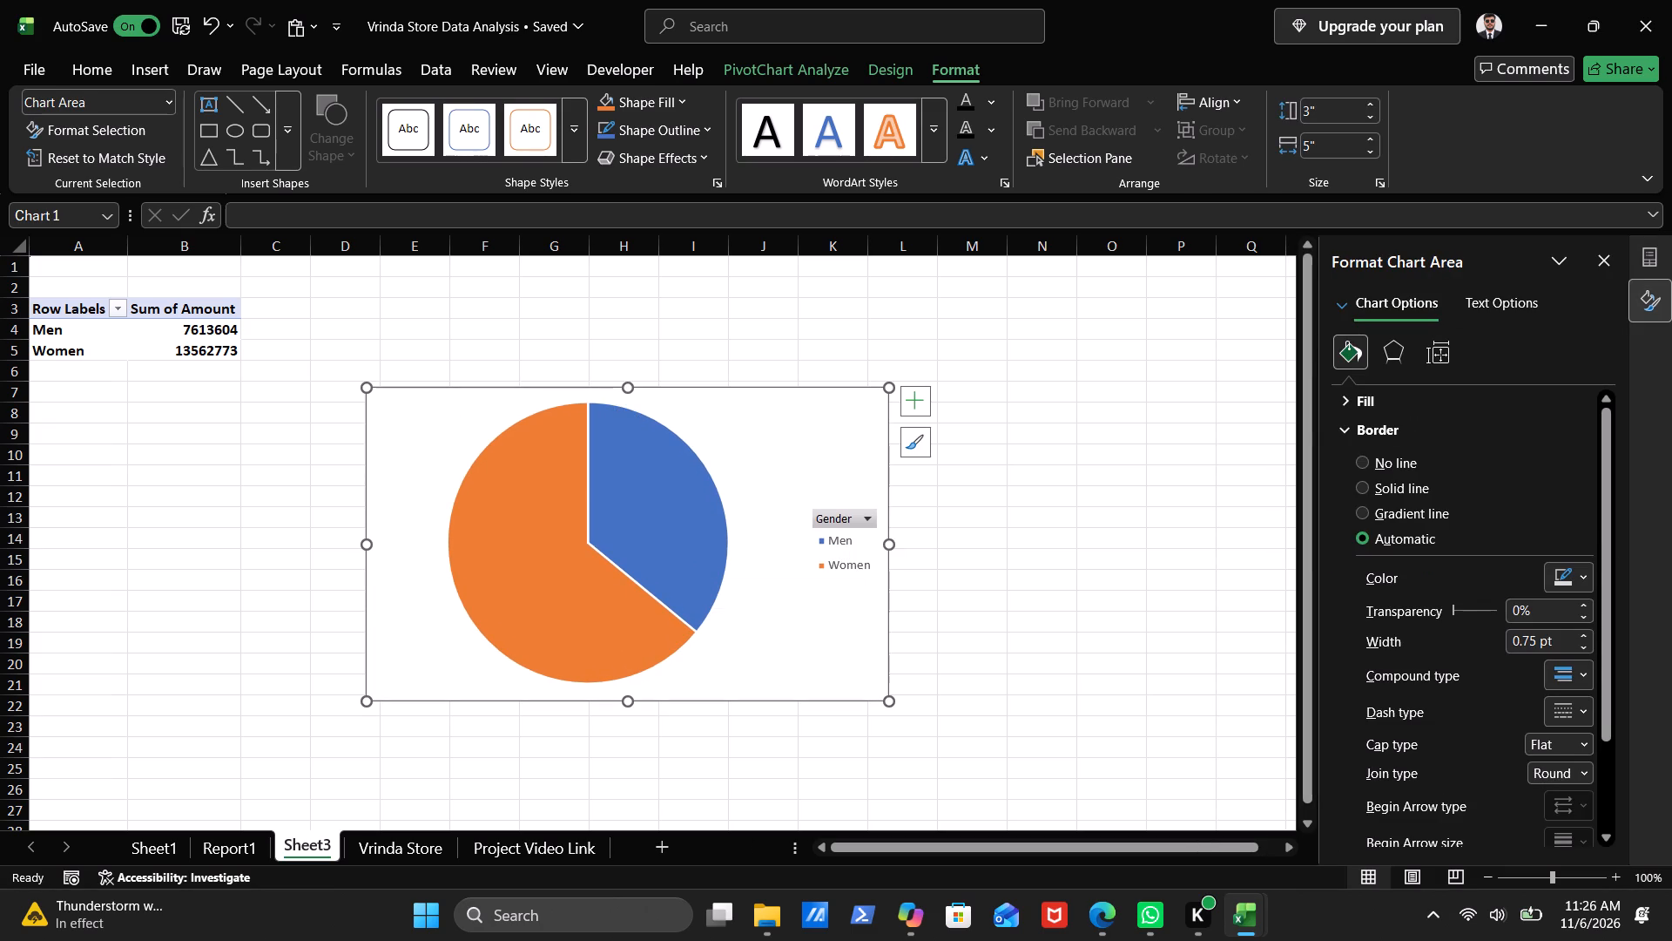
# Resize the pie chart vertically from its upper edge to a height of about 2.31 inches.
pyautogui.moveTo(629, 386); pyautogui.dragTo(627, 361)
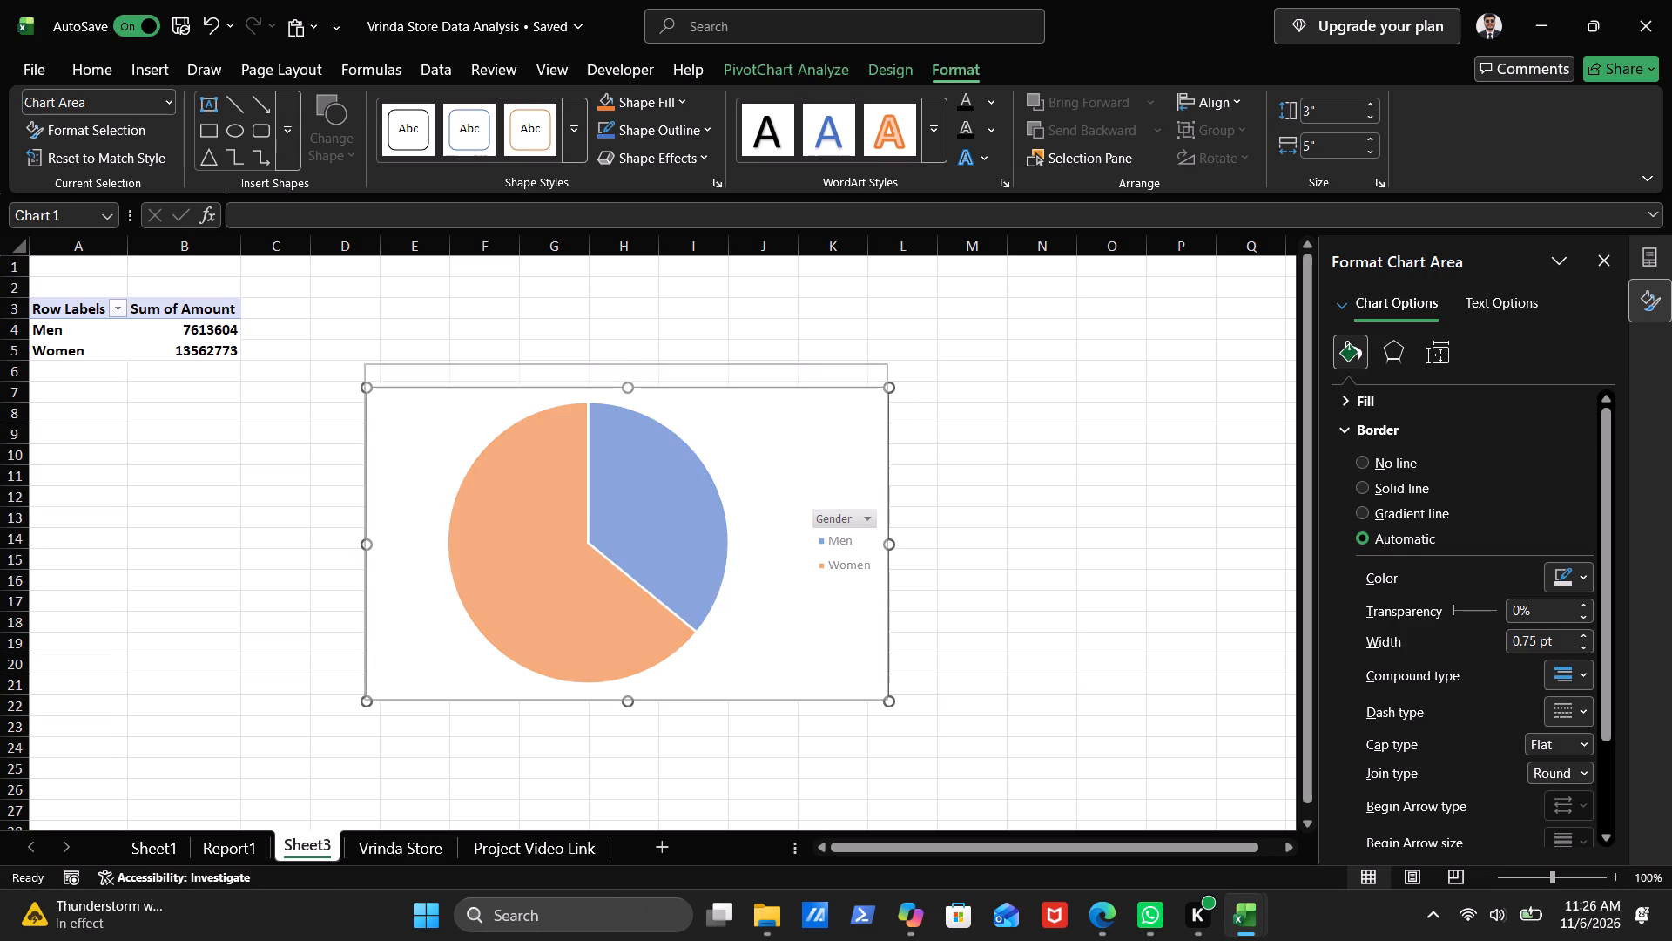
pyautogui.moveTo(627, 361); pyautogui.dragTo(624, 320)
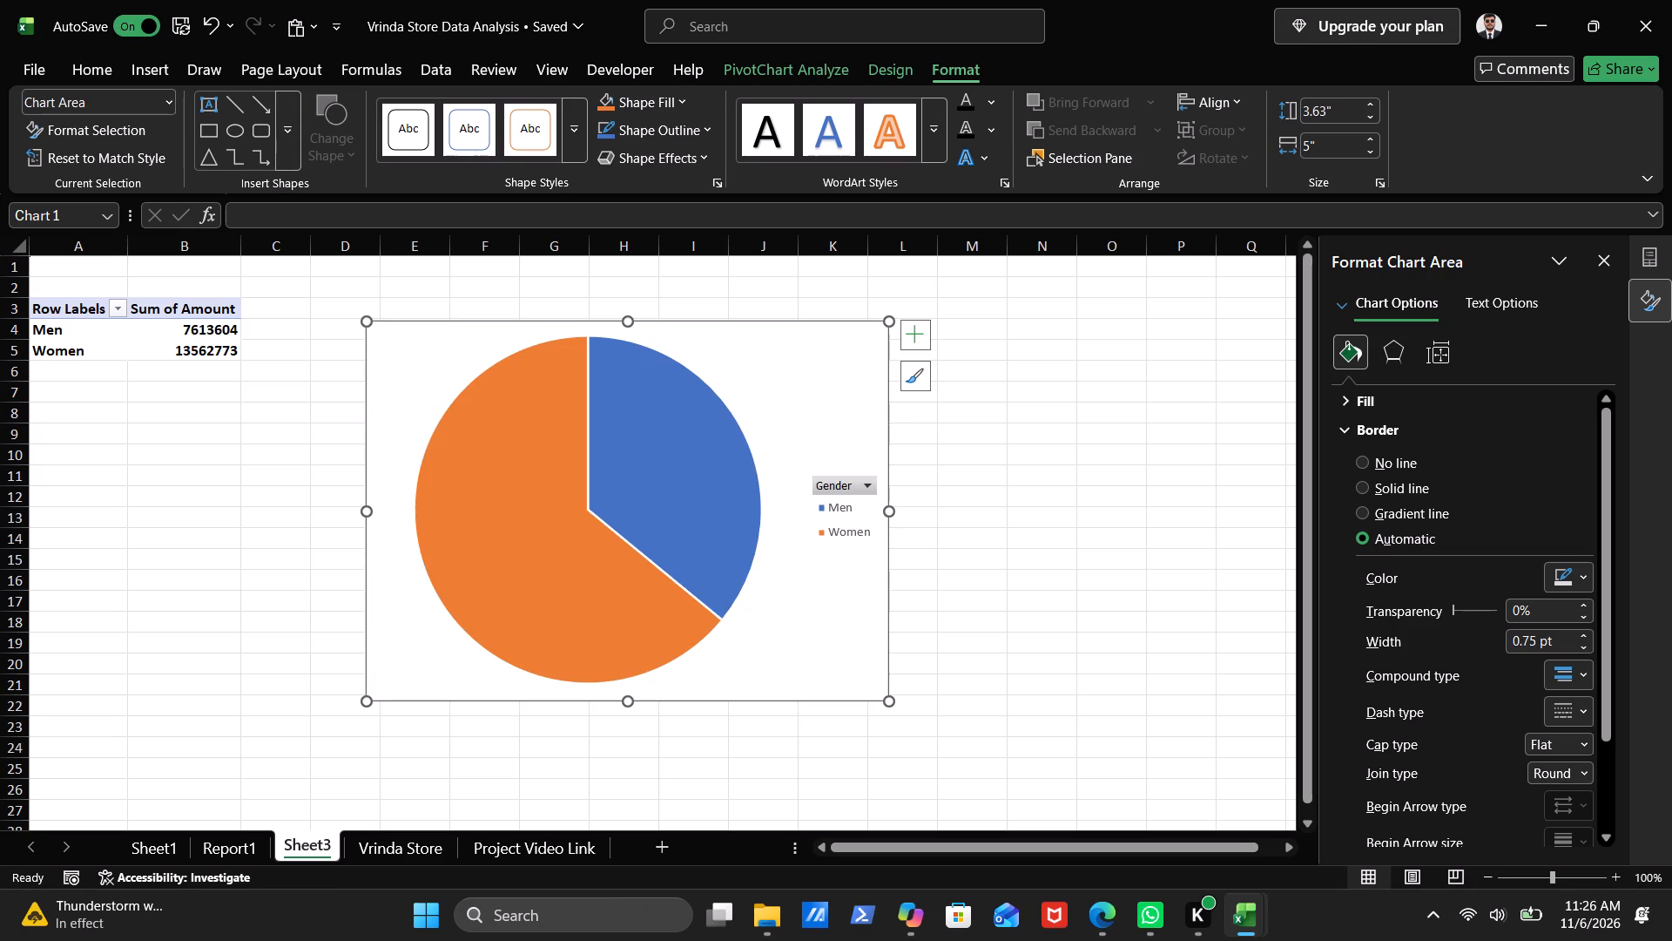
pyautogui.moveTo(629, 320); pyautogui.dragTo(628, 459)
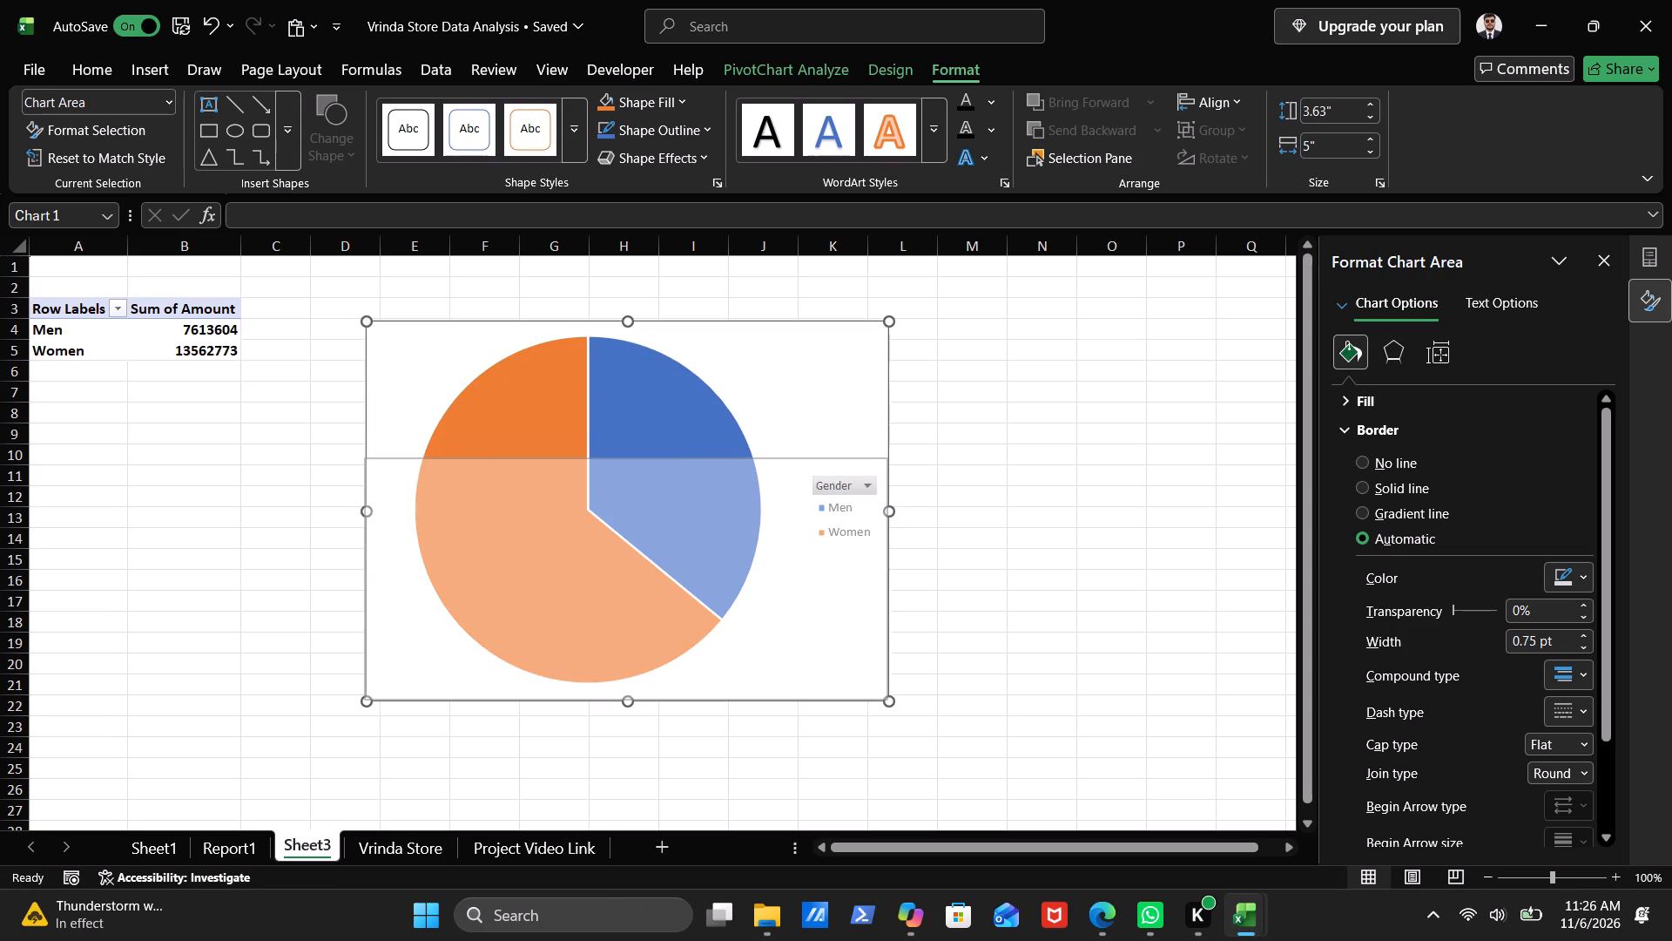
pyautogui.moveTo(628, 459); pyautogui.dragTo(628, 458)
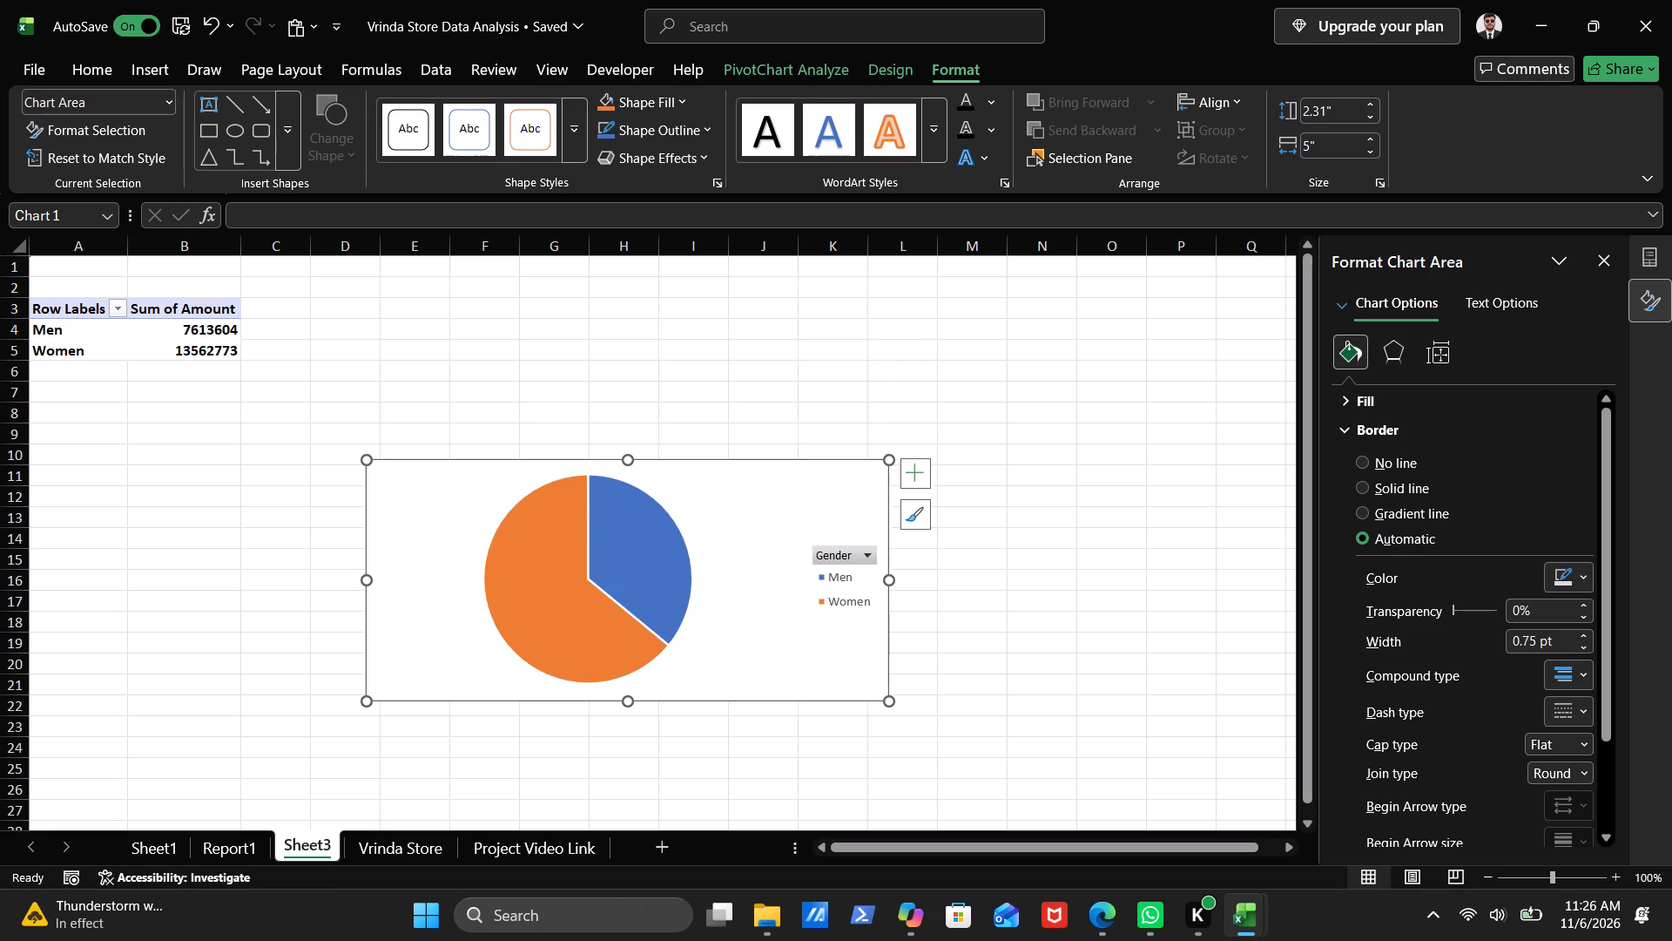
# Turn the Chart Title element back on for the pie chart.
pyautogui.click(913, 475)
pyautogui.click(1021, 498)
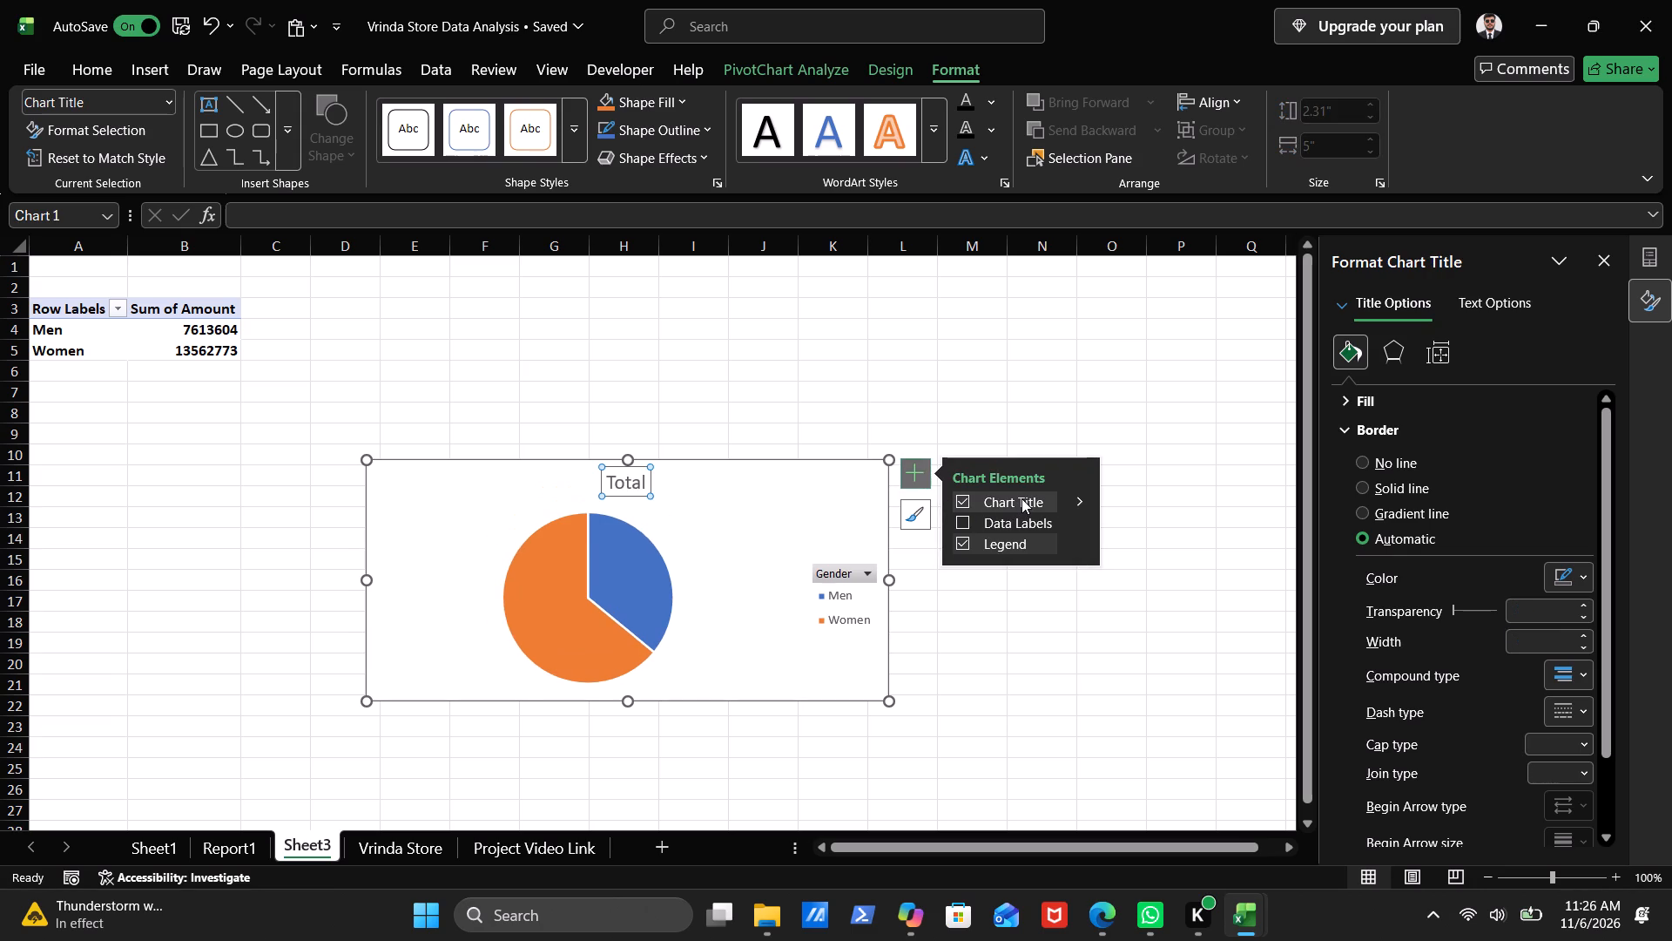
# Replace the pie chart's title text with "Sales- Men VS Women".
pyautogui.click(623, 475)
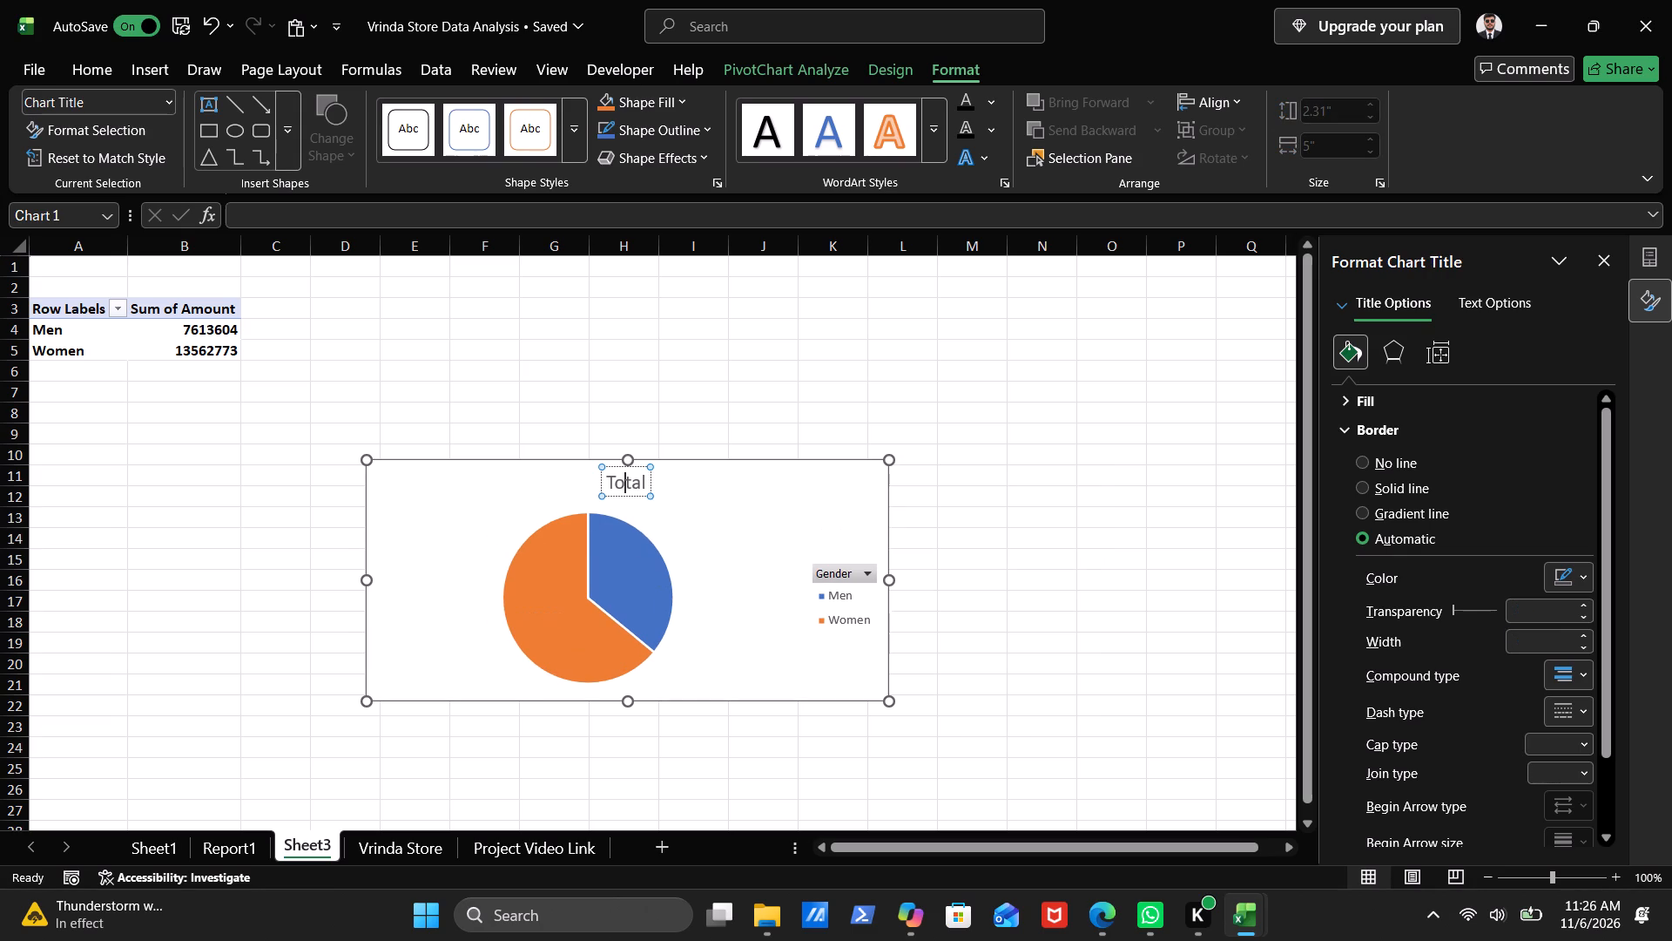
pyautogui.press('Right')
pyautogui.press('Right')
pyautogui.press('Right')
pyautogui.press('BackSpace')
pyautogui.press('BackSpace')
pyautogui.press('BackSpace')
pyautogui.press('BackSpace')
pyautogui.press('BackSpace')
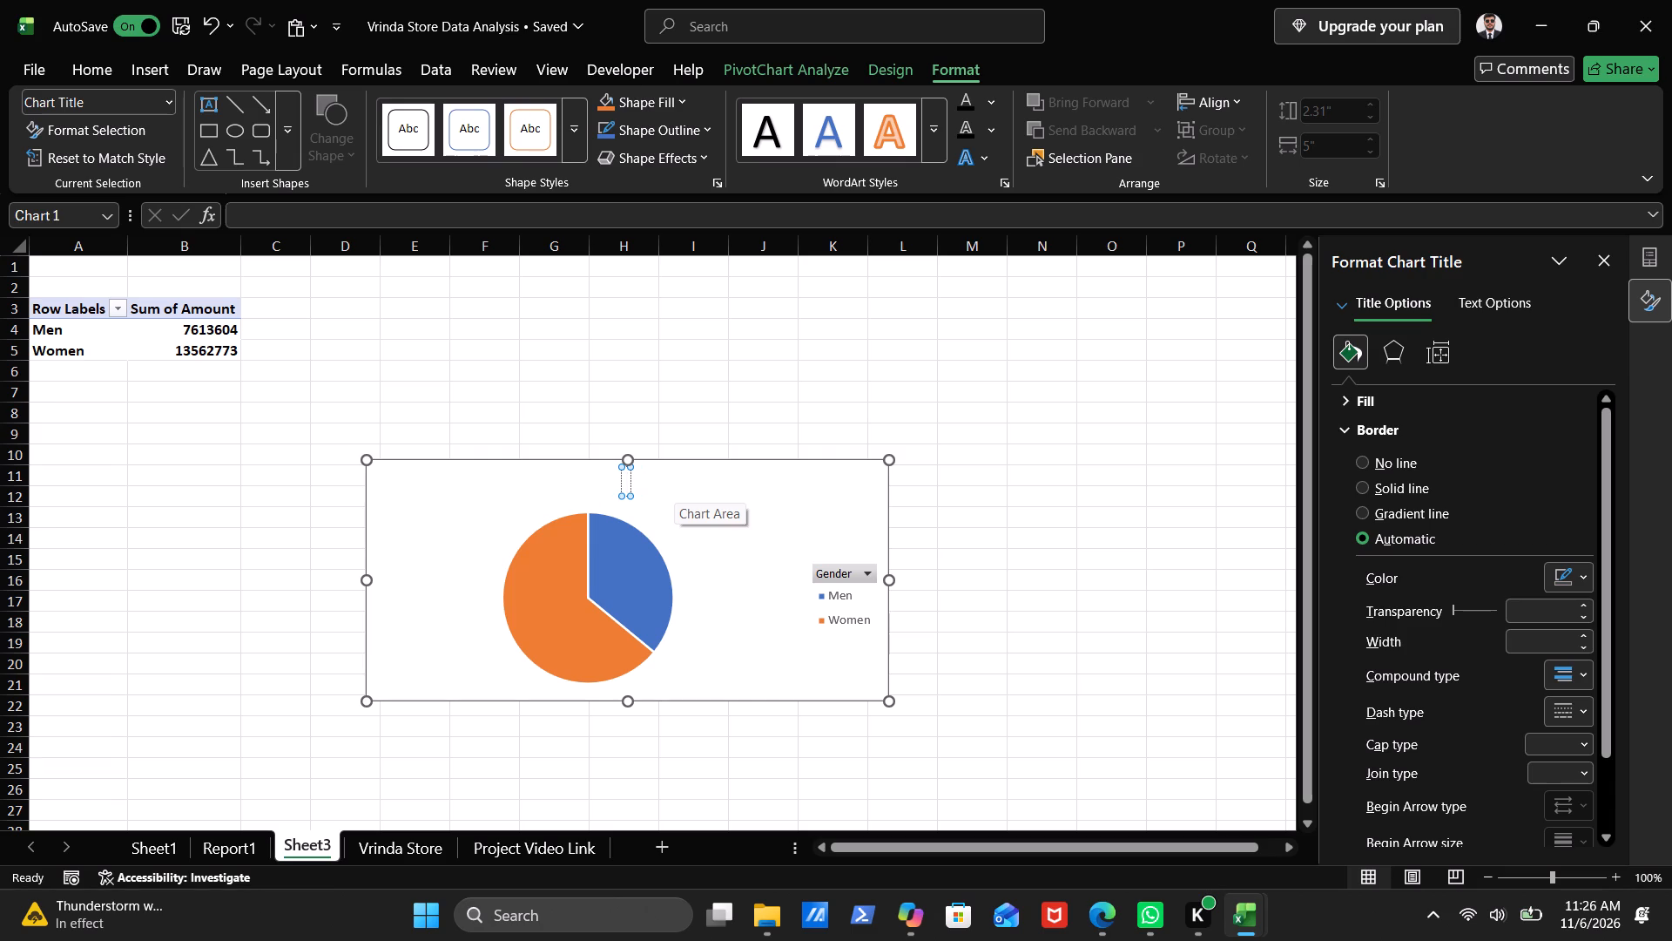
pyautogui.write('Sa')
pyautogui.write('les')
pyautogui.press('space')
pyautogui.press('BackSpace')
pyautogui.press('-')
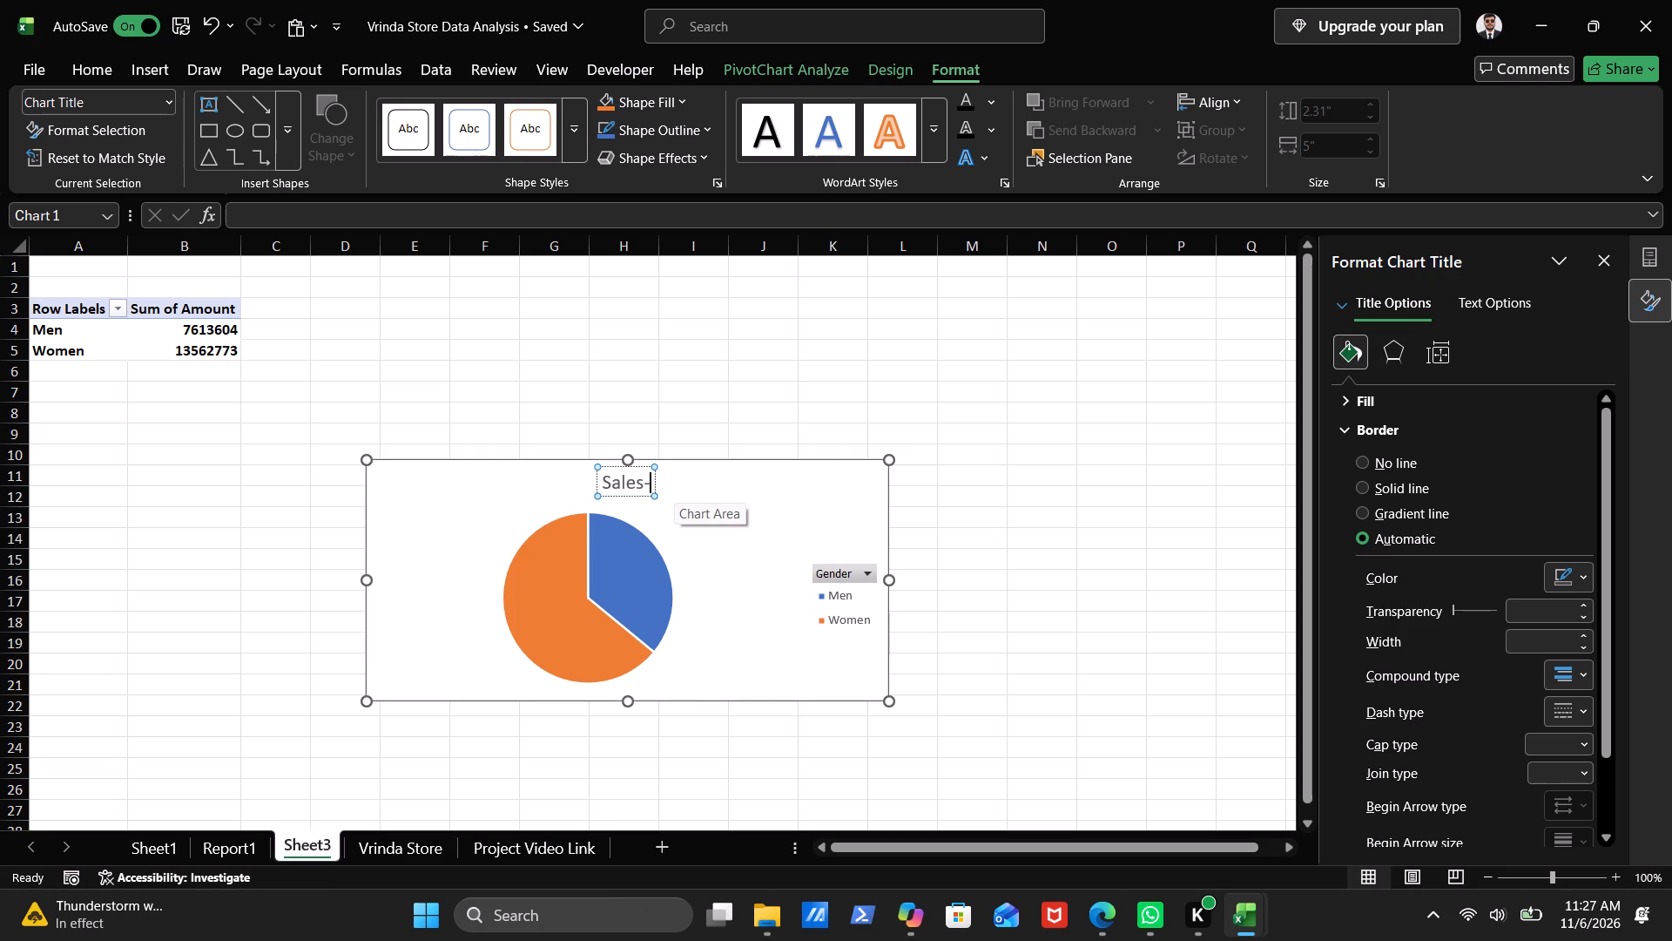
pyautogui.press('space')
pyautogui.write('Me')
pyautogui.press('BackSpace')
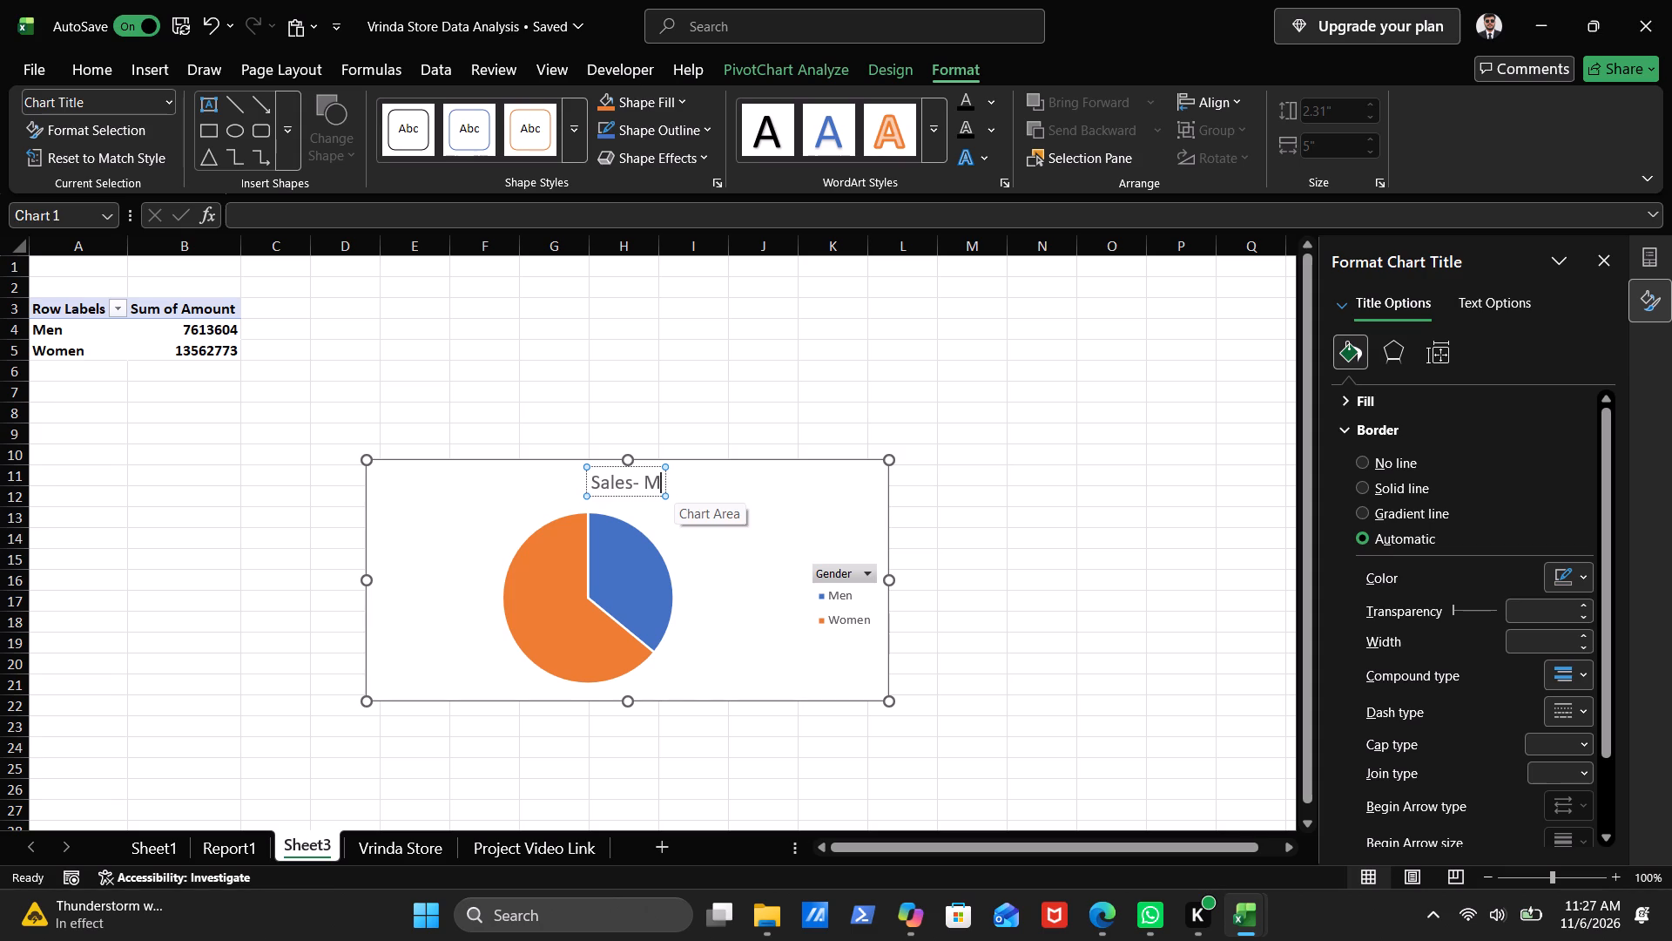
pyautogui.write('en')
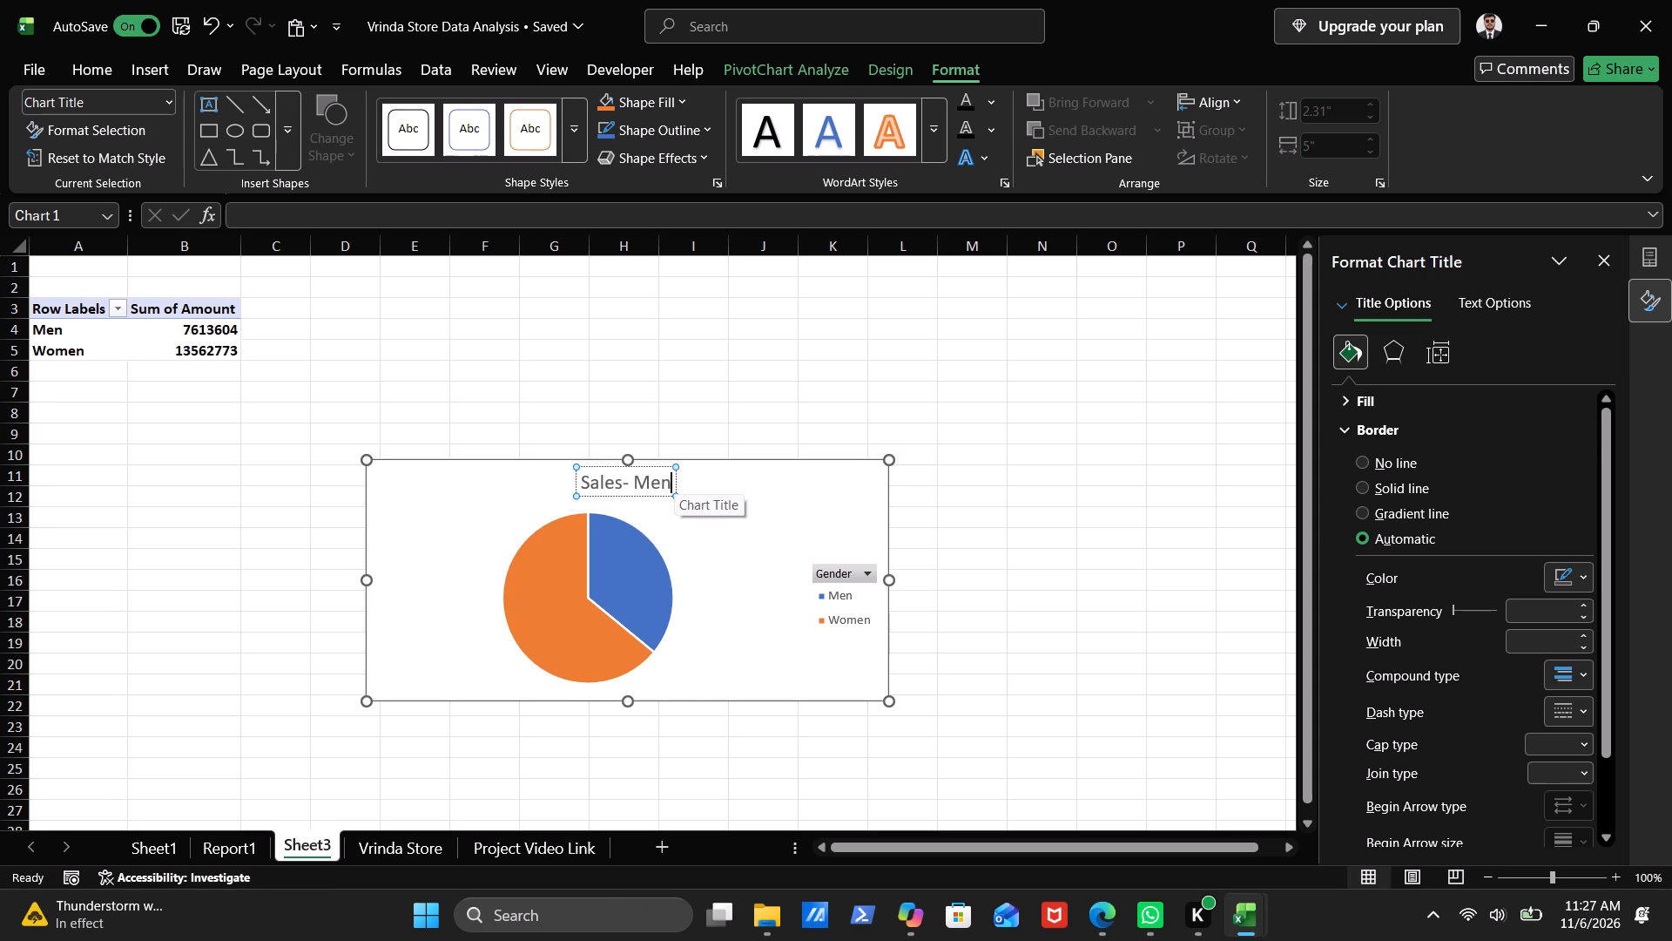
pyautogui.press('space')
pyautogui.write('VS')
pyautogui.press('space')
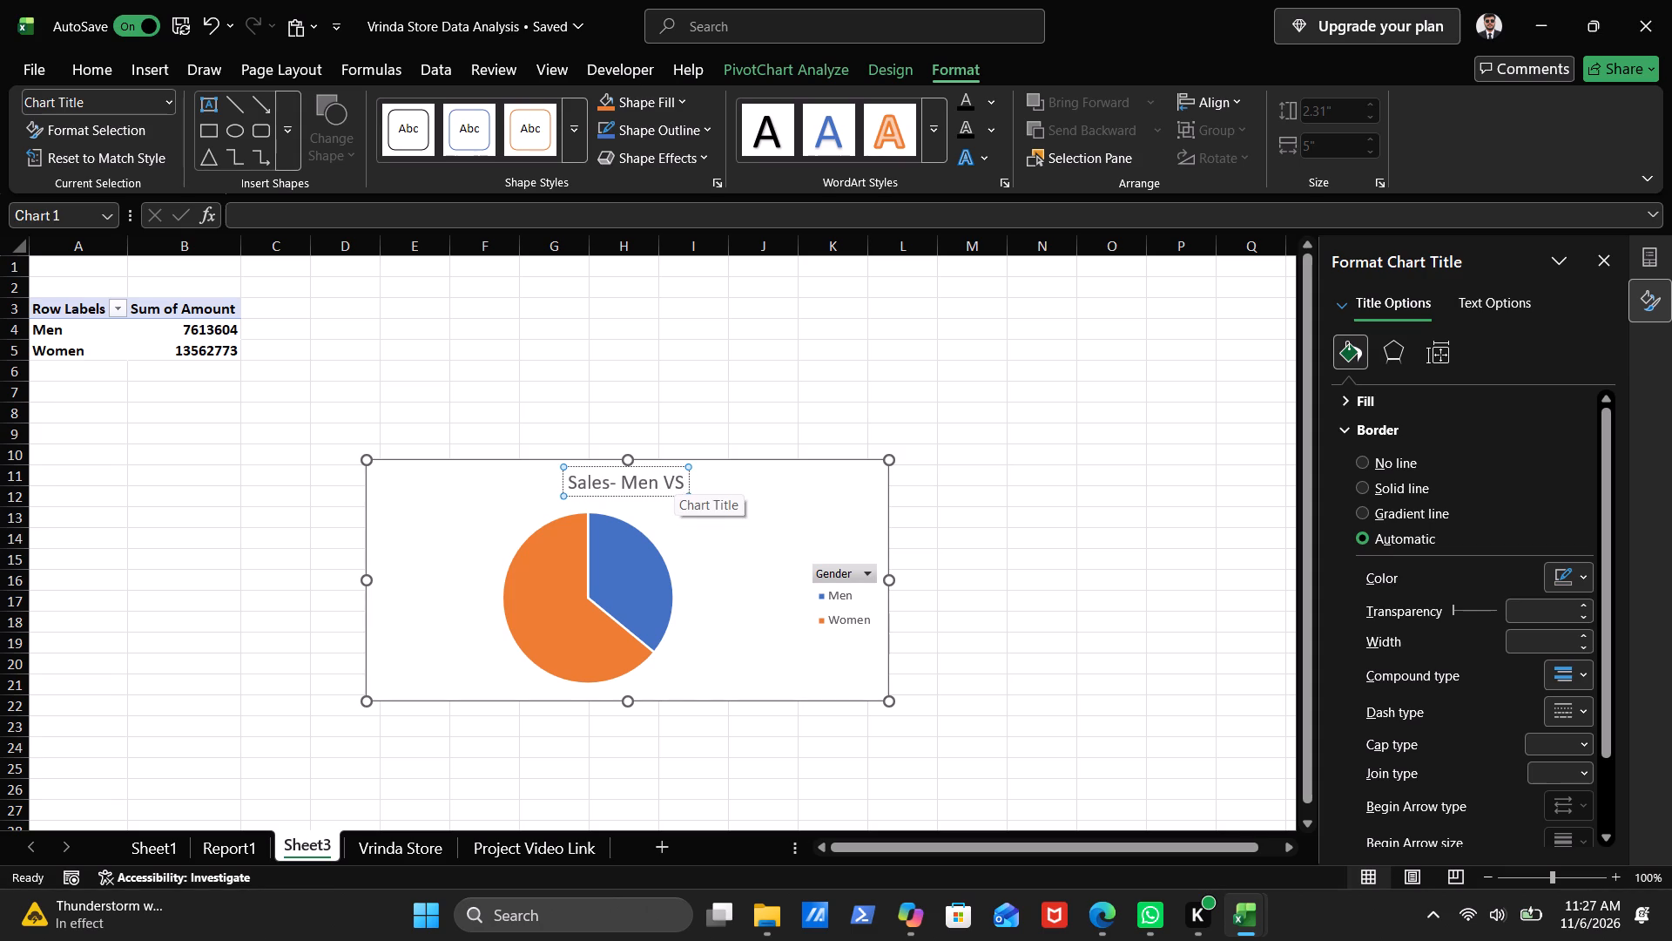
pyautogui.write('Women')
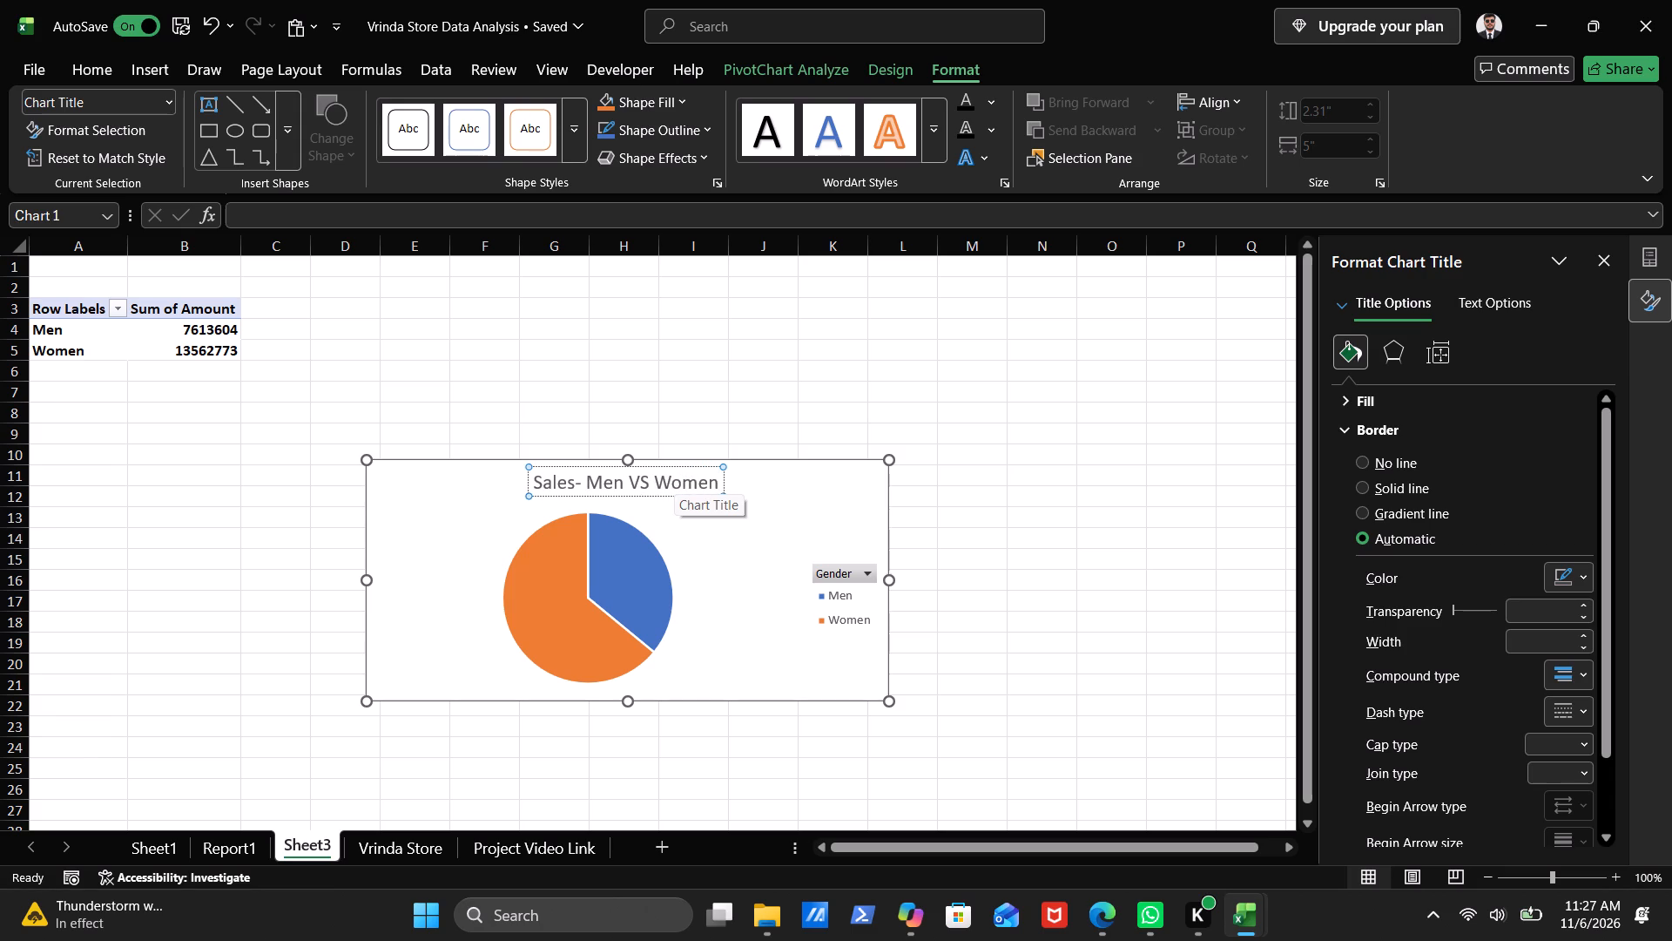
pyautogui.press('Return')
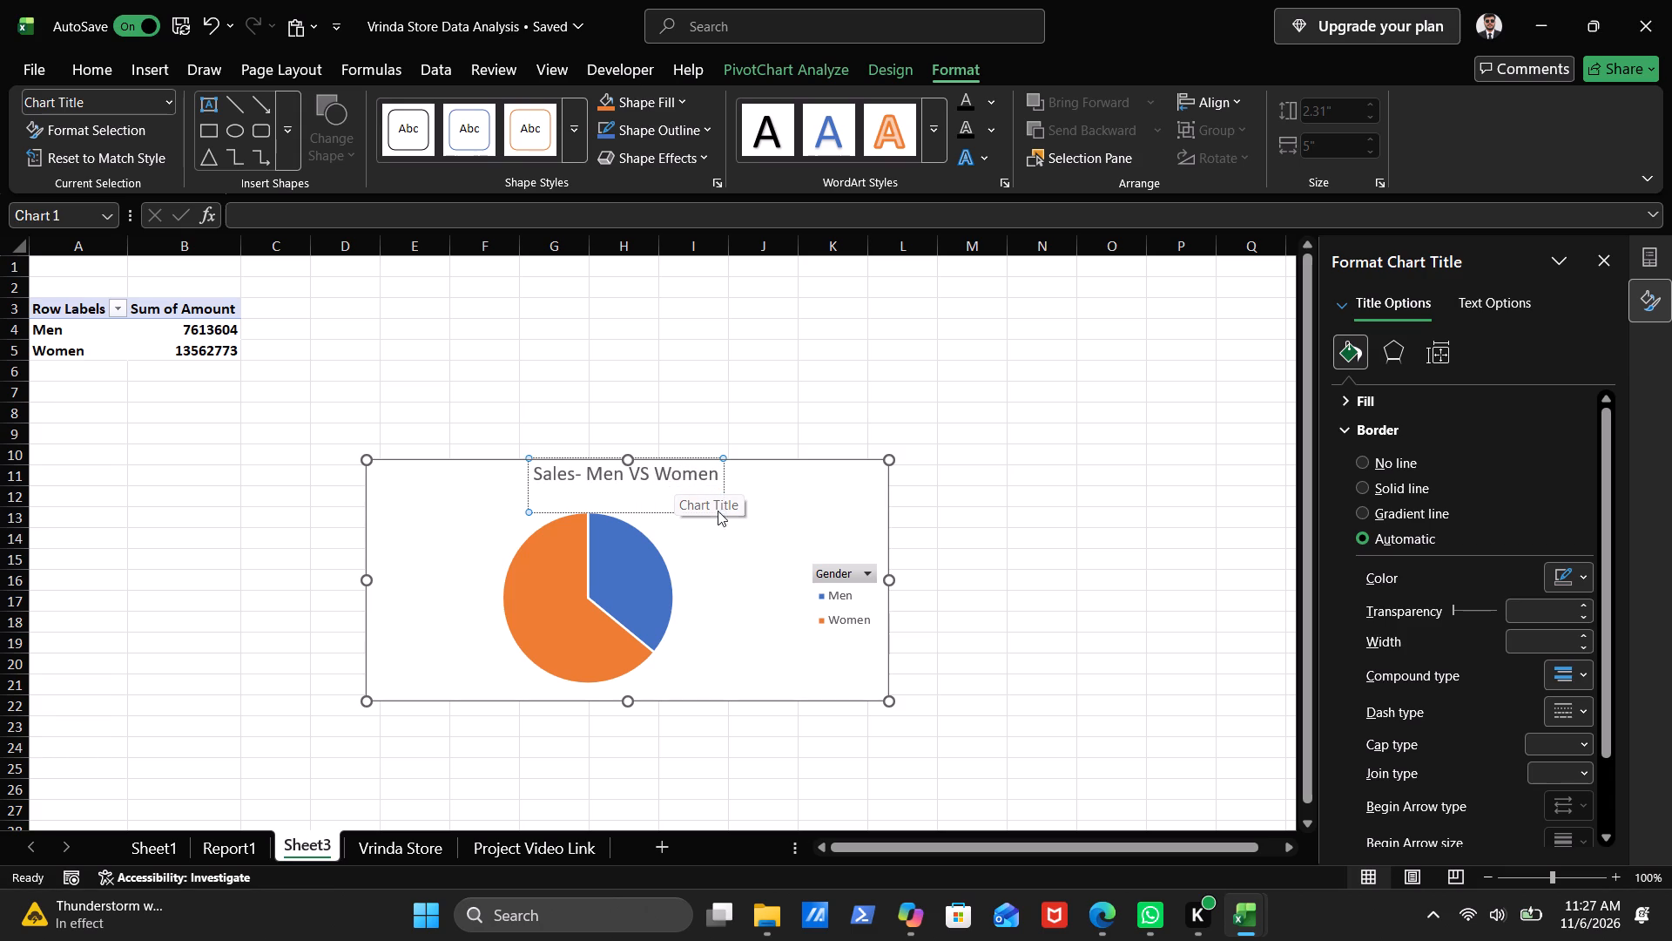
pyautogui.click(774, 657)
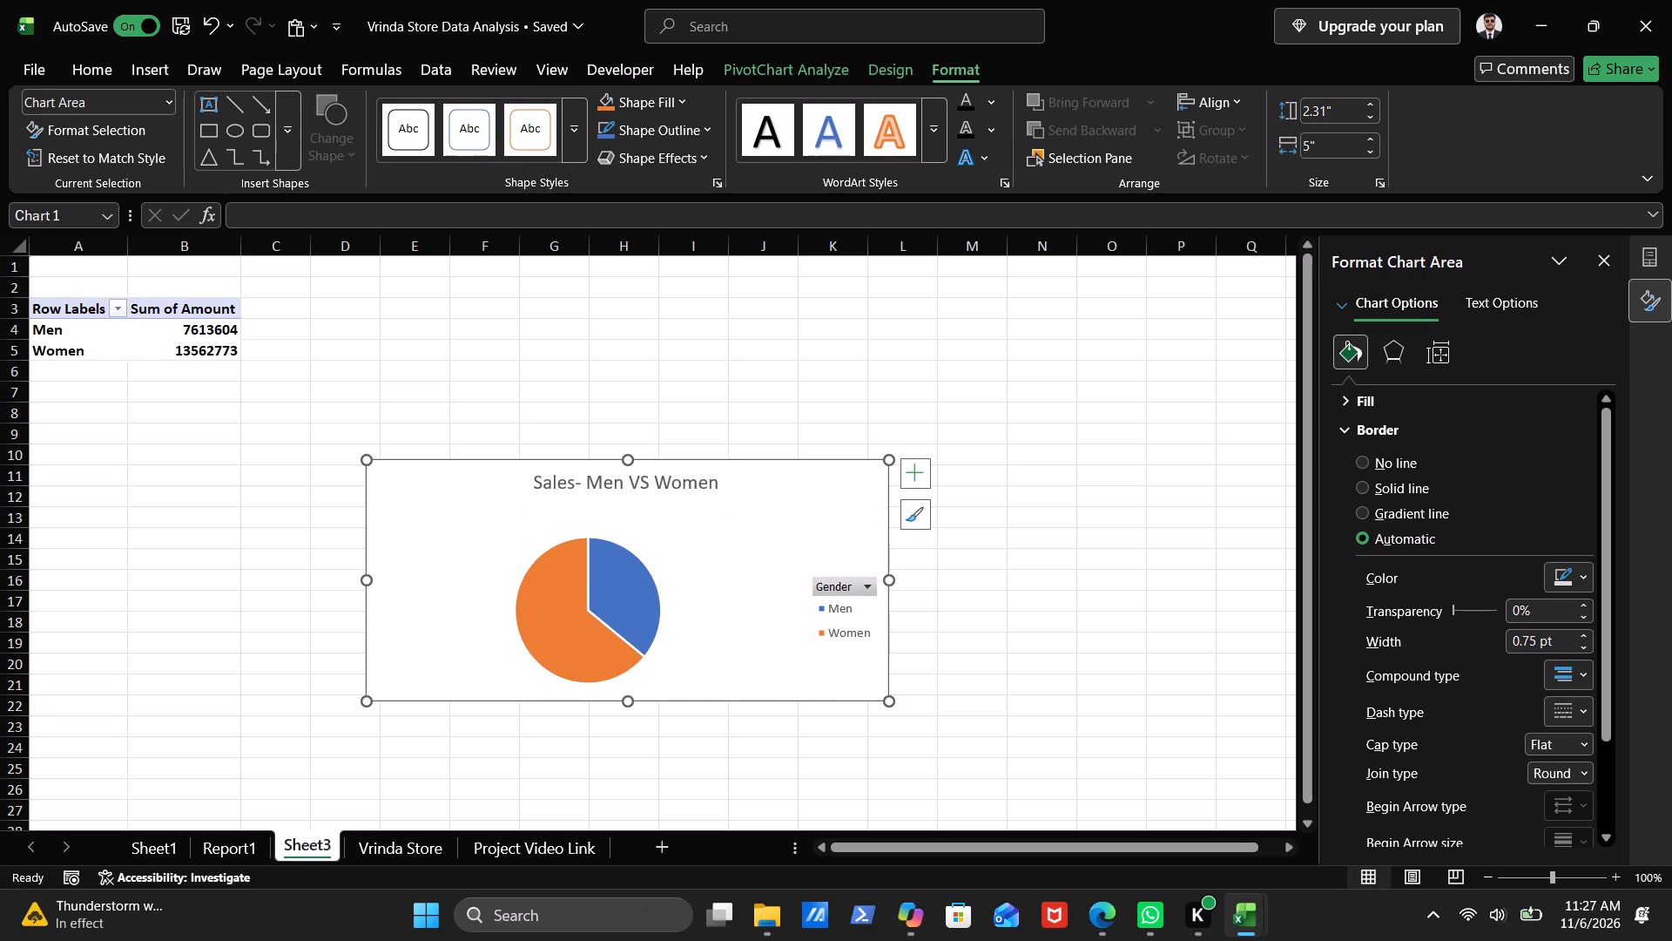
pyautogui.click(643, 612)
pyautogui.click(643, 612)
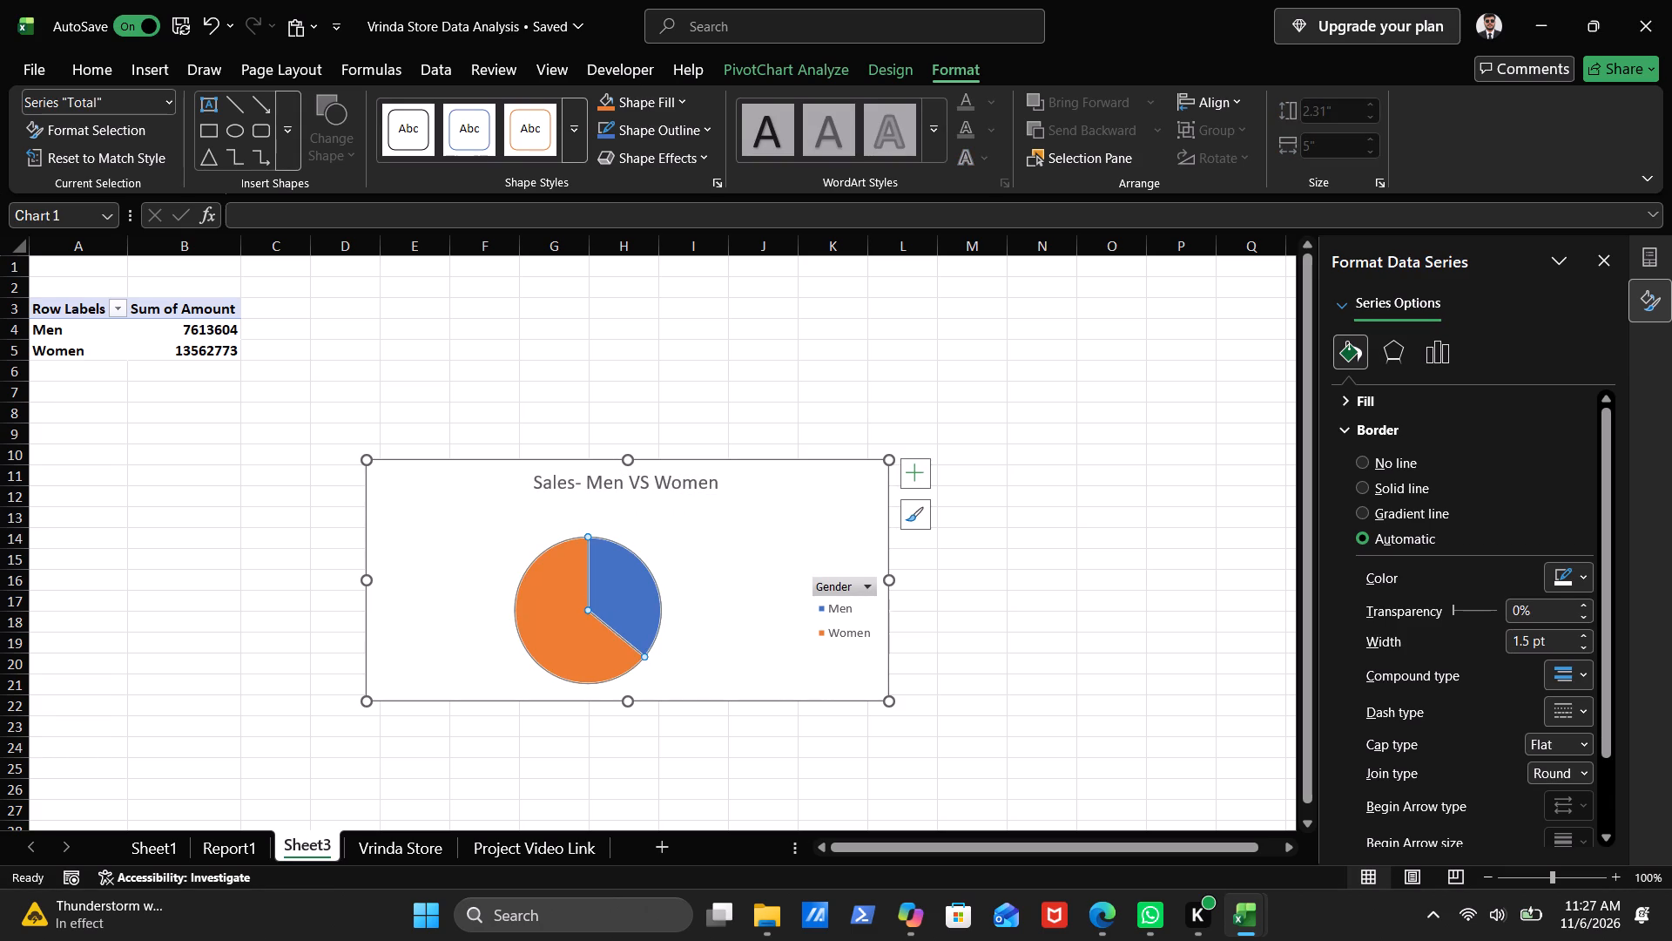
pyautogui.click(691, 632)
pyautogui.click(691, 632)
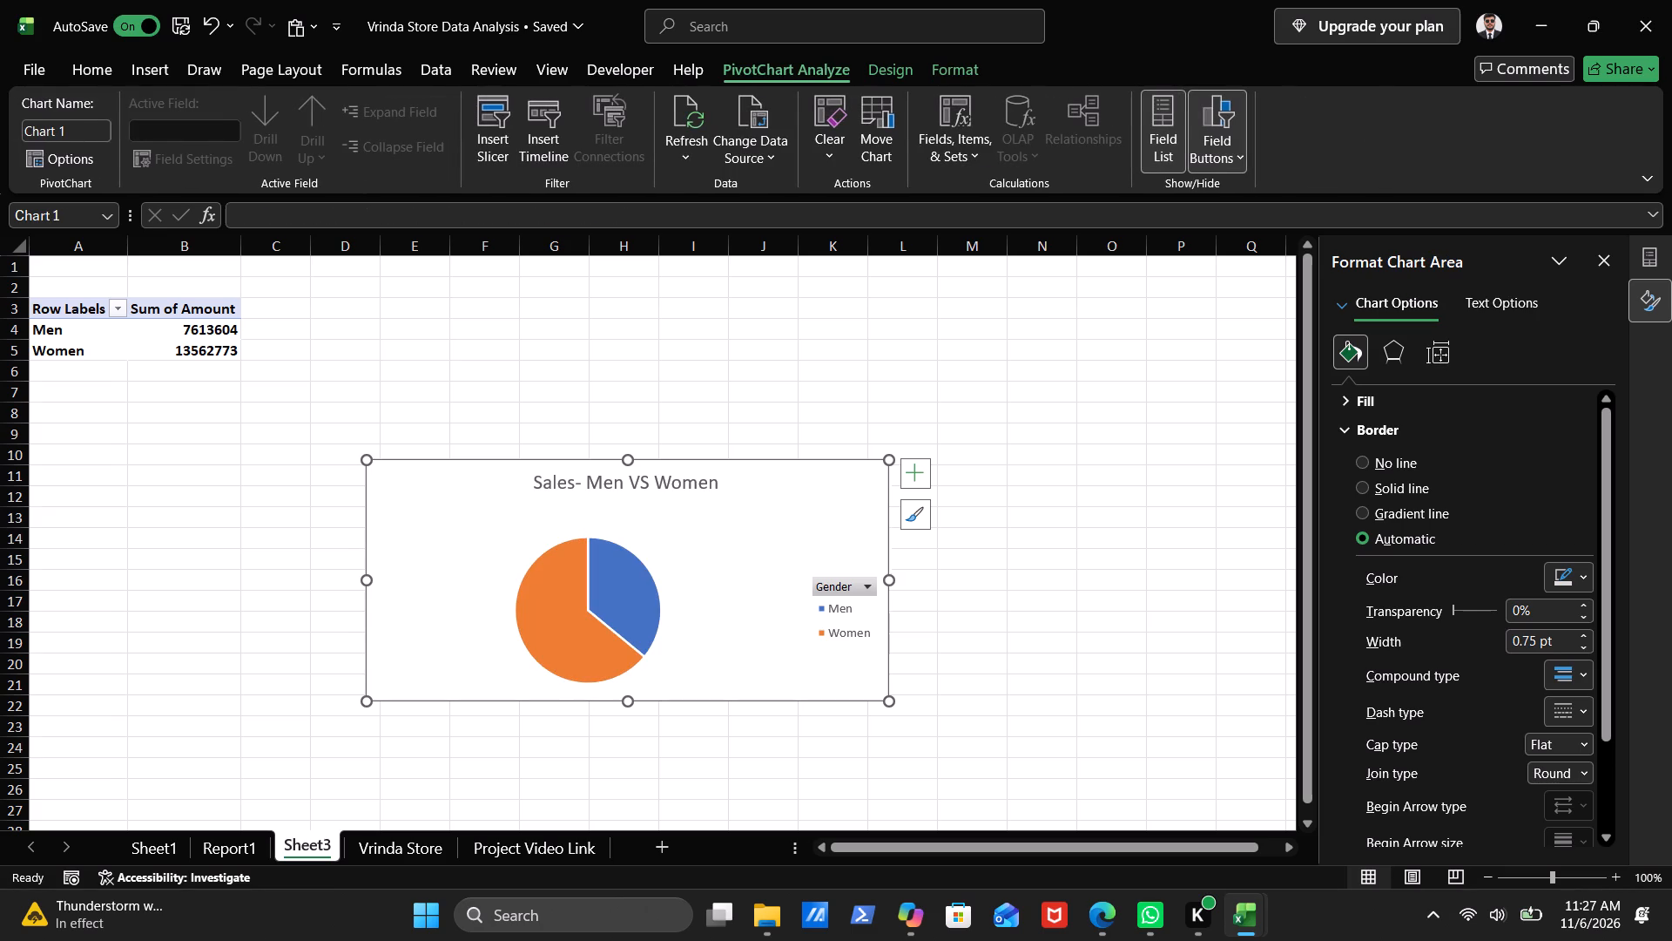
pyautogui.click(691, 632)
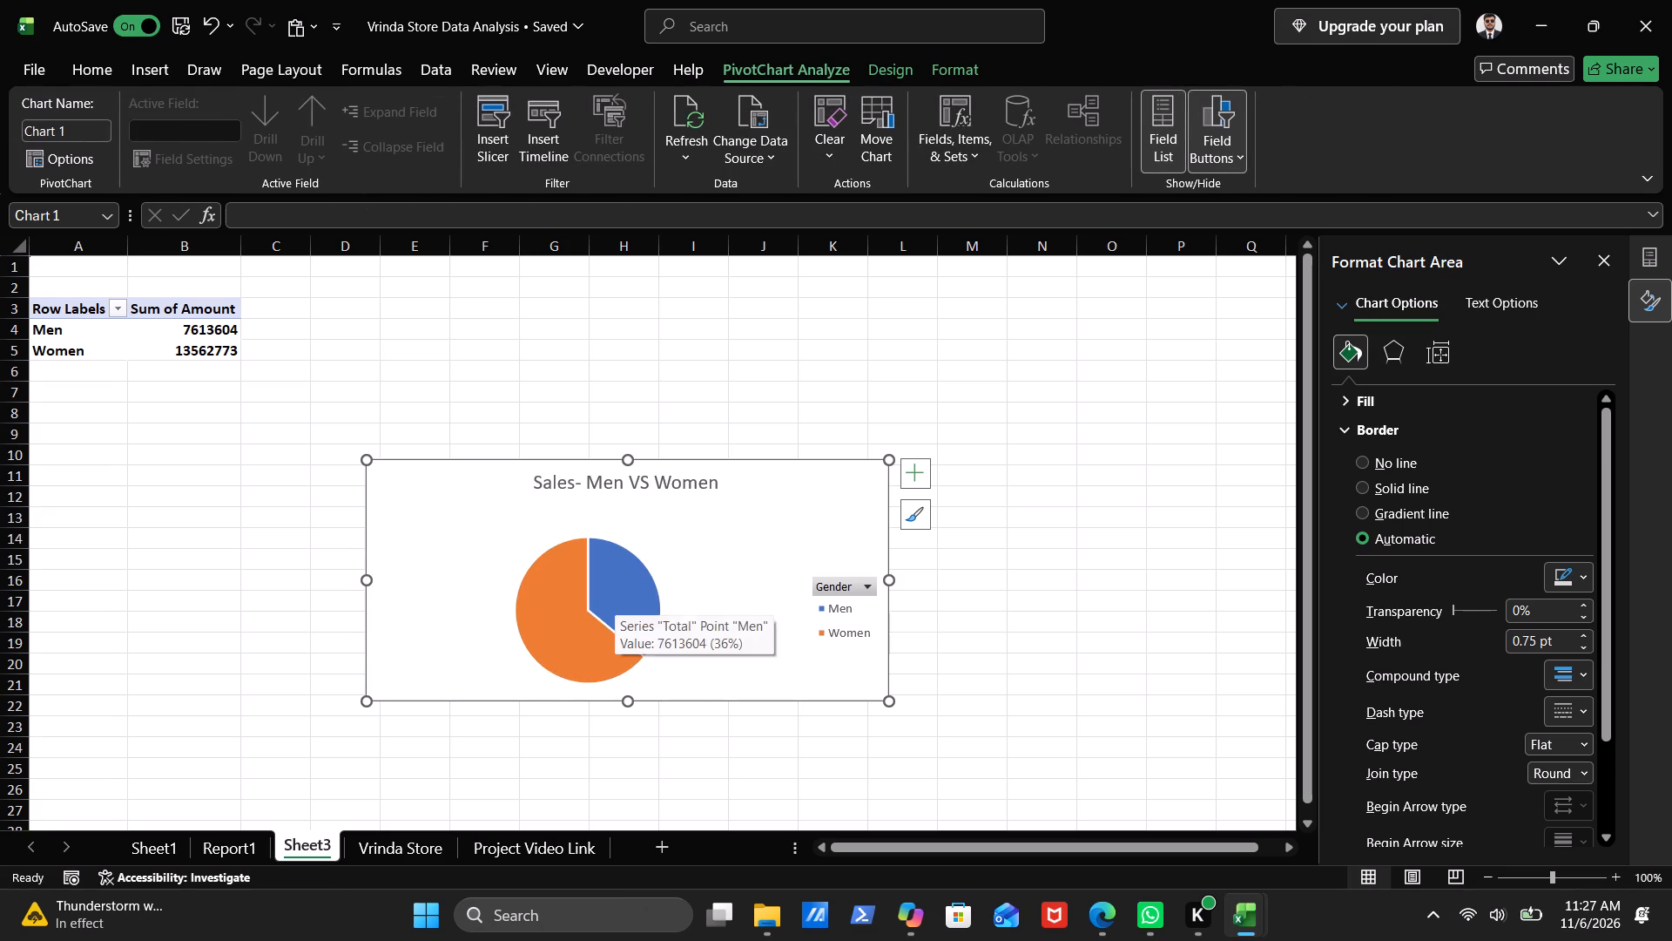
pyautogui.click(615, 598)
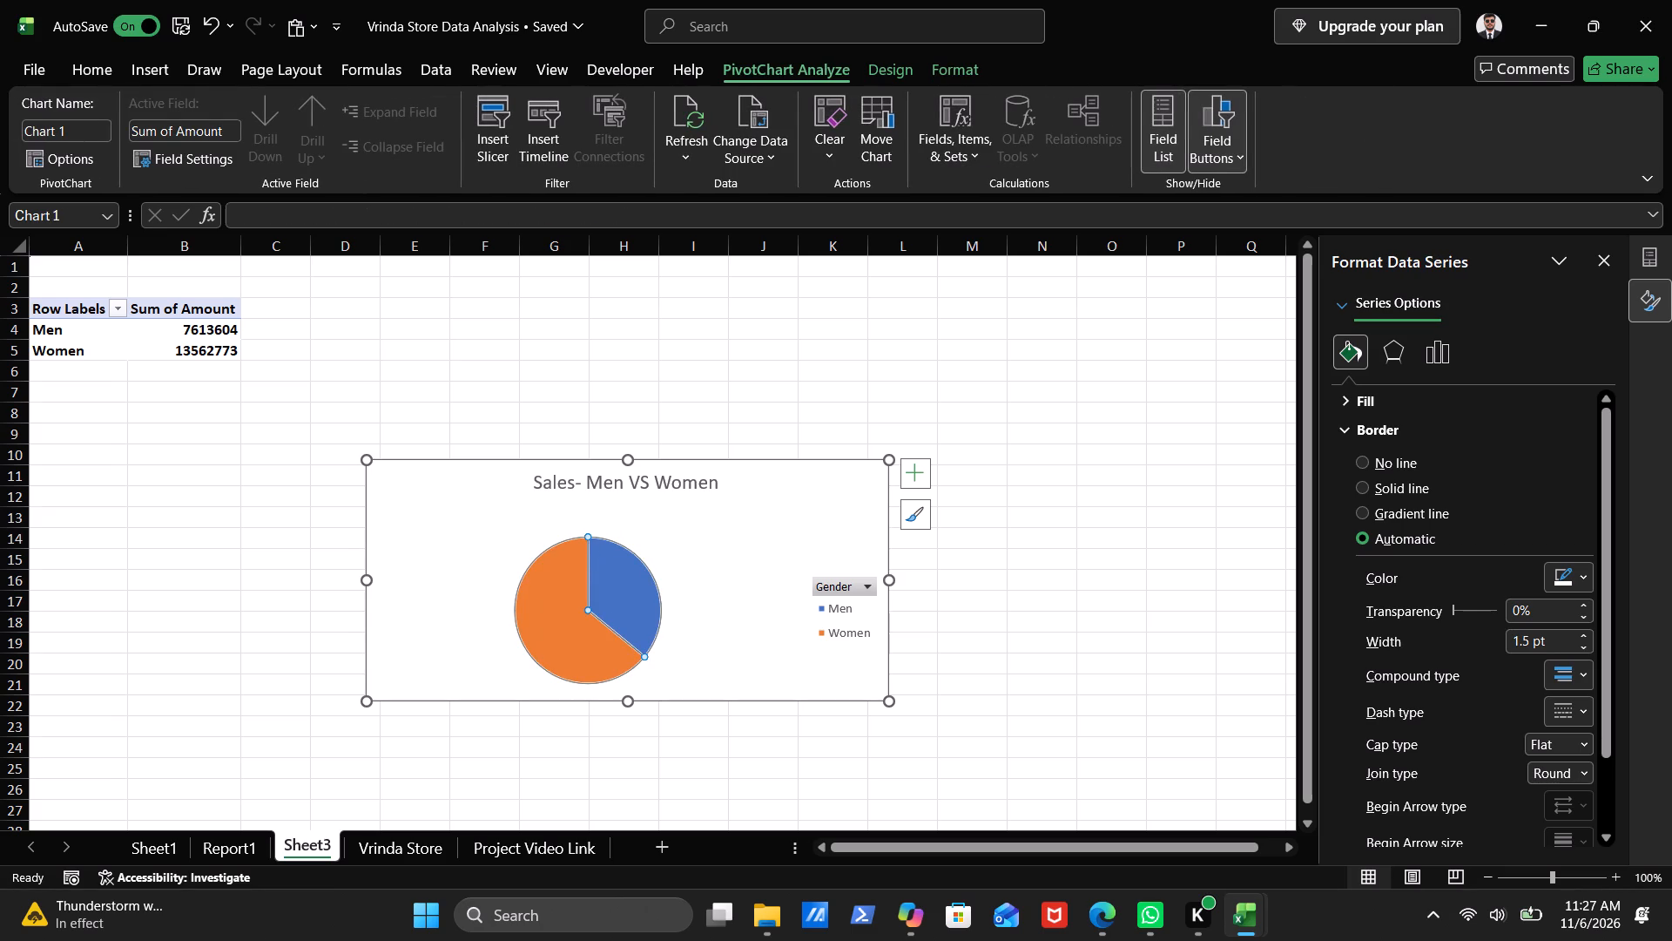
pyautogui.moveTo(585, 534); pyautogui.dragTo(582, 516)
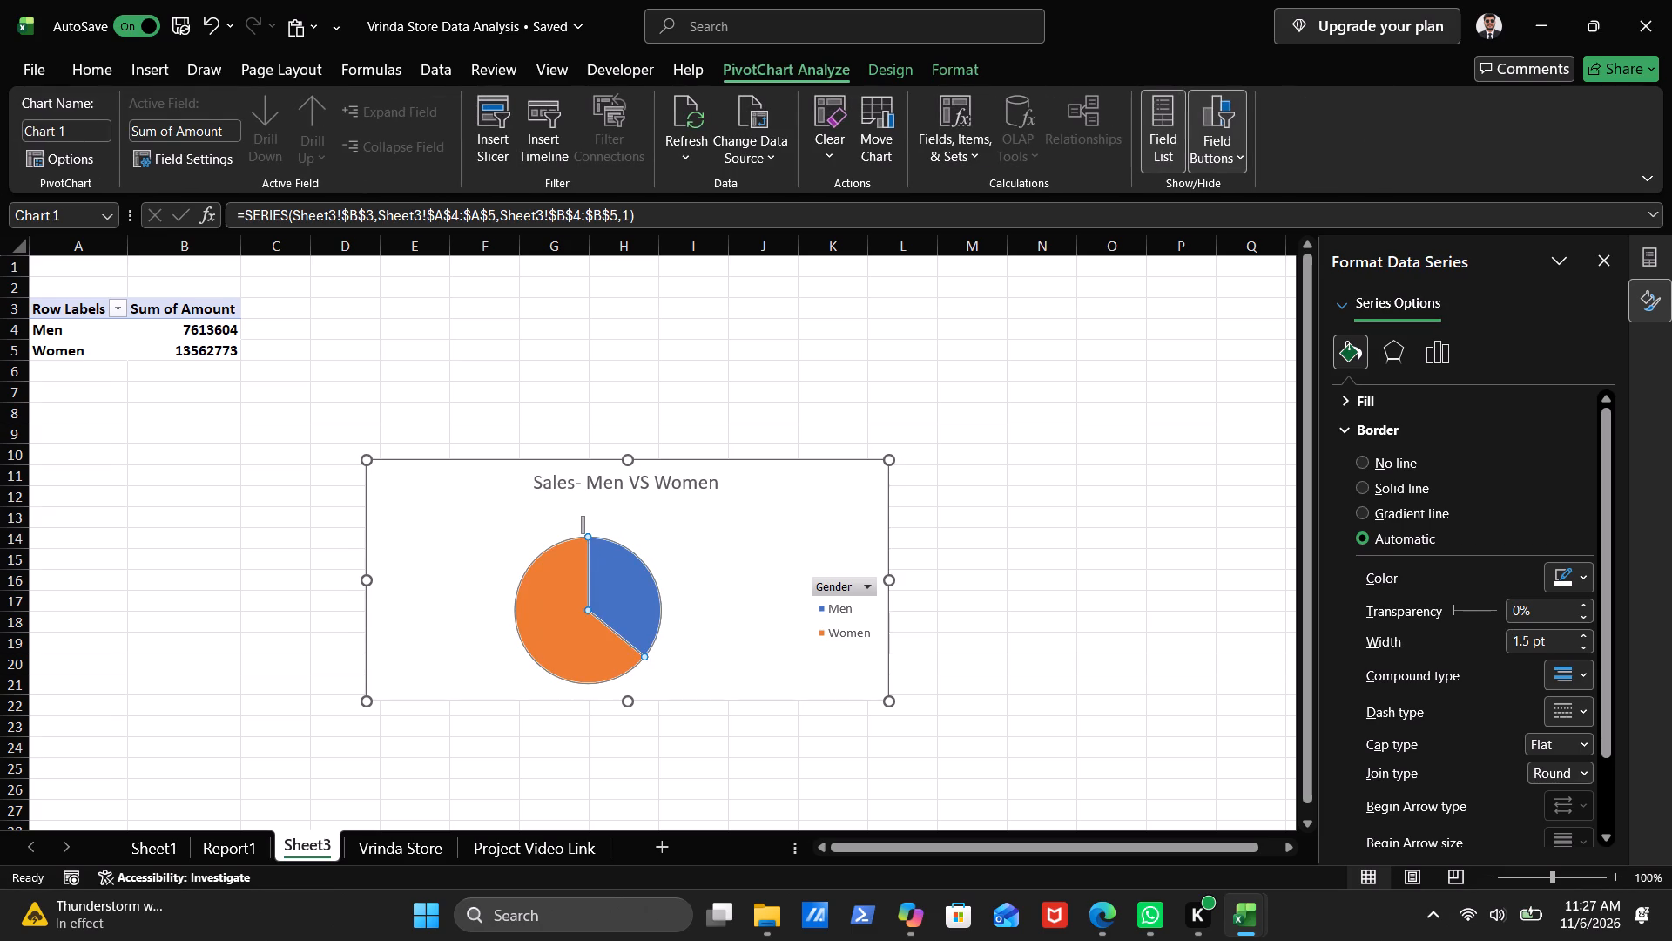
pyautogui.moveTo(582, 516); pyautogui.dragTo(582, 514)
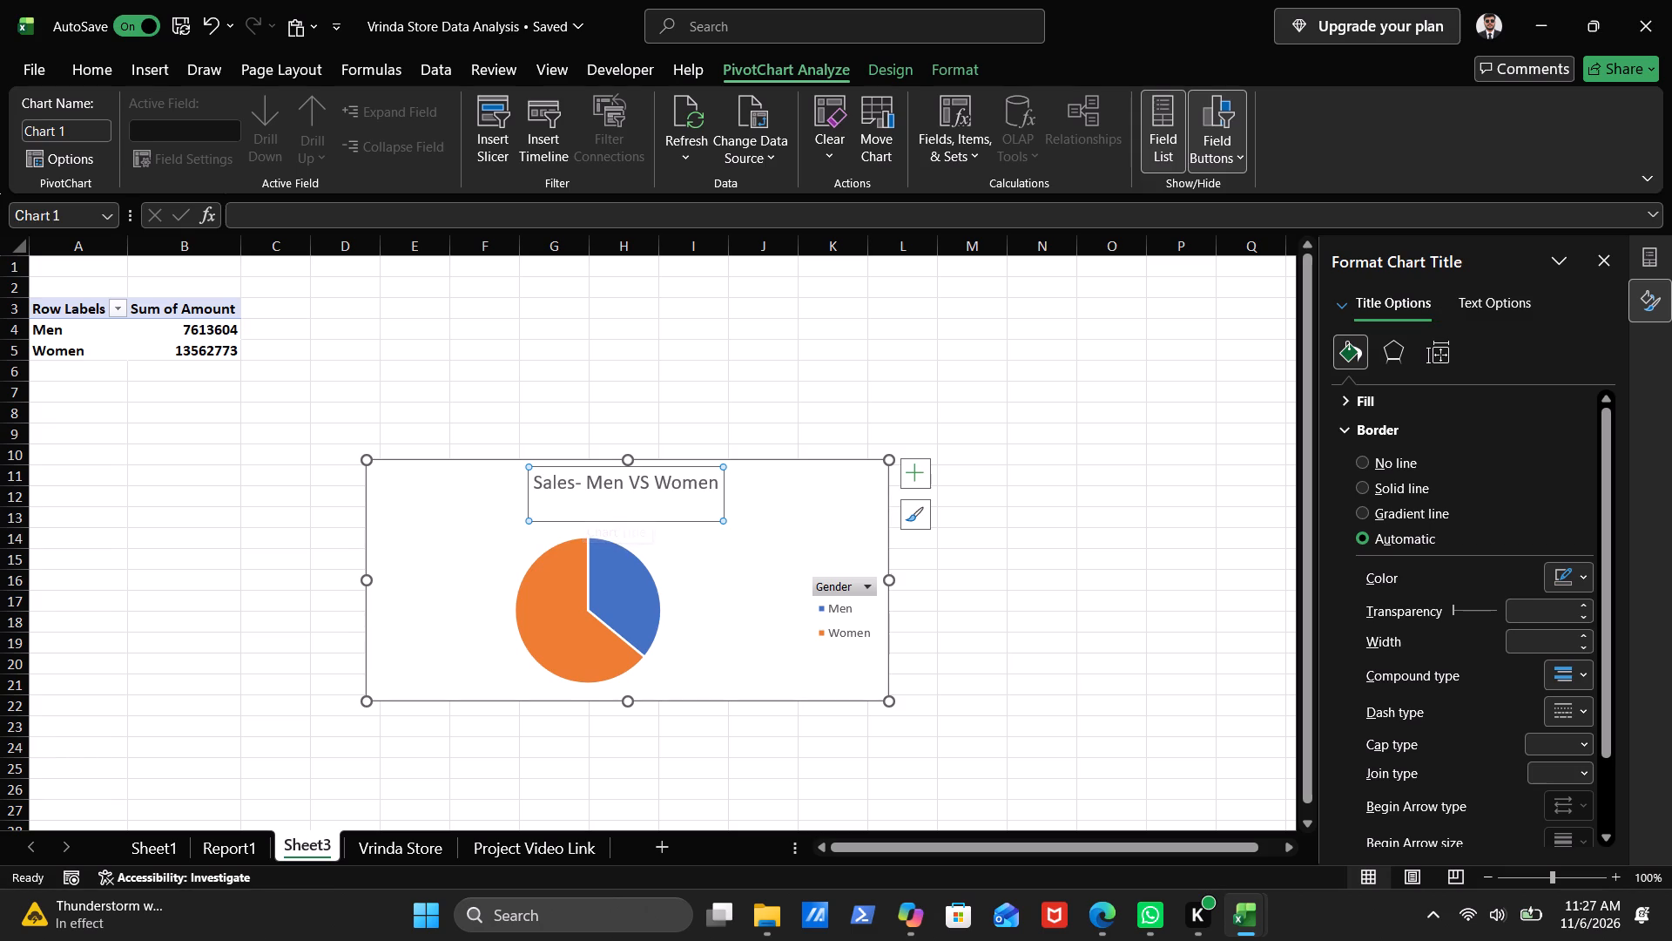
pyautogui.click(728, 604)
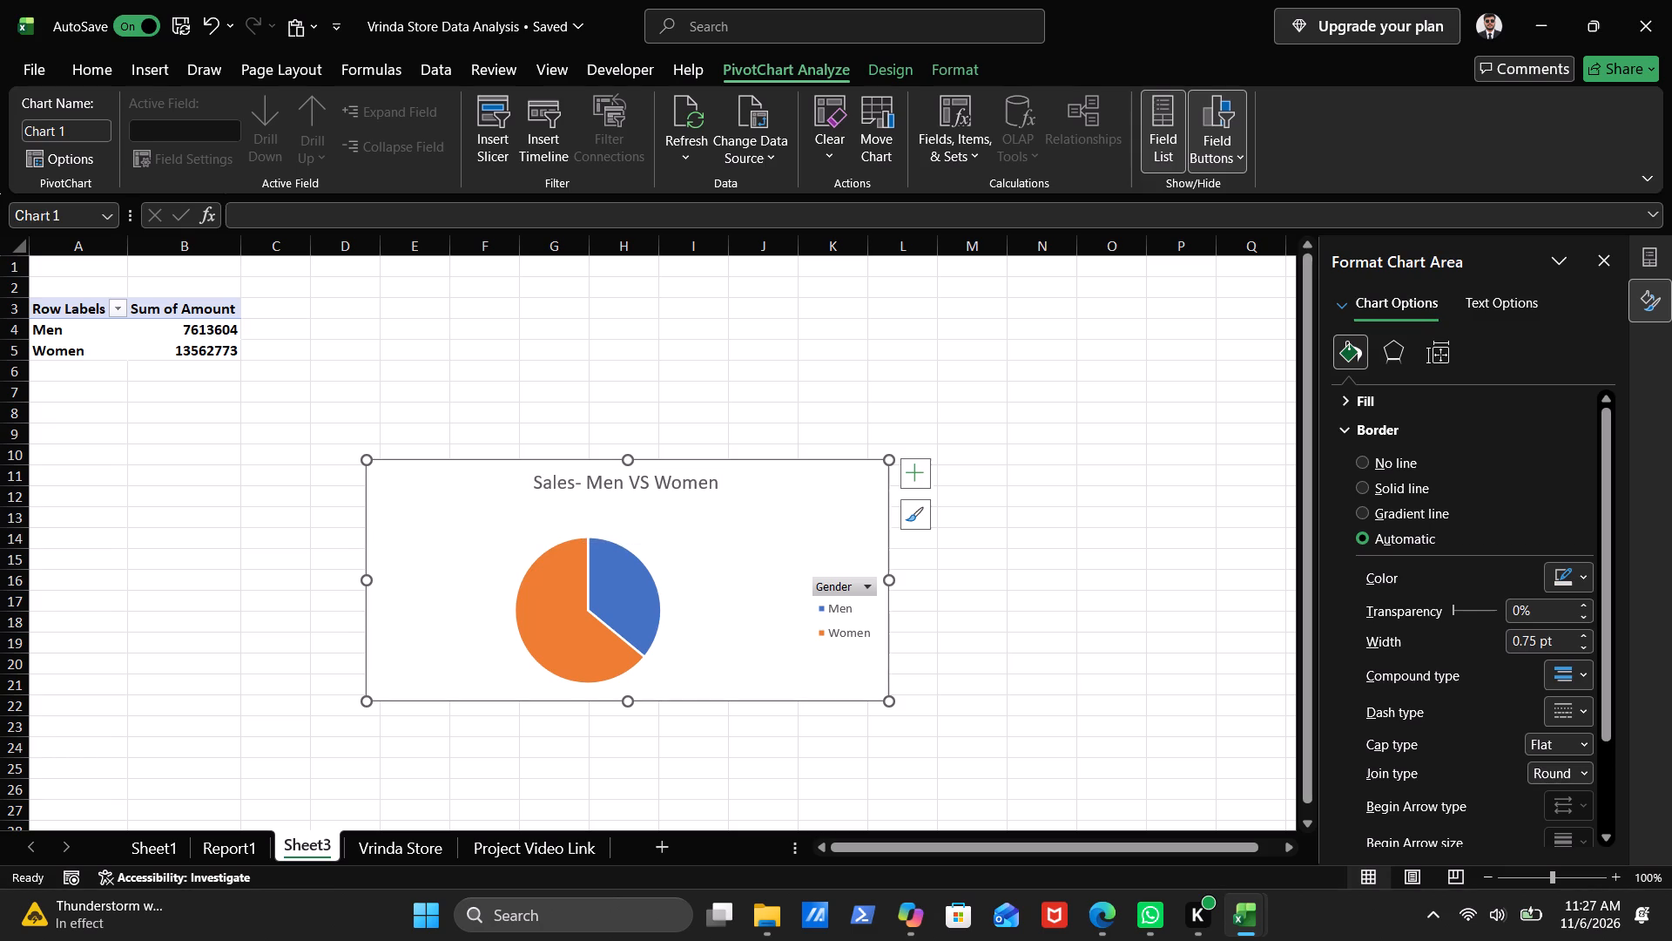
# Move the pie chart up and to the left on the sheet so it spans about columns D to L from row 8.
pyautogui.moveTo(365, 570); pyautogui.dragTo(453, 583)
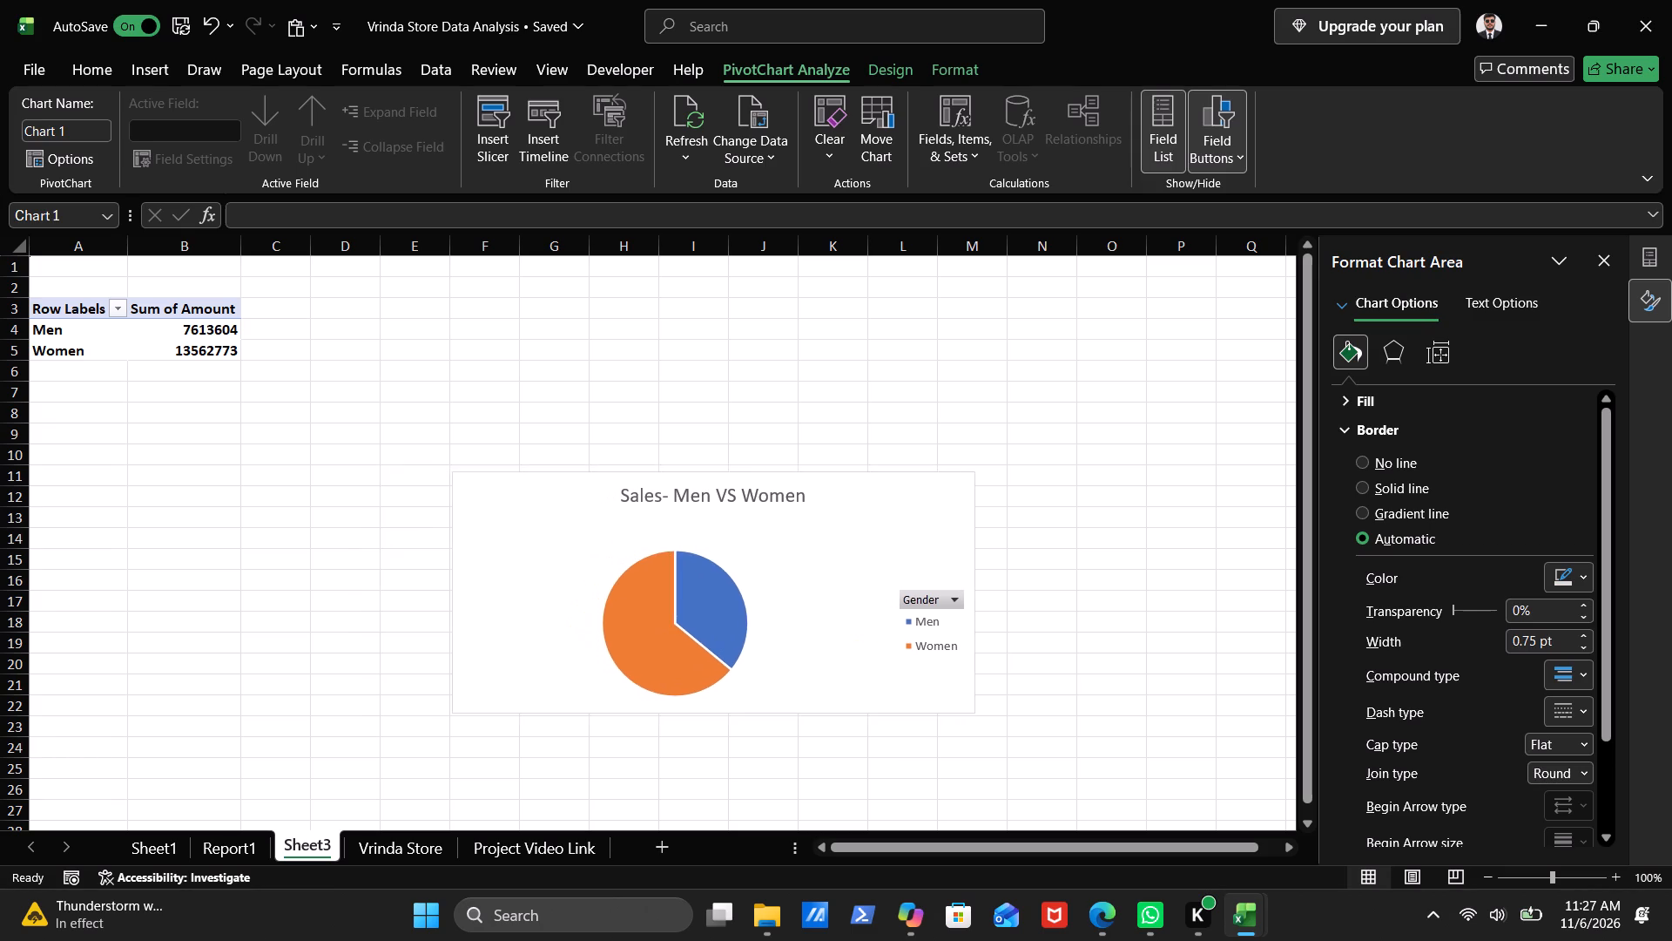
pyautogui.moveTo(453, 583); pyautogui.dragTo(418, 457)
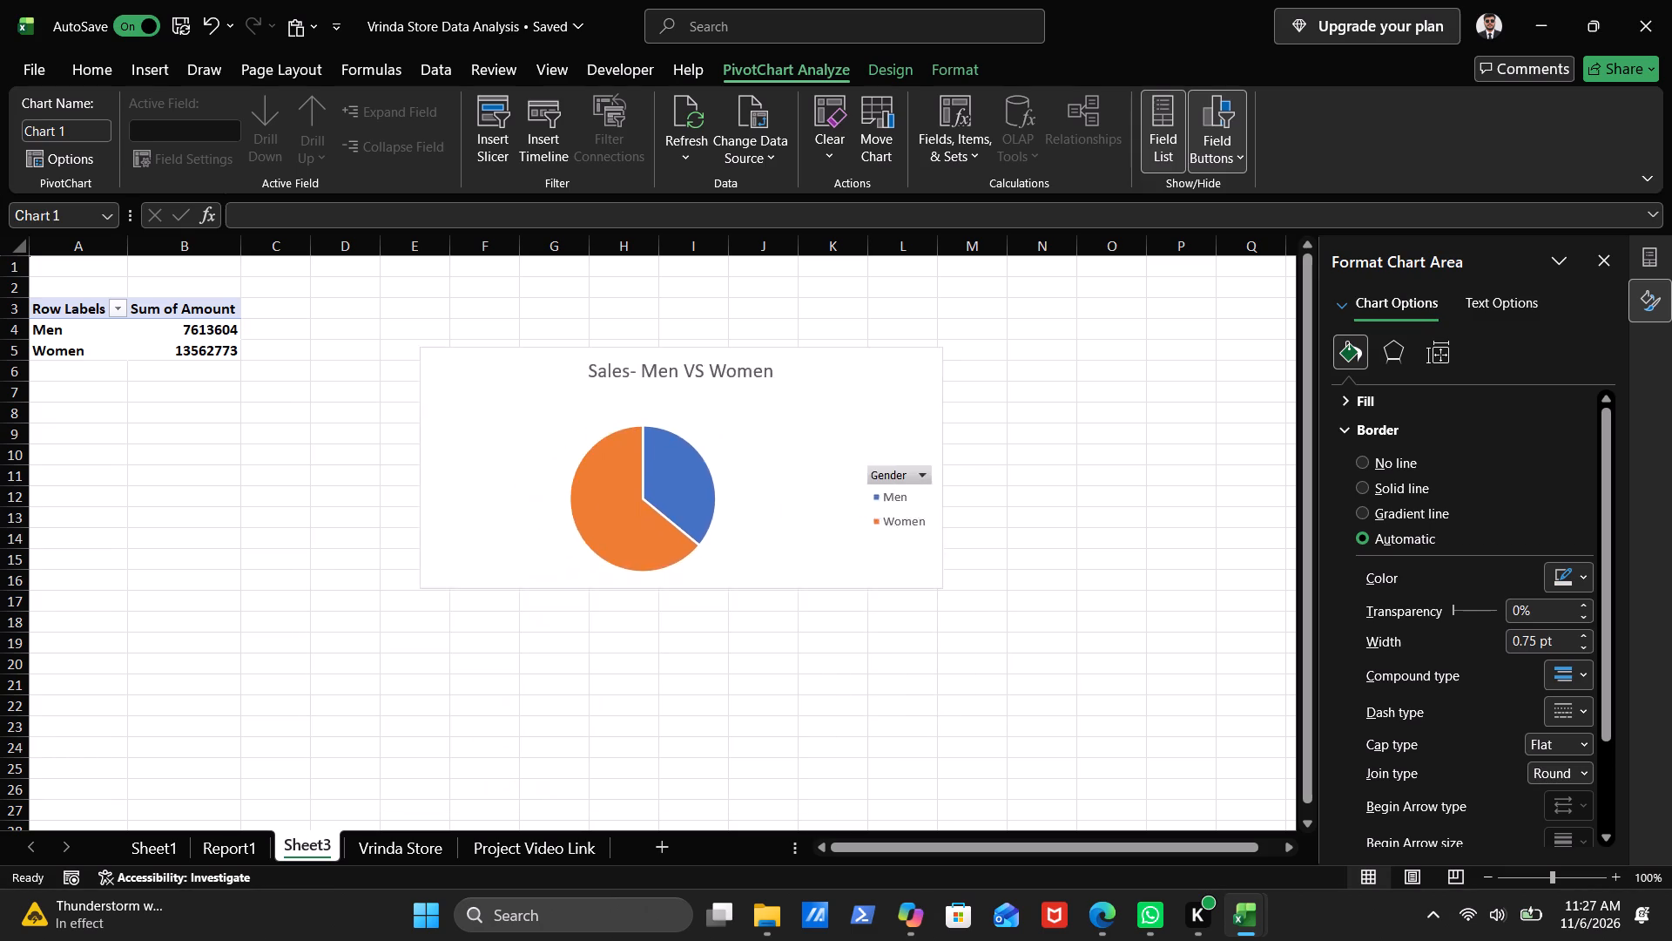
pyautogui.moveTo(418, 457); pyautogui.dragTo(327, 527)
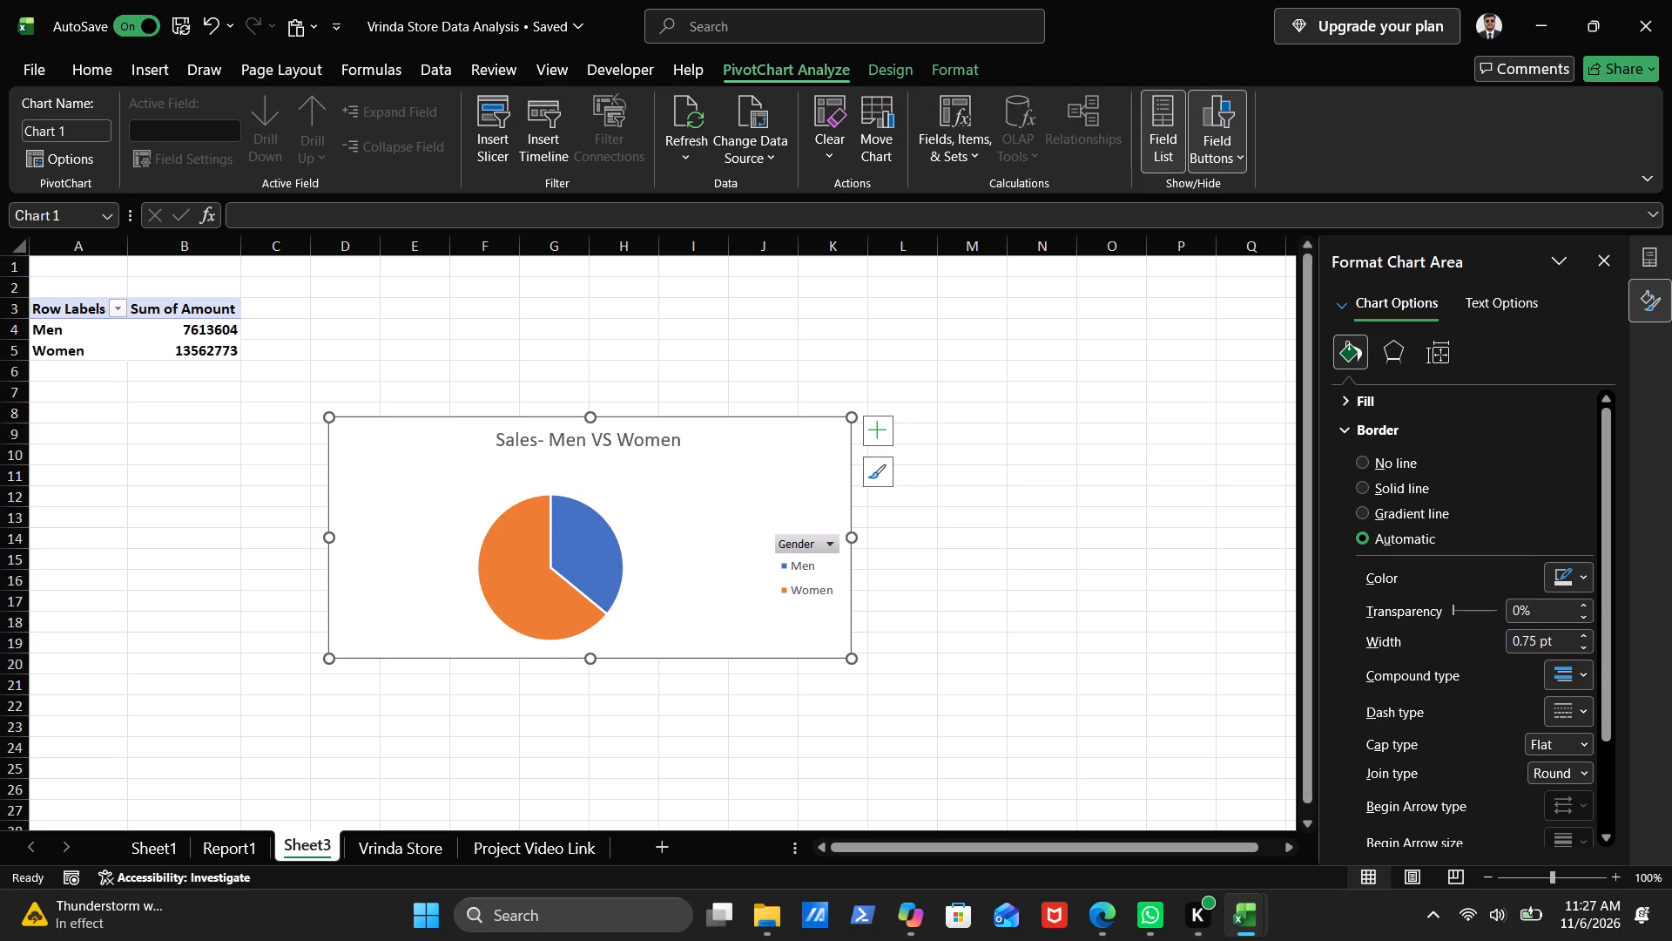
# Reshape the legend into a shallow horizontal strip in the pie chart's upper-right corner, beside the title.
pyautogui.click(808, 572)
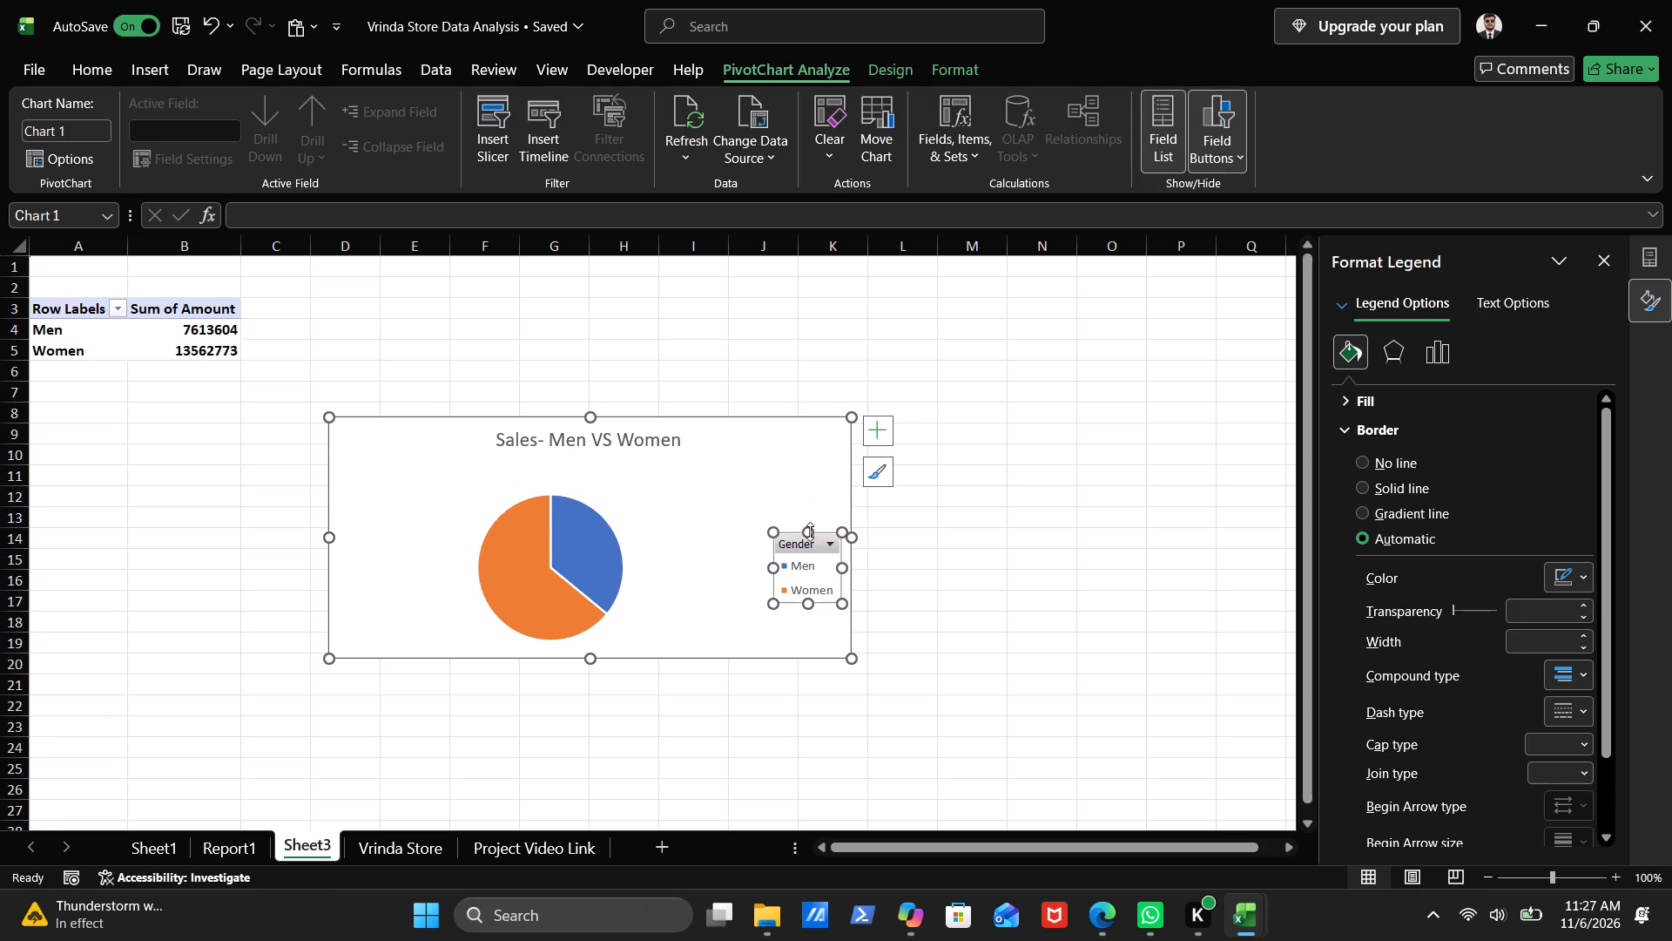
pyautogui.moveTo(810, 531); pyautogui.dragTo(736, 429)
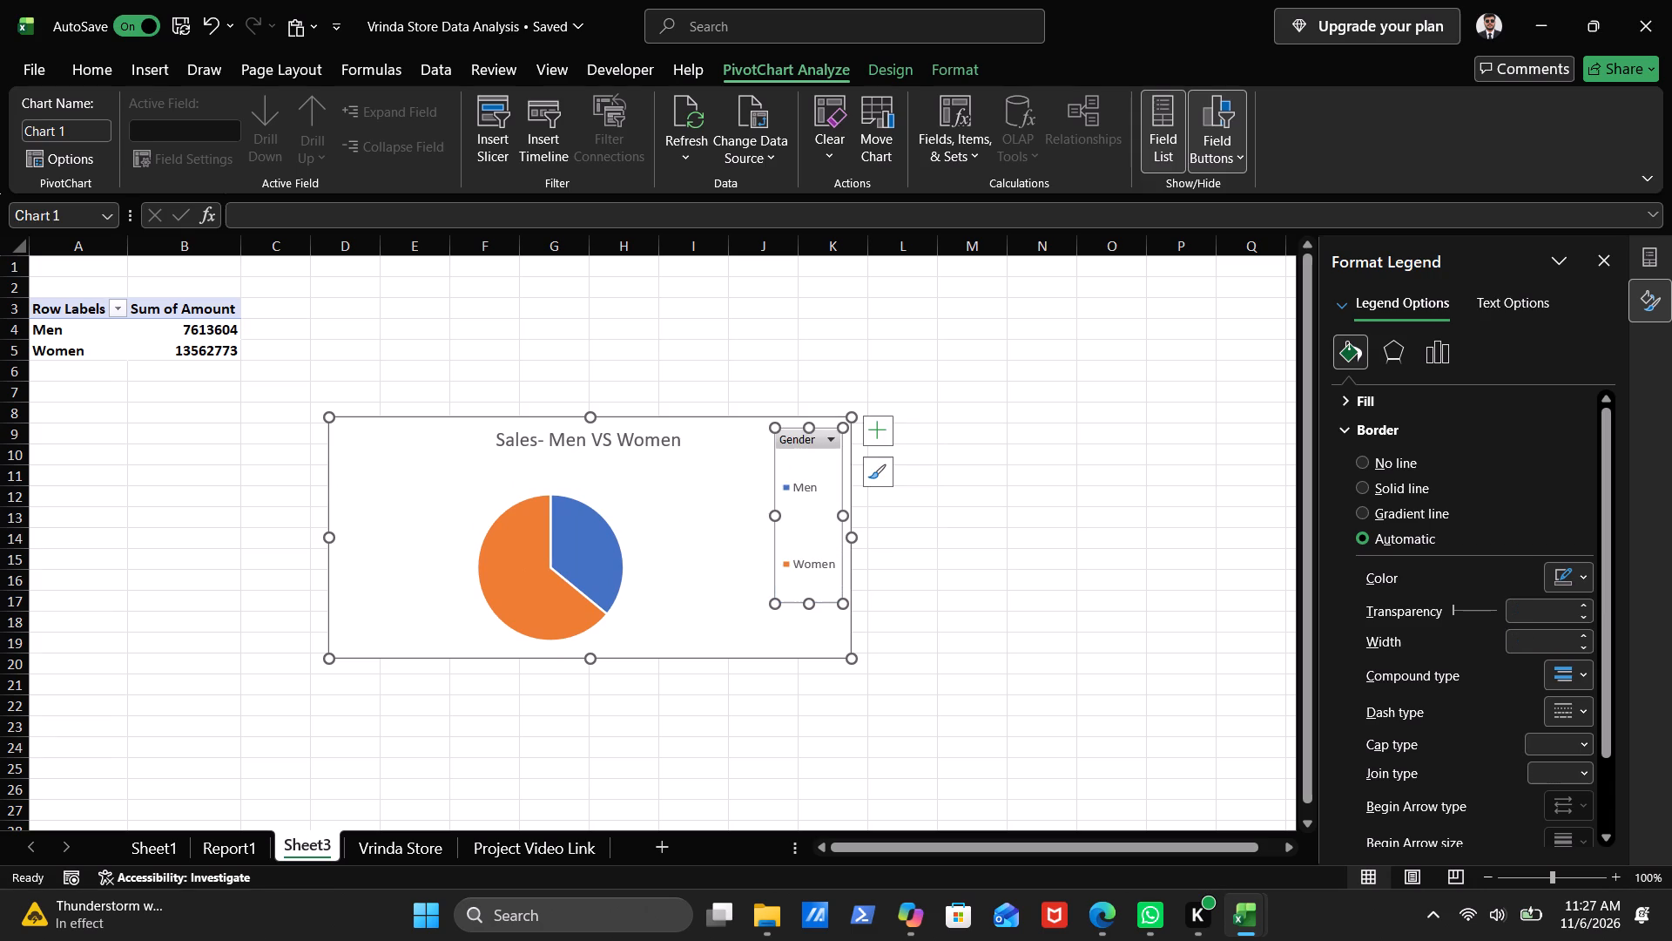
pyautogui.moveTo(775, 604); pyautogui.dragTo(772, 522)
pyautogui.moveTo(772, 522); pyautogui.dragTo(699, 443)
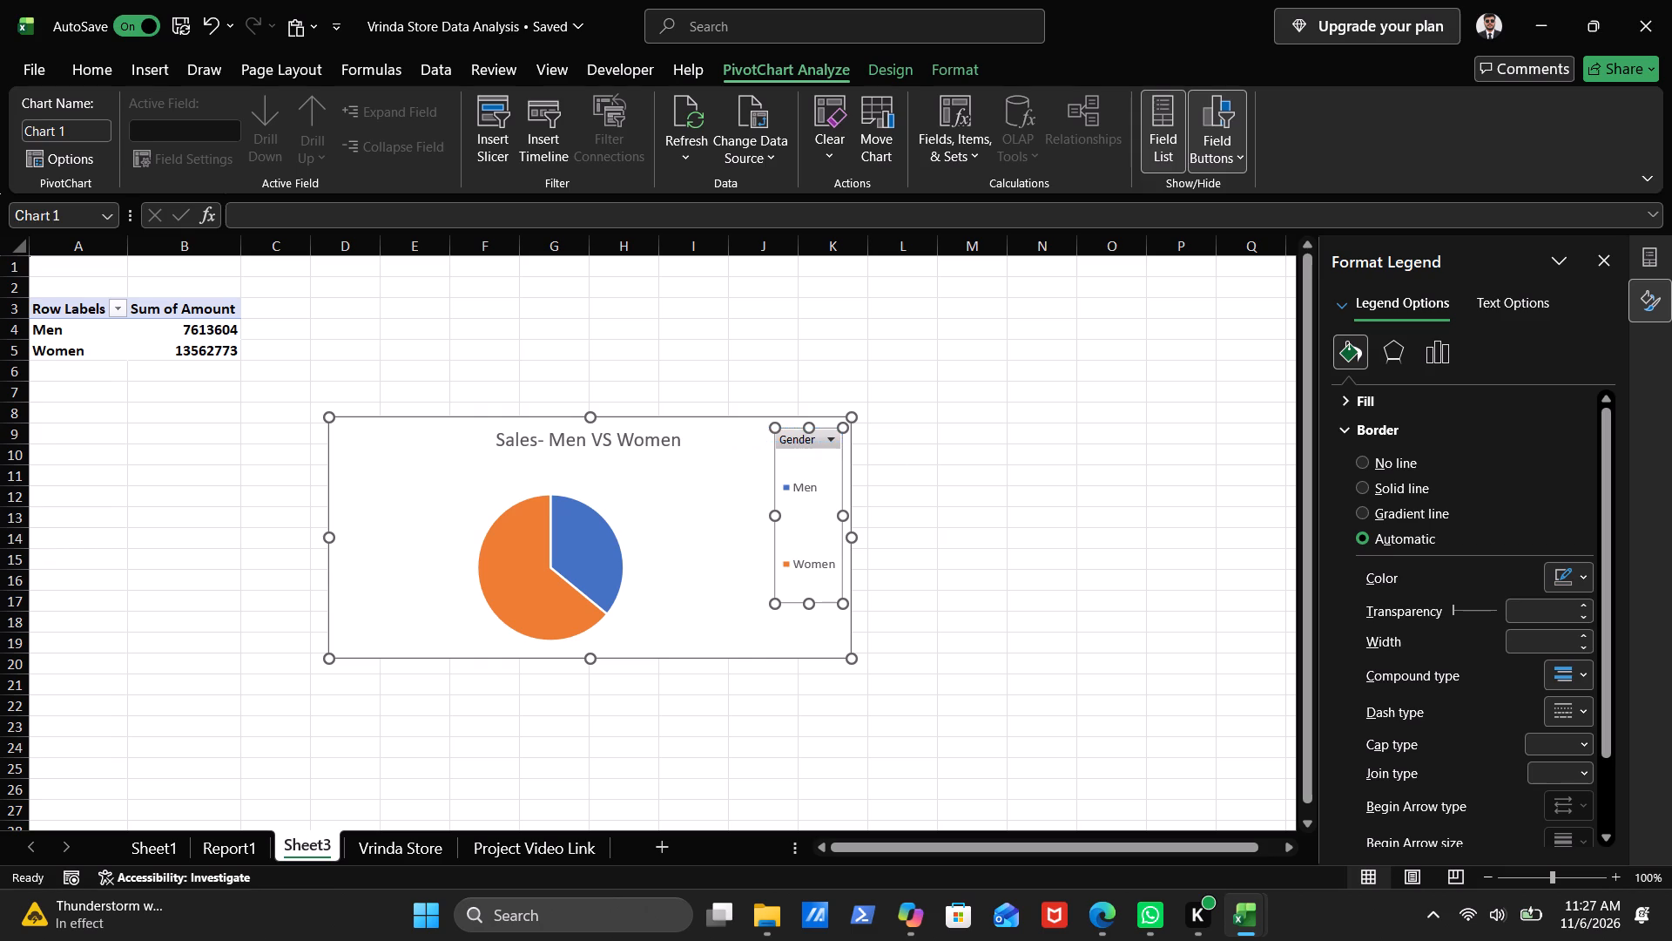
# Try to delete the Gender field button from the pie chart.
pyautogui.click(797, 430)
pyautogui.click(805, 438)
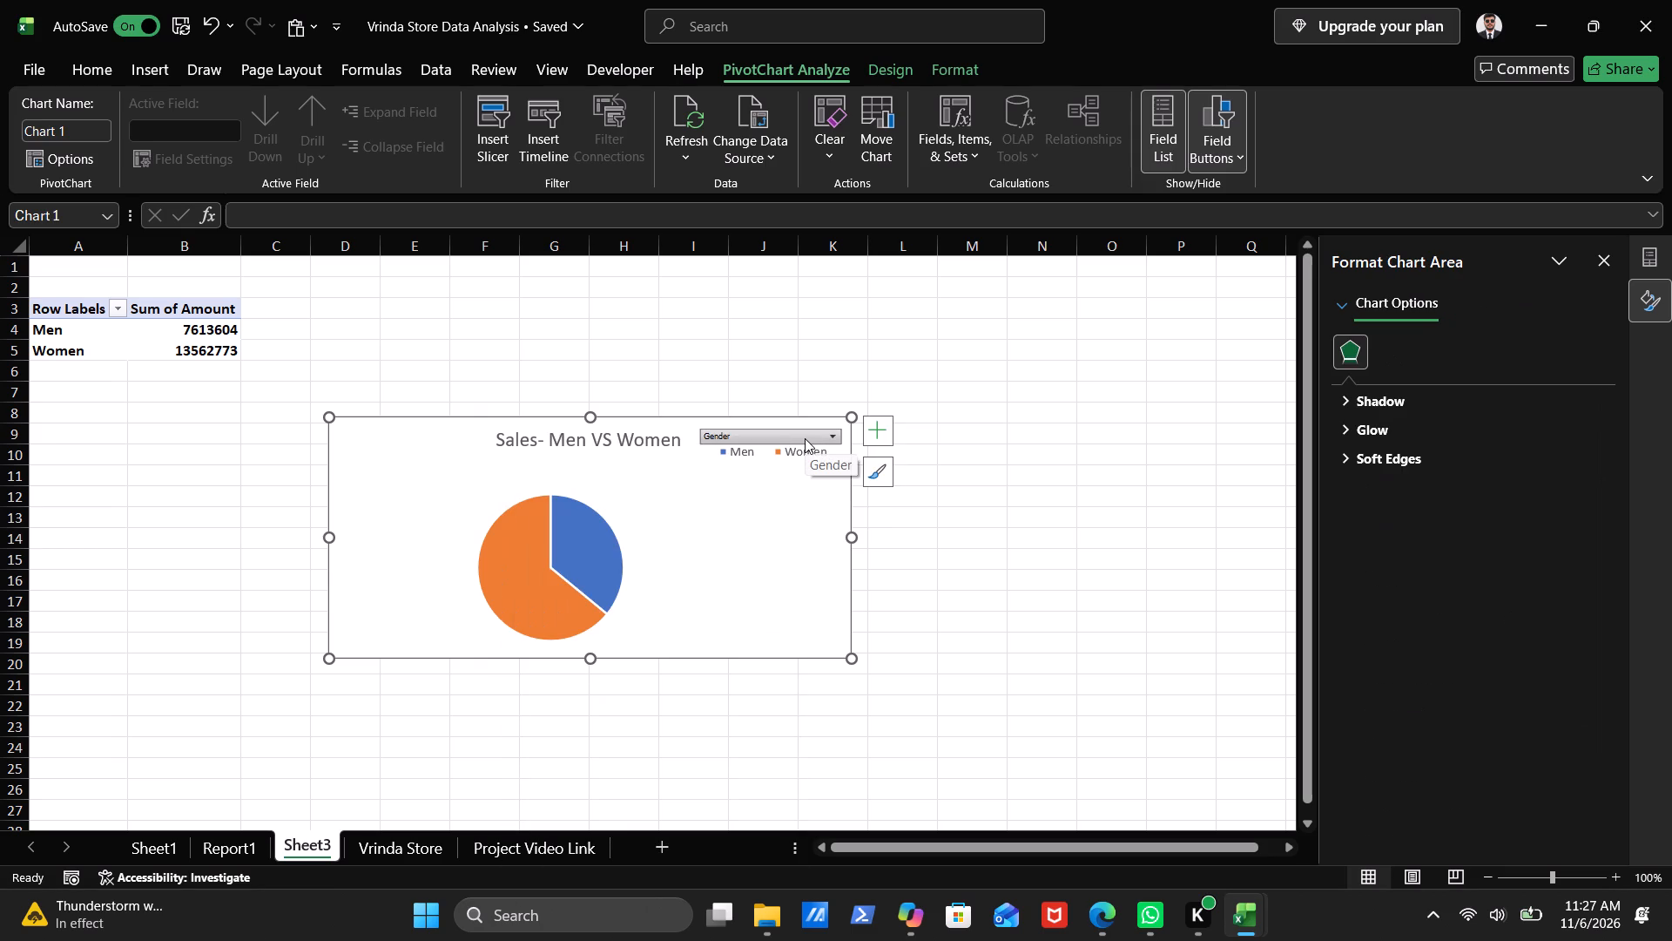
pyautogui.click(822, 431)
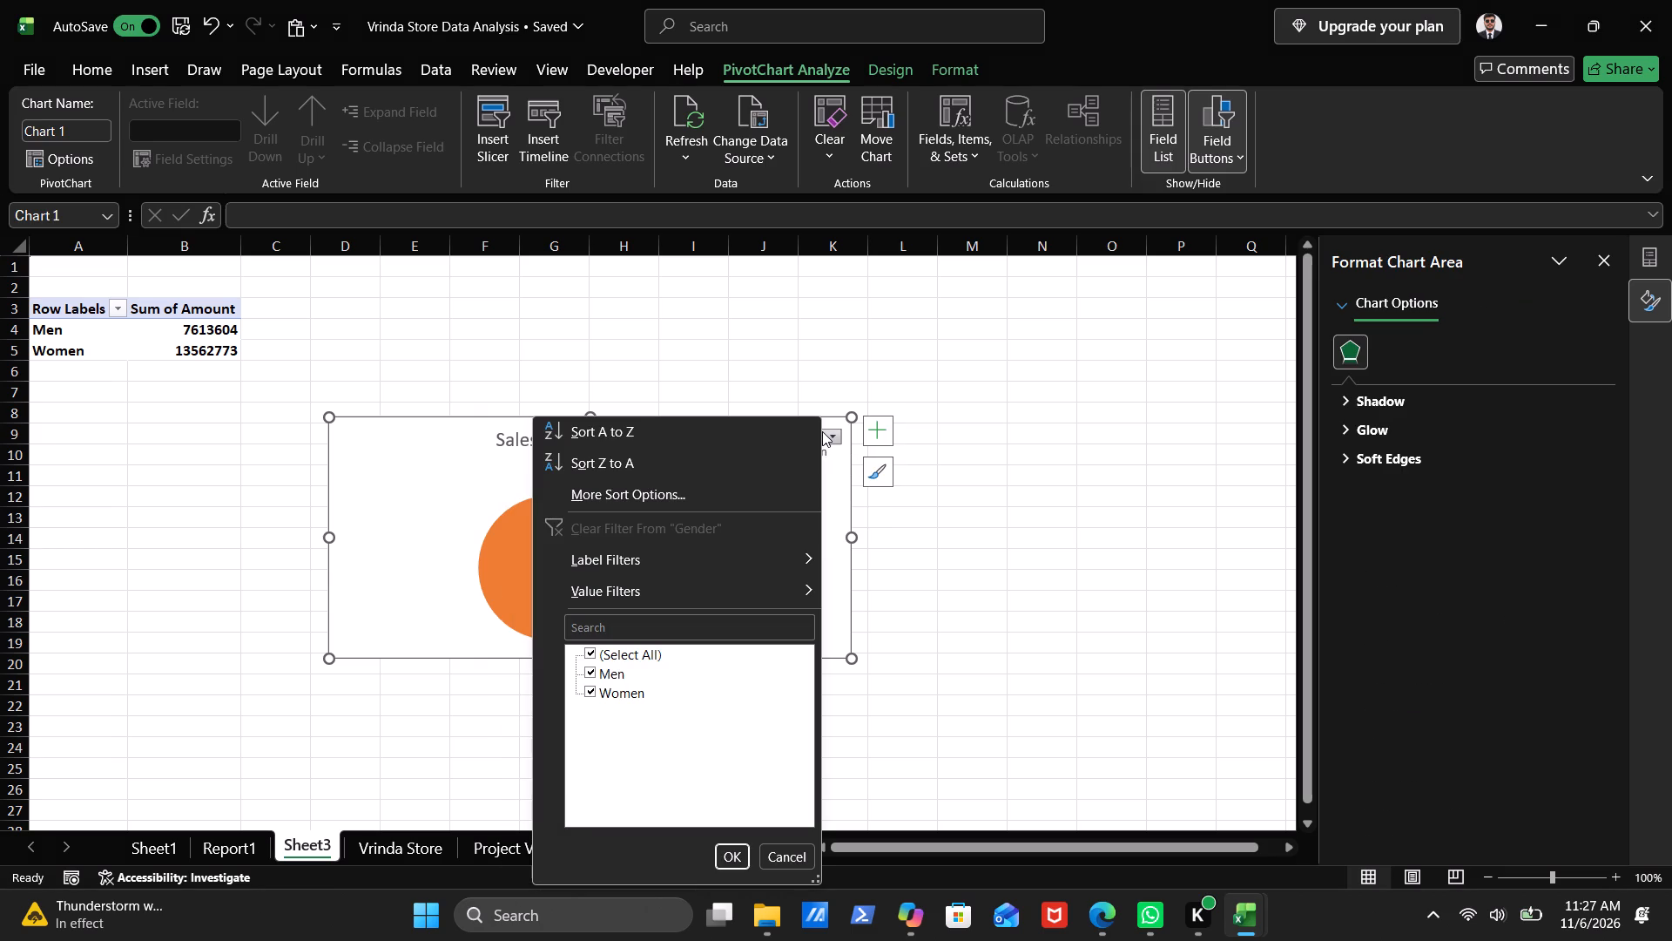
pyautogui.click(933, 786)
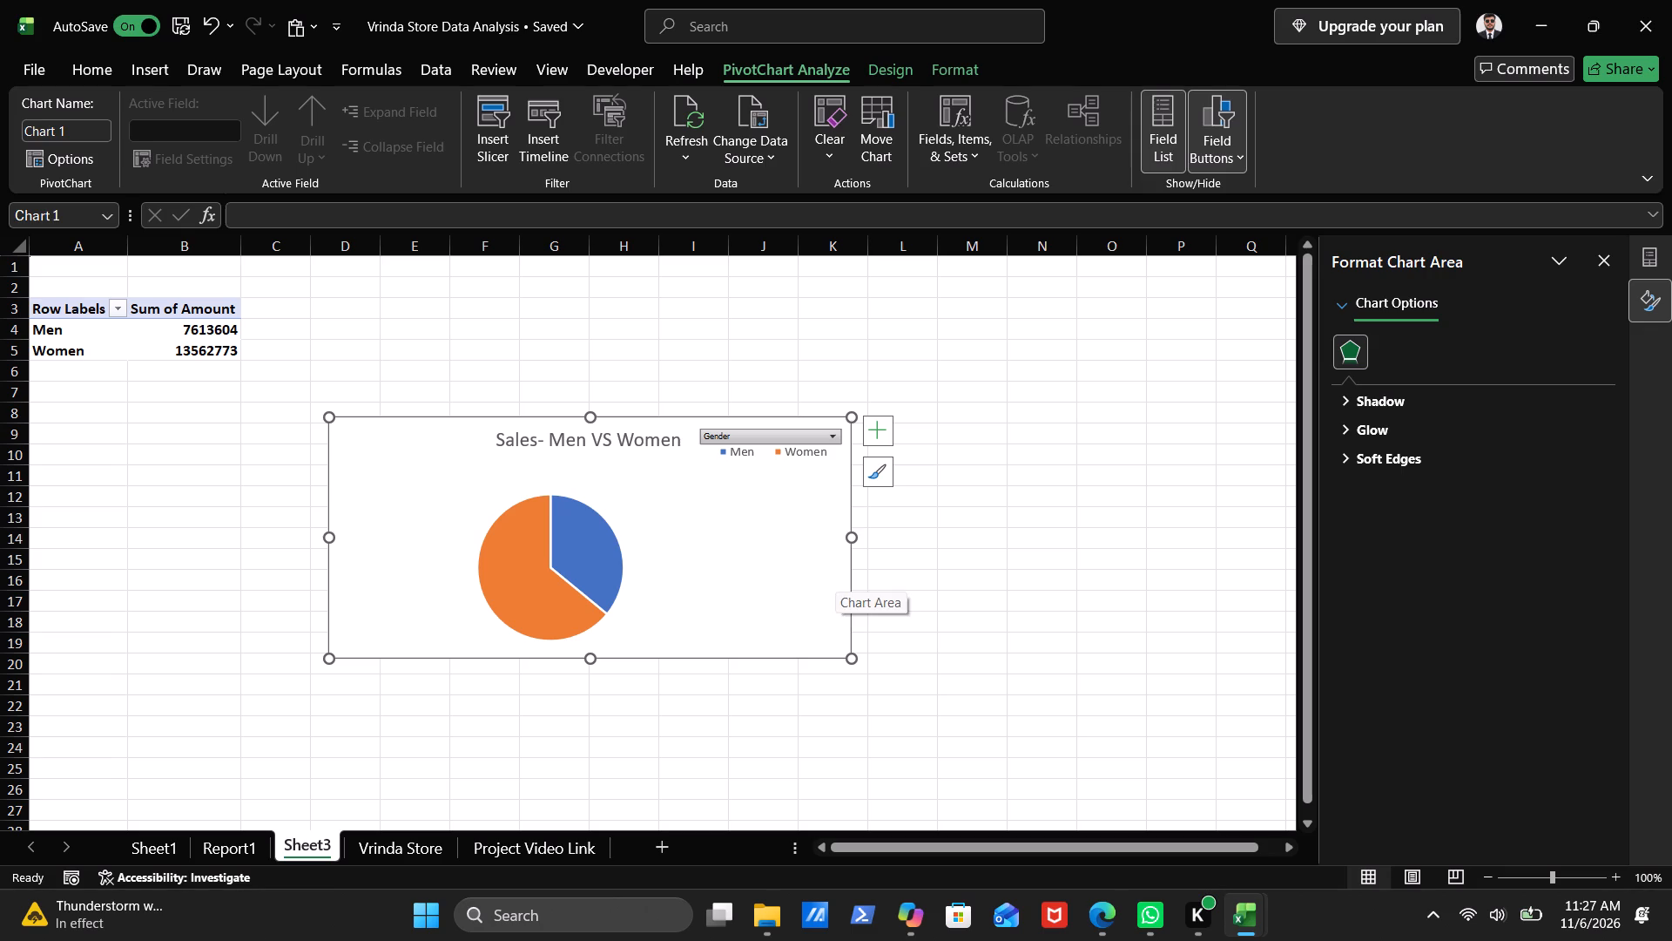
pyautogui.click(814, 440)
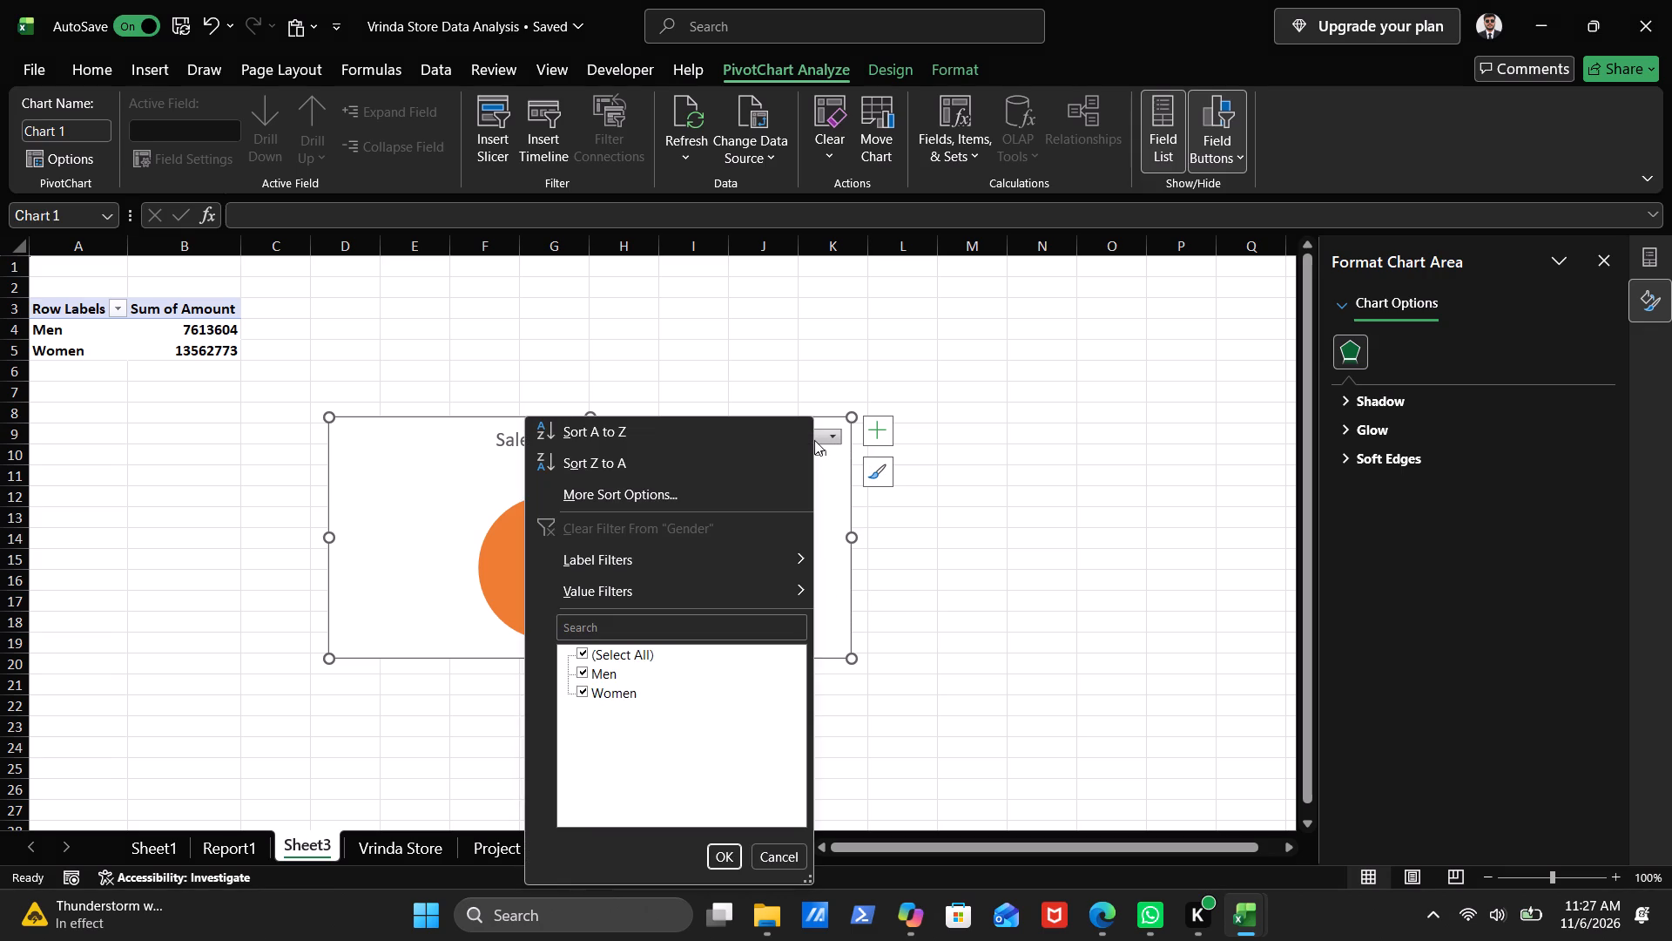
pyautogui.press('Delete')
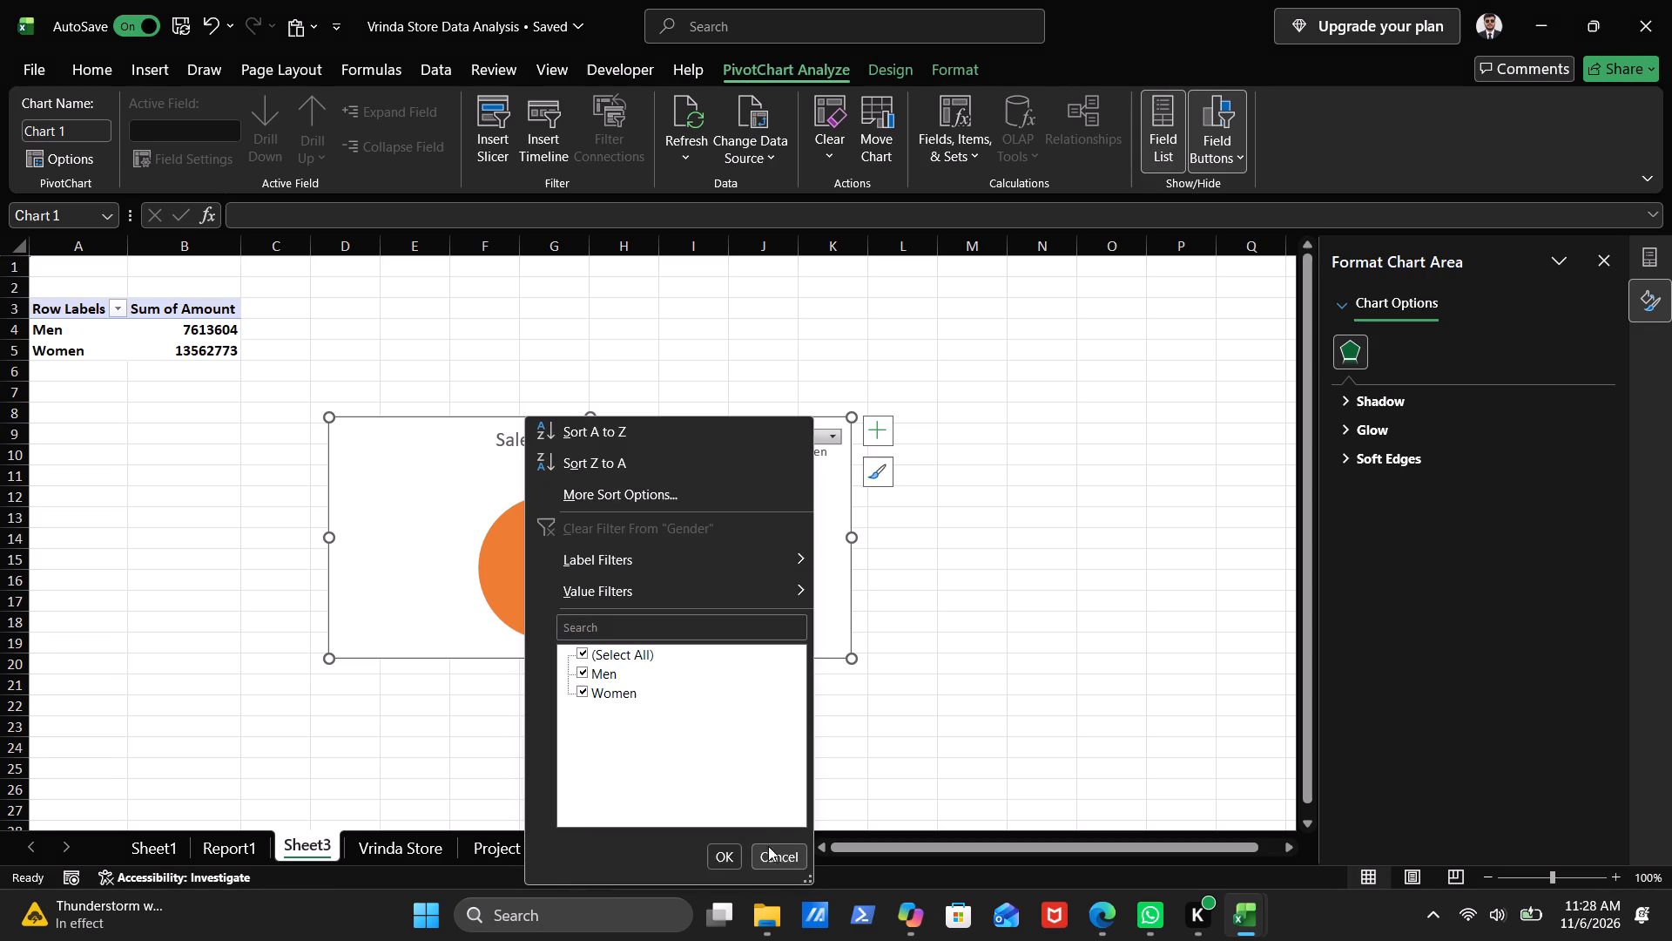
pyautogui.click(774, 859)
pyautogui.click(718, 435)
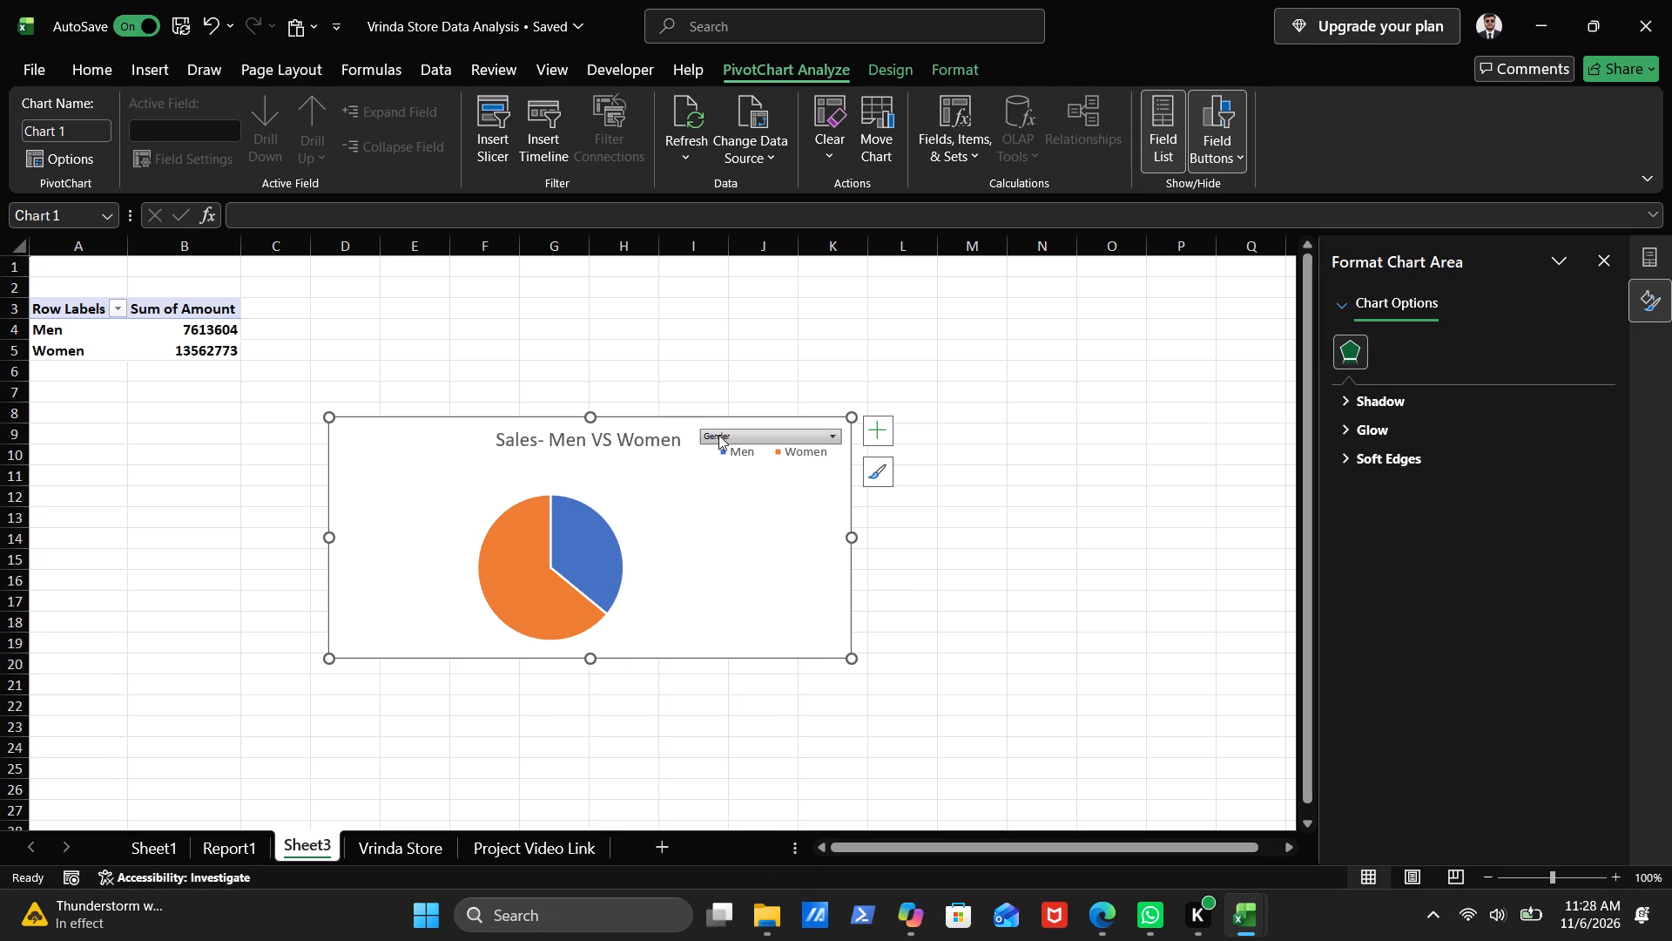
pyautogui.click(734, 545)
# Shrink the pie chart in width and height to cover about columns E to H and rows 14 to 19.
pyautogui.moveTo(850, 534); pyautogui.dragTo(719, 539)
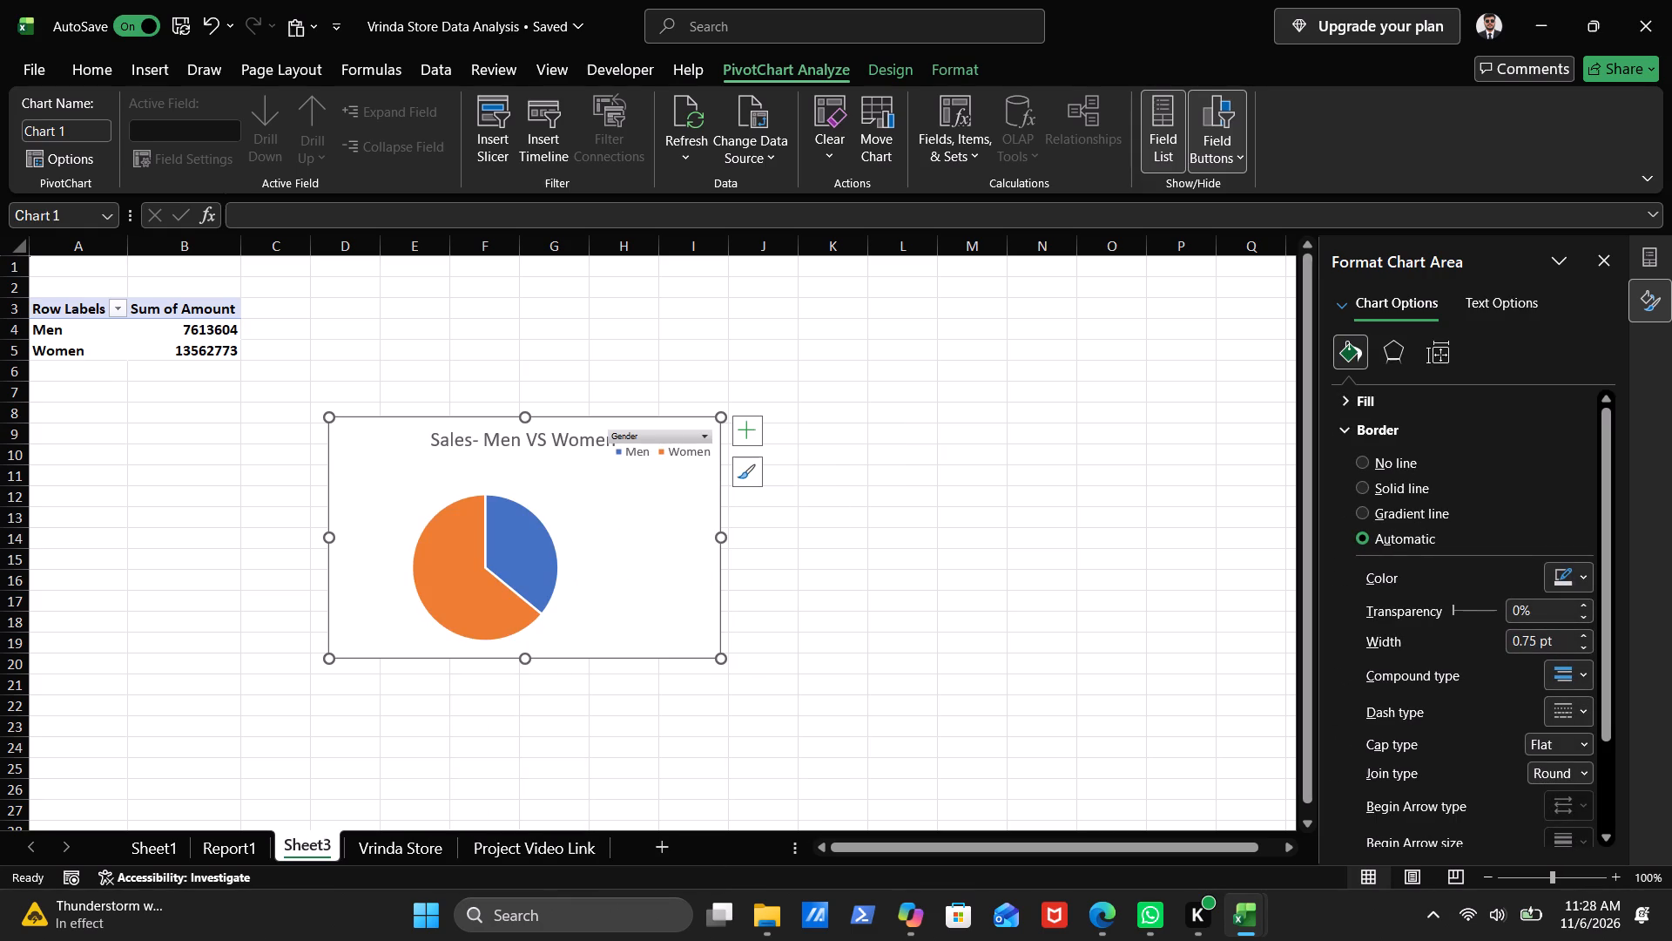
pyautogui.moveTo(331, 538); pyautogui.dragTo(417, 546)
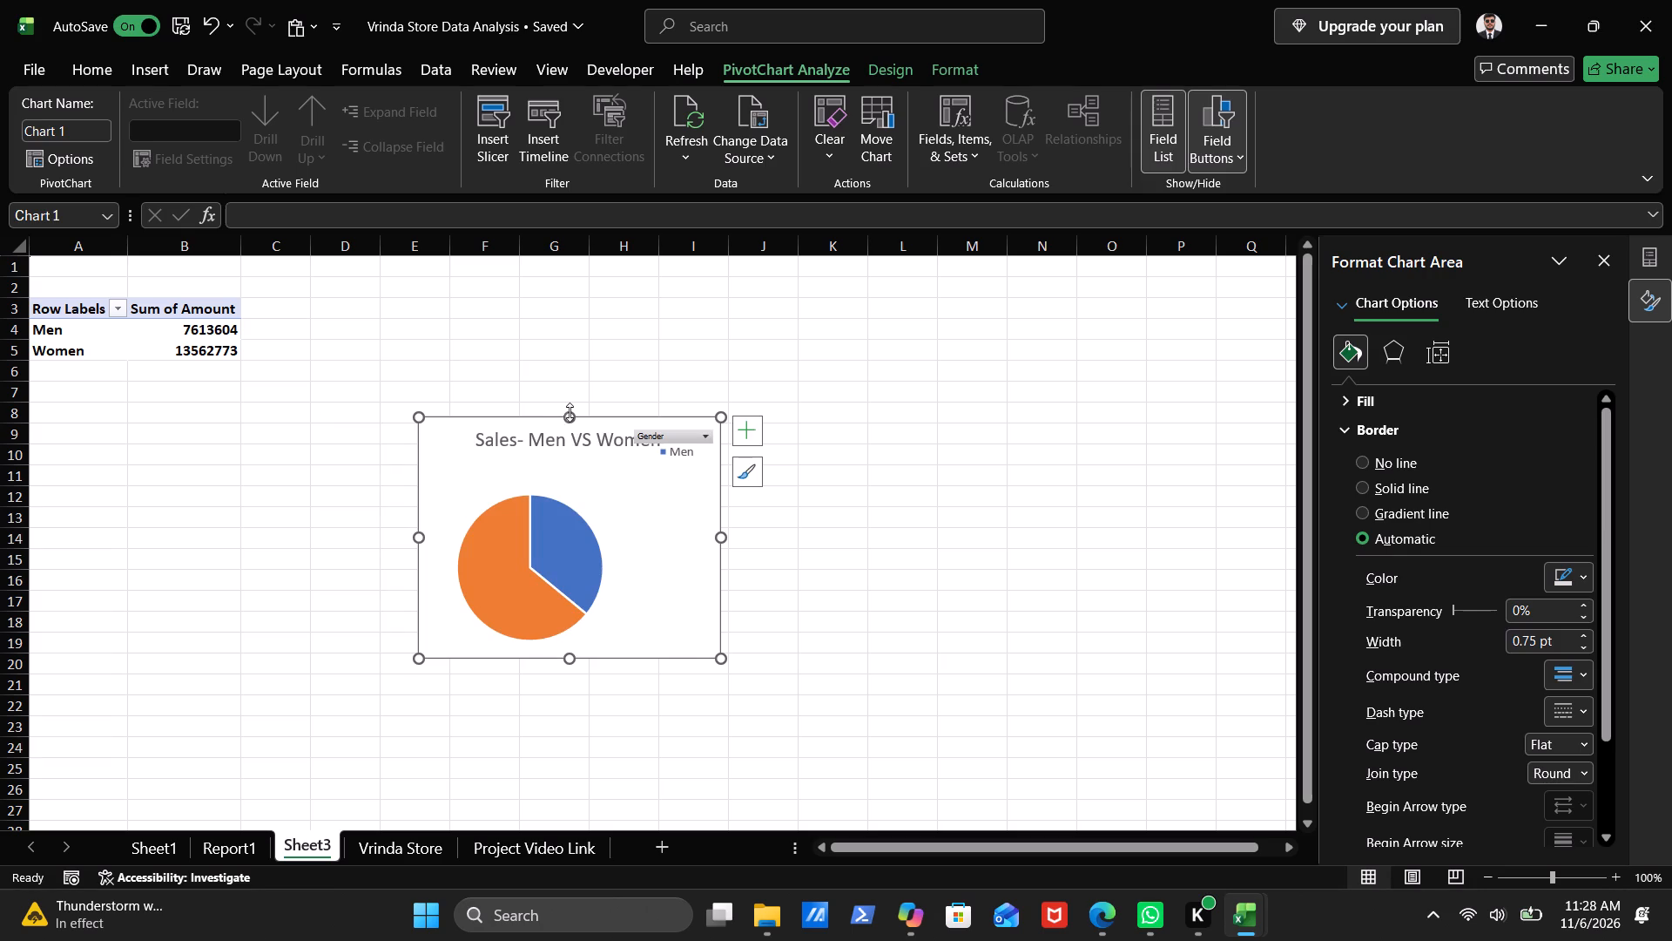
pyautogui.moveTo(570, 412); pyautogui.dragTo(533, 456)
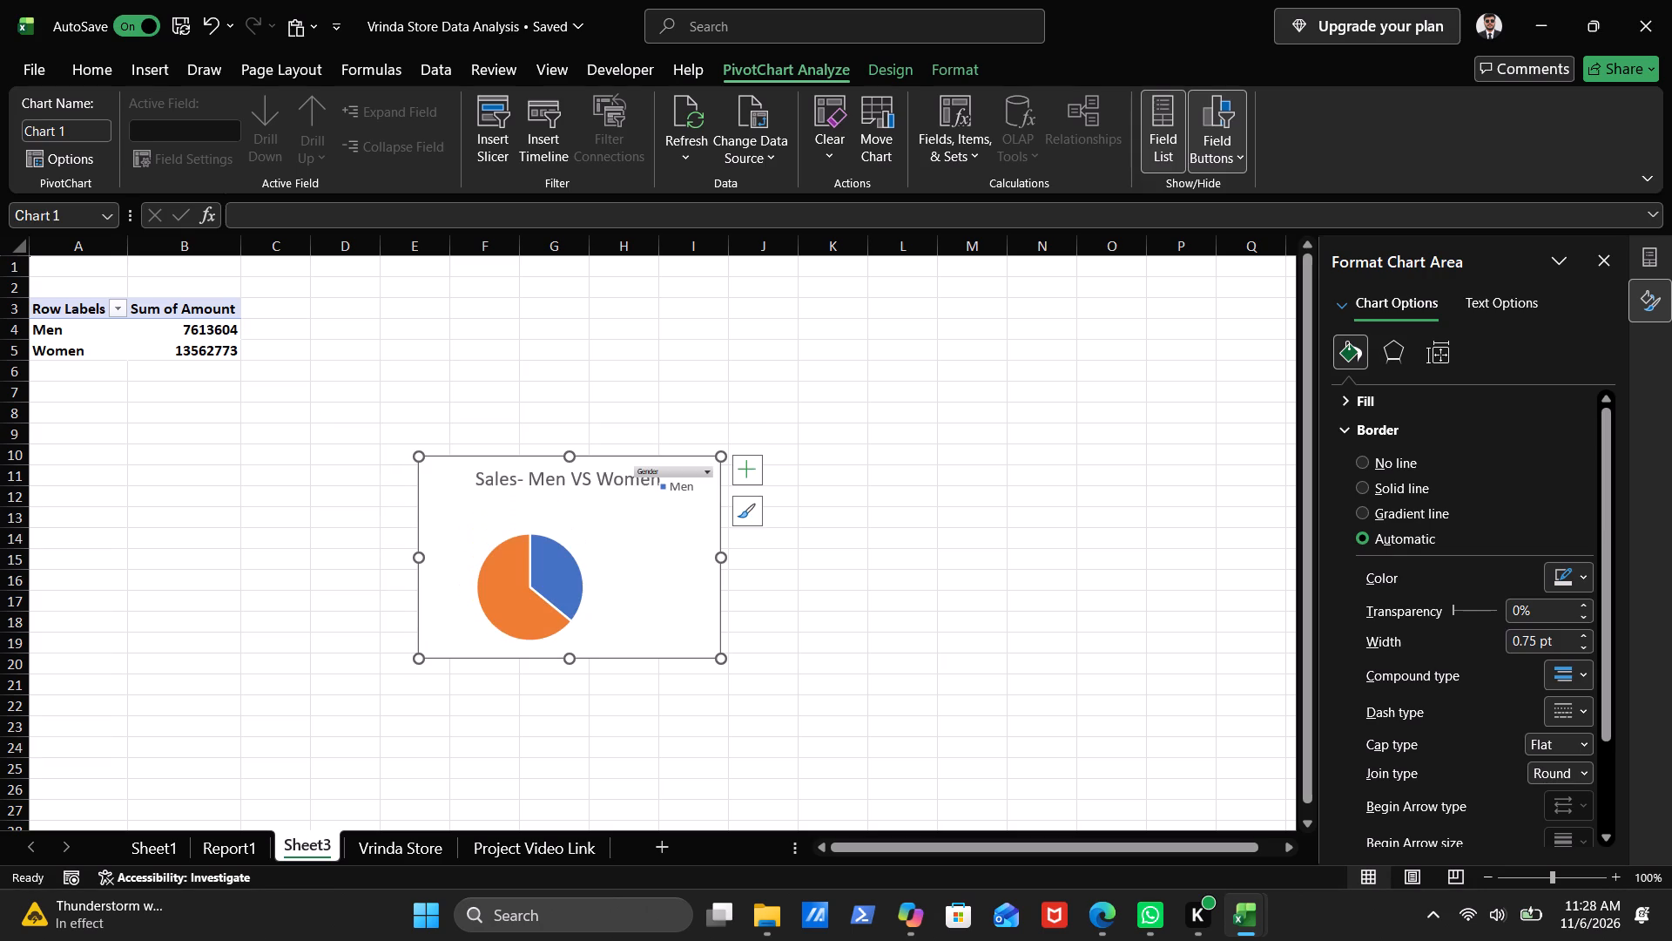
pyautogui.moveTo(719, 559); pyautogui.dragTo(651, 562)
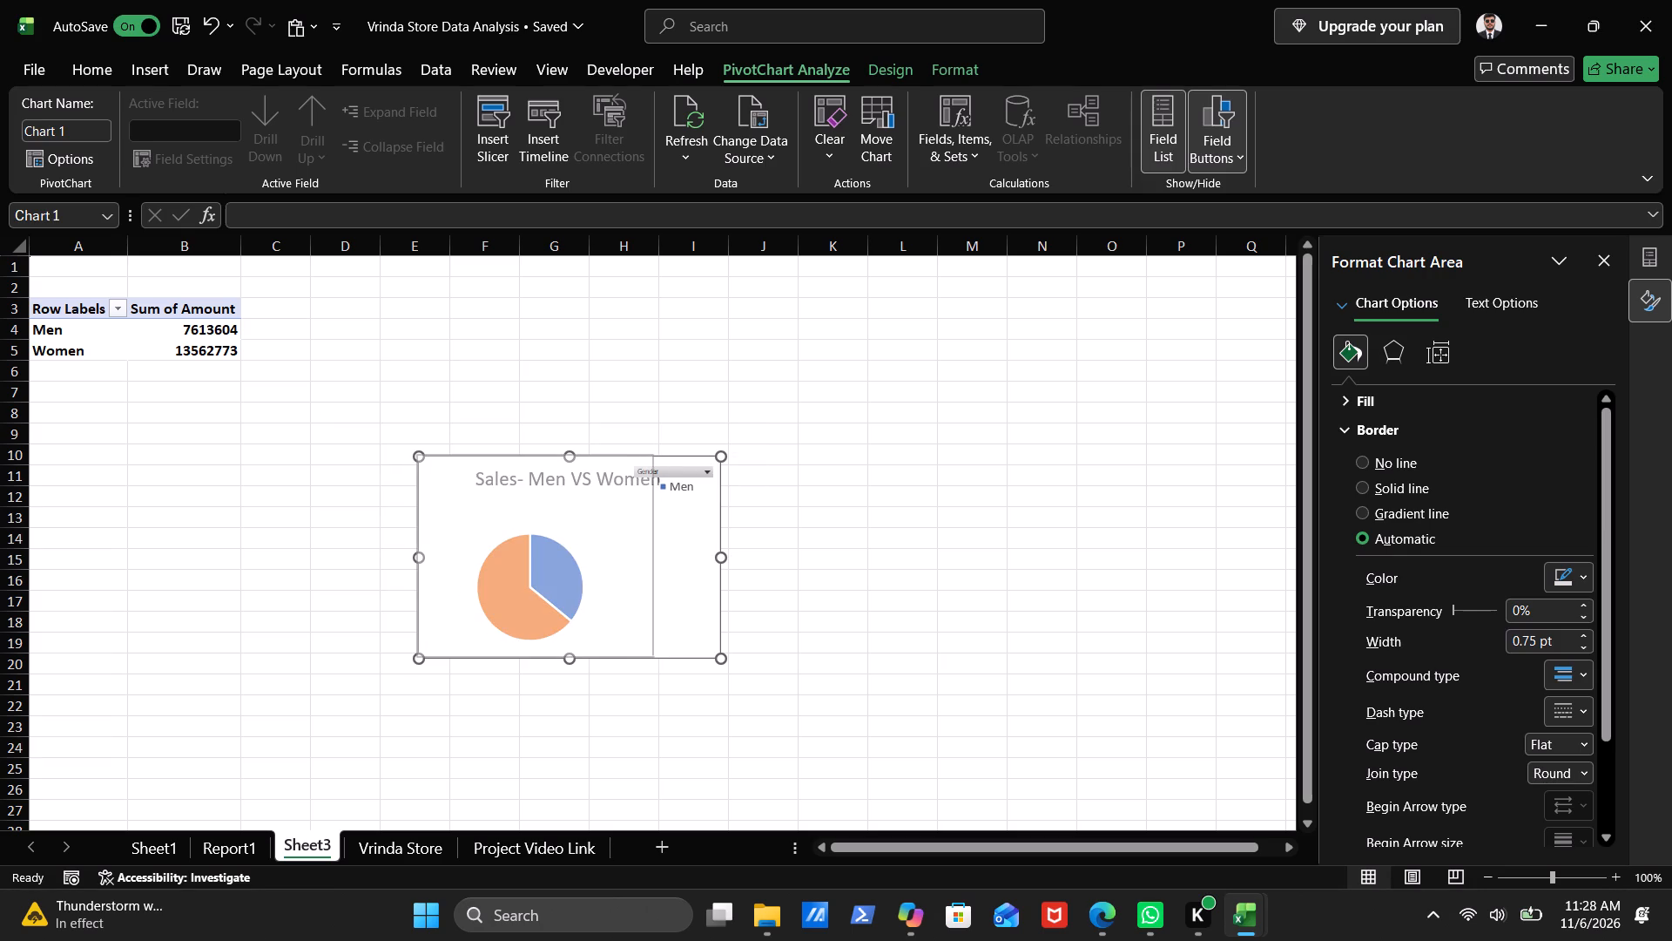
pyautogui.moveTo(651, 562); pyautogui.dragTo(637, 569)
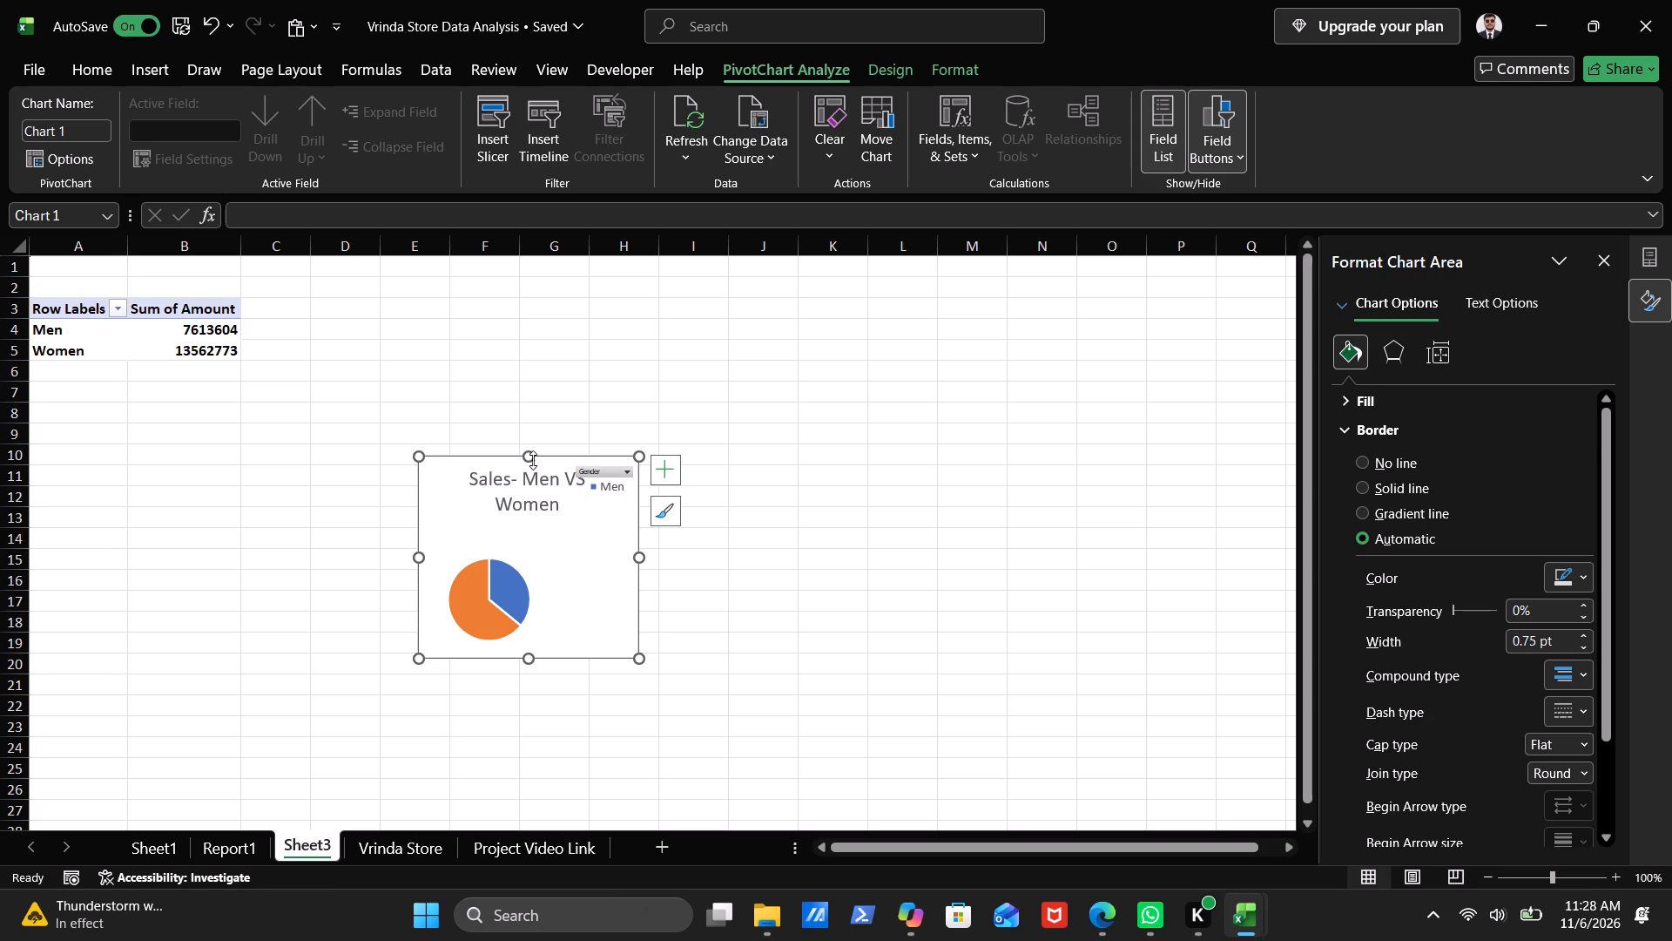
pyautogui.moveTo(529, 457); pyautogui.dragTo(505, 525)
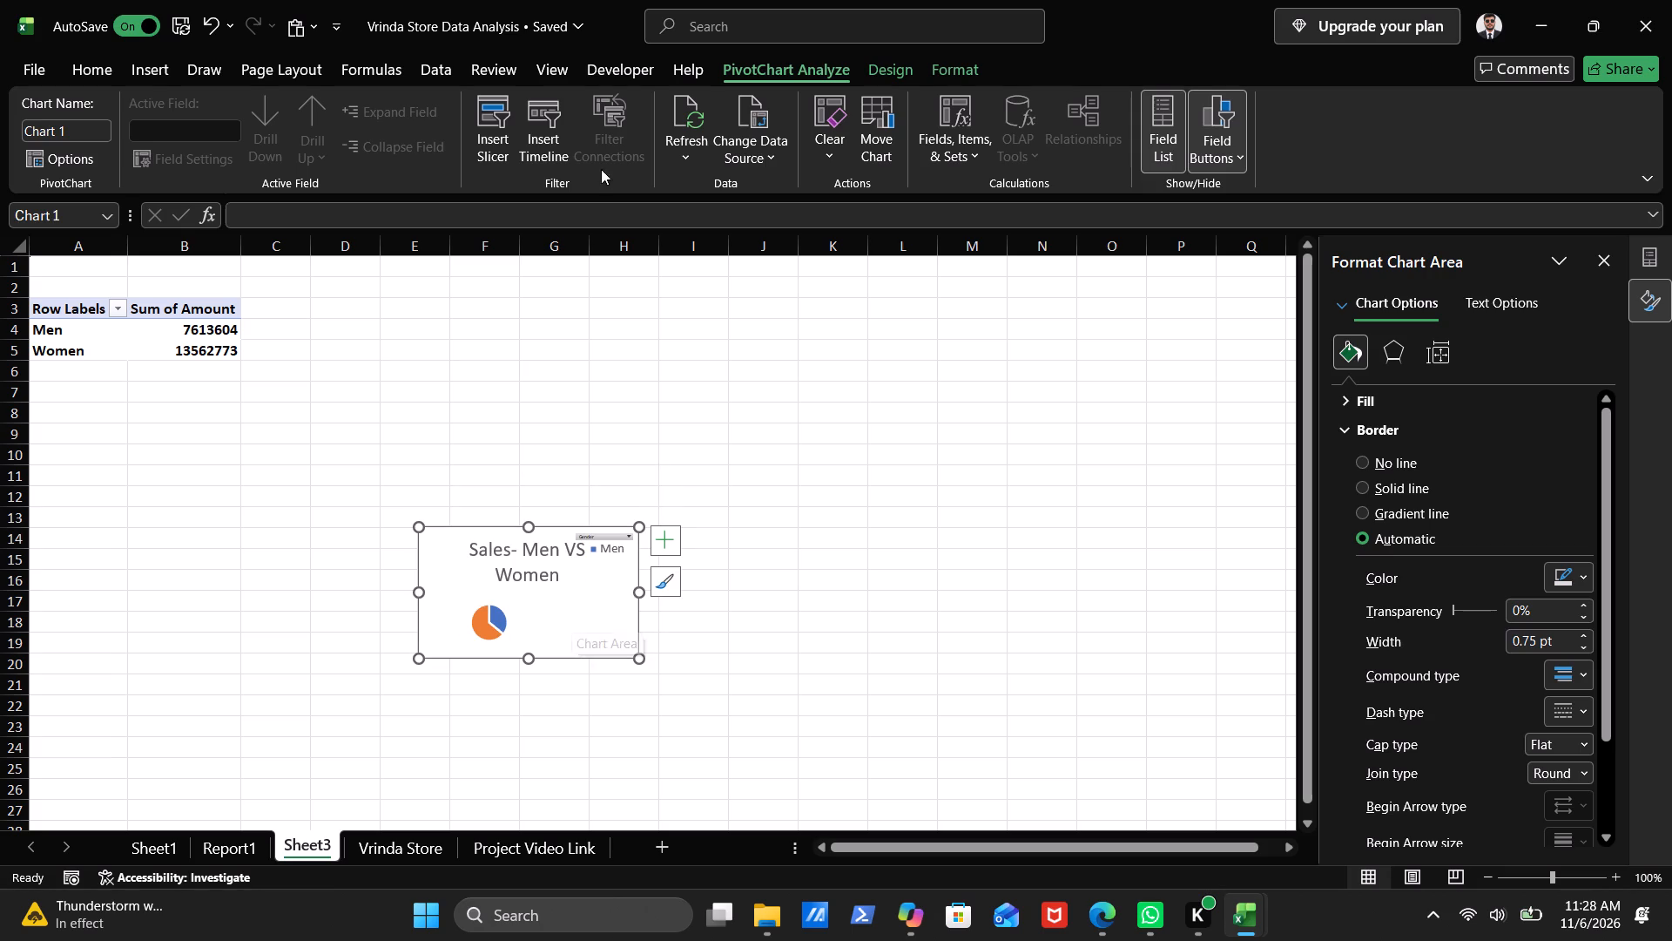
# Try out several chart styles on the pie chart, ending with the sixth style, which has a light patterned background.
pyautogui.click(894, 74)
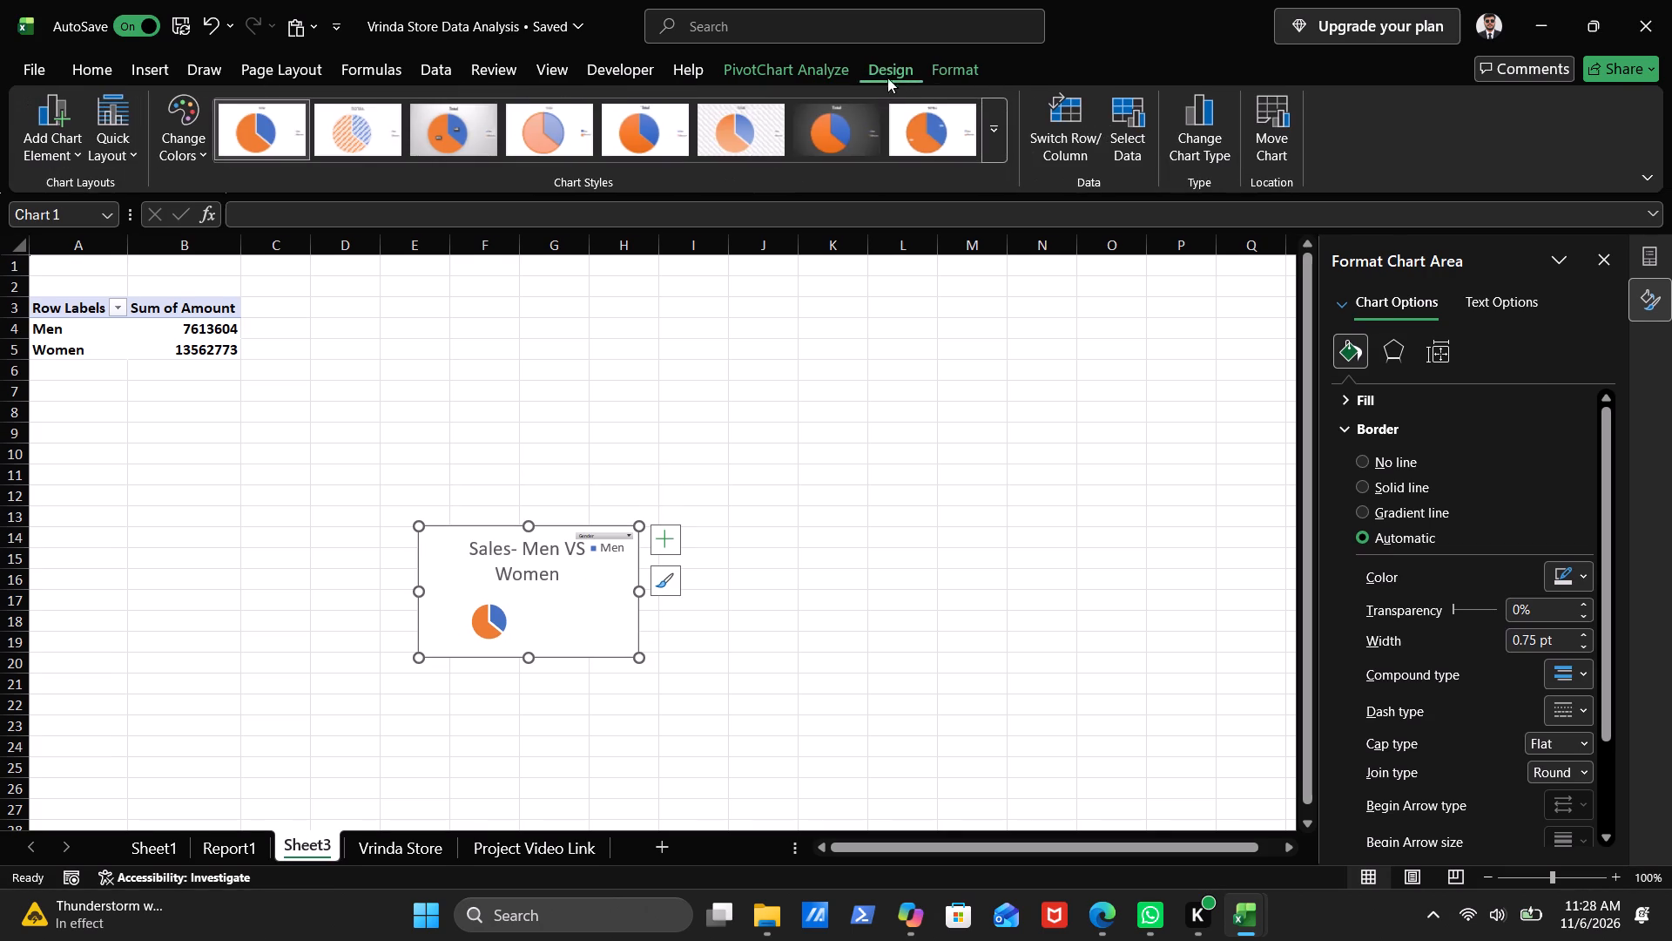
pyautogui.click(647, 130)
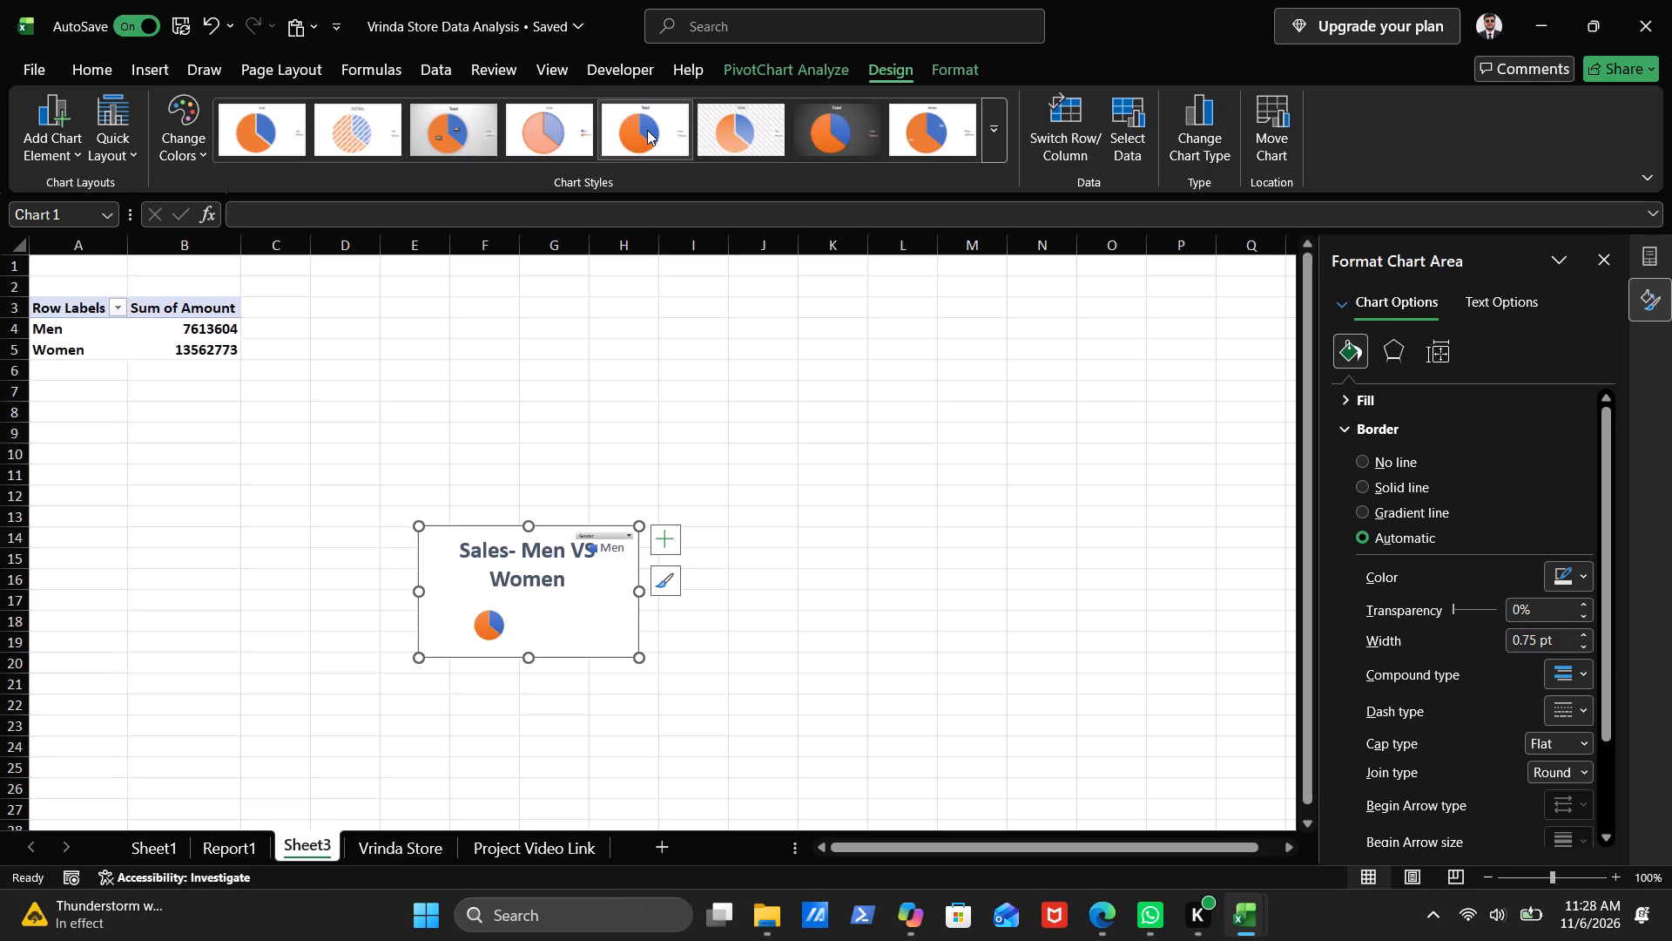
pyautogui.click(477, 142)
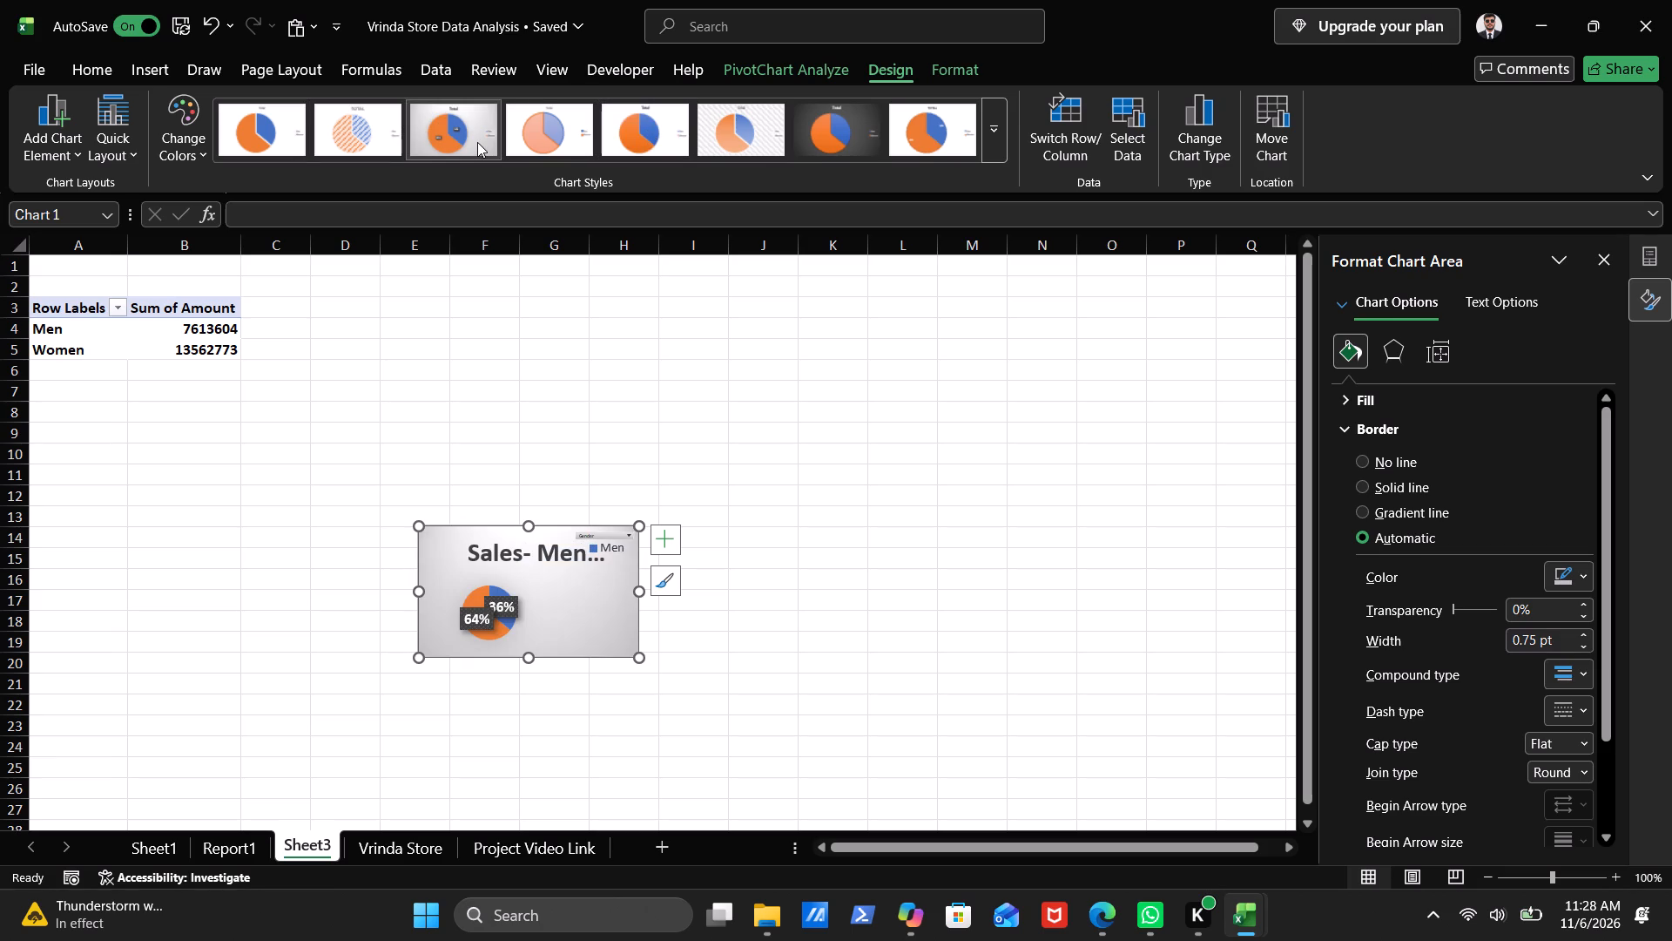
pyautogui.click(389, 139)
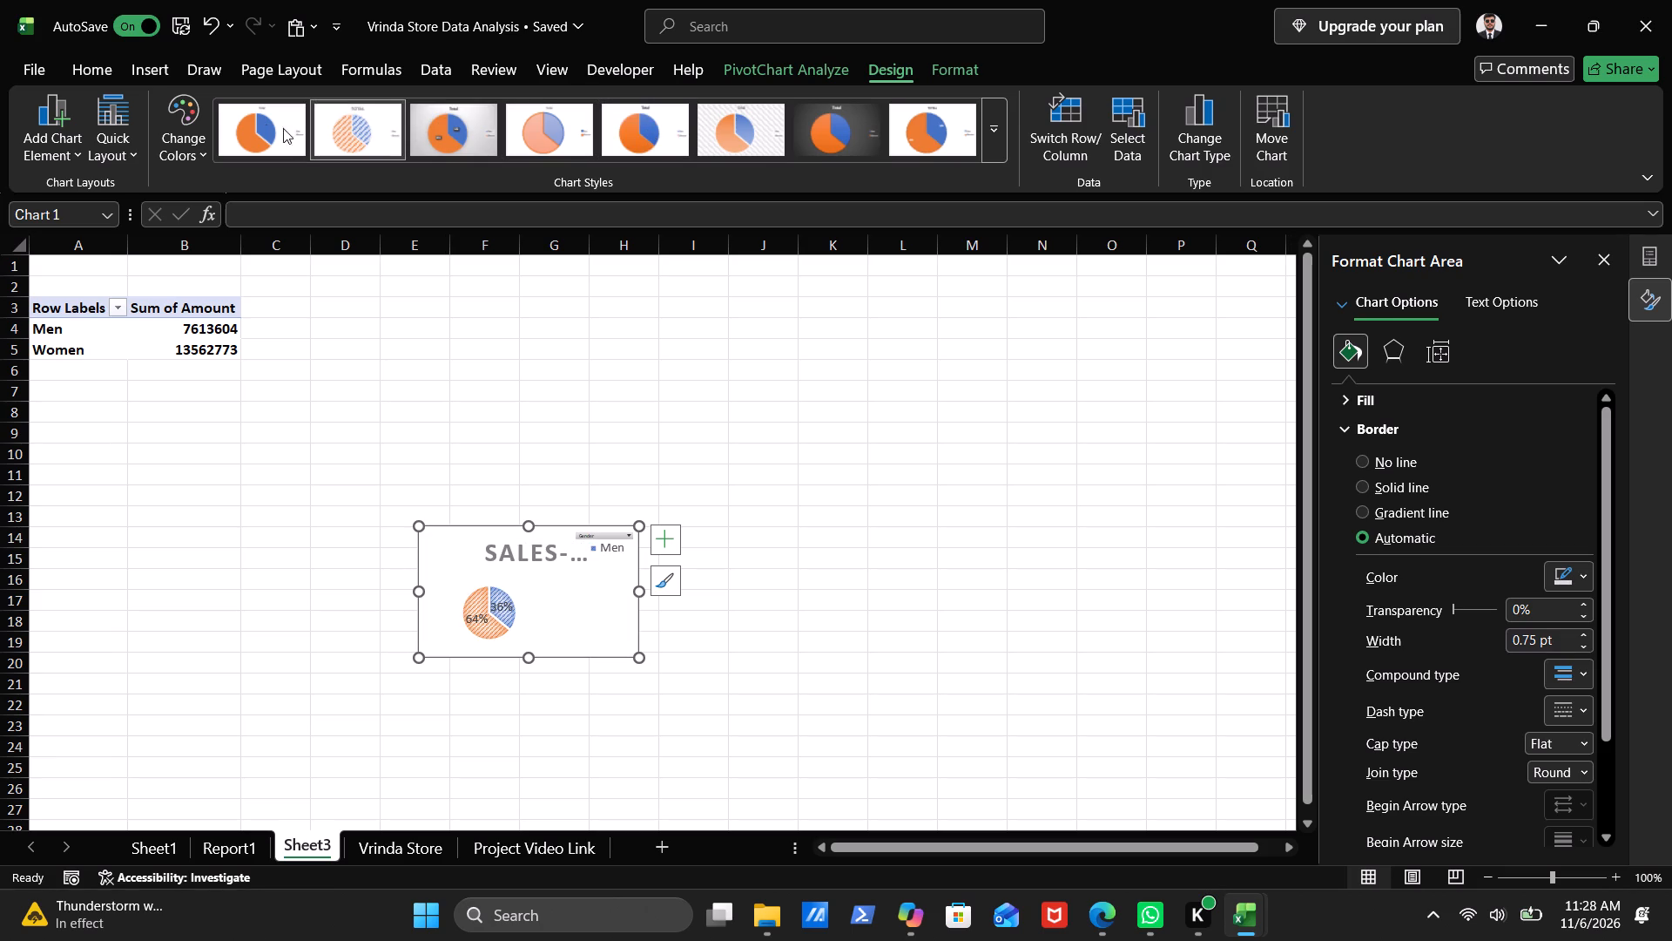
pyautogui.click(249, 124)
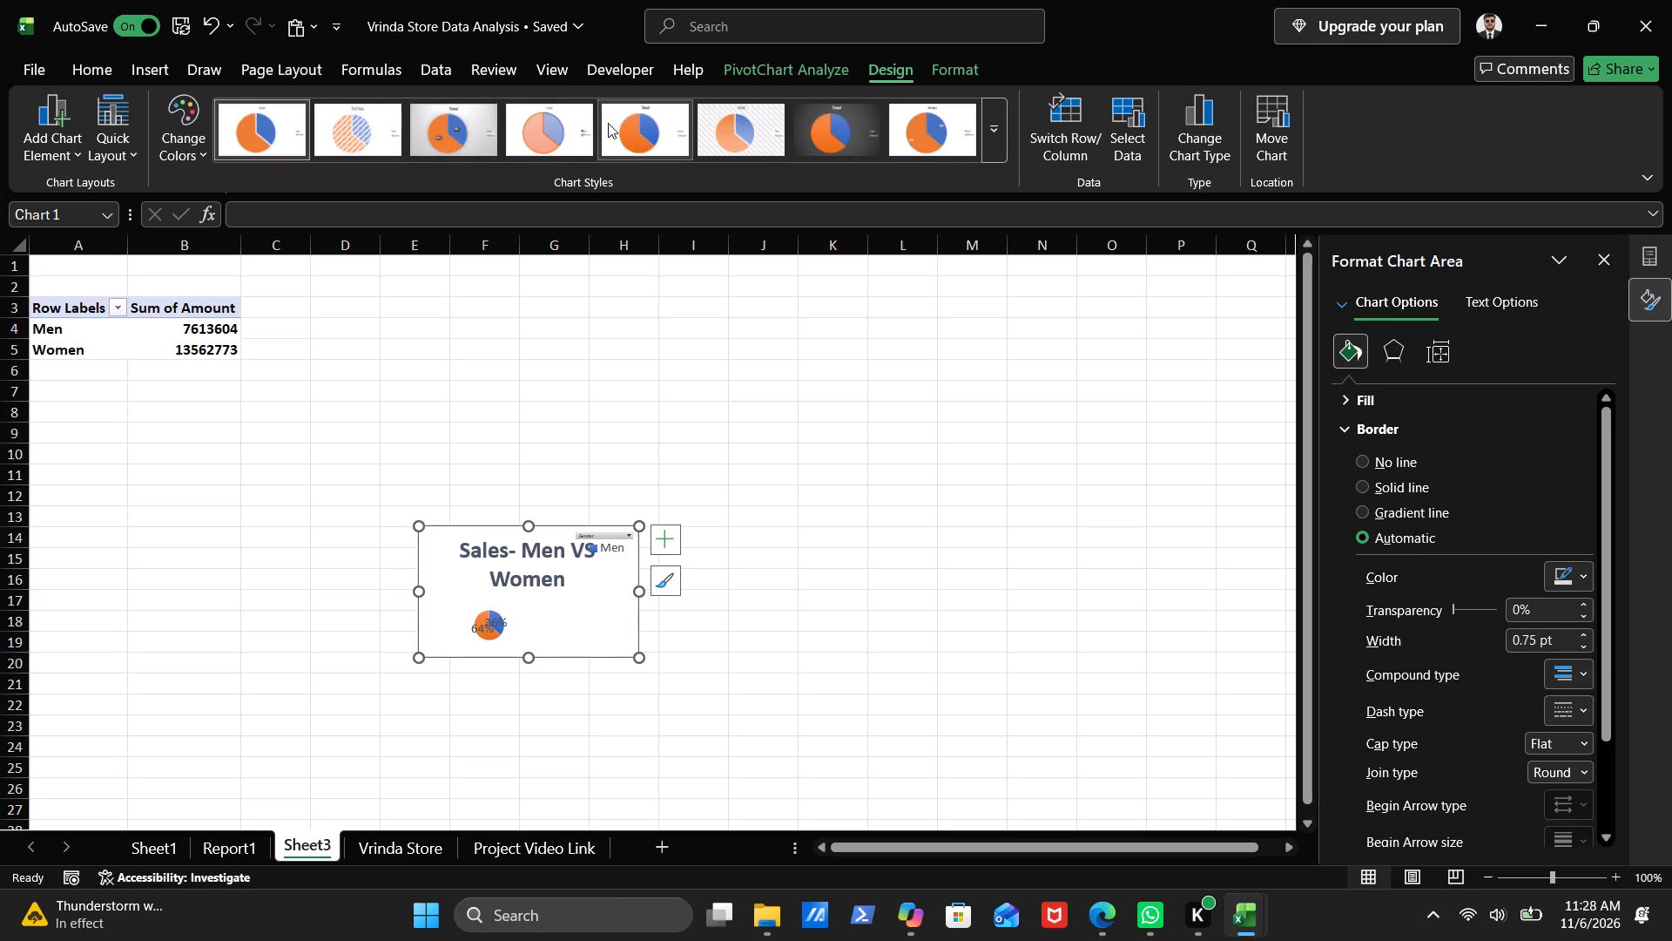
pyautogui.click(829, 124)
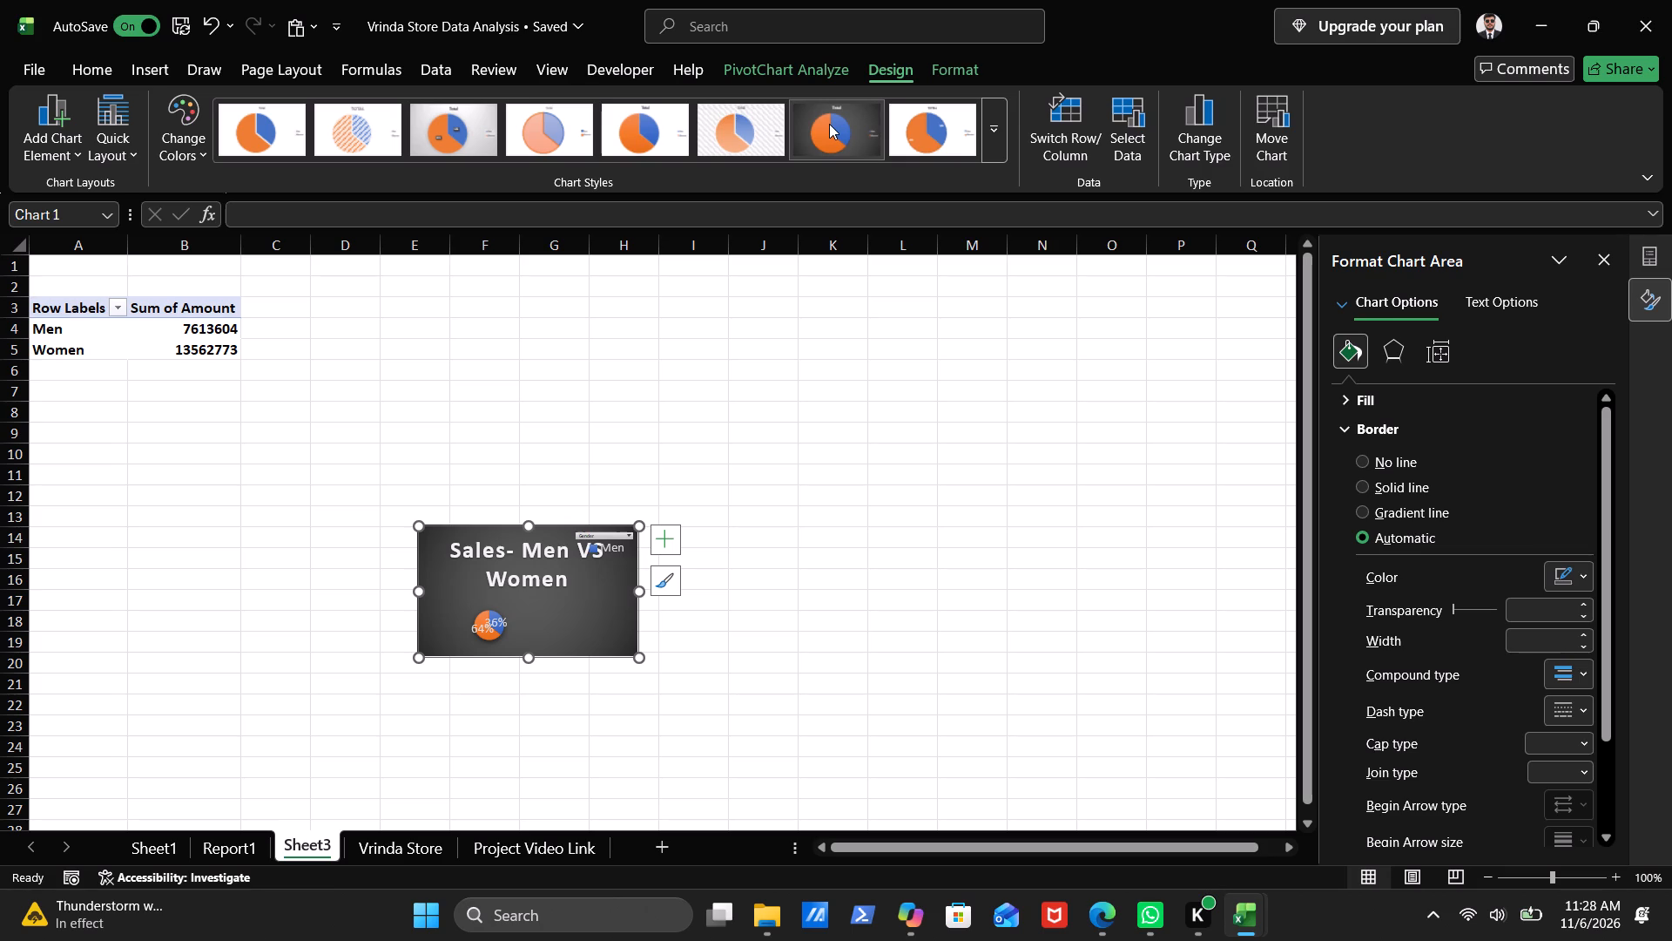
pyautogui.click(931, 138)
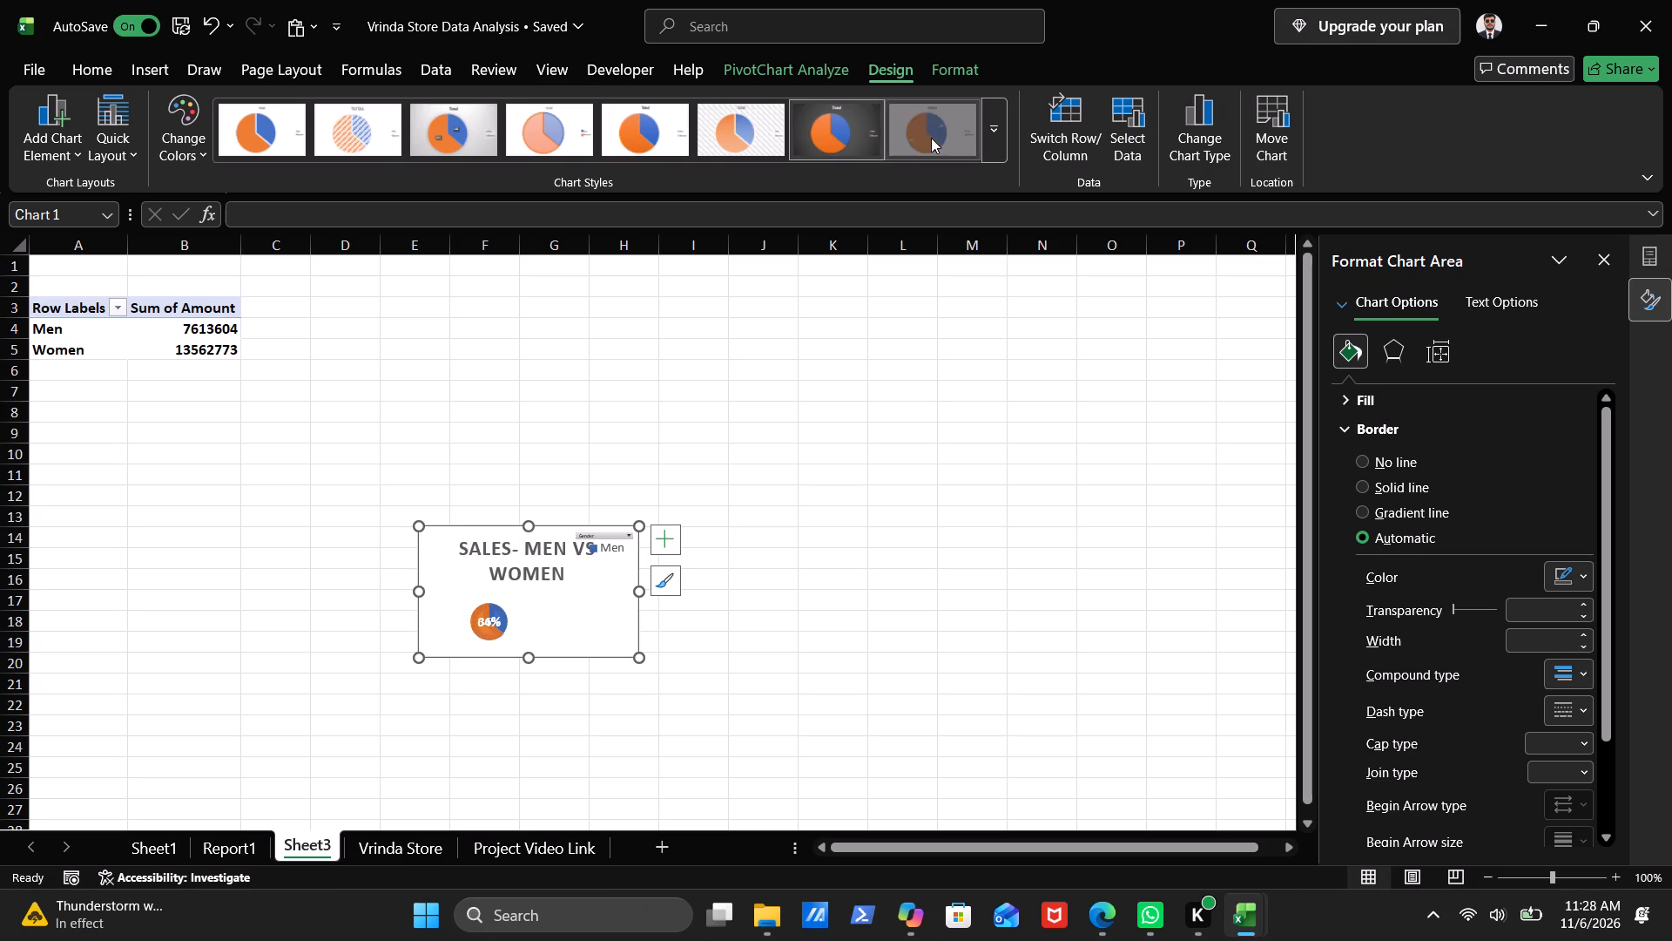
pyautogui.click(647, 144)
pyautogui.click(731, 146)
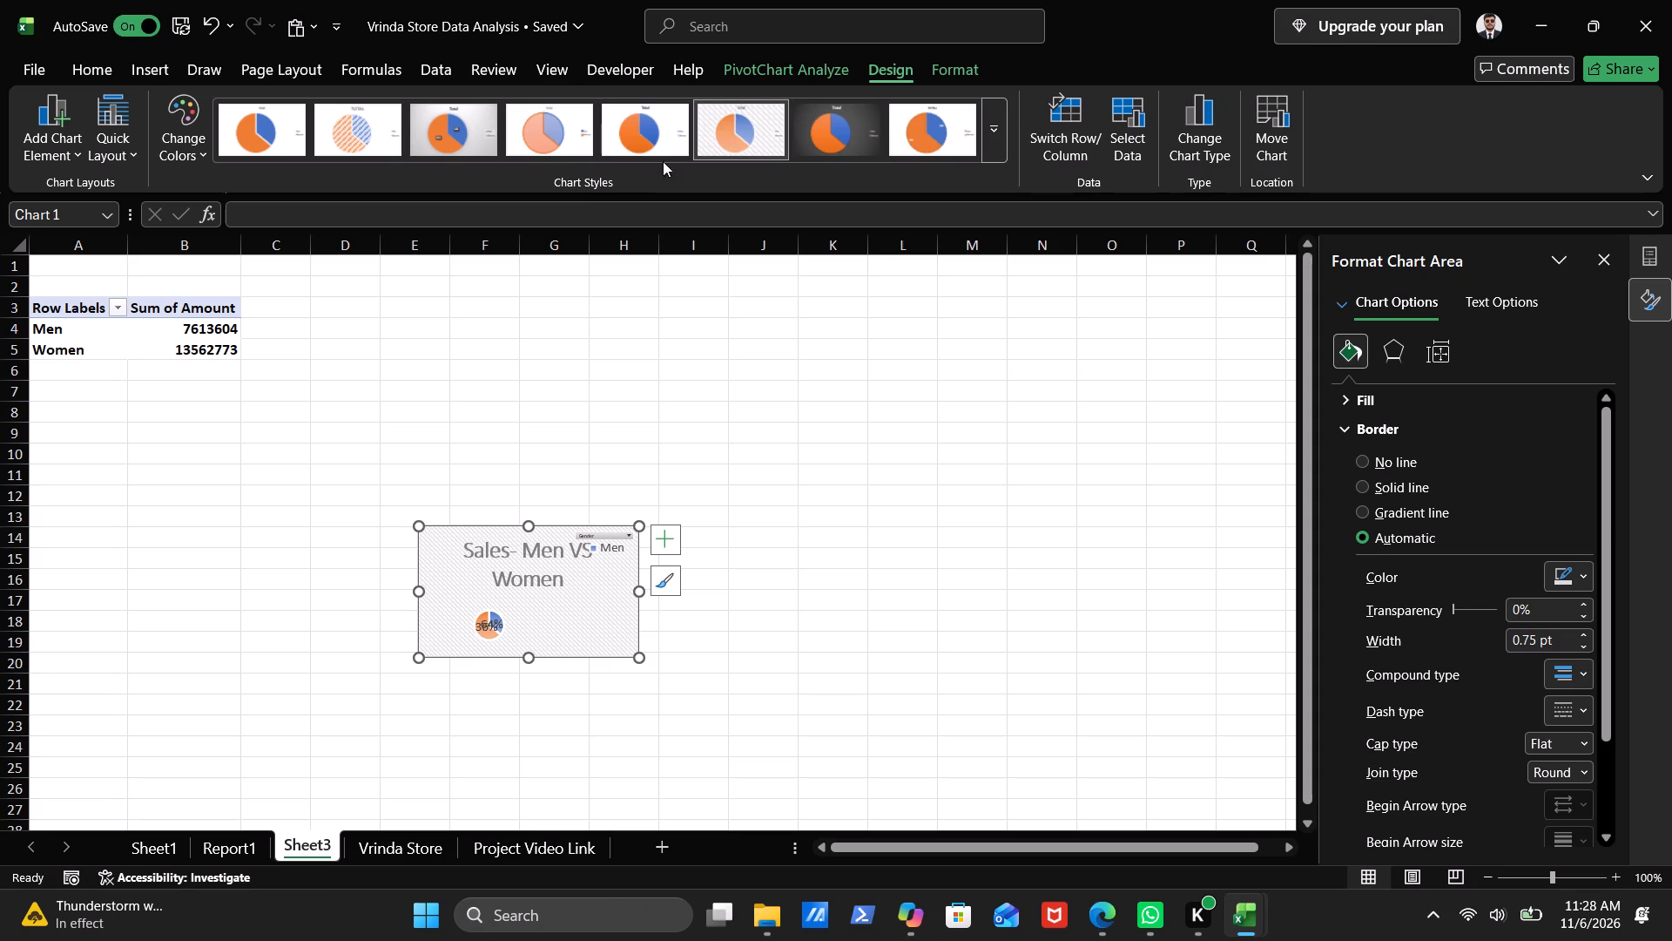
# Compare the eighth chart style on the pie chart with the seventh, and apply the seventh style with the dark grey gradient background.
pyautogui.click(591, 179)
pyautogui.click(912, 139)
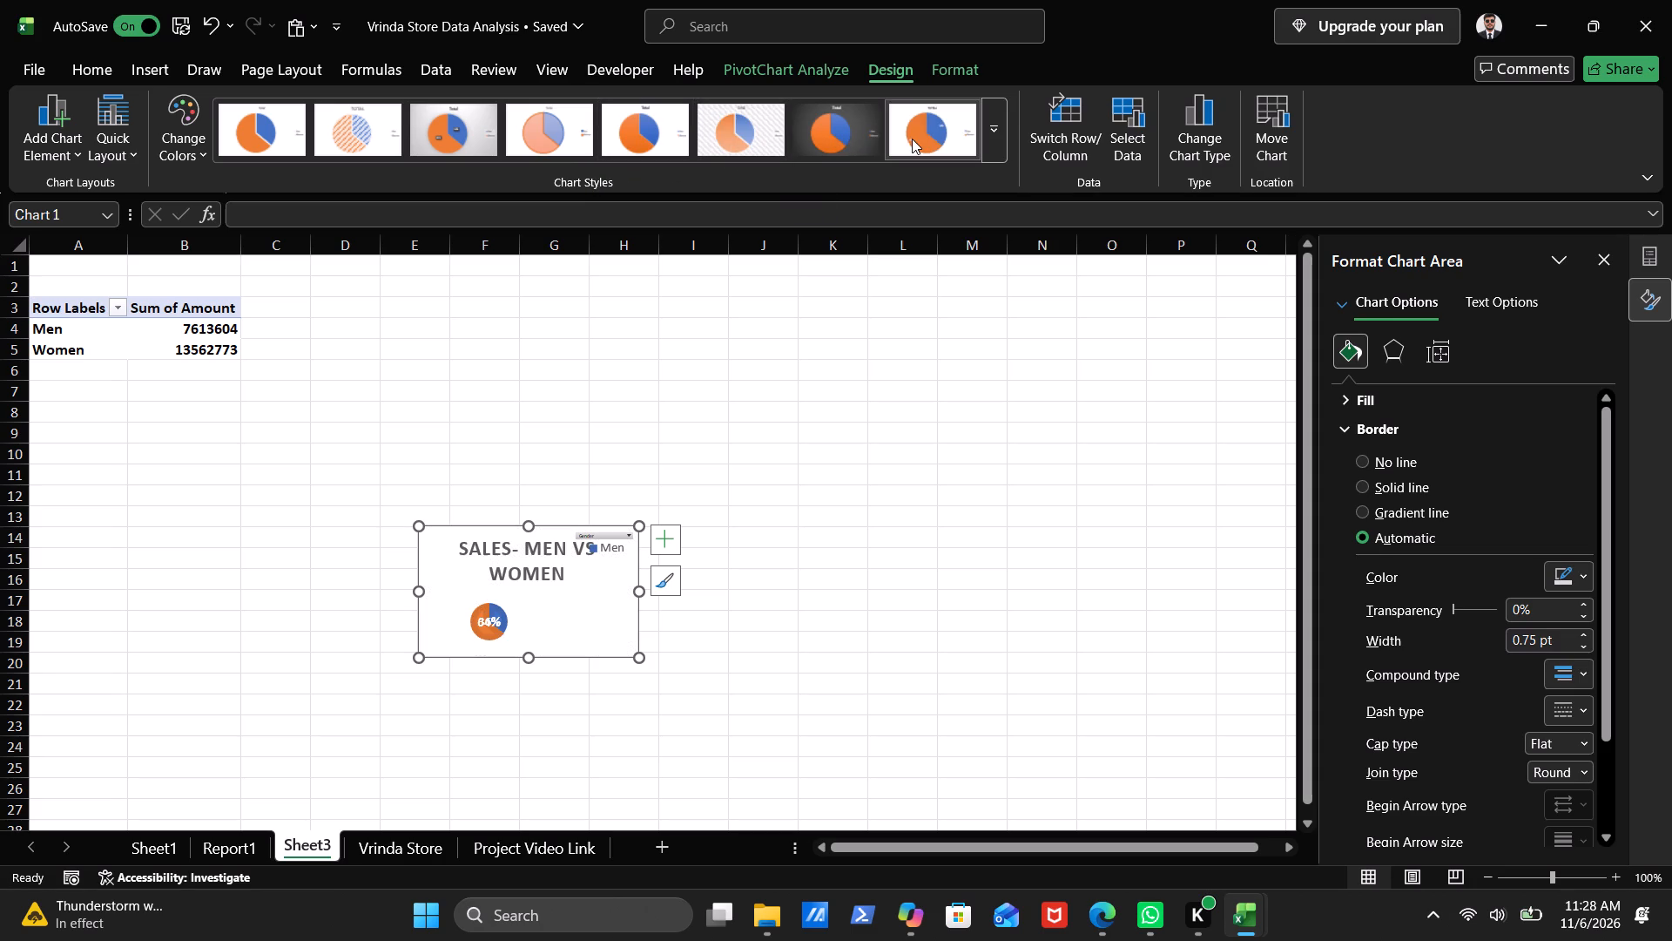
pyautogui.click(850, 137)
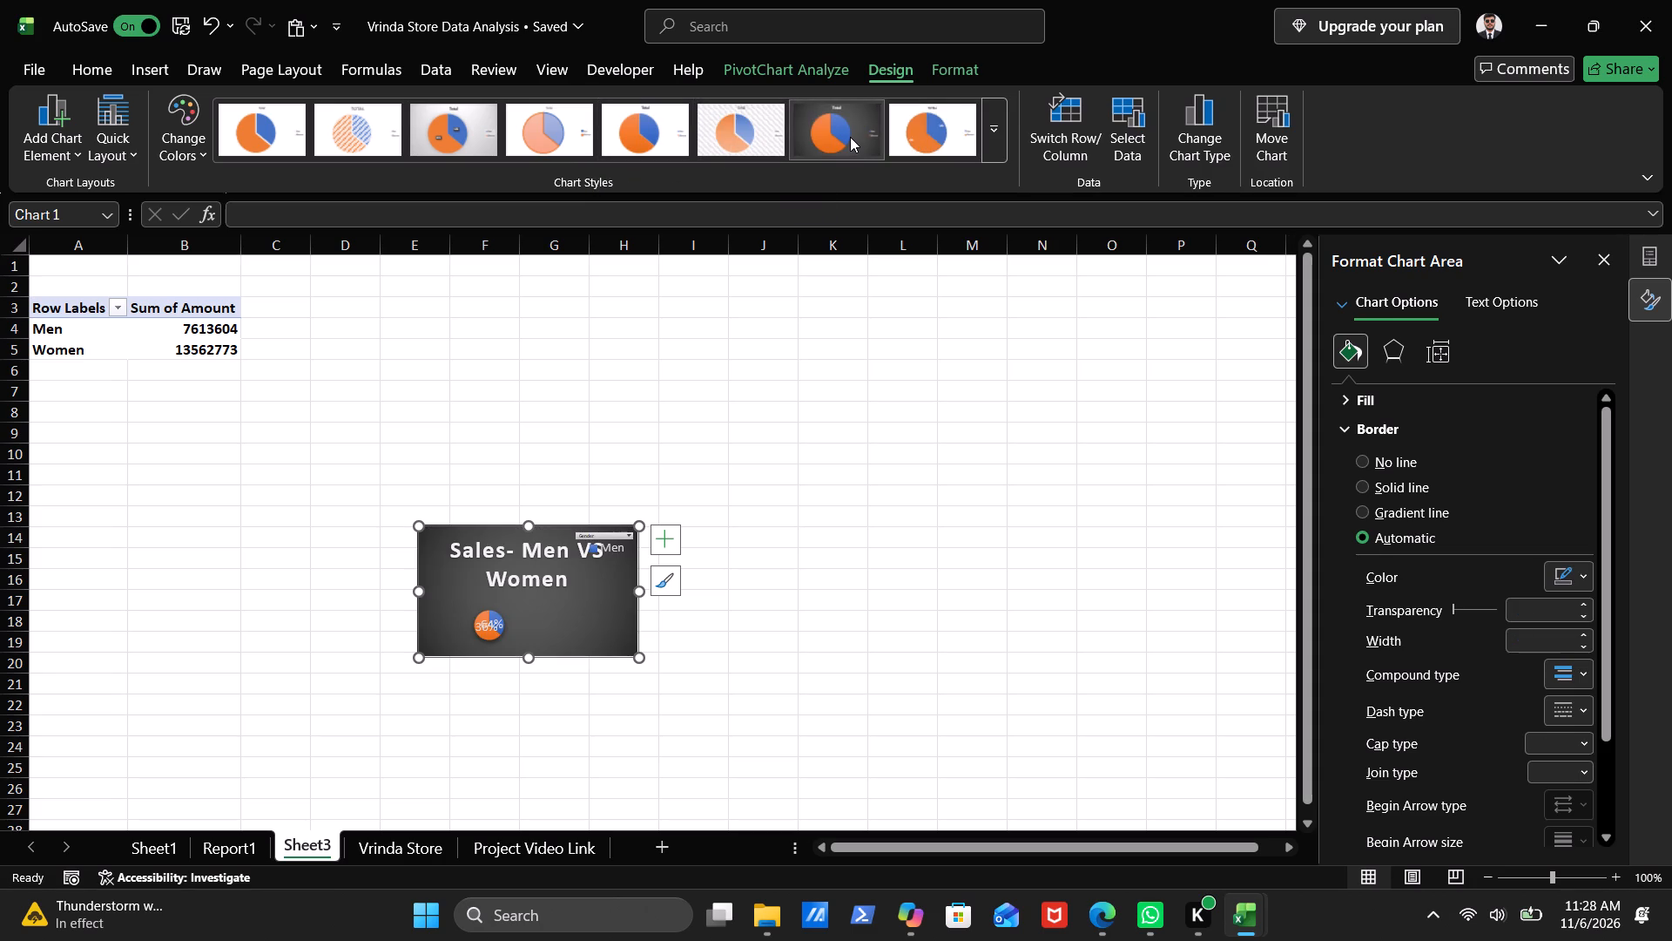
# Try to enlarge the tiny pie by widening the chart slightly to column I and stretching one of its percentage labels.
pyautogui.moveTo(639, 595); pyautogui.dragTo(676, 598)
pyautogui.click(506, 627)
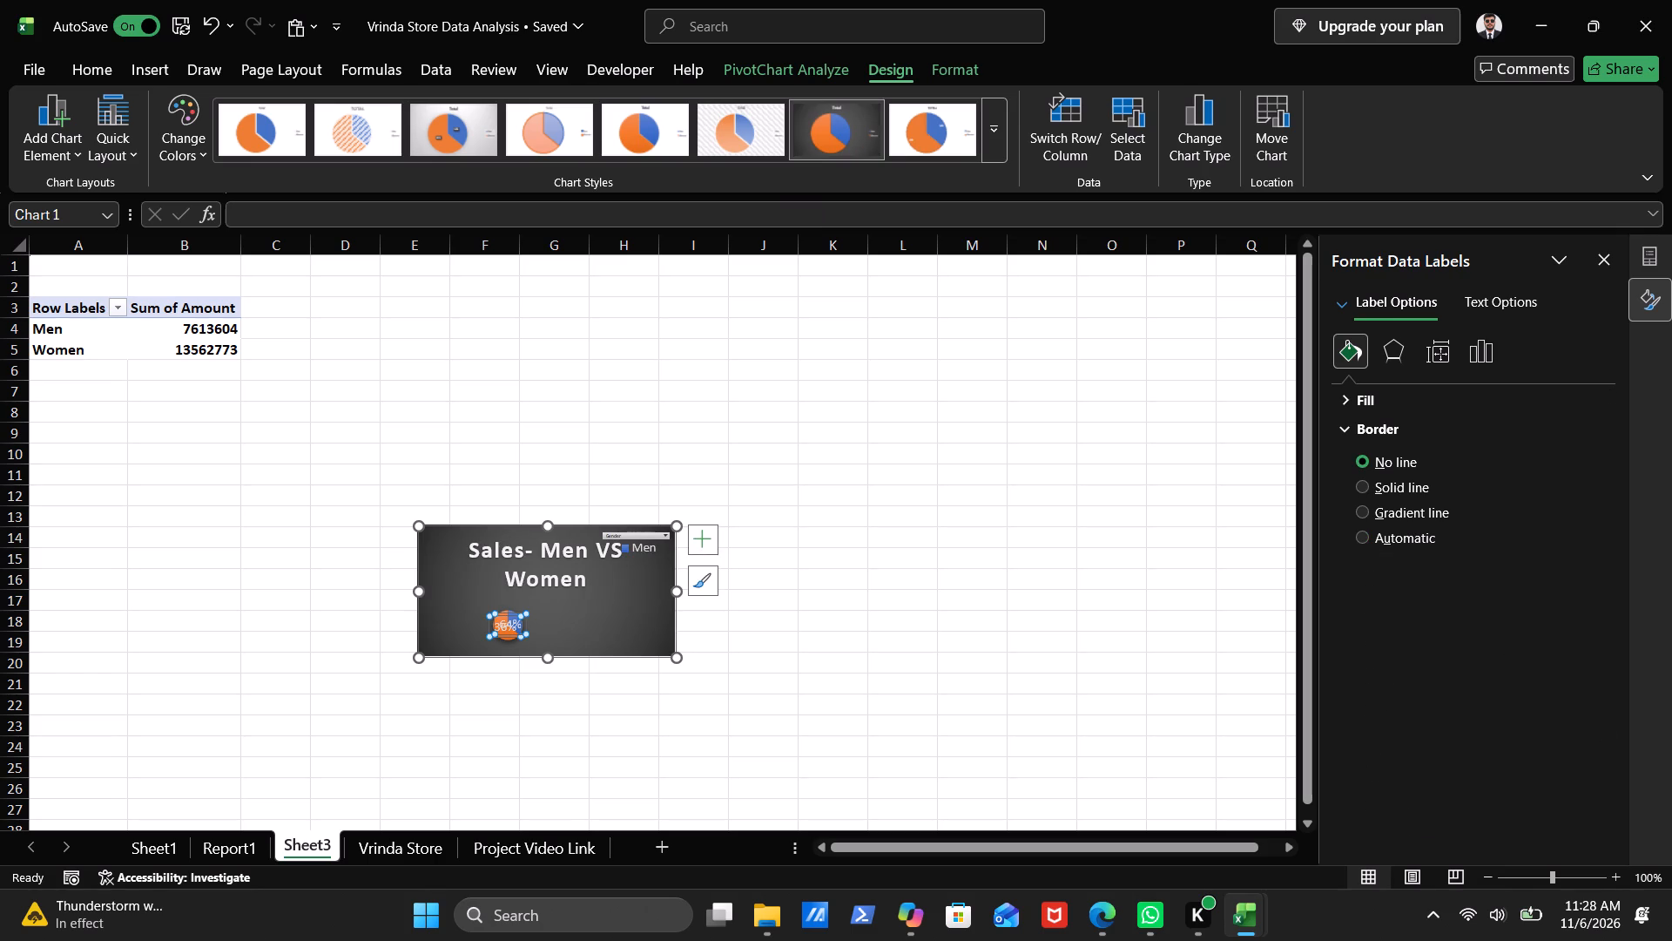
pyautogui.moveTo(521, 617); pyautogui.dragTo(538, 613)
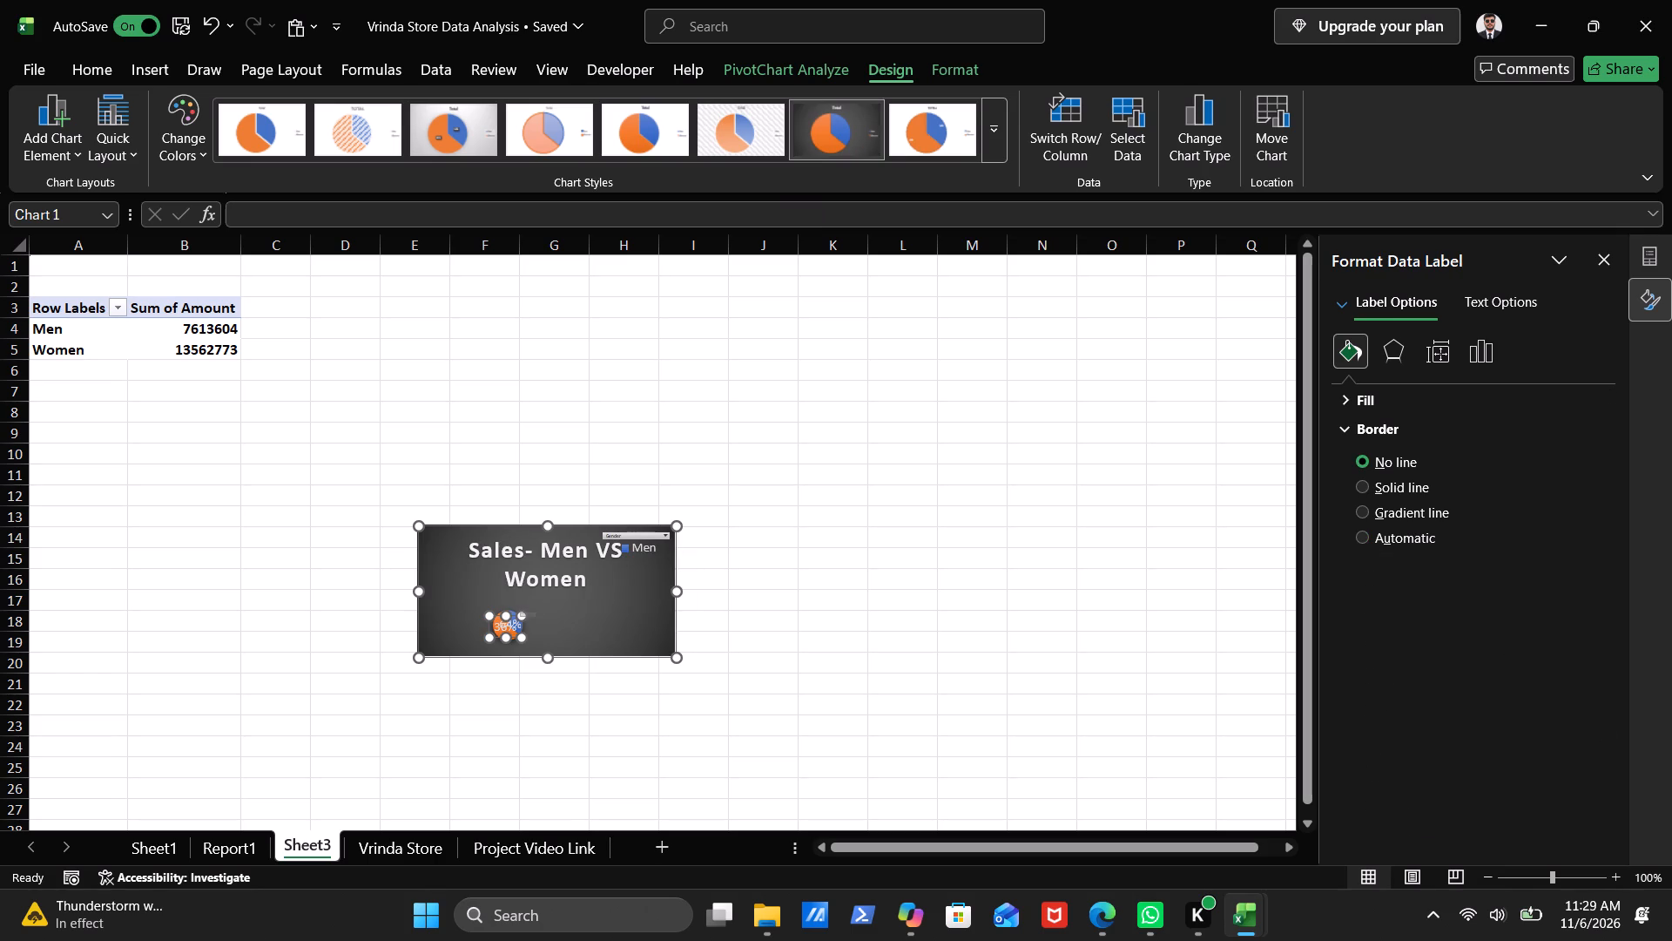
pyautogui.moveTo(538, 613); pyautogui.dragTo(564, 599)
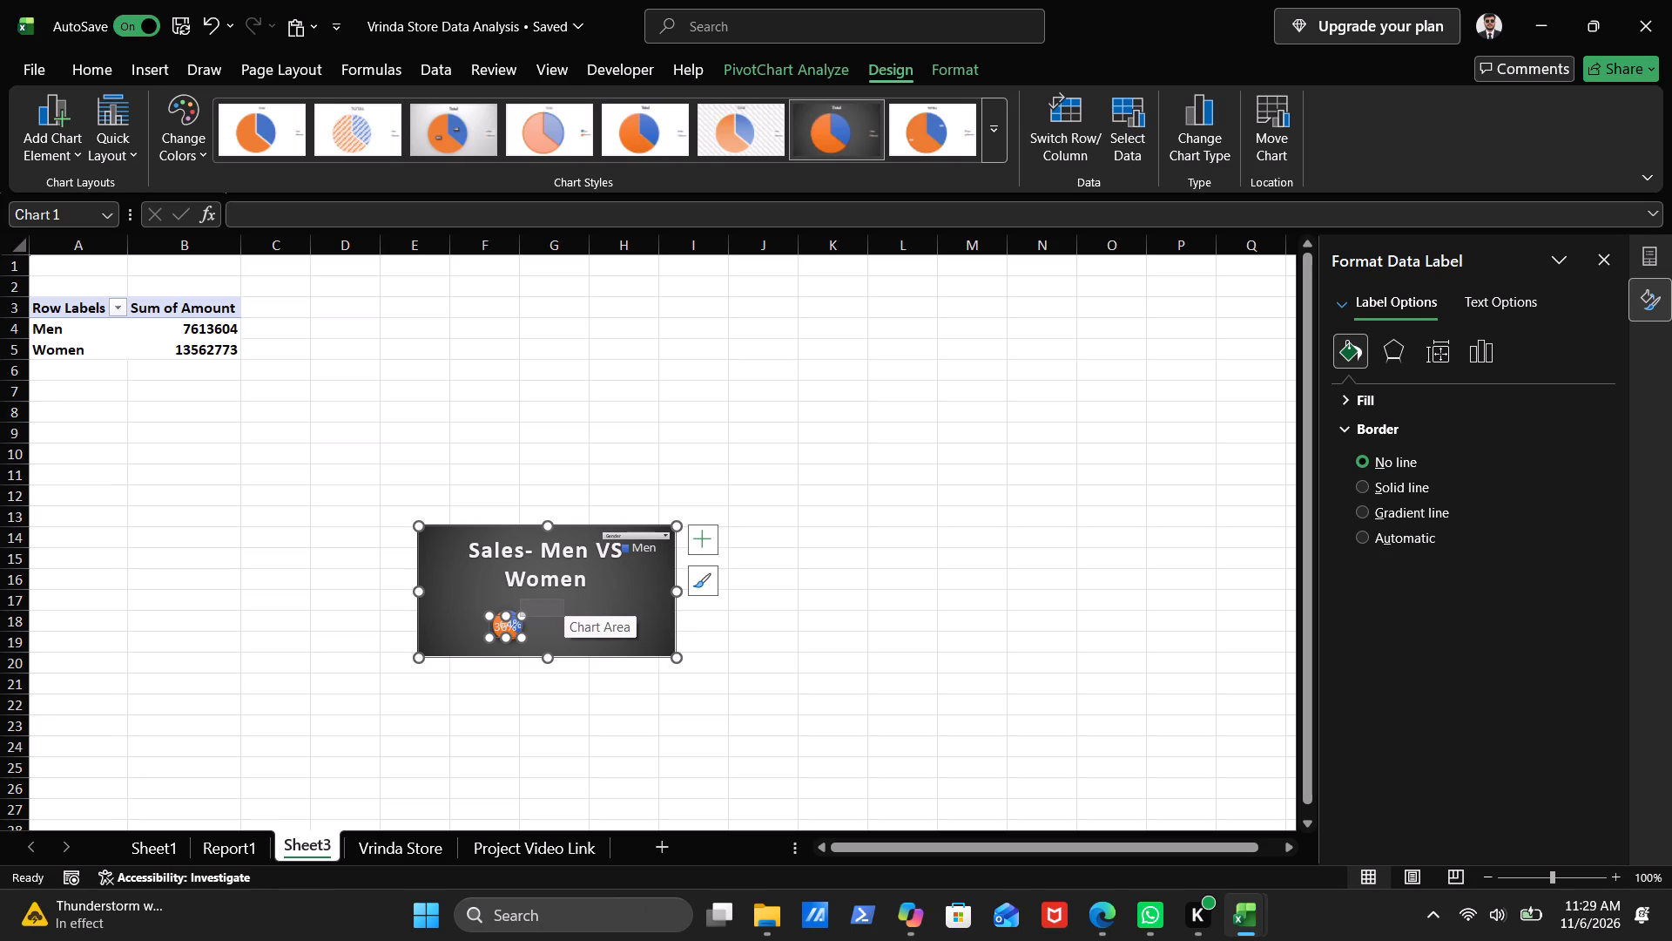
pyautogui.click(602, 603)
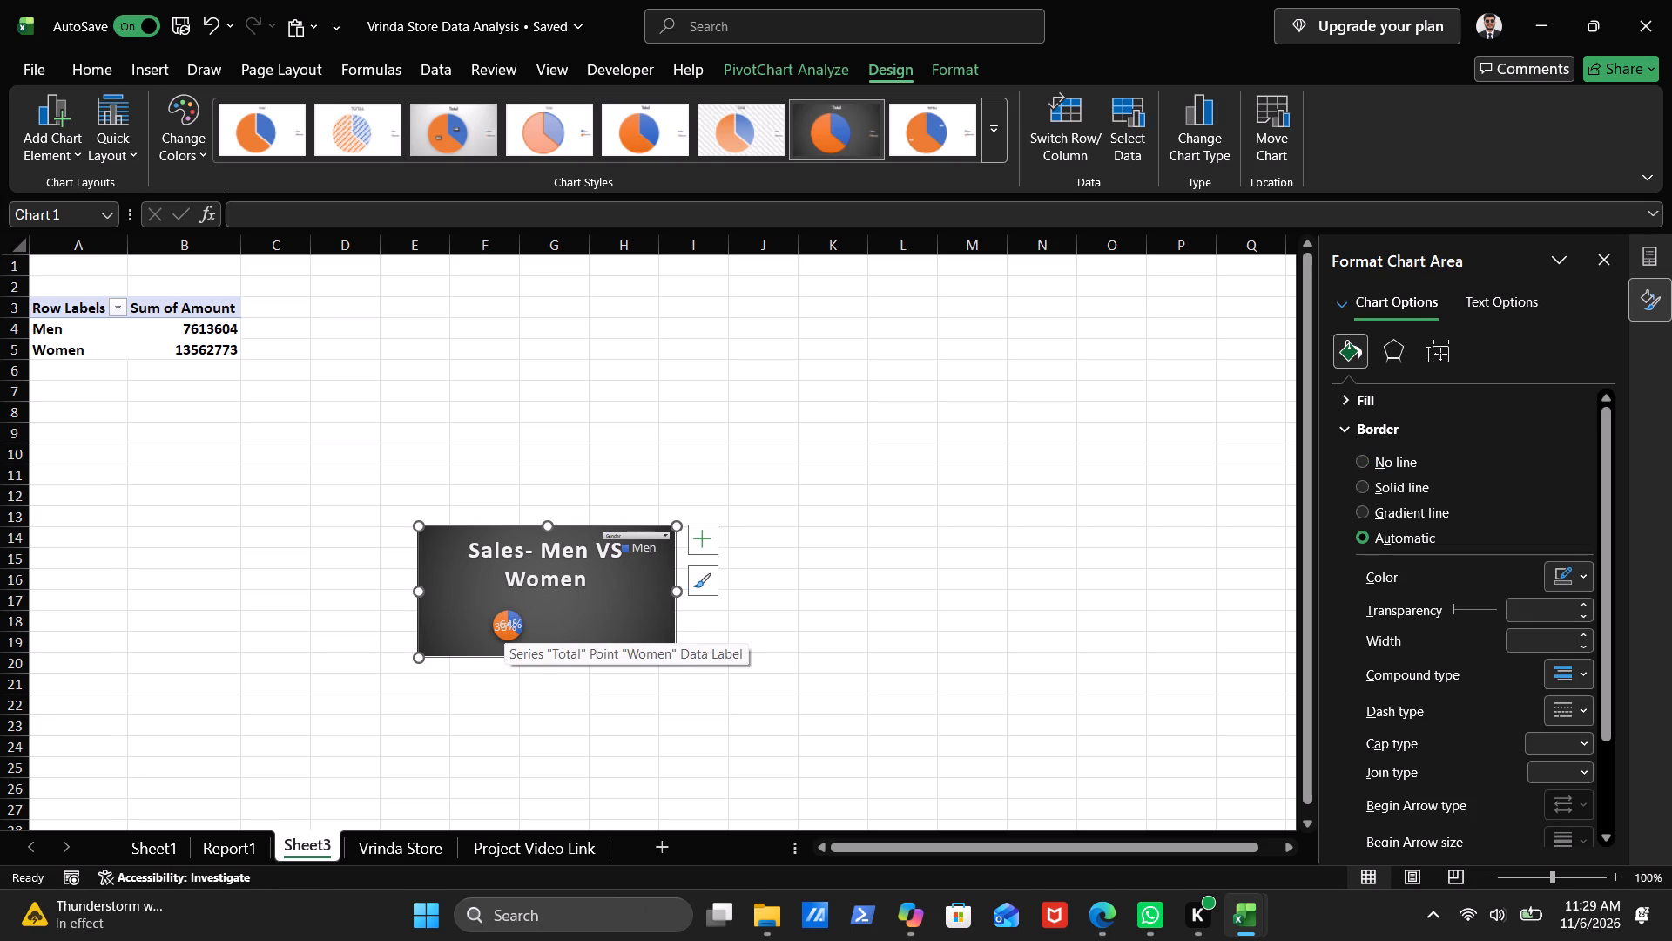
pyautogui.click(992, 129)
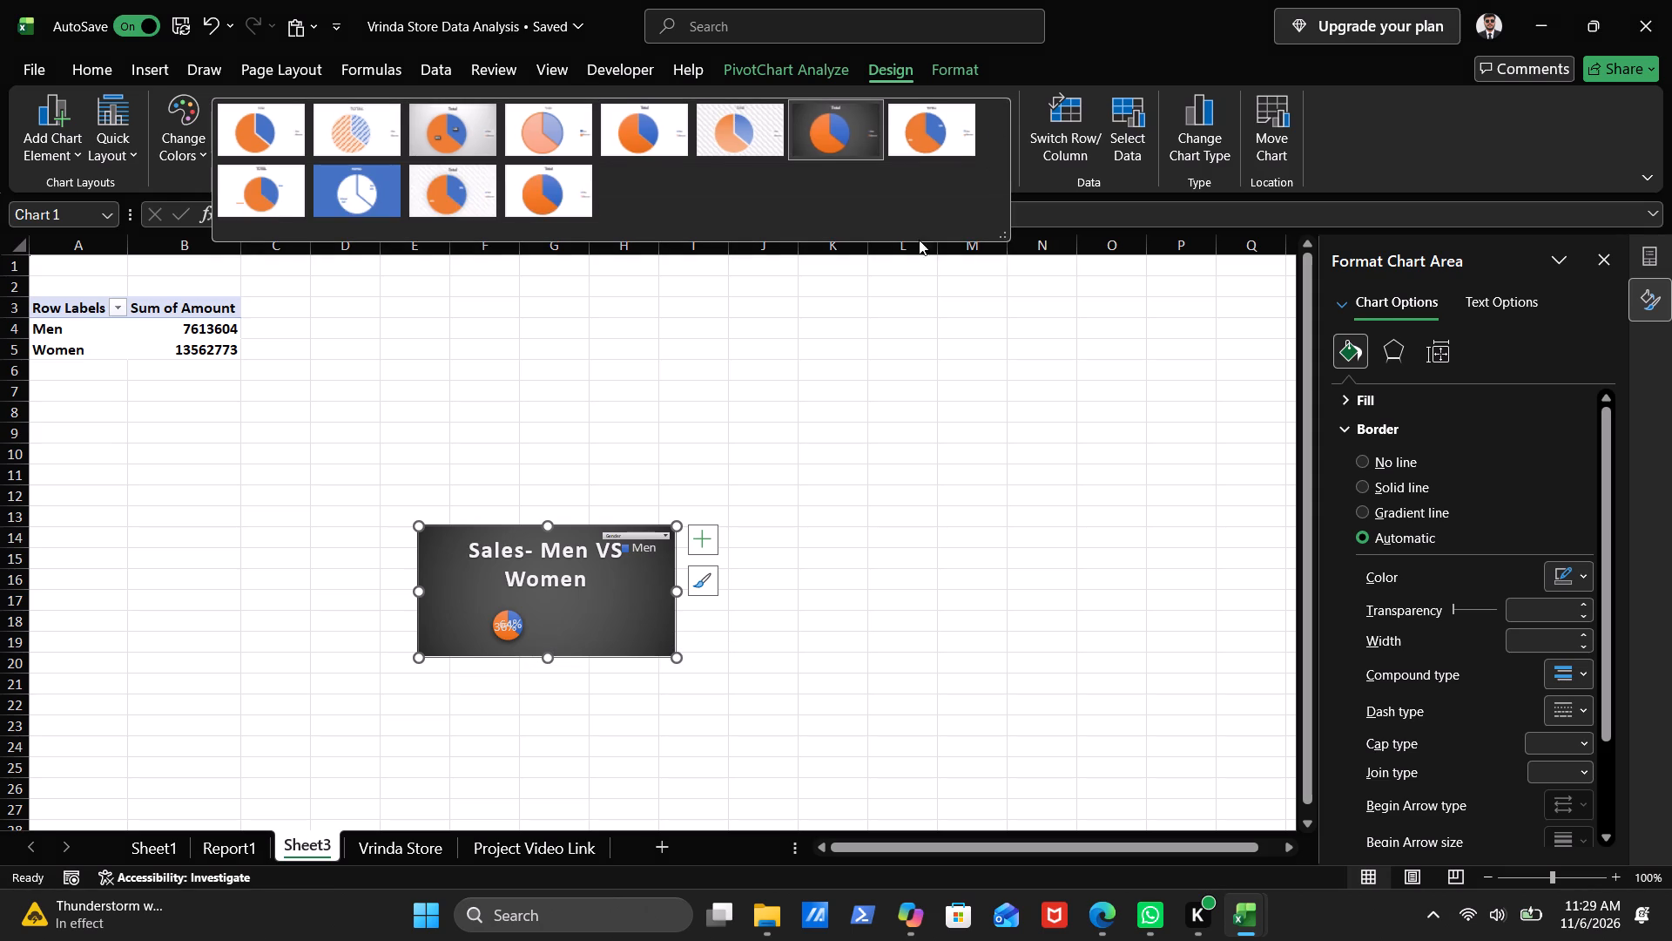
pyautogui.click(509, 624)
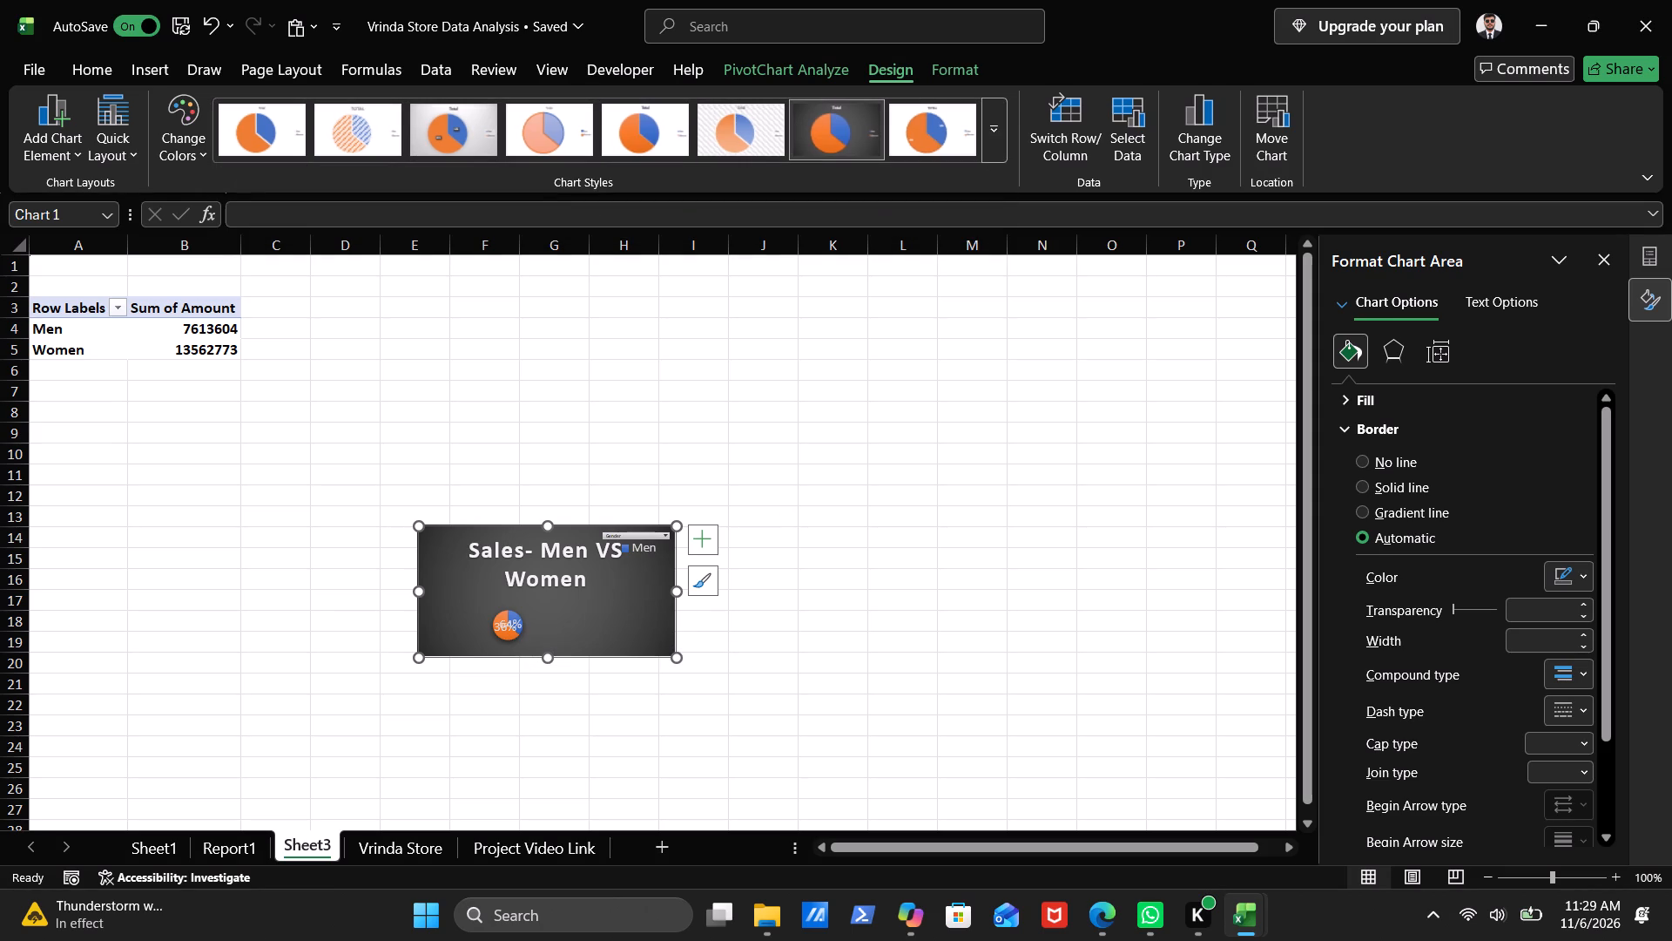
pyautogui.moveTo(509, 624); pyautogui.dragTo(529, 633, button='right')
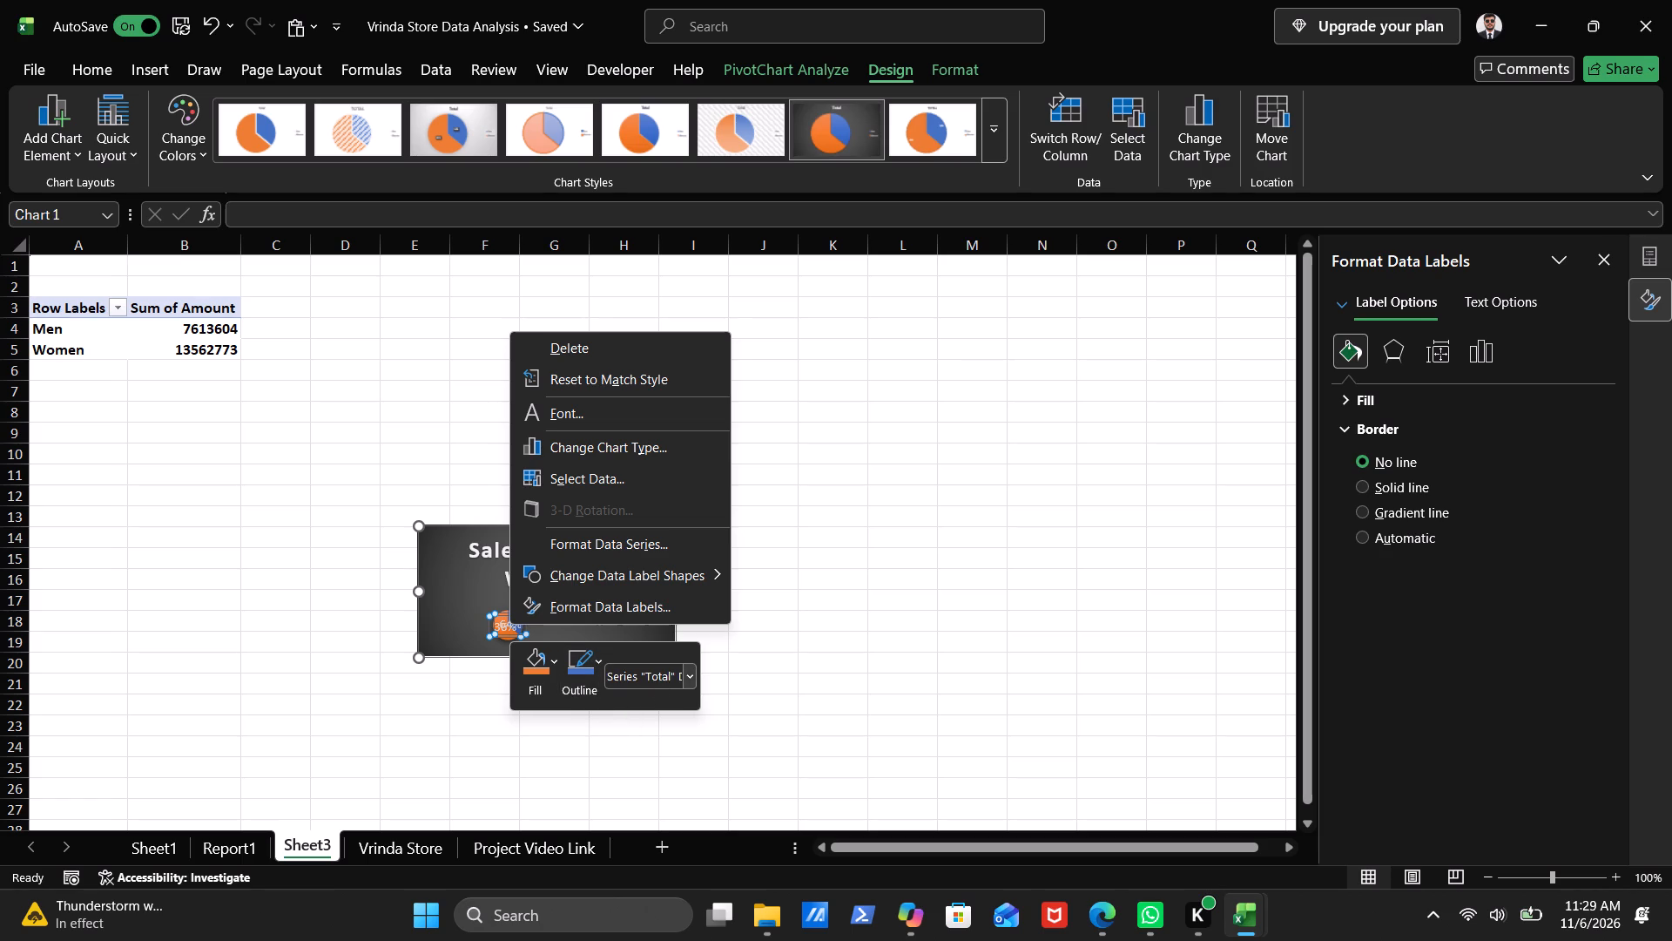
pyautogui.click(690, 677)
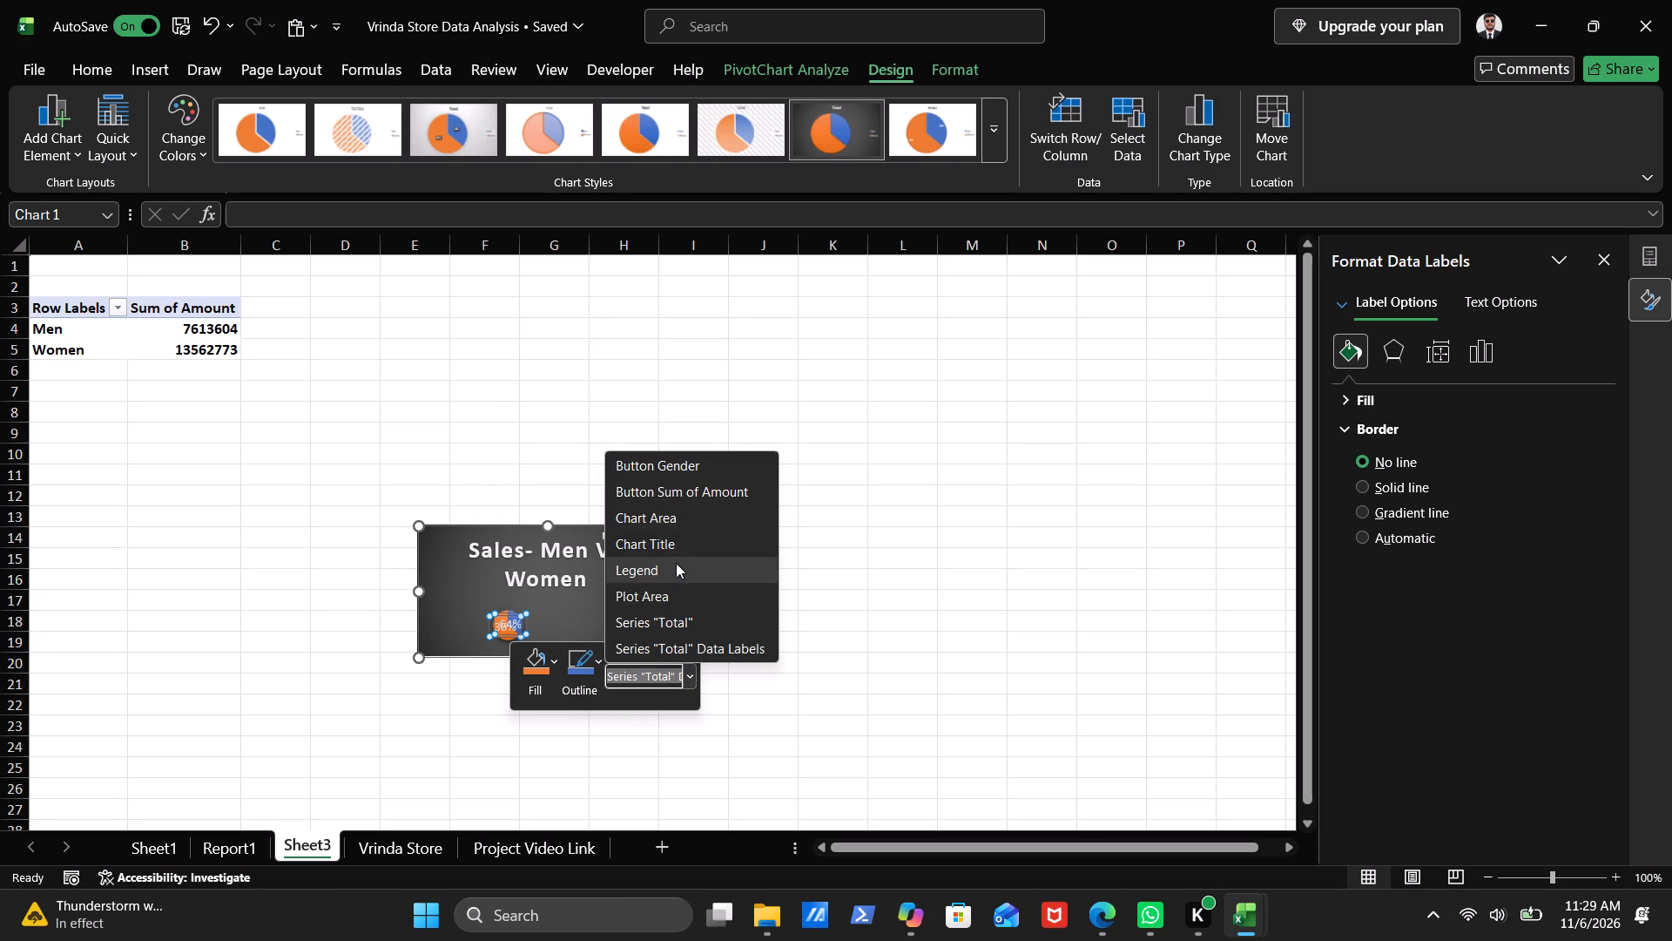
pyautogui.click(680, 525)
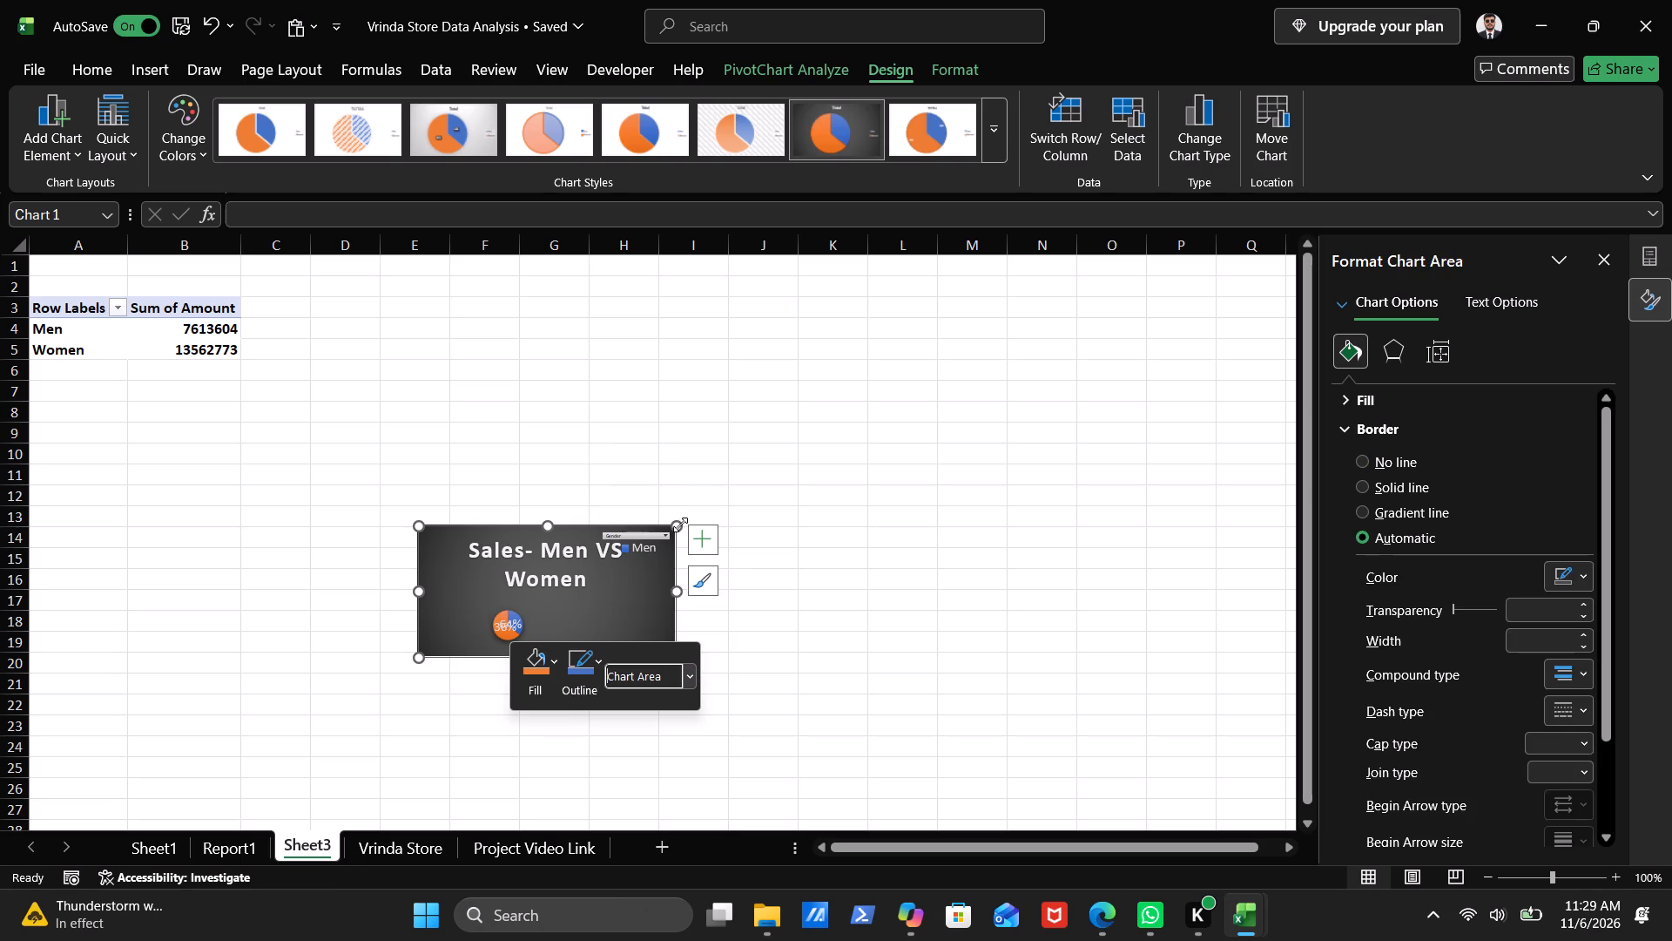
# Widen the pie chart by extending its right edge to about column L.
pyautogui.moveTo(675, 593); pyautogui.dragTo(682, 593)
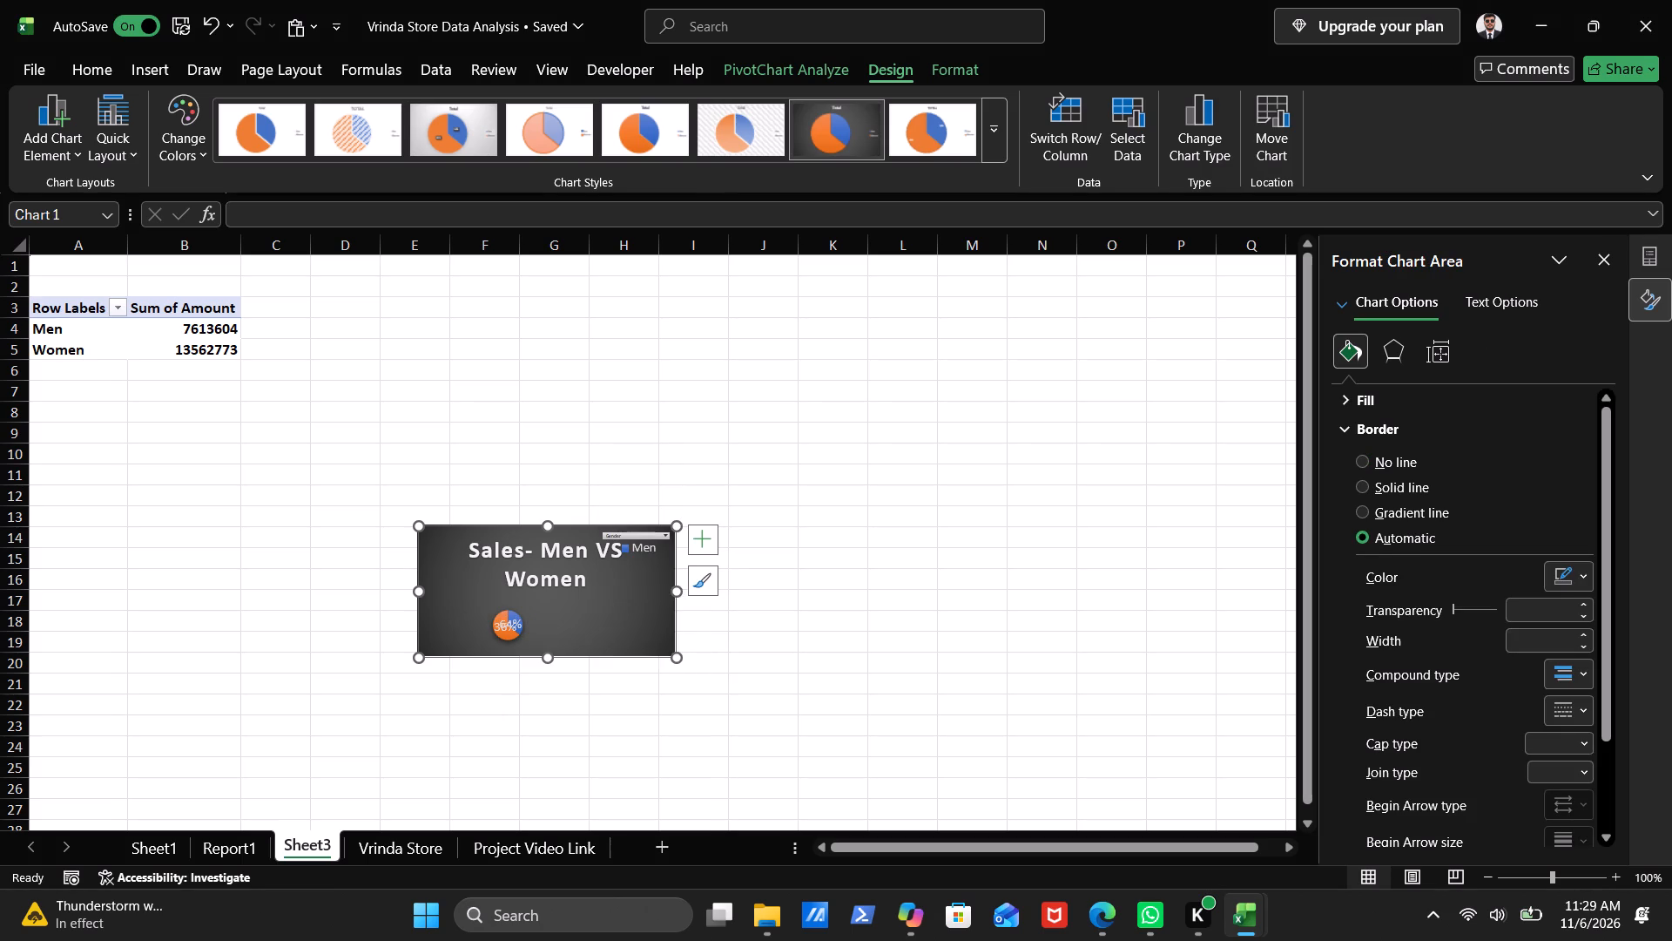
pyautogui.moveTo(682, 593); pyautogui.dragTo(887, 560)
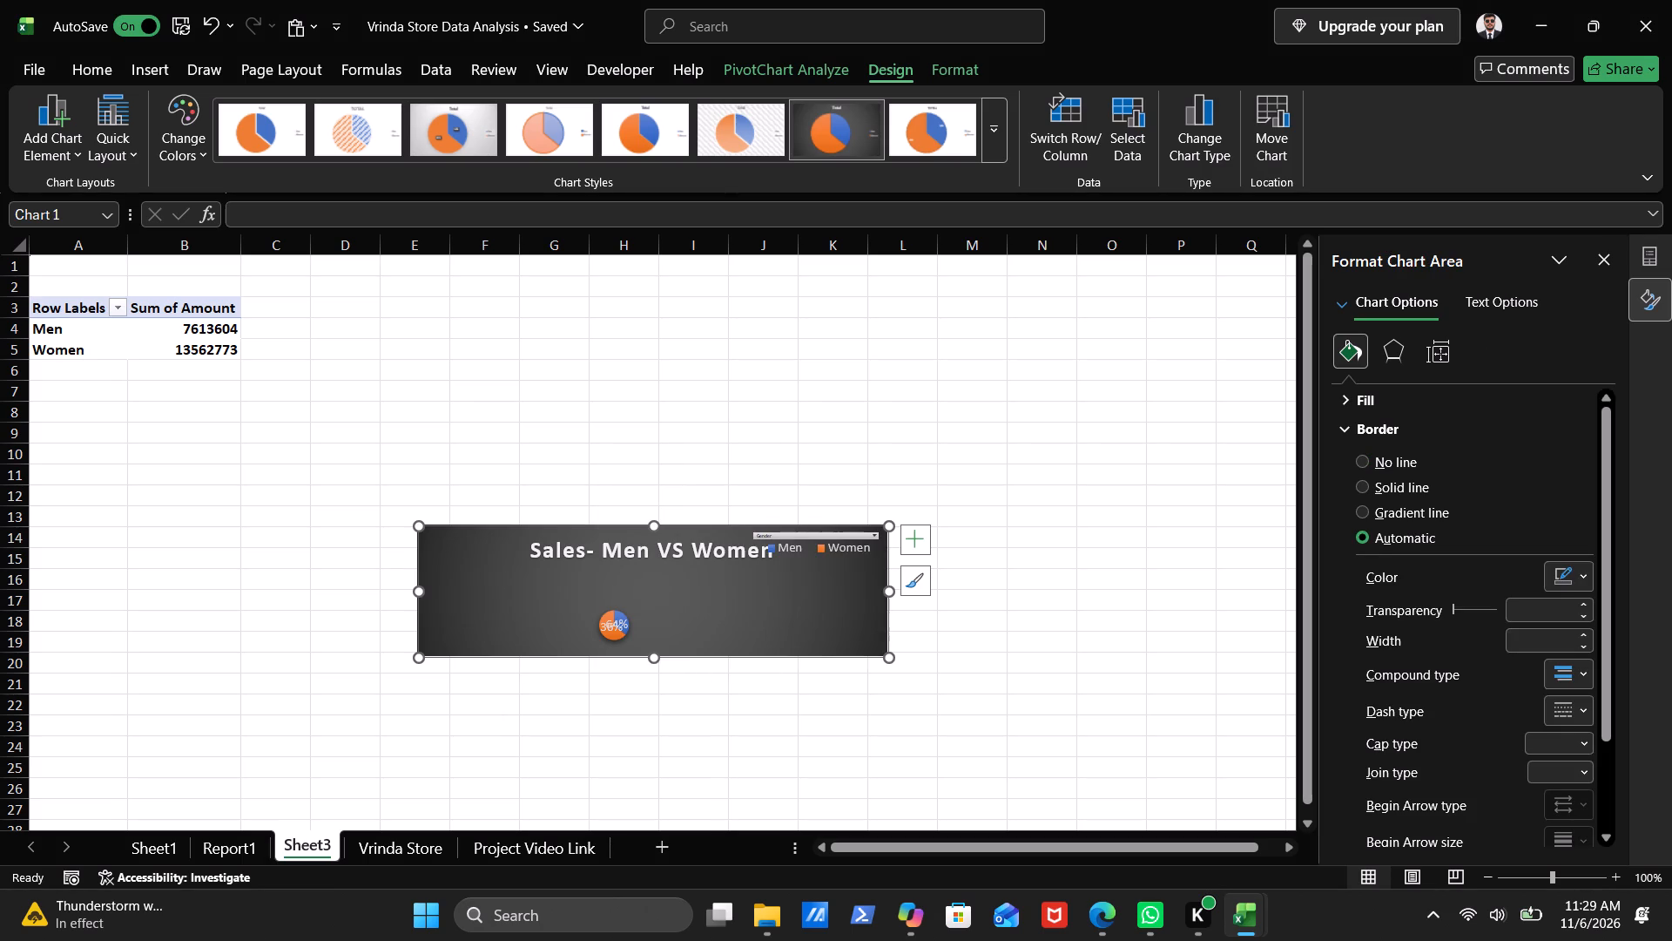
# Move the 64% Women data label out of the pie to the empty area on its left.
pyautogui.click(613, 629)
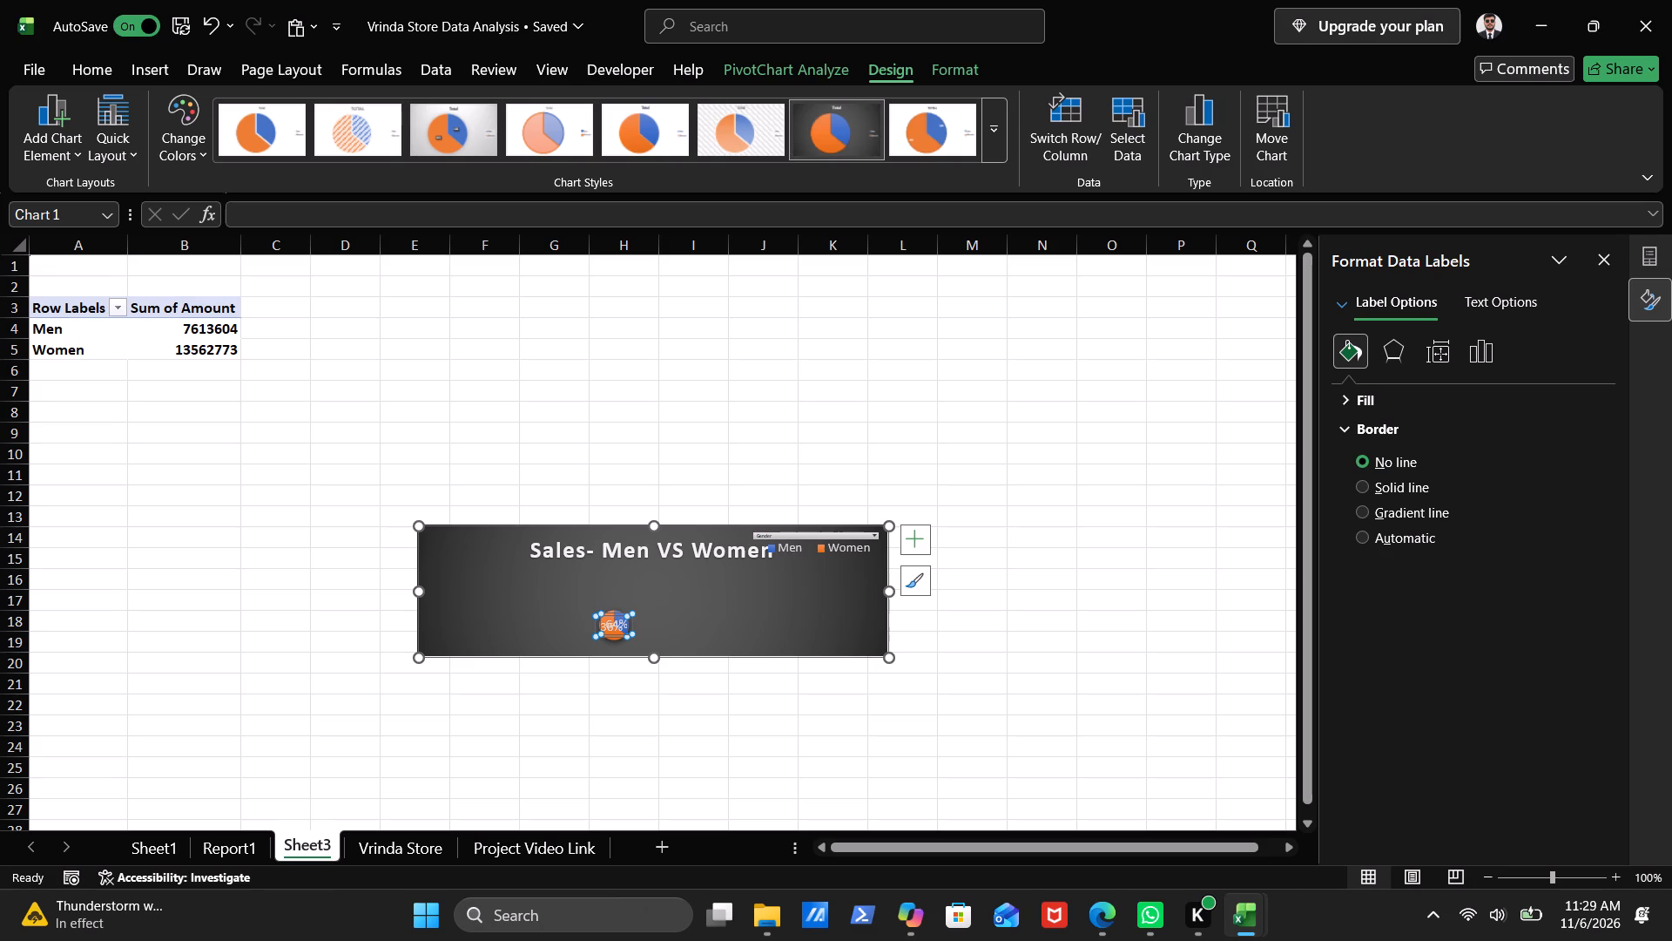
pyautogui.moveTo(597, 618); pyautogui.dragTo(543, 592)
pyautogui.moveTo(543, 592); pyautogui.dragTo(532, 606)
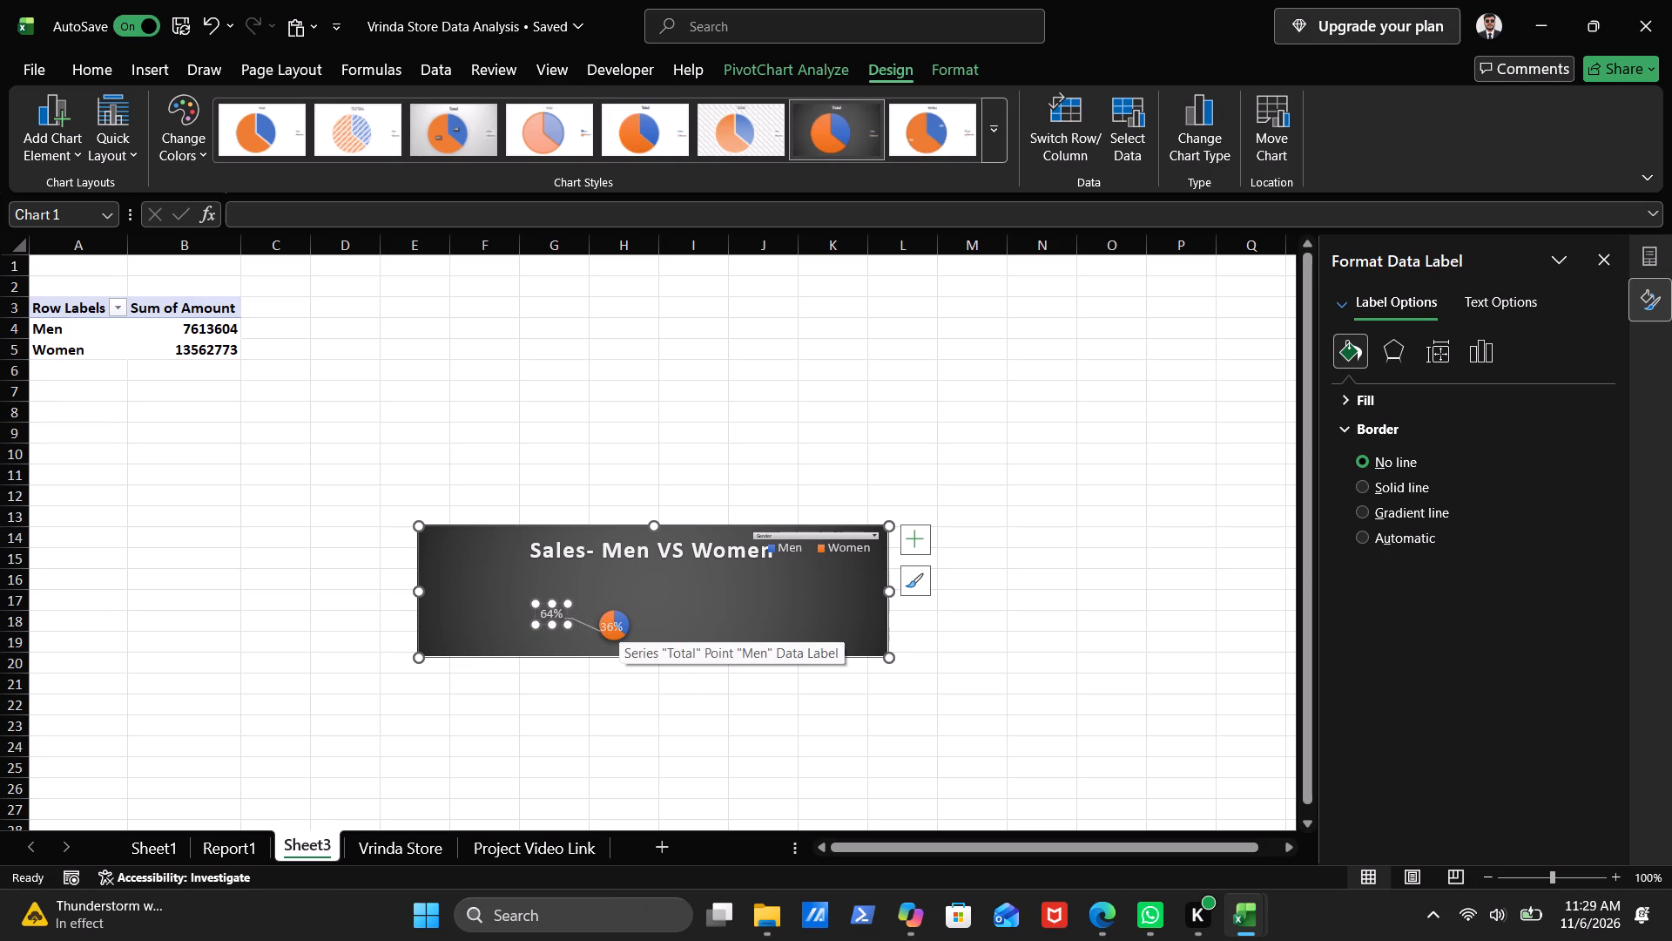
# Enlarge the 36% Men data label to a height of 1.26" and a width of 1.2".
pyautogui.click(615, 616)
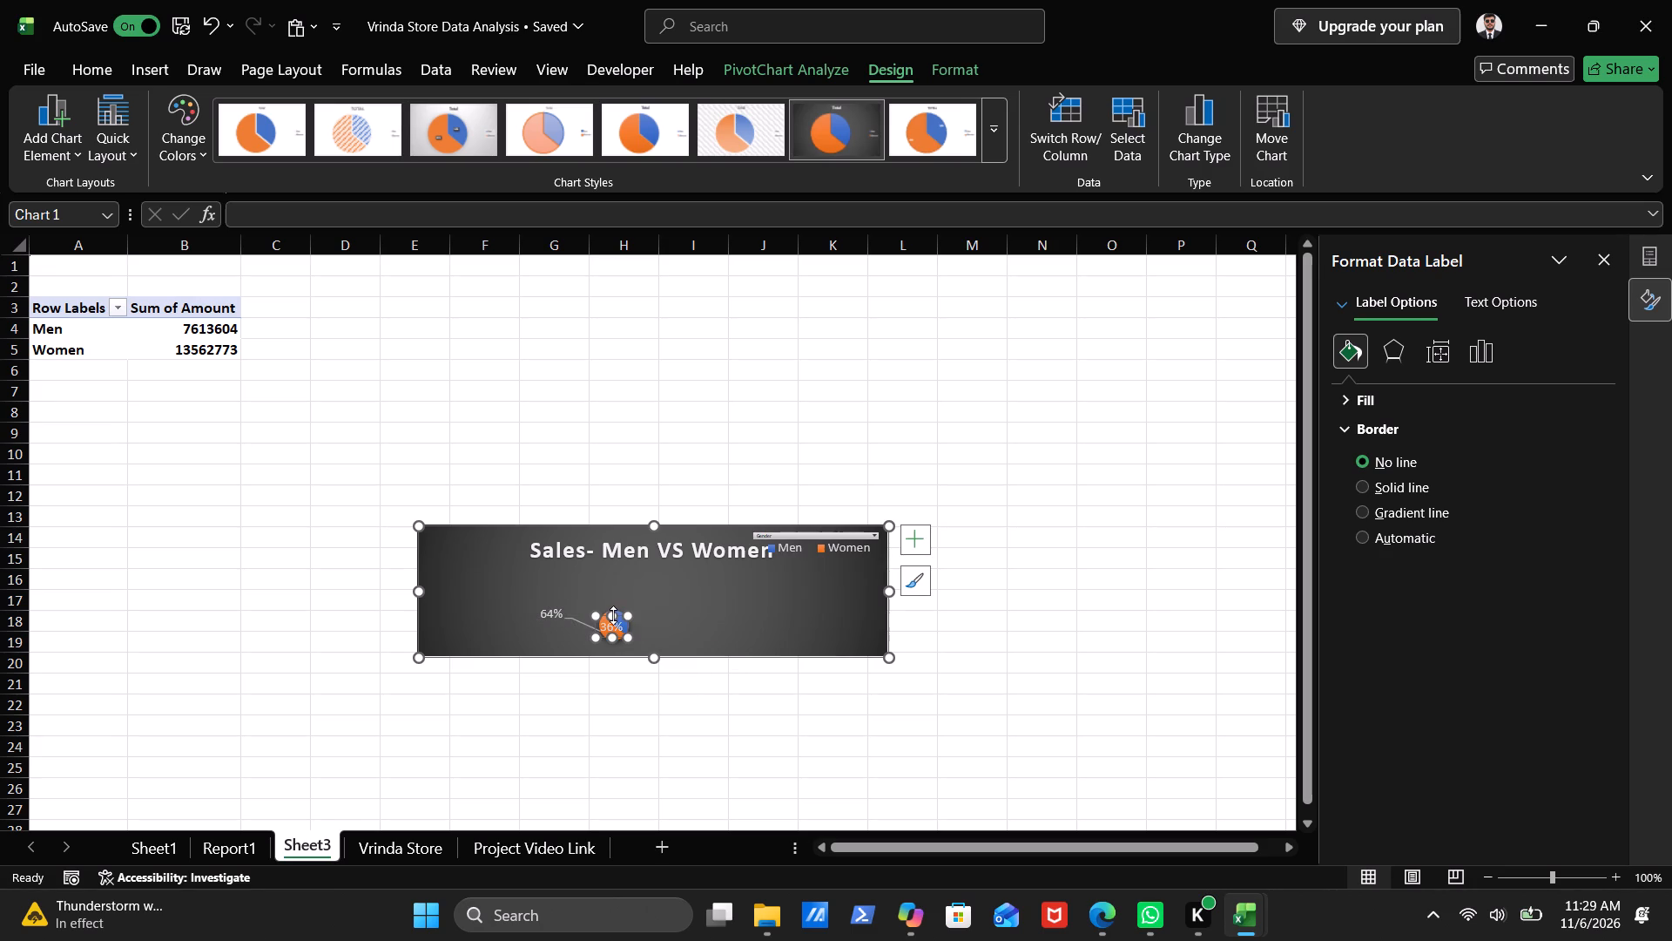
pyautogui.moveTo(613, 615); pyautogui.dragTo(614, 576)
pyautogui.click(1439, 351)
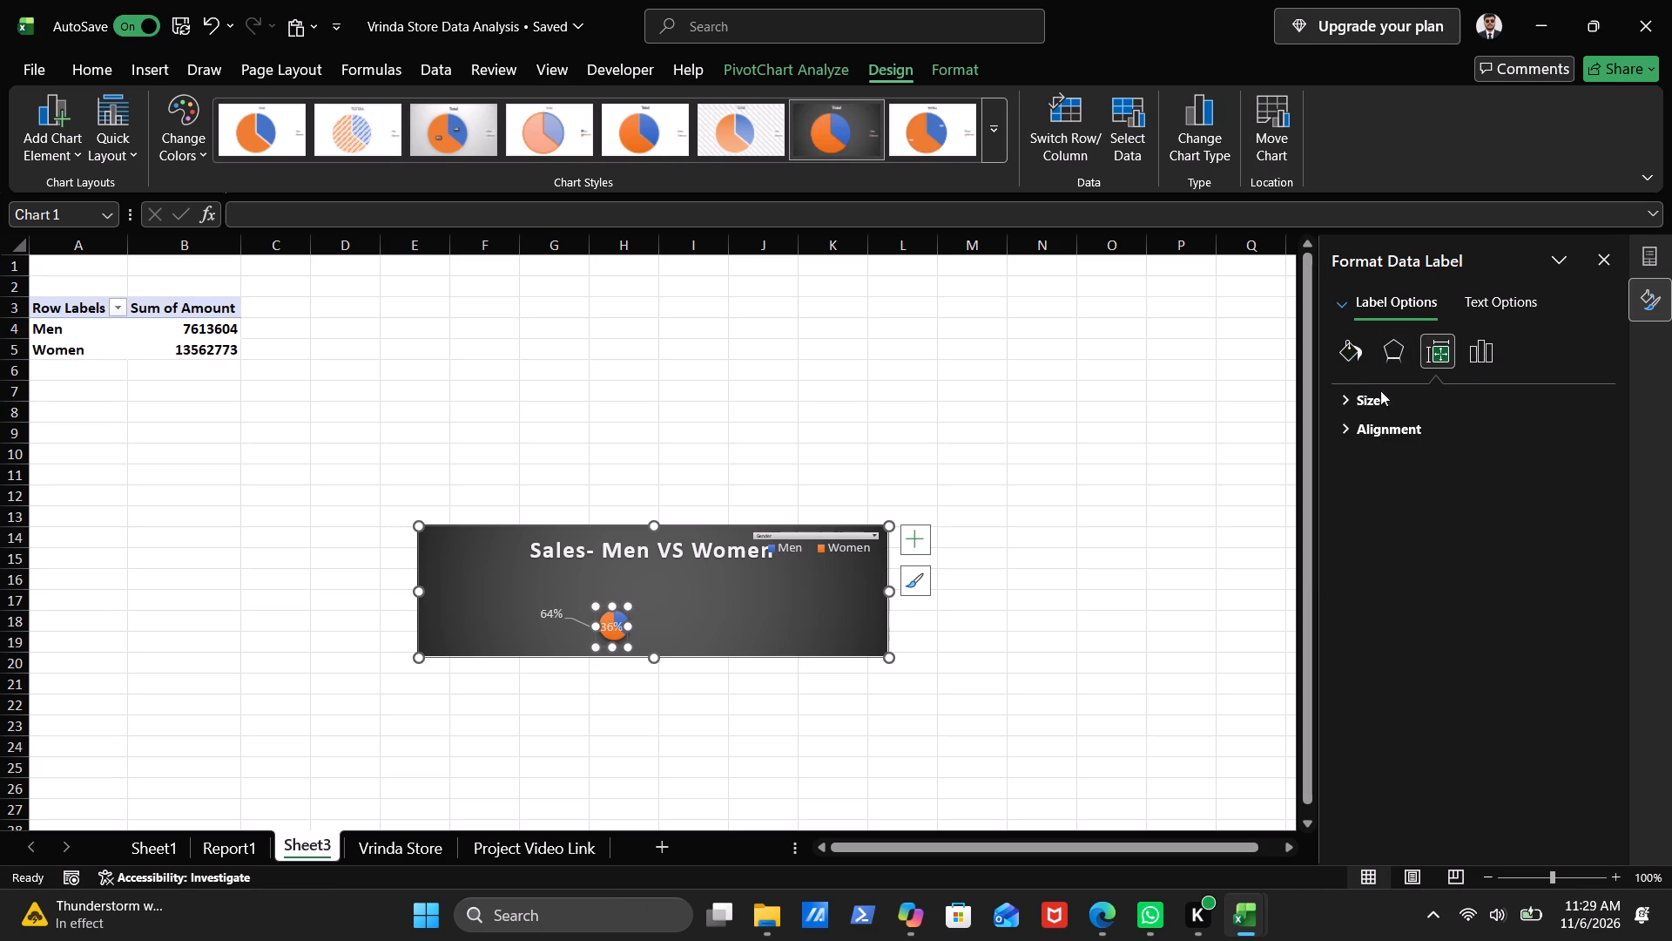
pyautogui.click(1379, 399)
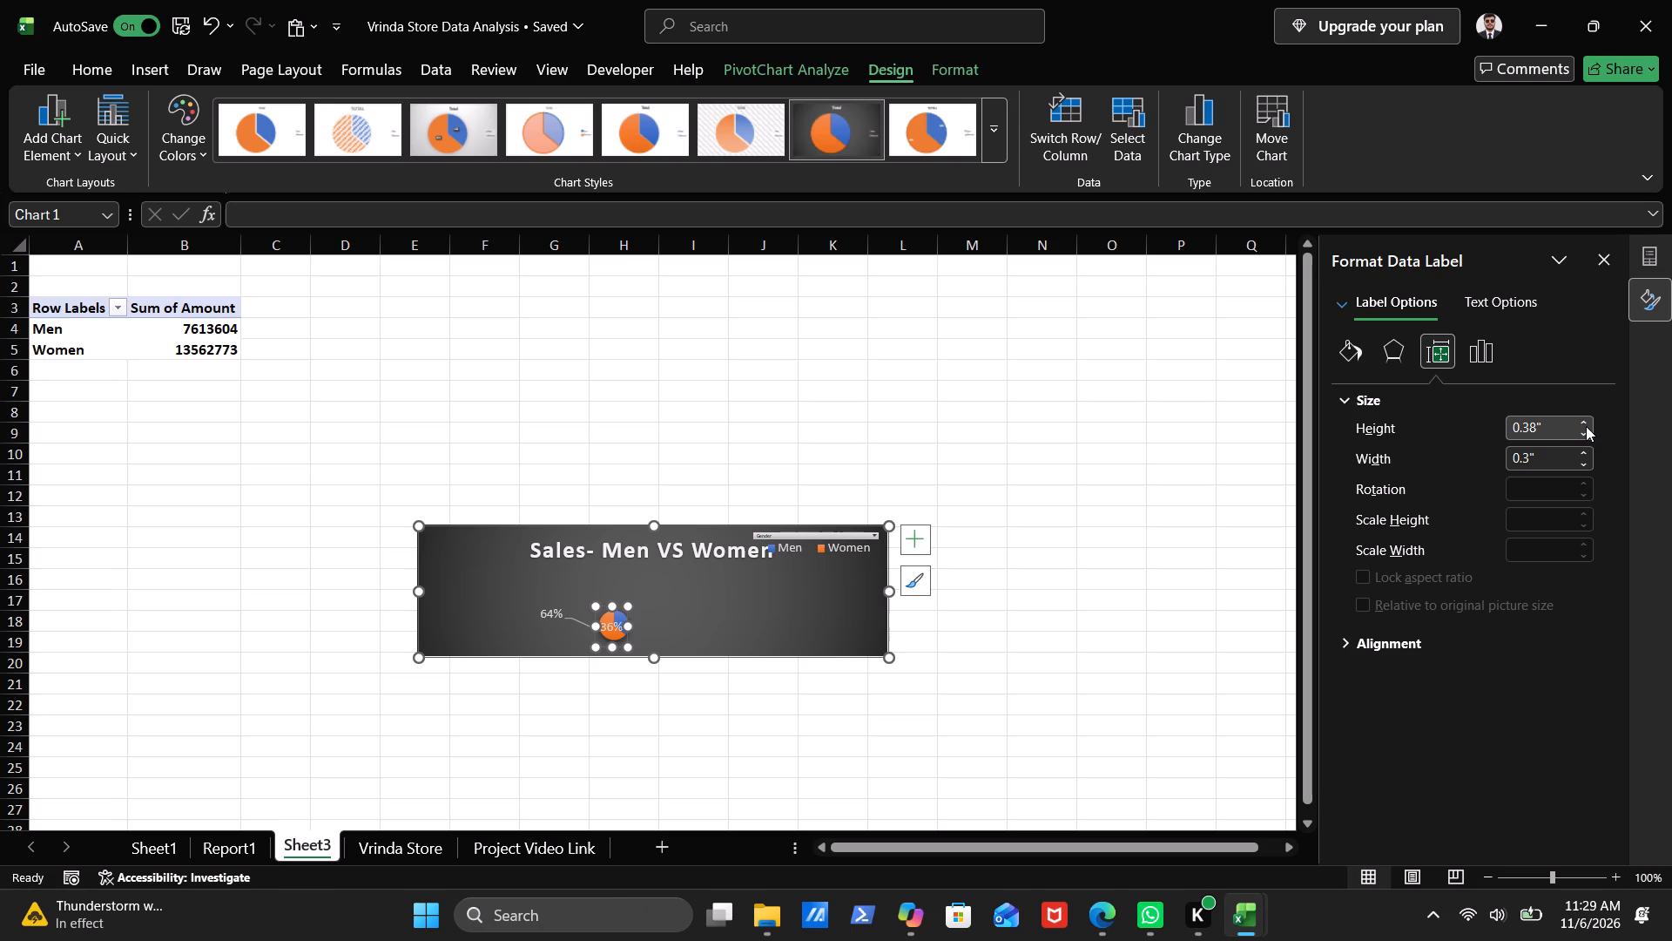
pyautogui.tripleClick(1586, 426)
pyautogui.tripleClick(1586, 426)
pyautogui.tripleClick(1586, 426)
pyautogui.tripleClick(1586, 426)
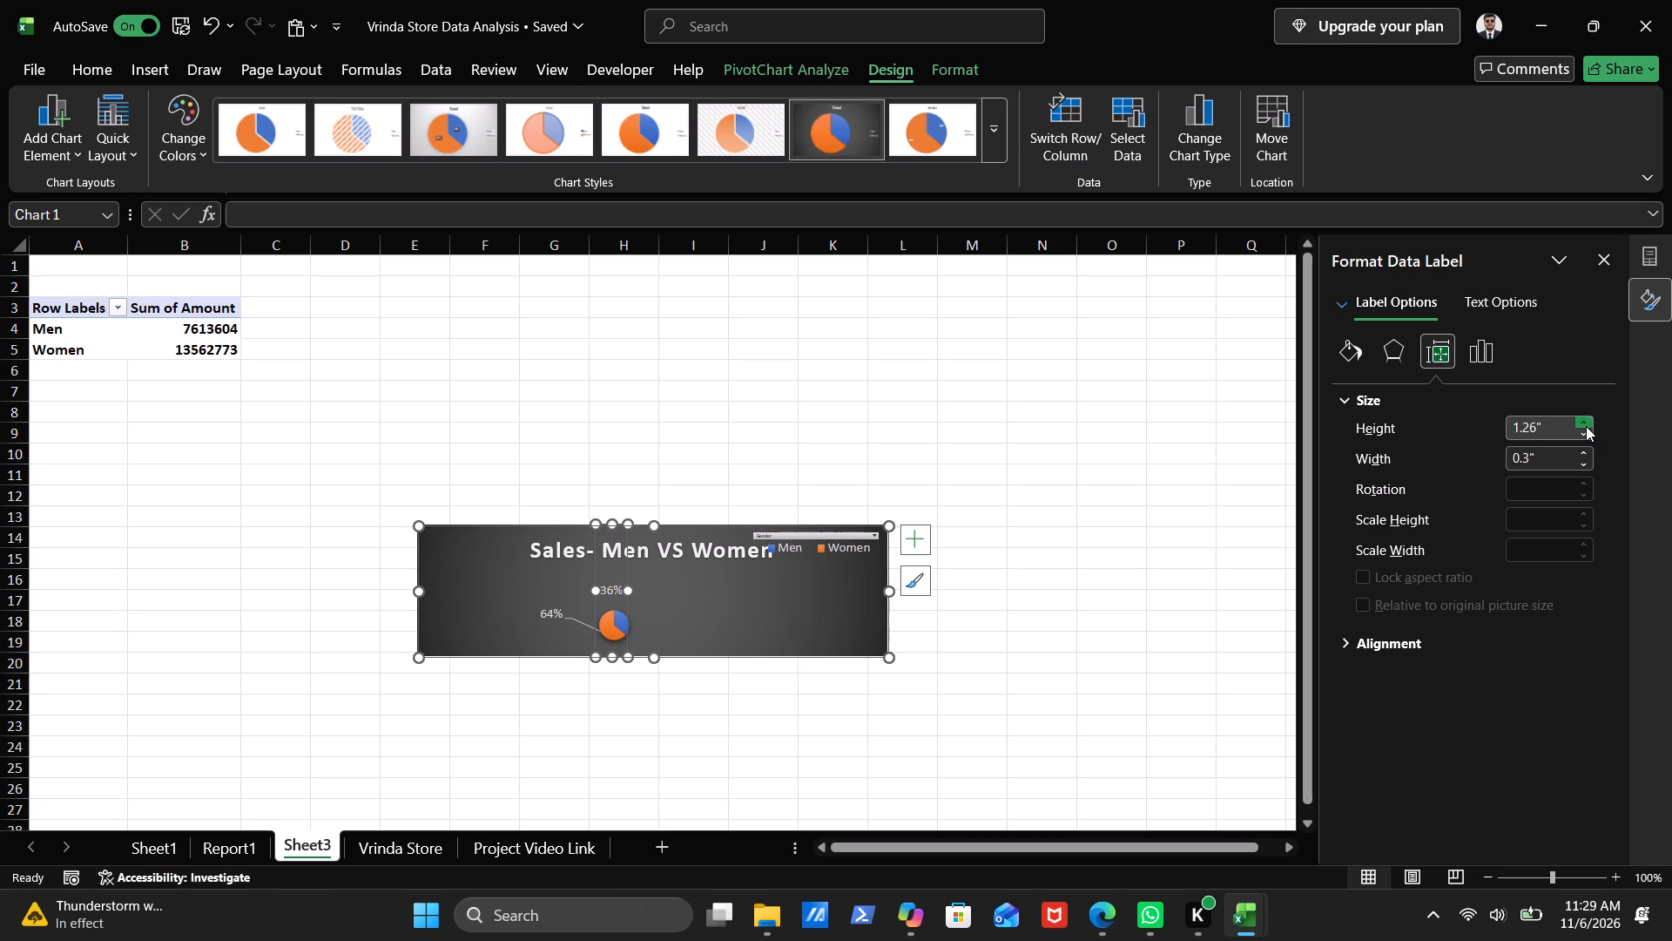
pyautogui.tripleClick(1586, 426)
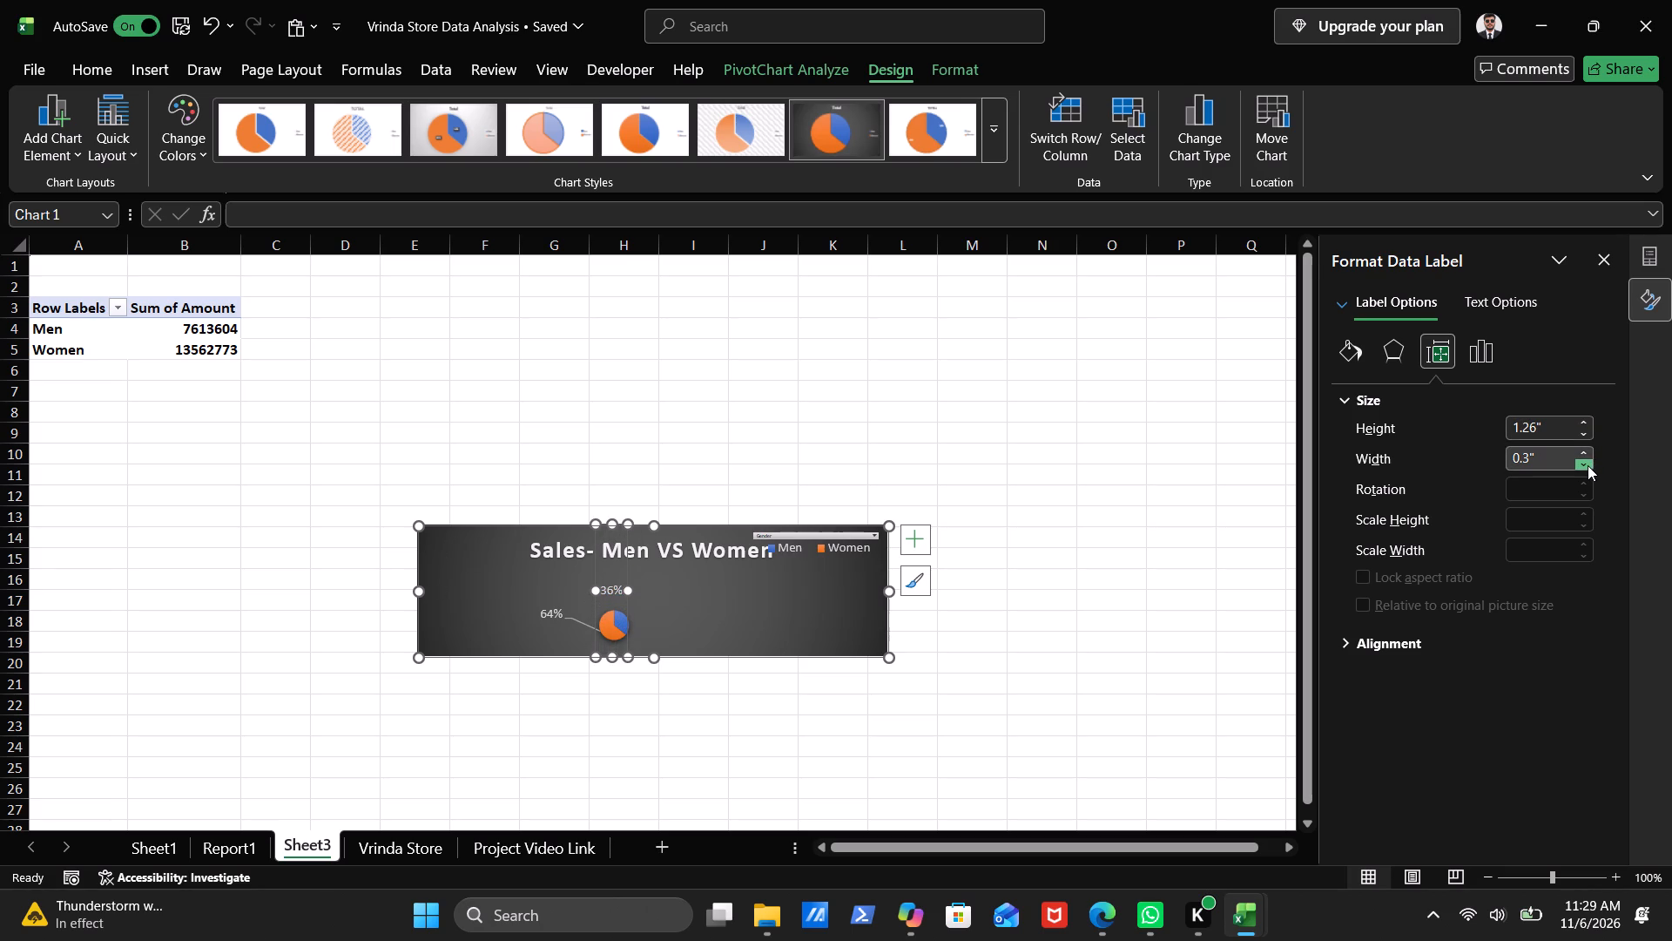
pyautogui.tripleClick(1581, 453)
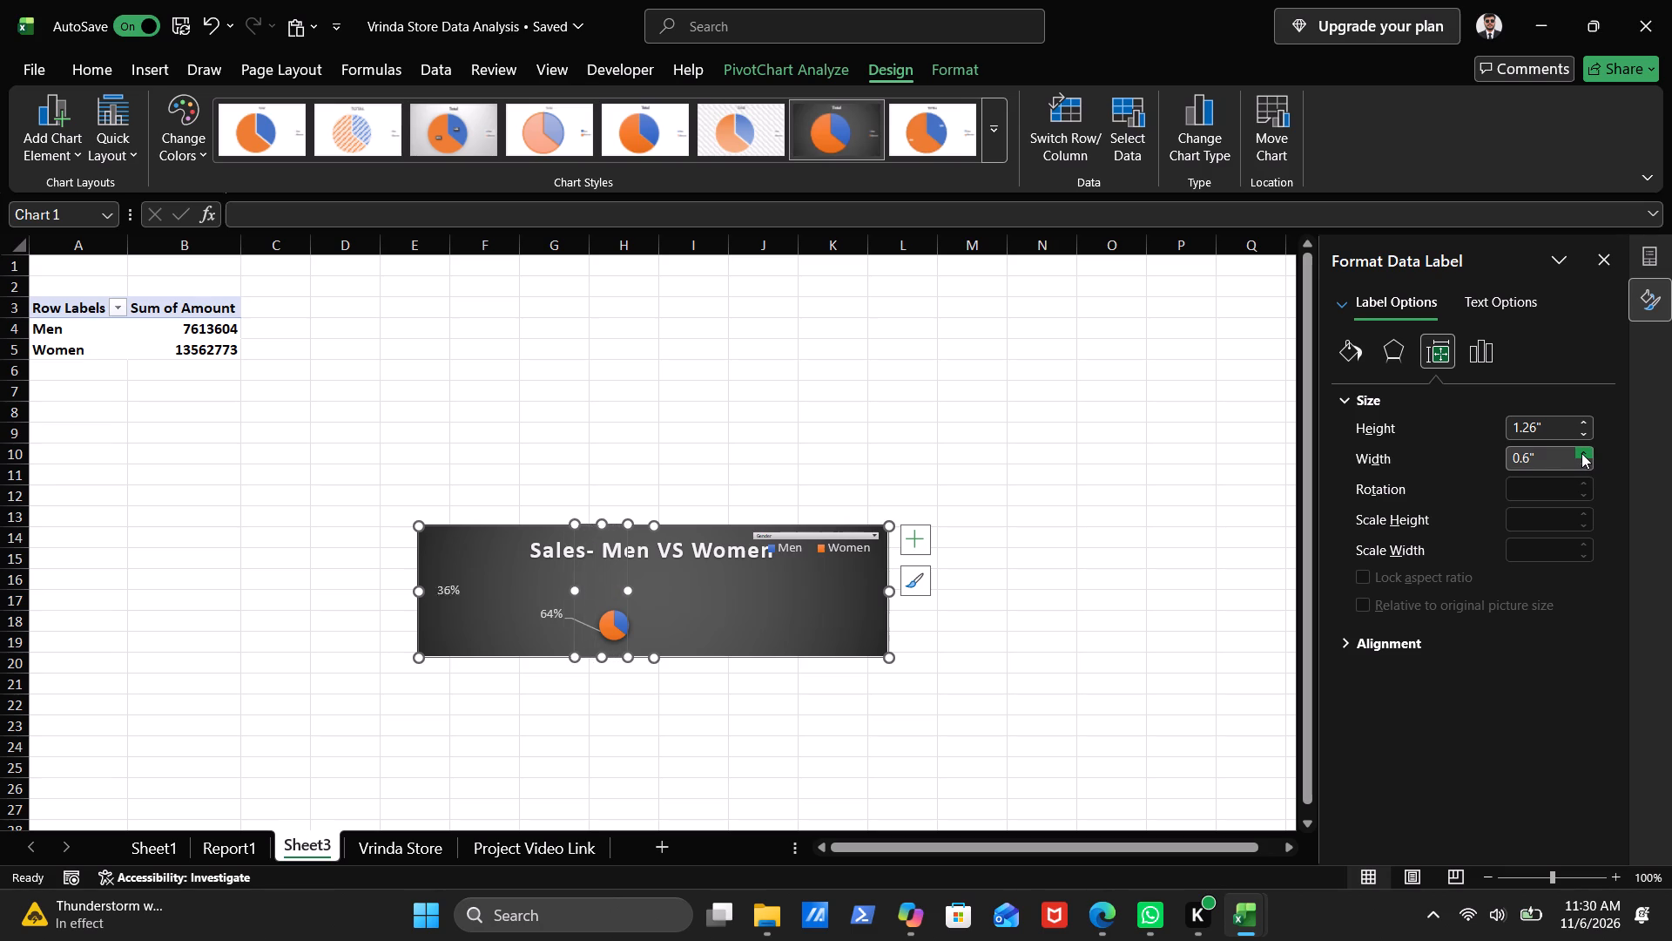
pyautogui.tripleClick(1581, 453)
pyautogui.tripleClick(1581, 453)
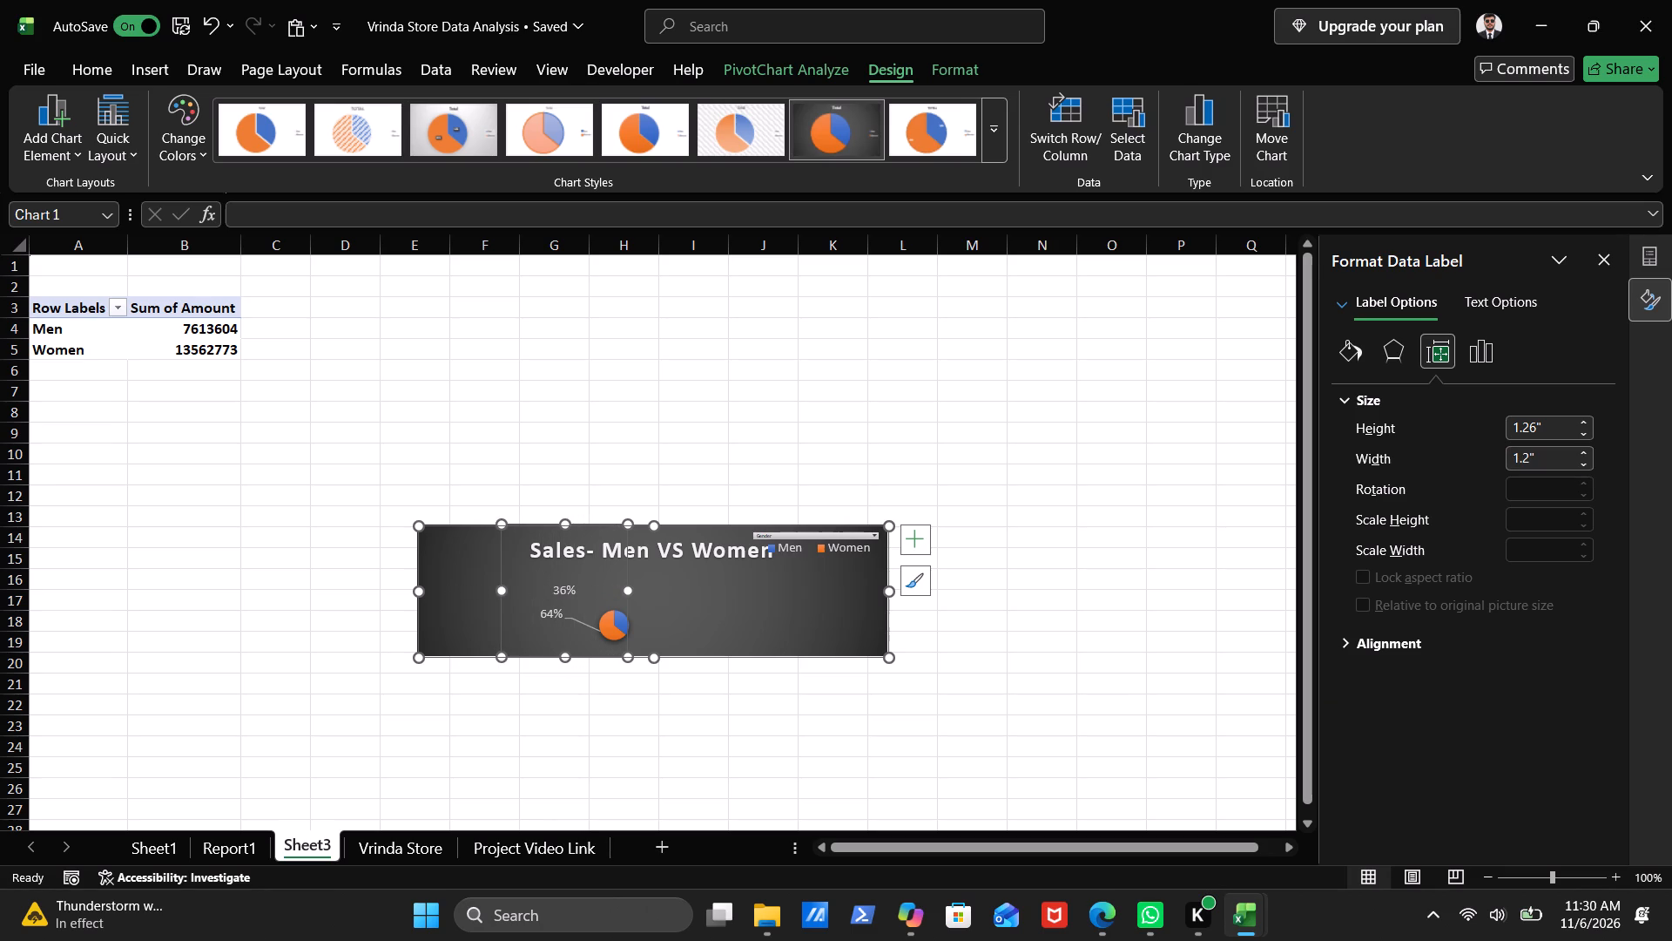
pyautogui.click(1164, 731)
pyautogui.click(870, 714)
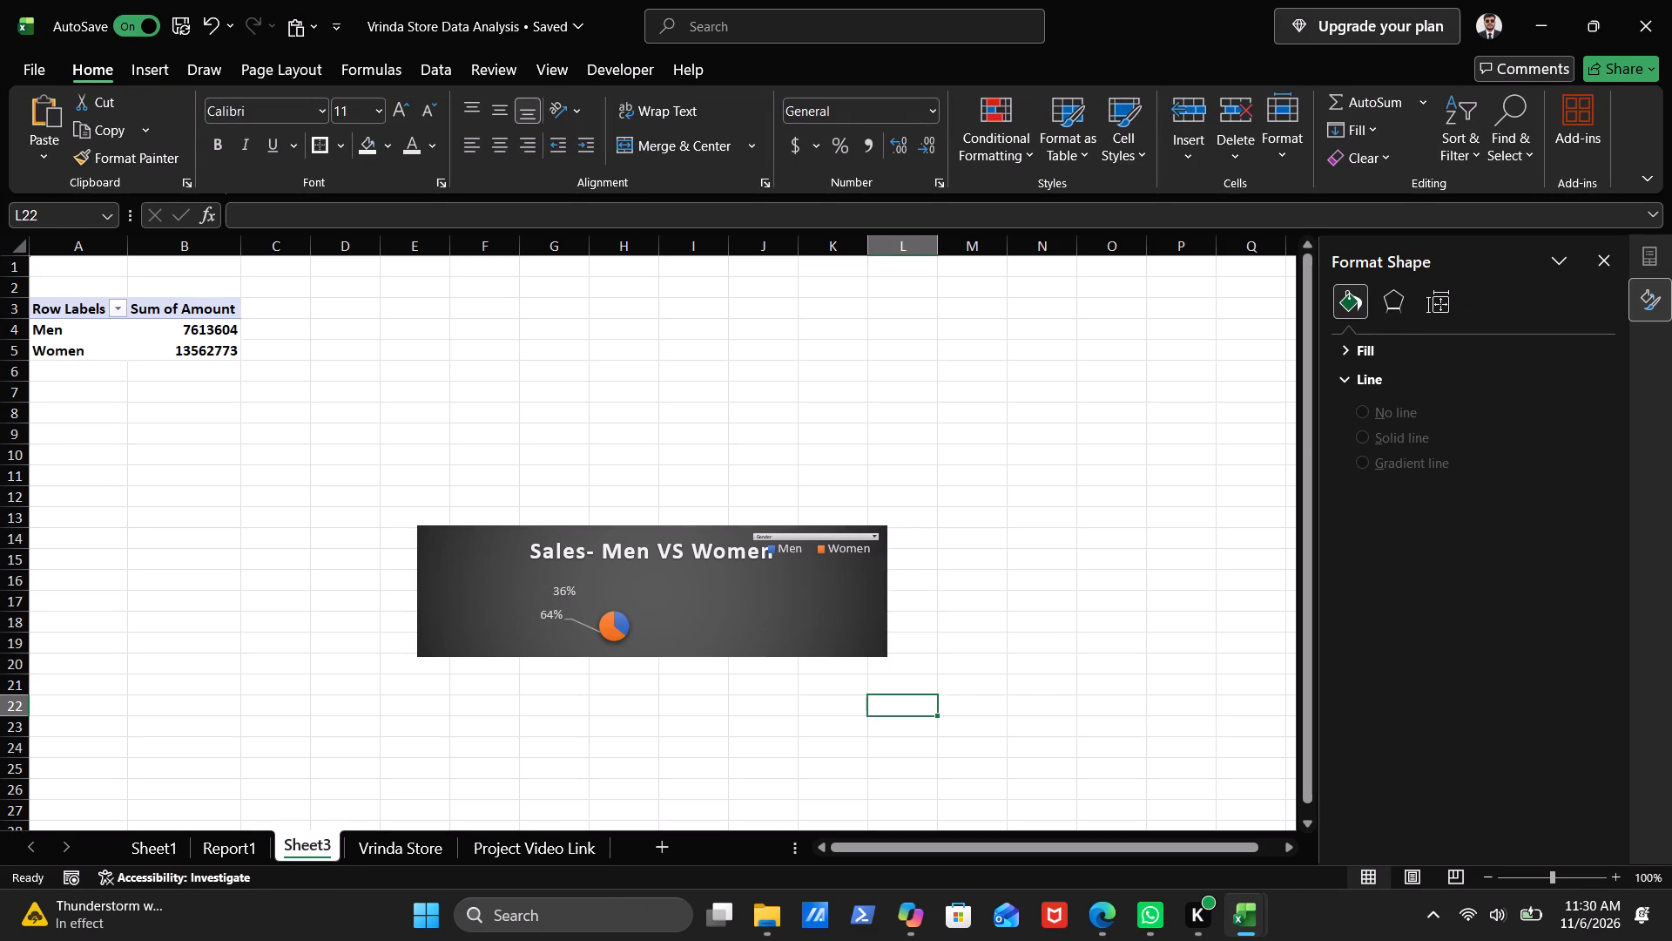
# Delete the "Sales- Men VS Women" title from the pie chart.
pyautogui.click(626, 624)
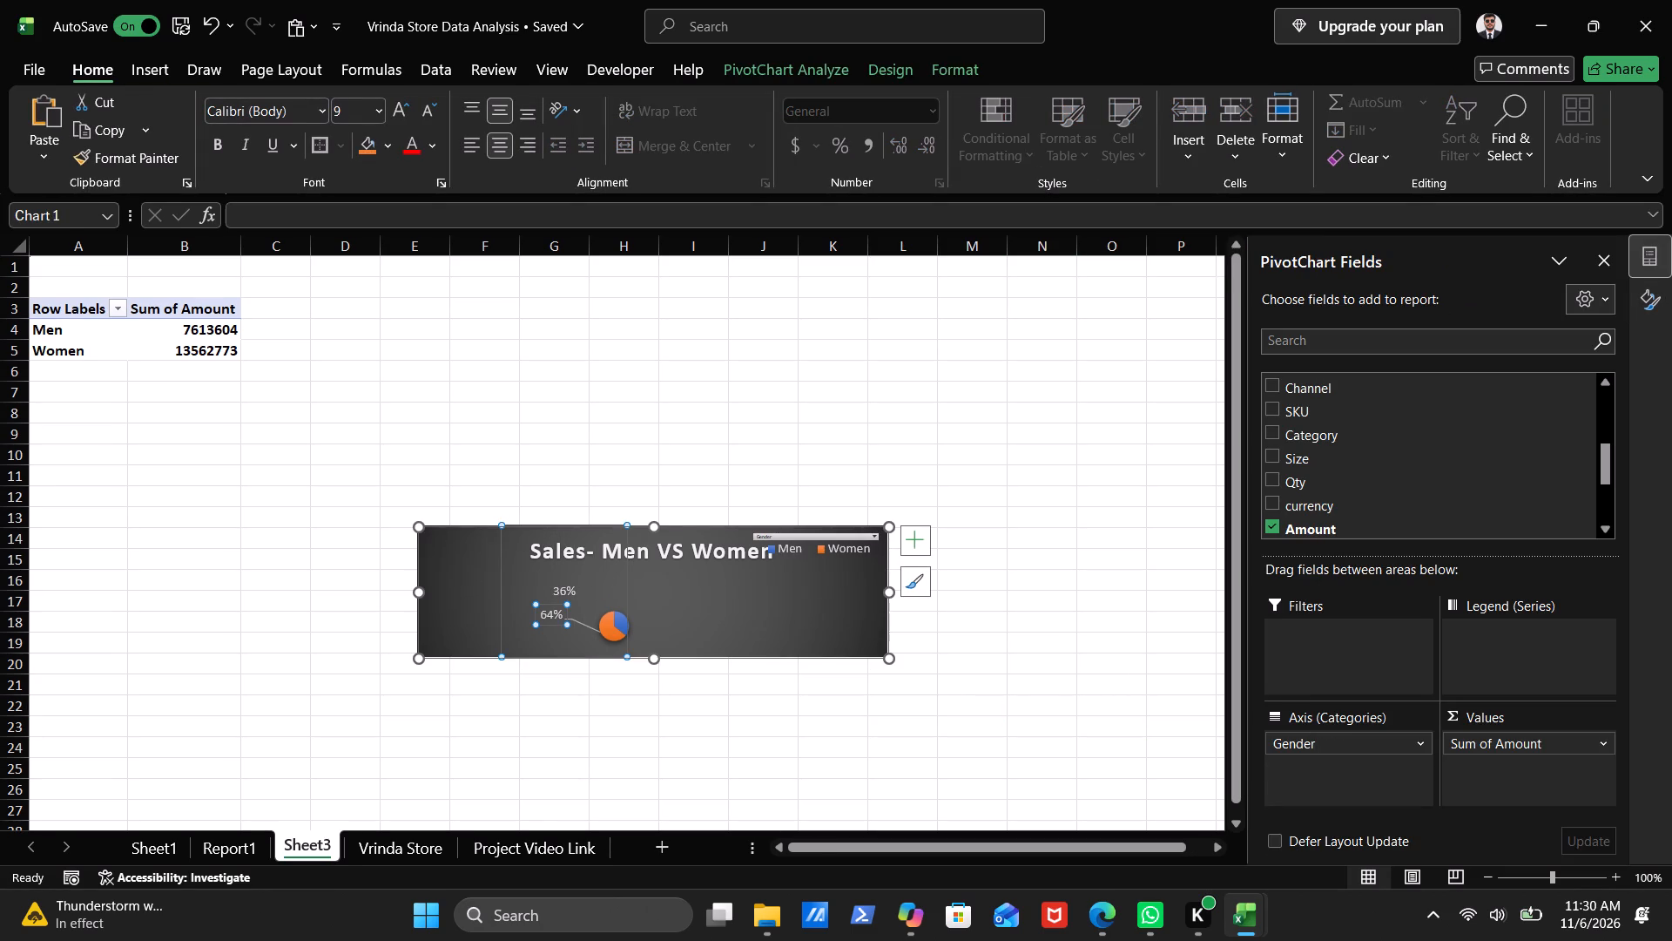
pyautogui.click(753, 589)
pyautogui.press('Delete')
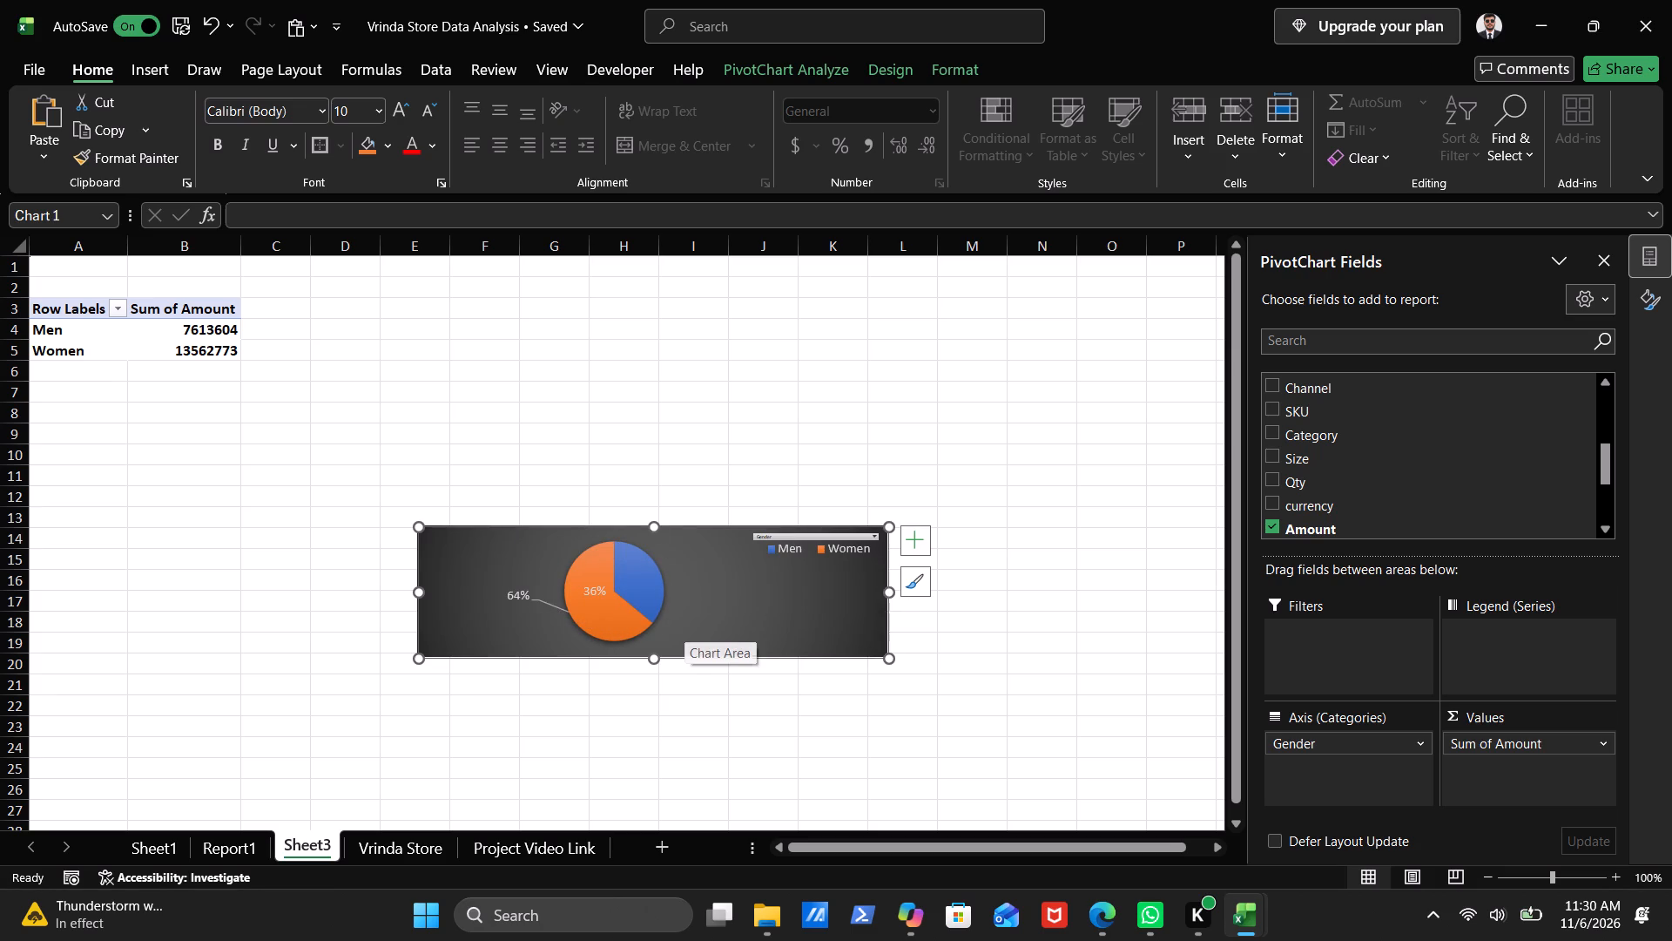
# Resize the pie chart to start at about row 9 and column F, making it taller and slightly narrower.
pyautogui.moveTo(651, 522); pyautogui.dragTo(639, 435)
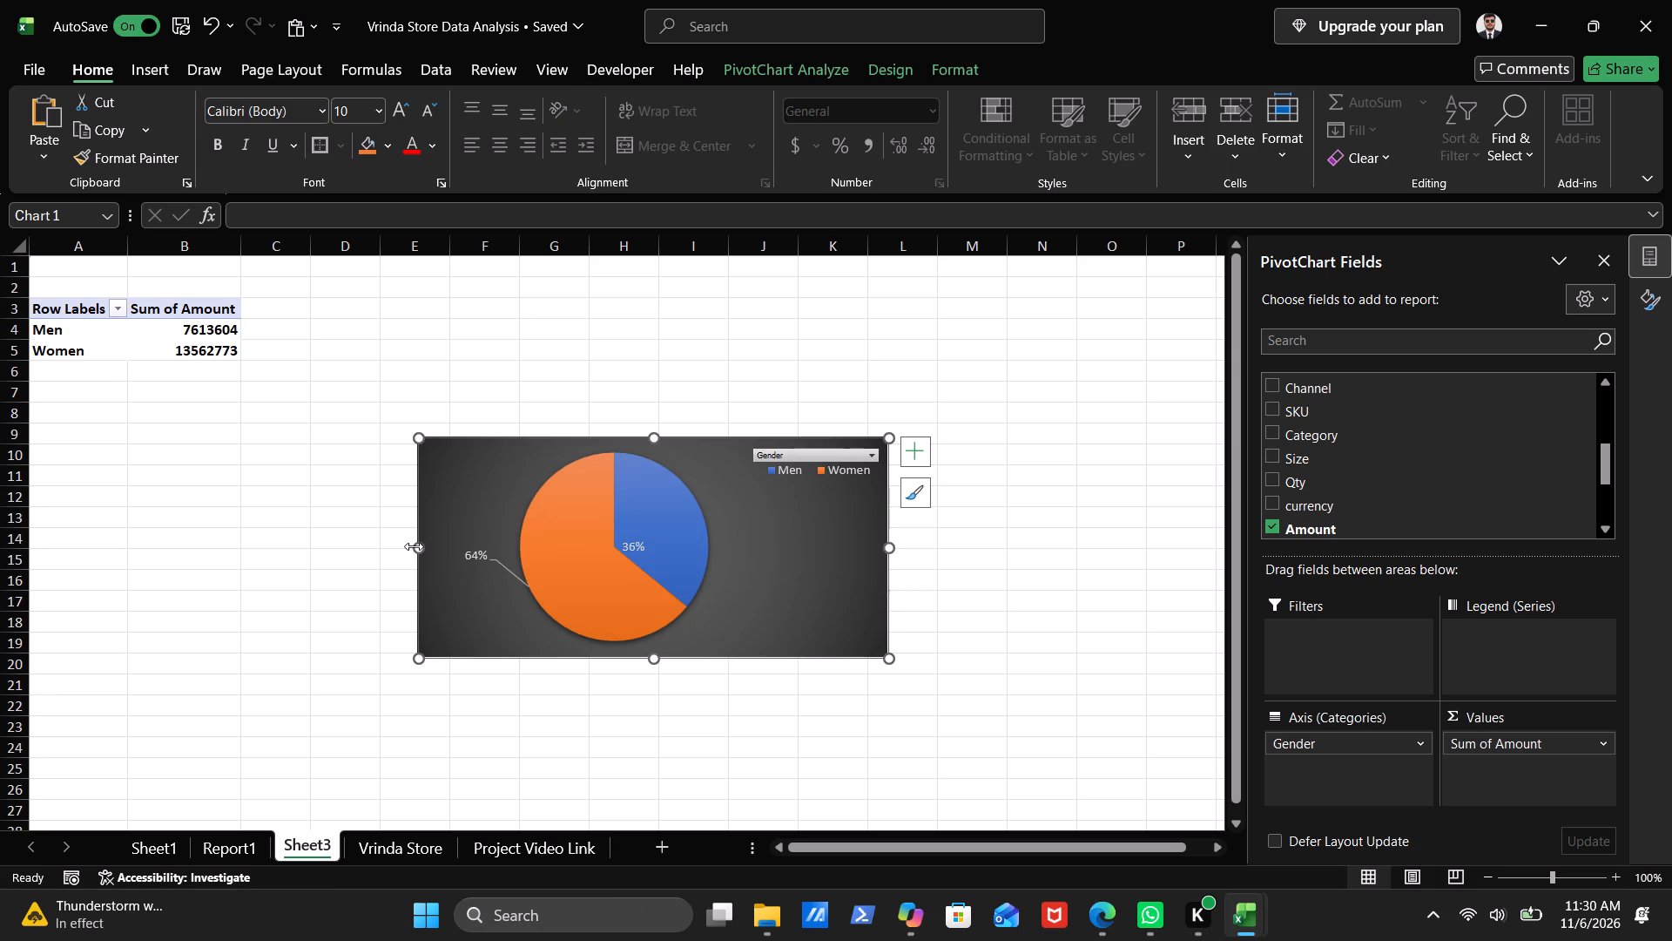
pyautogui.moveTo(414, 546); pyautogui.dragTo(453, 550)
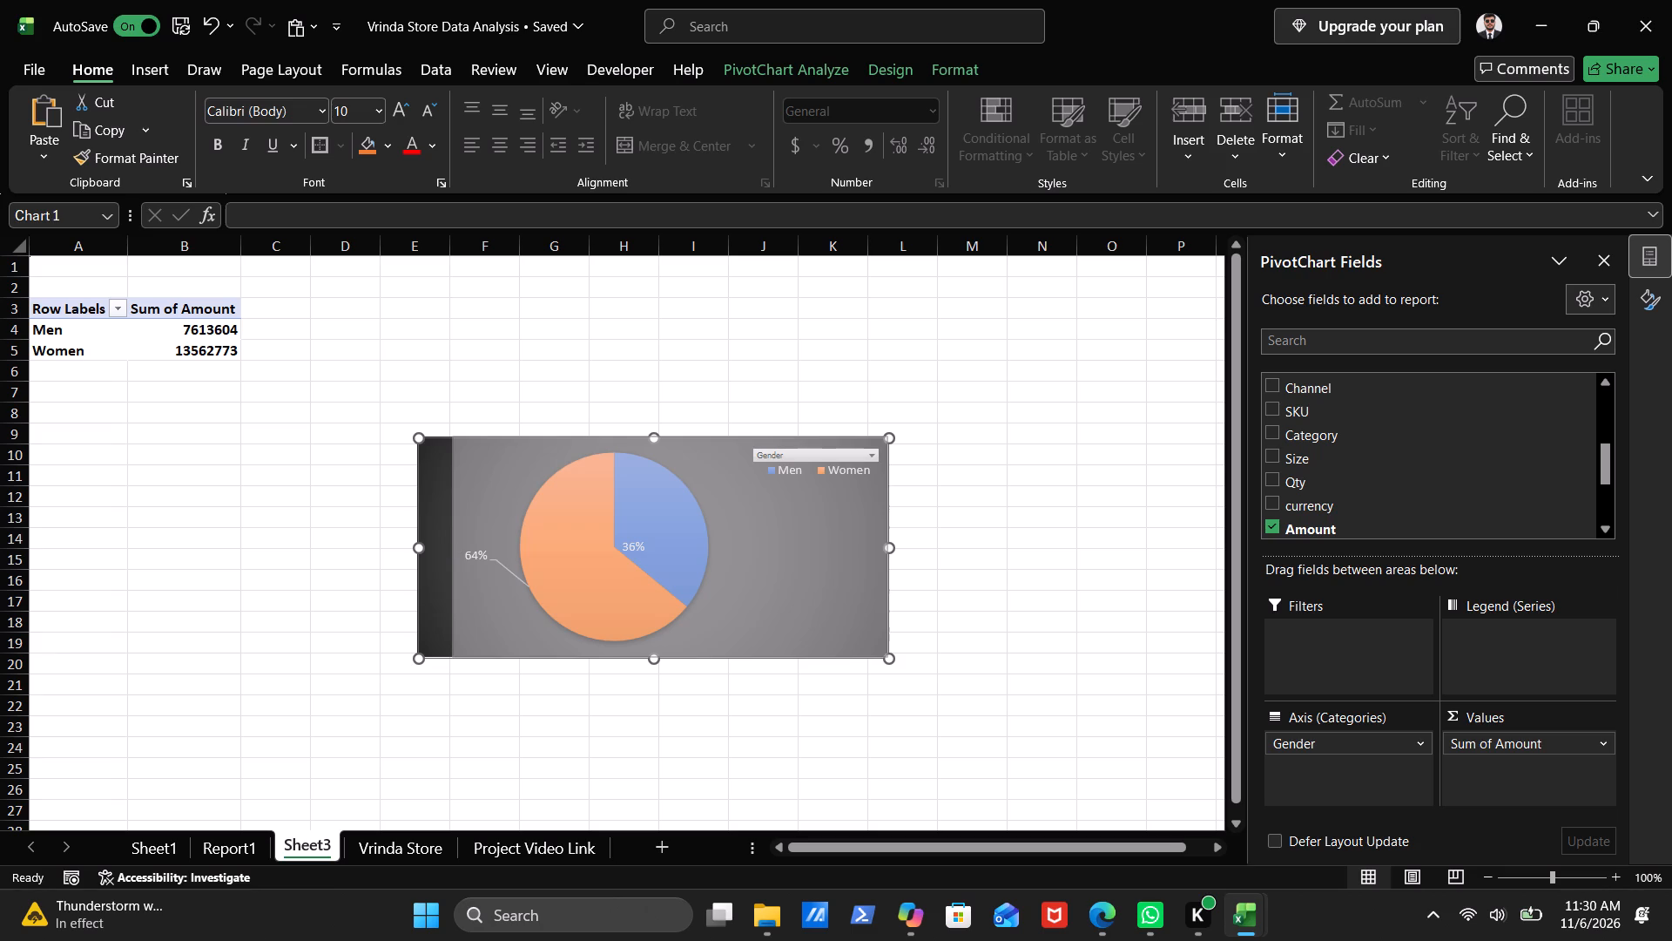
# Enlarge the 64% Women data label's box rightward so its text sits over the pie's left edge, and deselect the chart.
pyautogui.click(495, 554)
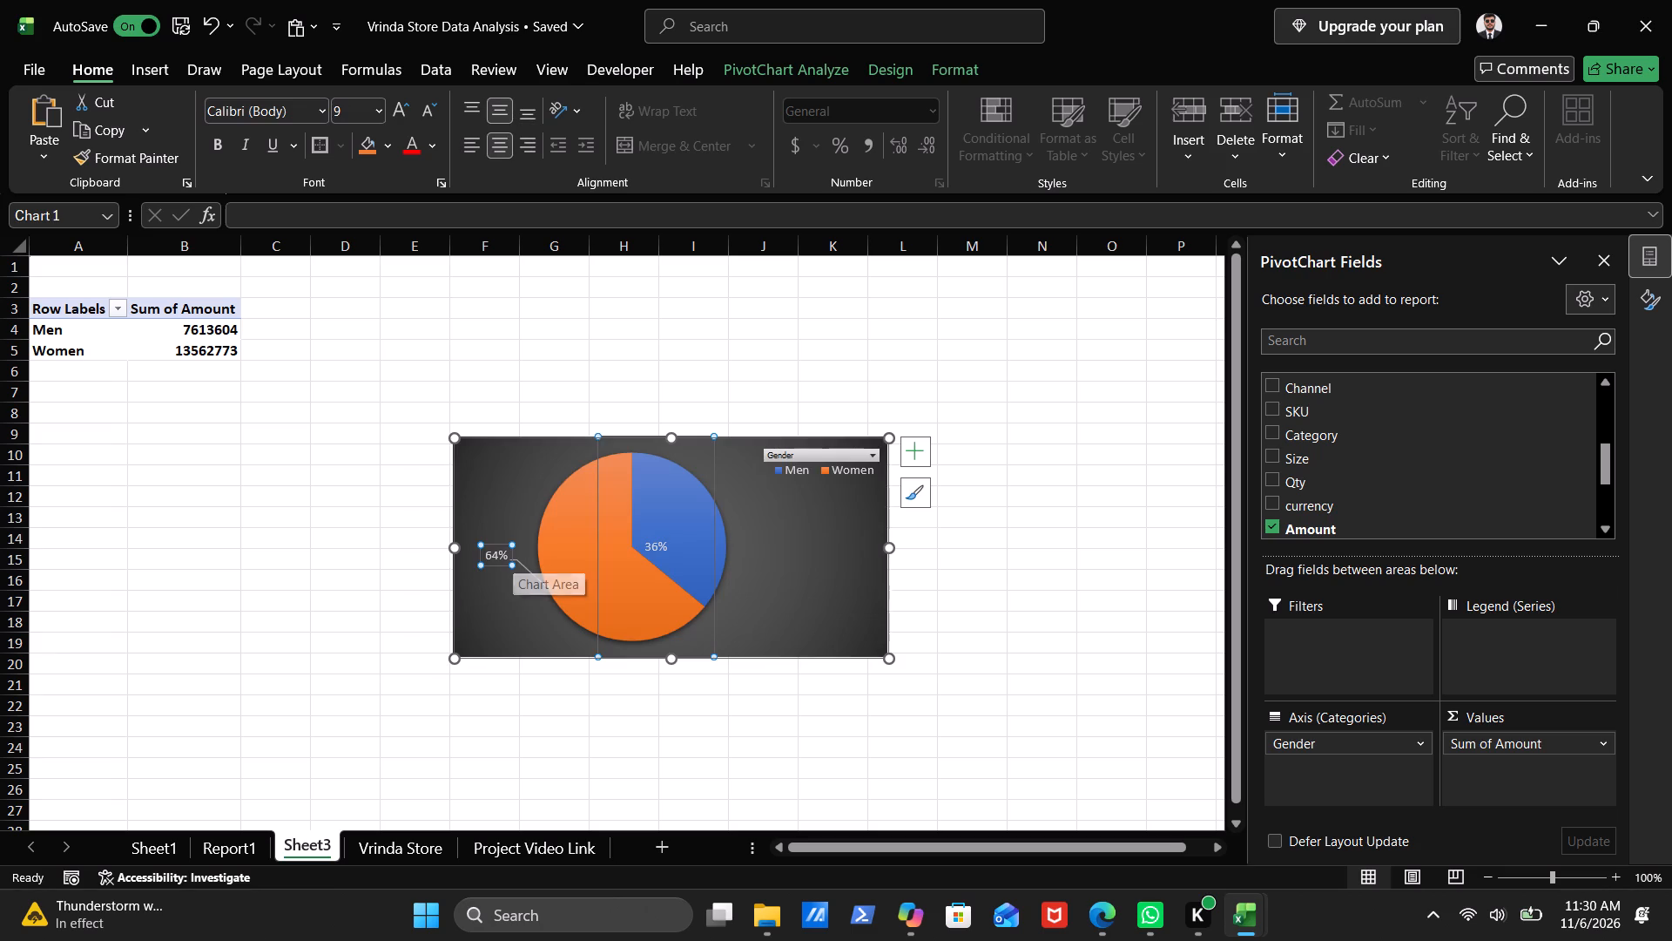
pyautogui.moveTo(516, 564); pyautogui.dragTo(491, 567)
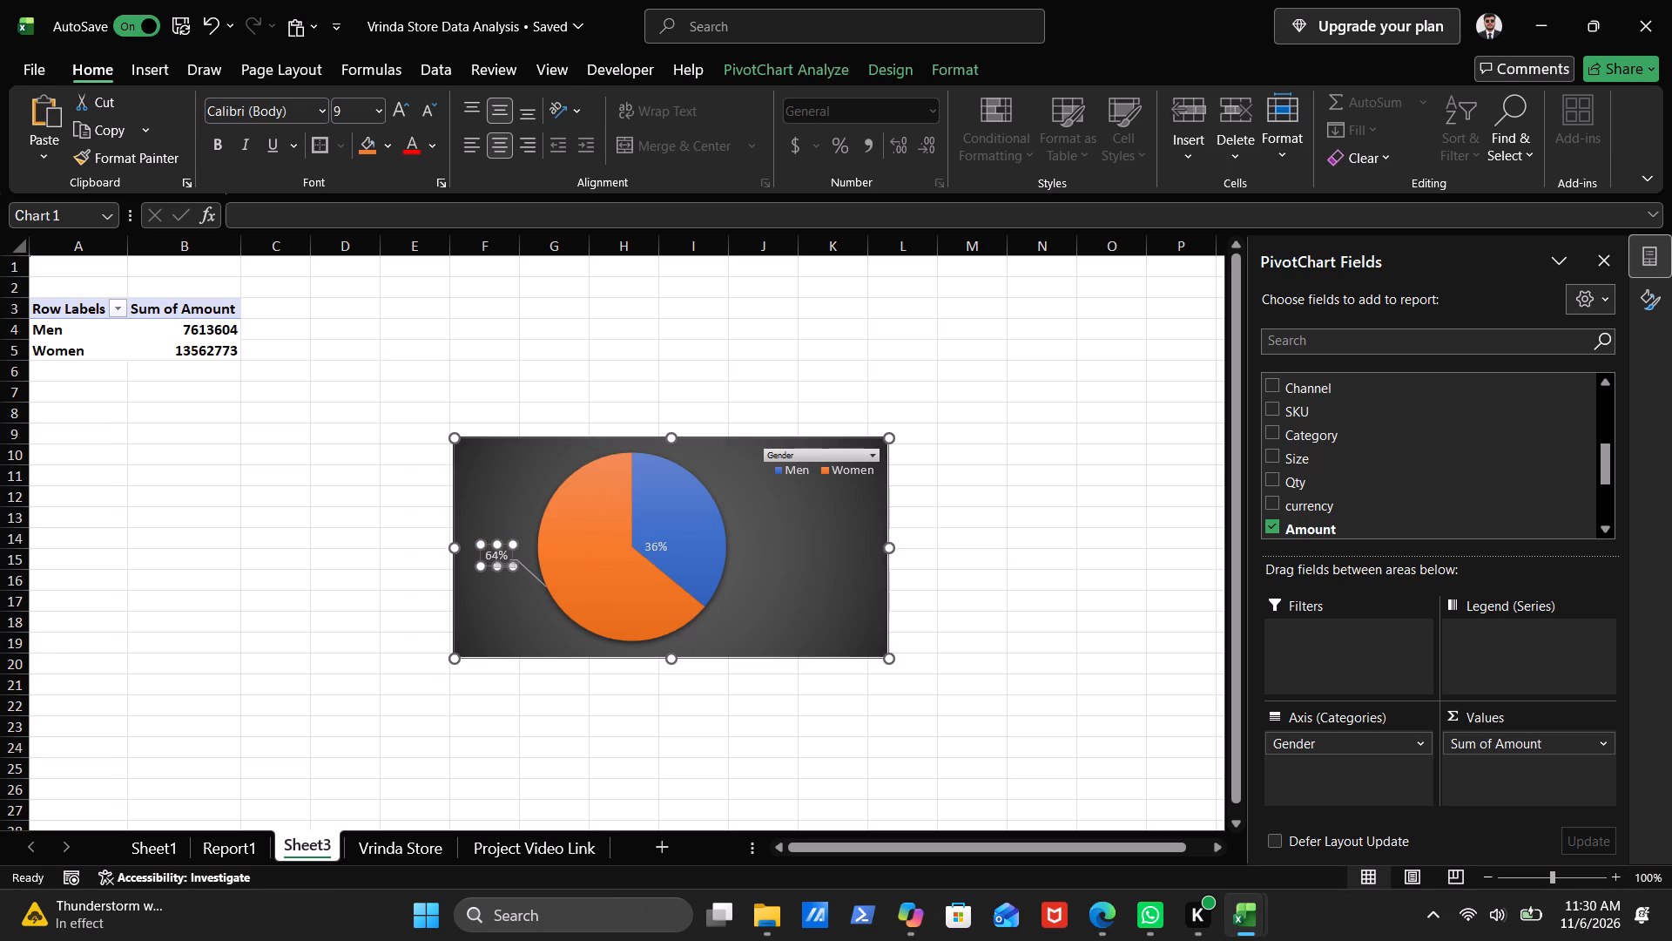
pyautogui.moveTo(491, 567); pyautogui.dragTo(491, 565)
pyautogui.moveTo(511, 565); pyautogui.dragTo(584, 574)
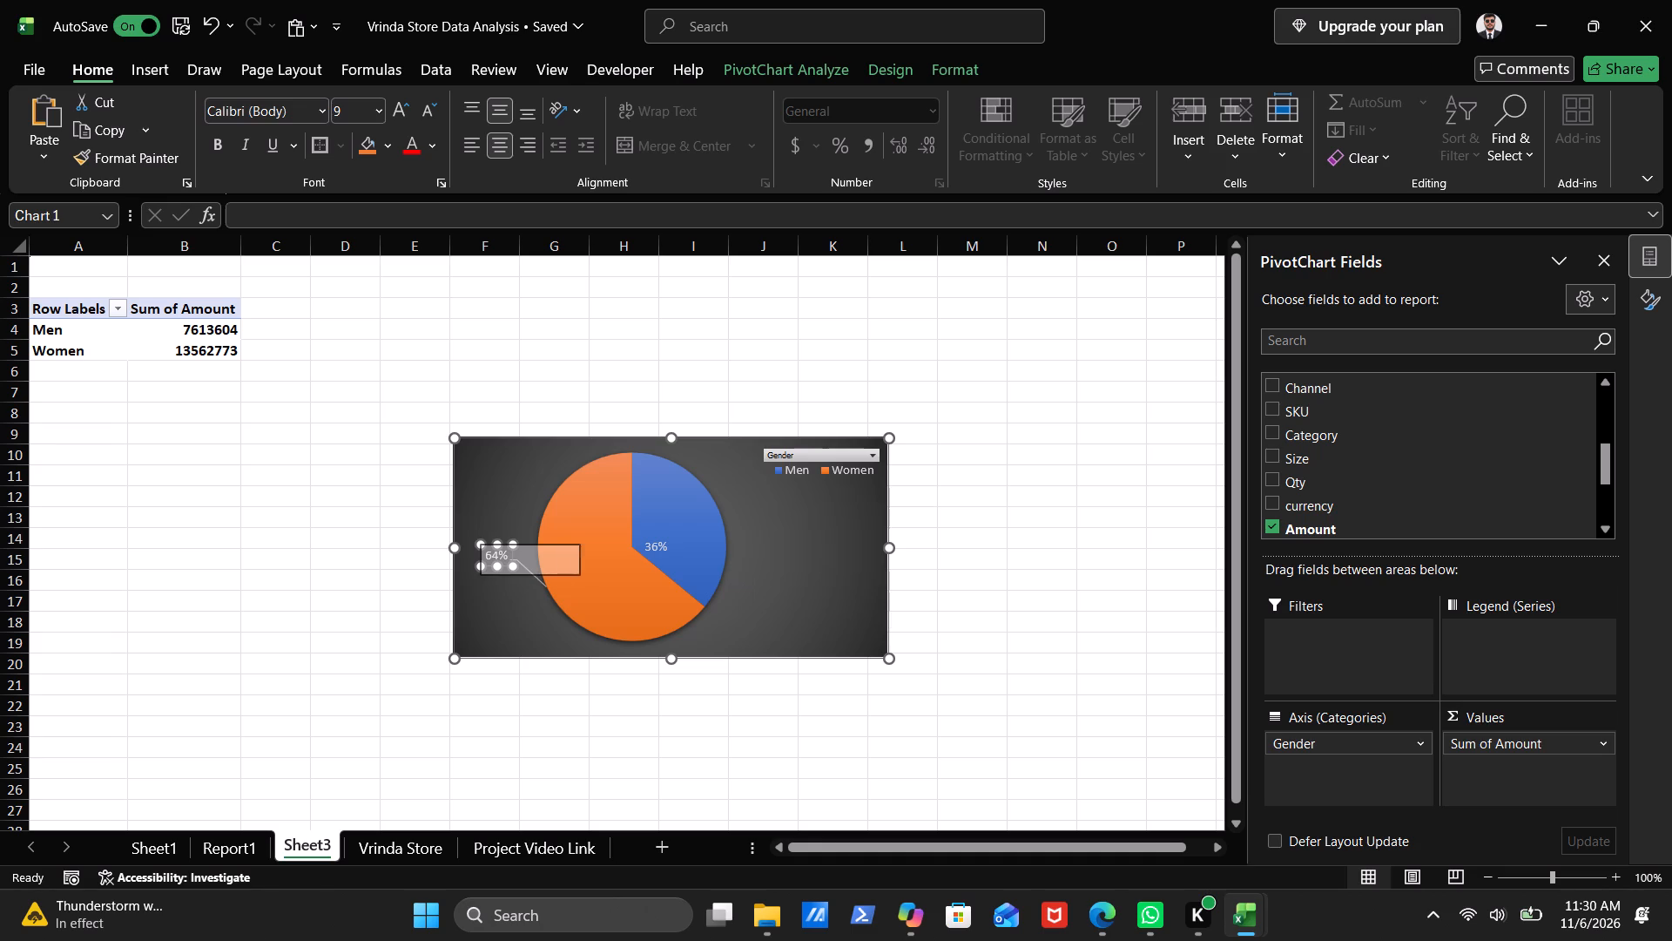
pyautogui.moveTo(584, 574); pyautogui.dragTo(608, 573)
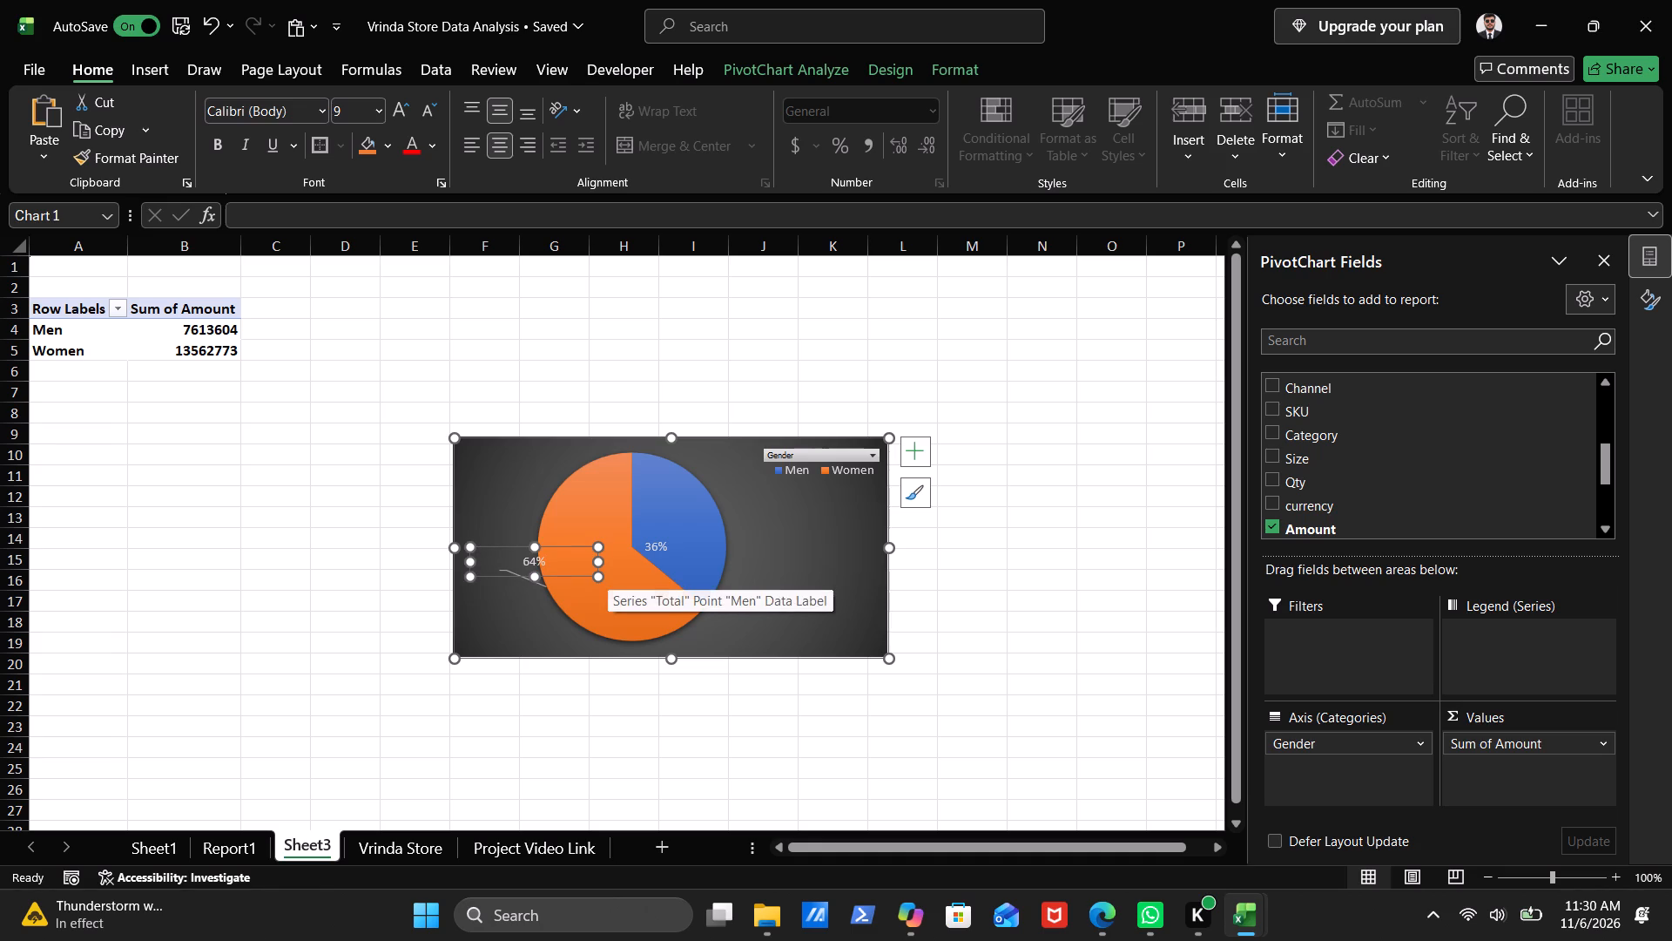
pyautogui.click(539, 636)
pyautogui.click(619, 769)
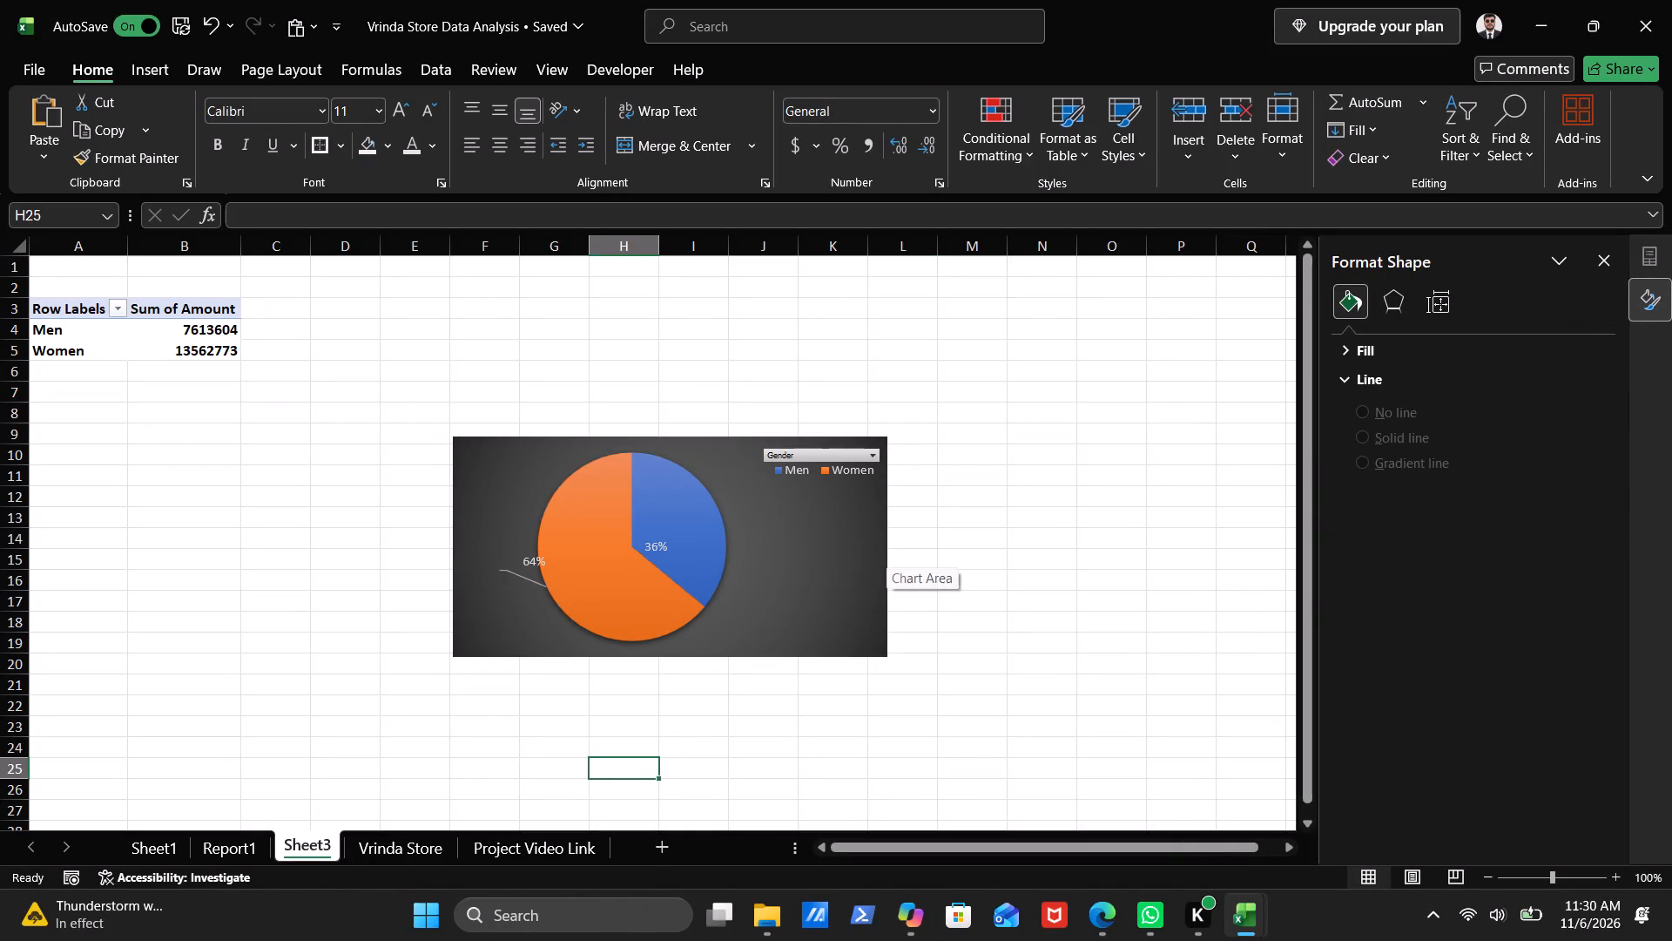
# Narrow the Men vs Women pie chart so its right edge falls in the middle of column K.
pyautogui.moveTo(887, 551); pyautogui.dragTo(827, 552)
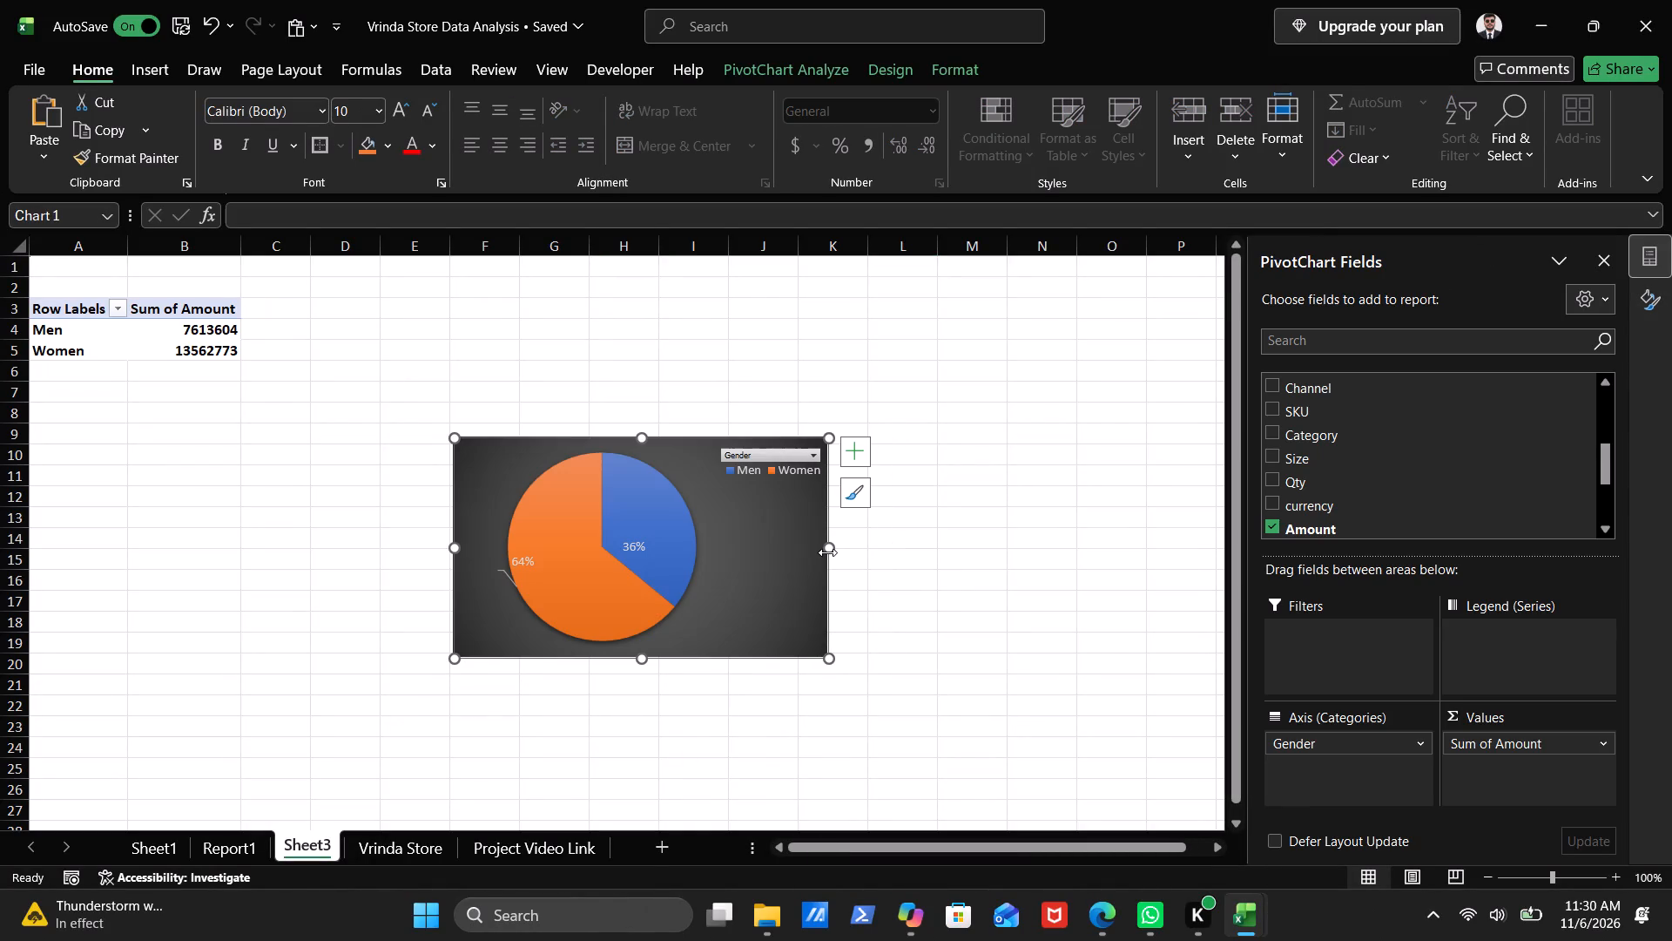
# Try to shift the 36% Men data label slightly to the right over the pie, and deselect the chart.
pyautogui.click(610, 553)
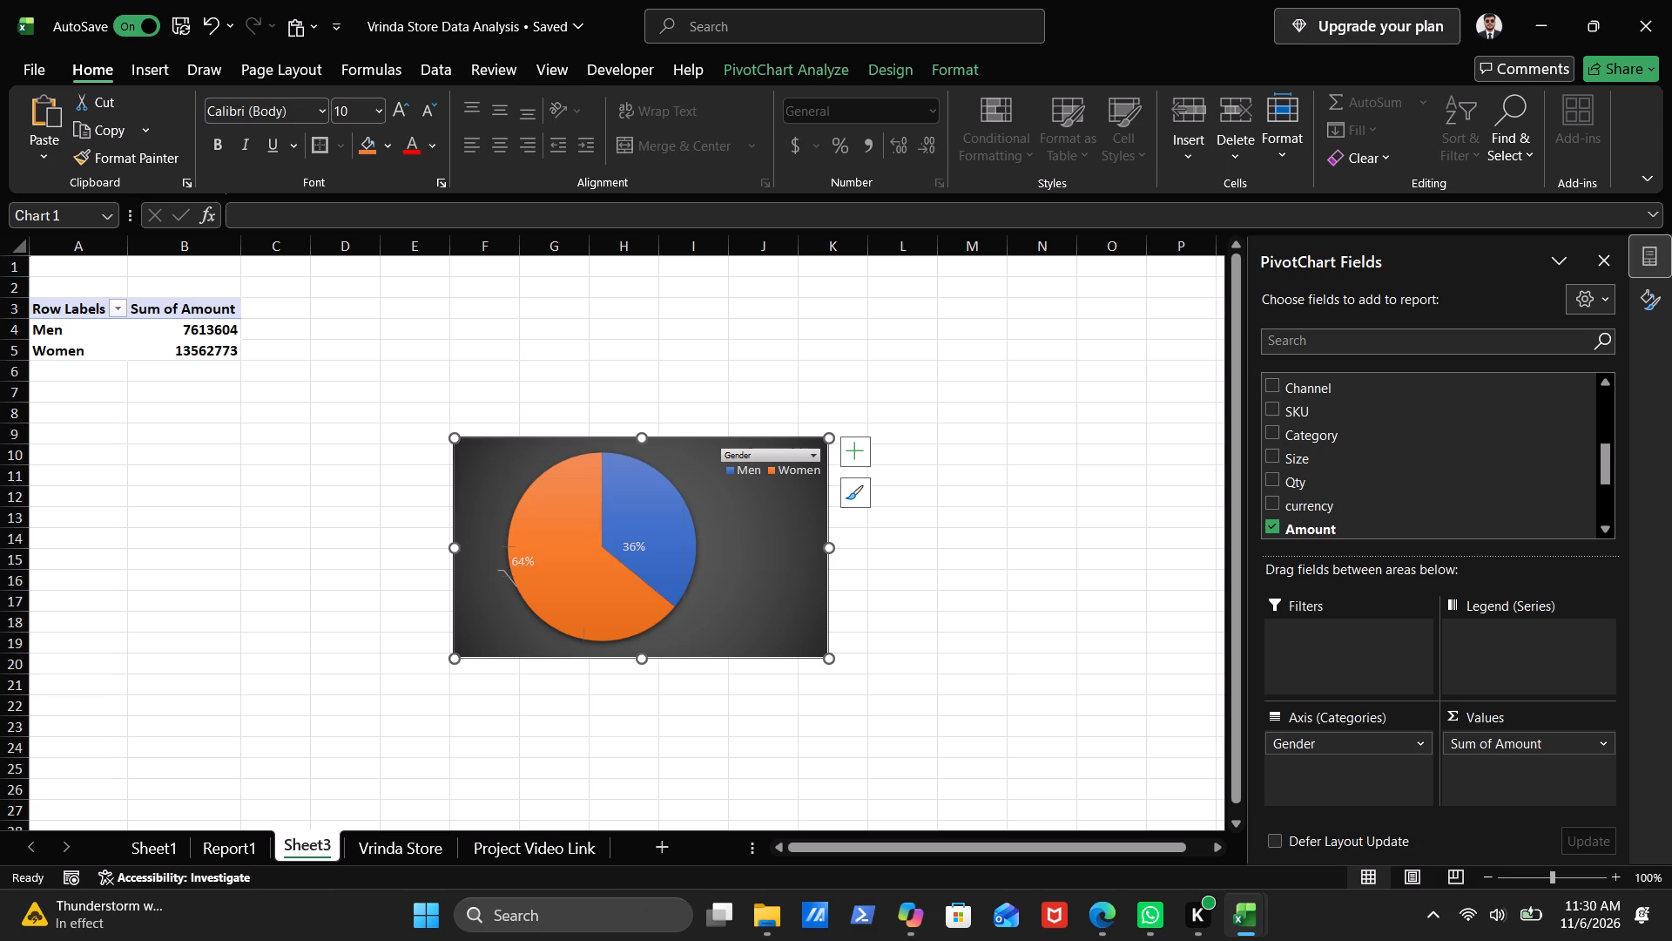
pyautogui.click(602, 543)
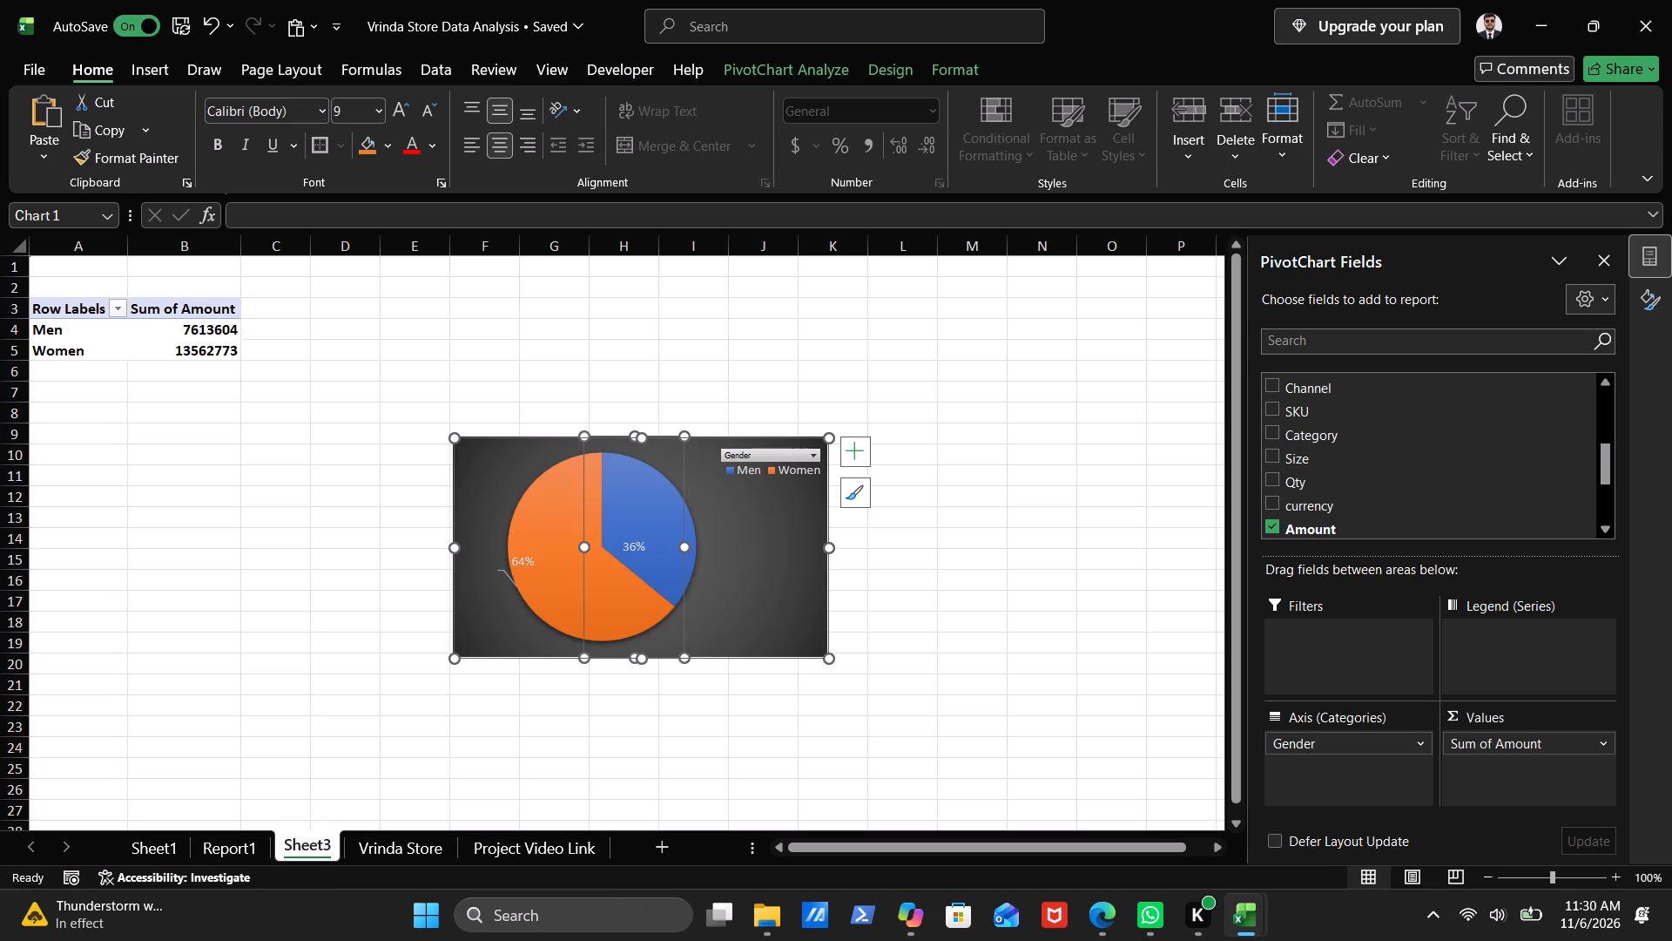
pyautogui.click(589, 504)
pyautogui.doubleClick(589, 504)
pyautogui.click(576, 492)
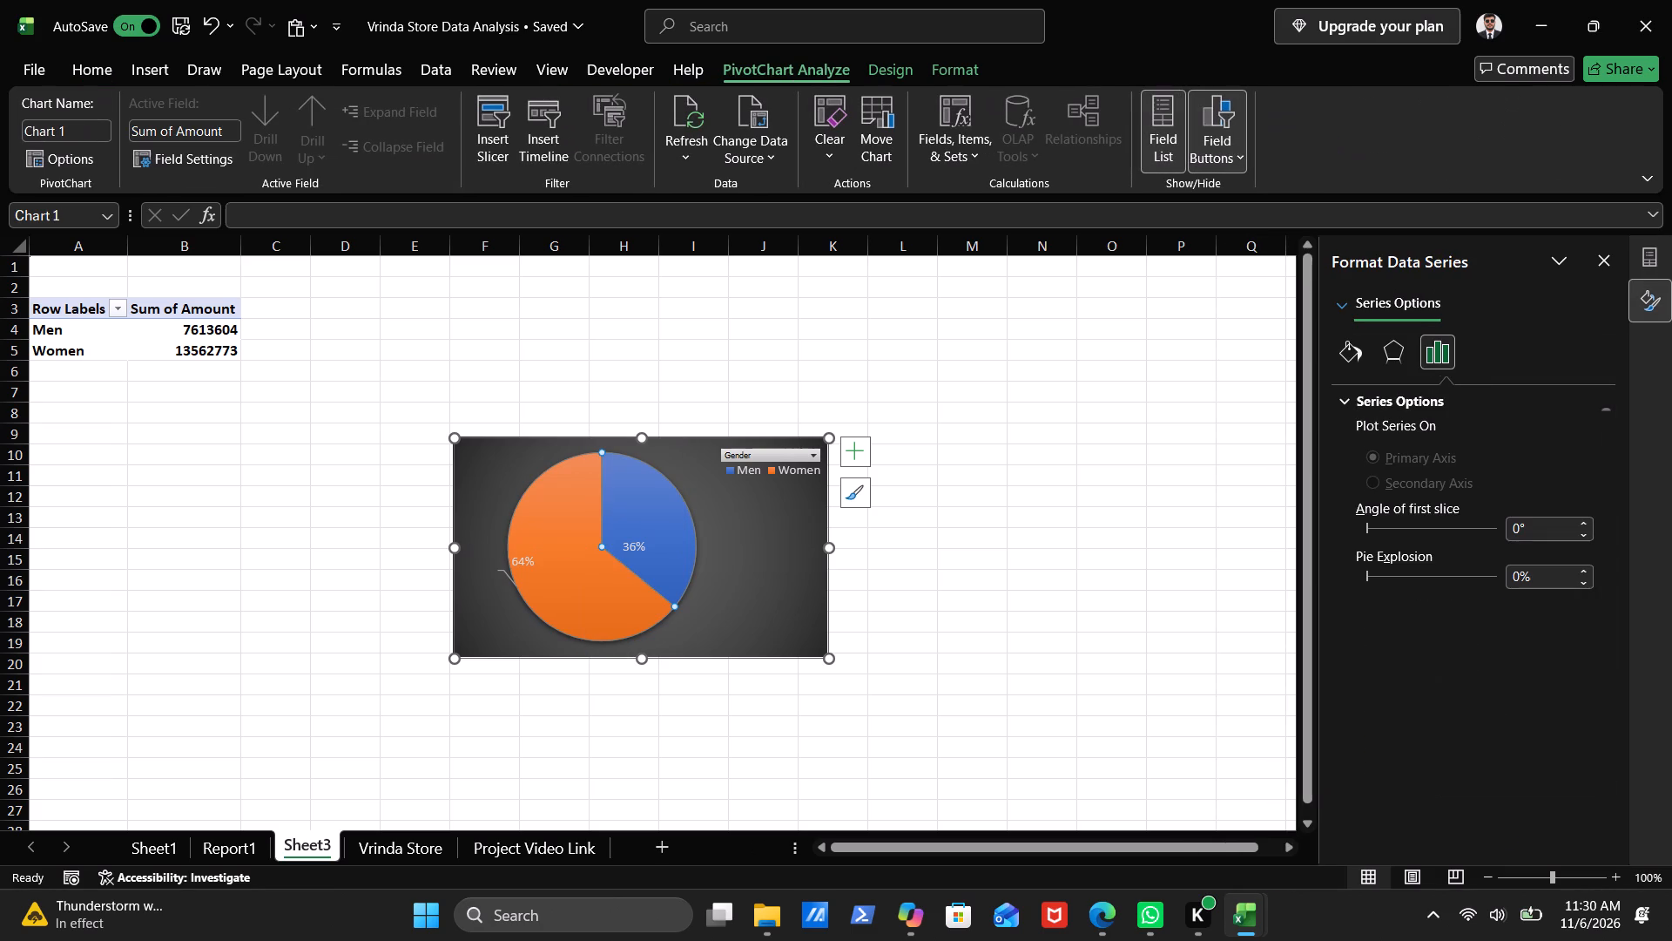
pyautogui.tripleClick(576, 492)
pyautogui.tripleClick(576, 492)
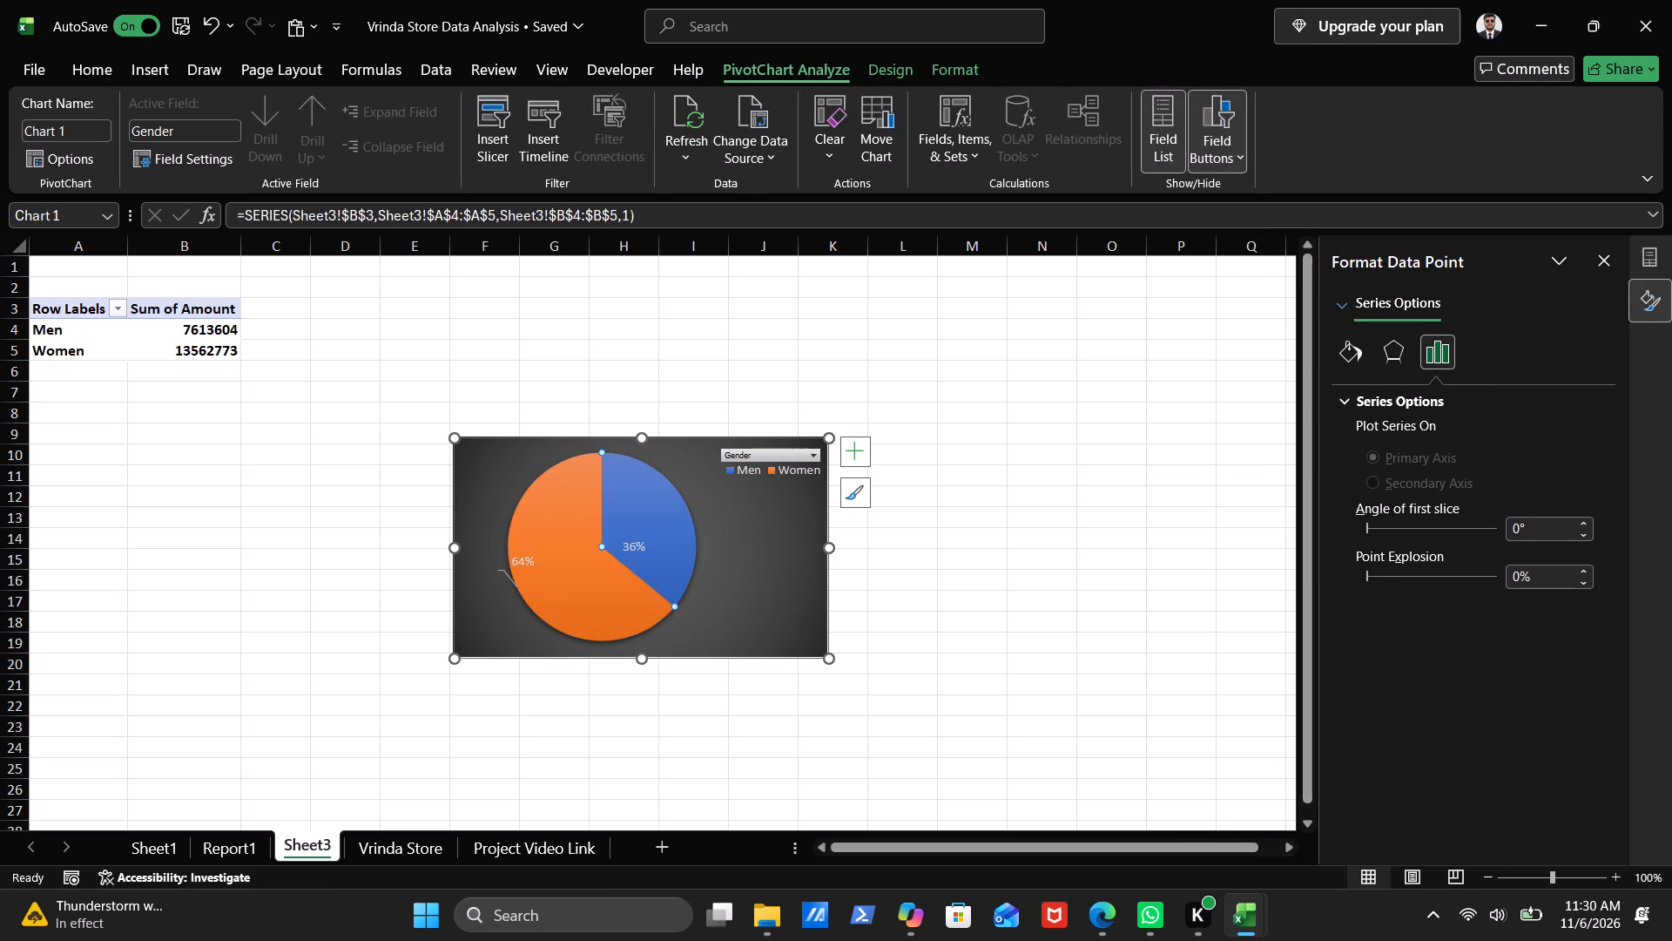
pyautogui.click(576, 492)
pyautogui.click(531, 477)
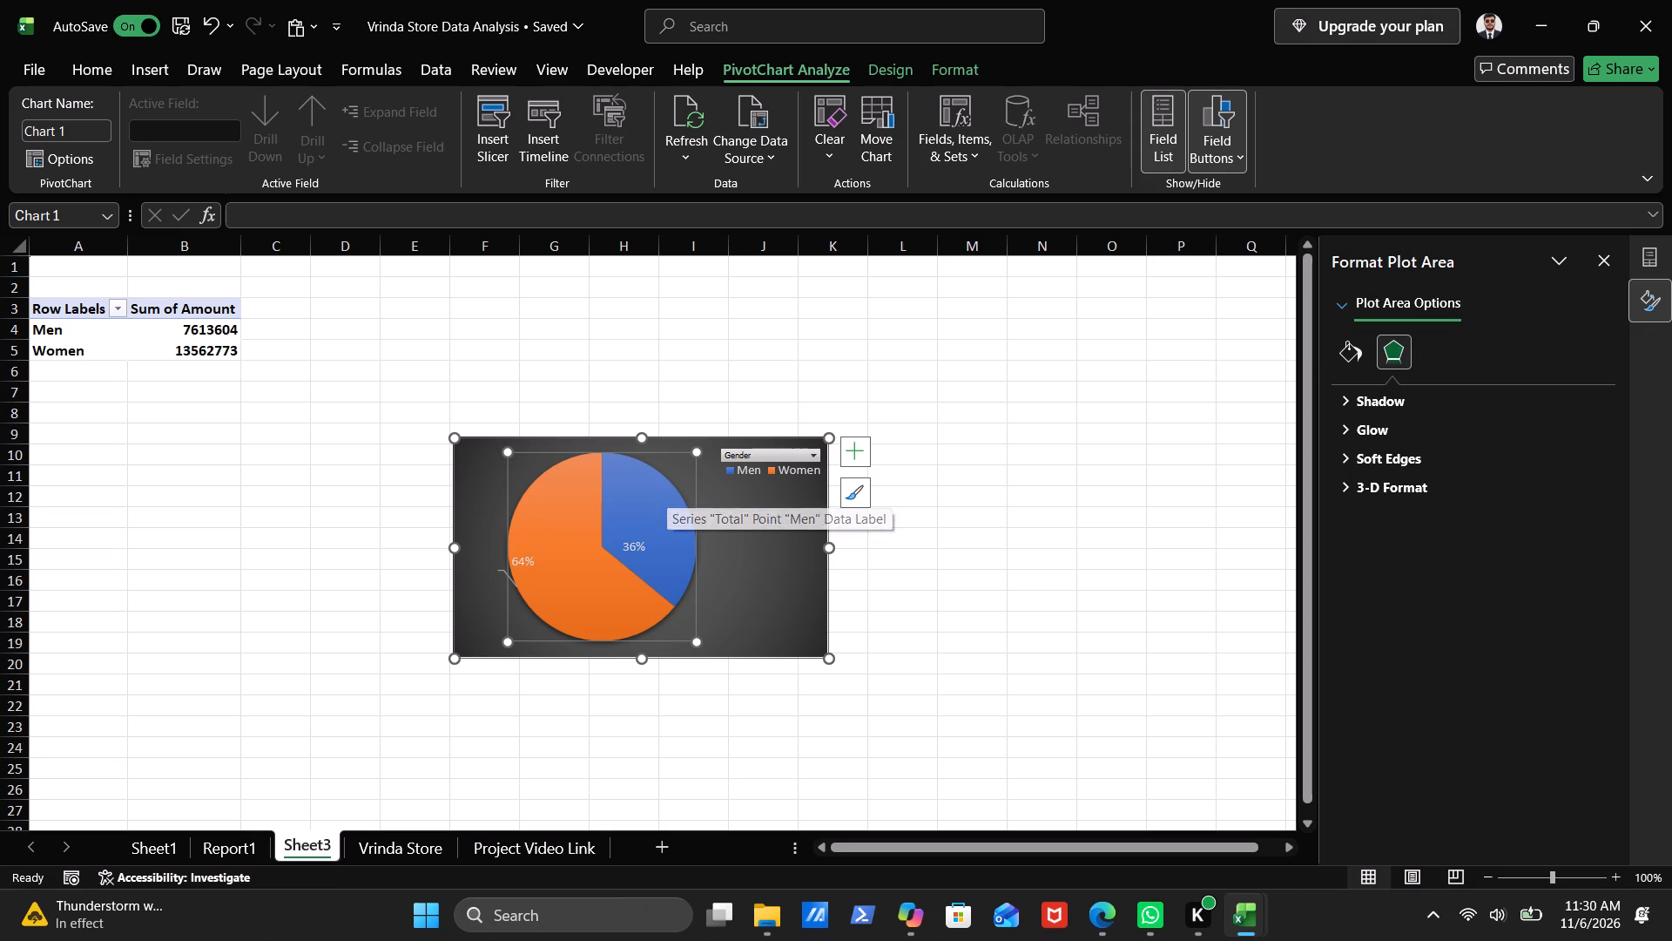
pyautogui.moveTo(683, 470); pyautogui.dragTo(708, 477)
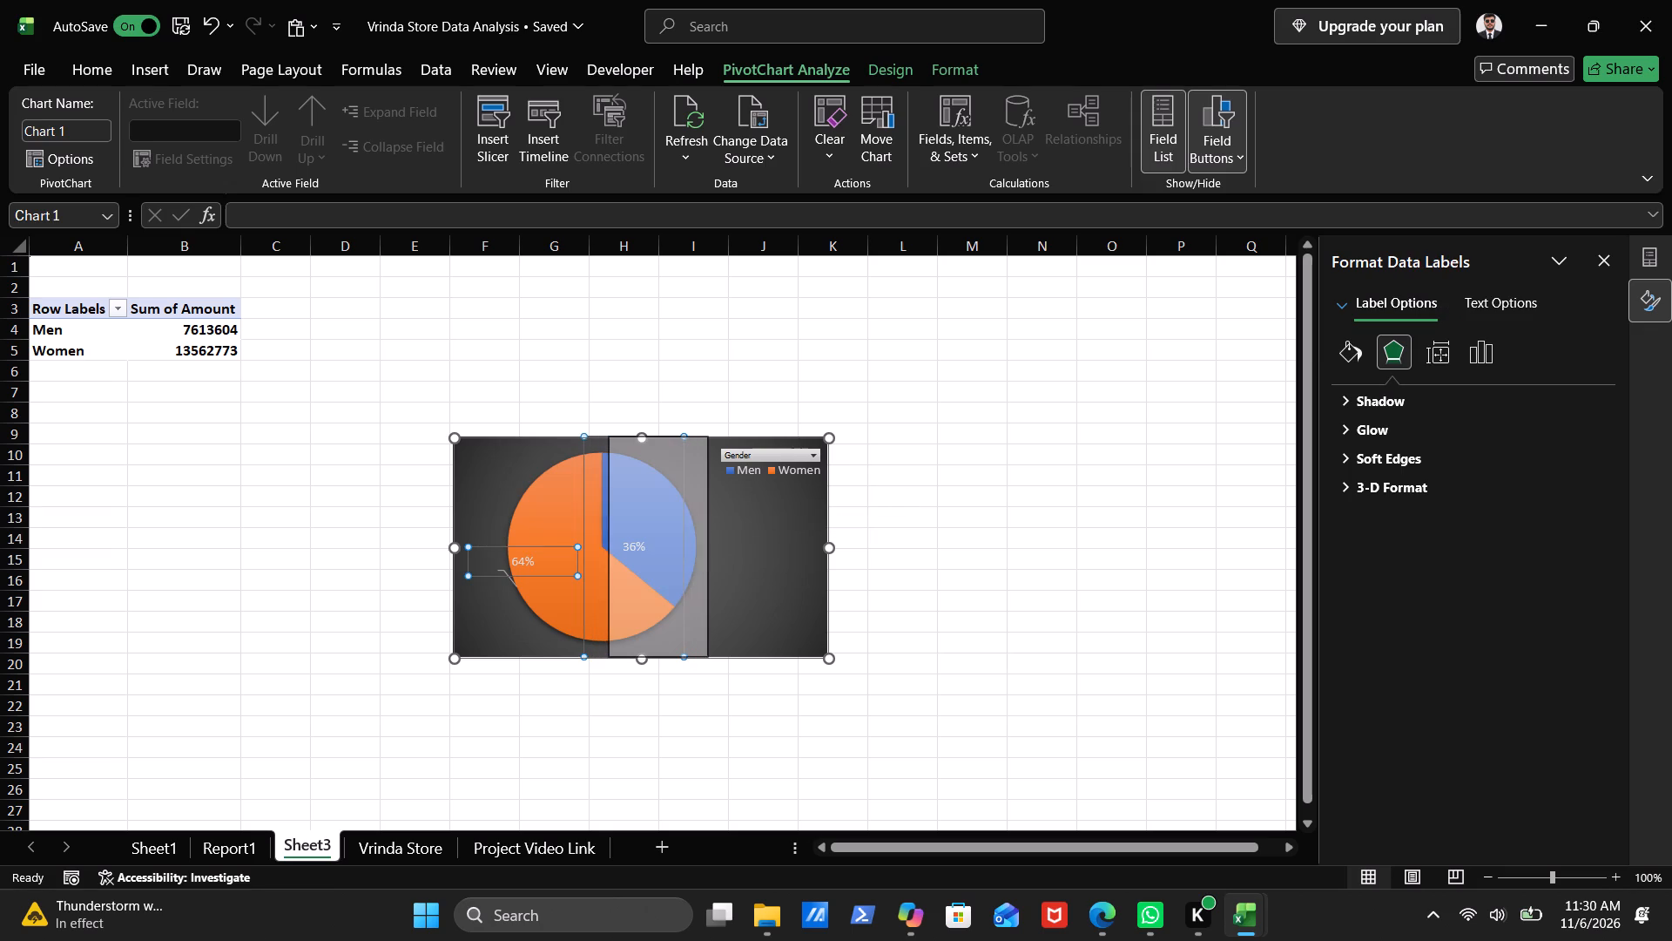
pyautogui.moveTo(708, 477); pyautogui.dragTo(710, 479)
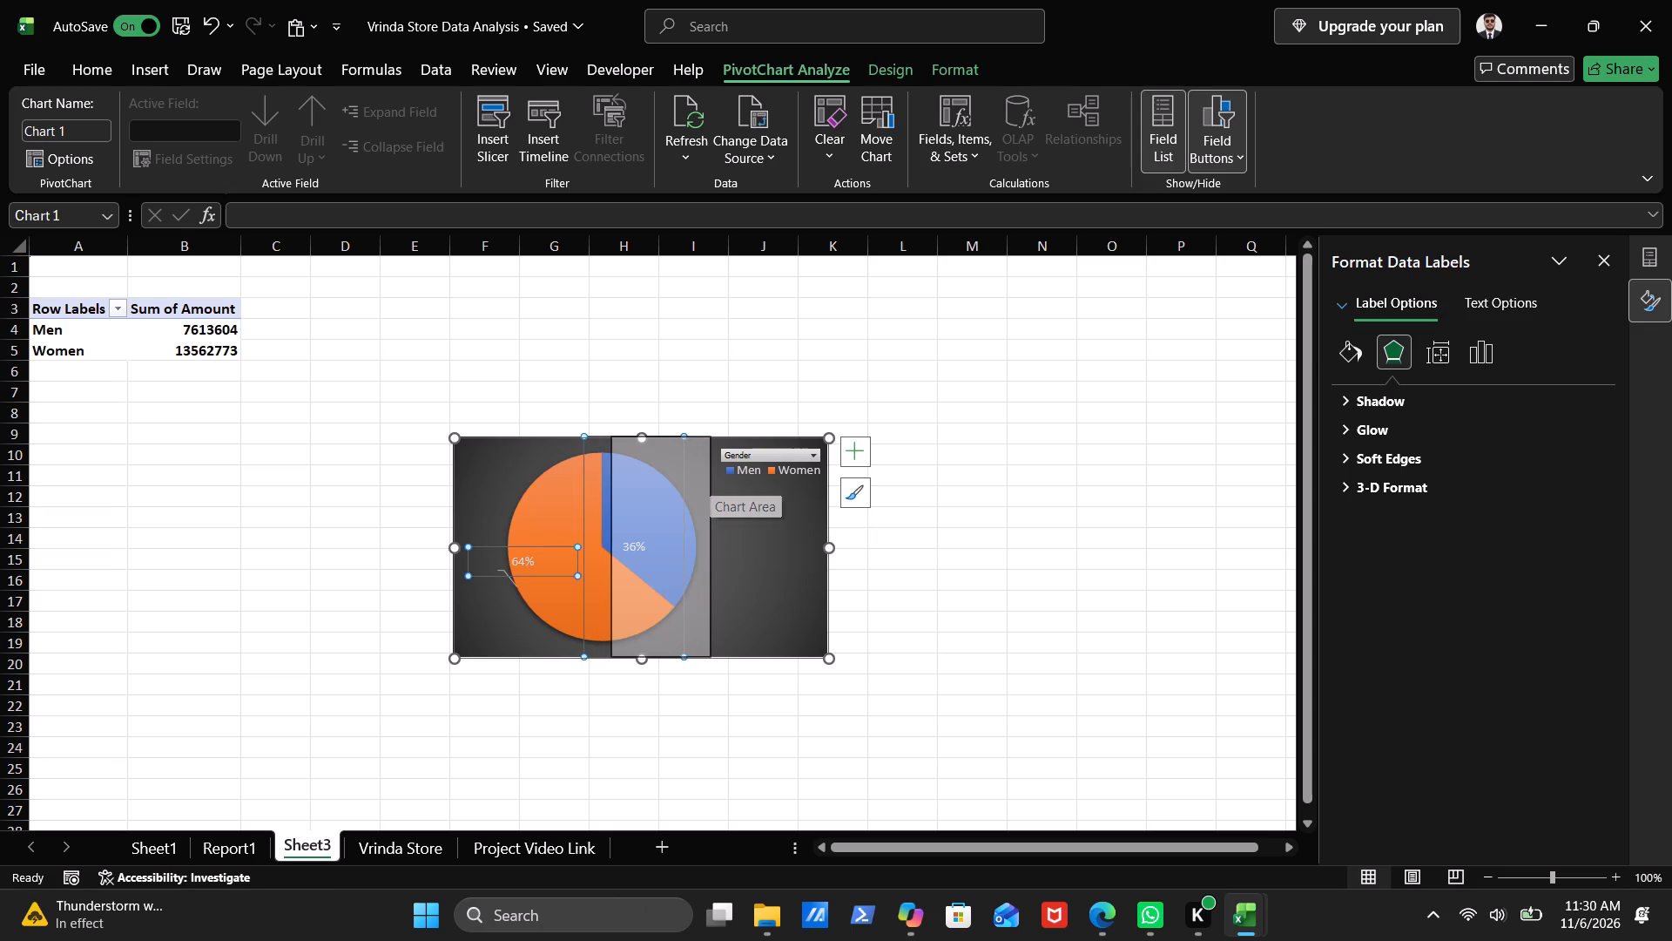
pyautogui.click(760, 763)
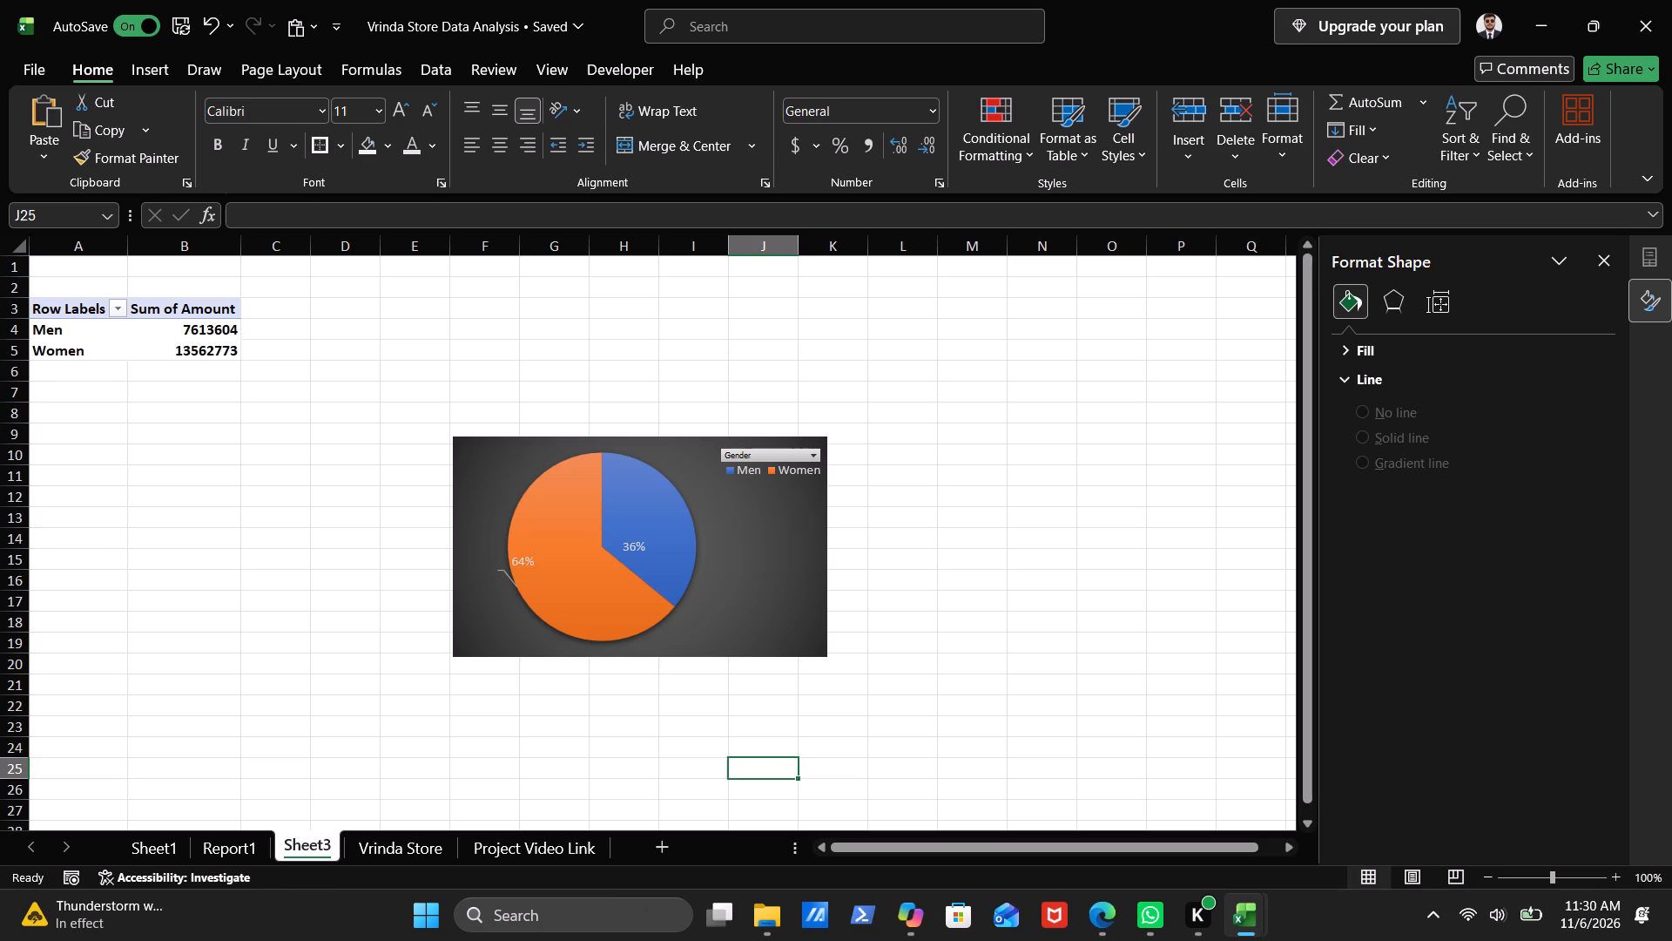
# Remove the data labels from the pie chart, and turn its legend off and back on to reset its layout.
pyautogui.click(775, 572)
pyautogui.click(862, 450)
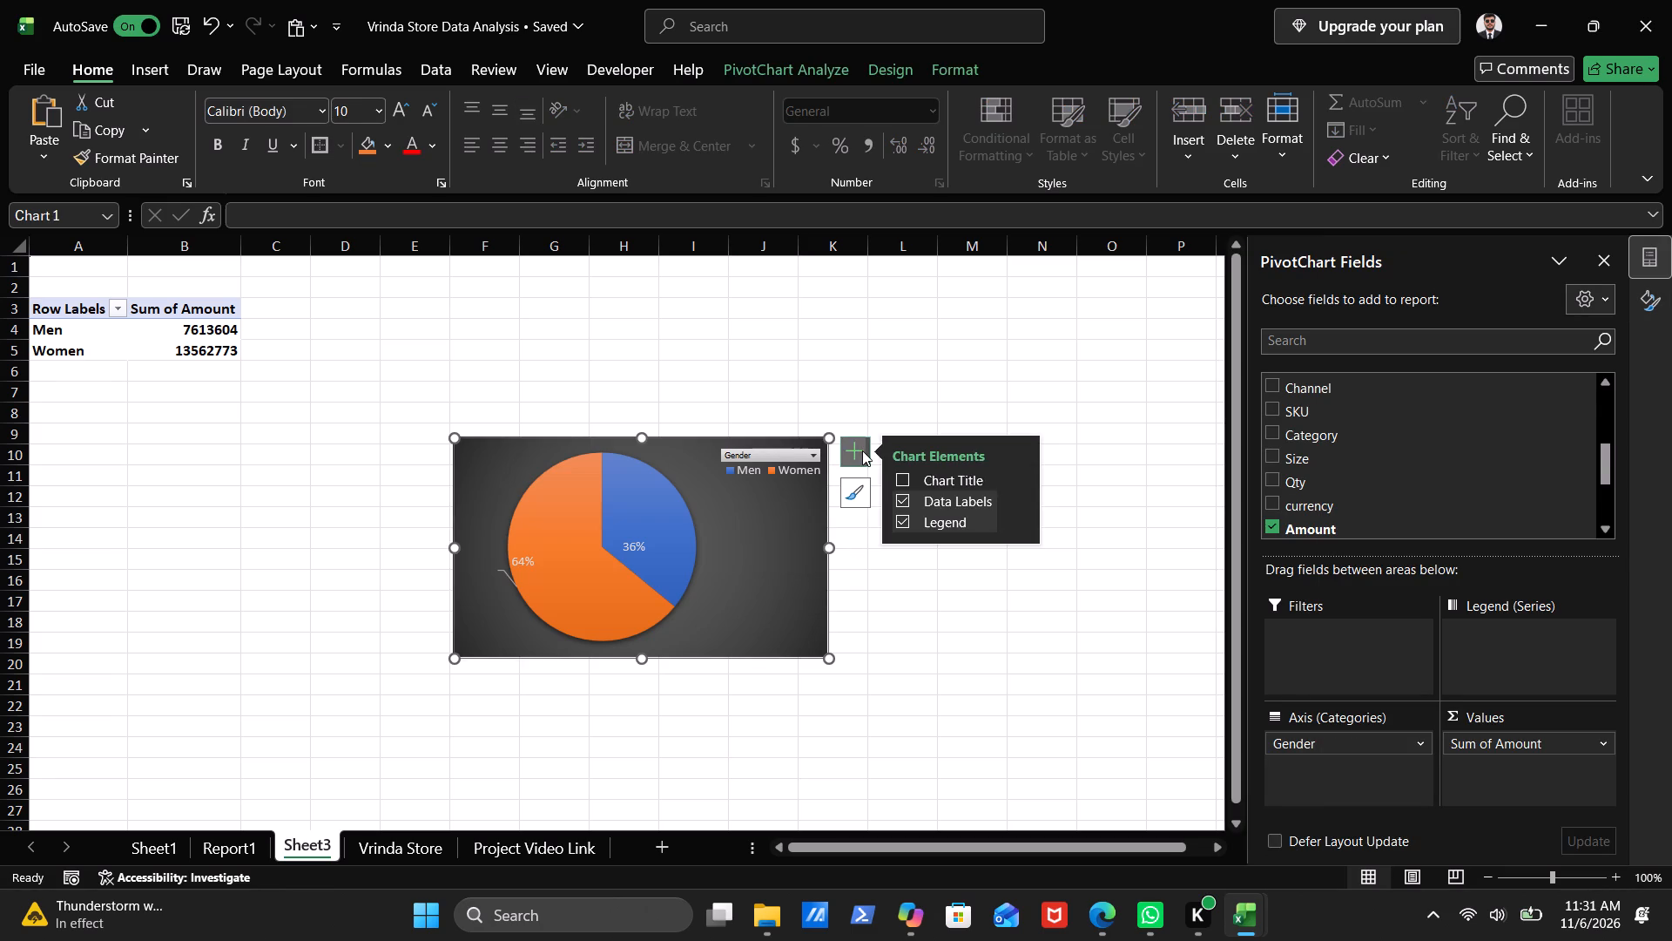
pyautogui.click(938, 502)
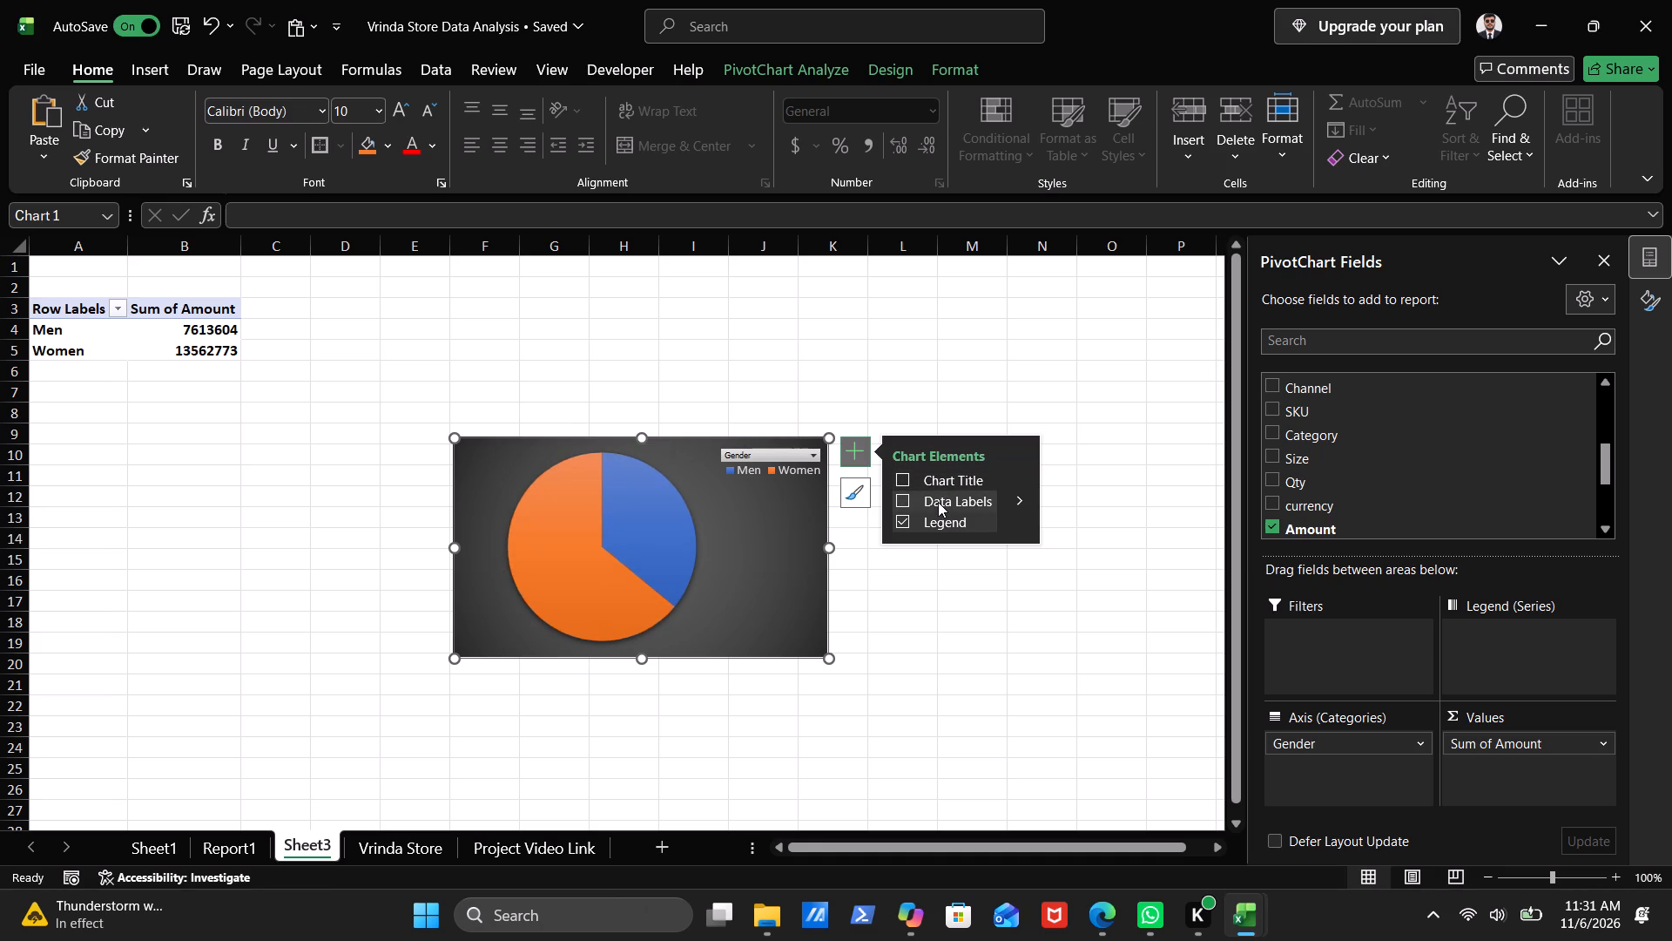
pyautogui.click(938, 511)
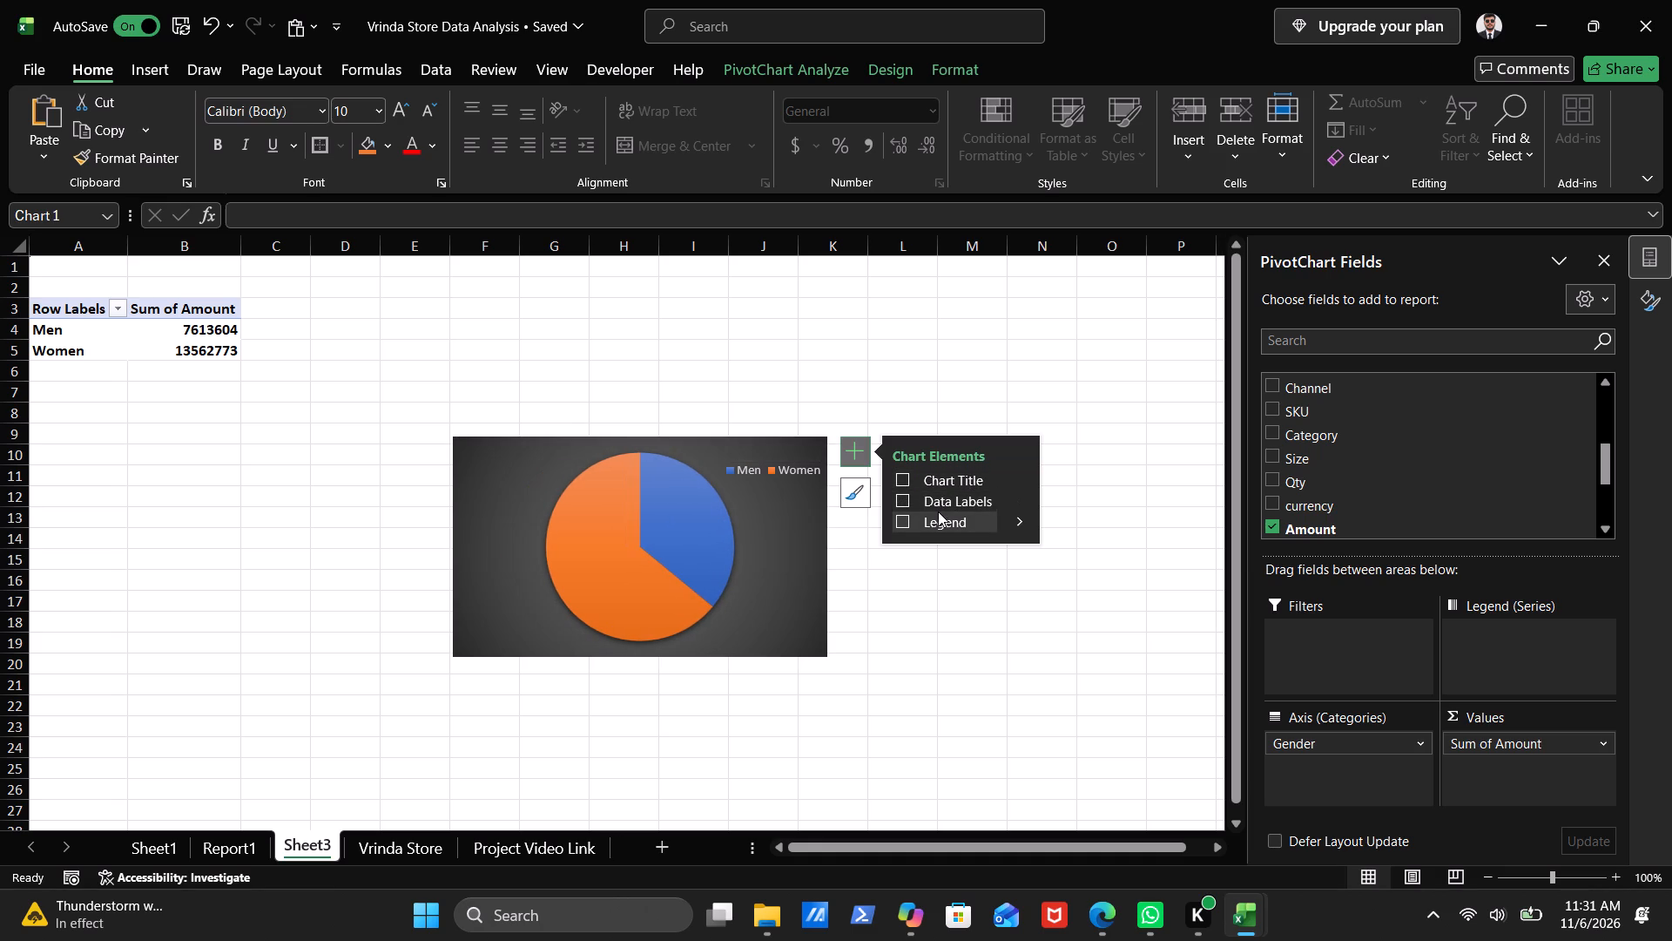
pyautogui.click(938, 511)
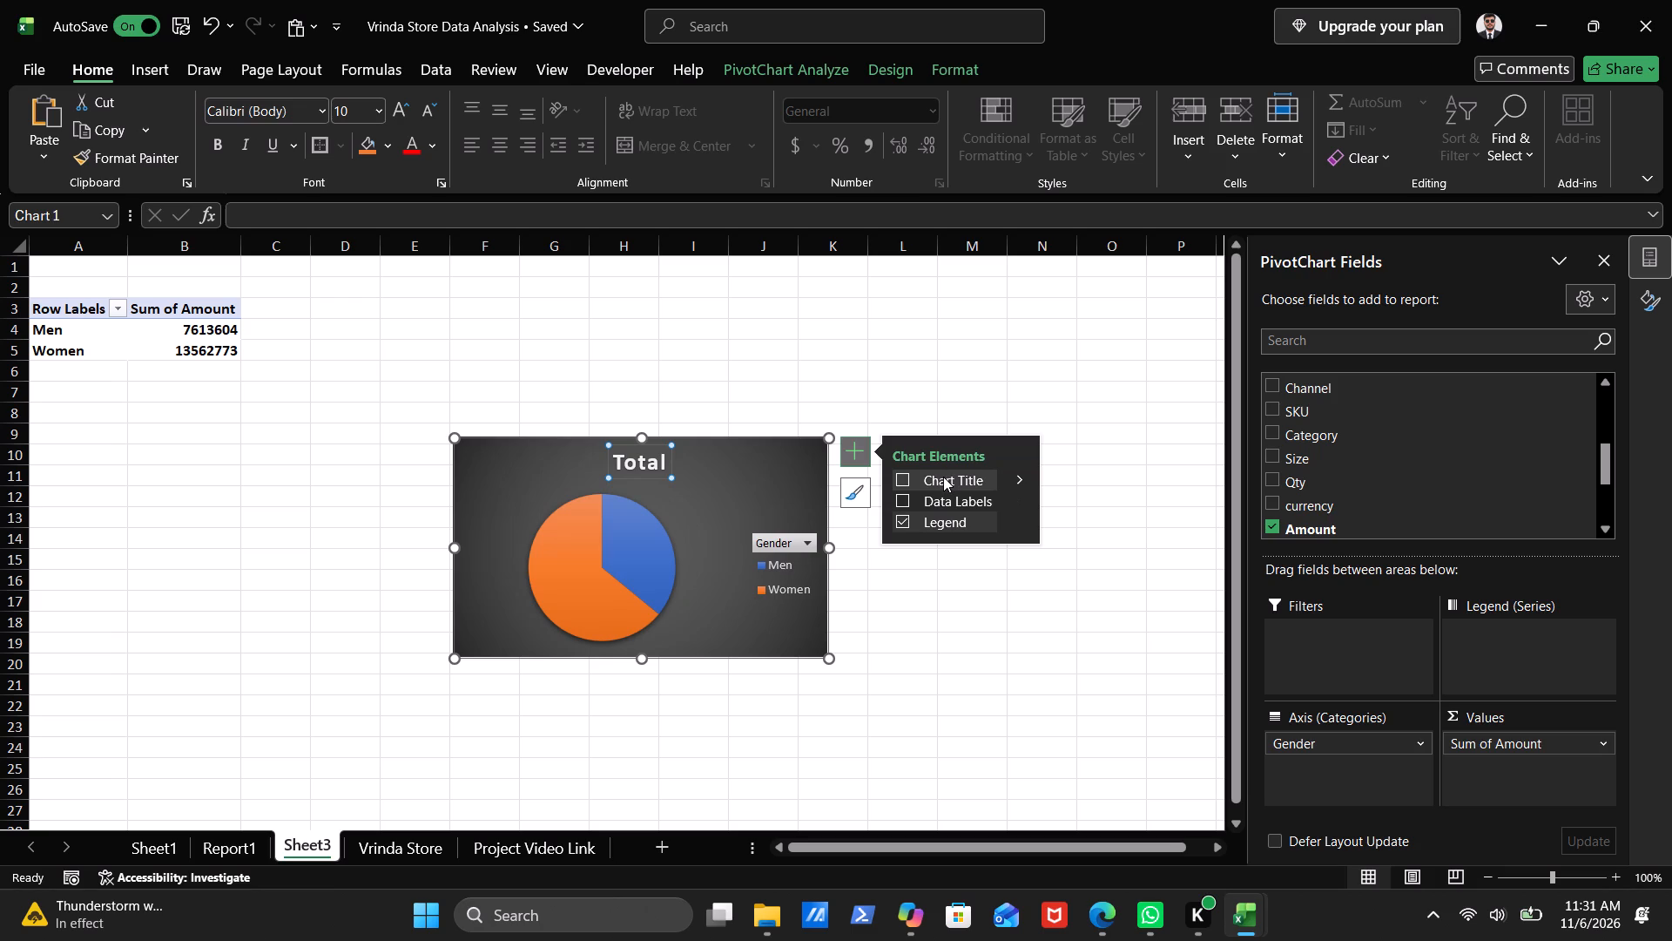
# Add a chart title to the pie chart and replace its default text with "Sales Men Vs Women", followed by a line break.
pyautogui.click(943, 477)
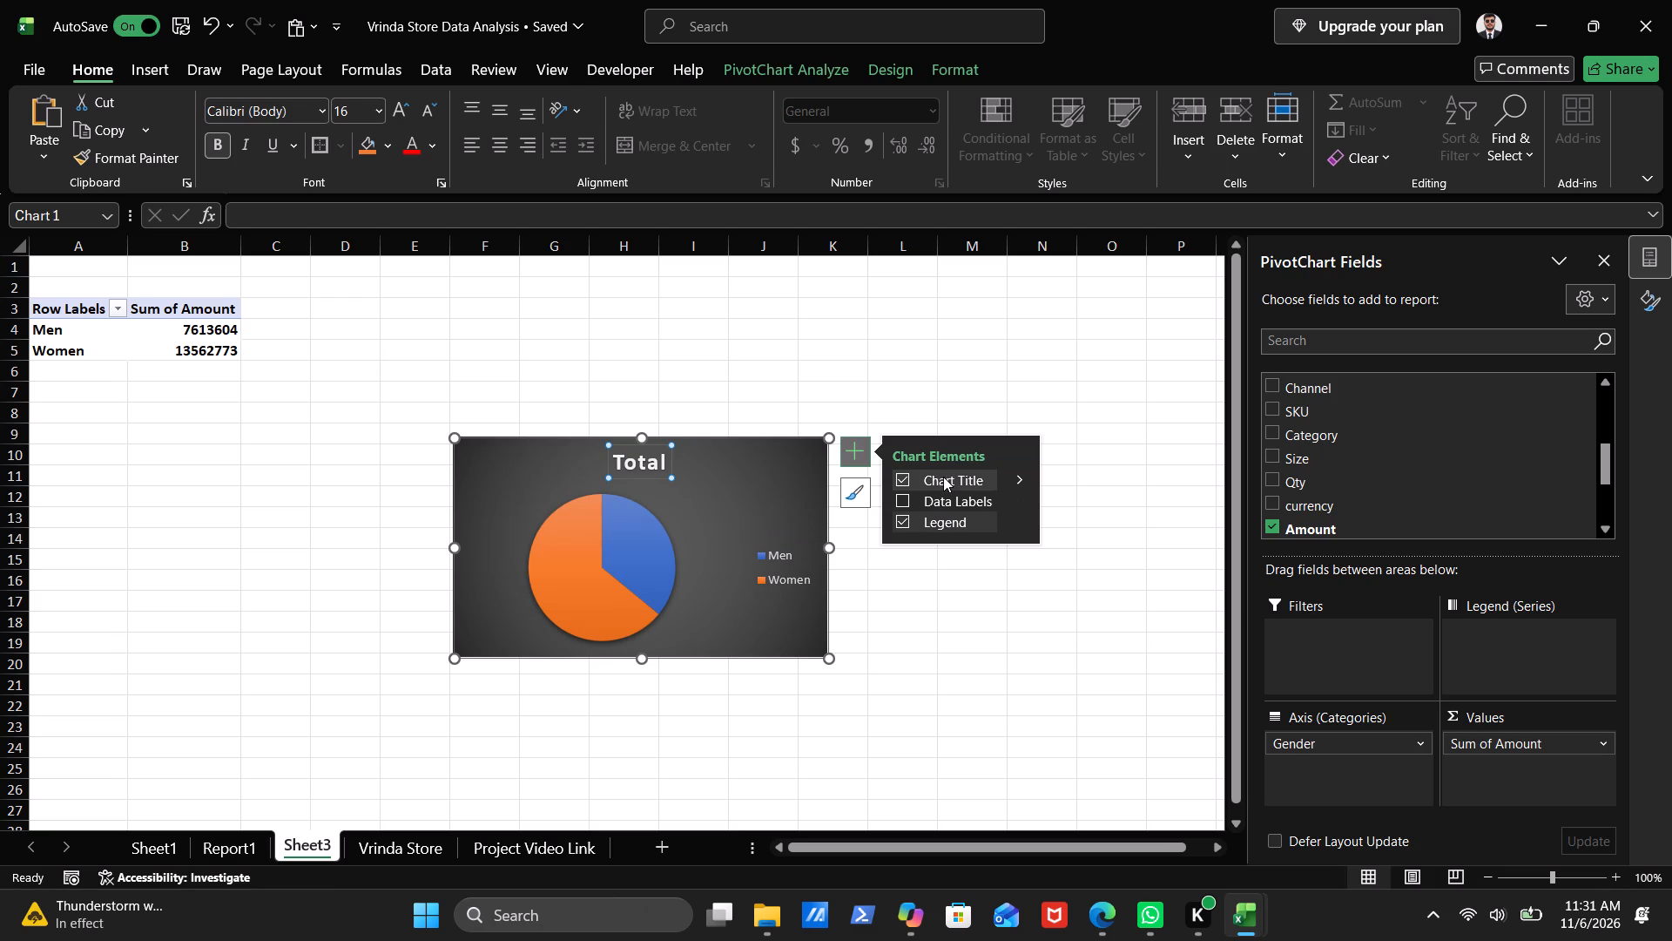
pyautogui.click(637, 468)
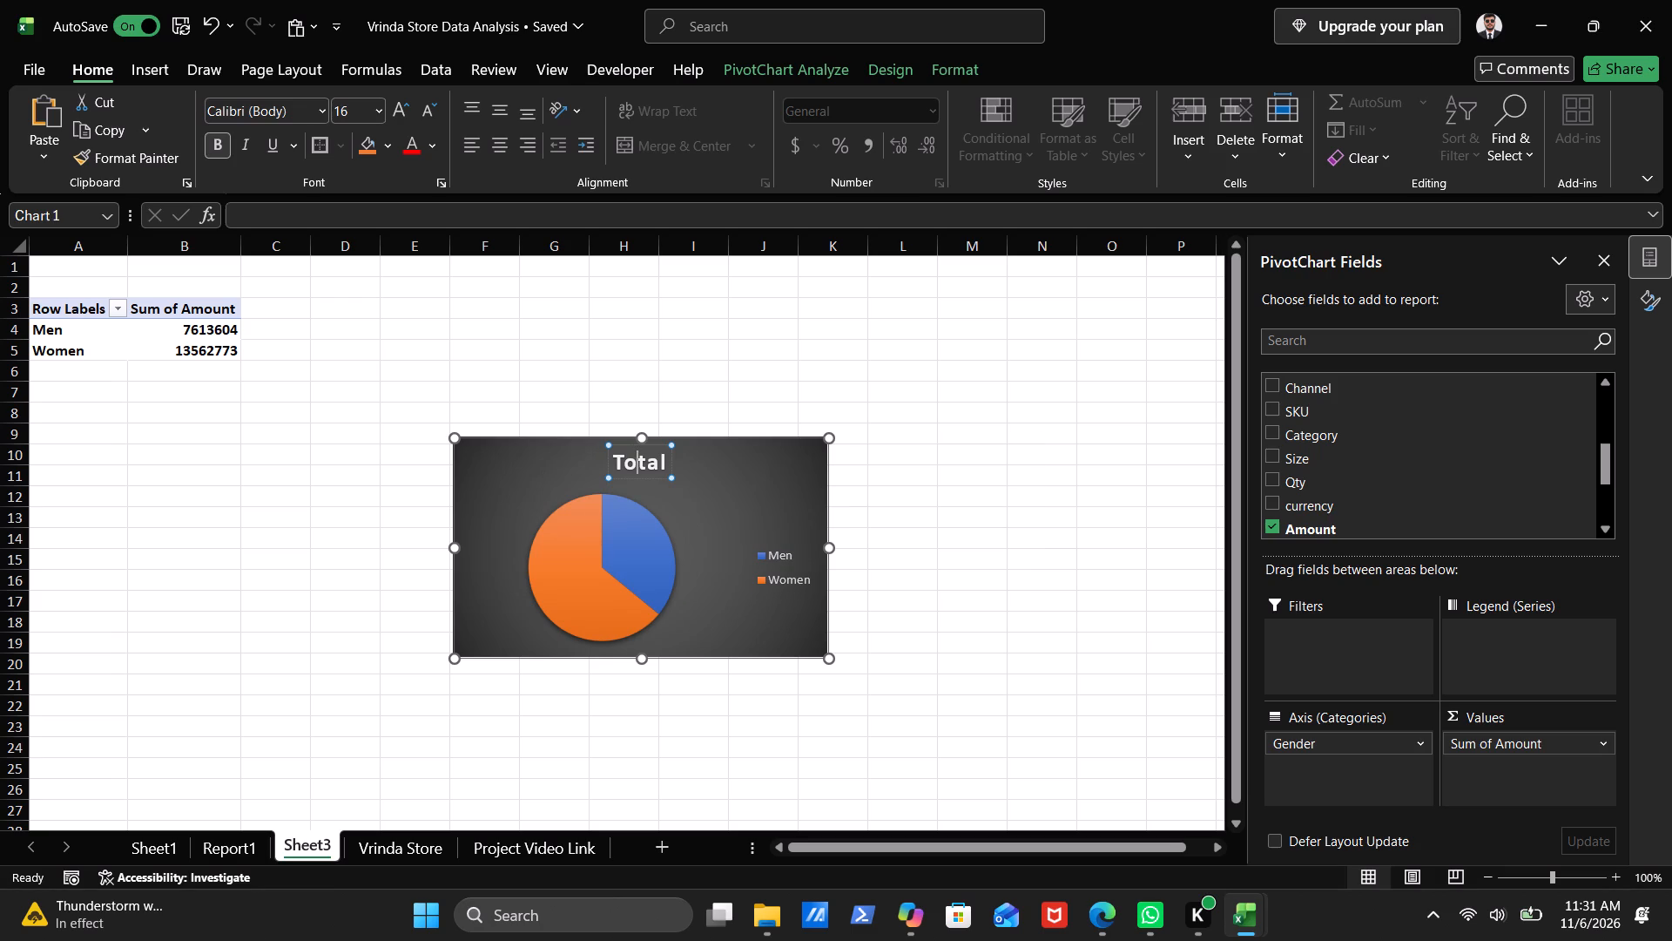
pyautogui.click(667, 467)
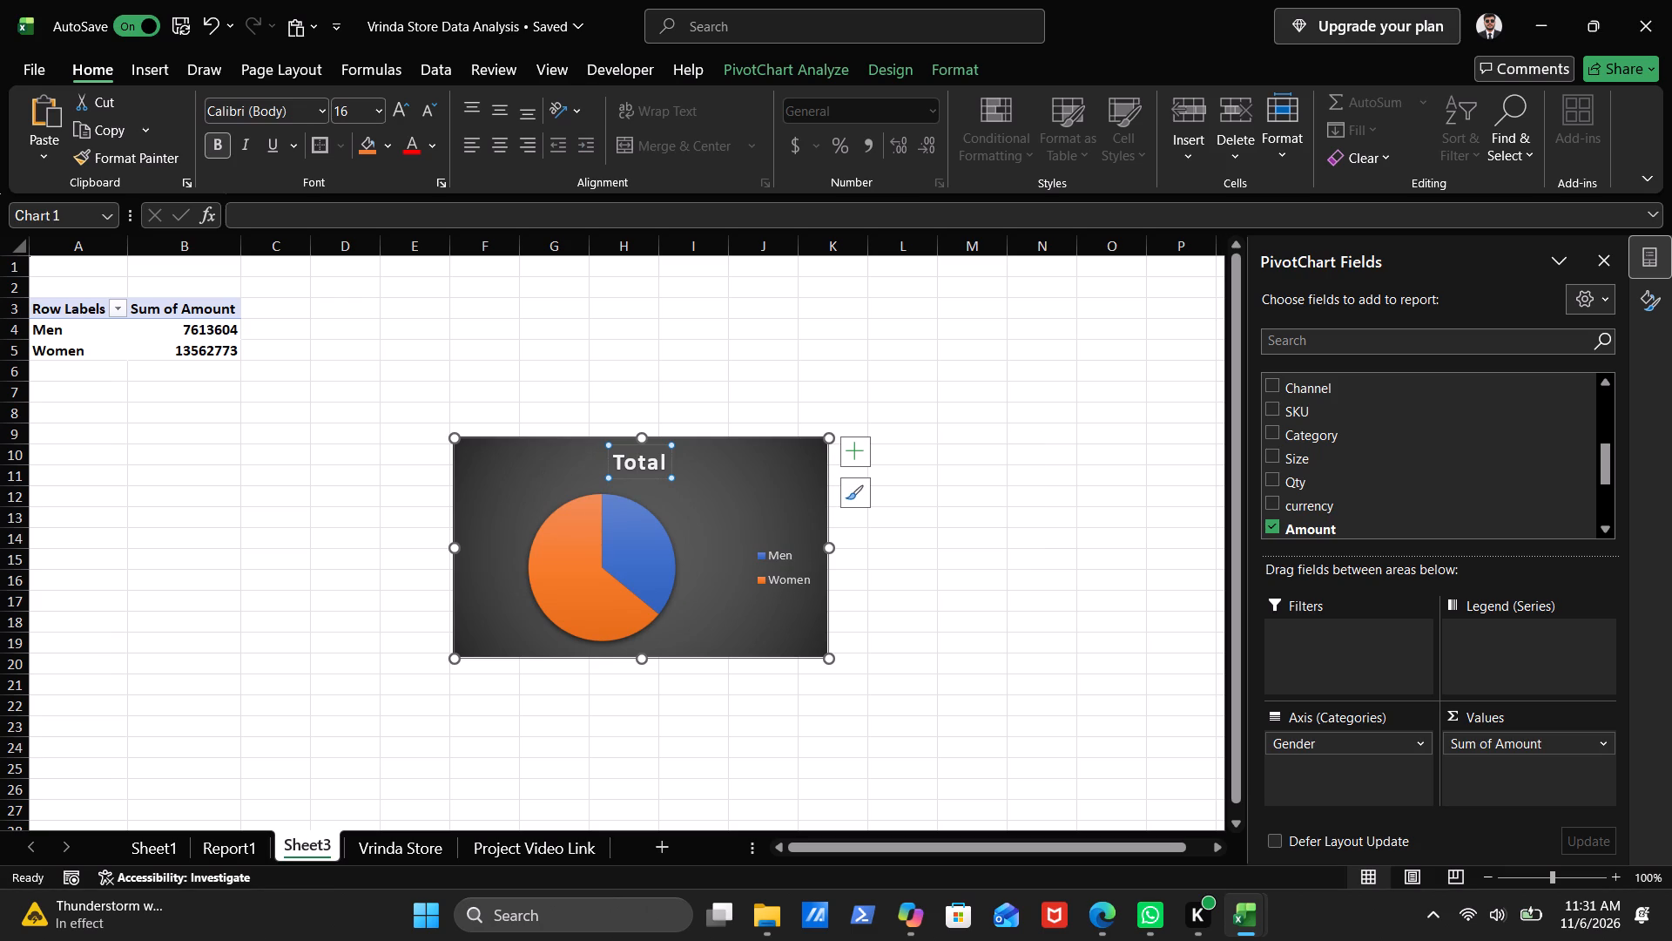
pyautogui.click(667, 467)
pyautogui.click(656, 465)
pyautogui.press('BackSpace')
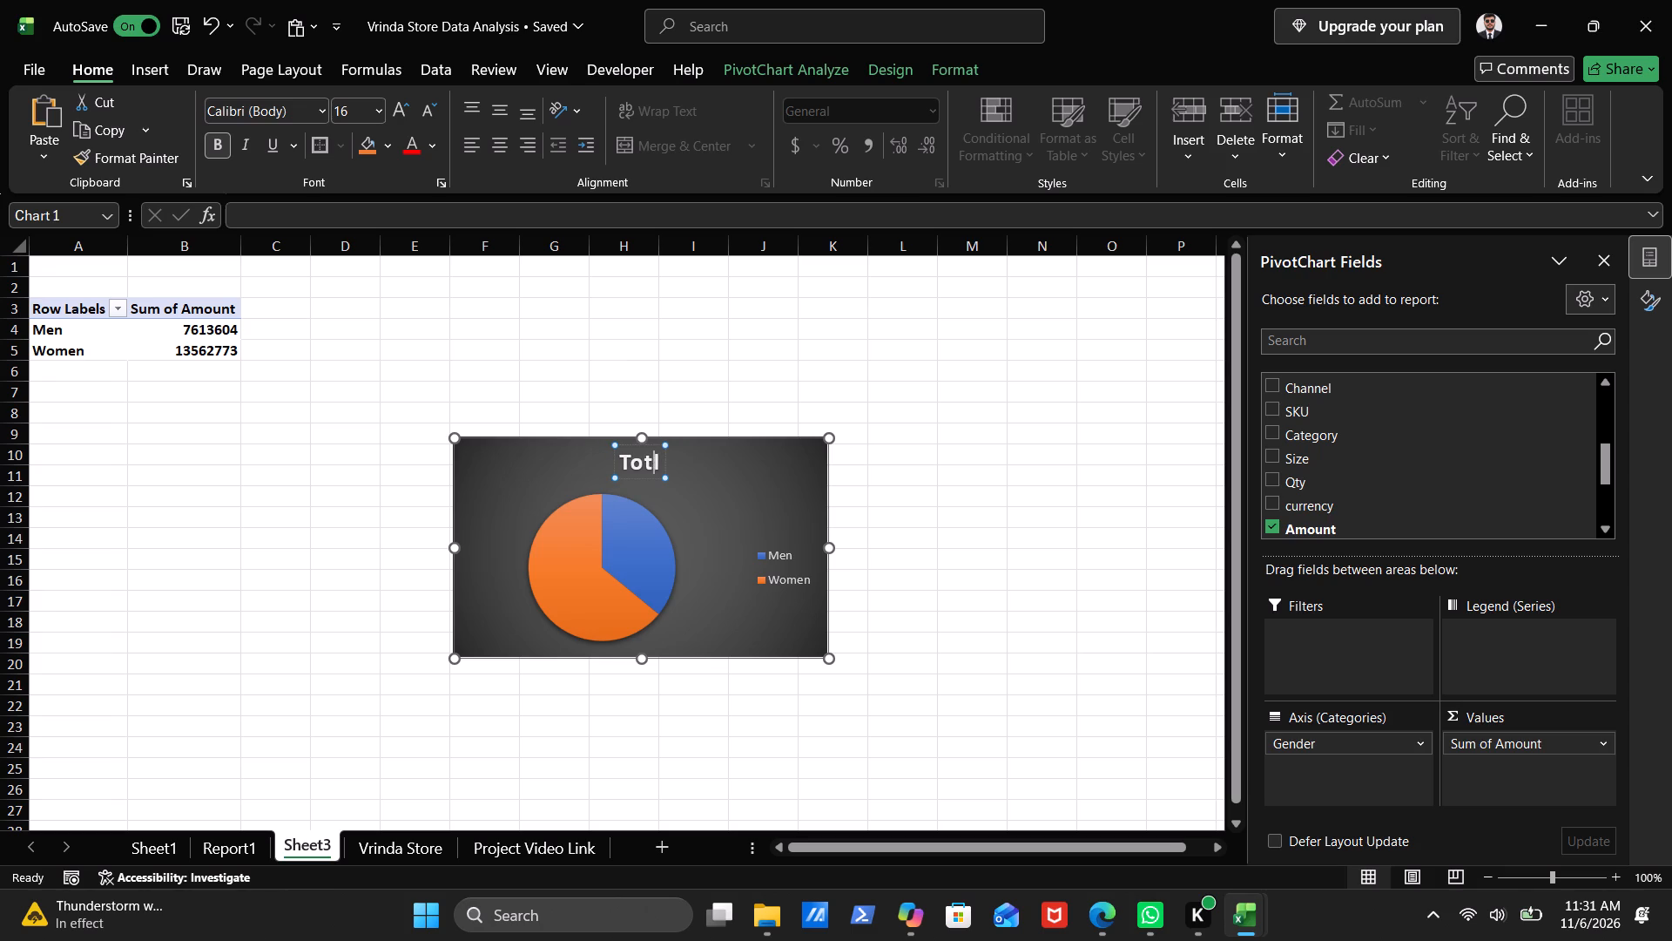
pyautogui.press('BackSpace')
pyautogui.press('Right')
pyautogui.press('Right')
pyautogui.press('BackSpace')
pyautogui.press('BackSpace')
pyautogui.press('BackSpace')
pyautogui.press('BackSpace')
pyautogui.press('Left')
pyautogui.press('Left')
pyautogui.press('Left')
pyautogui.press('Left')
pyautogui.press('Left')
pyautogui.press('Left')
pyautogui.press('Left')
pyautogui.press('Left')
pyautogui.press('Left')
pyautogui.press('Left')
pyautogui.press('Left')
pyautogui.press('Left')
pyautogui.press('Left')
pyautogui.press('Left')
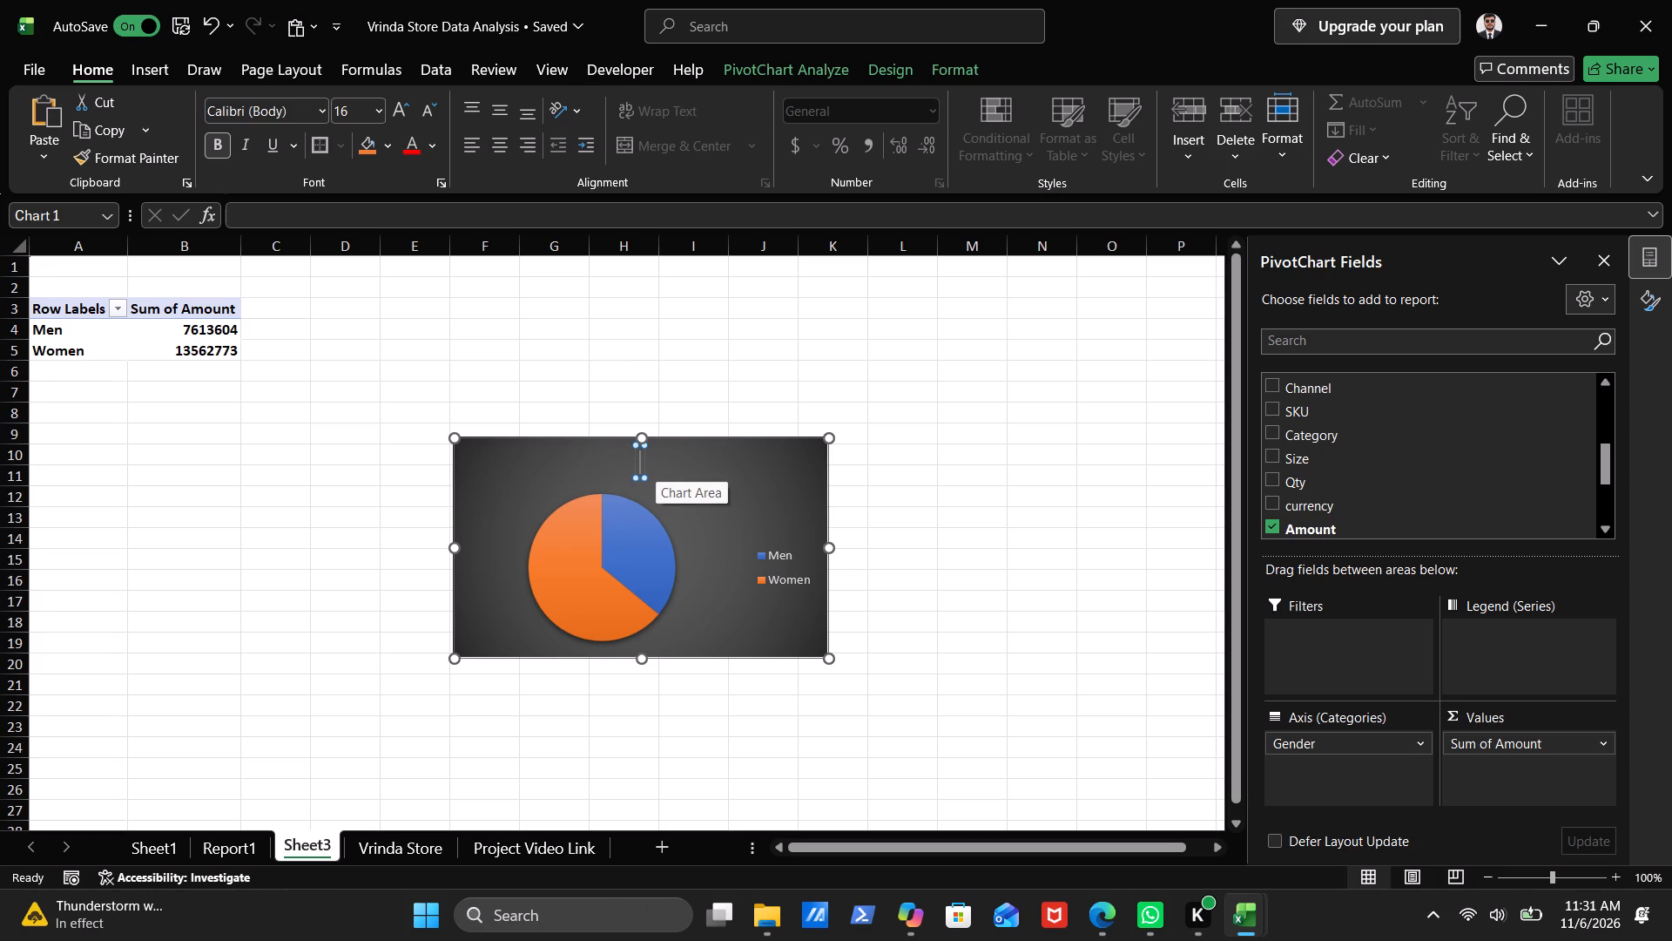
pyautogui.write('Sales')
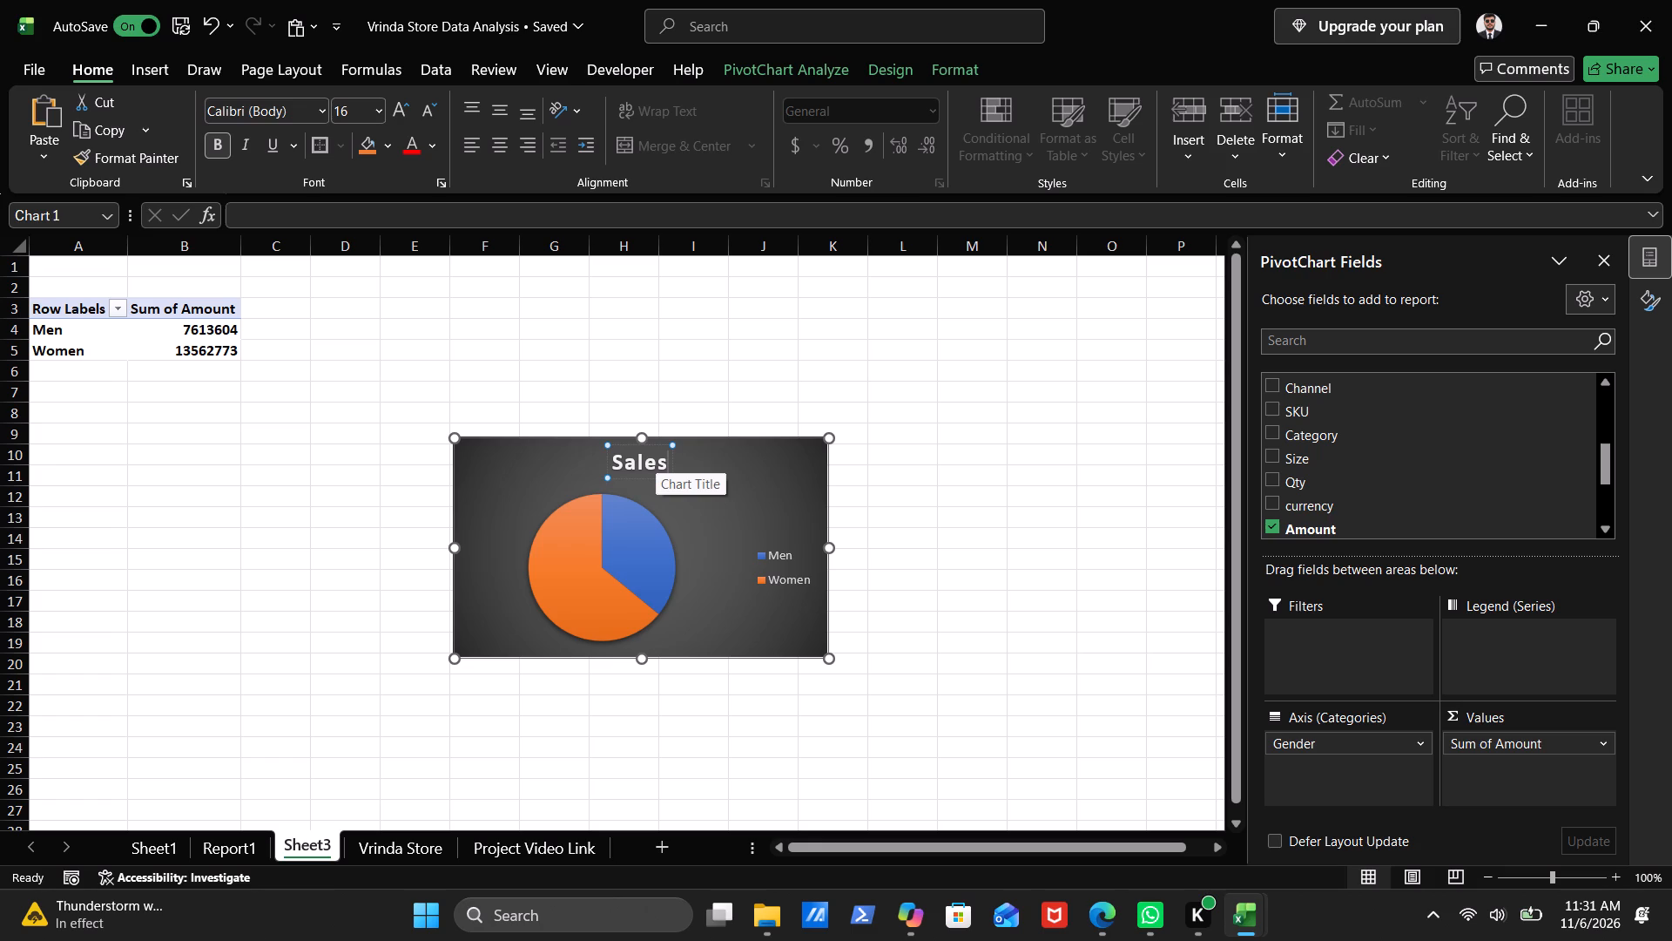
pyautogui.press('space')
pyautogui.write('Men')
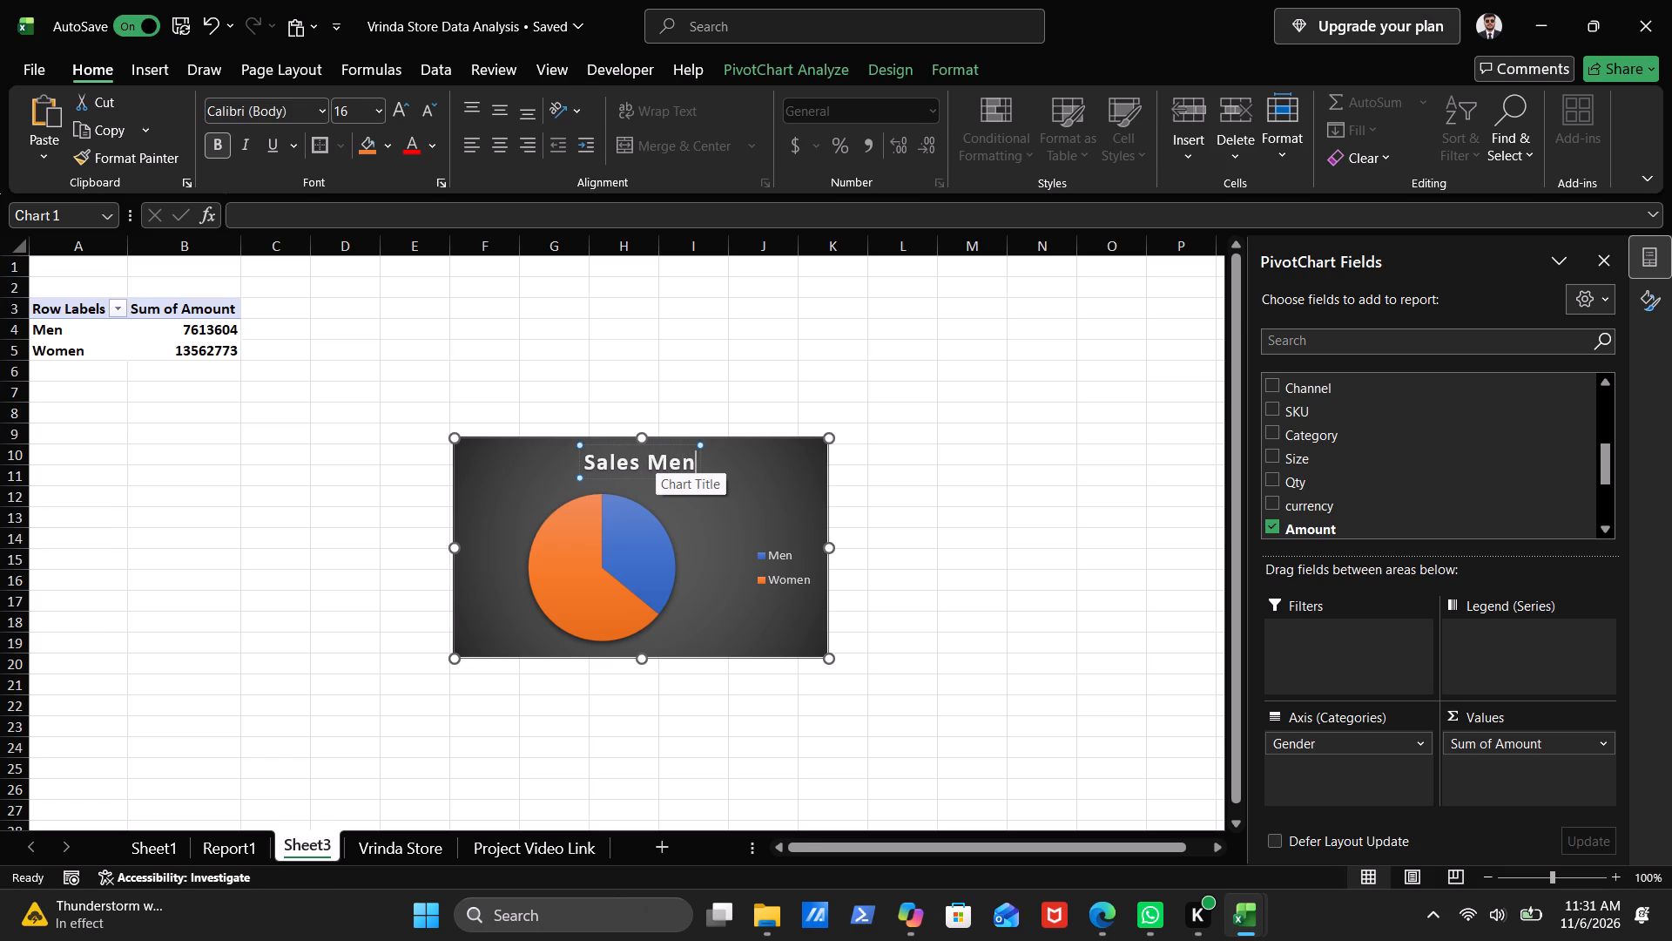
pyautogui.press('space')
pyautogui.write('Vs')
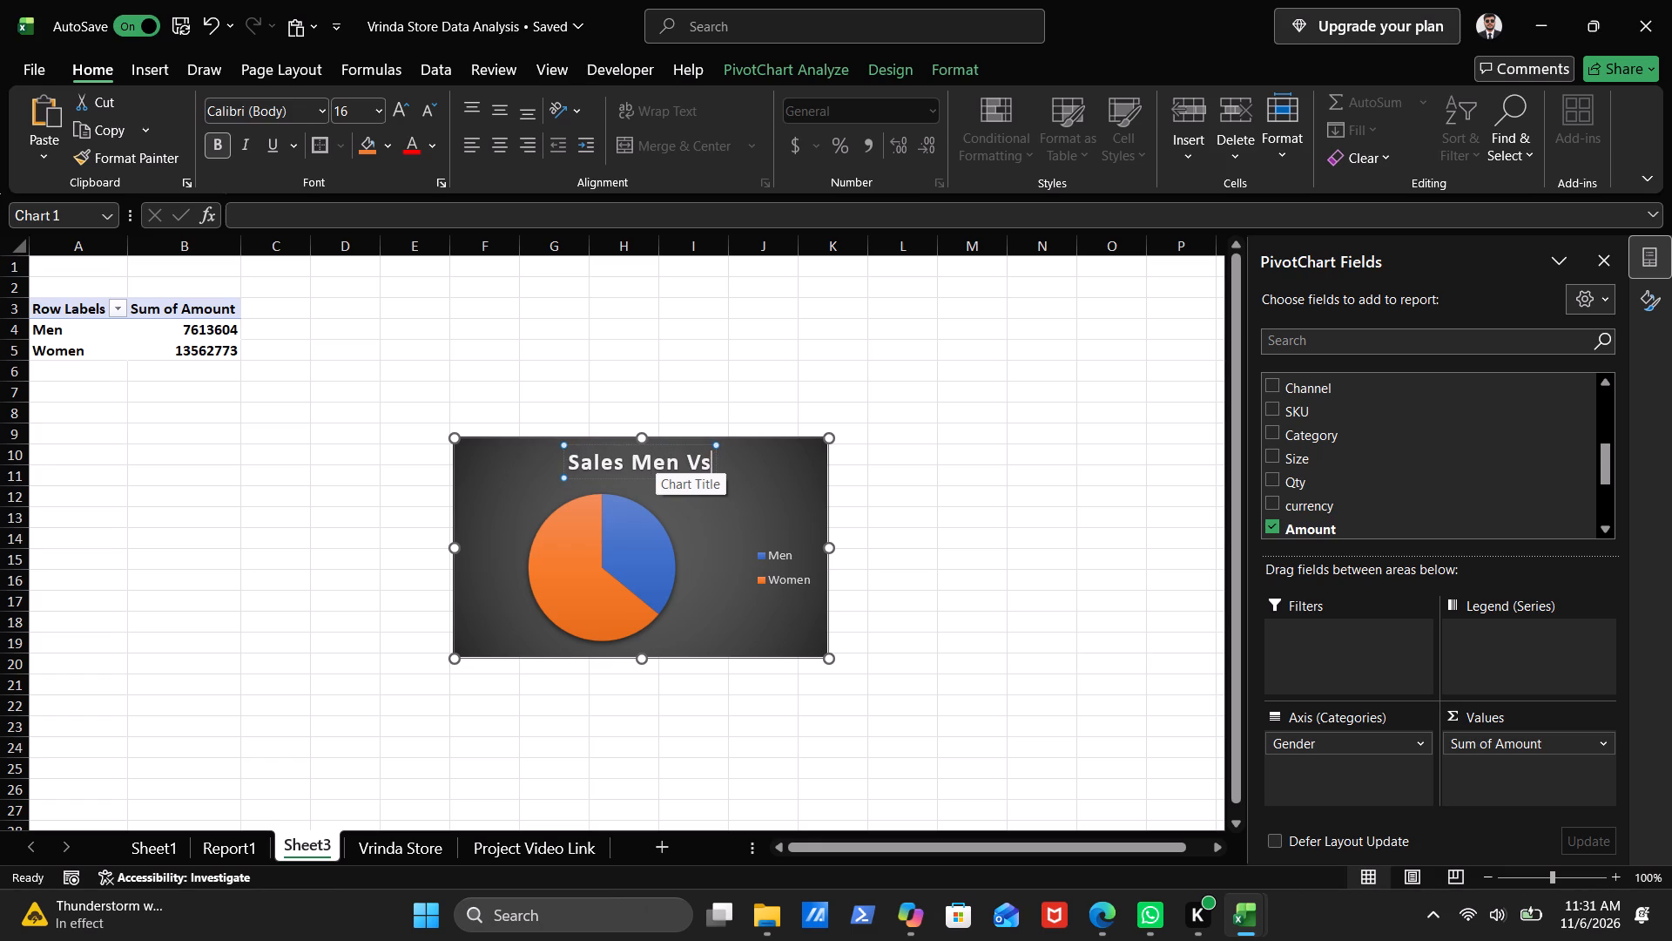
pyautogui.press('space')
pyautogui.write('Women')
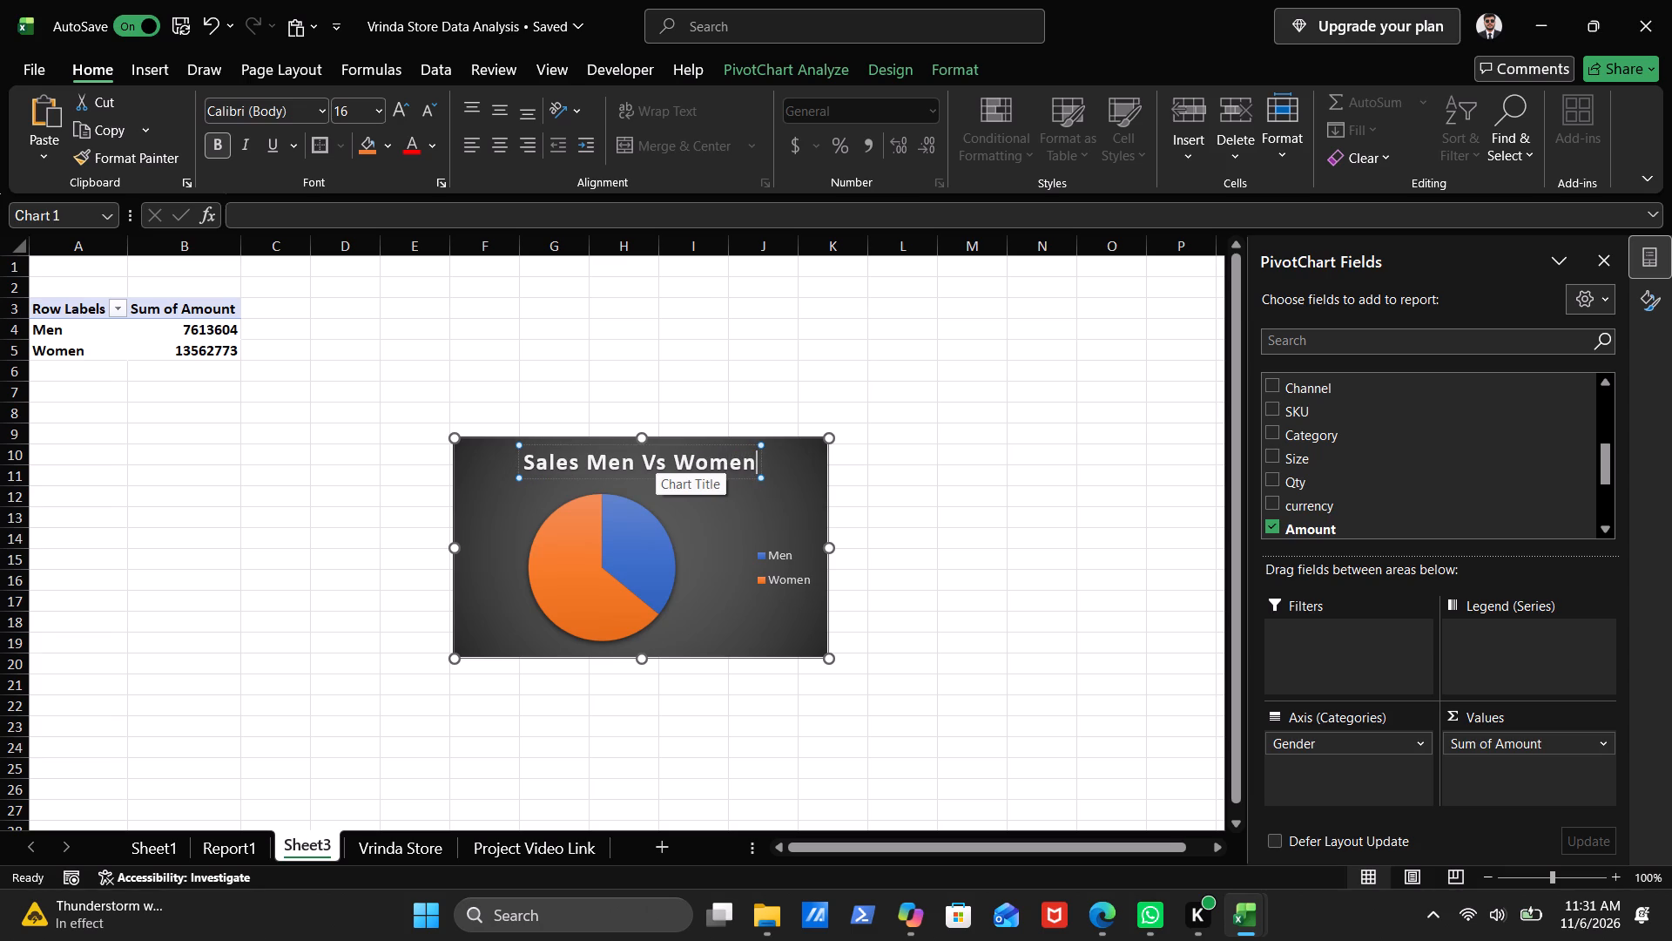
pyautogui.press('Return')
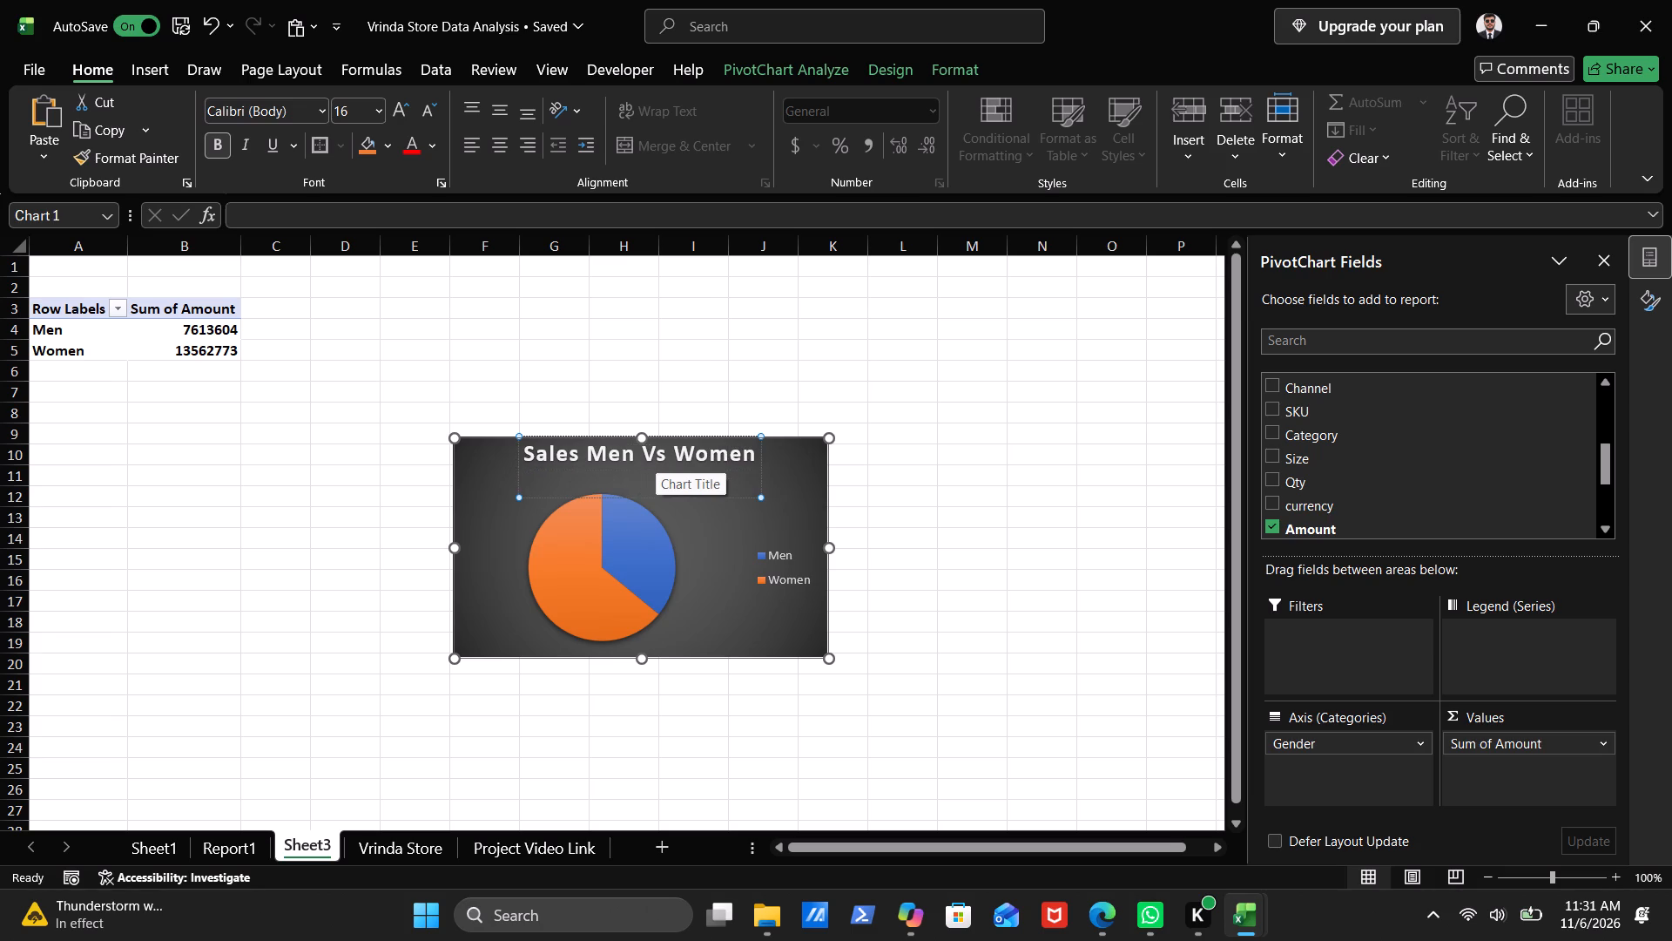
# Widen and flatten the legend box so Men and Women sit side by side just below the title, right of the pie.
pyautogui.click(782, 563)
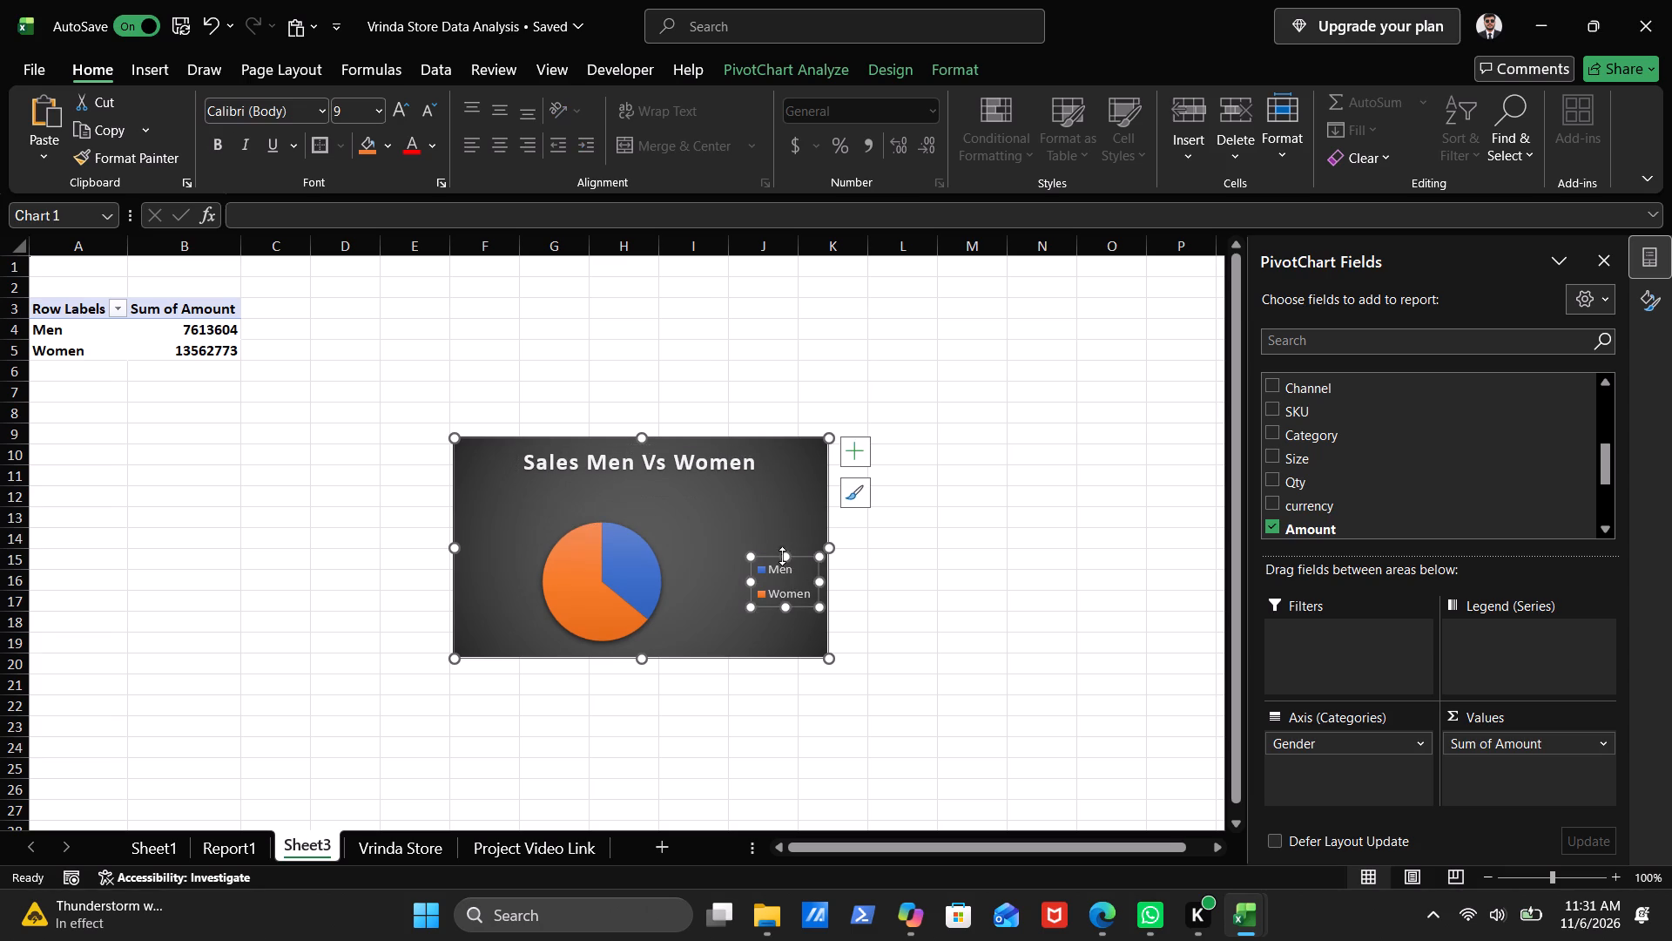
pyautogui.moveTo(788, 558); pyautogui.dragTo(766, 500)
pyautogui.moveTo(766, 500); pyautogui.dragTo(765, 492)
pyautogui.moveTo(749, 552); pyautogui.dragTo(687, 493)
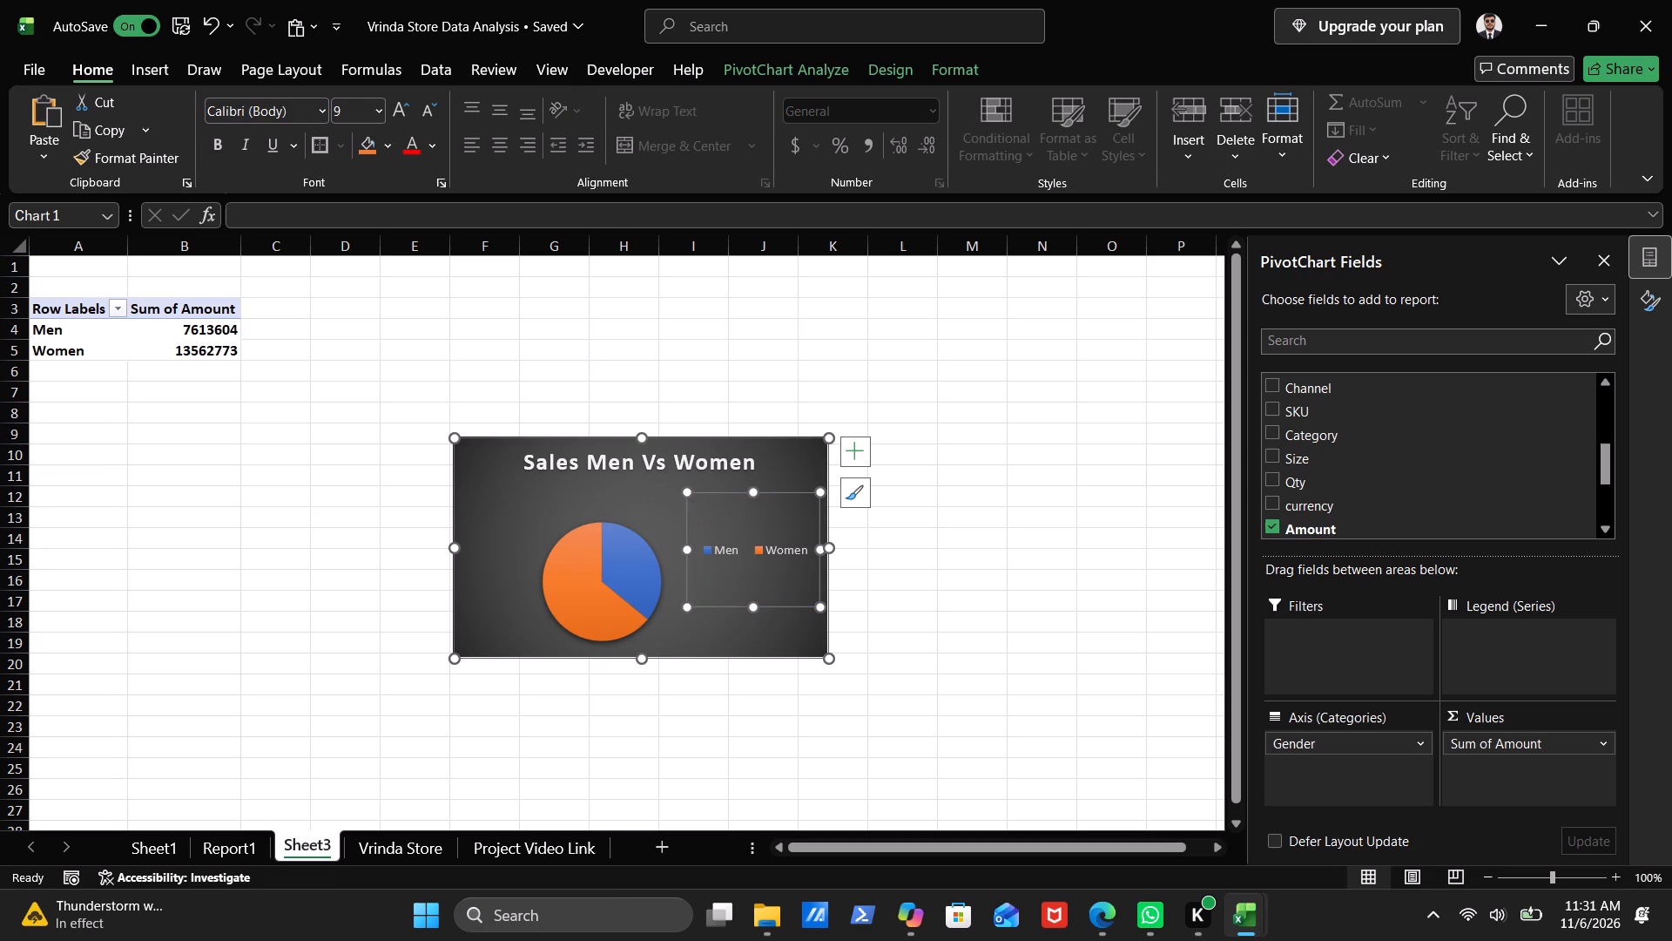
pyautogui.click(754, 608)
pyautogui.click(755, 608)
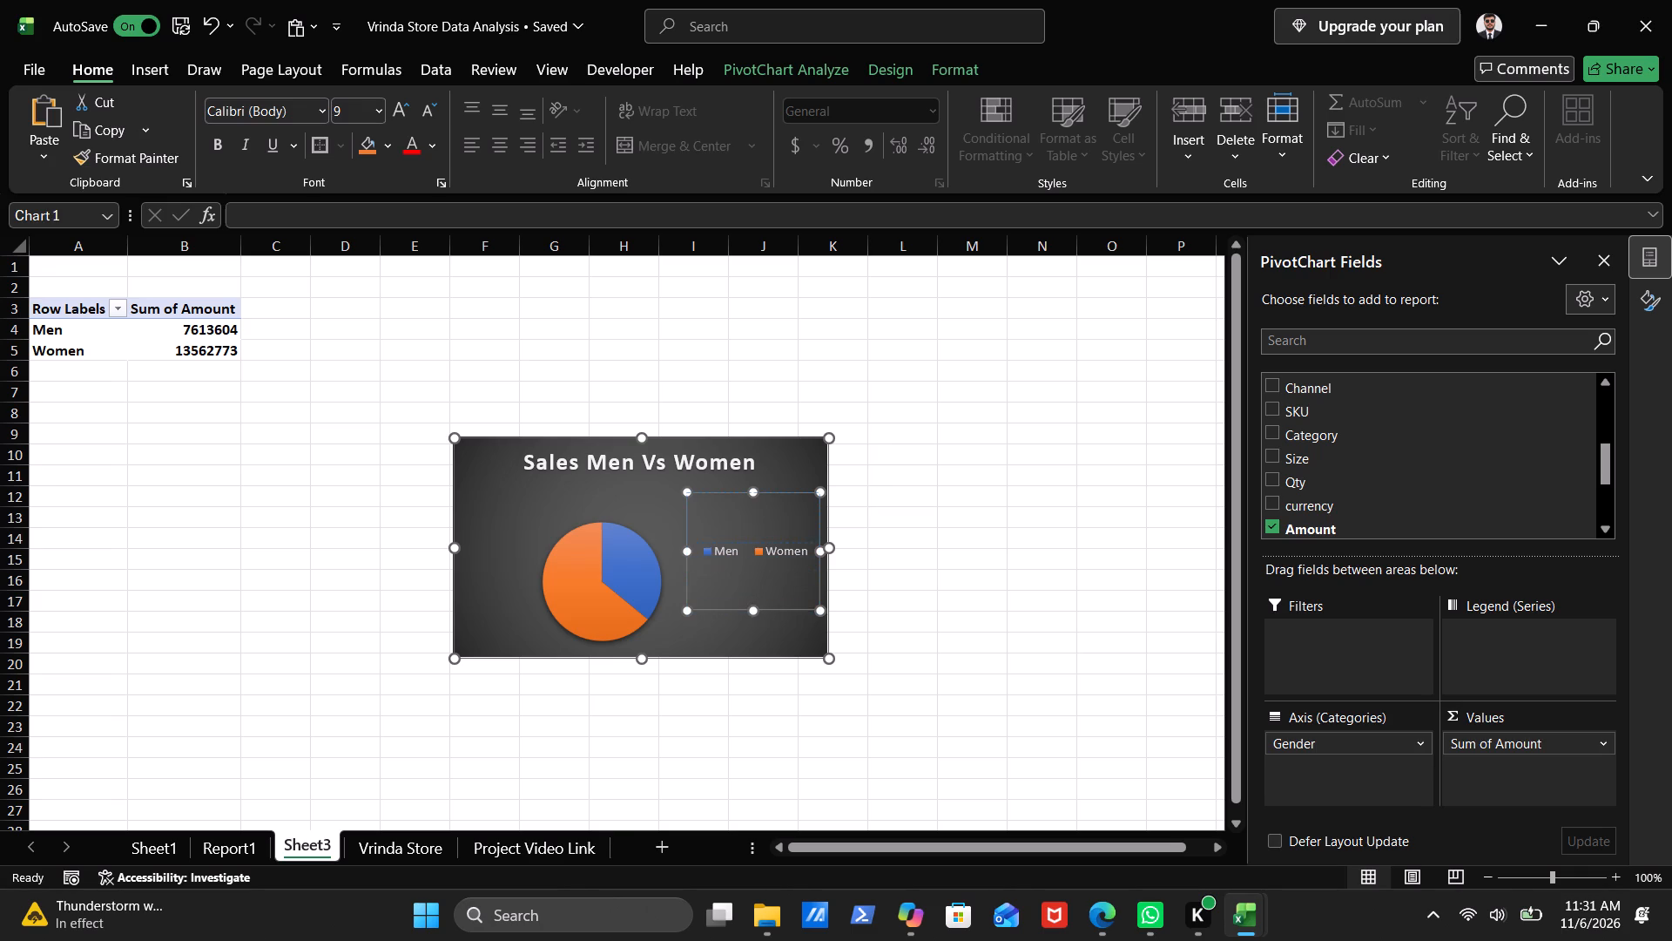
pyautogui.moveTo(755, 611); pyautogui.dragTo(757, 588)
pyautogui.moveTo(757, 588); pyautogui.dragTo(759, 638)
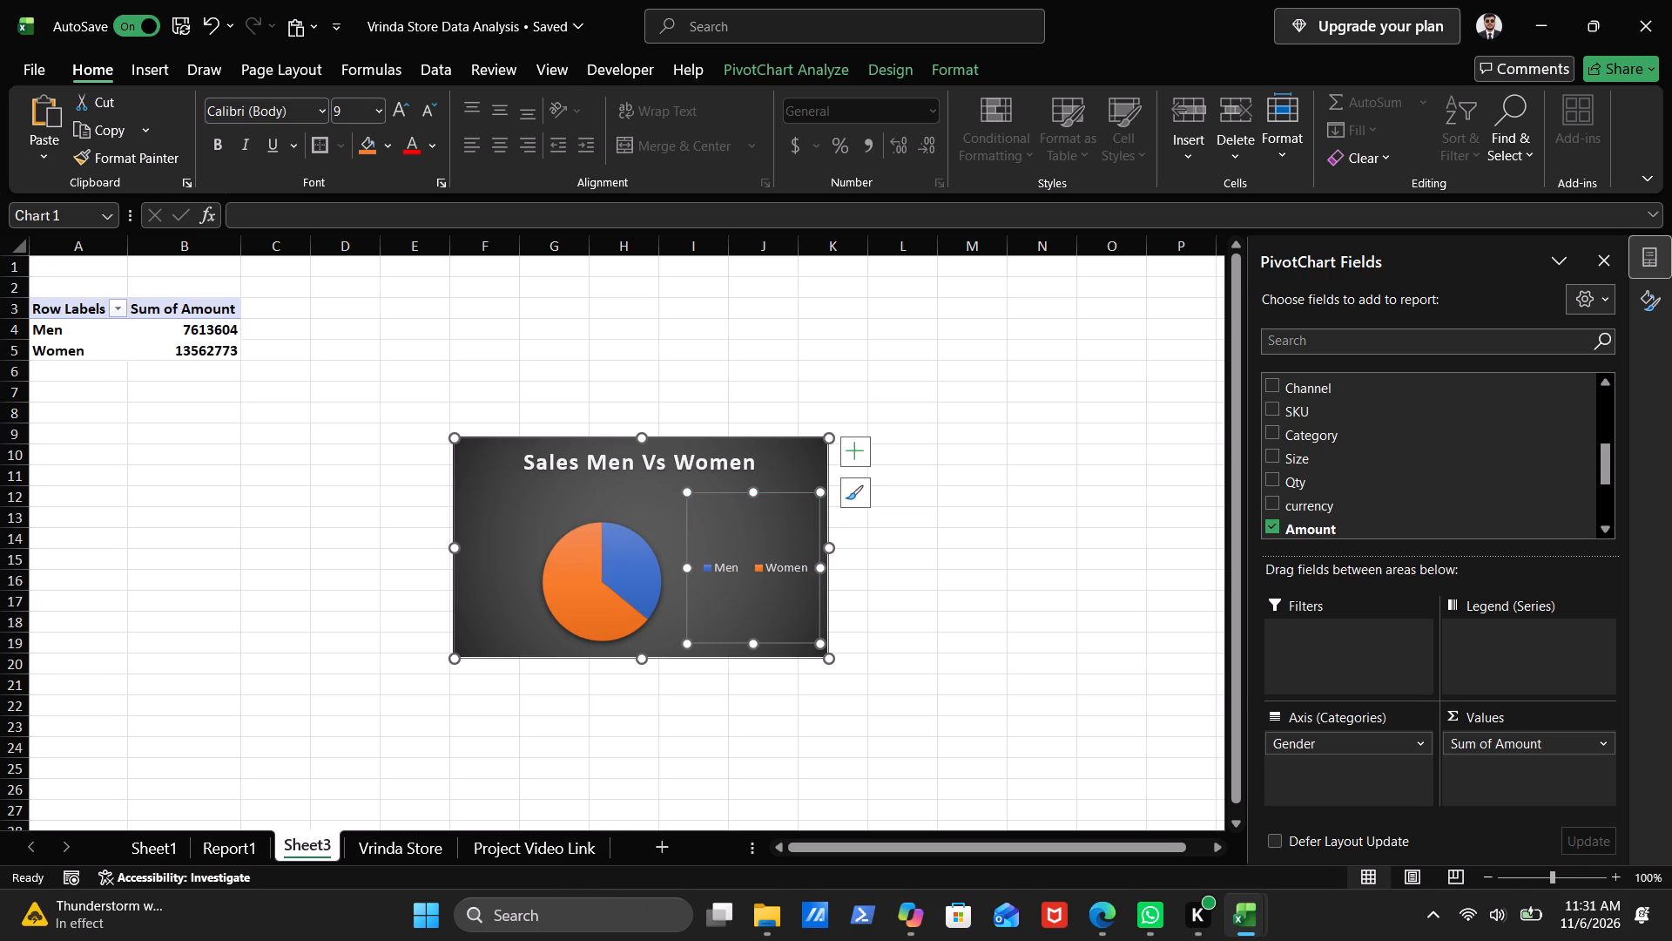
pyautogui.moveTo(755, 643); pyautogui.dragTo(755, 523)
pyautogui.click(755, 563)
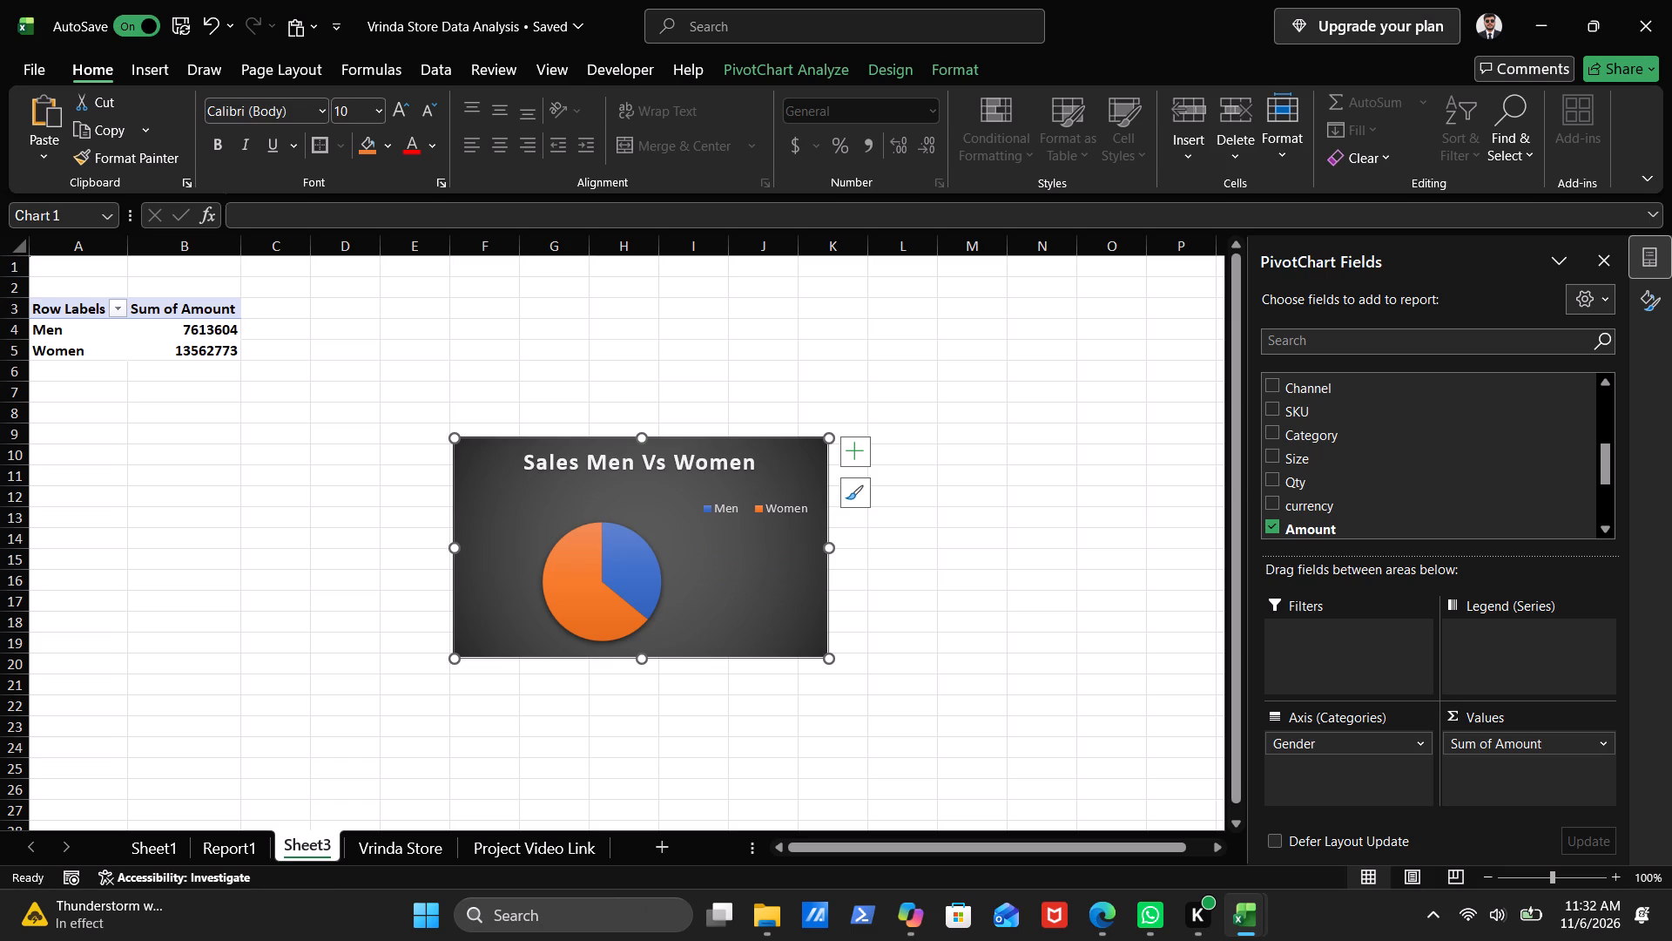
# Shrink the pie chart frame by lowering its top edge to row 11 and pulling its right edge in to column J.
pyautogui.moveTo(641, 436); pyautogui.dragTo(639, 455)
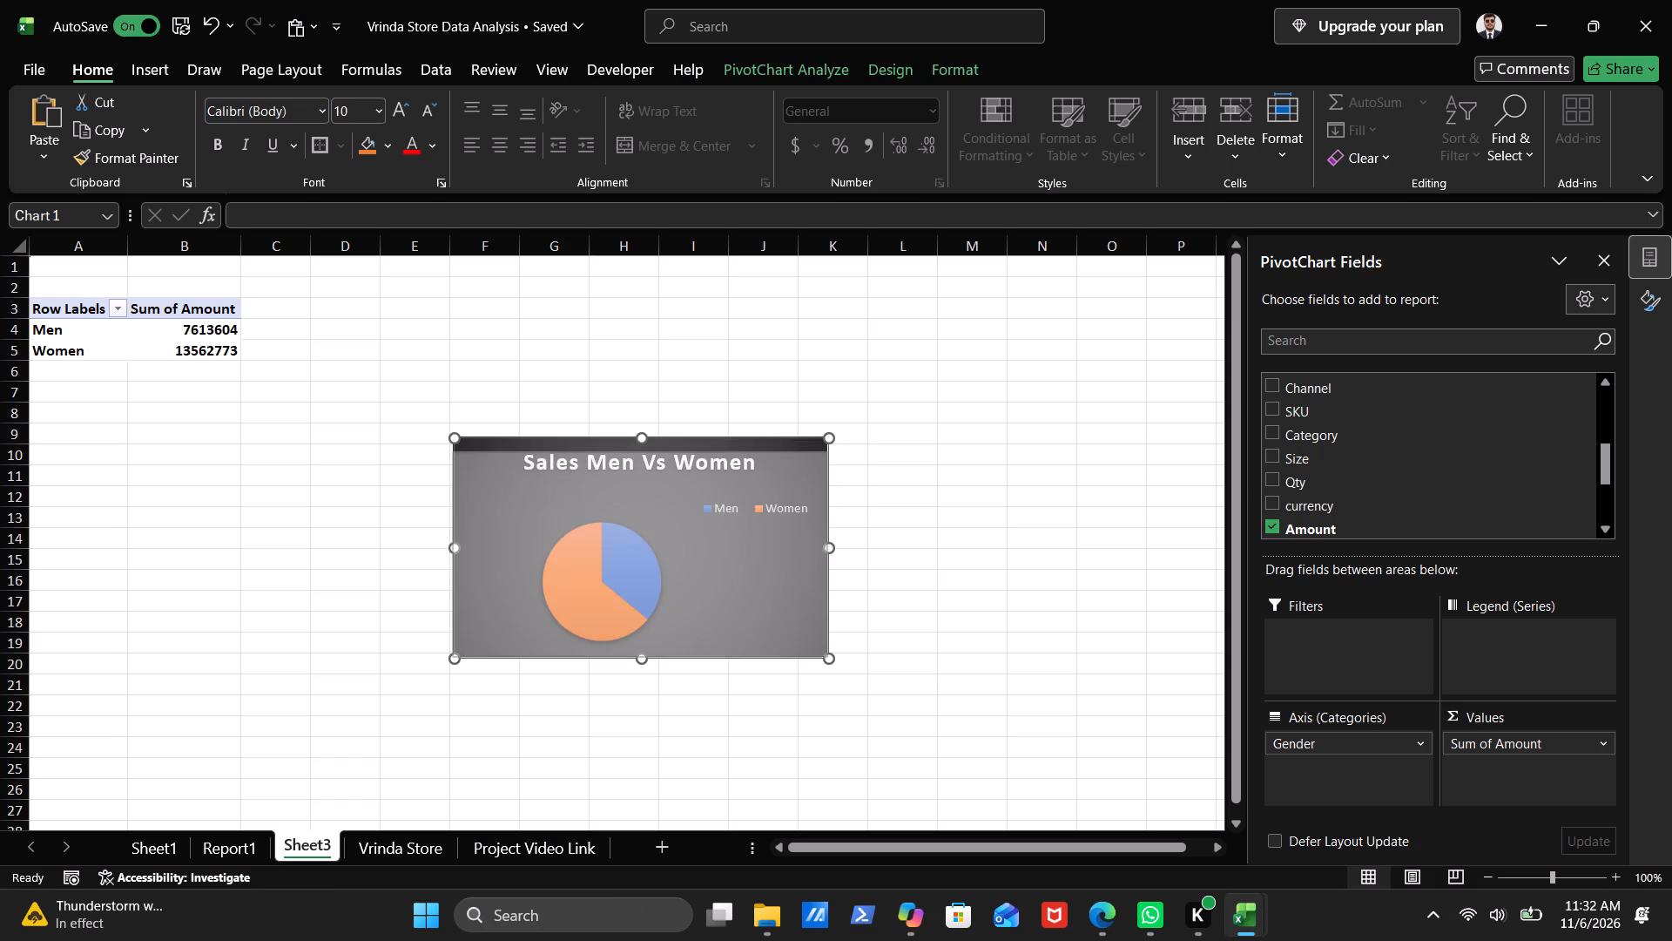
pyautogui.moveTo(639, 455); pyautogui.dragTo(638, 465)
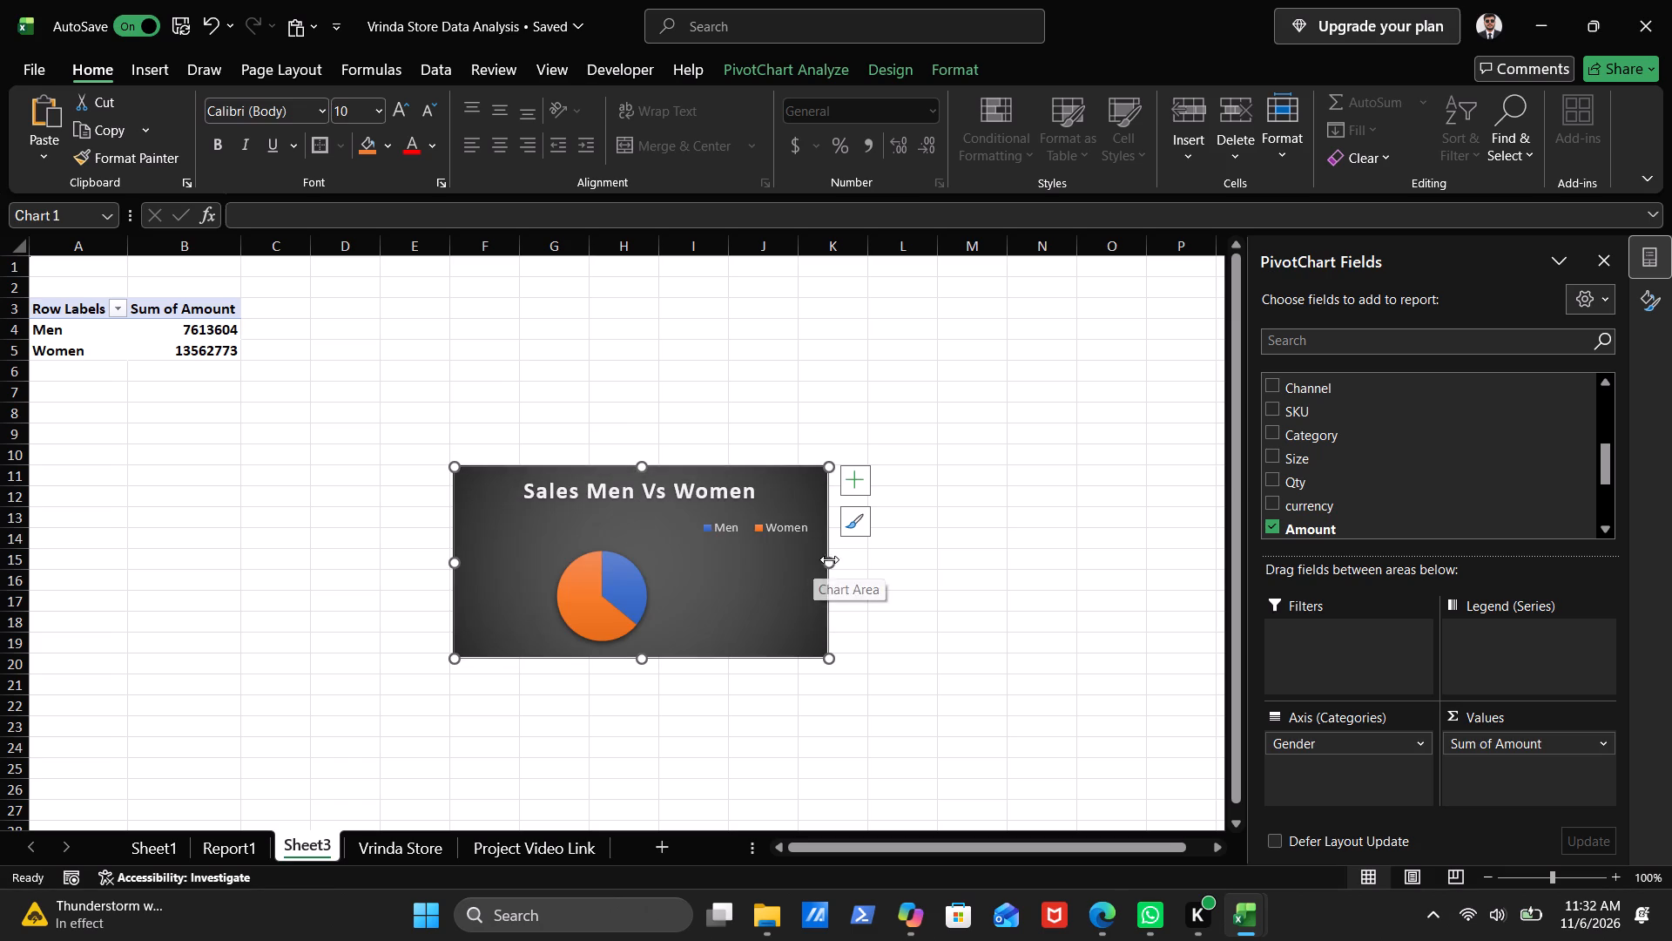
pyautogui.moveTo(829, 567); pyautogui.dragTo(744, 555)
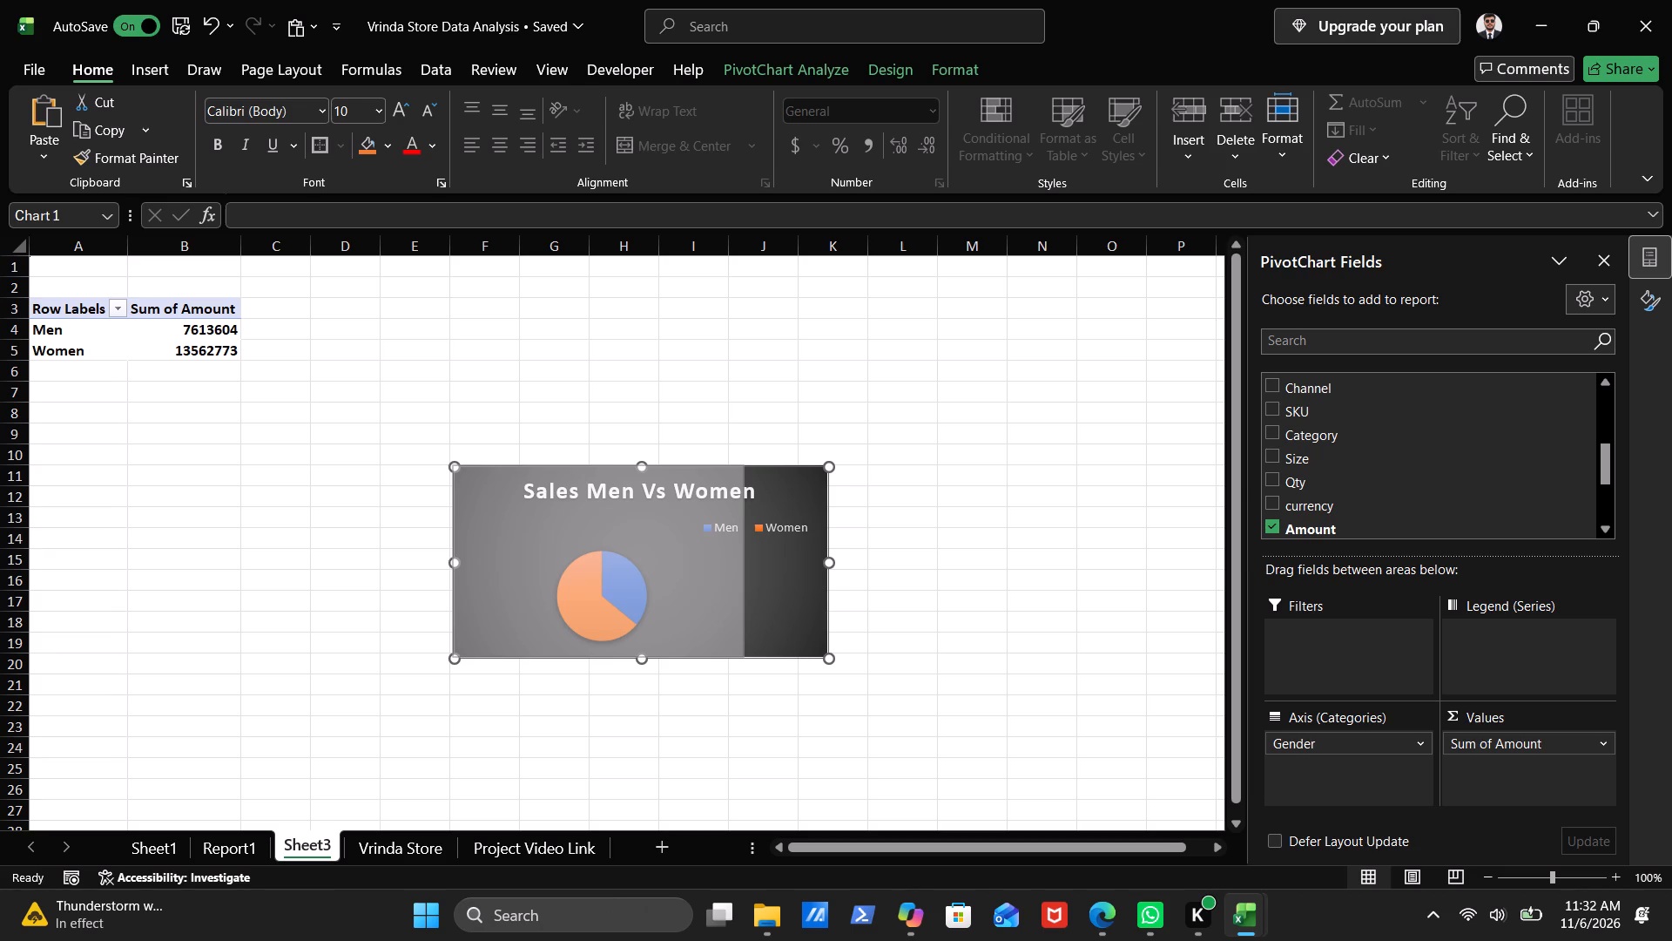
# Enlarge the pie's plot area within the resized chart, extending it up and out toward the chart's left edge.
pyautogui.click(555, 613)
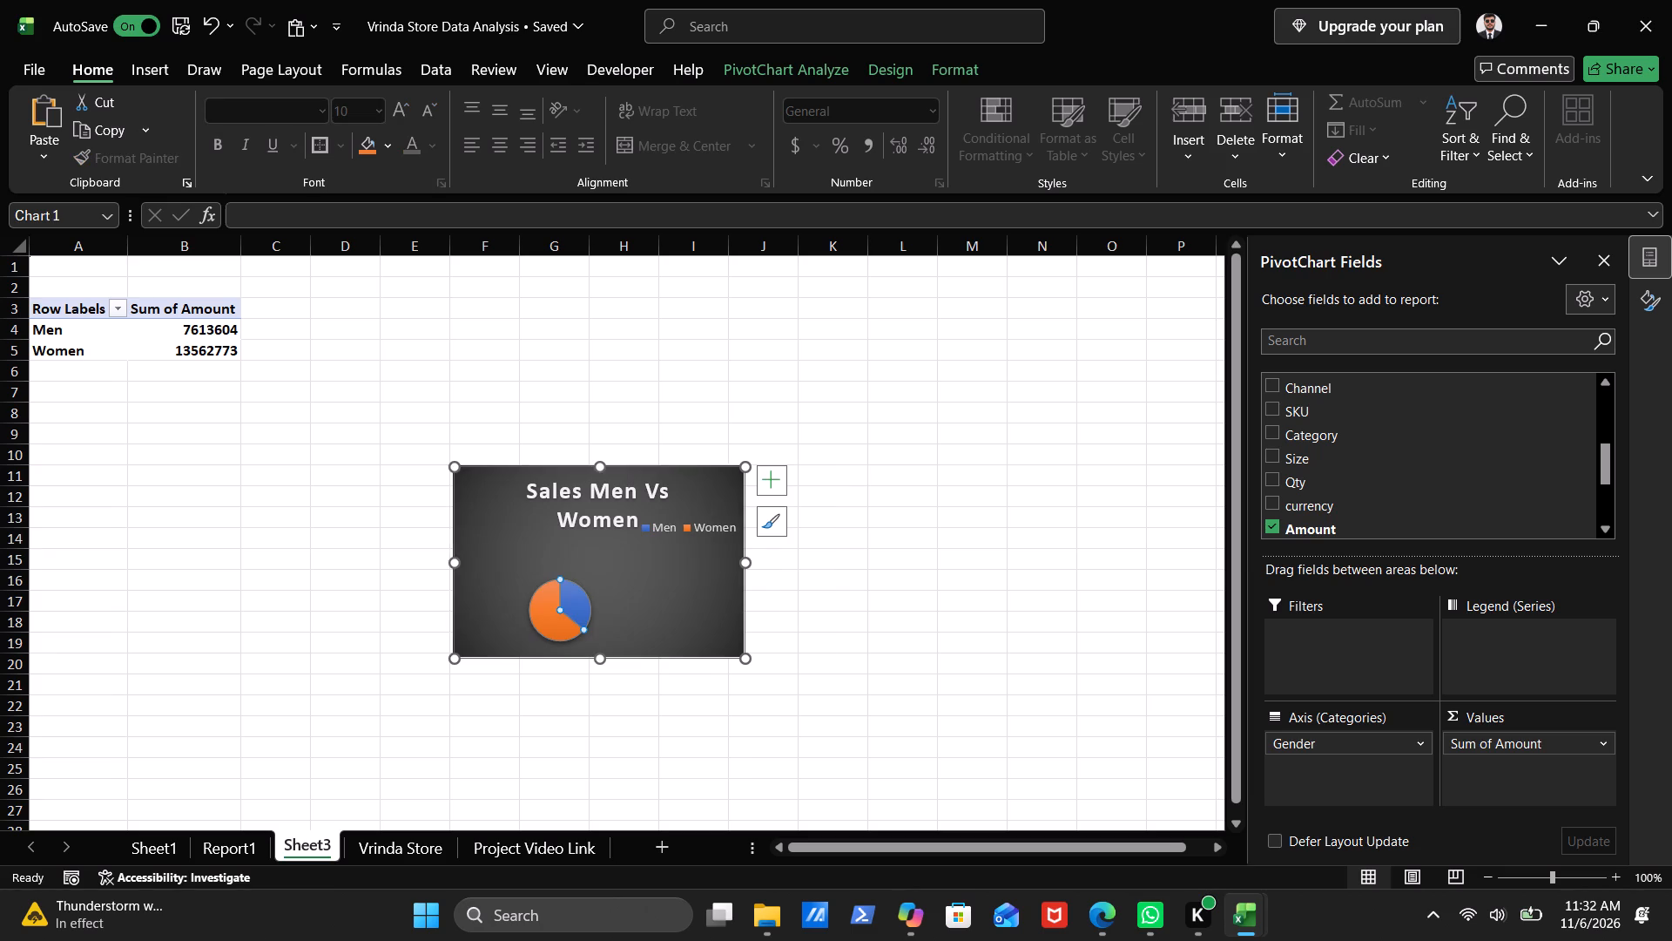
pyautogui.click(555, 613)
pyautogui.click(532, 589)
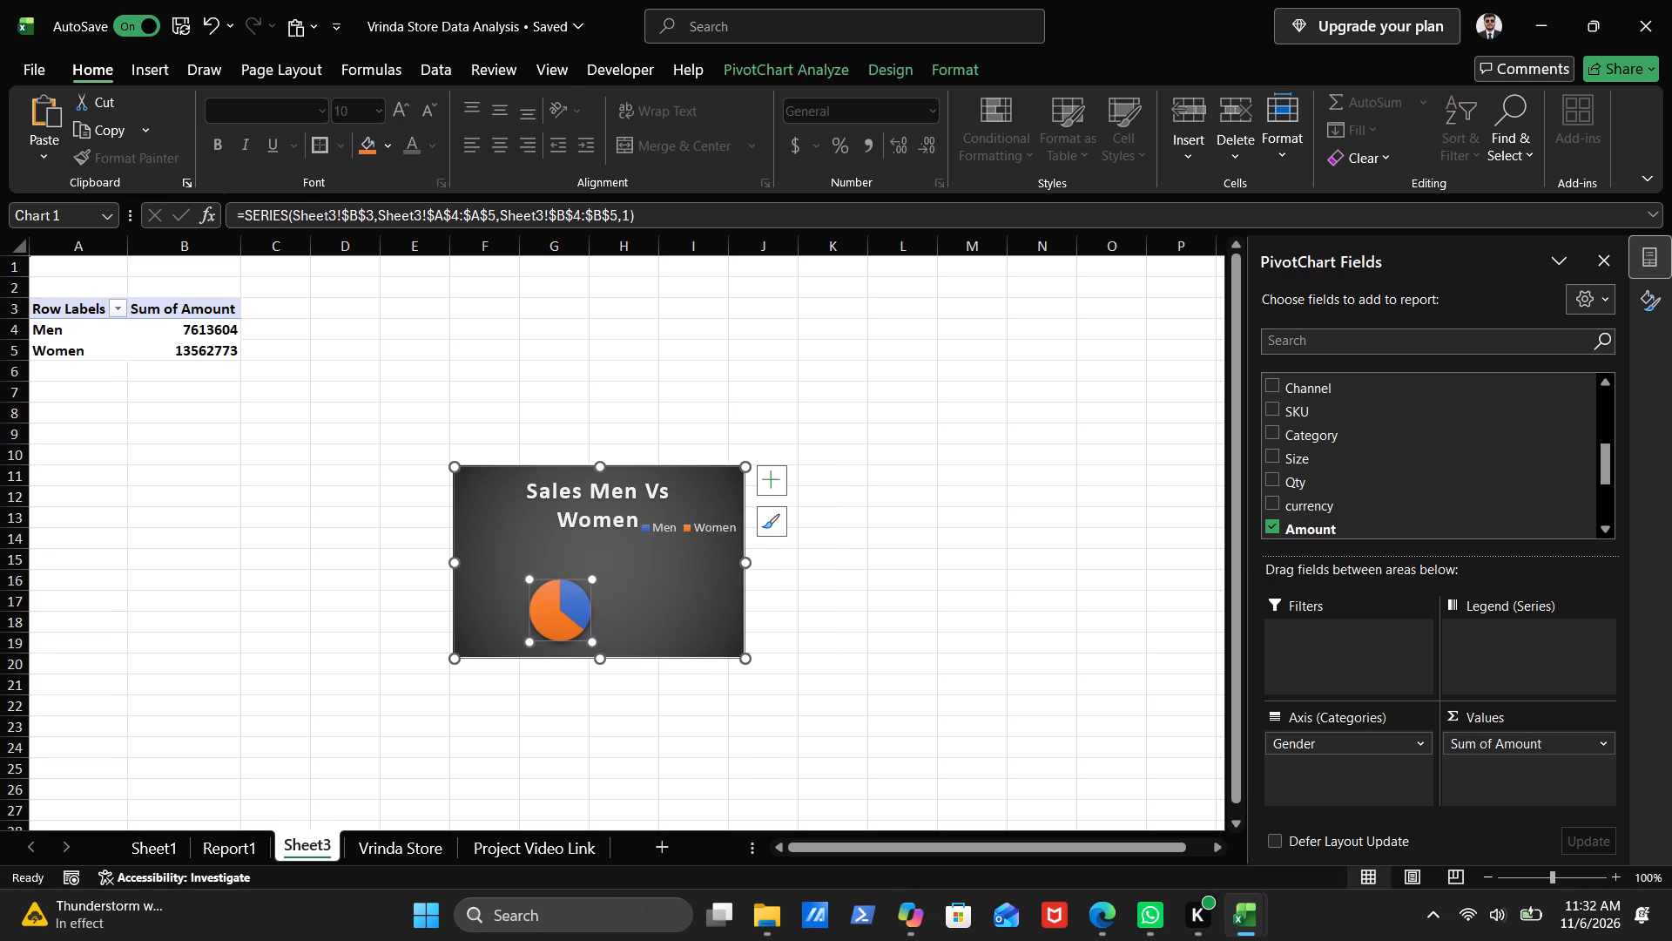
pyautogui.moveTo(592, 579); pyautogui.dragTo(593, 579)
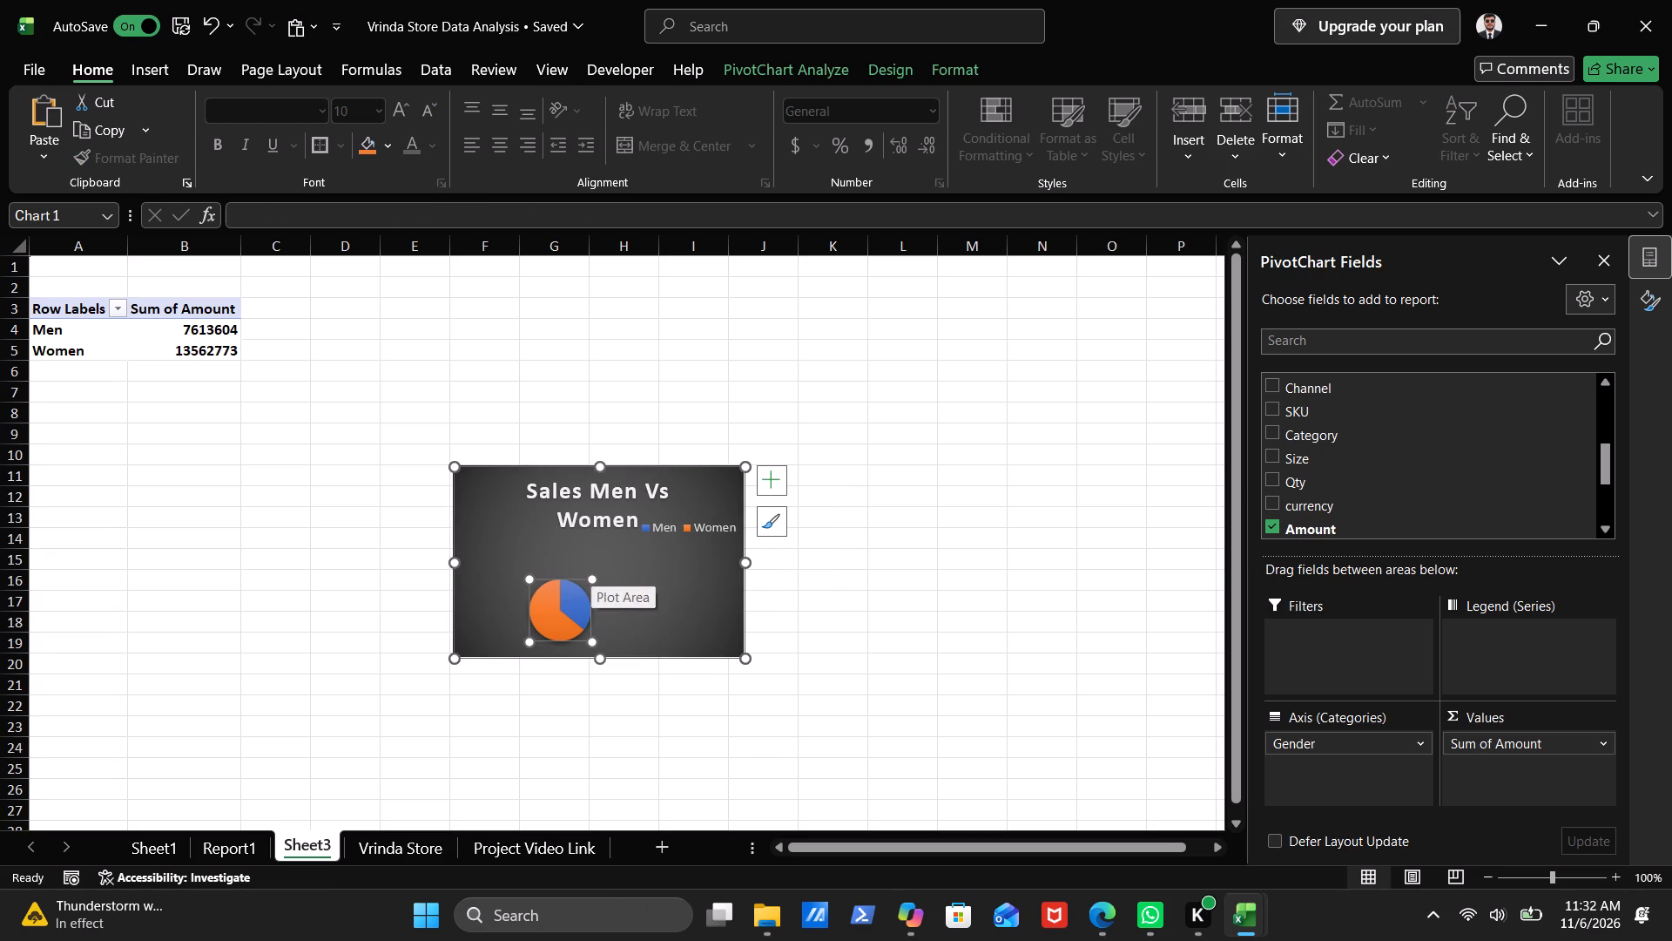
pyautogui.moveTo(593, 579); pyautogui.dragTo(625, 552)
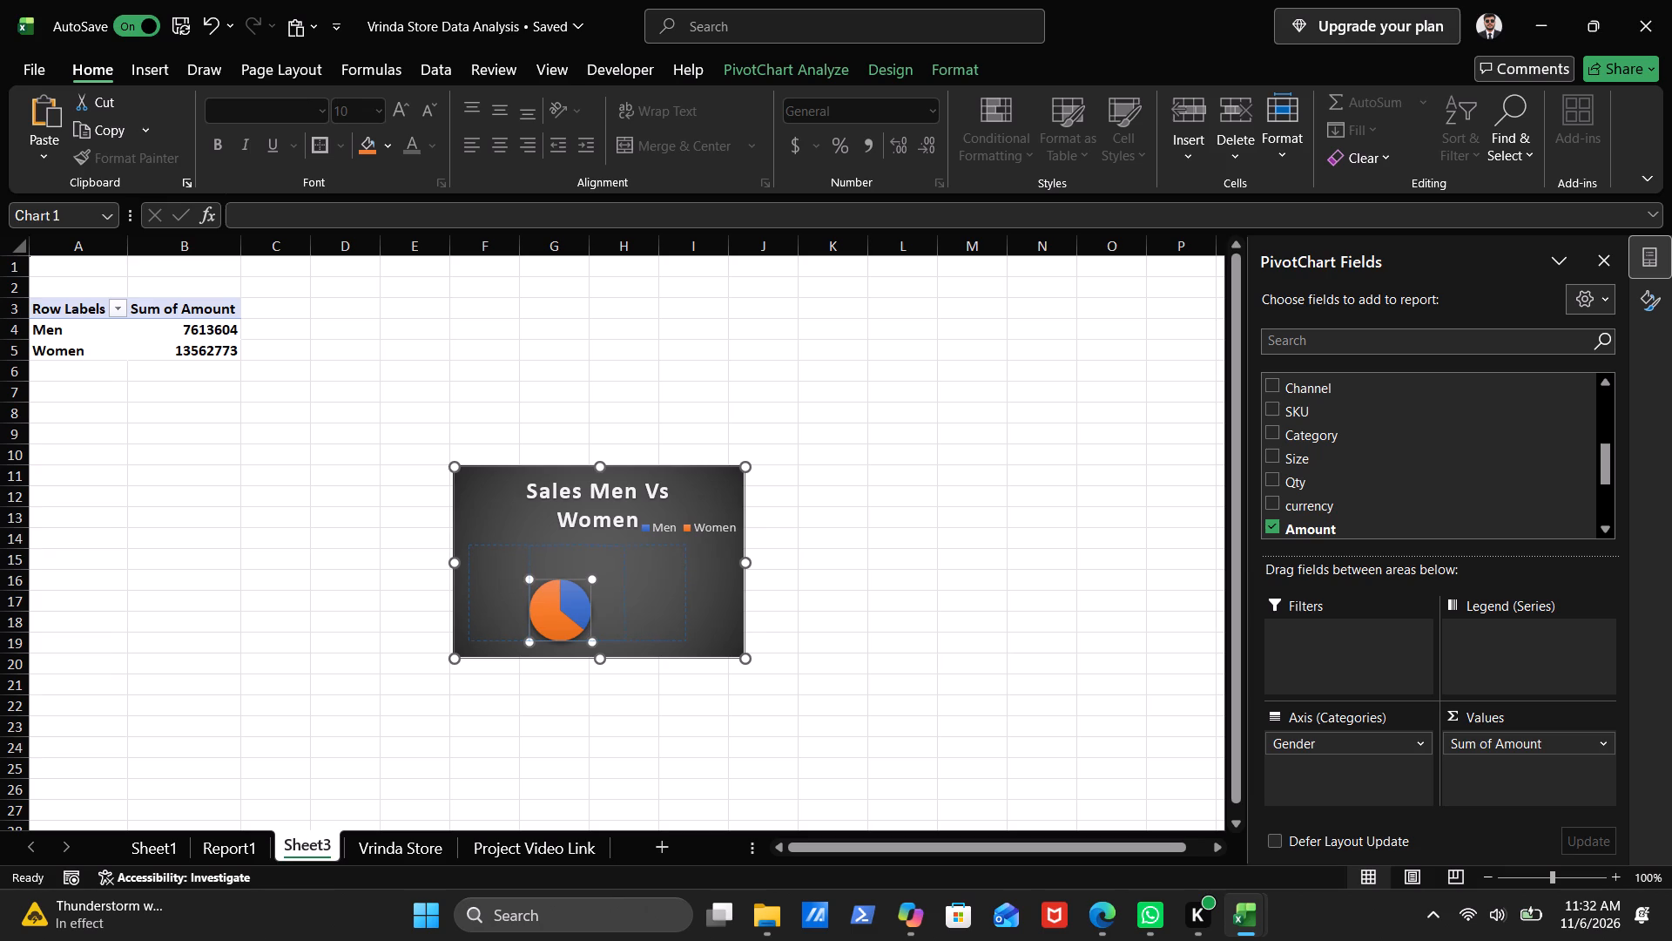
pyautogui.moveTo(625, 552); pyautogui.dragTo(627, 552)
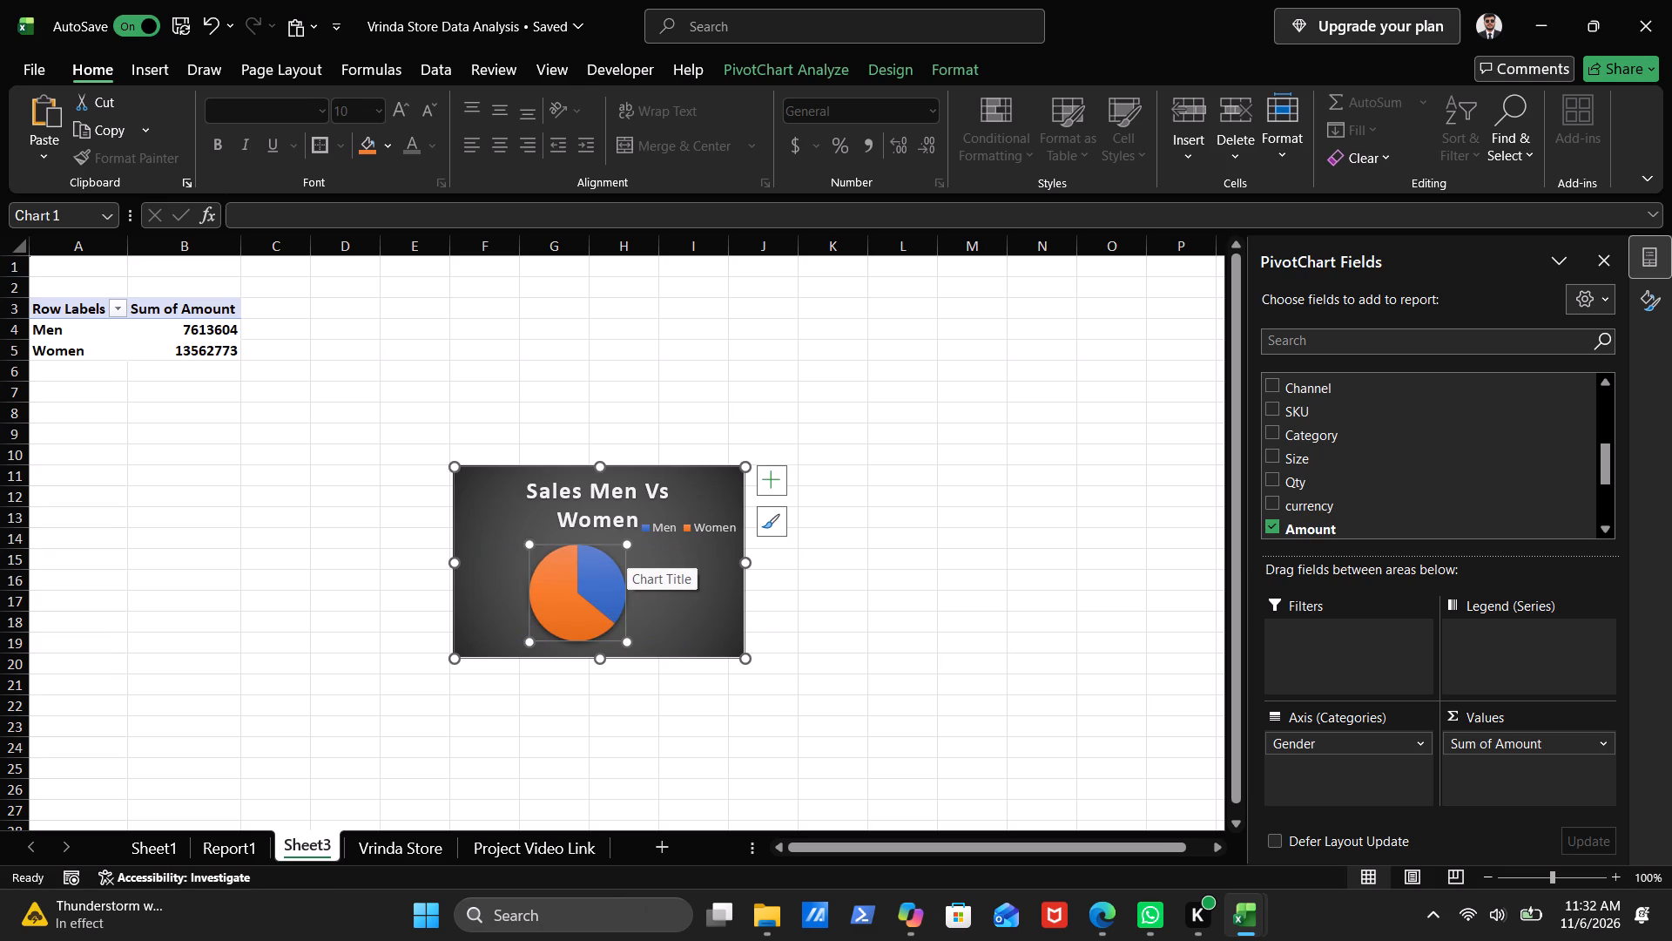
pyautogui.moveTo(523, 544); pyautogui.dragTo(490, 538)
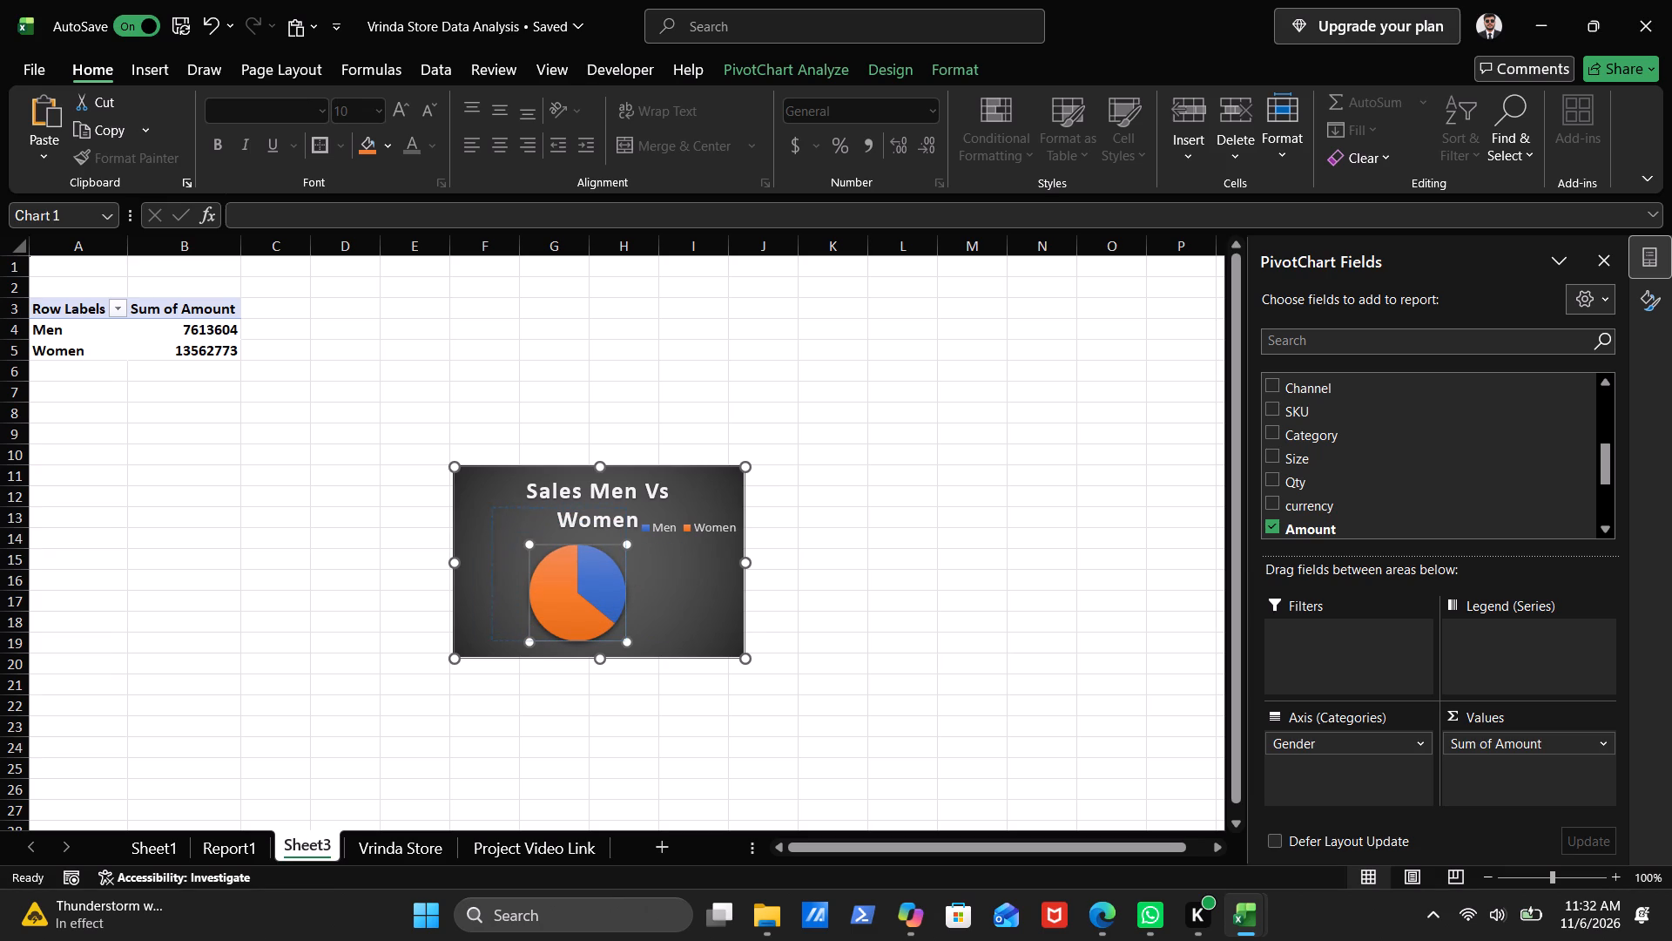
pyautogui.moveTo(490, 538); pyautogui.dragTo(485, 532)
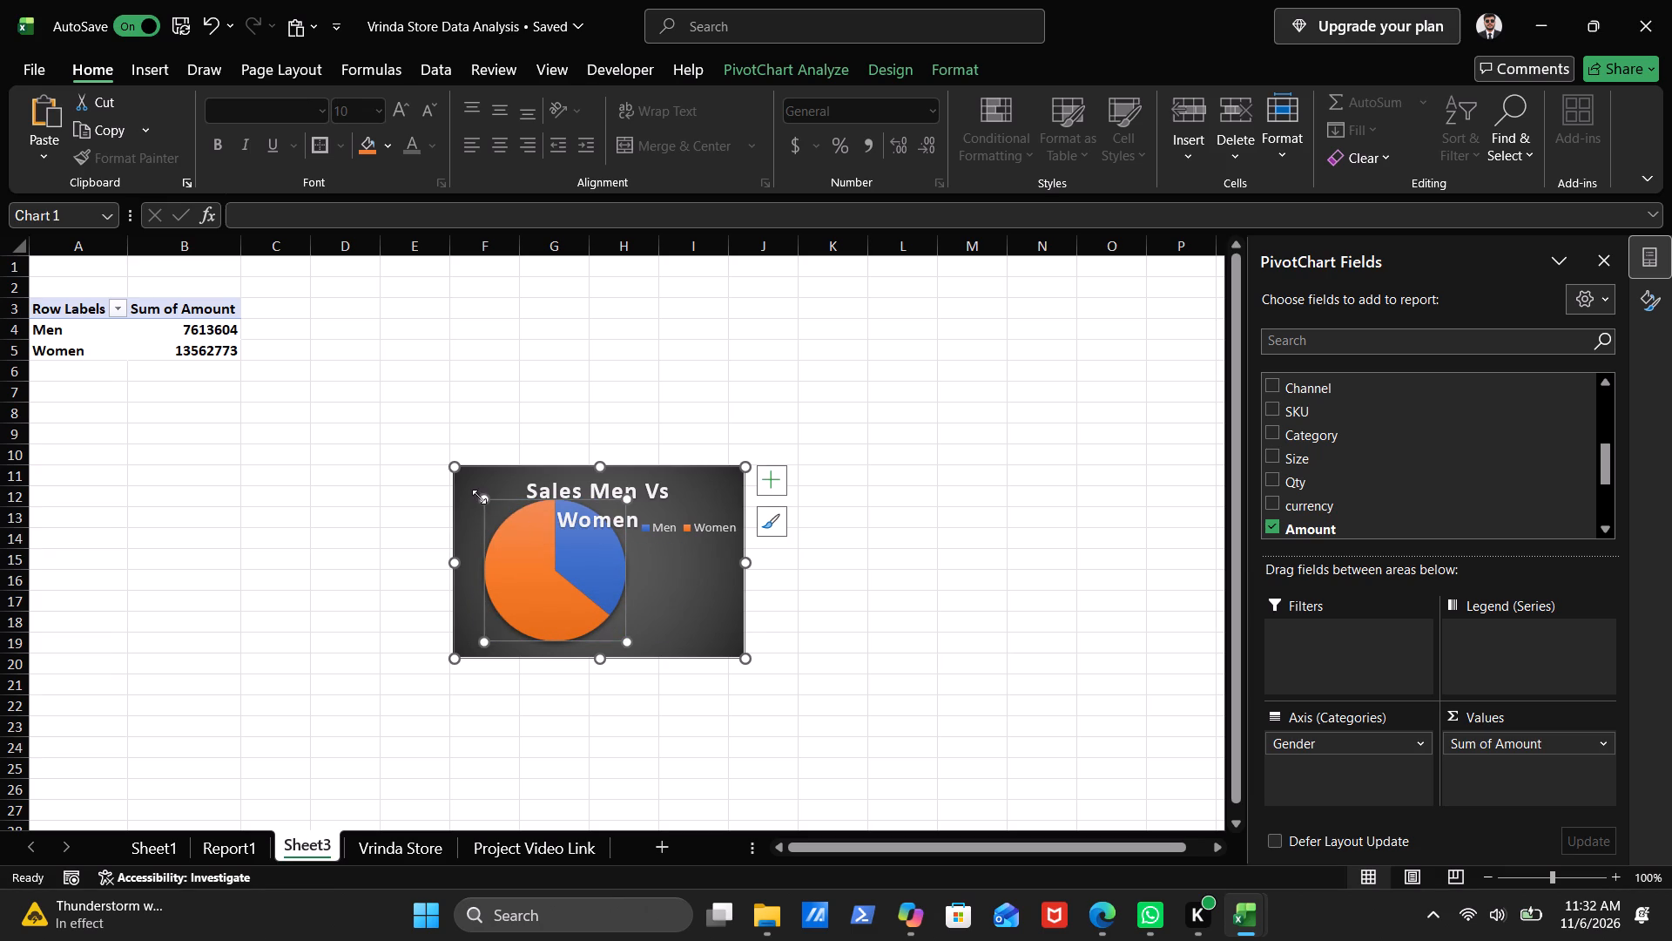
pyautogui.moveTo(481, 497); pyautogui.dragTo(496, 565)
pyautogui.moveTo(496, 565); pyautogui.dragTo(476, 576)
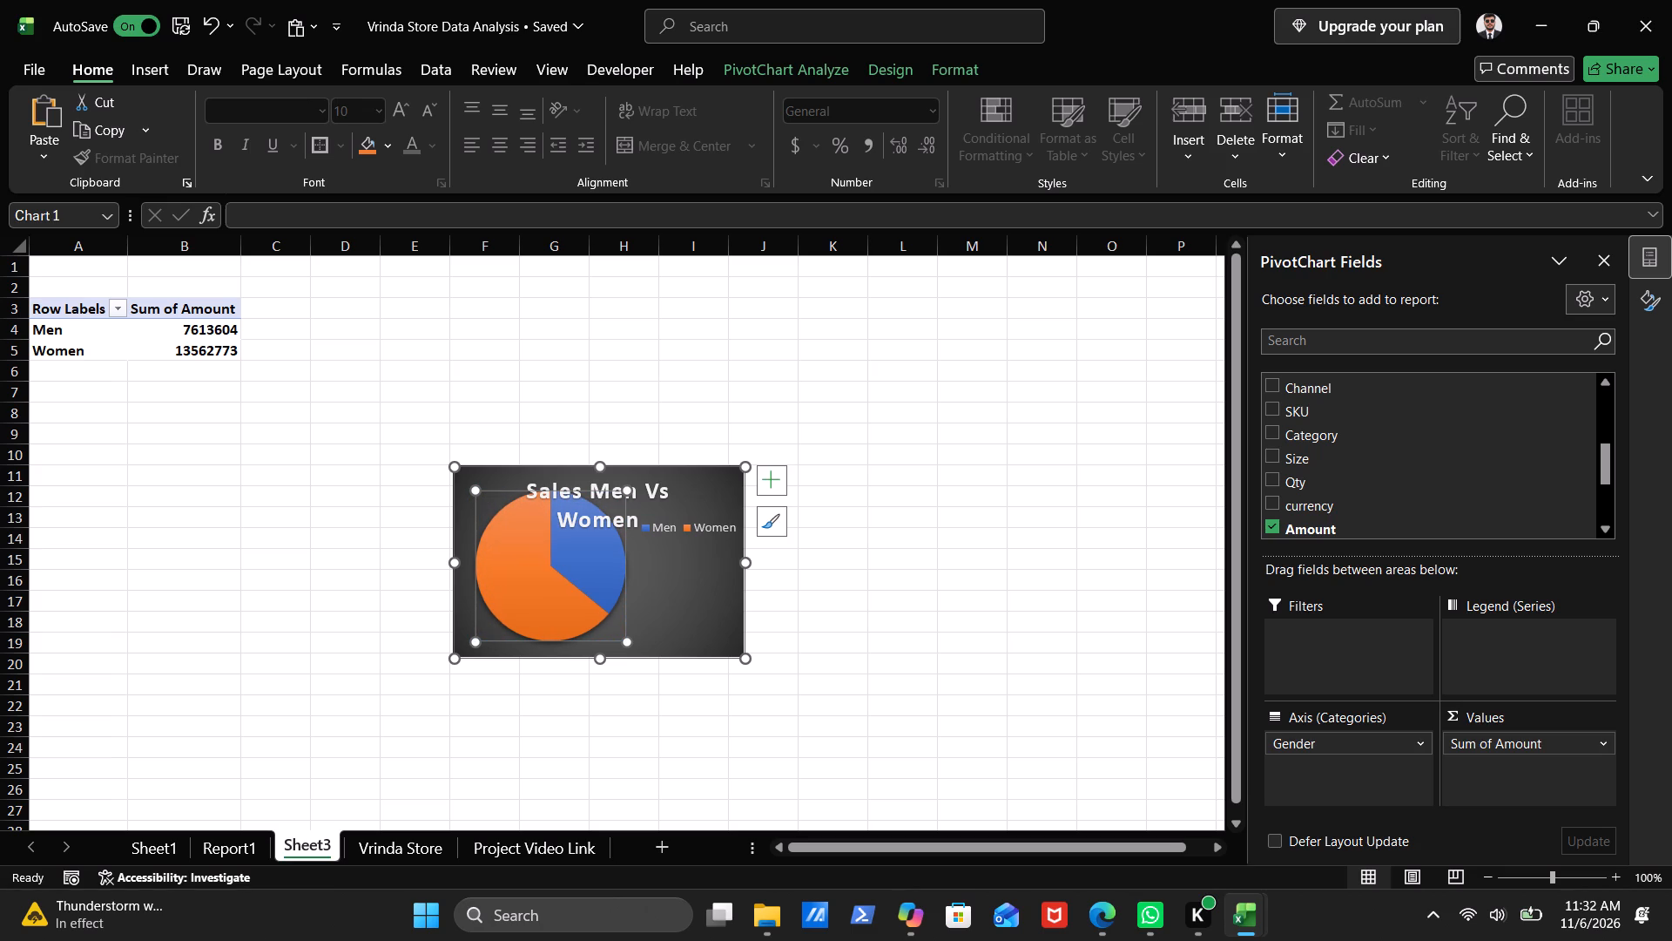
# Reduce the pie's plot area from its upper right corner so it sits clear of the title and legend.
pyautogui.moveTo(626, 489); pyautogui.dragTo(610, 538)
pyautogui.moveTo(610, 538); pyautogui.dragTo(608, 540)
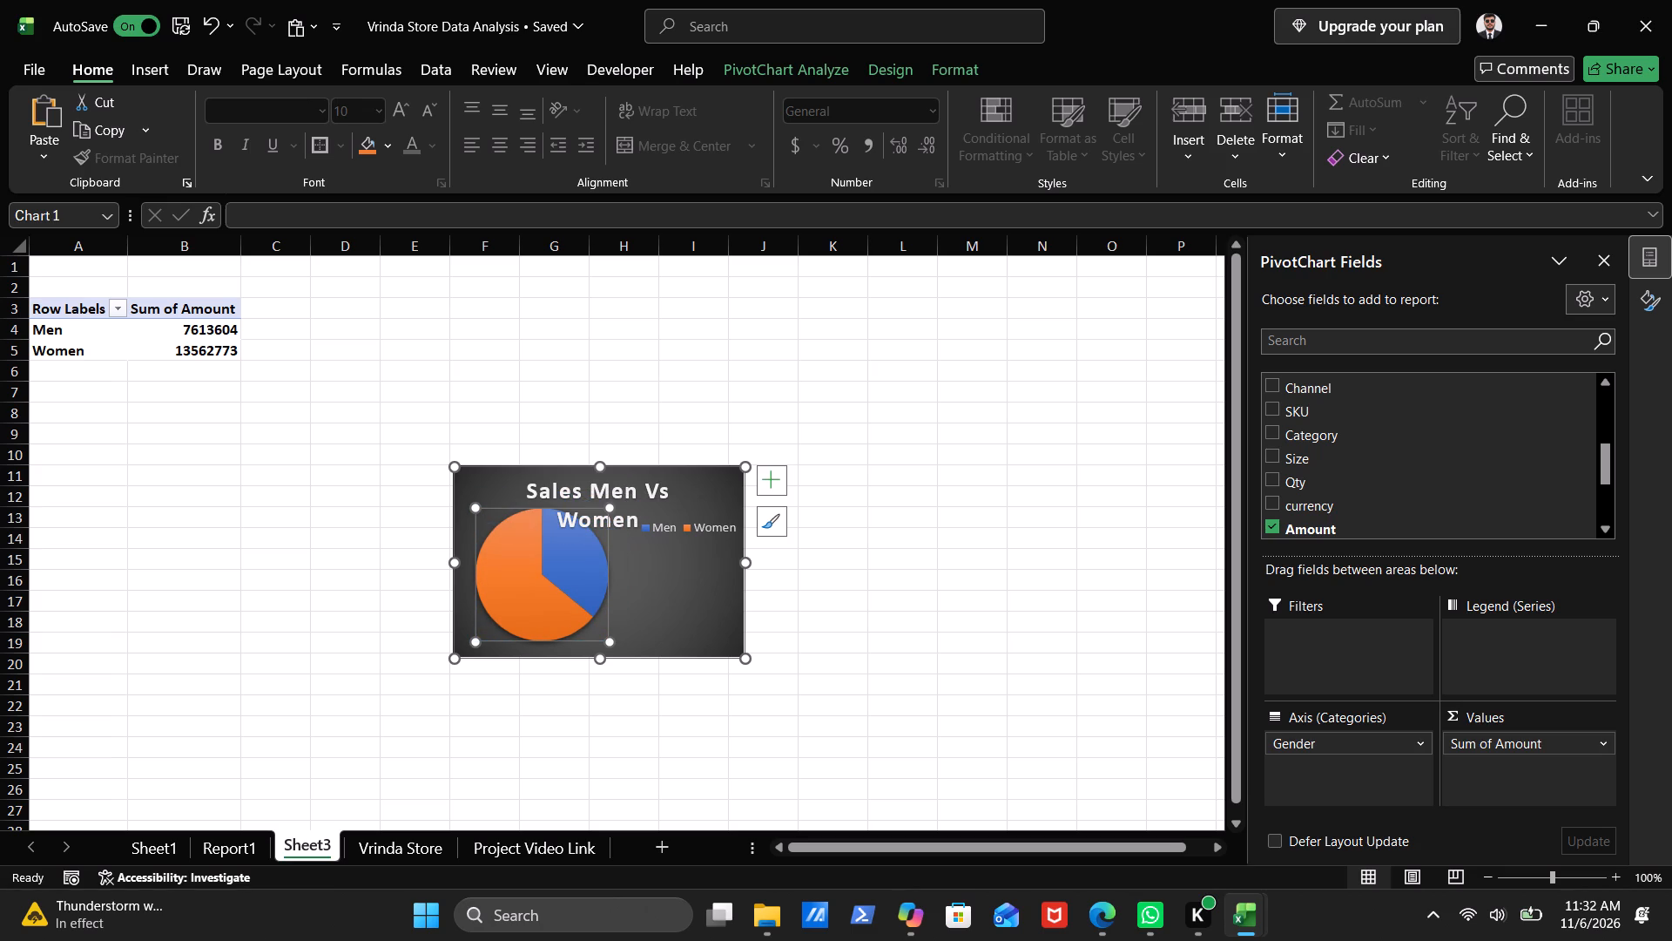
pyautogui.moveTo(611, 504); pyautogui.dragTo(592, 540)
pyautogui.moveTo(592, 540); pyautogui.dragTo(594, 551)
pyautogui.moveTo(594, 551); pyautogui.dragTo(590, 570)
pyautogui.moveTo(590, 570); pyautogui.dragTo(590, 572)
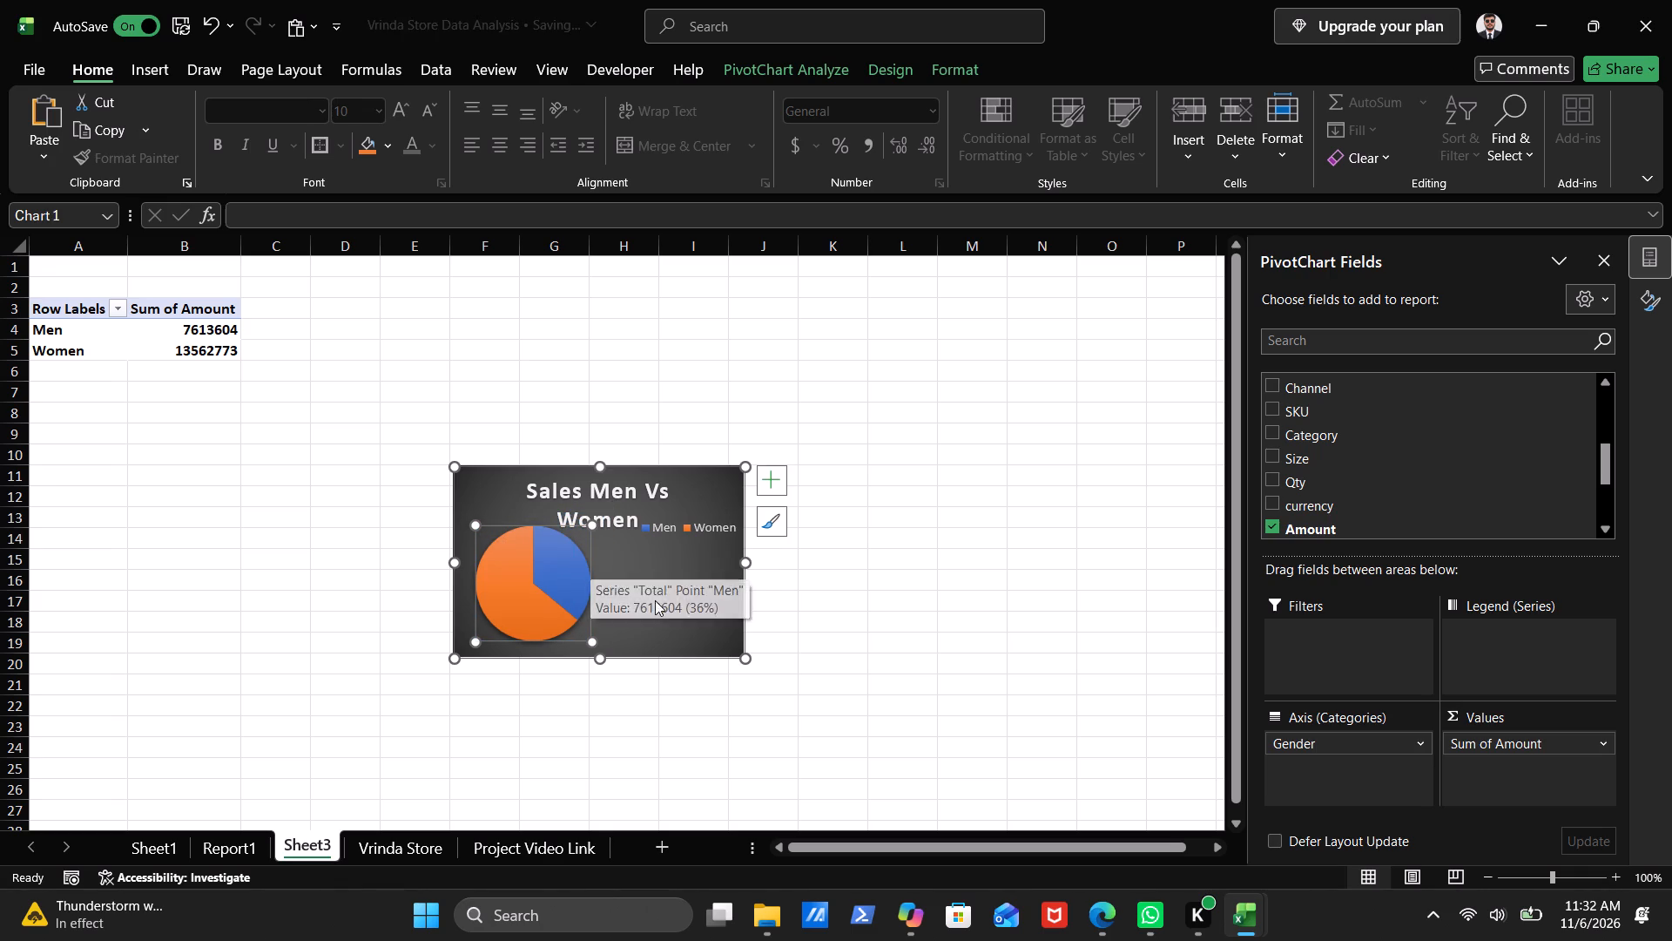
pyautogui.click(685, 588)
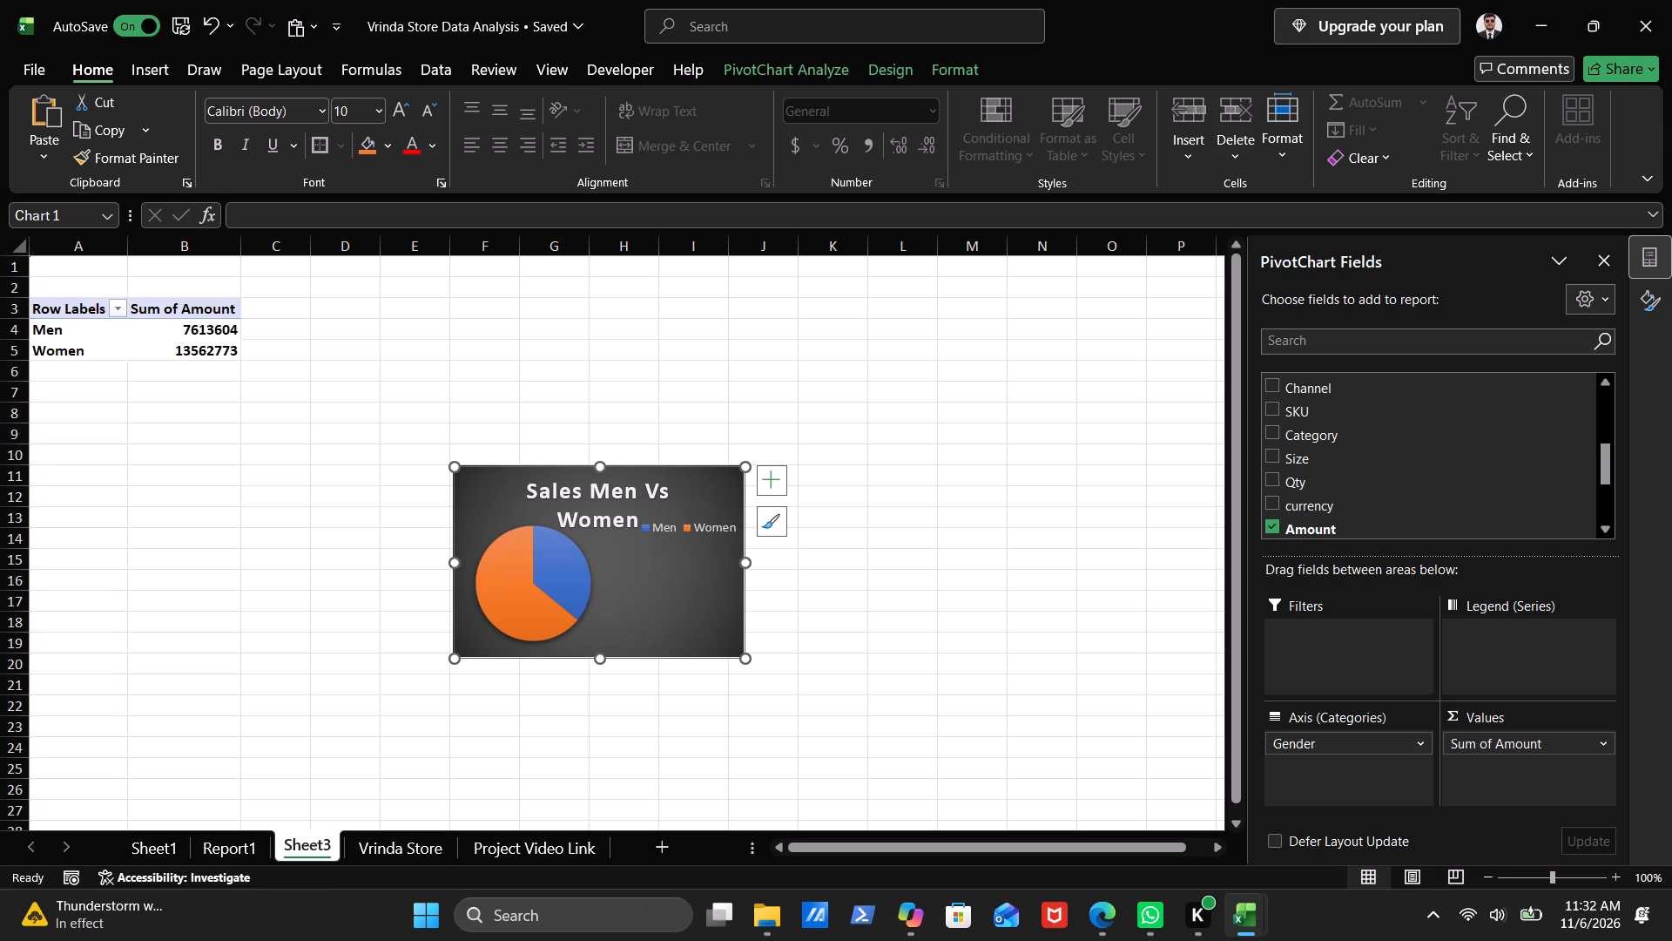
# Switch to the YouTube tutorial in Edge and play the part on adding data labels to the pie chart, pausing after it.
pyautogui.click(1100, 908)
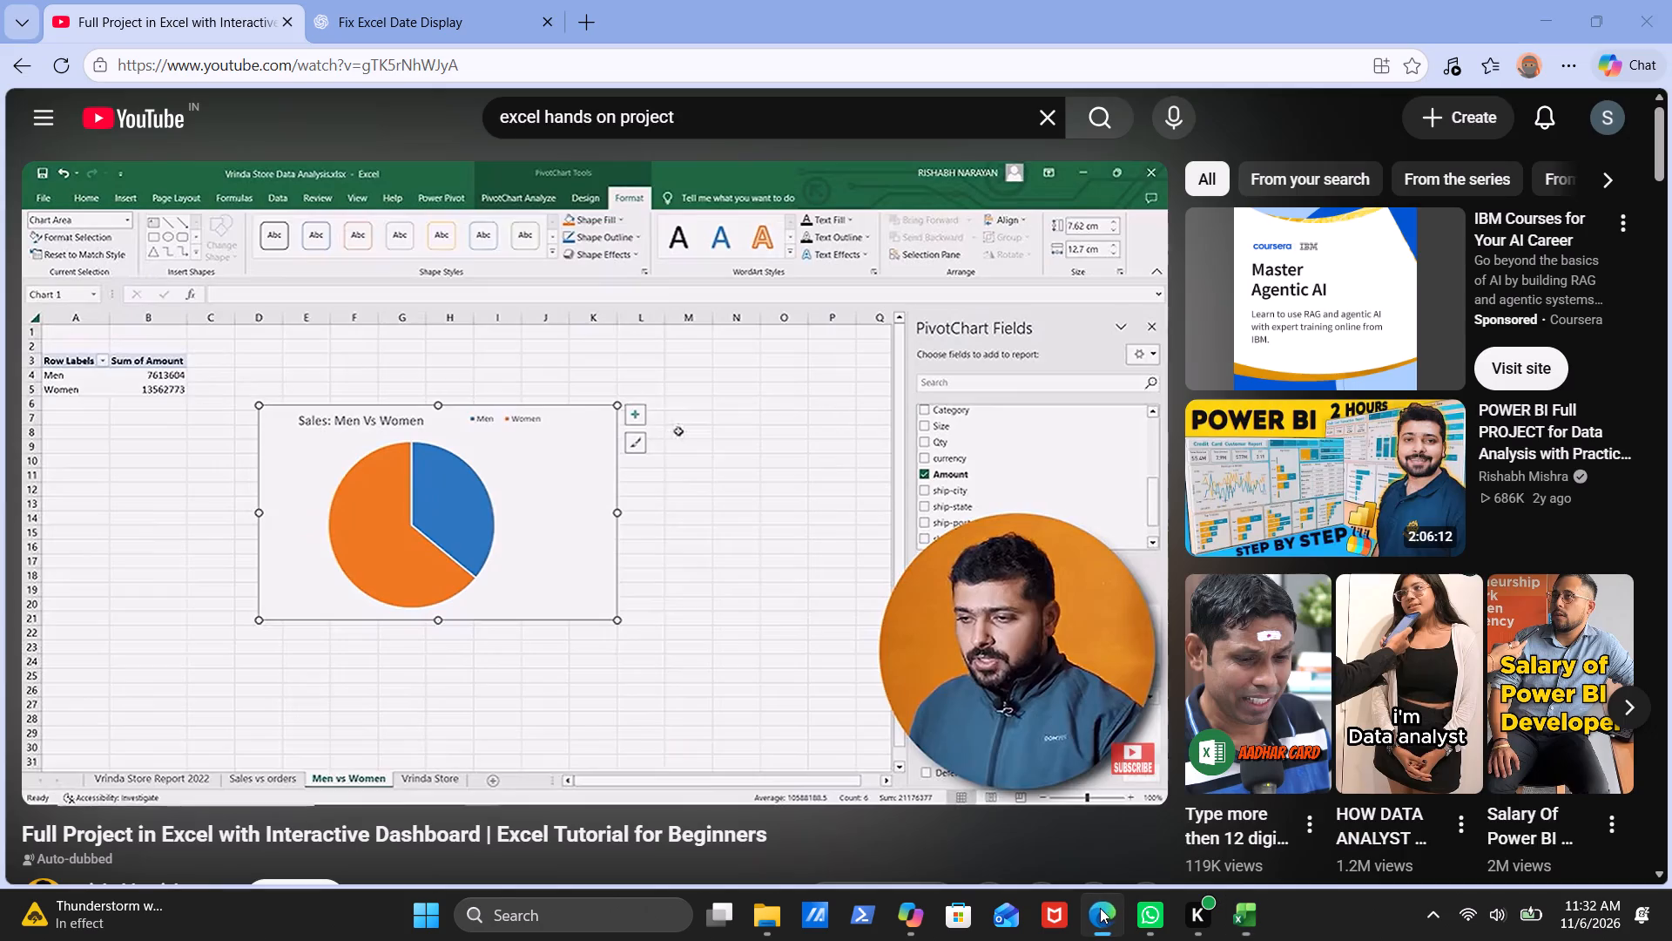
pyautogui.click(781, 532)
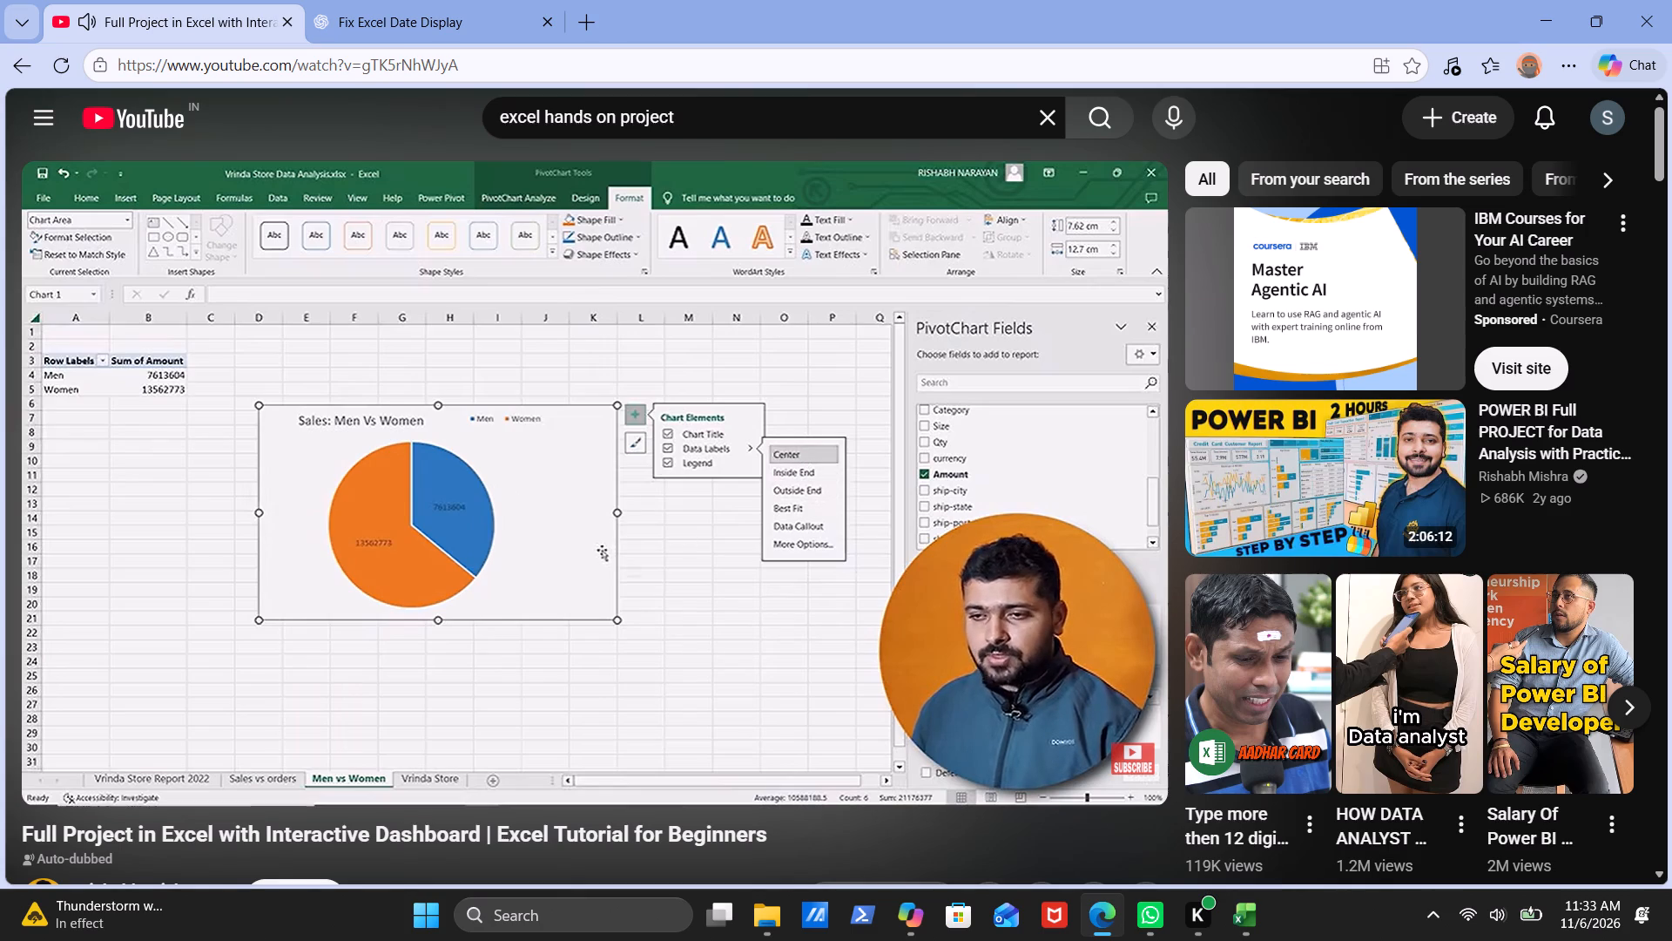
pyautogui.click(617, 506)
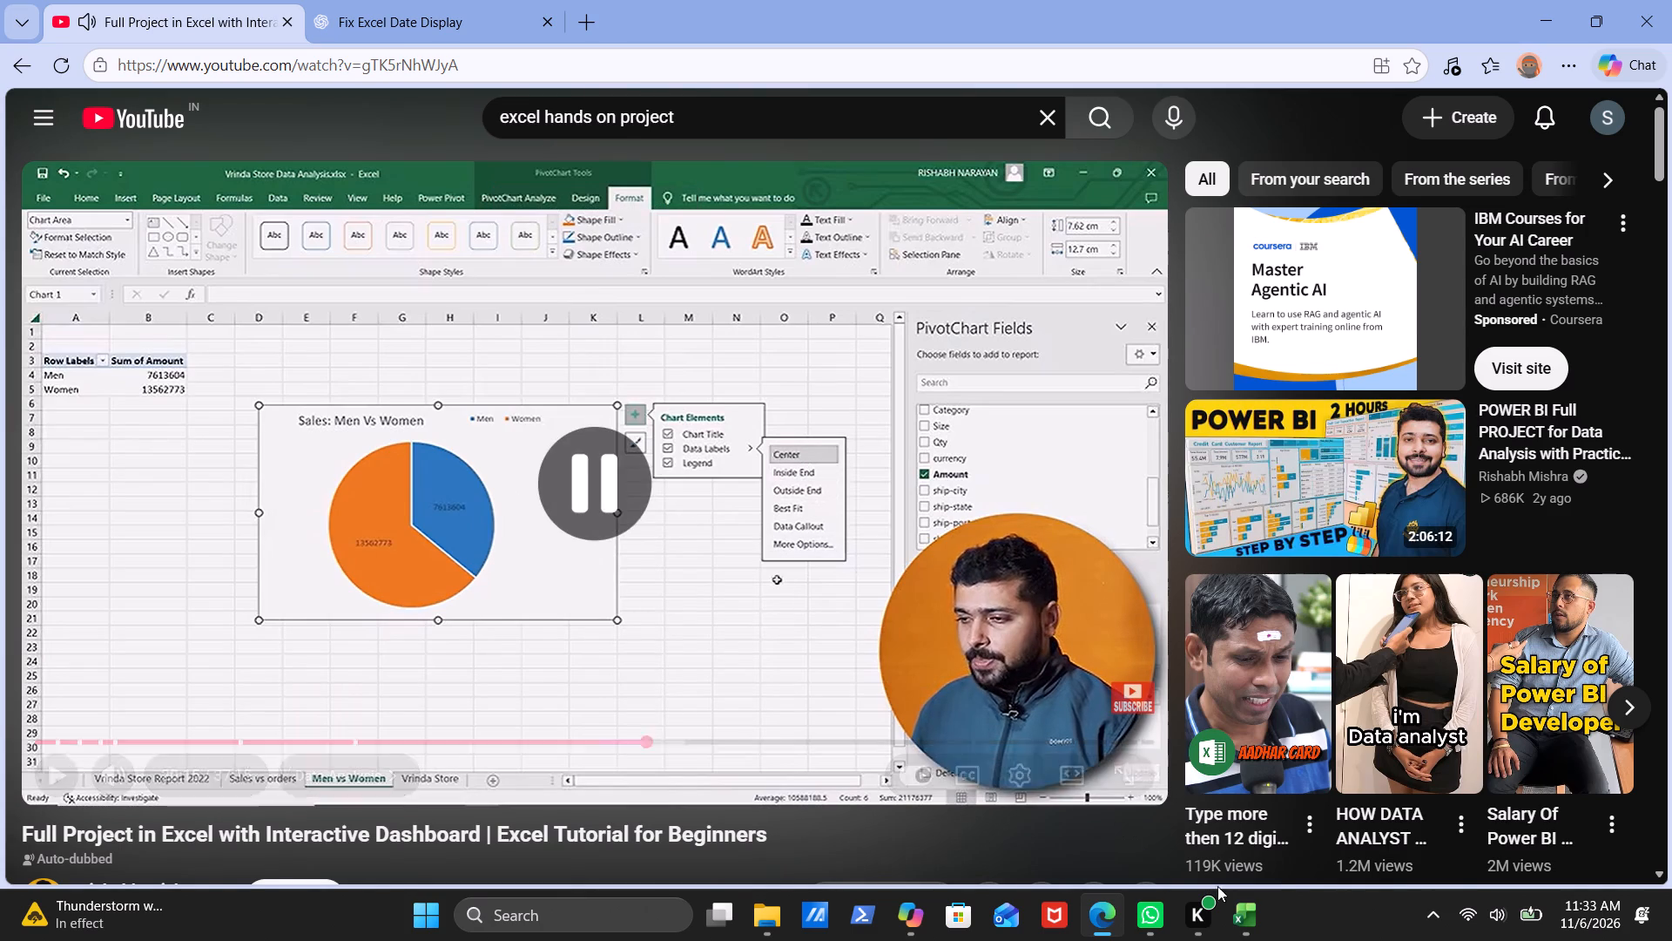
# Back in the Excel workbook, add data labels to the pie chart, try Outside End and Inside End, and settle on Center.
pyautogui.click(1251, 911)
pyautogui.click(1322, 772)
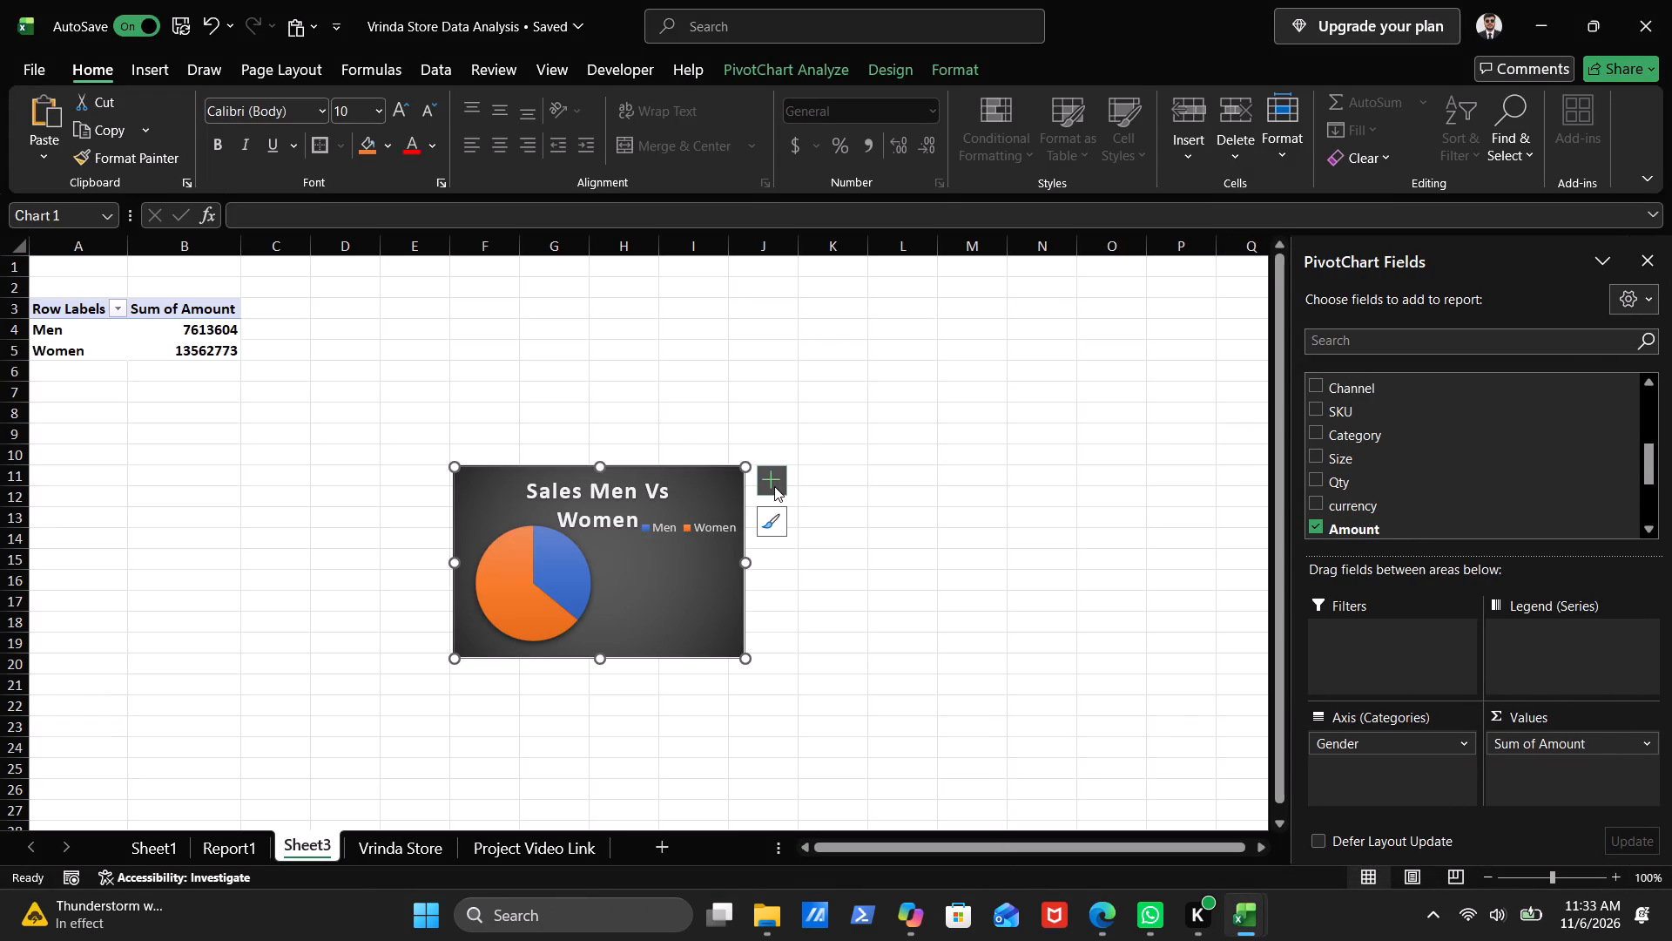
pyautogui.click(775, 484)
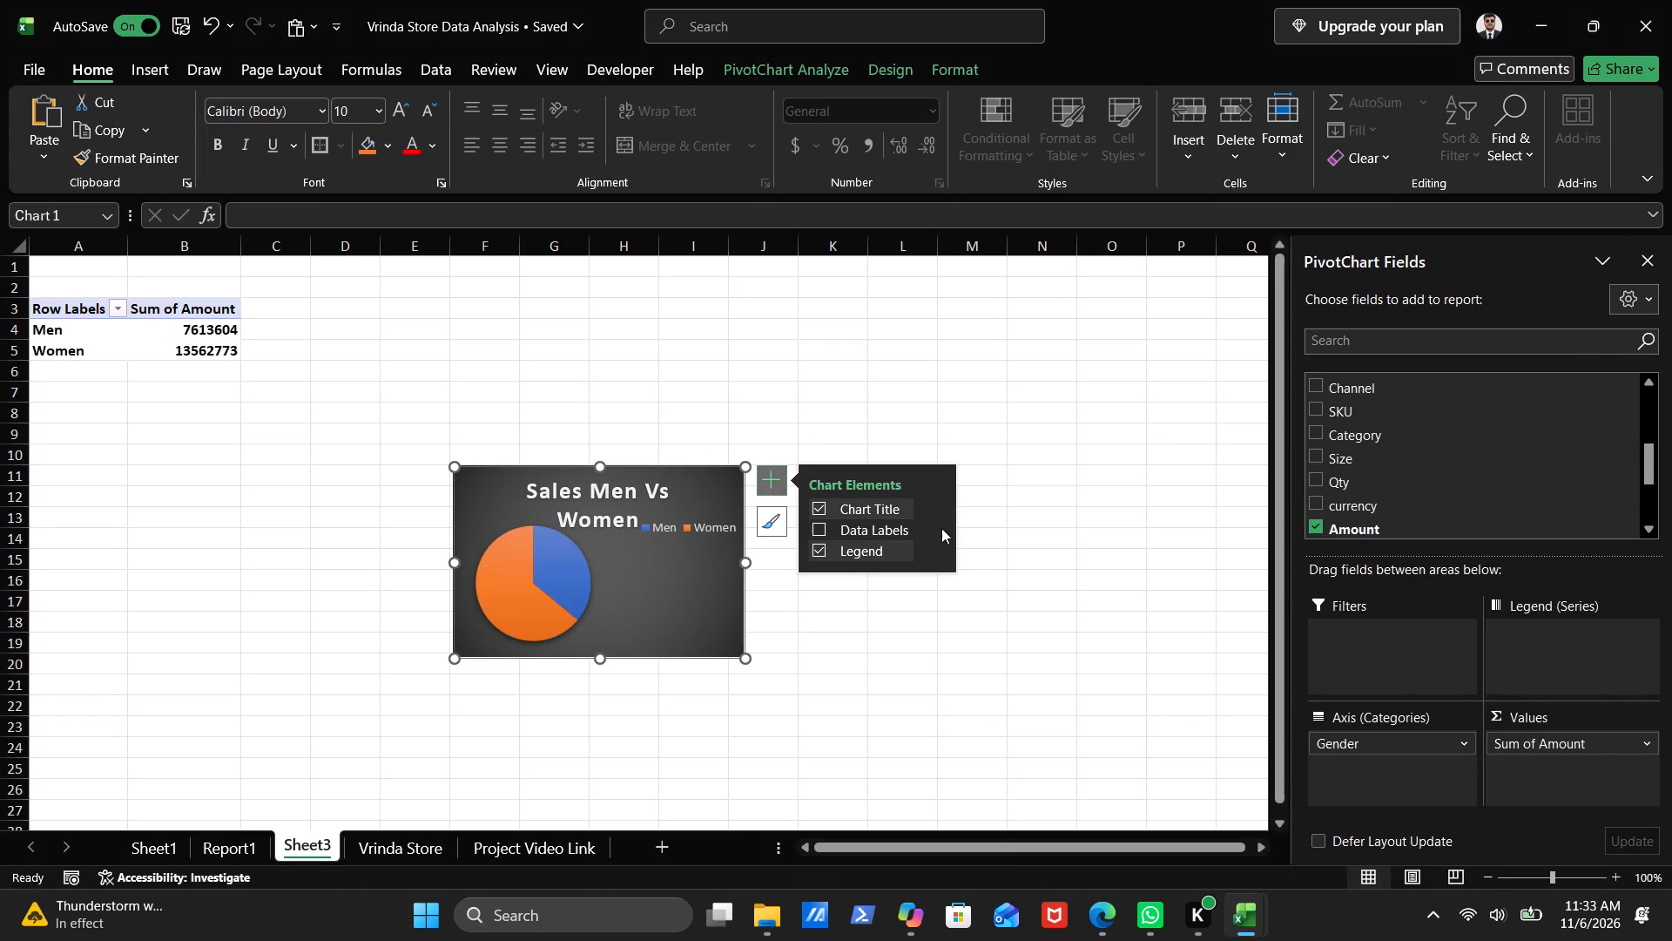
pyautogui.click(942, 529)
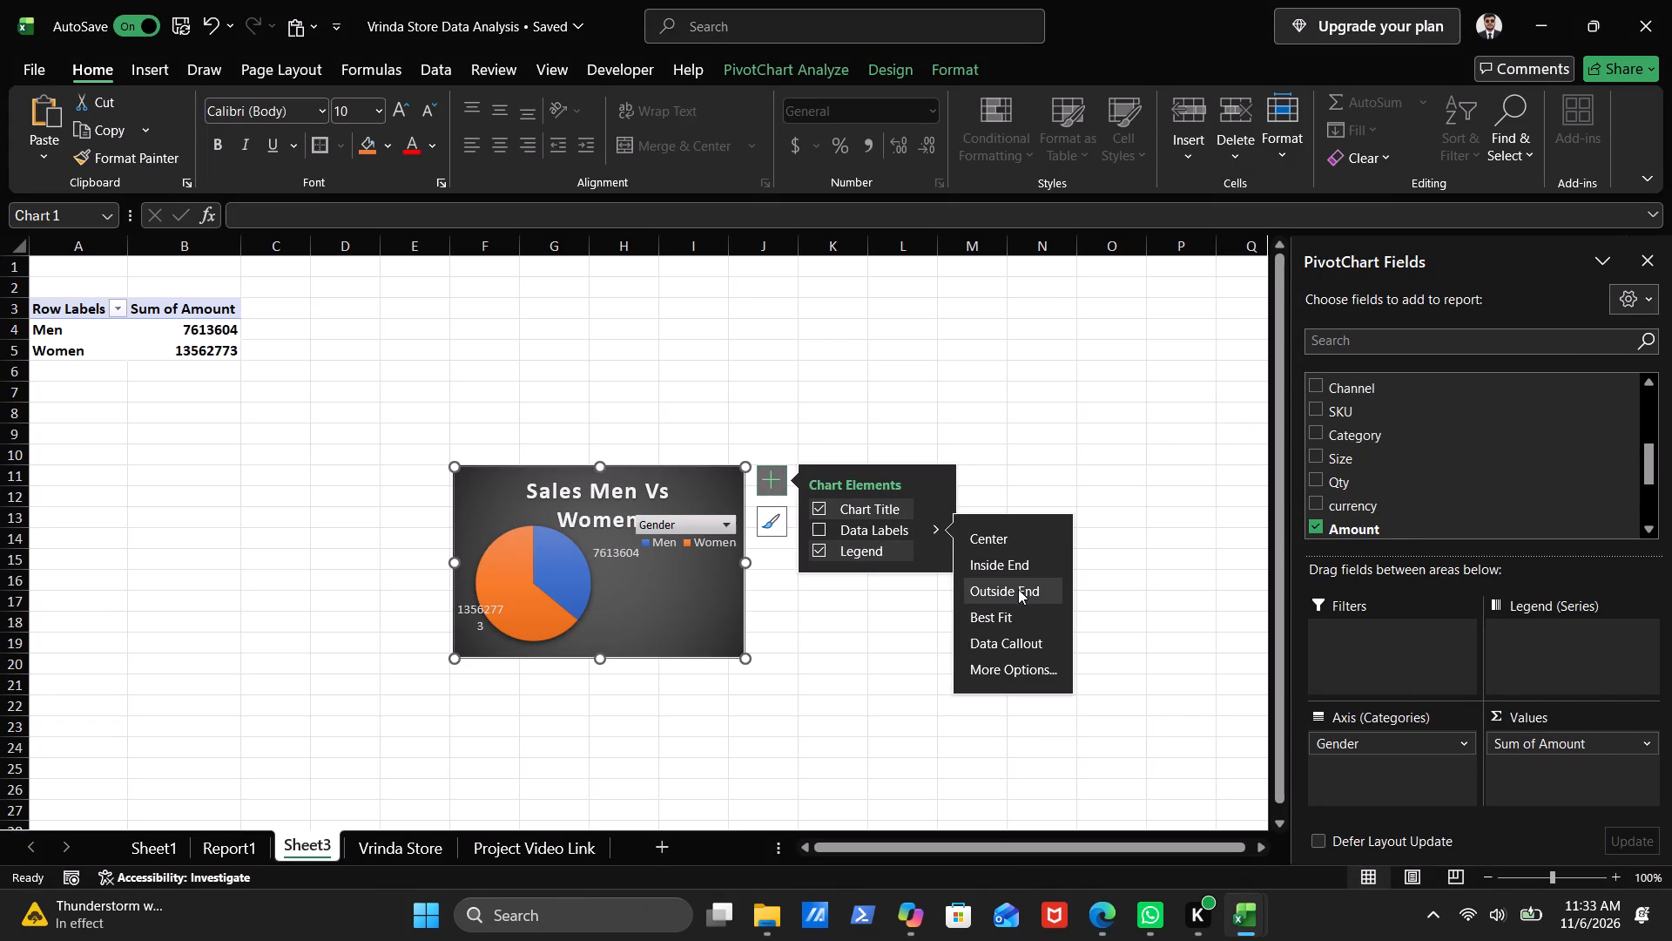
pyautogui.click(1018, 589)
pyautogui.click(1012, 568)
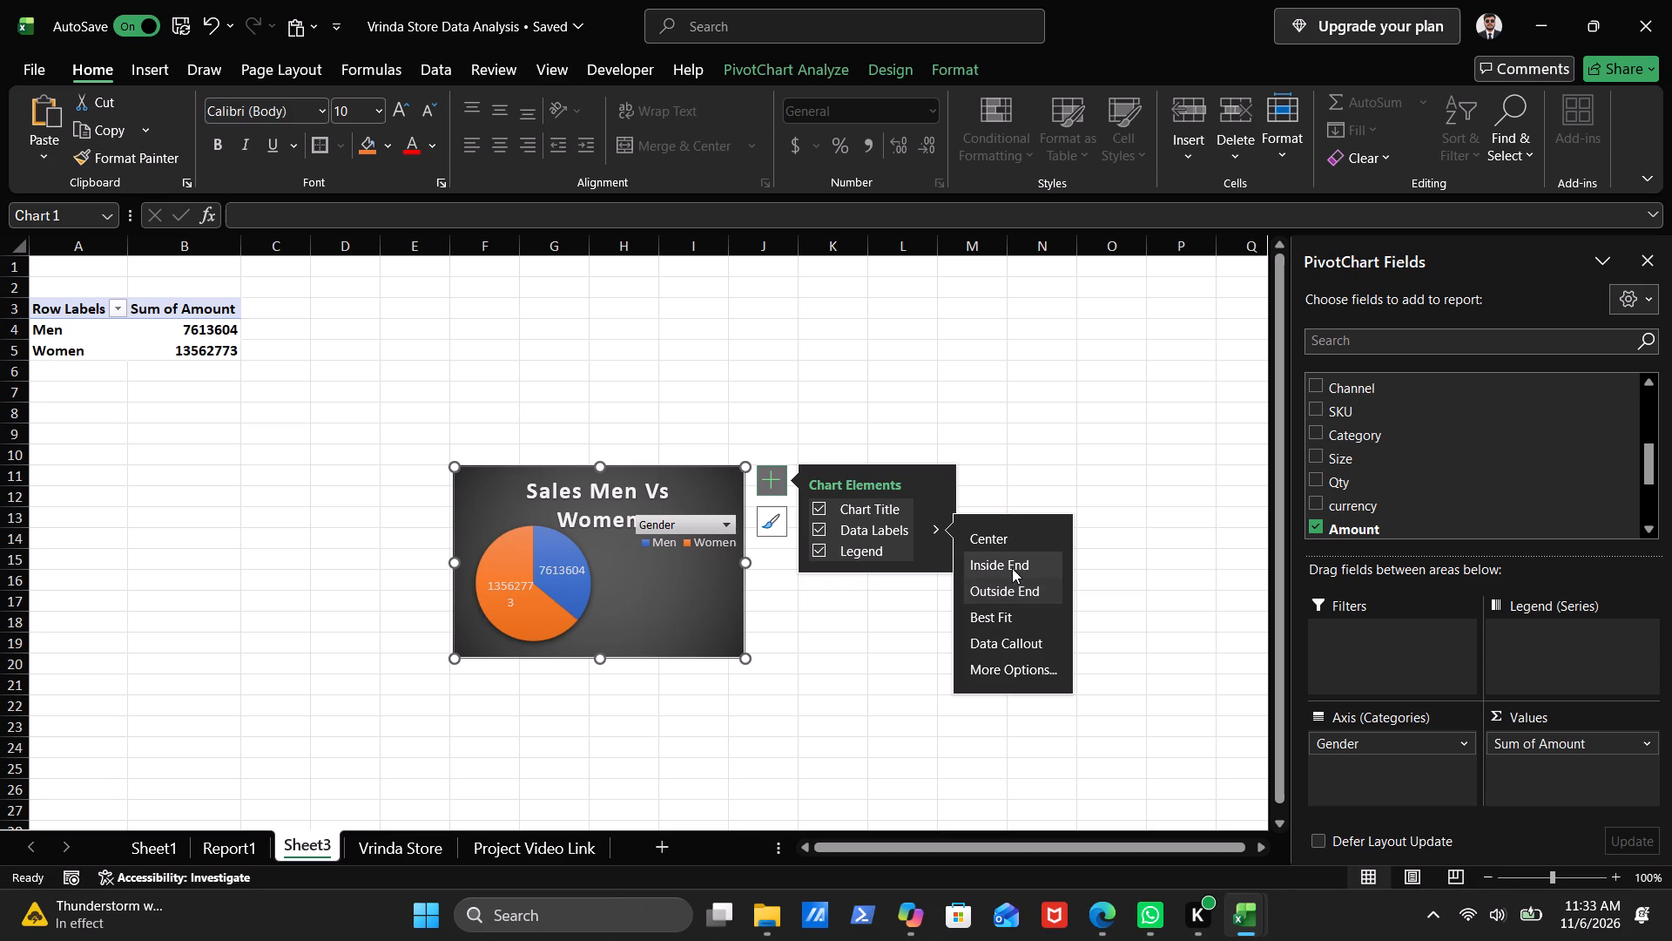
pyautogui.click(996, 549)
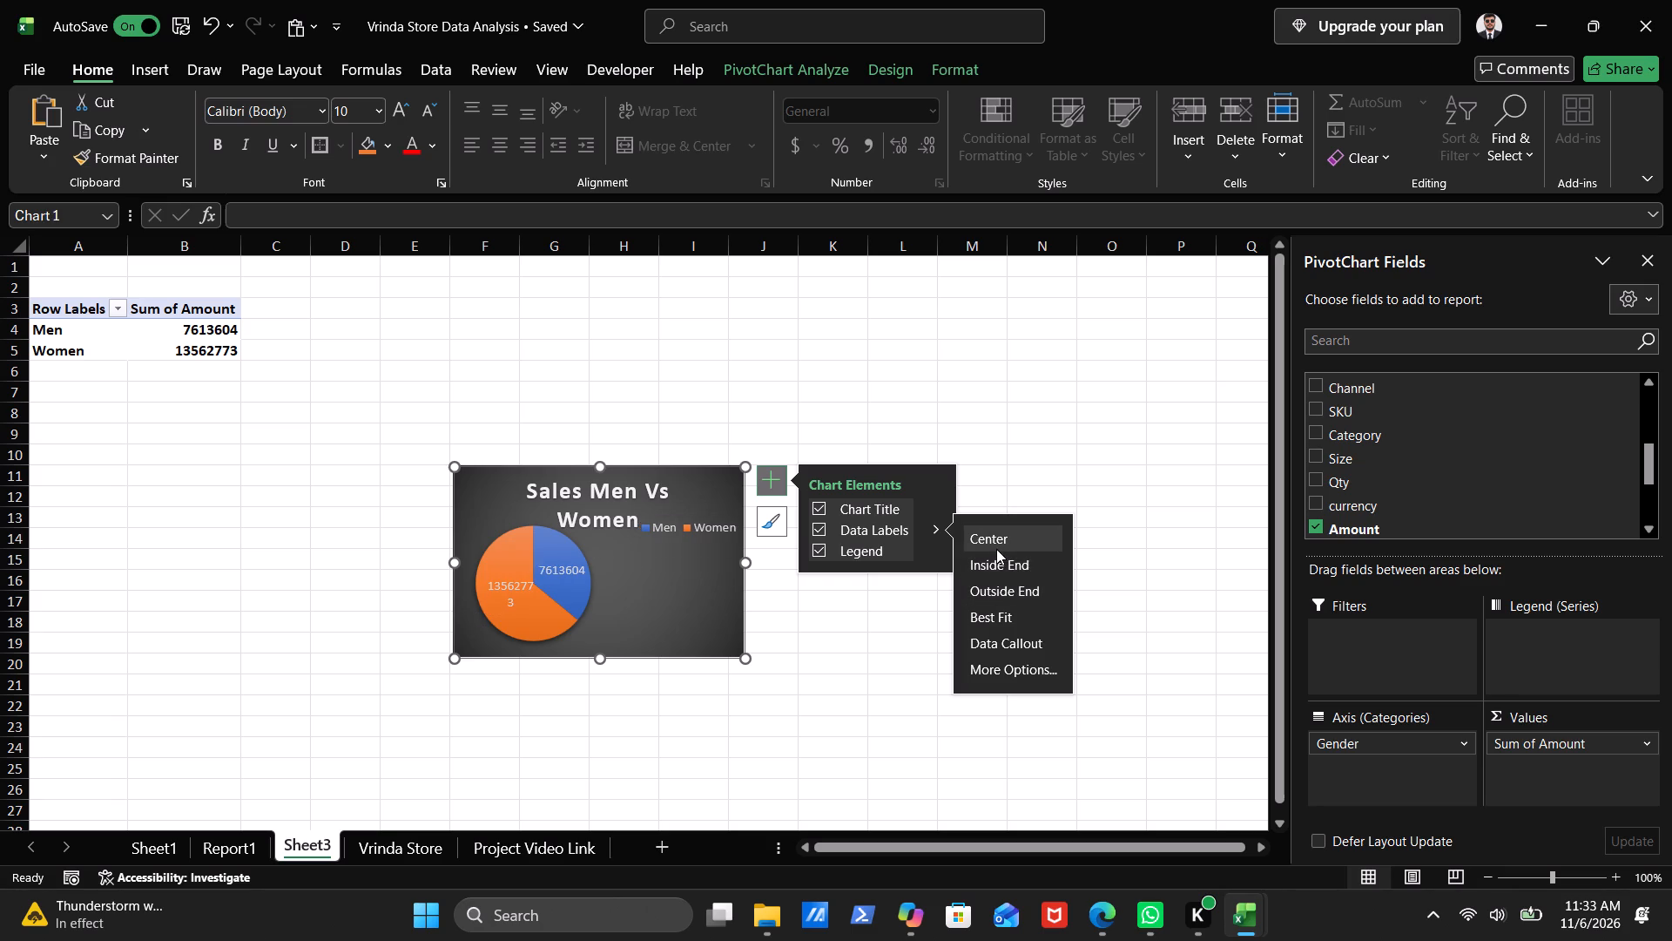
pyautogui.click(994, 543)
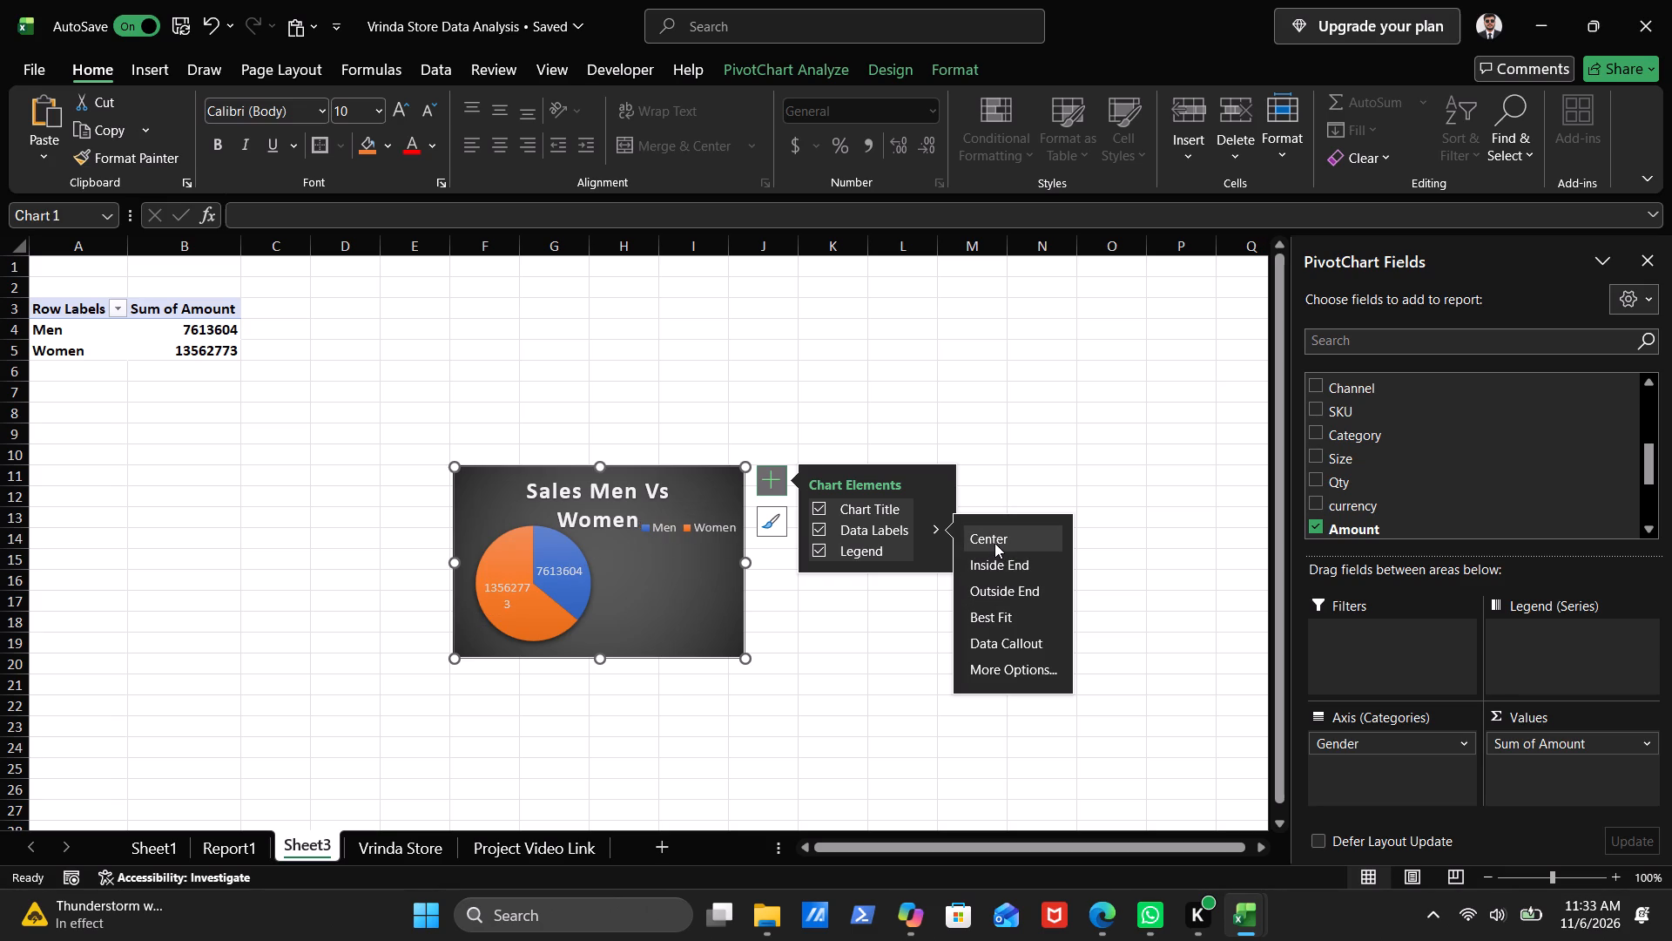
pyautogui.click(915, 609)
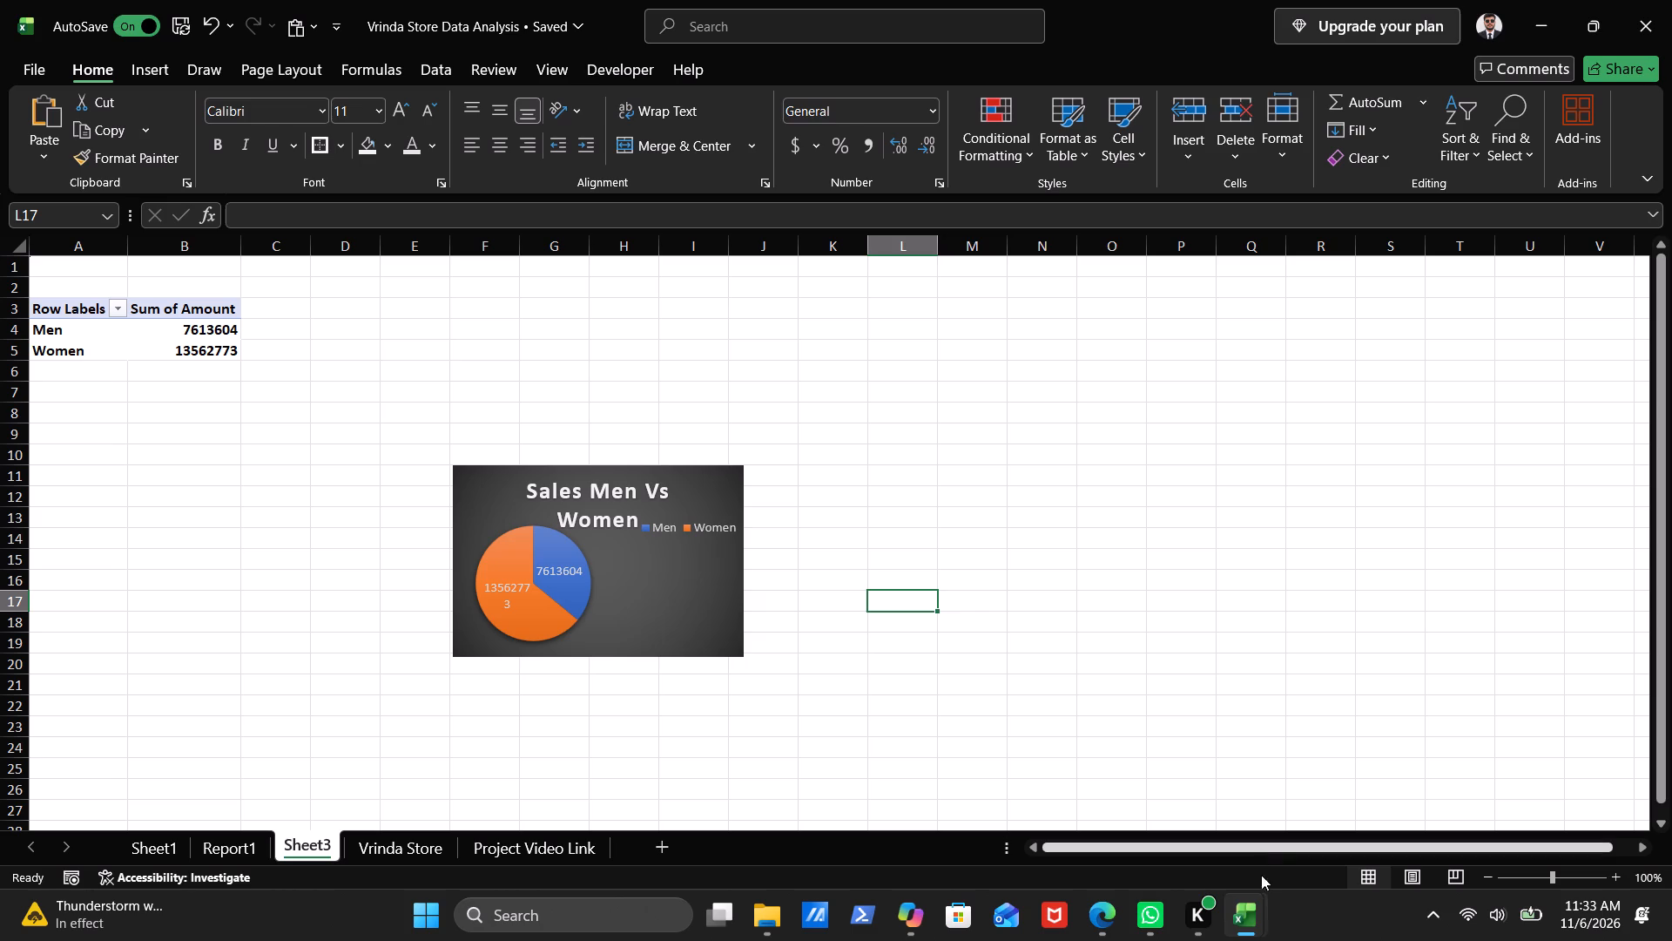
# Return to the YouTube tutorial in Edge and resume playback from the data labels section.
pyautogui.click(1111, 926)
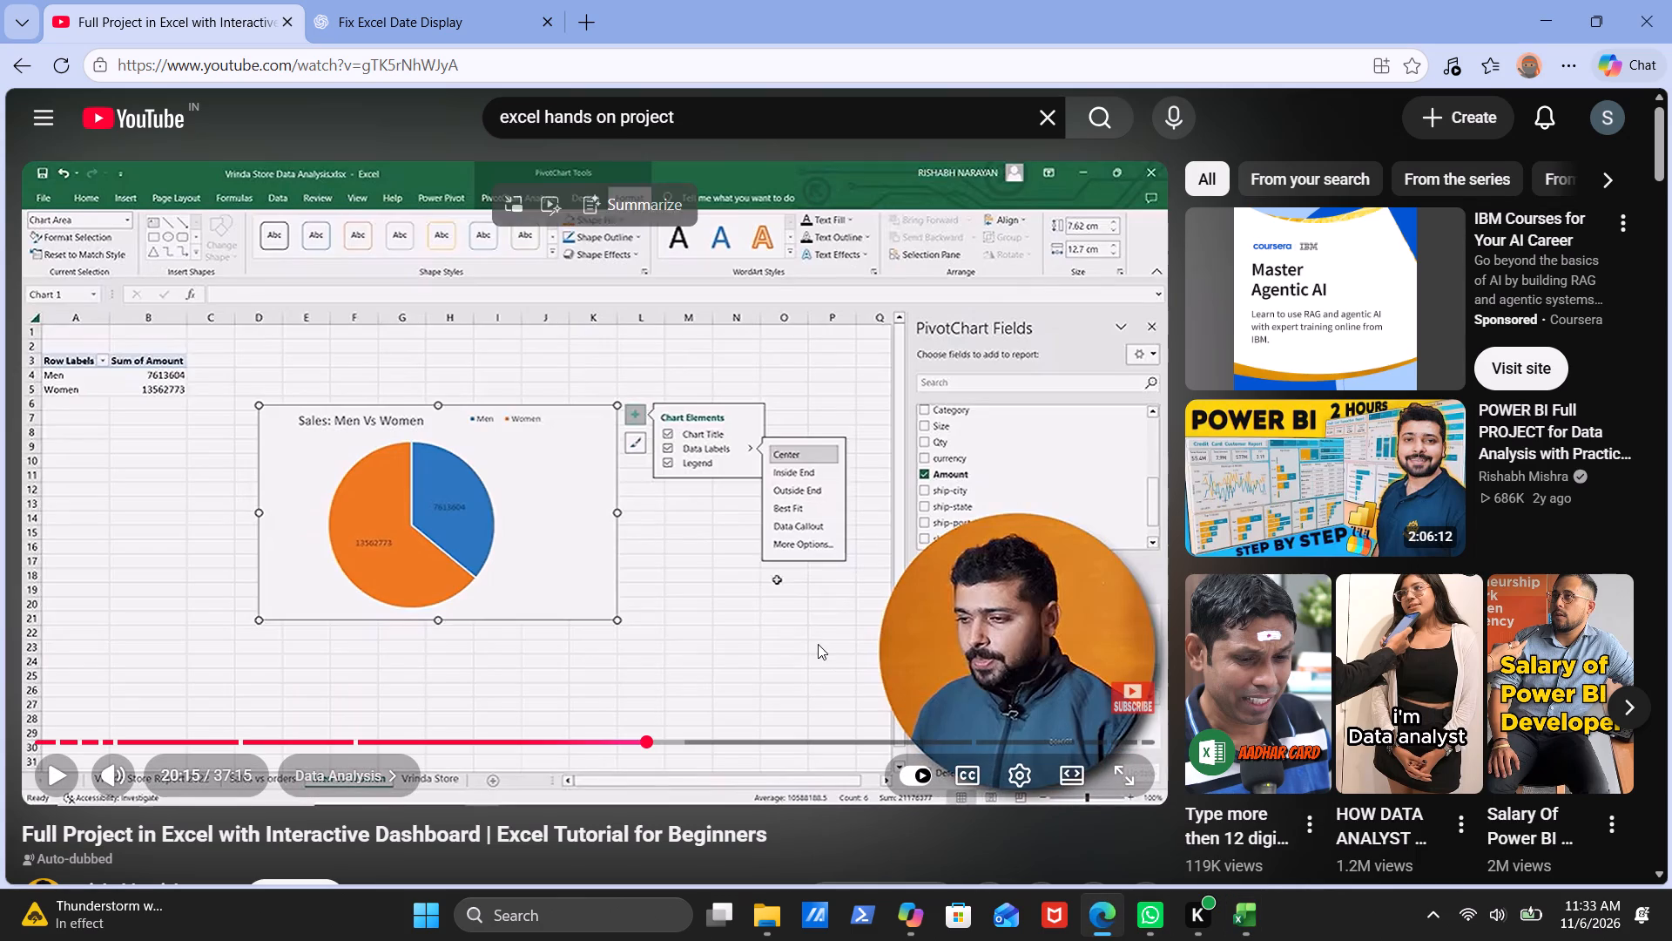
pyautogui.click(594, 488)
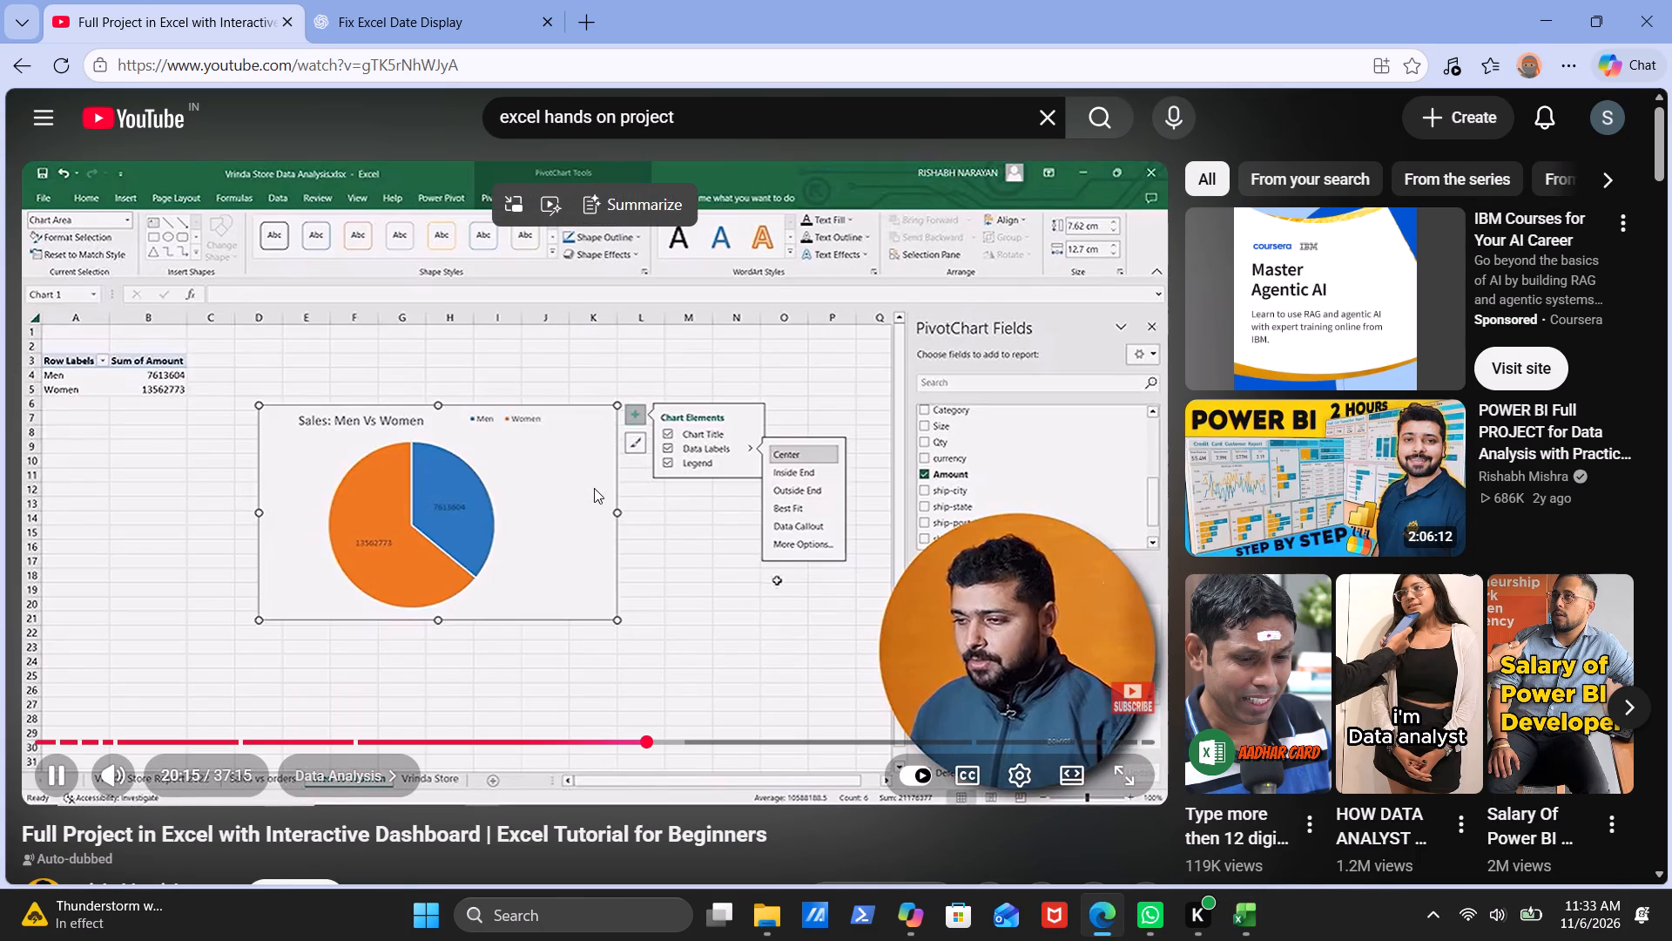
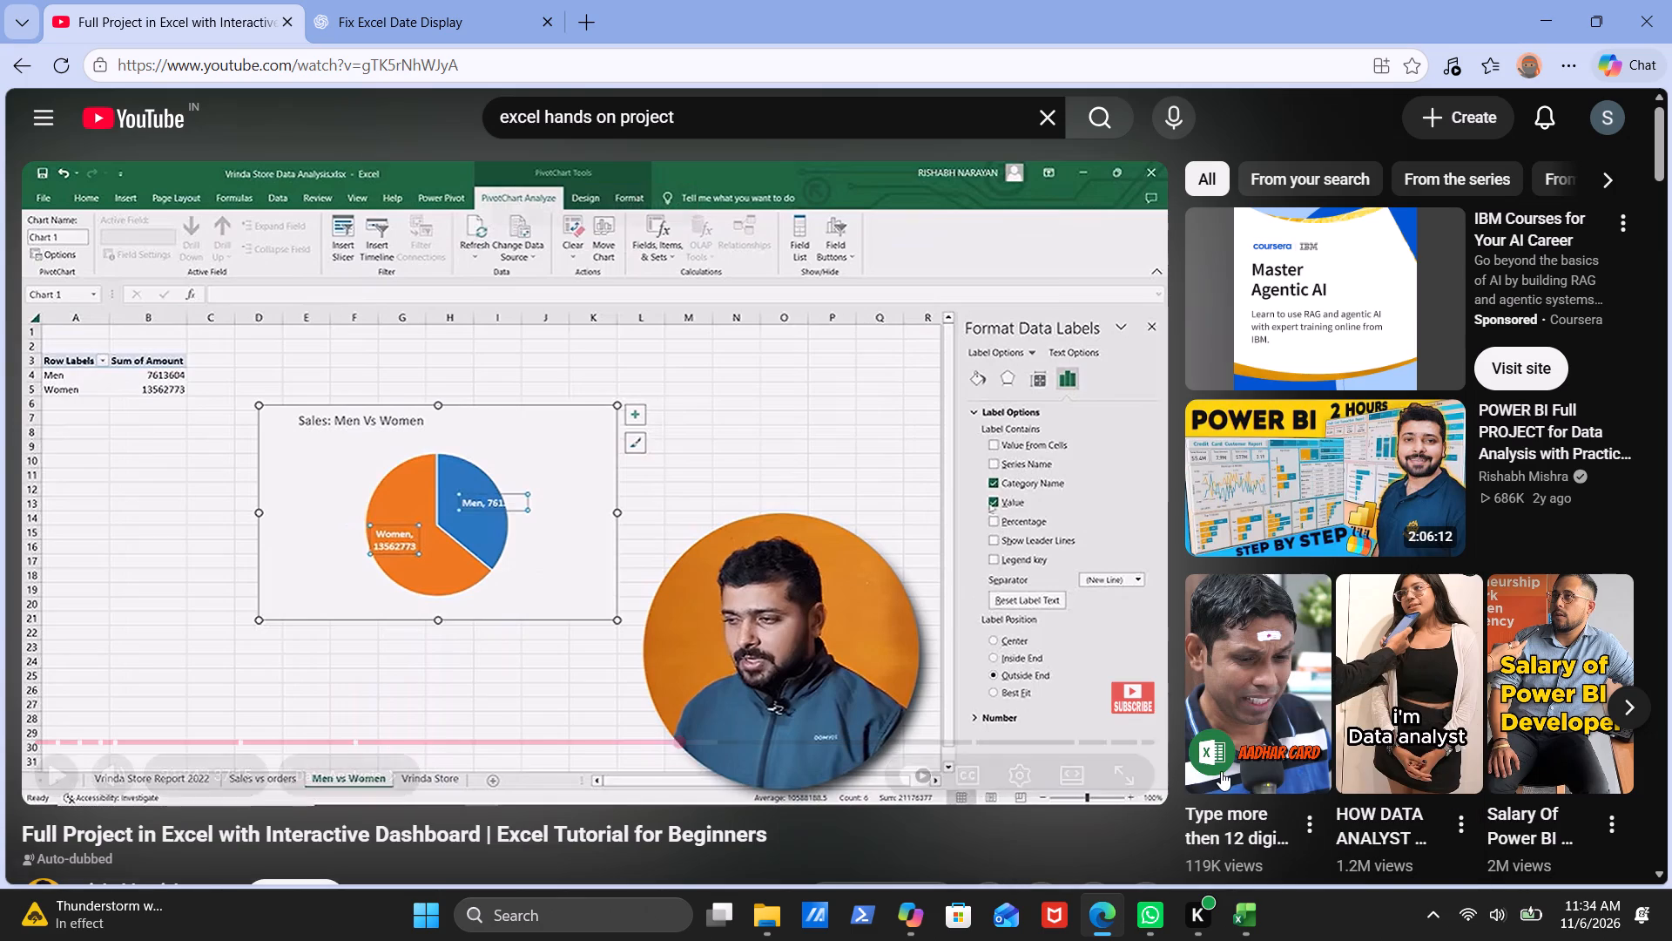
# Switch to the Vrinda Store Data Analysis workbook in Excel and set the pie chart's data labels to Data Callout.
pyautogui.click(1243, 908)
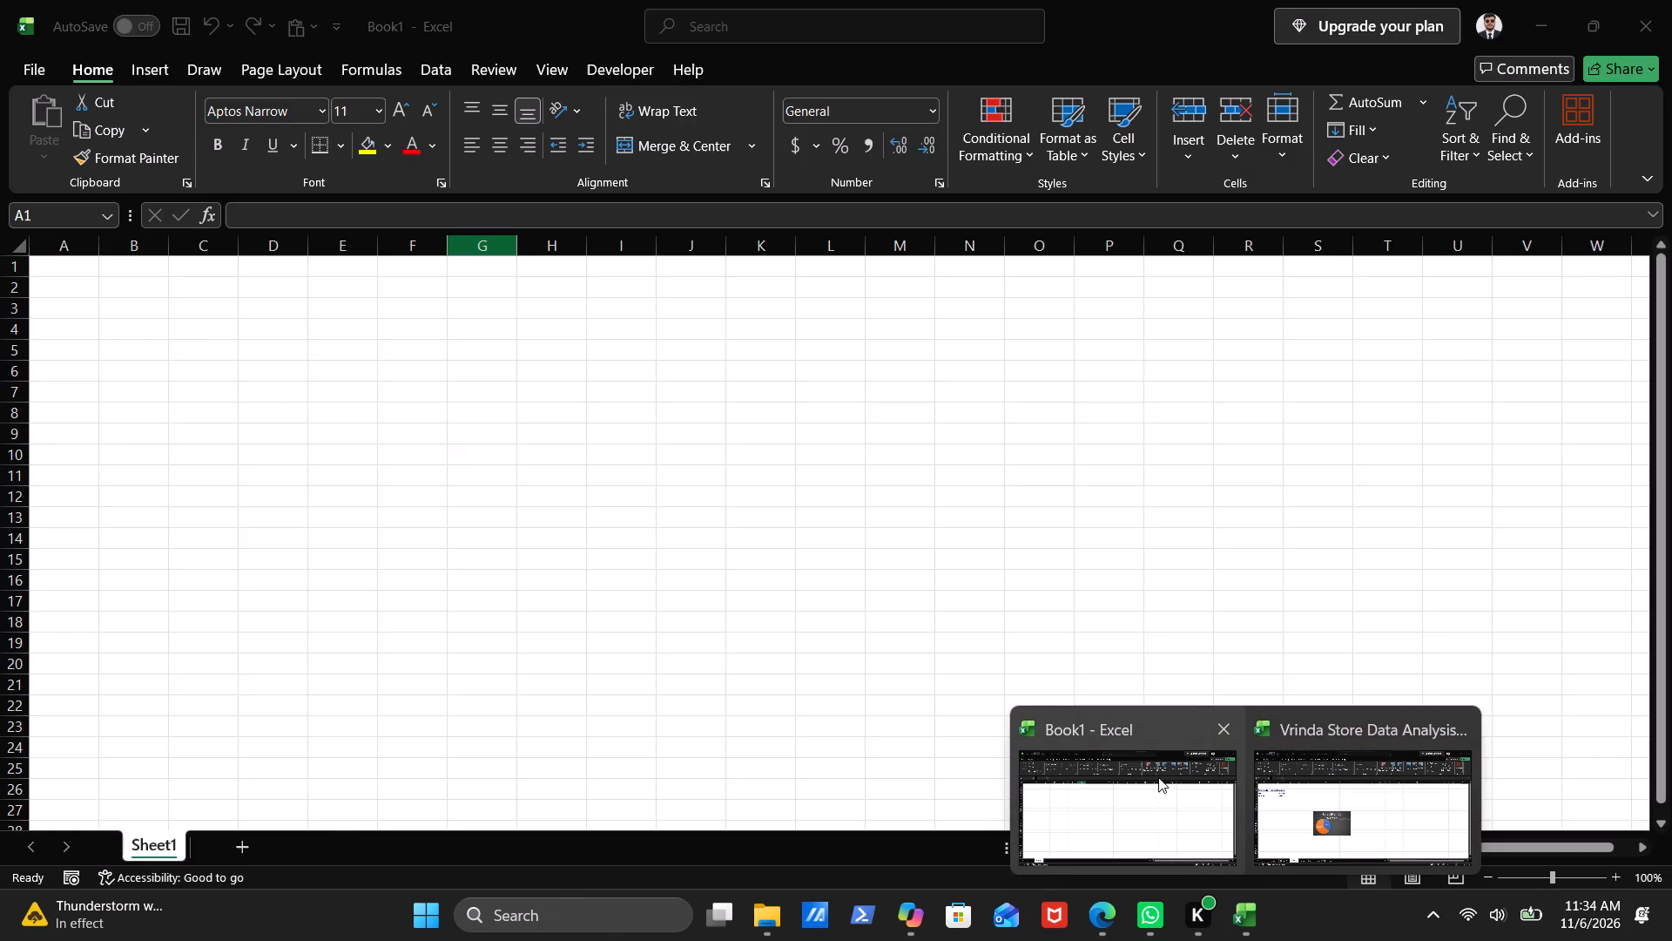
pyautogui.click(1328, 844)
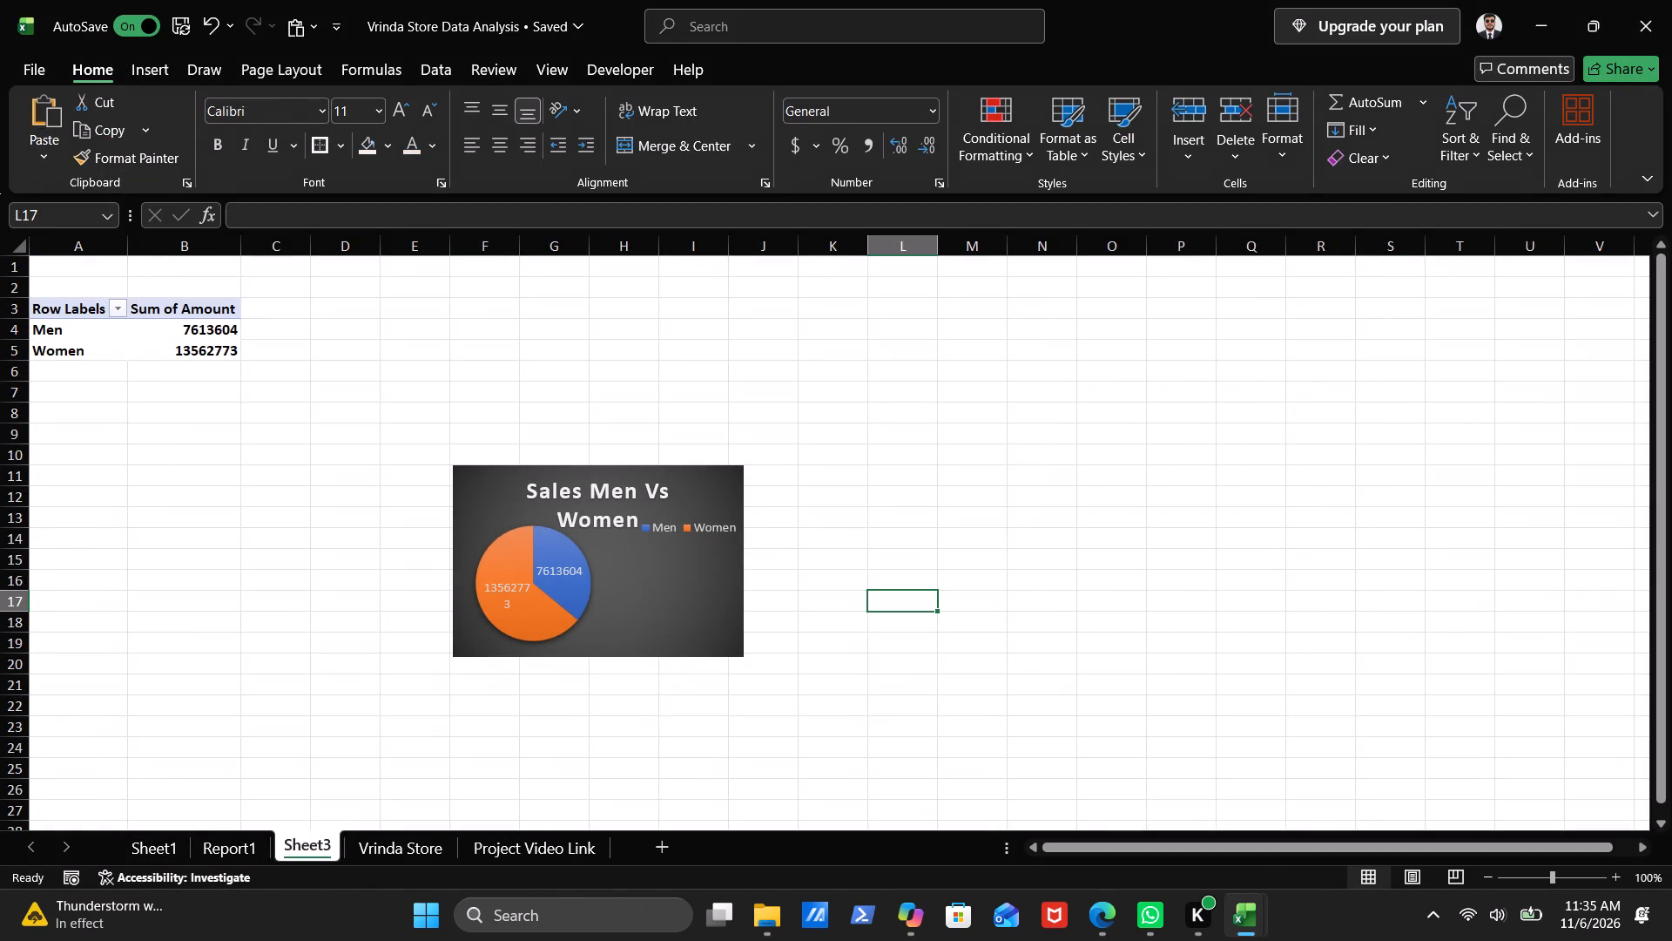
pyautogui.click(659, 549)
pyautogui.click(776, 473)
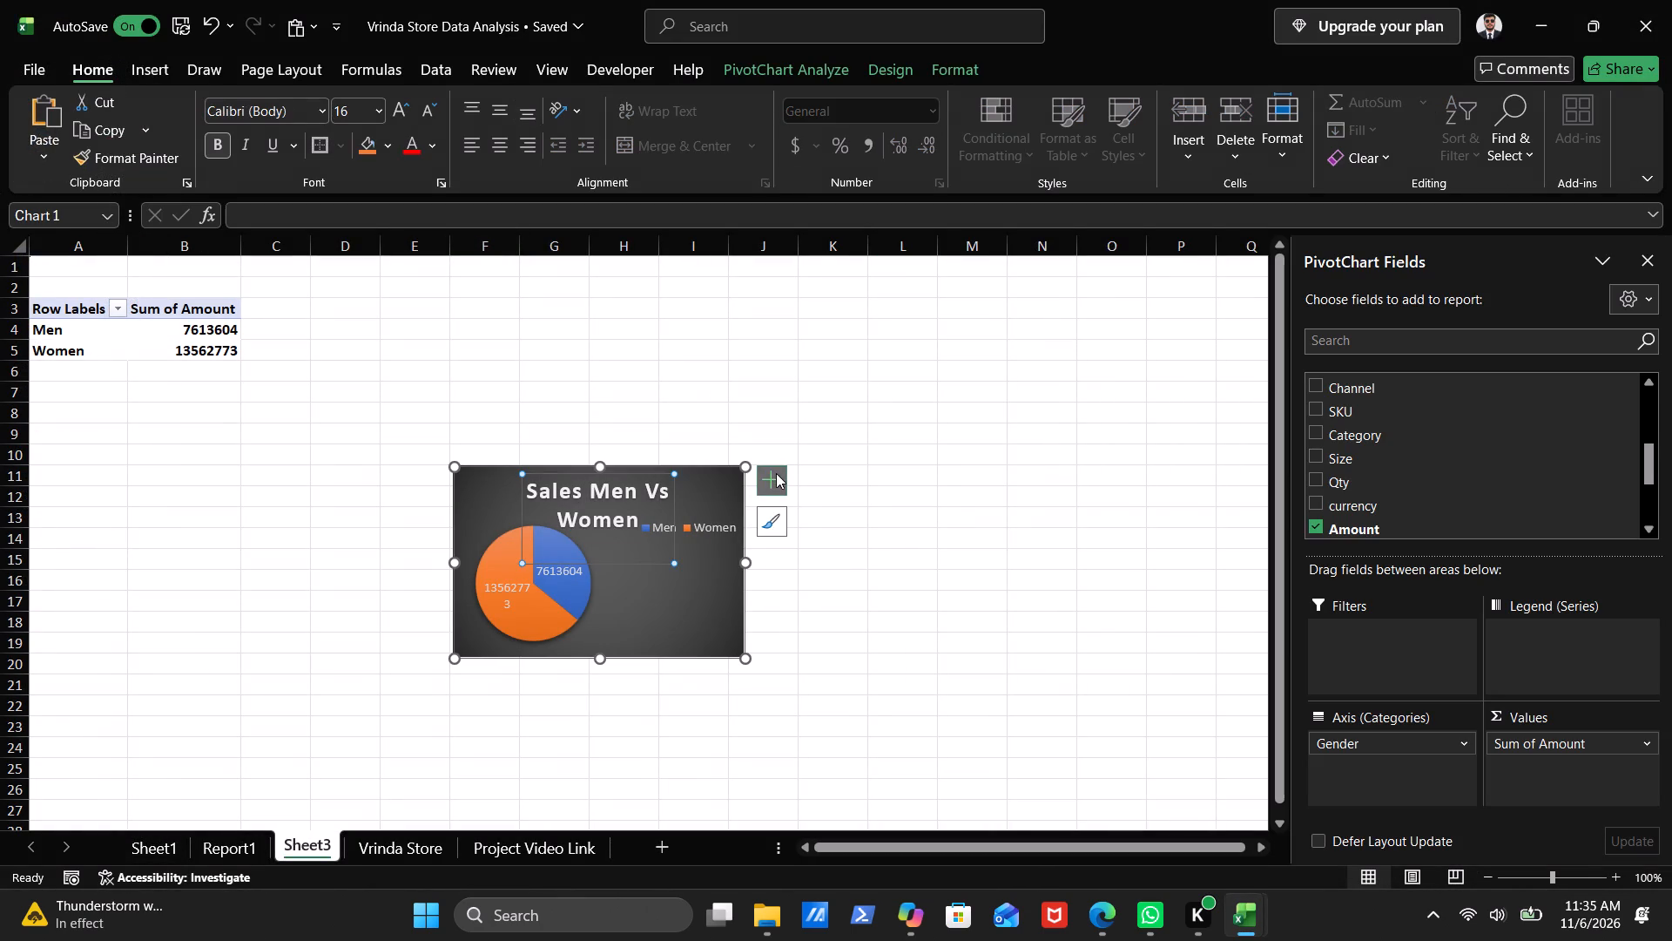
pyautogui.click(935, 531)
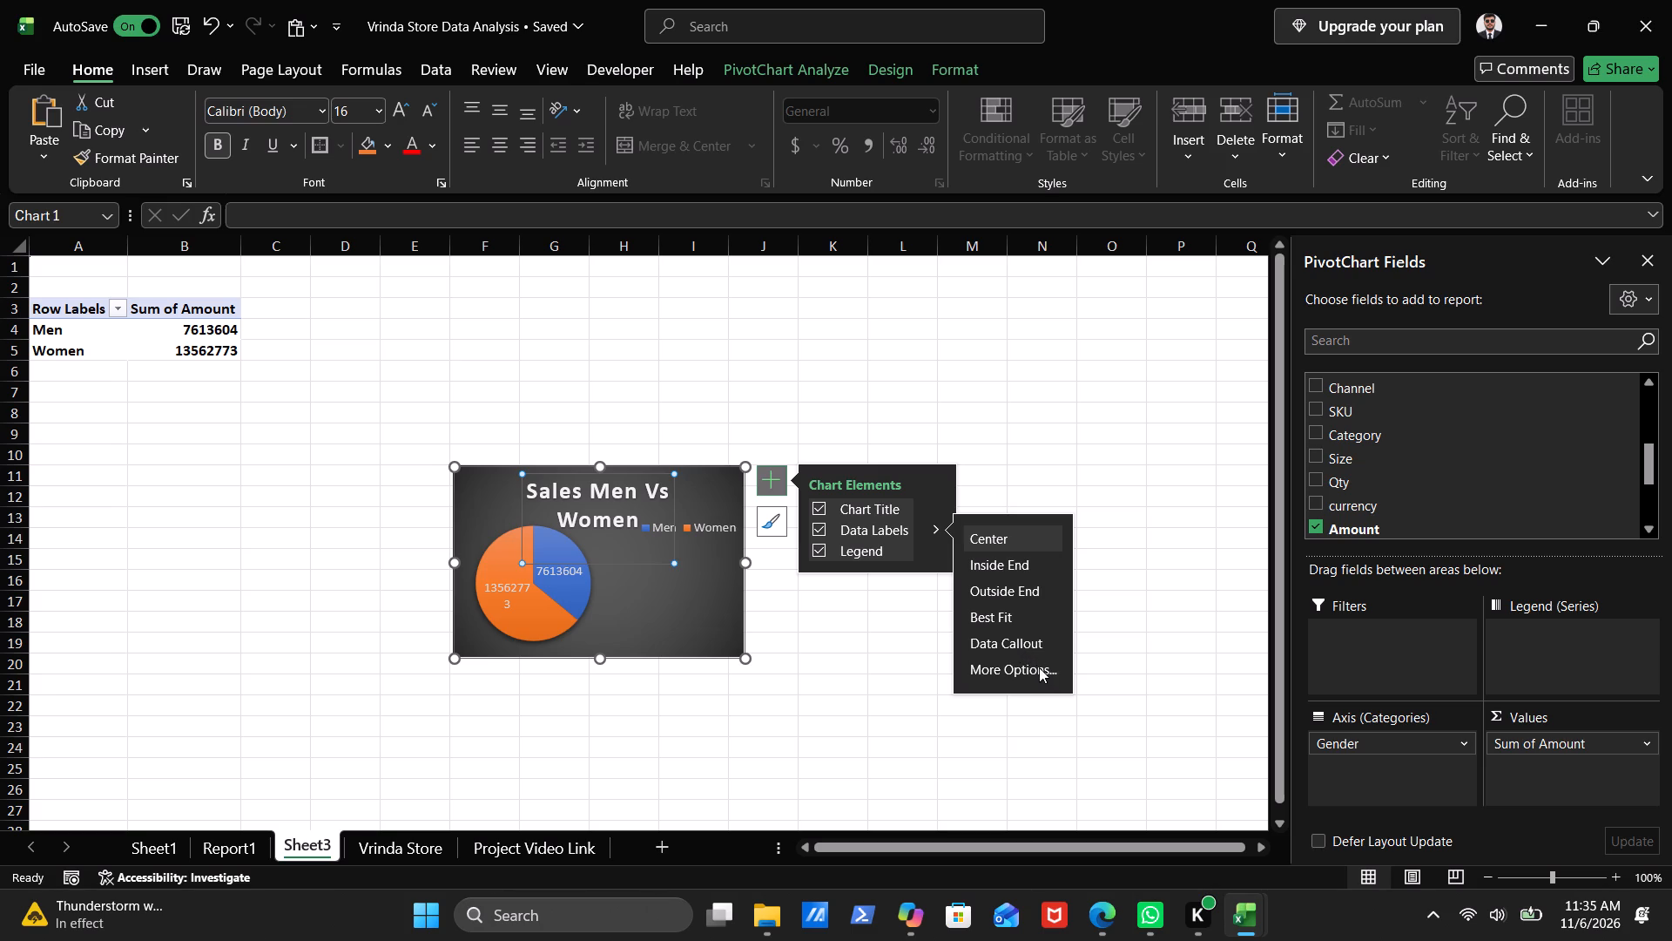
pyautogui.click(1039, 667)
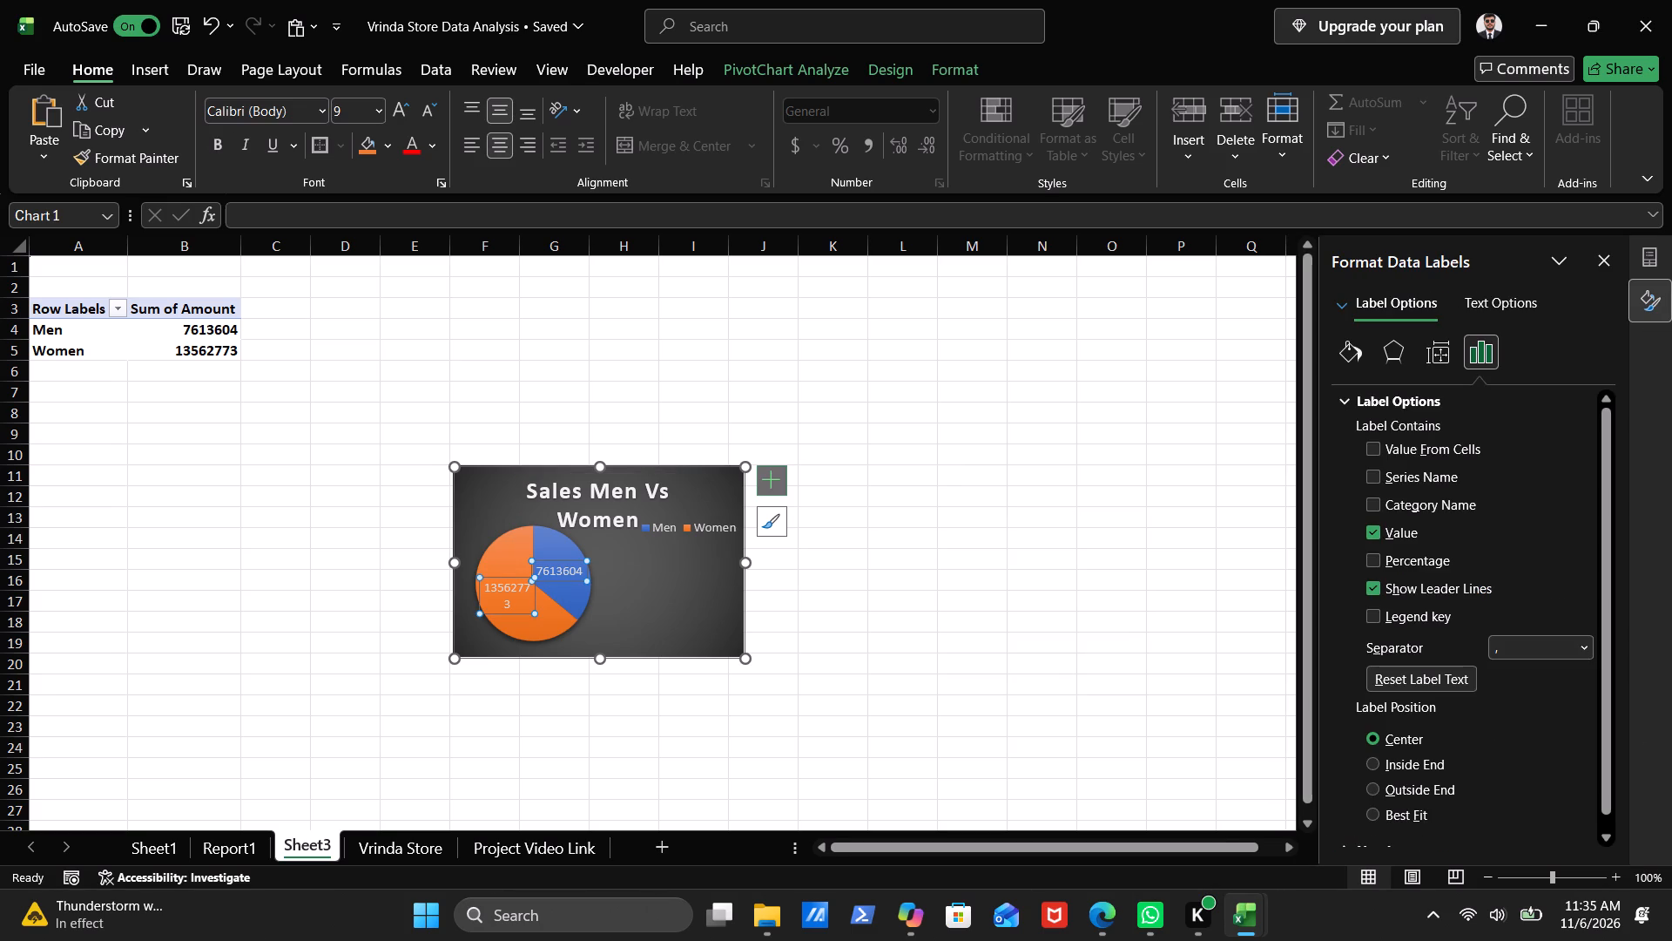
pyautogui.click(781, 487)
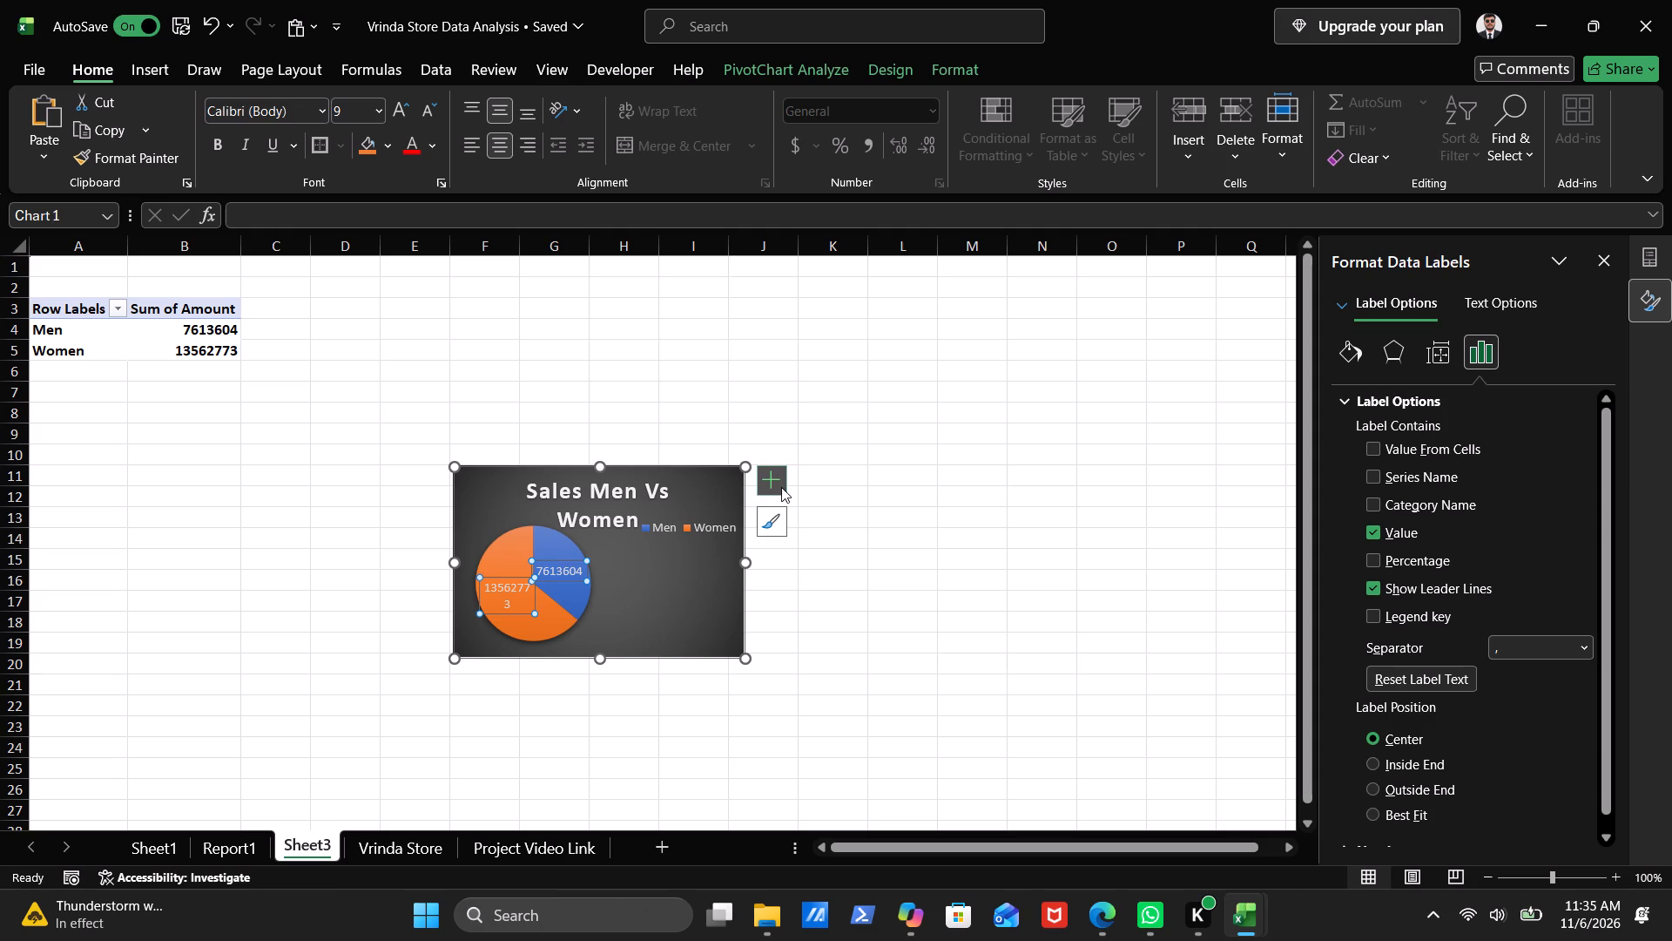
pyautogui.click(781, 487)
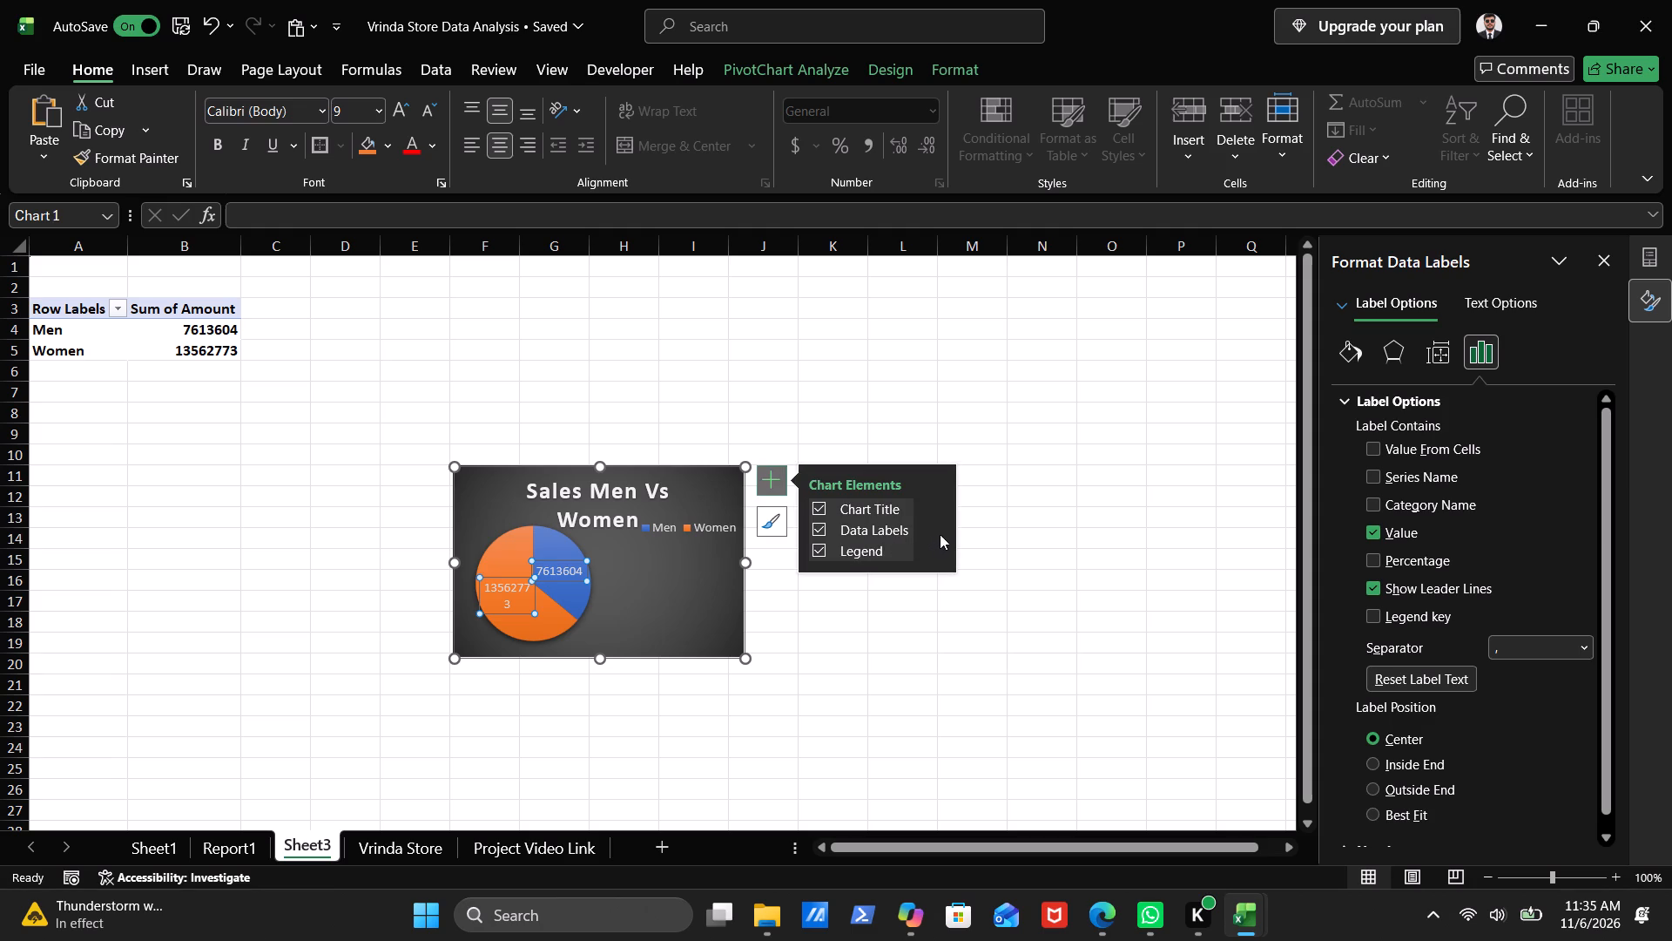
pyautogui.click(940, 532)
pyautogui.click(1017, 646)
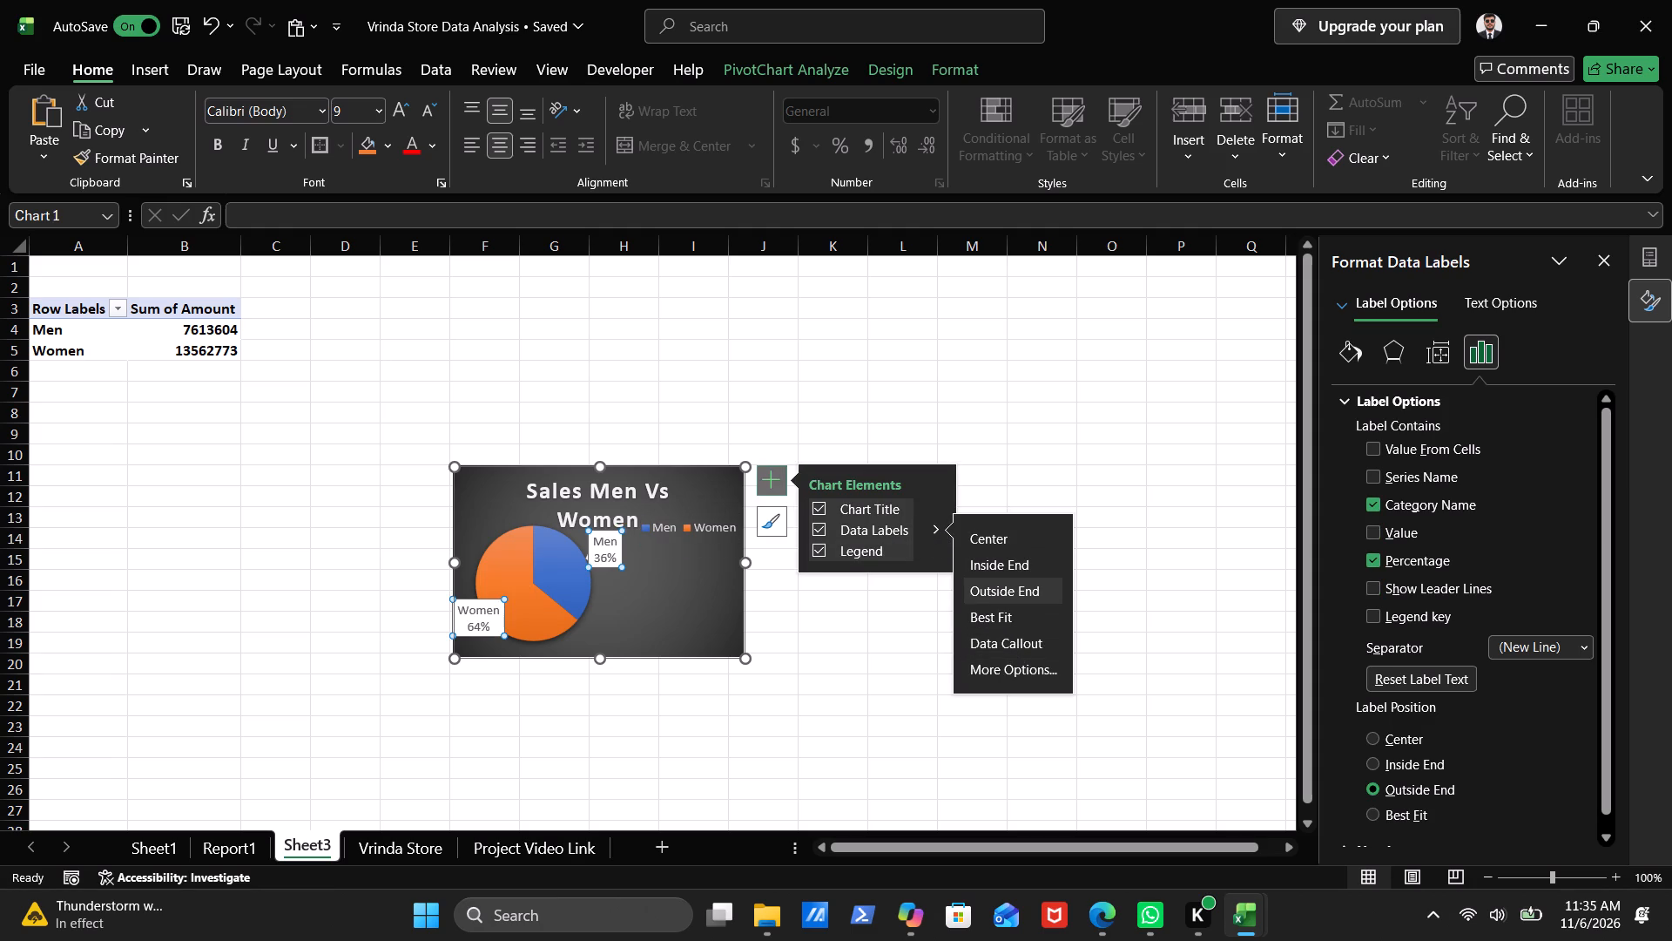
# Delete the legend from the Sales Men Vs Women pie chart.
pyautogui.click(713, 525)
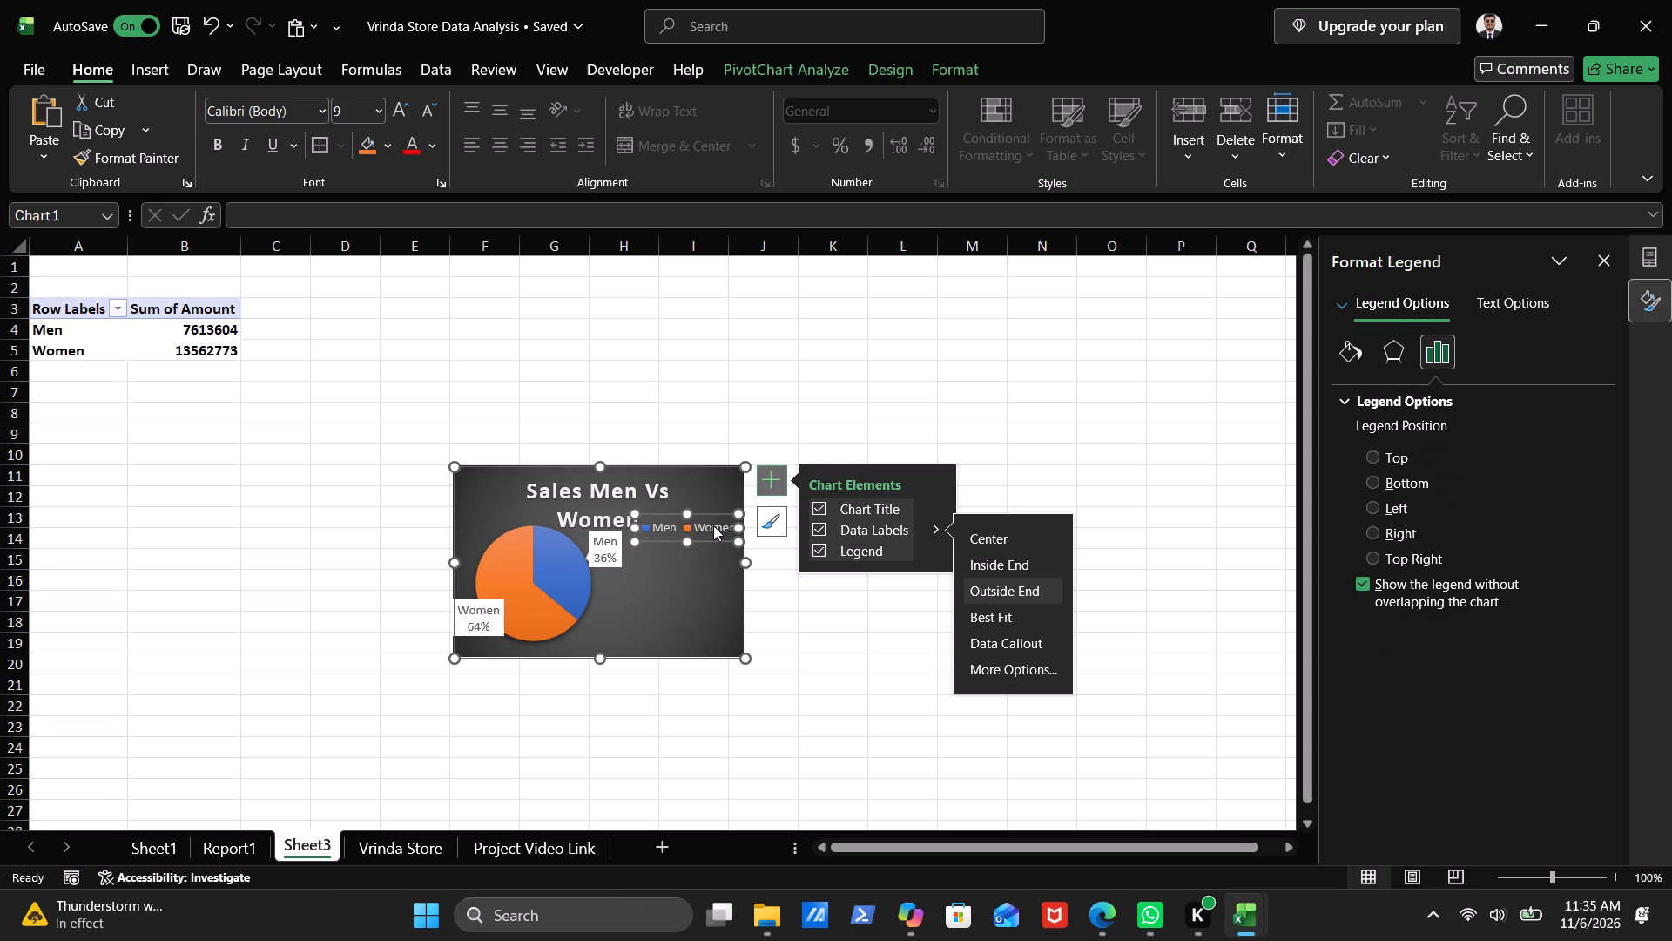
pyautogui.press('Delete')
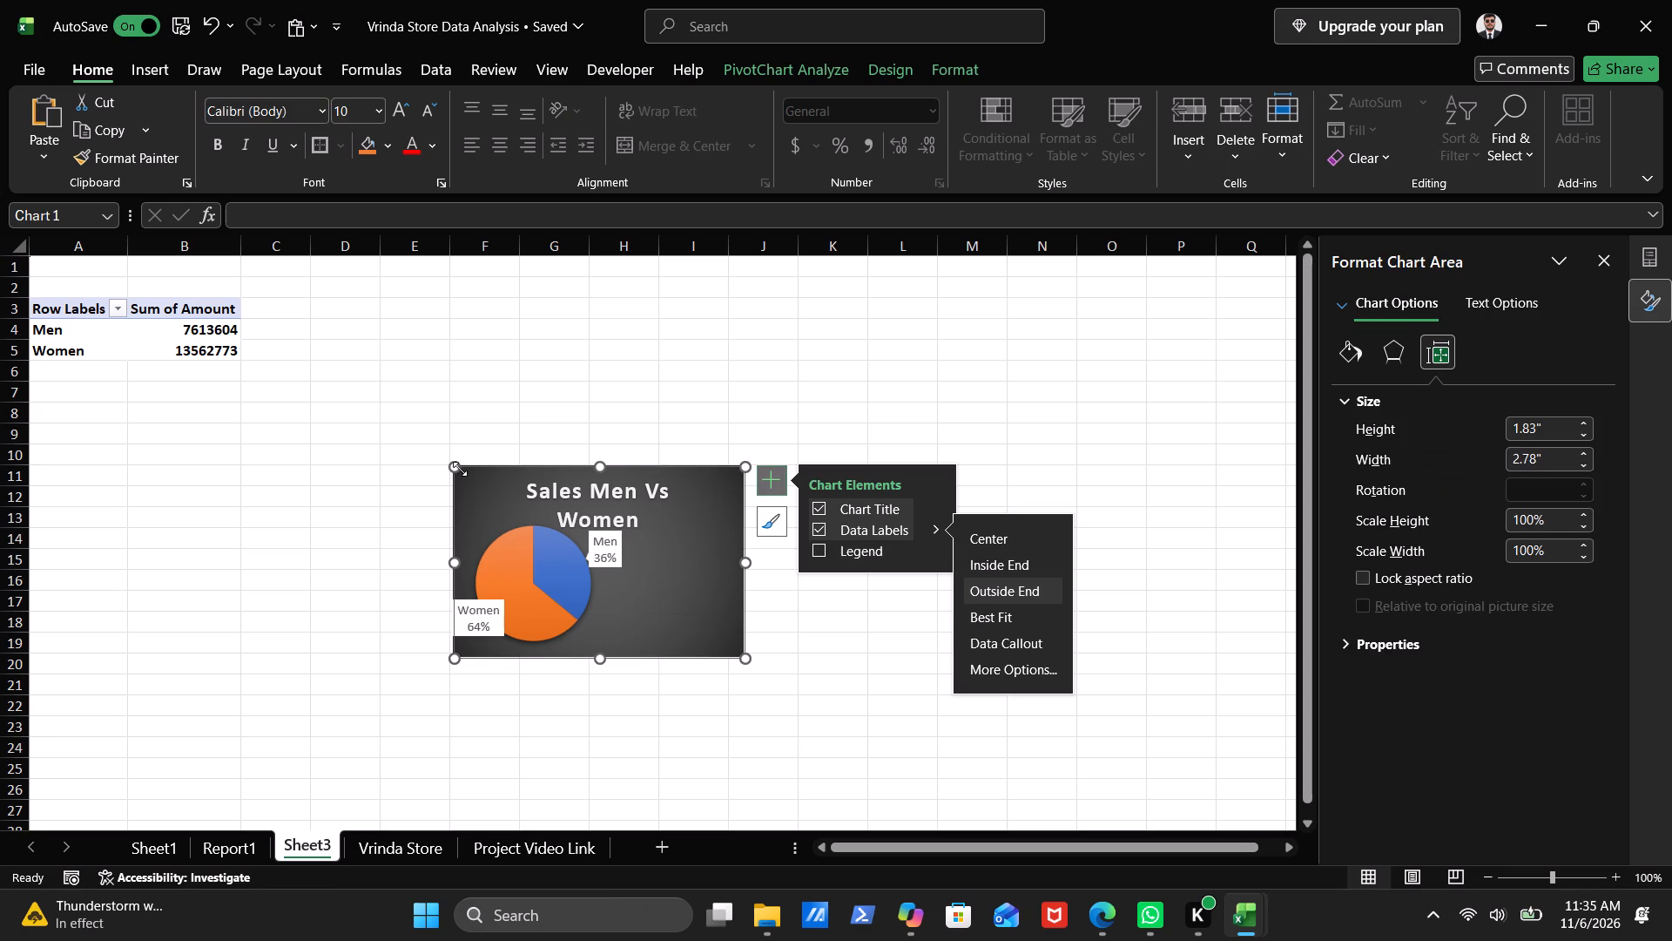
# Enlarge the whole chart to about 2.55" high and 3.78" wide, extending it from its upper-left corner.
pyautogui.moveTo(455, 467); pyautogui.dragTo(348, 390)
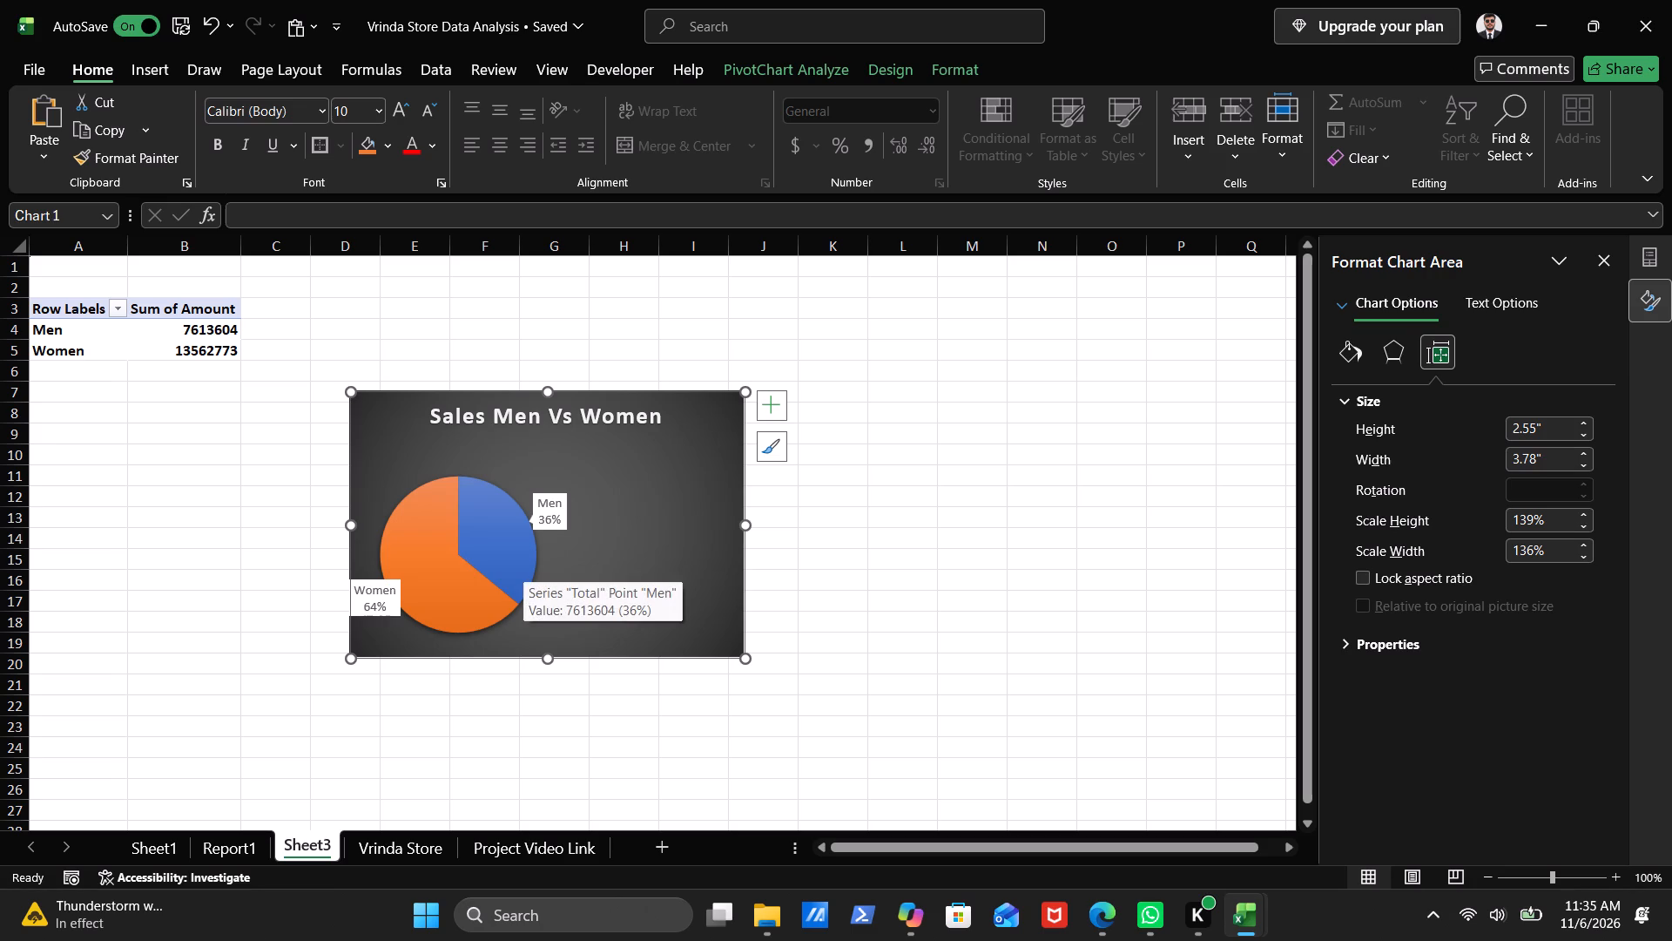
# Enlarge the pie's plot area so the pie reaches nearly up to the chart title.
pyautogui.click(469, 531)
pyautogui.click(433, 491)
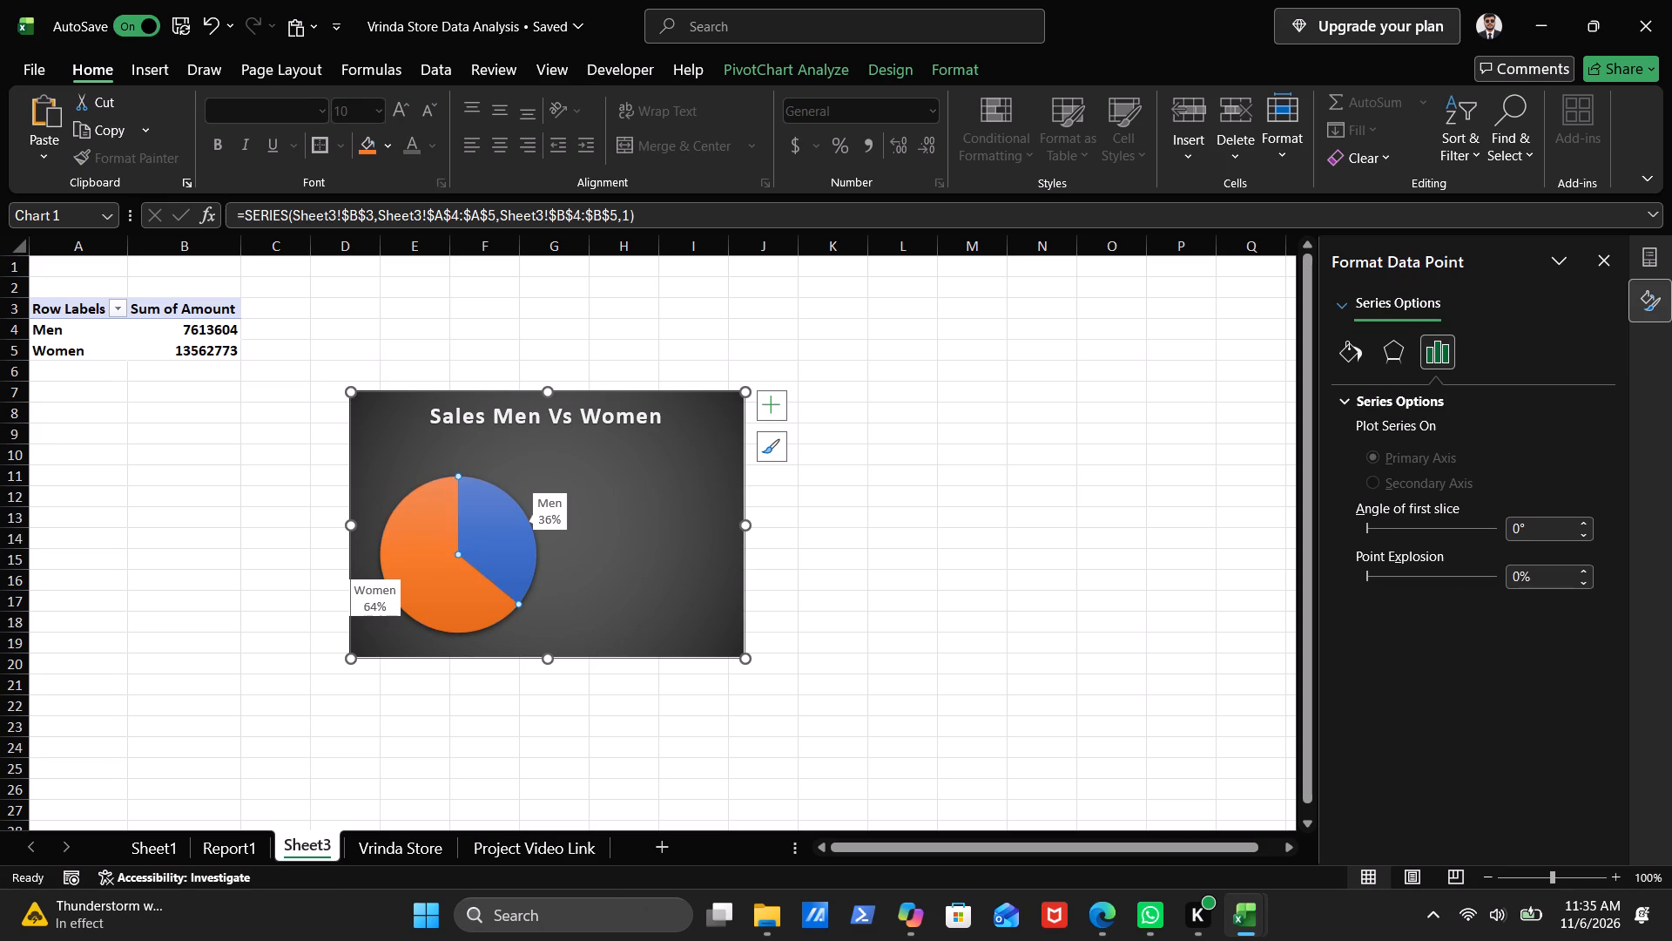
pyautogui.moveTo(433, 491); pyautogui.dragTo(431, 475)
pyautogui.click(431, 475)
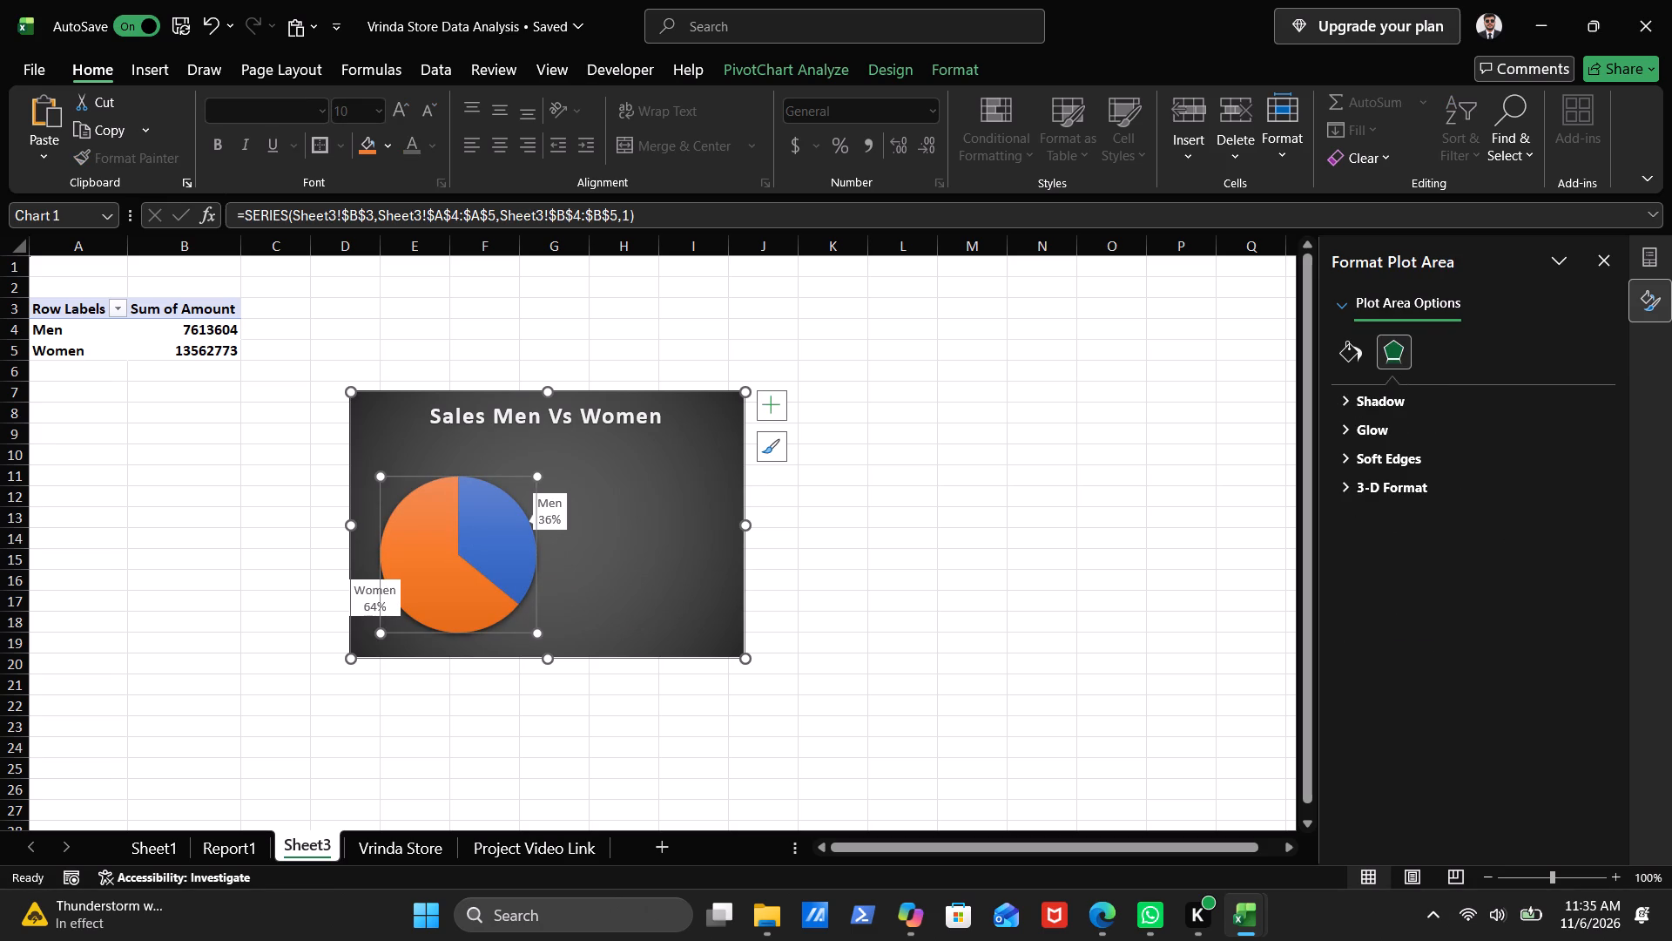
pyautogui.moveTo(536, 478); pyautogui.dragTo(576, 482)
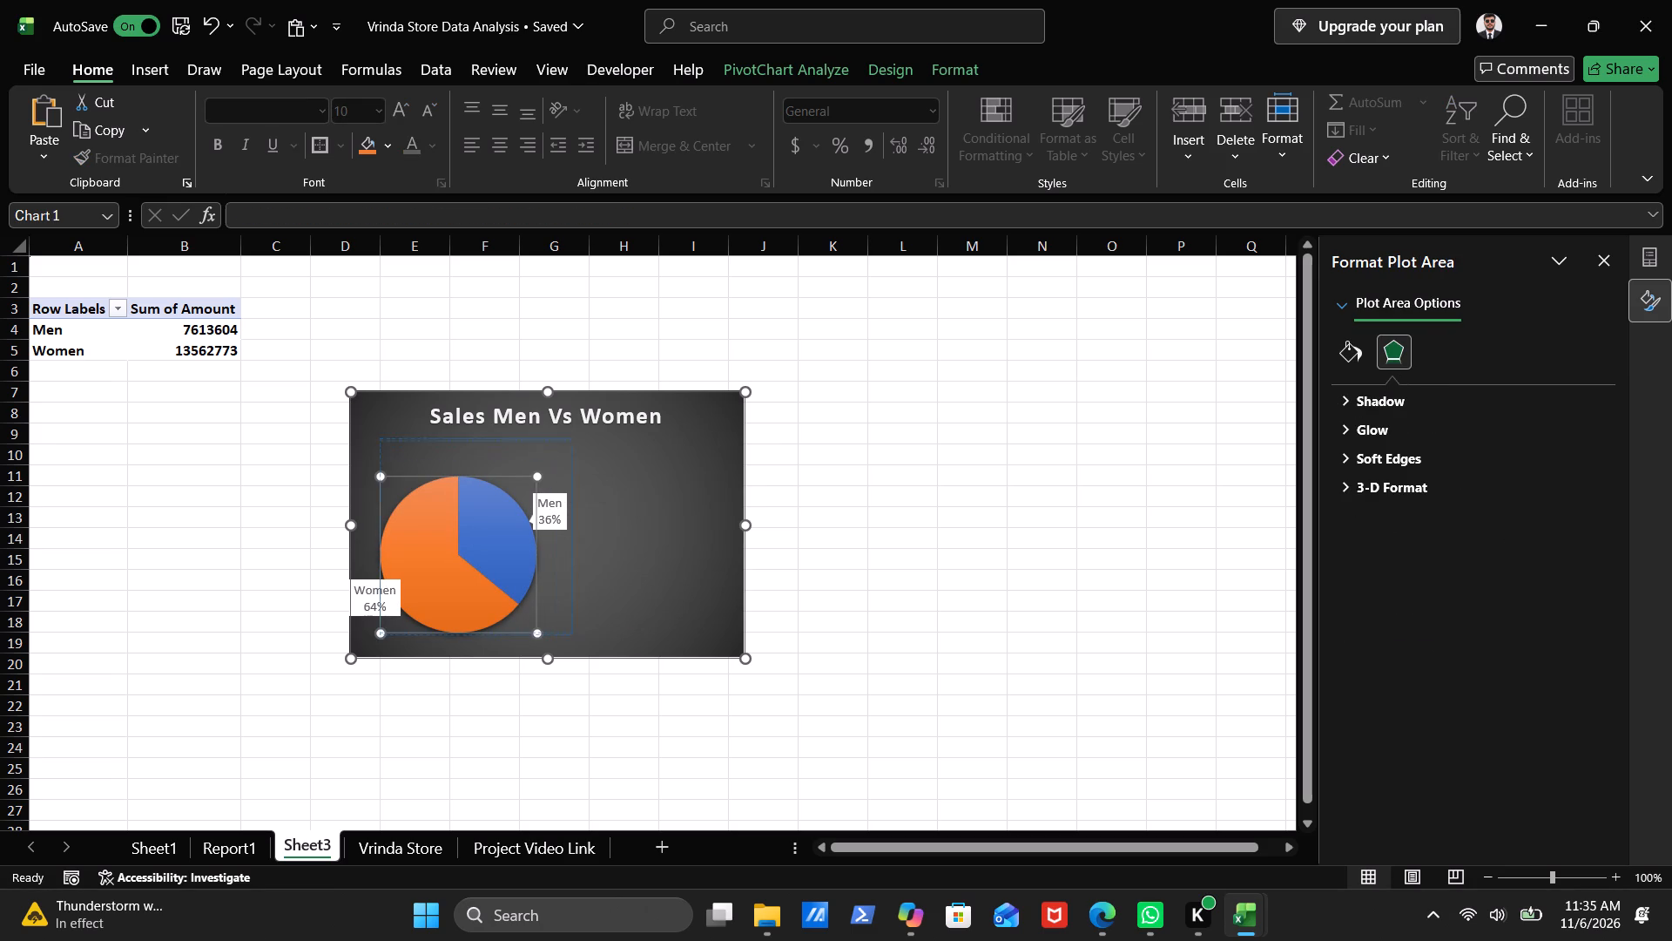
pyautogui.moveTo(576, 482); pyautogui.dragTo(647, 606)
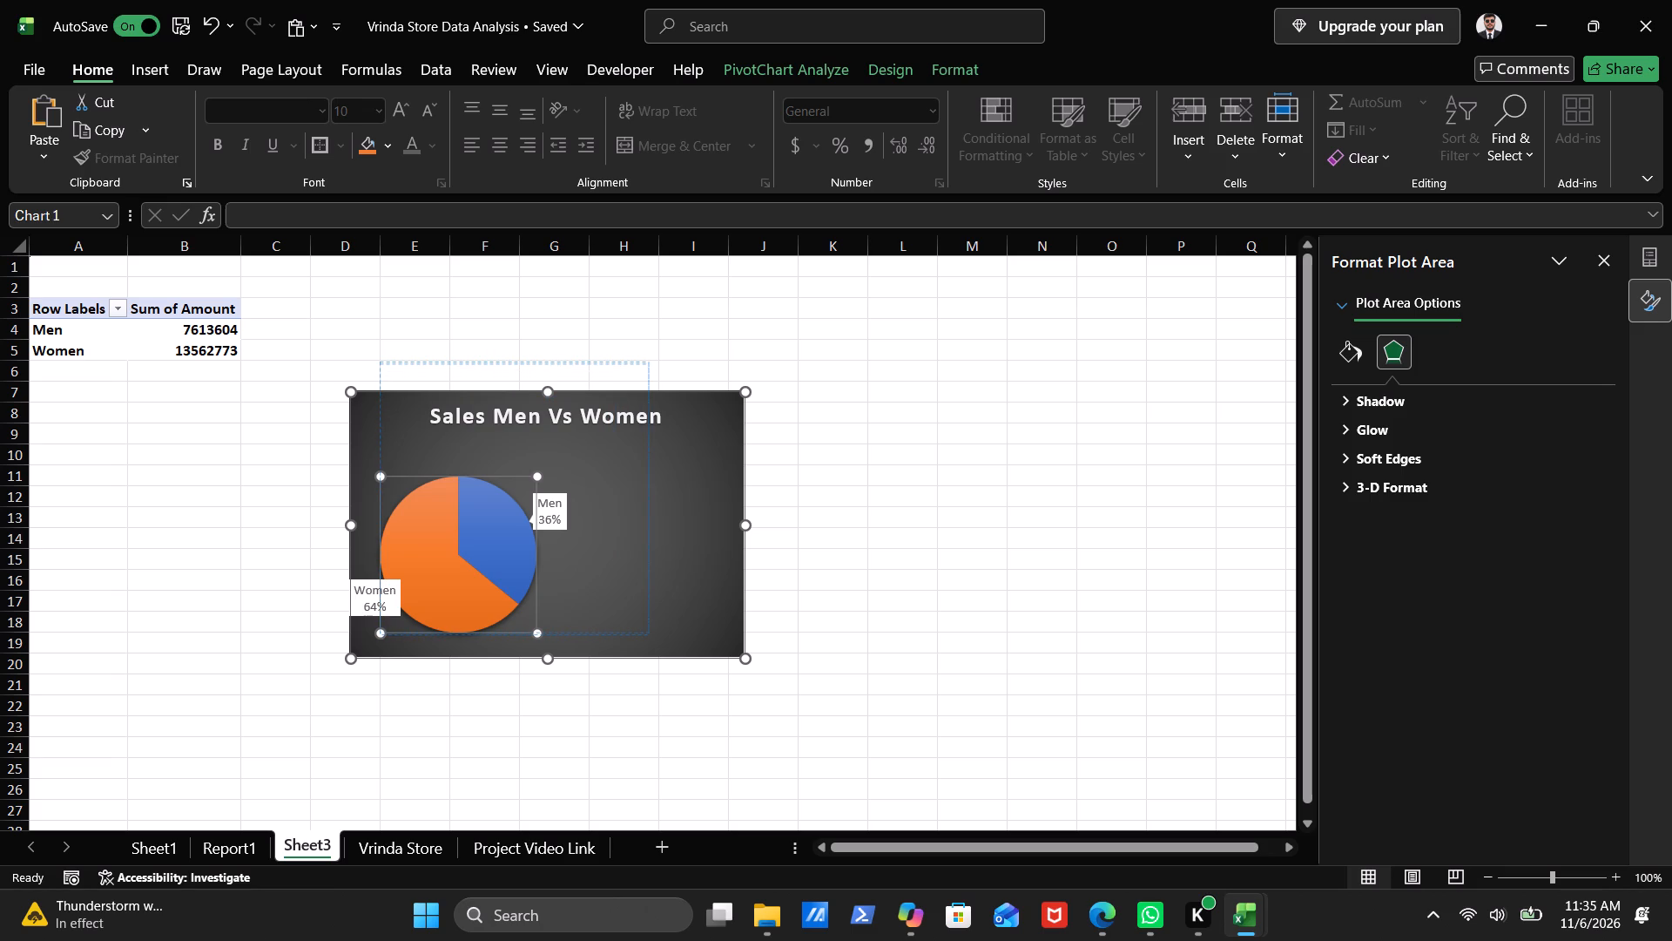
pyautogui.moveTo(647, 606); pyautogui.dragTo(604, 485)
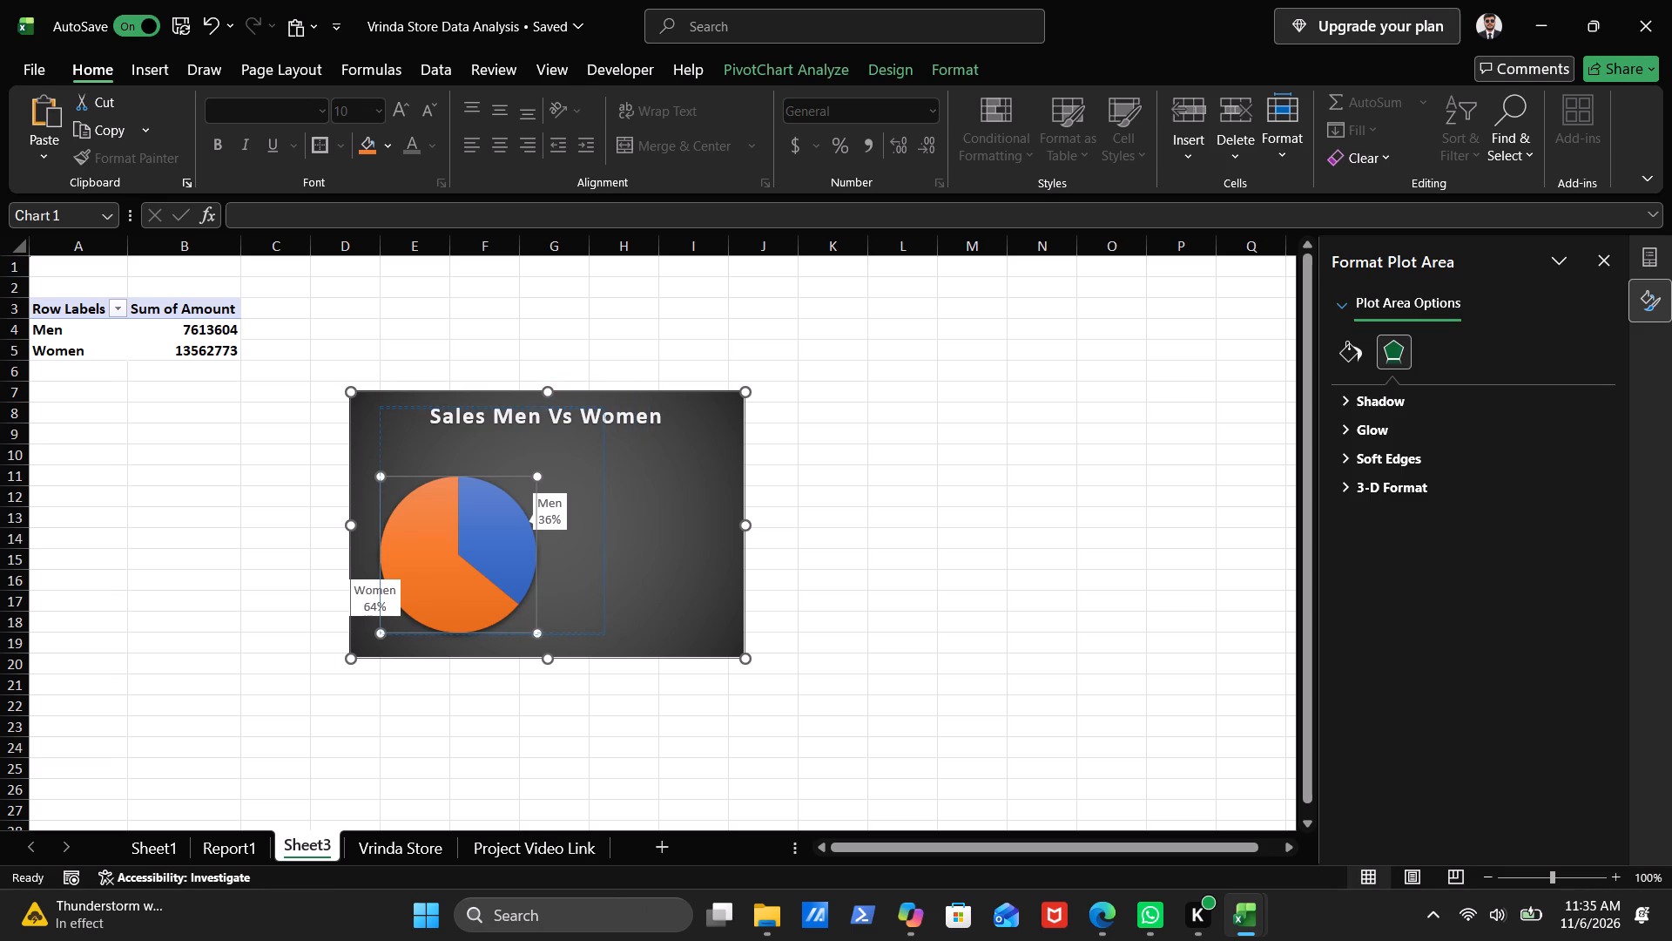
pyautogui.moveTo(604, 485); pyautogui.dragTo(561, 420)
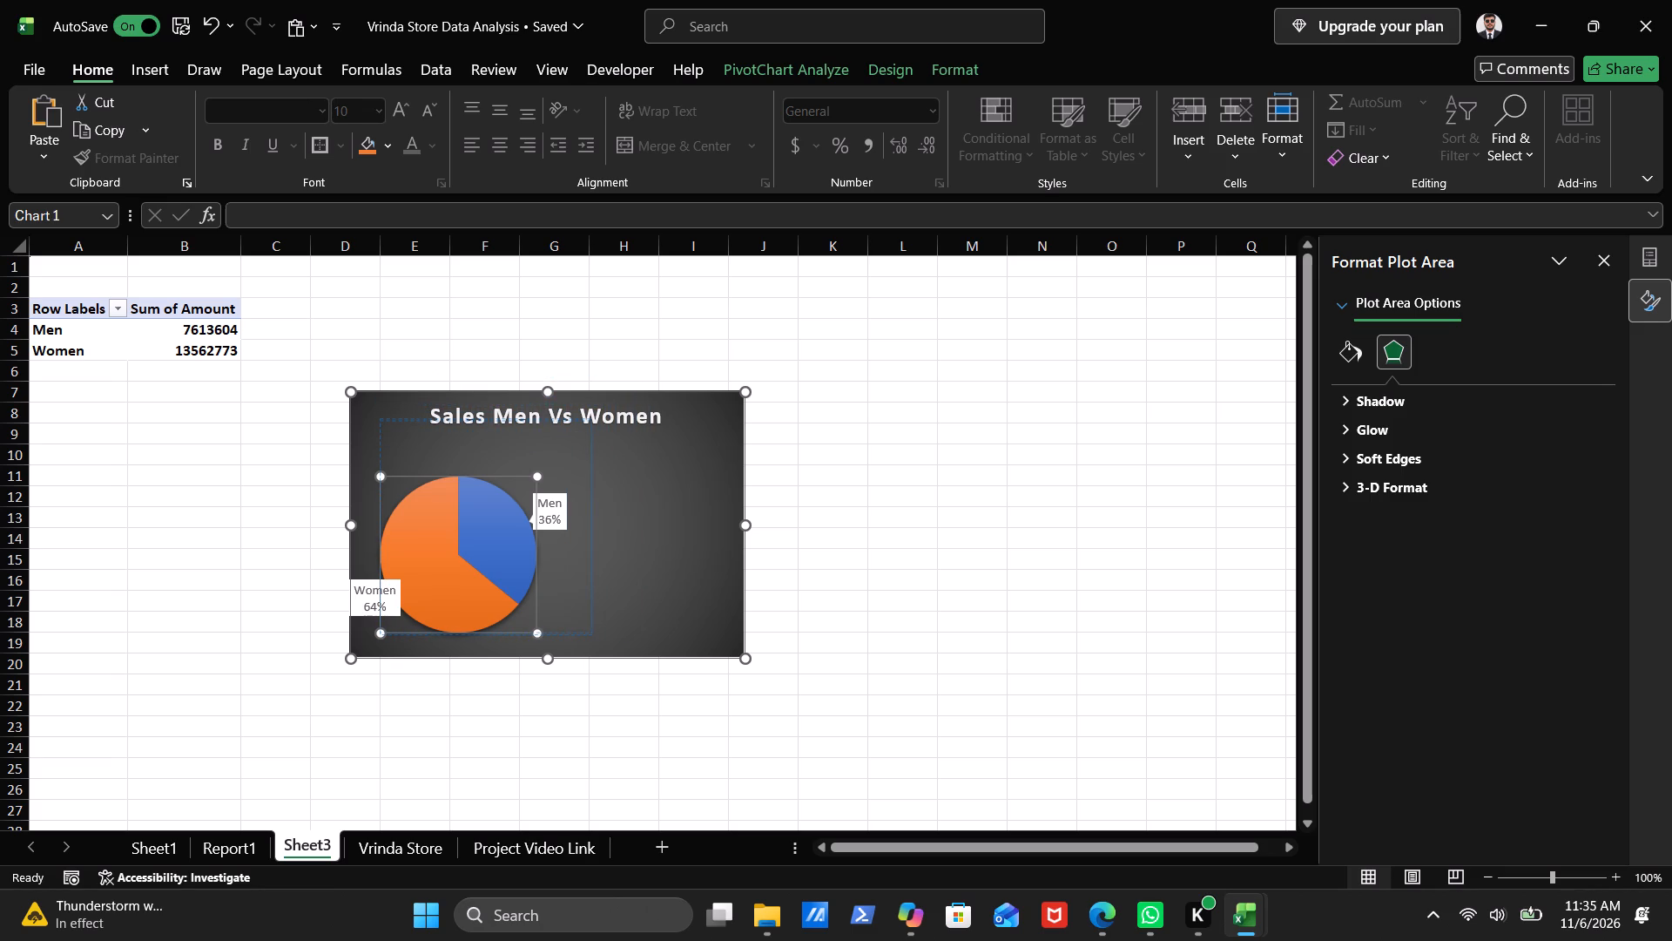
pyautogui.moveTo(561, 420); pyautogui.dragTo(561, 443)
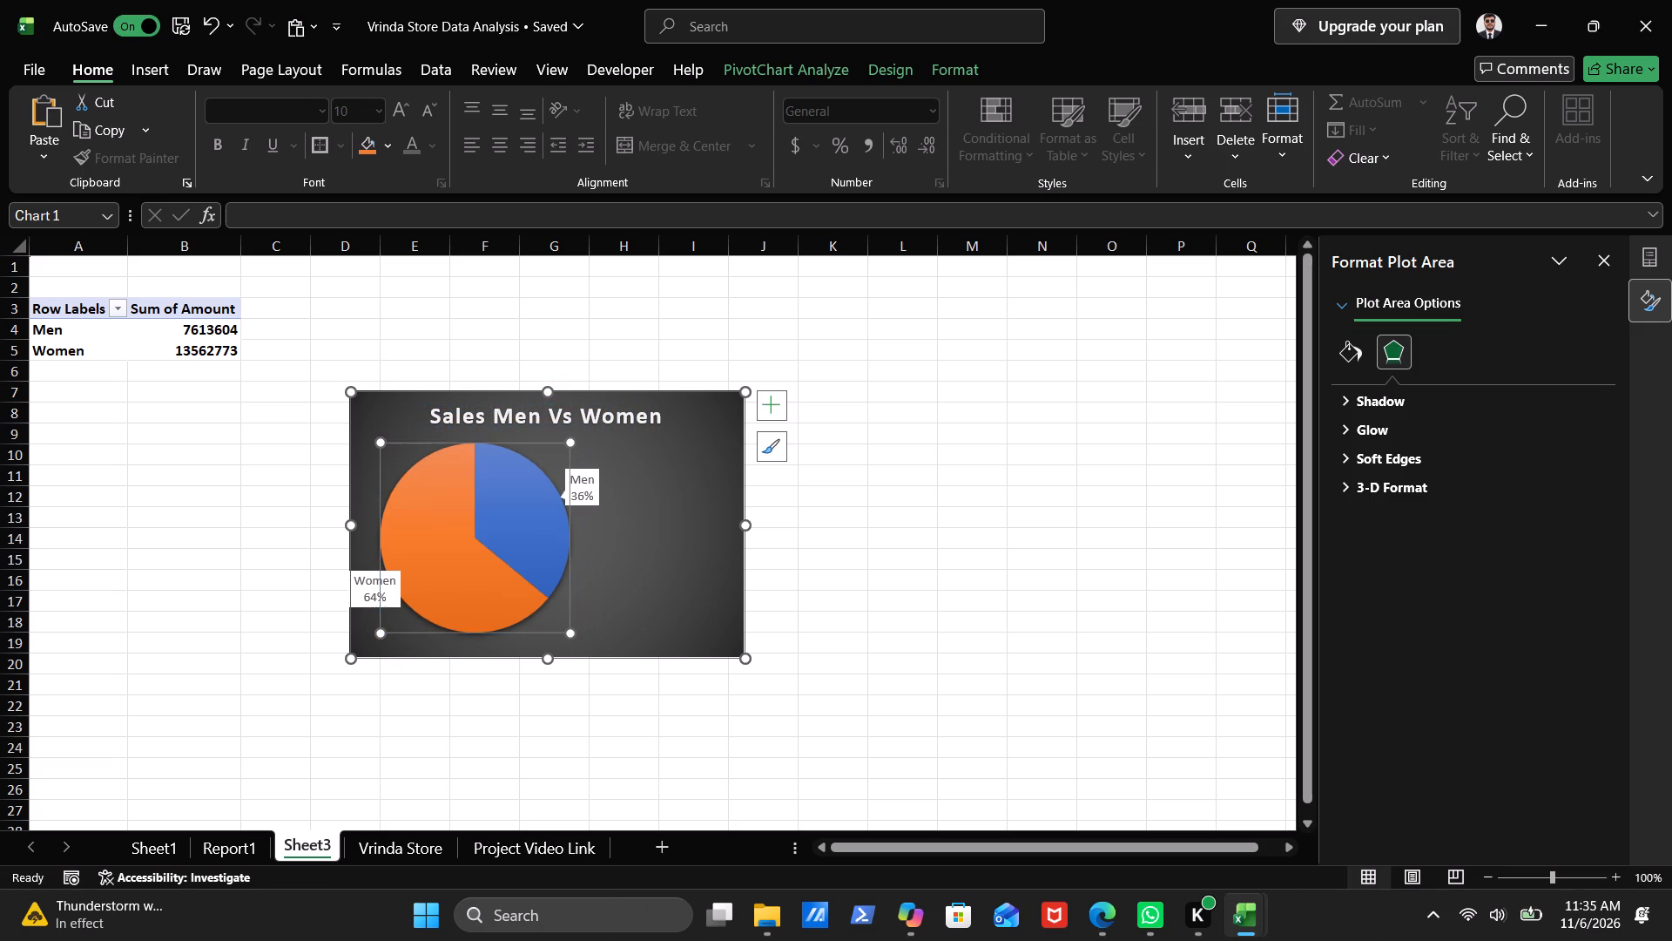
# Move the pie's plot area to the horizontal centre of the chart, beneath the title.
pyautogui.moveTo(445, 518); pyautogui.dragTo(507, 527)
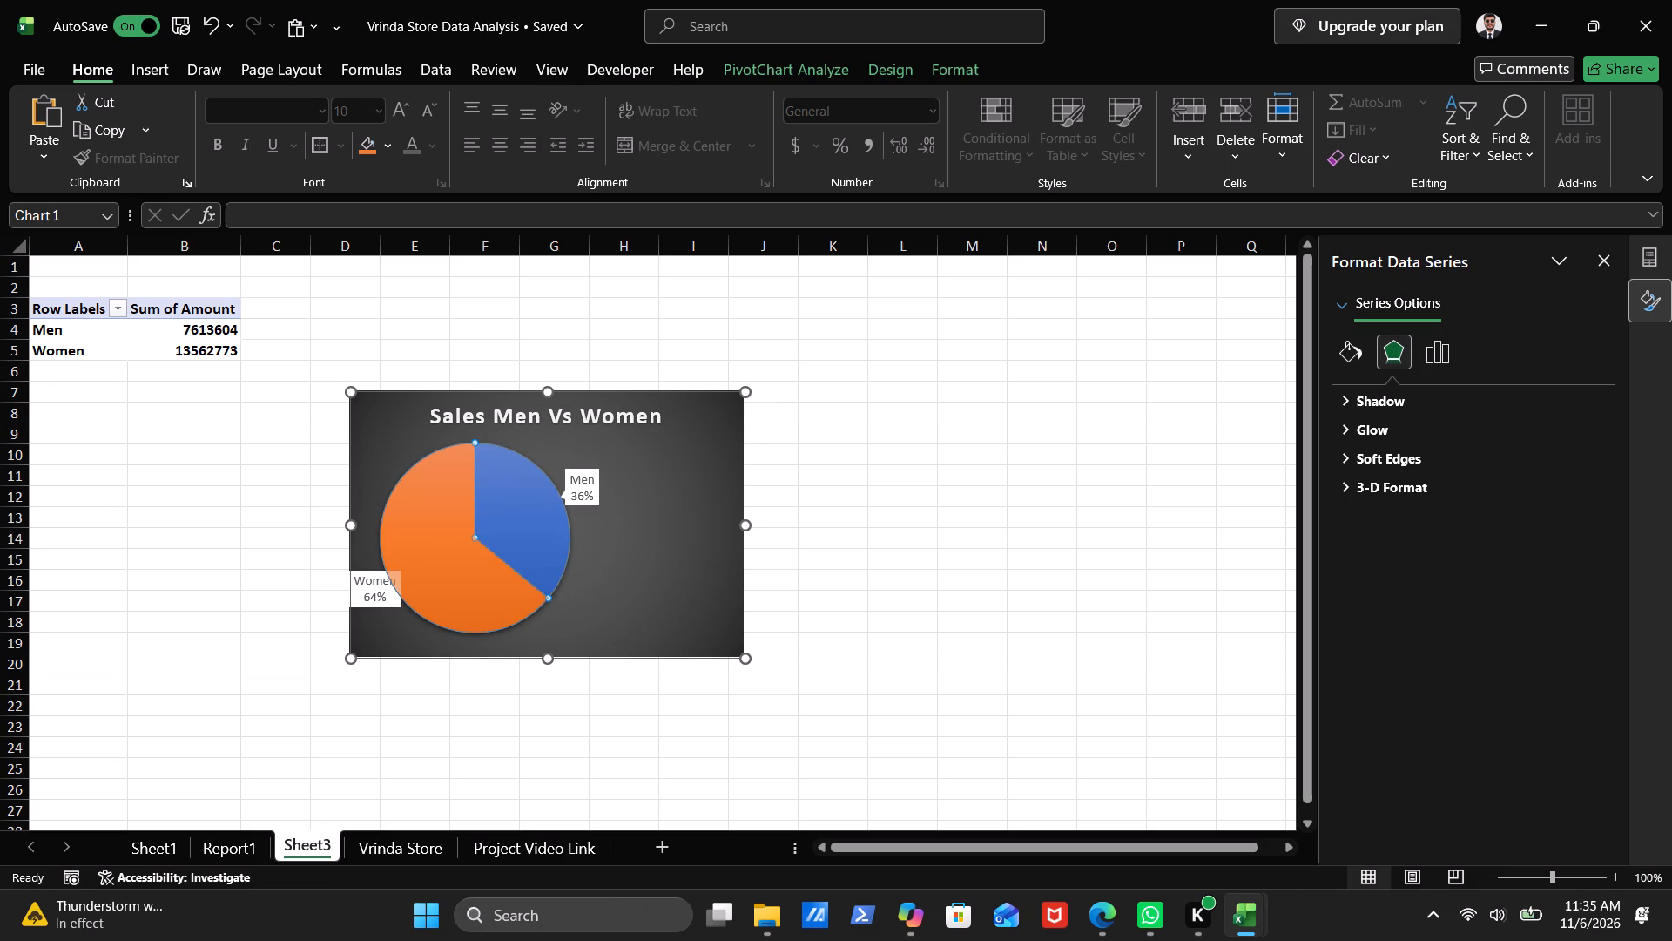
pyautogui.moveTo(507, 527); pyautogui.dragTo(428, 474)
pyautogui.moveTo(383, 435); pyautogui.dragTo(450, 459)
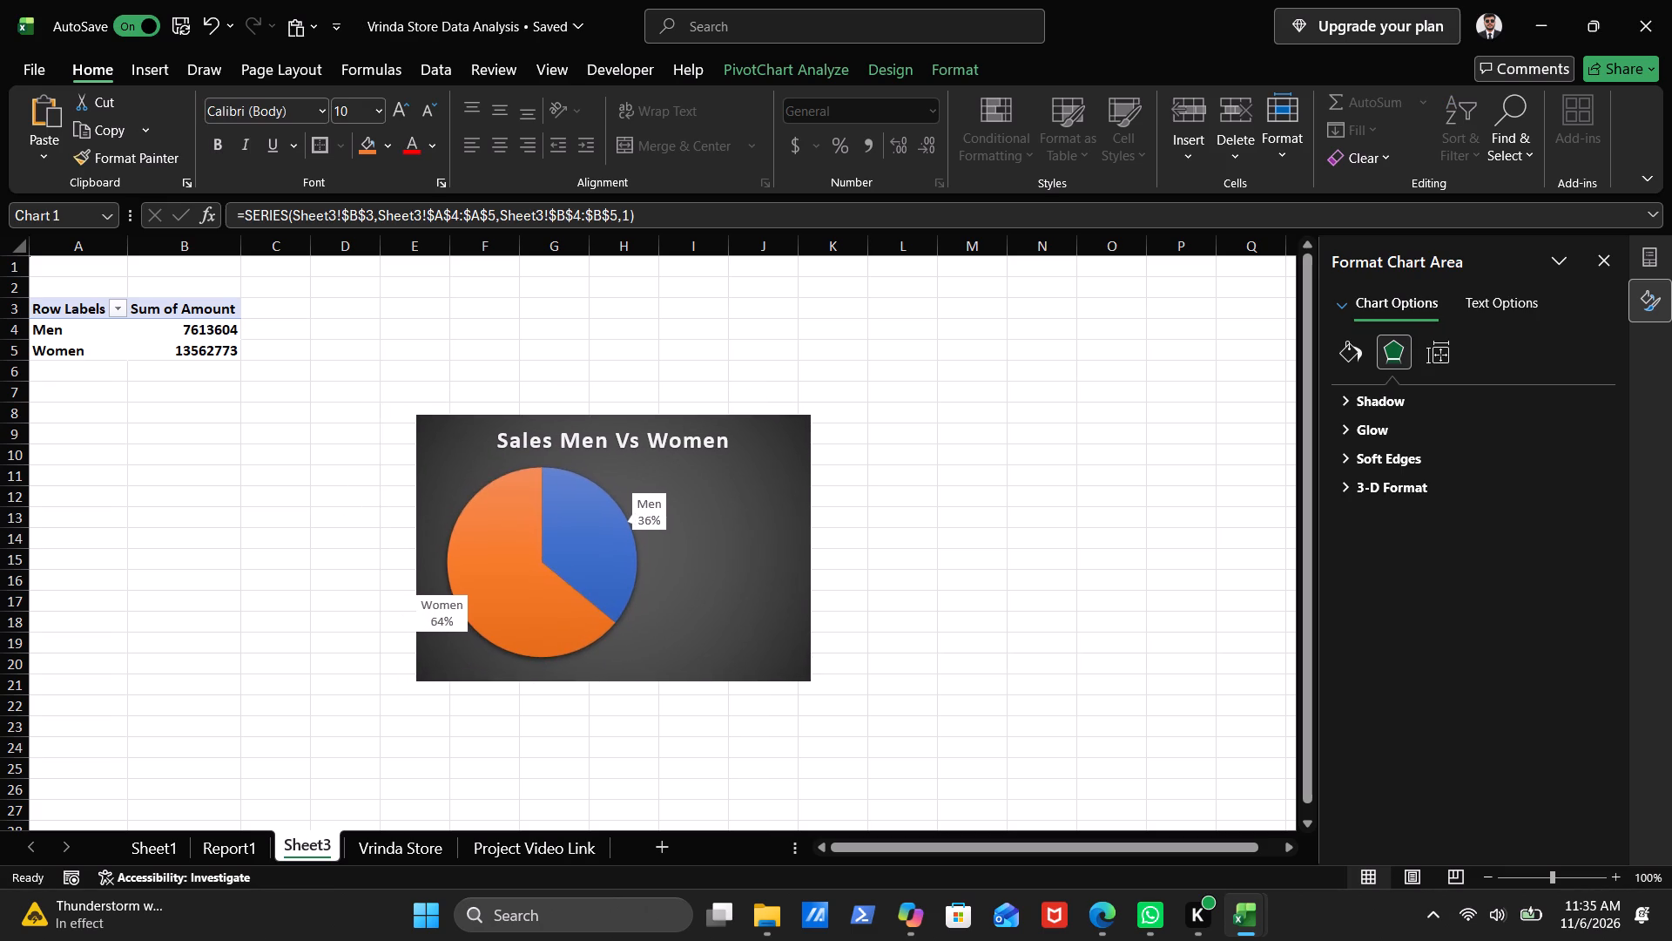
pyautogui.moveTo(450, 459); pyautogui.dragTo(373, 410)
pyautogui.click(397, 421)
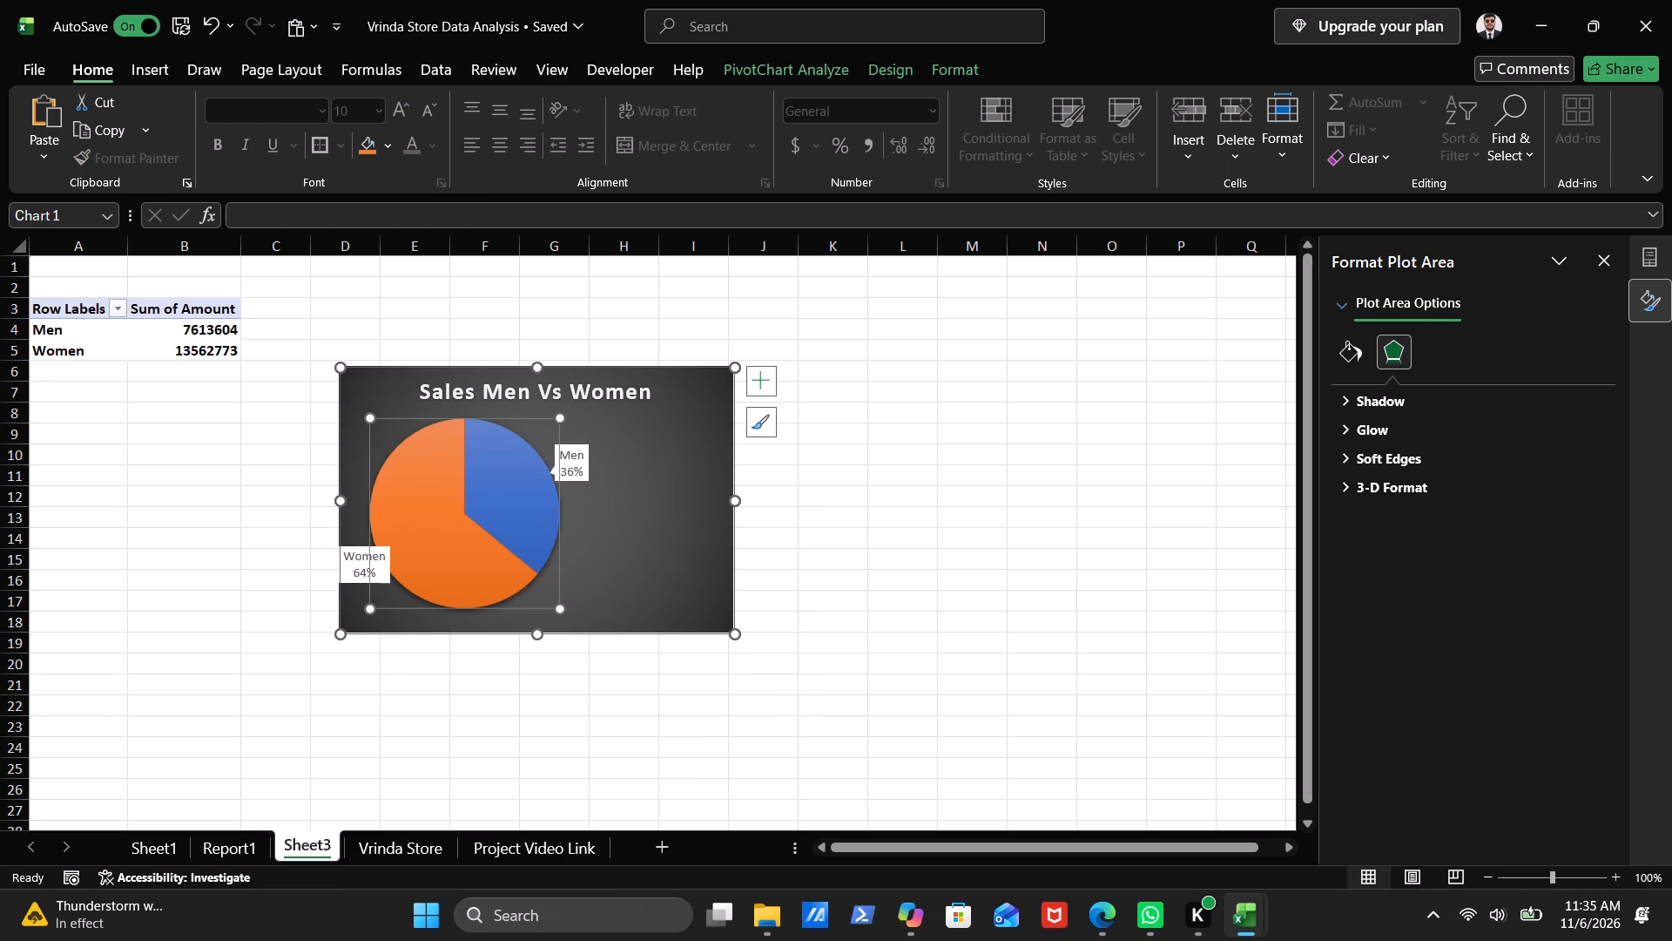
pyautogui.moveTo(395, 436); pyautogui.dragTo(447, 457)
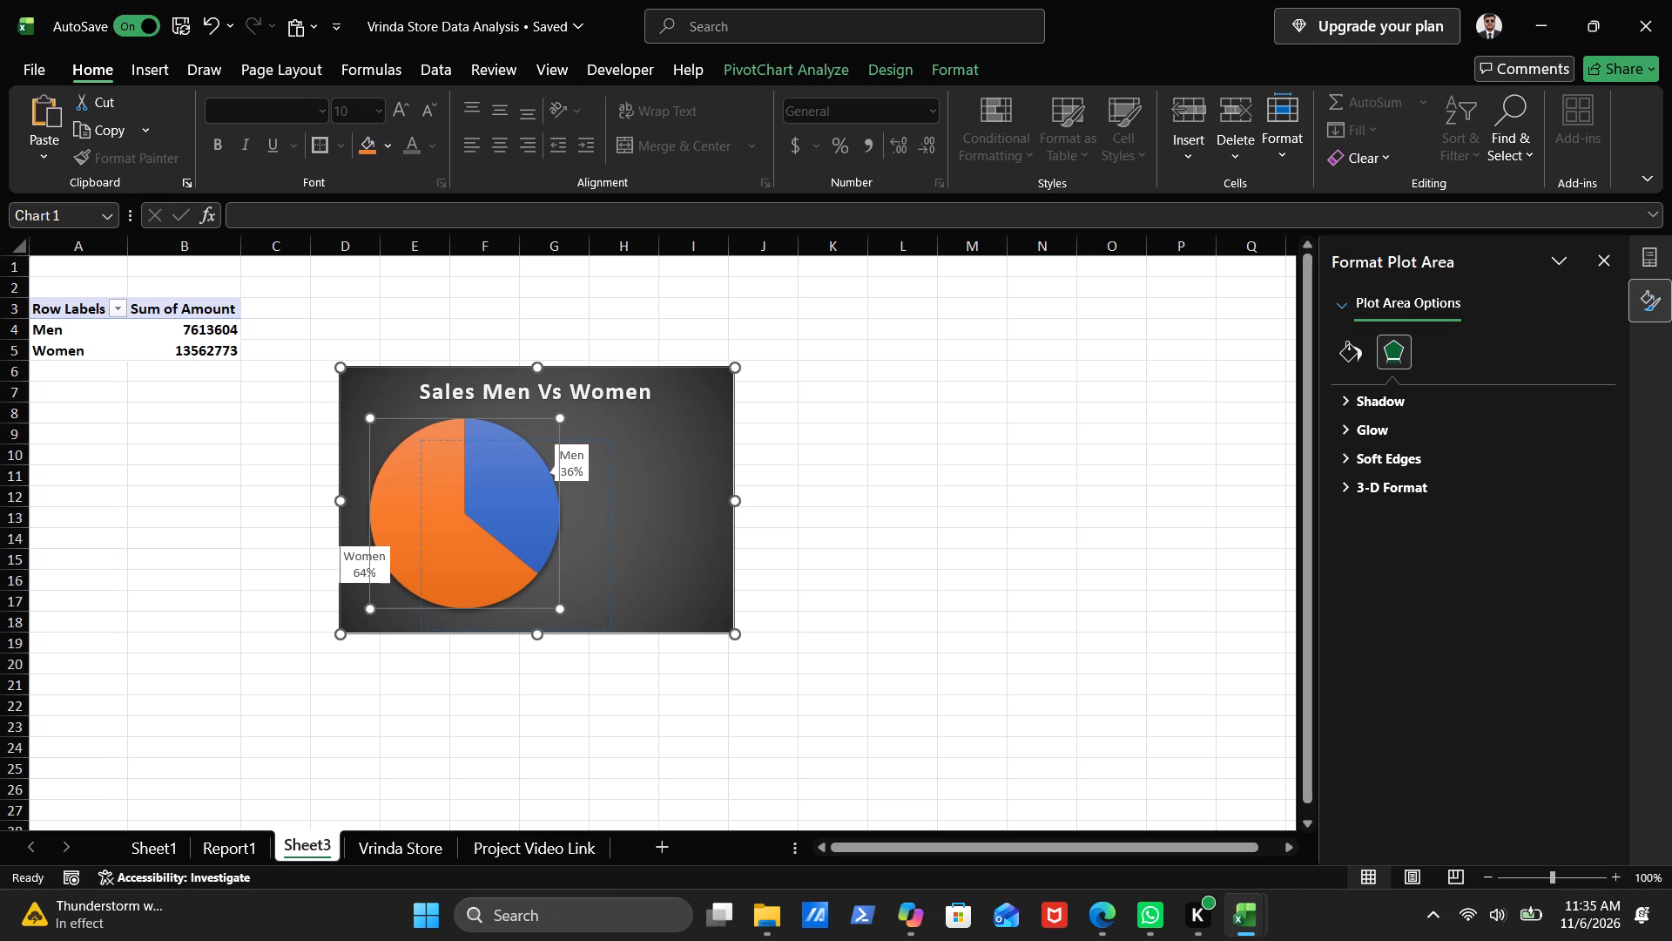
pyautogui.moveTo(447, 457); pyautogui.dragTo(456, 443)
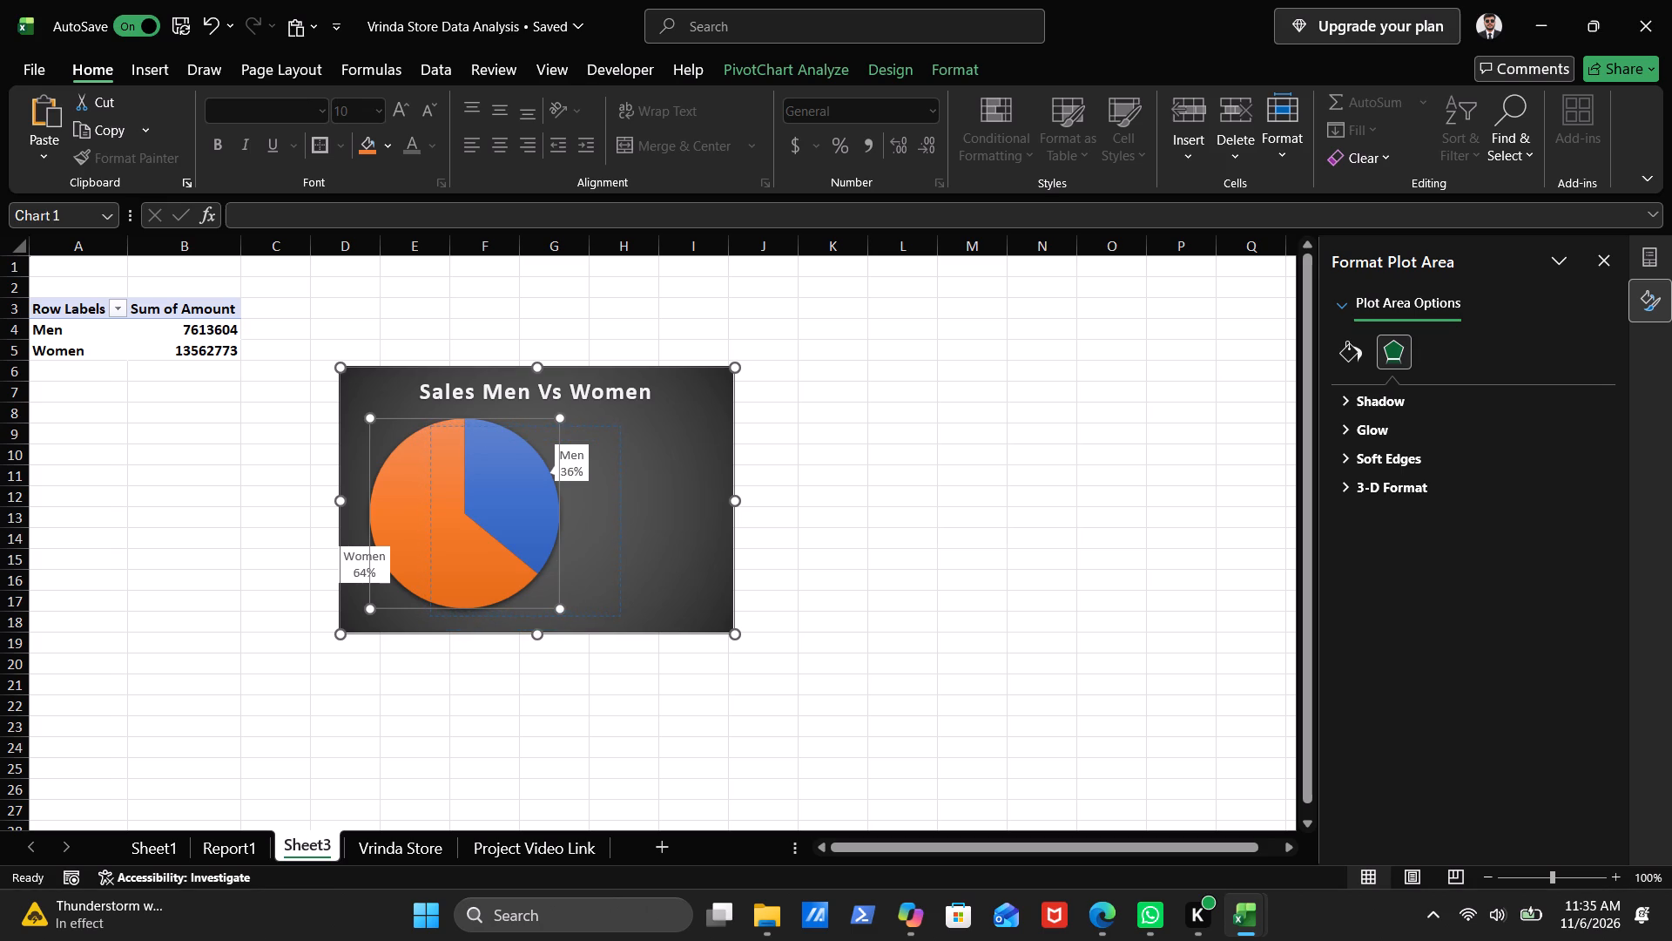
pyautogui.moveTo(456, 443); pyautogui.dragTo(462, 439)
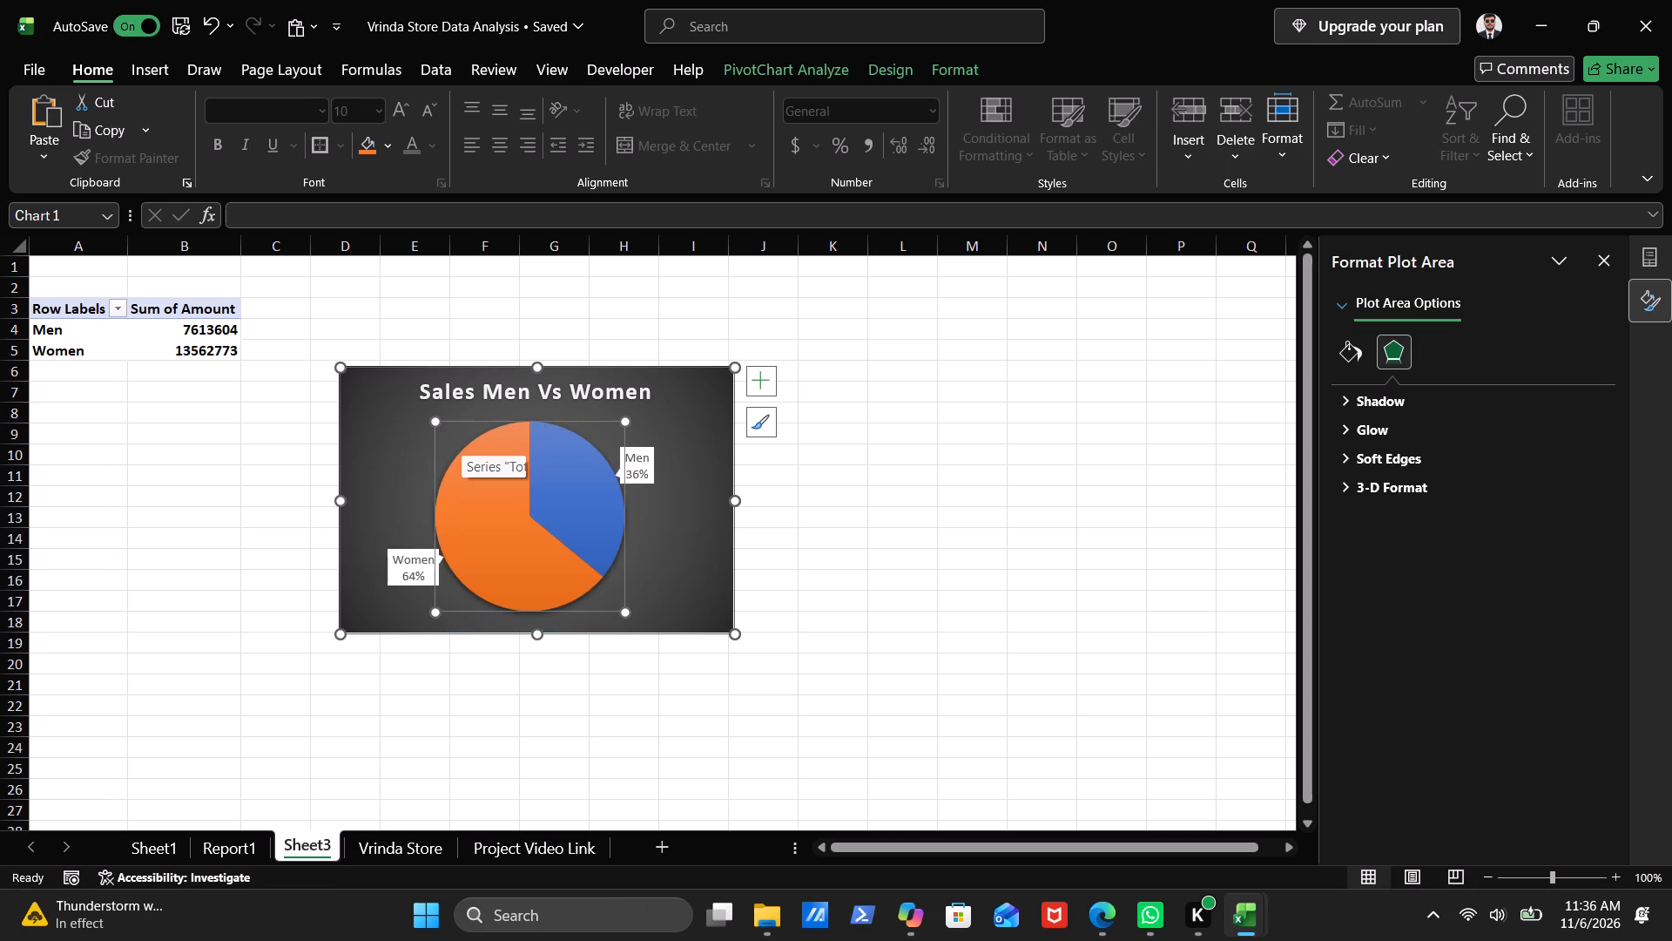
# Move the Men and Women callout labels inside their respective pie slices.
pyautogui.click(634, 467)
pyautogui.moveTo(634, 467); pyautogui.dragTo(594, 489)
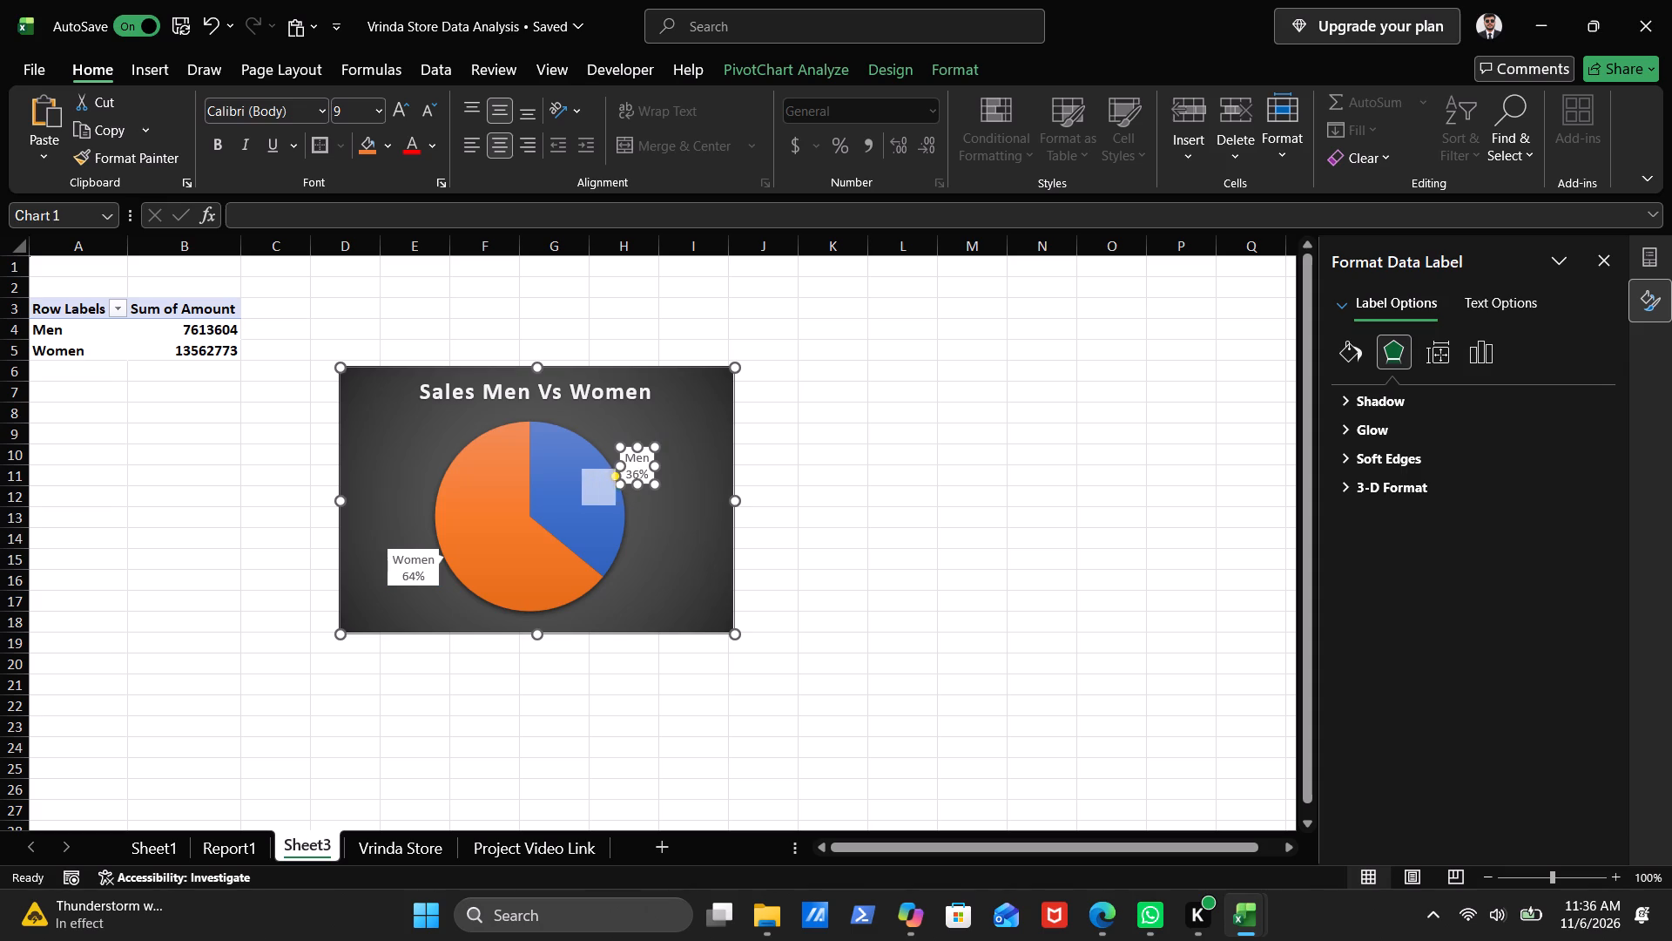
pyautogui.moveTo(594, 489); pyautogui.dragTo(570, 487)
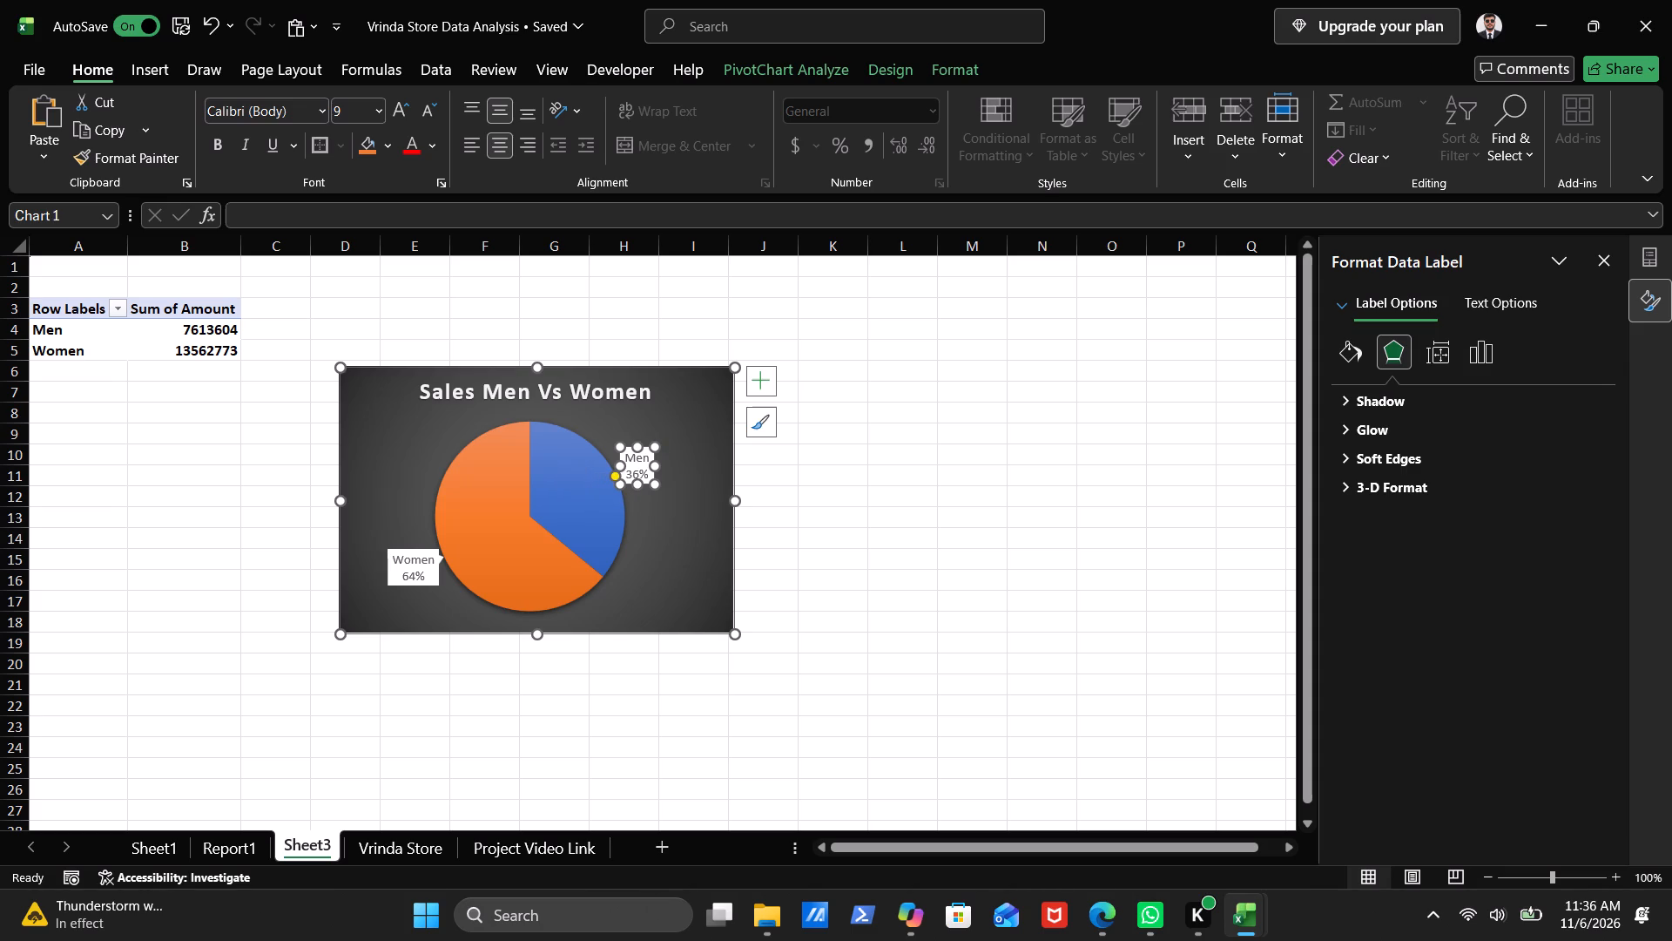
pyautogui.moveTo(415, 569); pyautogui.dragTo(453, 550)
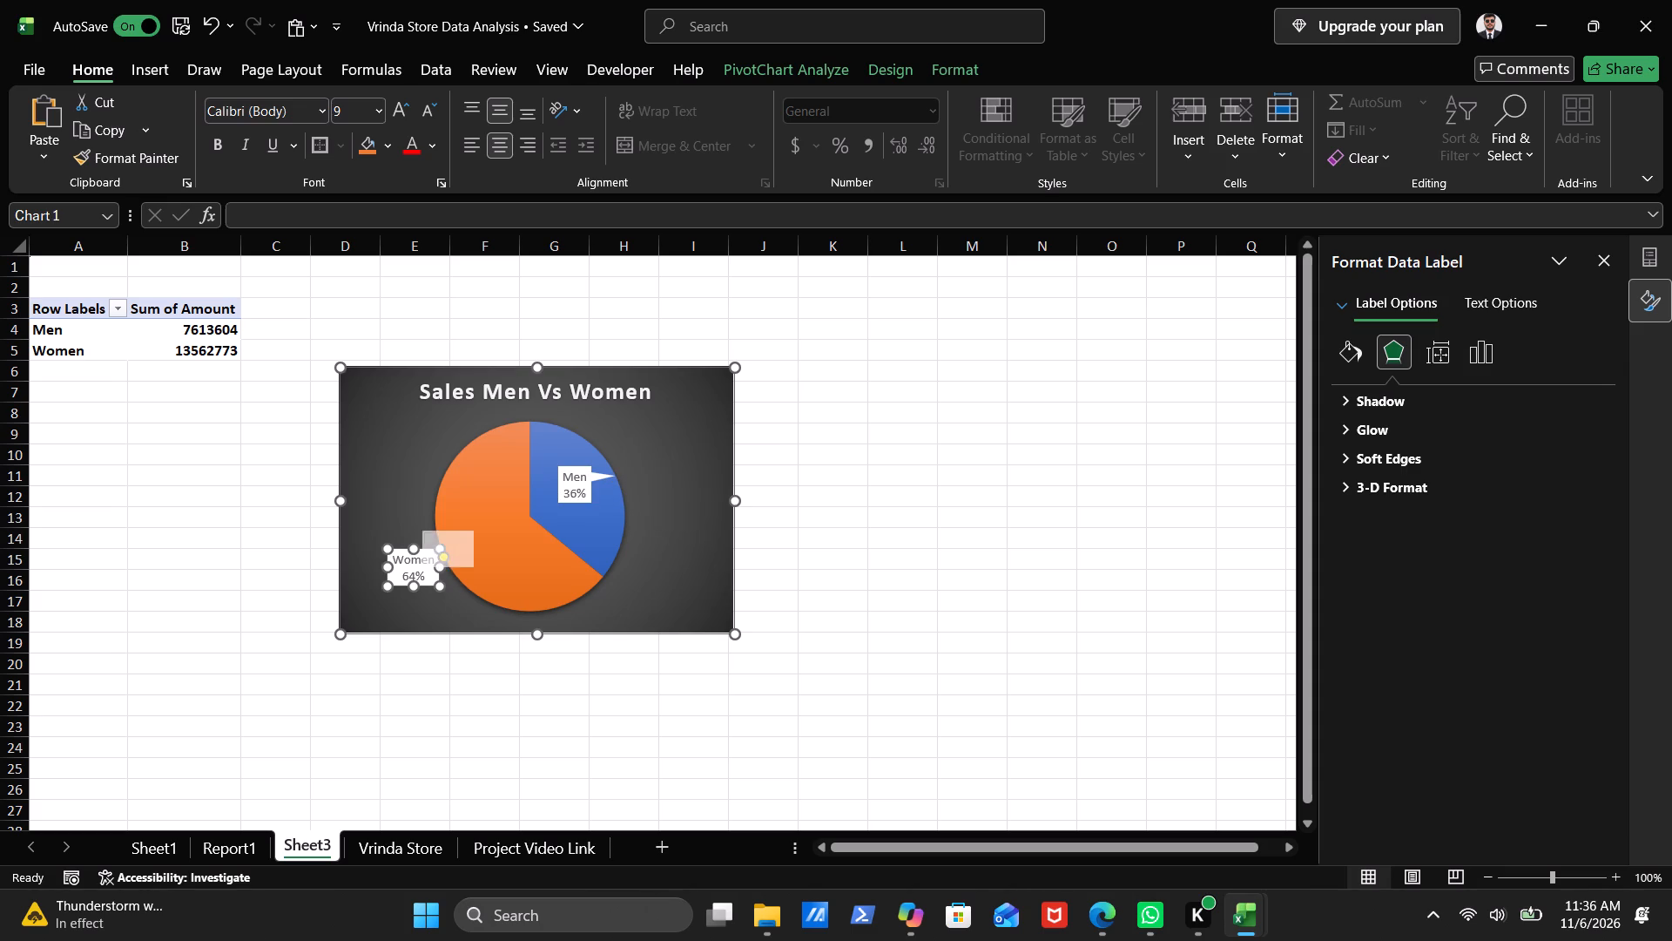
pyautogui.moveTo(453, 550); pyautogui.dragTo(482, 523)
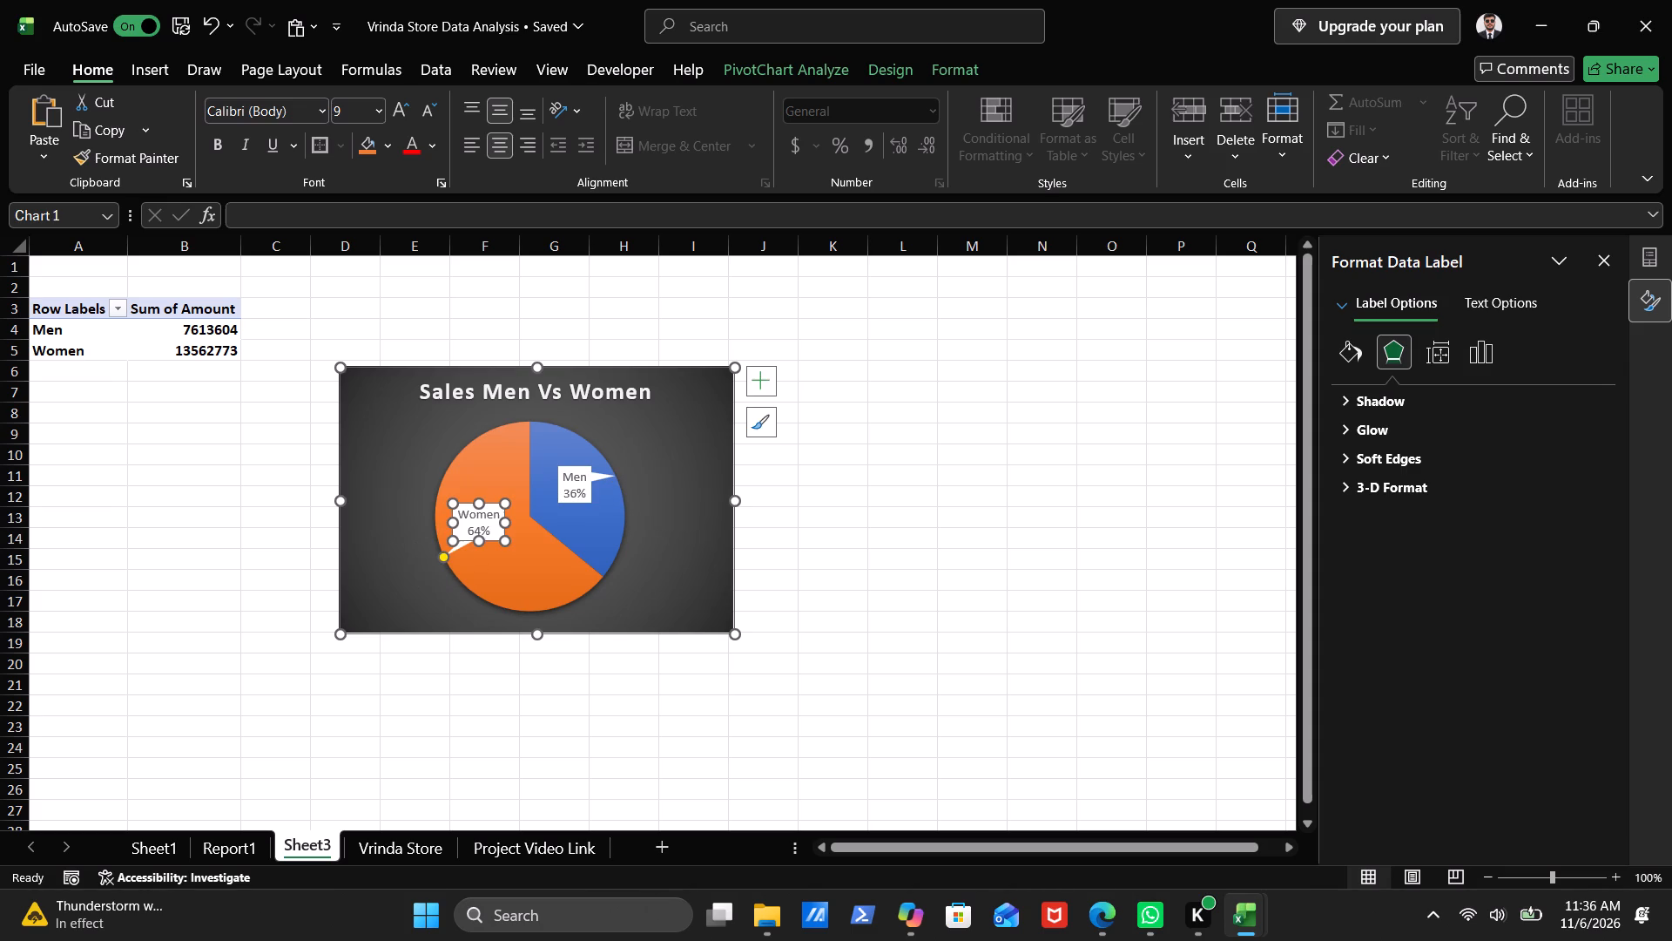
# Apply bold formatting to both data labels of the pie chart.
pyautogui.click(501, 559)
pyautogui.click(473, 523)
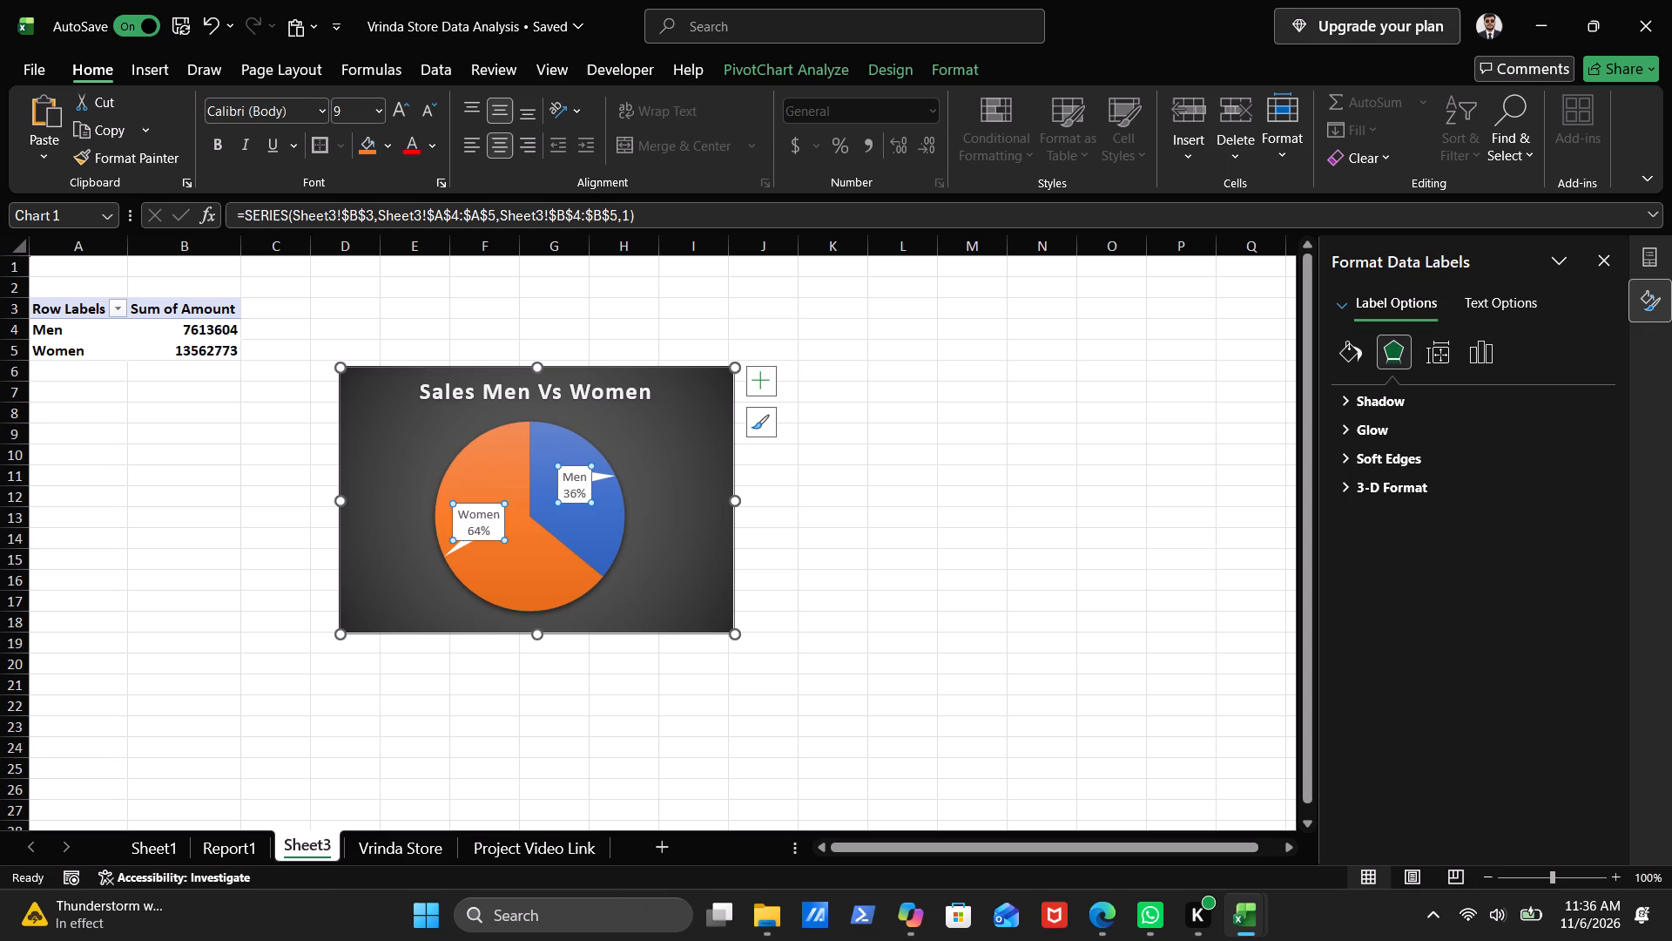
pyautogui.click(381, 109)
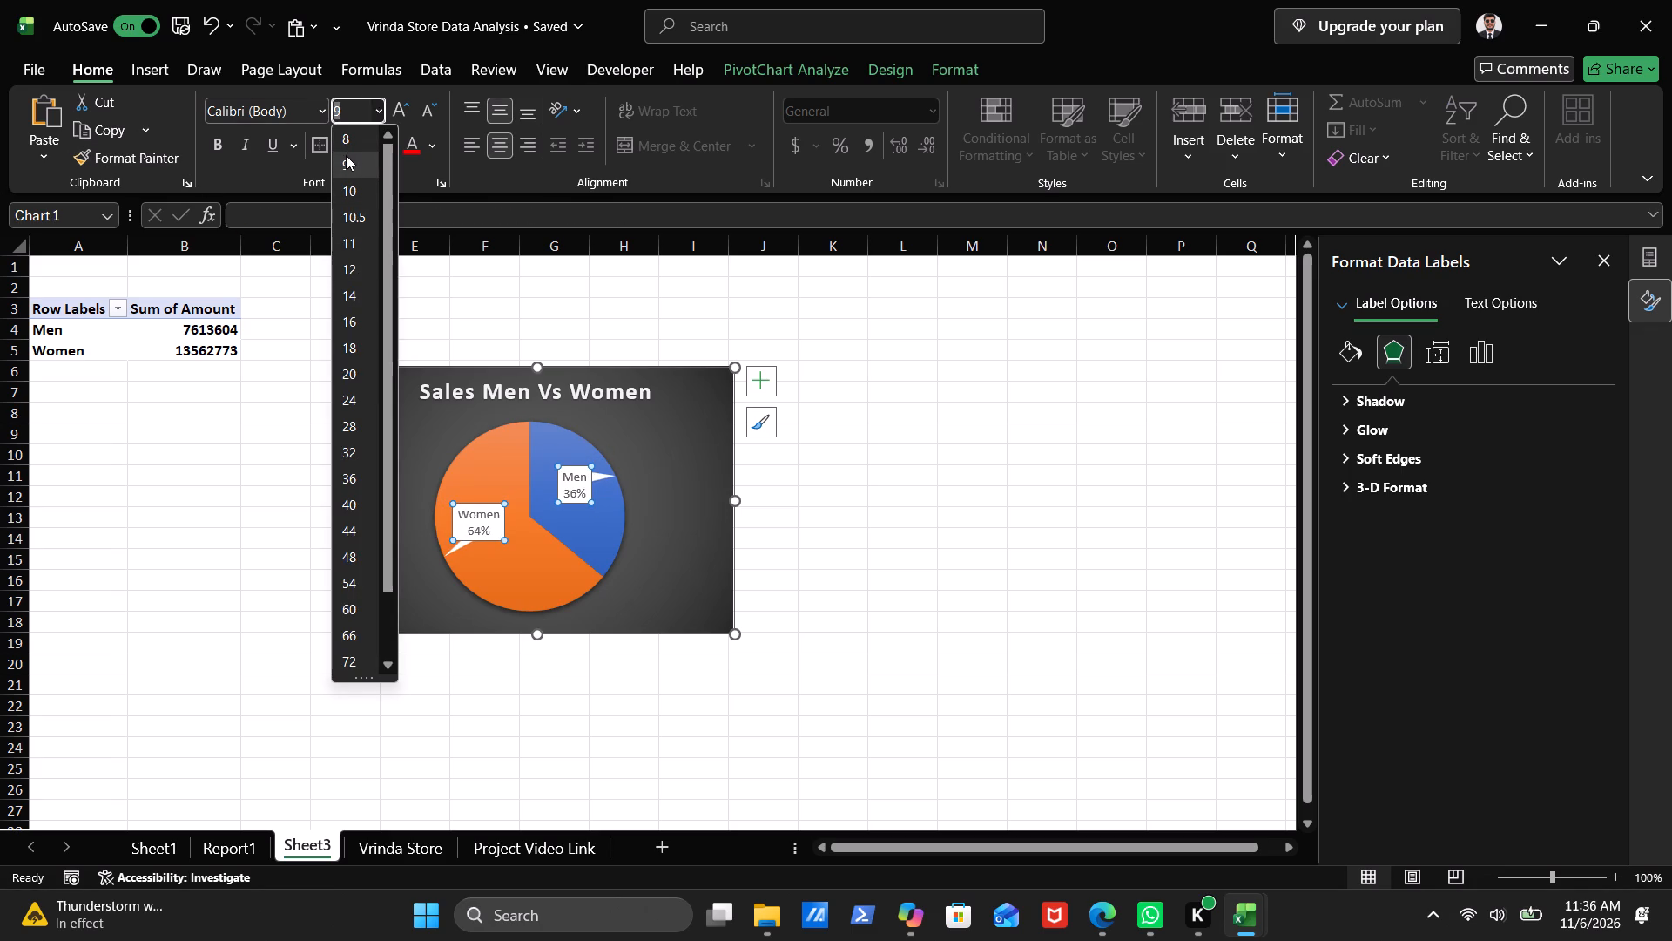
pyautogui.click(318, 328)
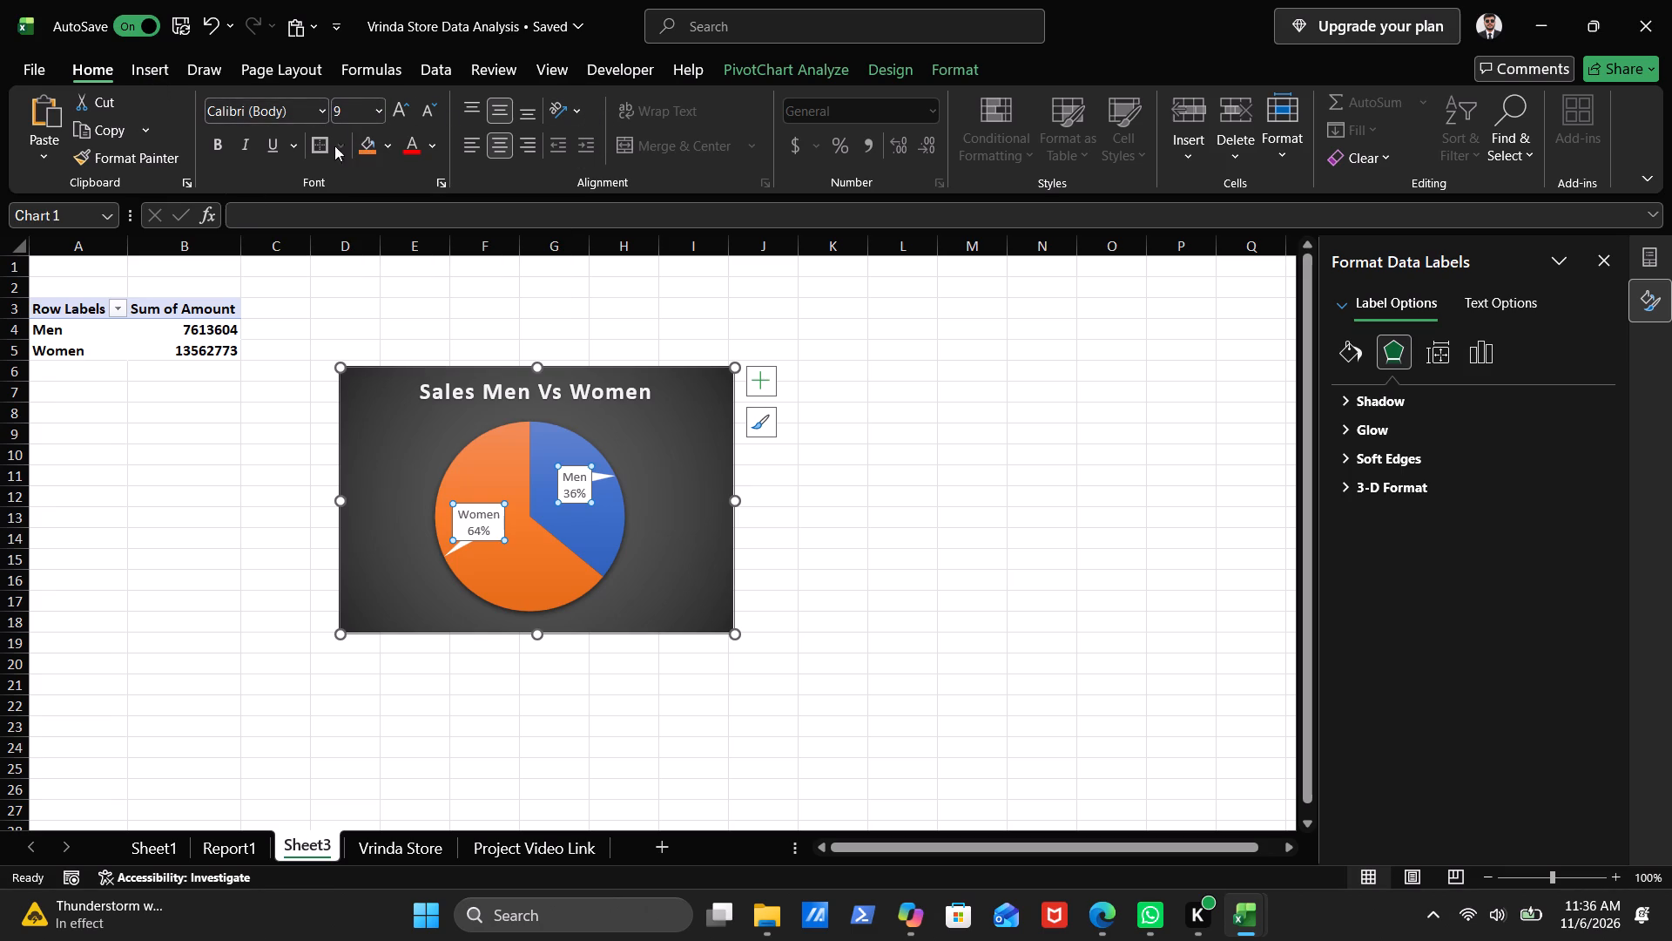
pyautogui.click(212, 142)
pyautogui.click(302, 464)
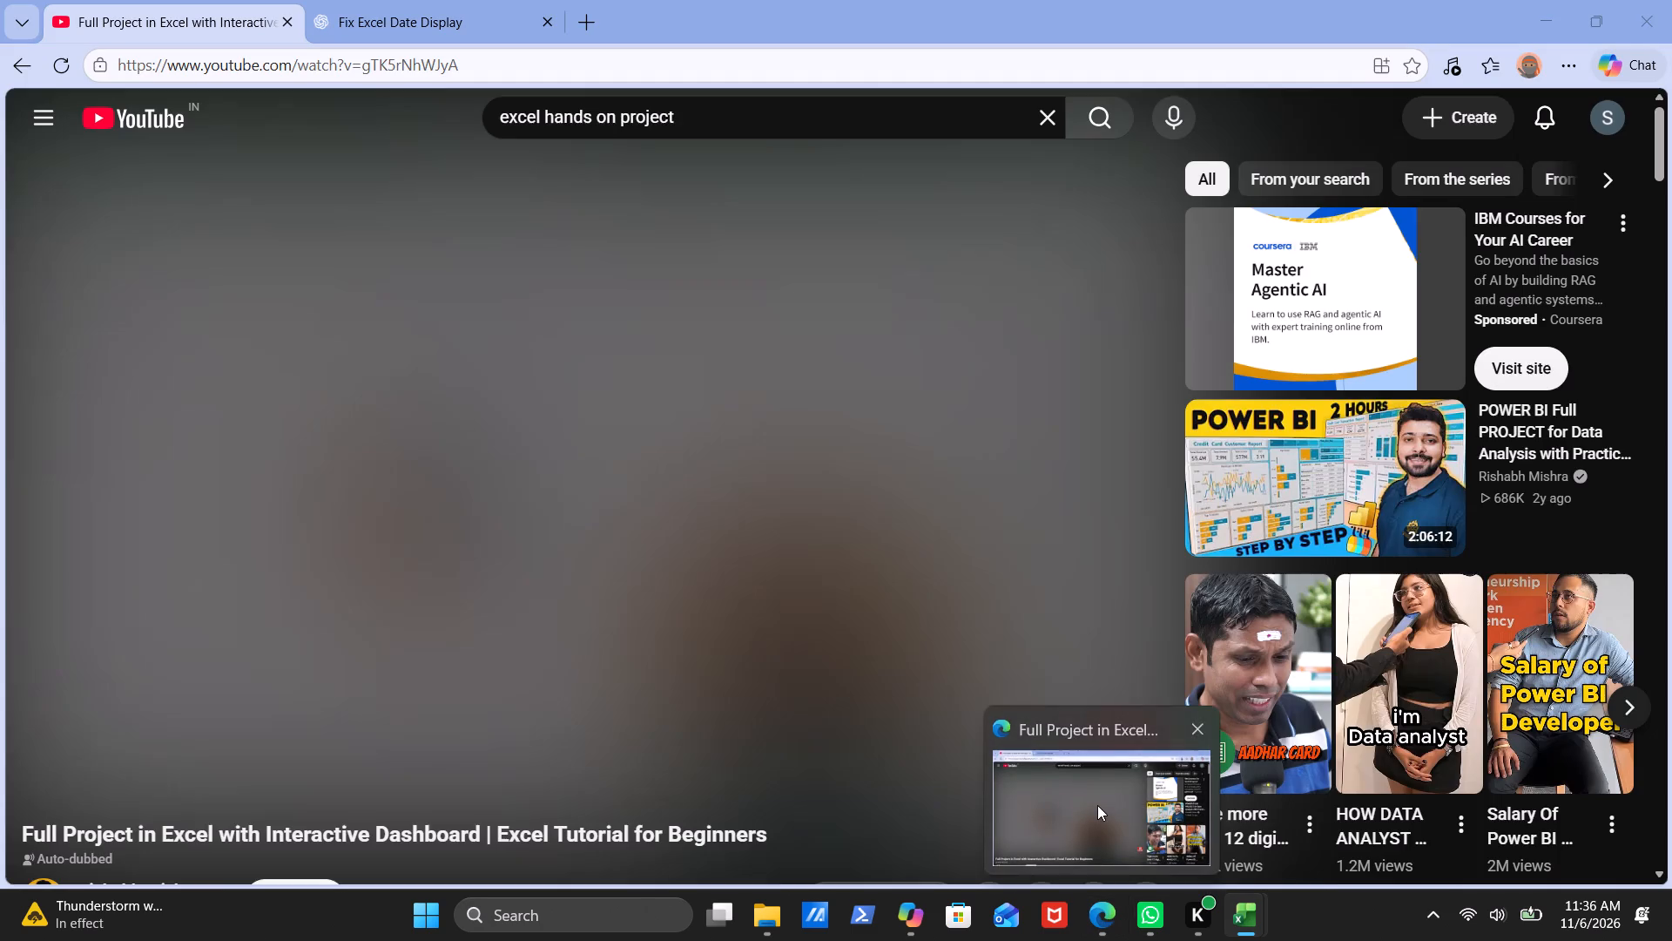
# Switch to the YouTube Excel tutorial in Edge, resume playback and rewind to review the pie chart's data label formatting.
pyautogui.click(1097, 805)
pyautogui.click(745, 588)
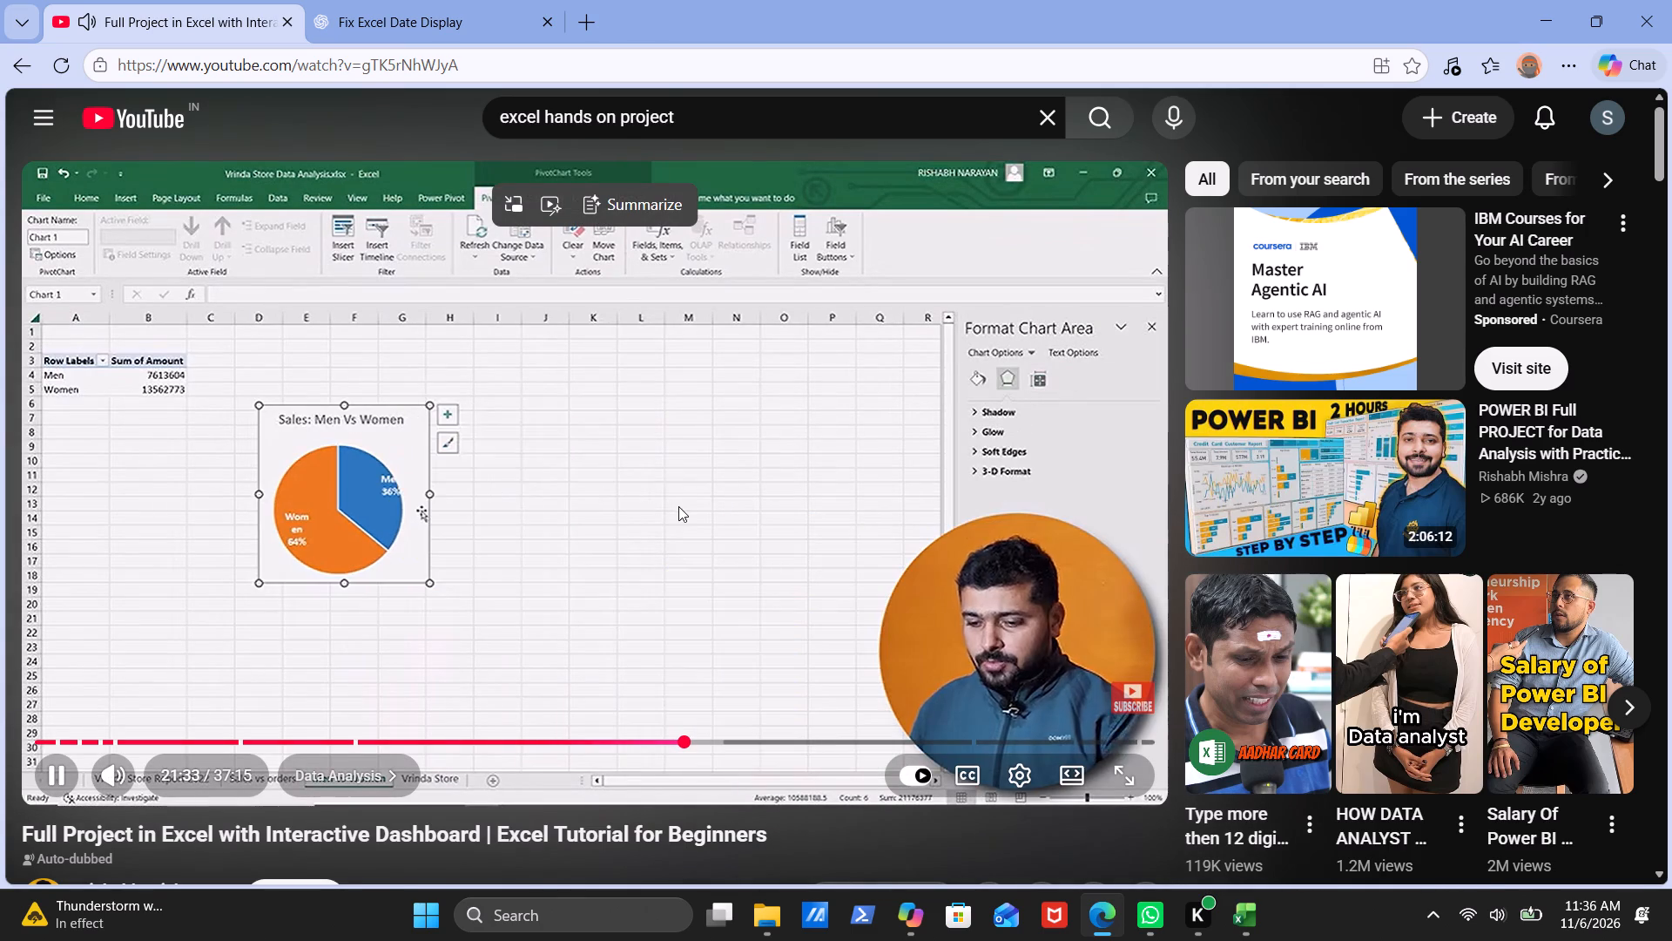
pyautogui.press('Left')
pyautogui.press('Left')
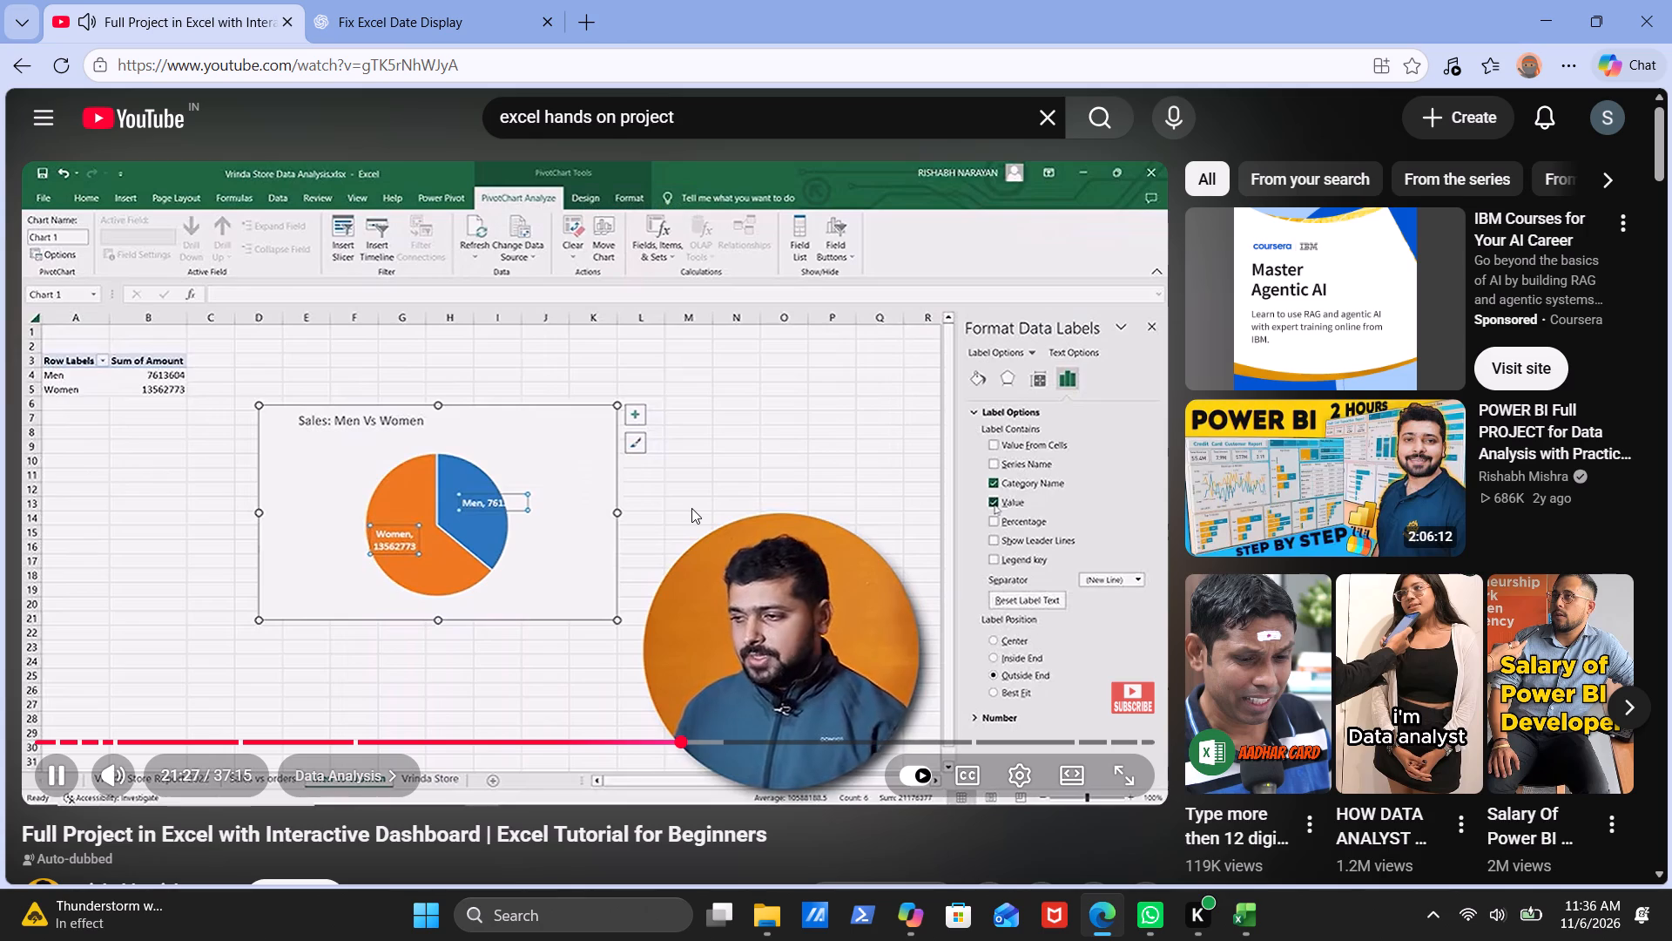
# Rewind the tutorial a few more seconds to rewatch the pie chart's data label formatting, and pause it.
pyautogui.press('Left')
pyautogui.press('Left')
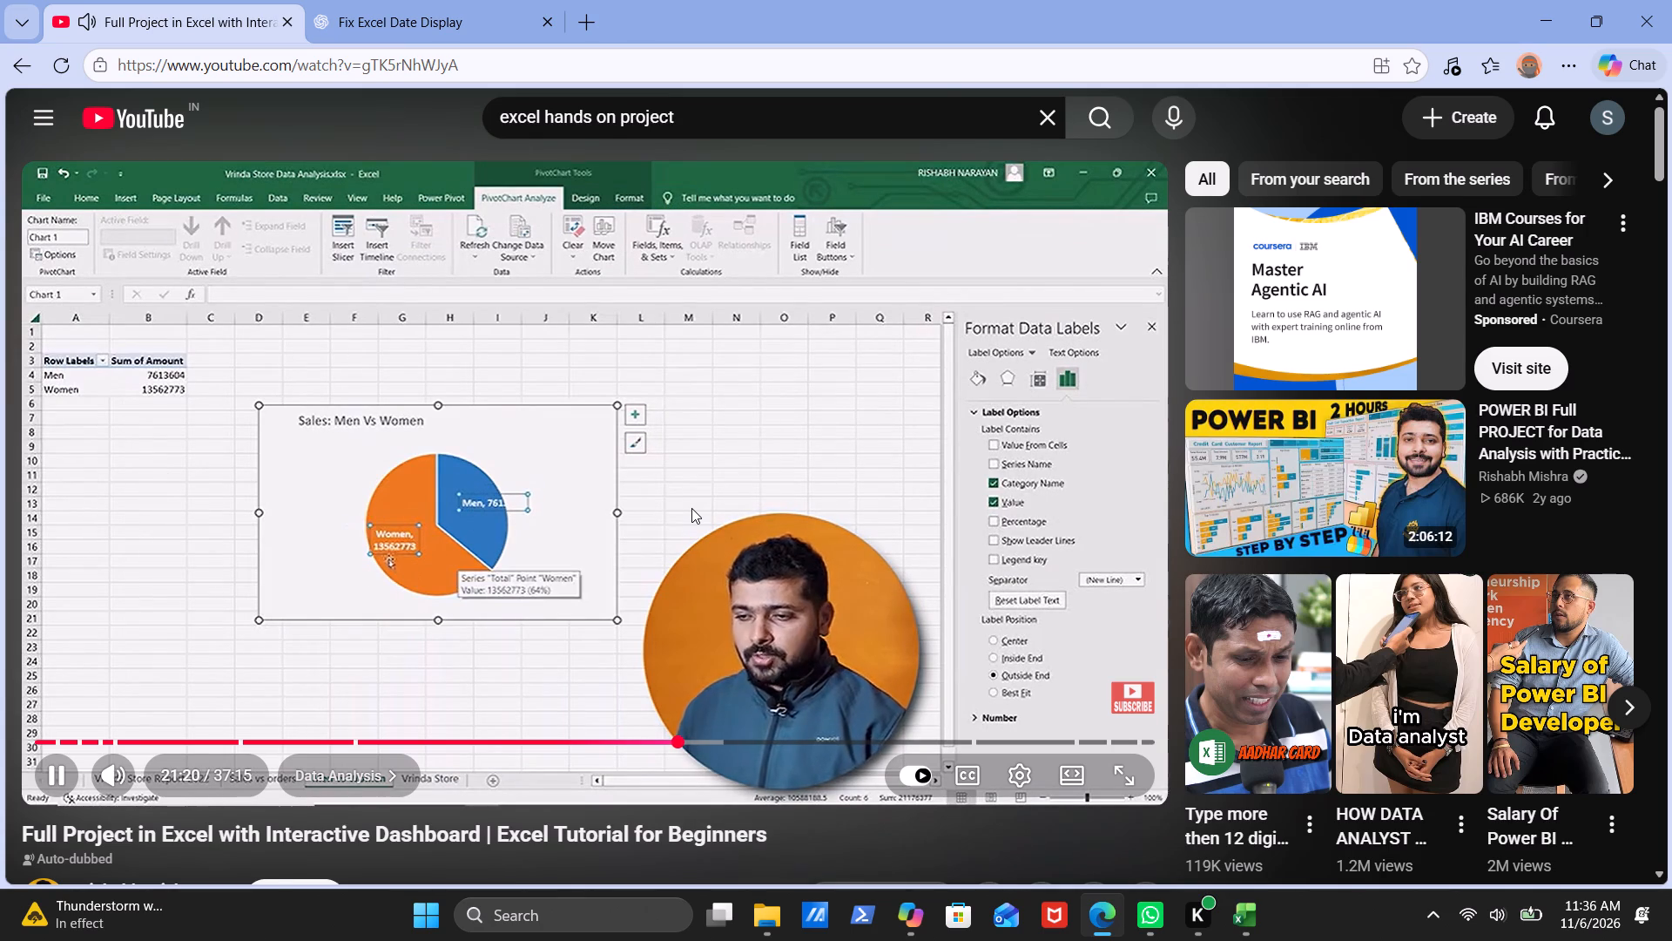
pyautogui.click(645, 442)
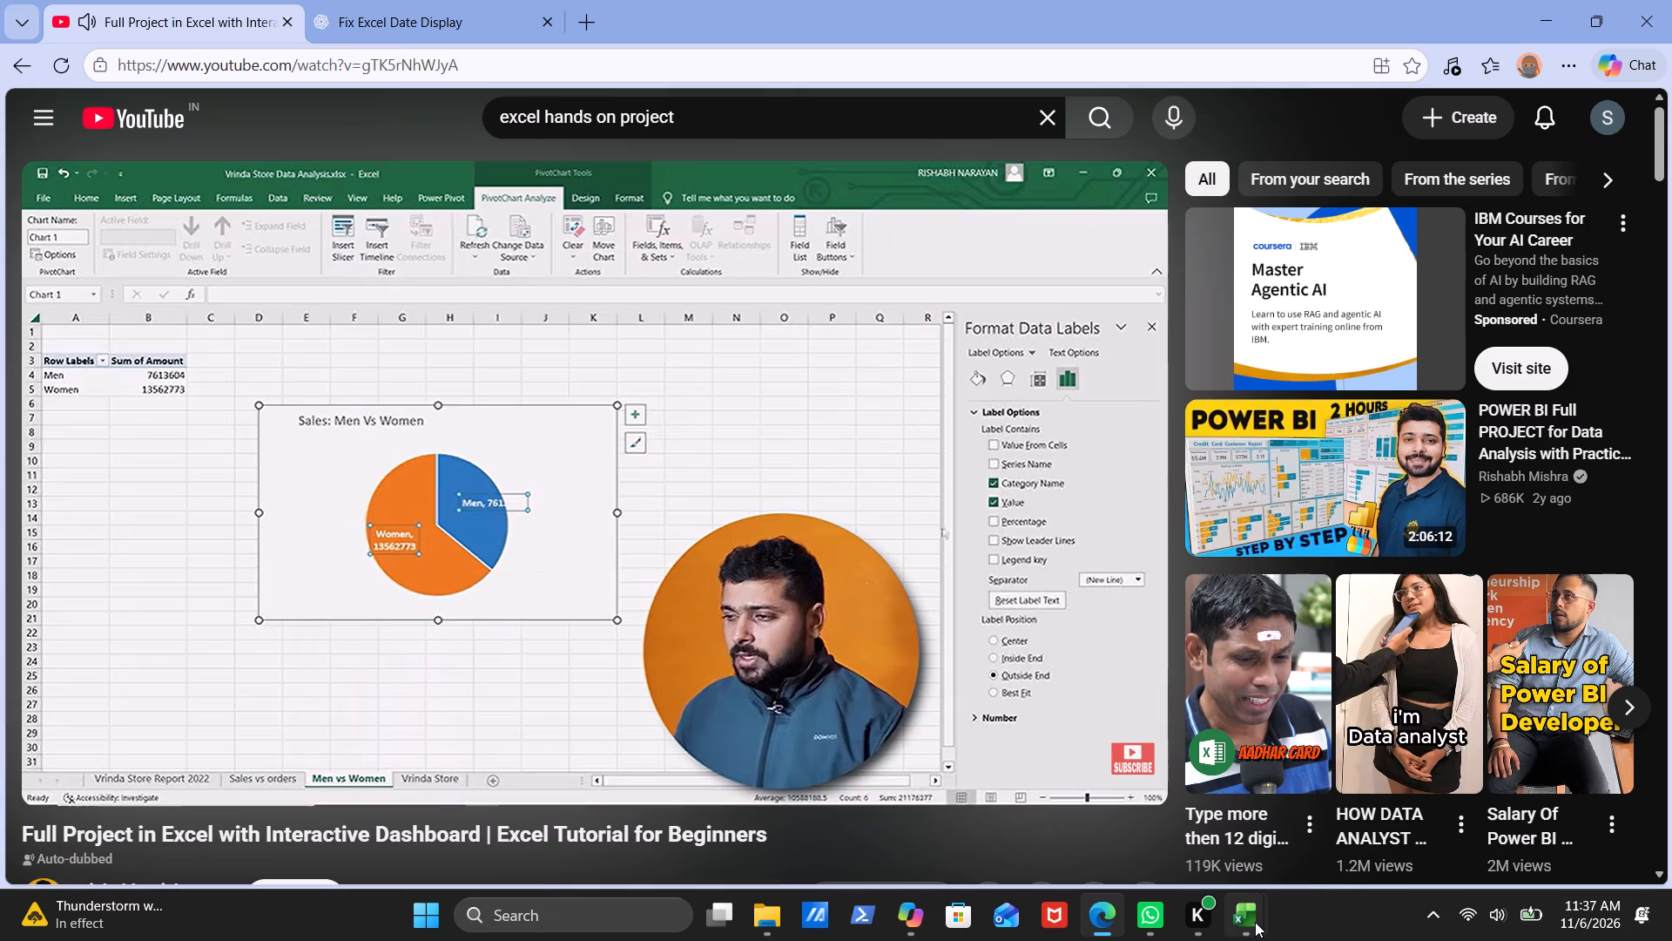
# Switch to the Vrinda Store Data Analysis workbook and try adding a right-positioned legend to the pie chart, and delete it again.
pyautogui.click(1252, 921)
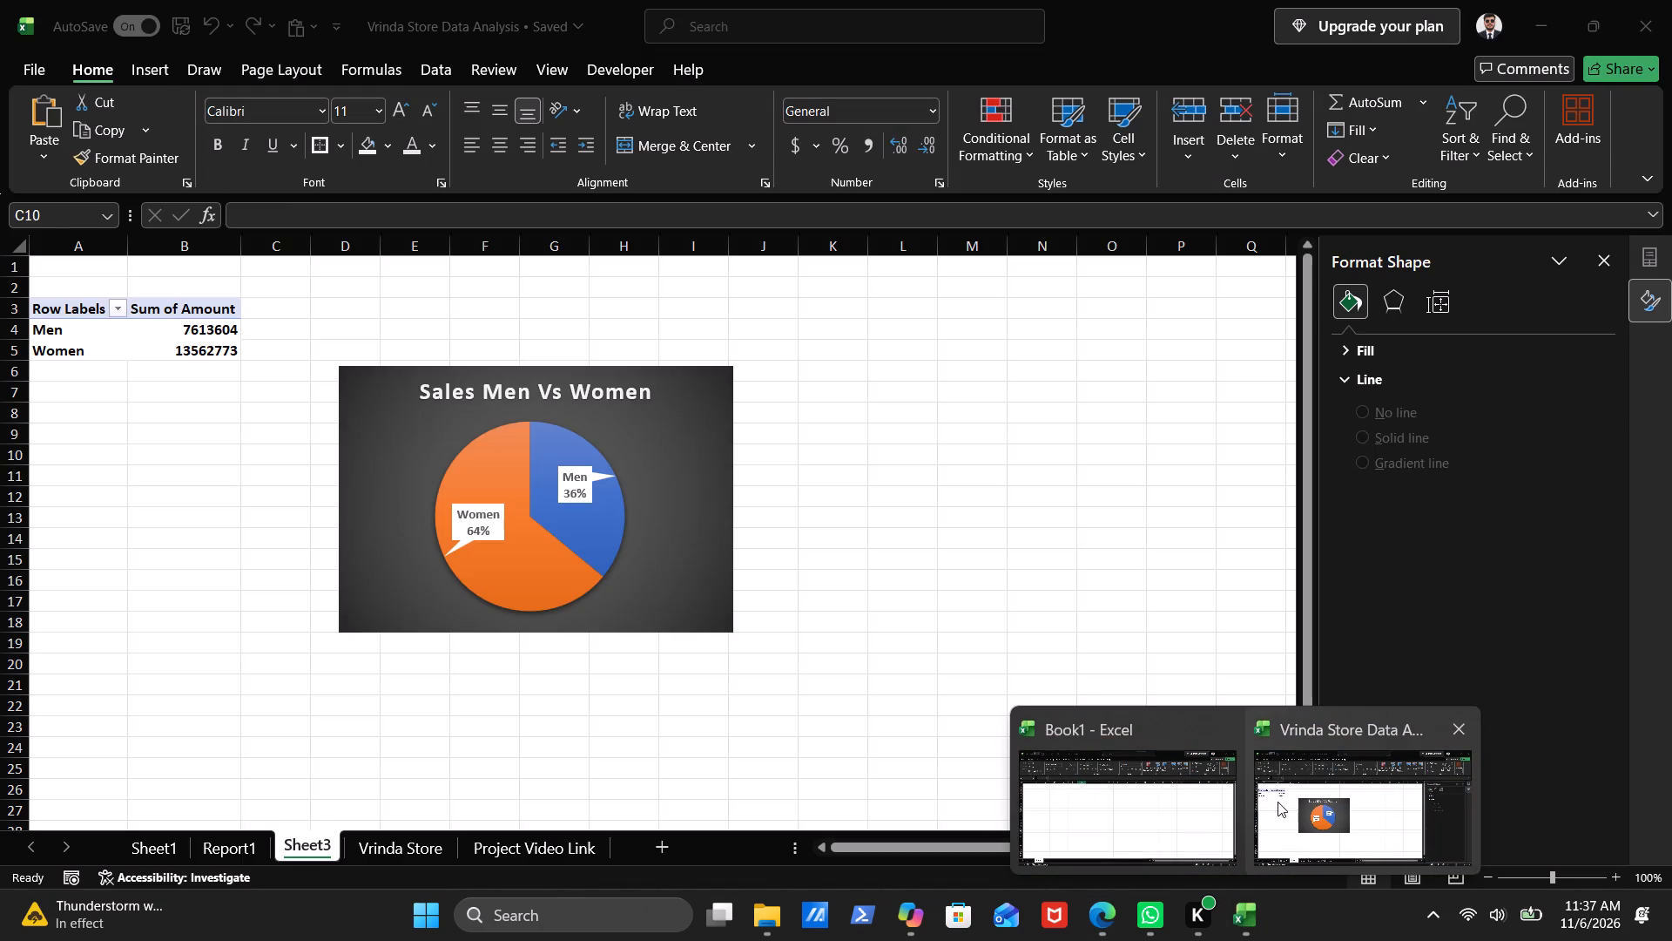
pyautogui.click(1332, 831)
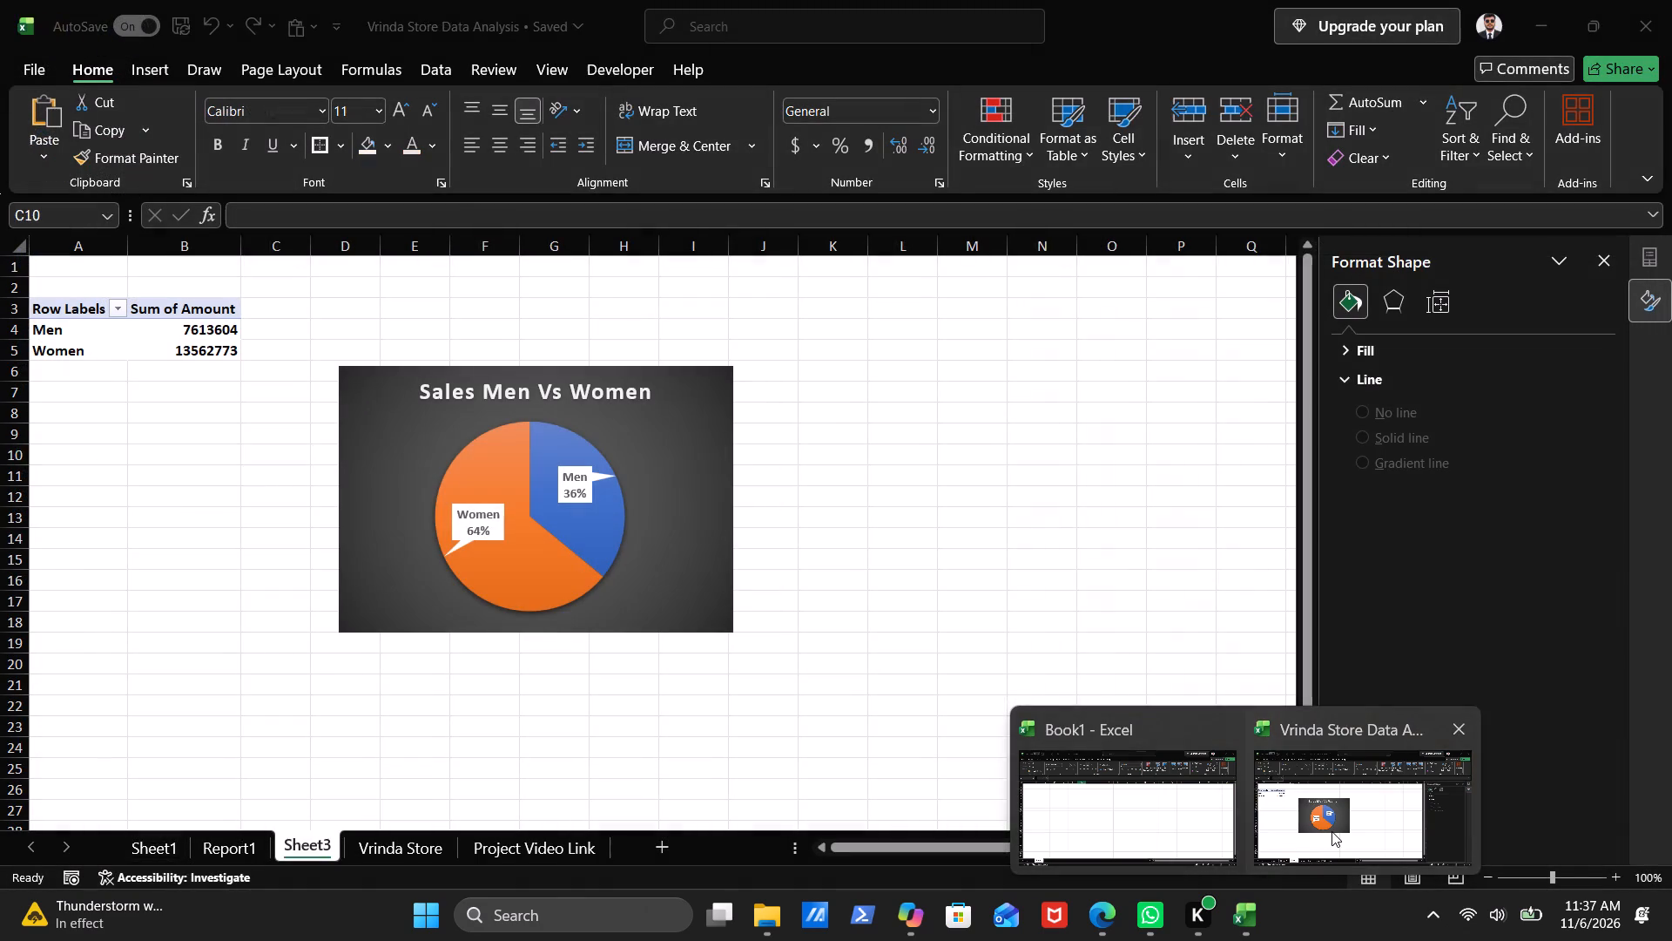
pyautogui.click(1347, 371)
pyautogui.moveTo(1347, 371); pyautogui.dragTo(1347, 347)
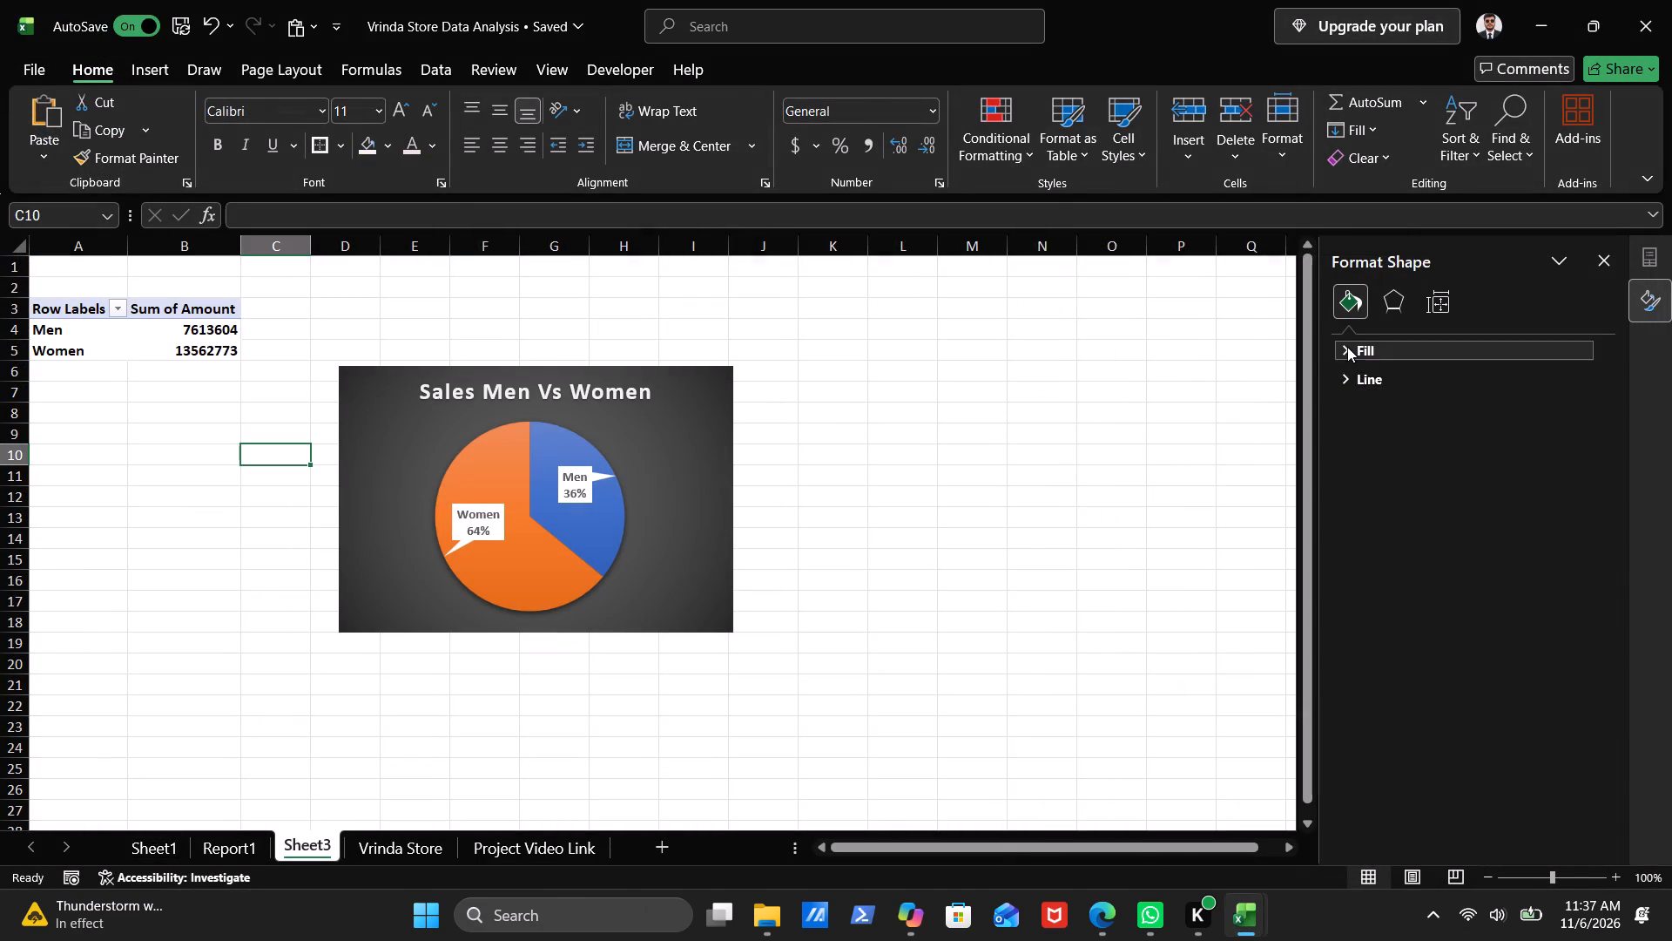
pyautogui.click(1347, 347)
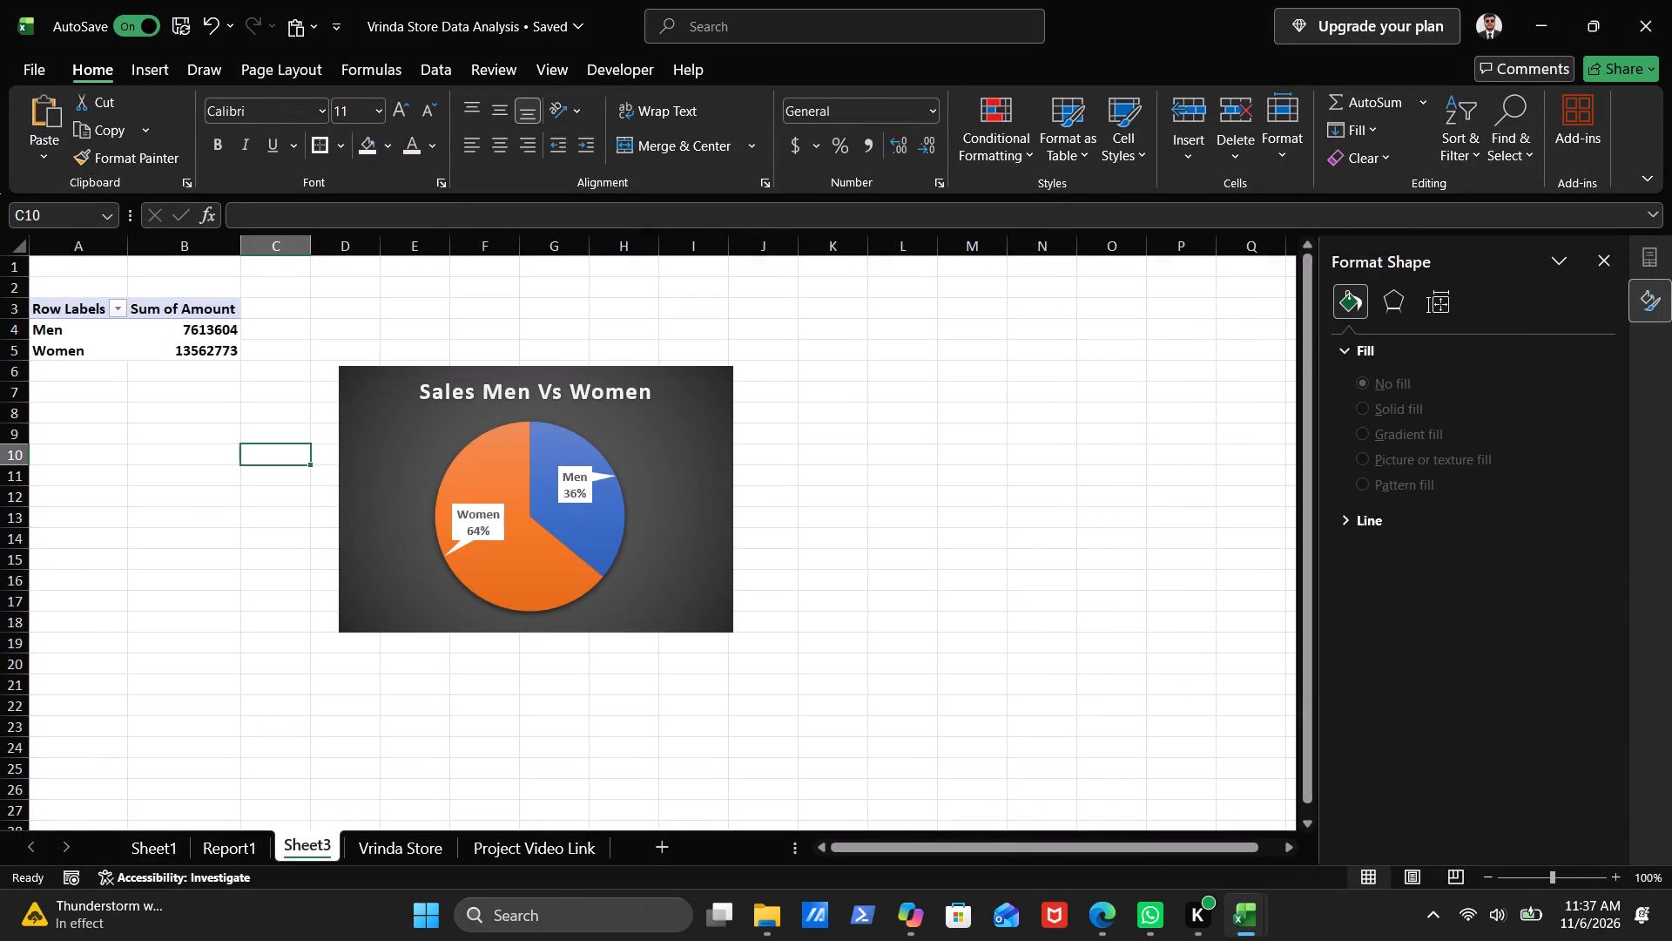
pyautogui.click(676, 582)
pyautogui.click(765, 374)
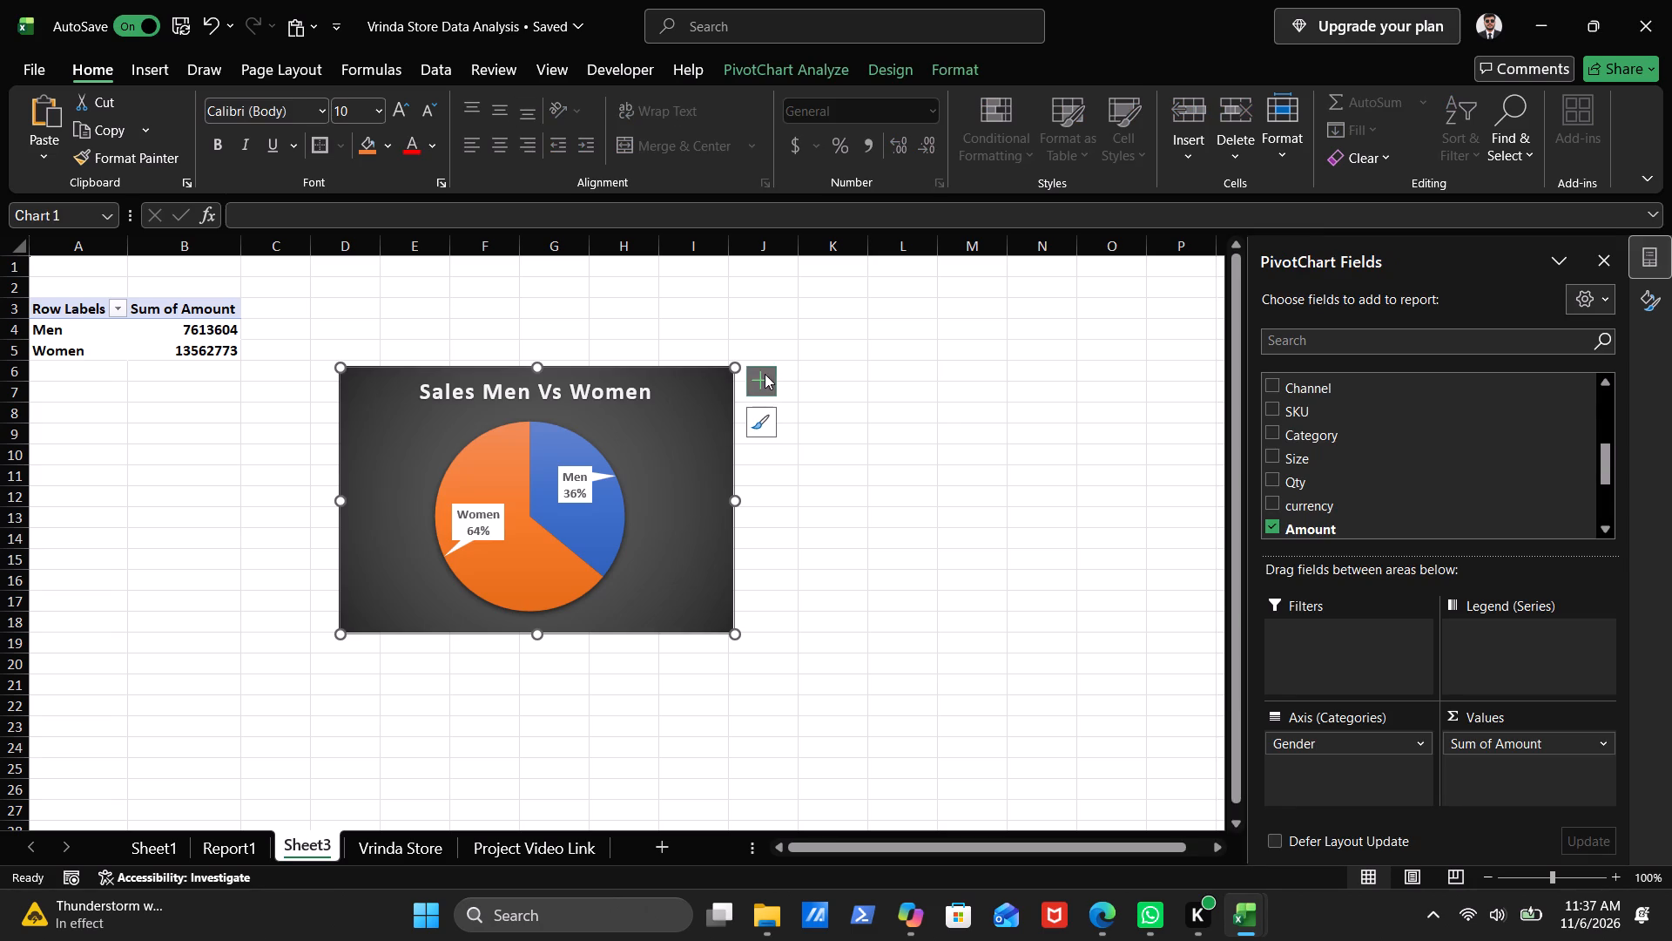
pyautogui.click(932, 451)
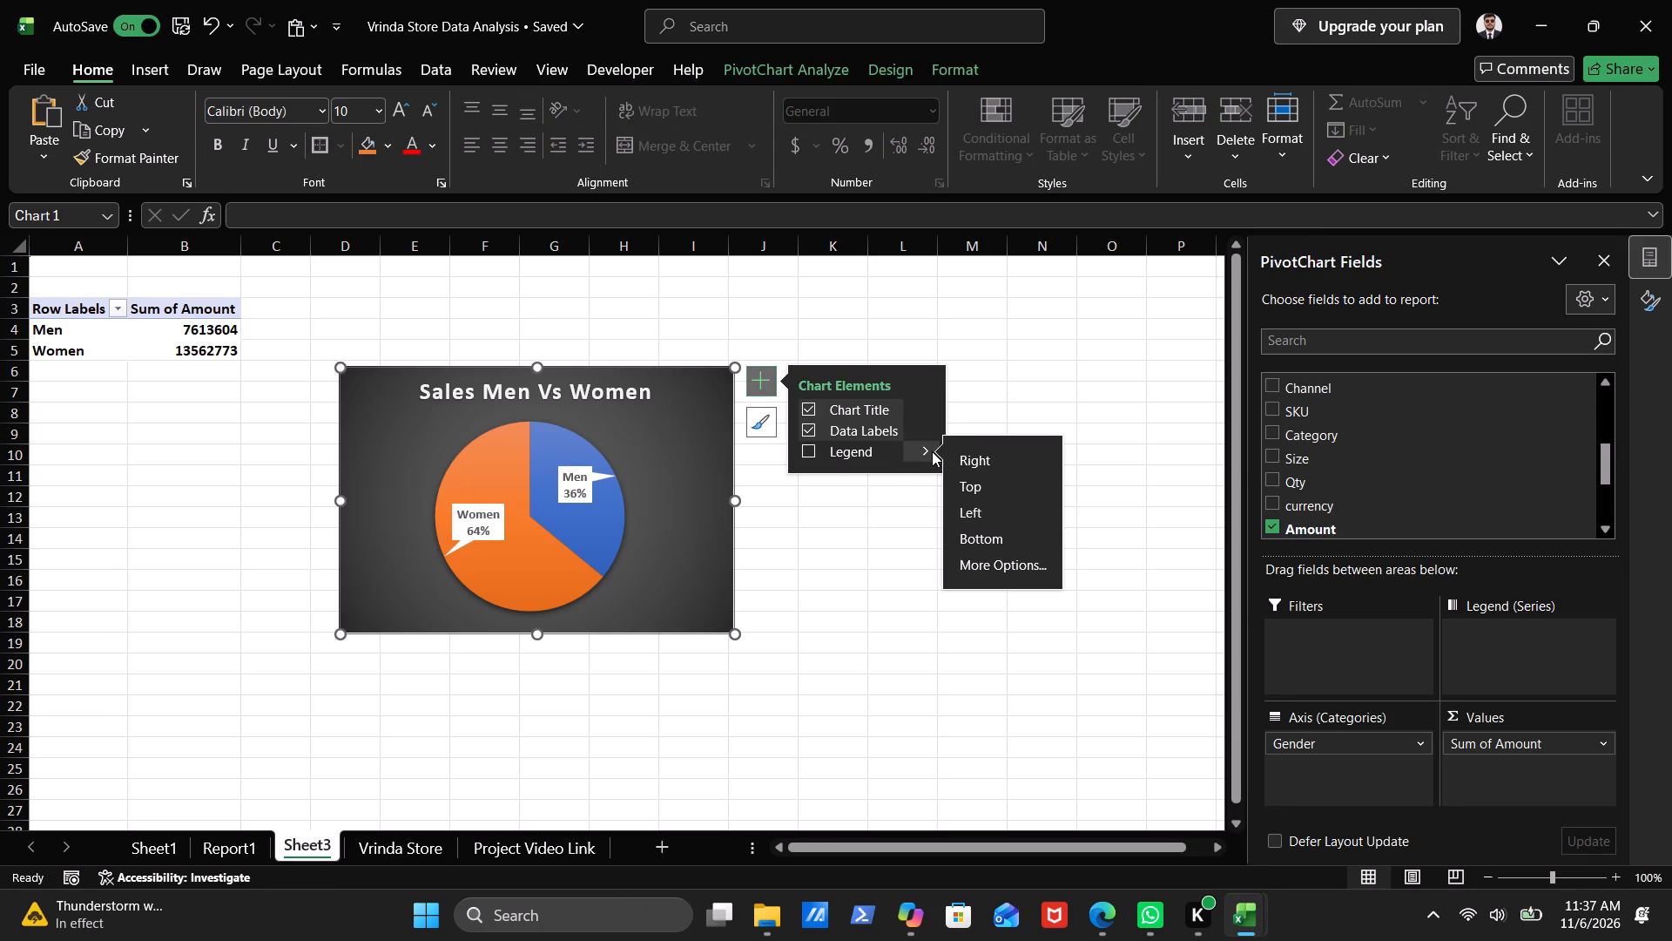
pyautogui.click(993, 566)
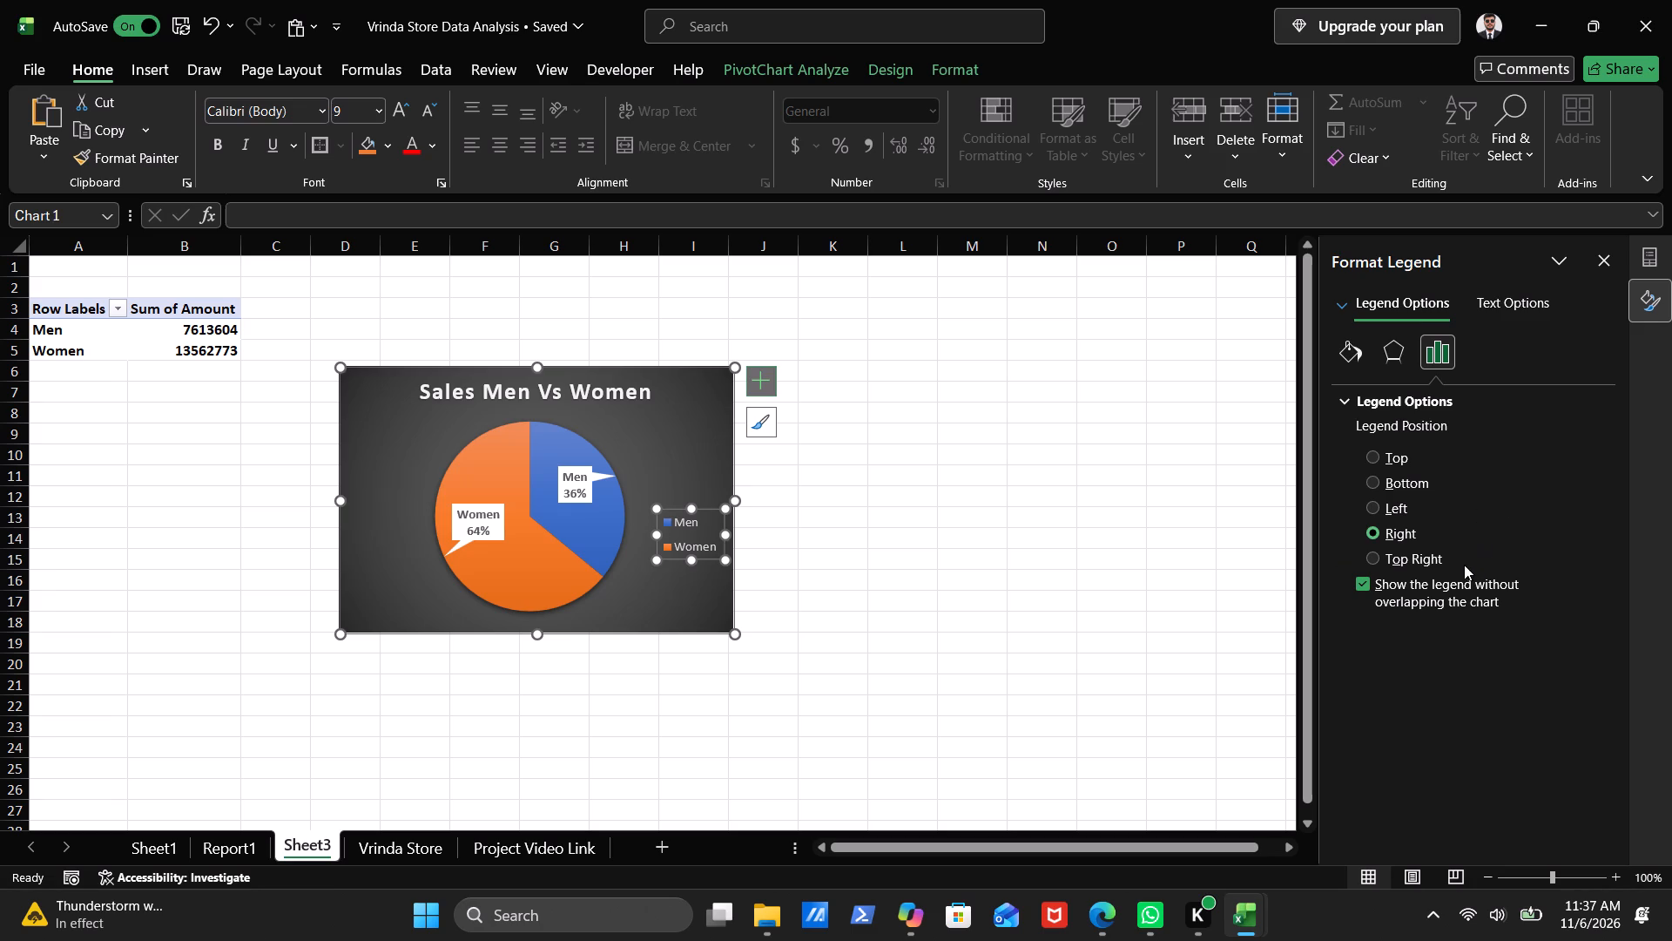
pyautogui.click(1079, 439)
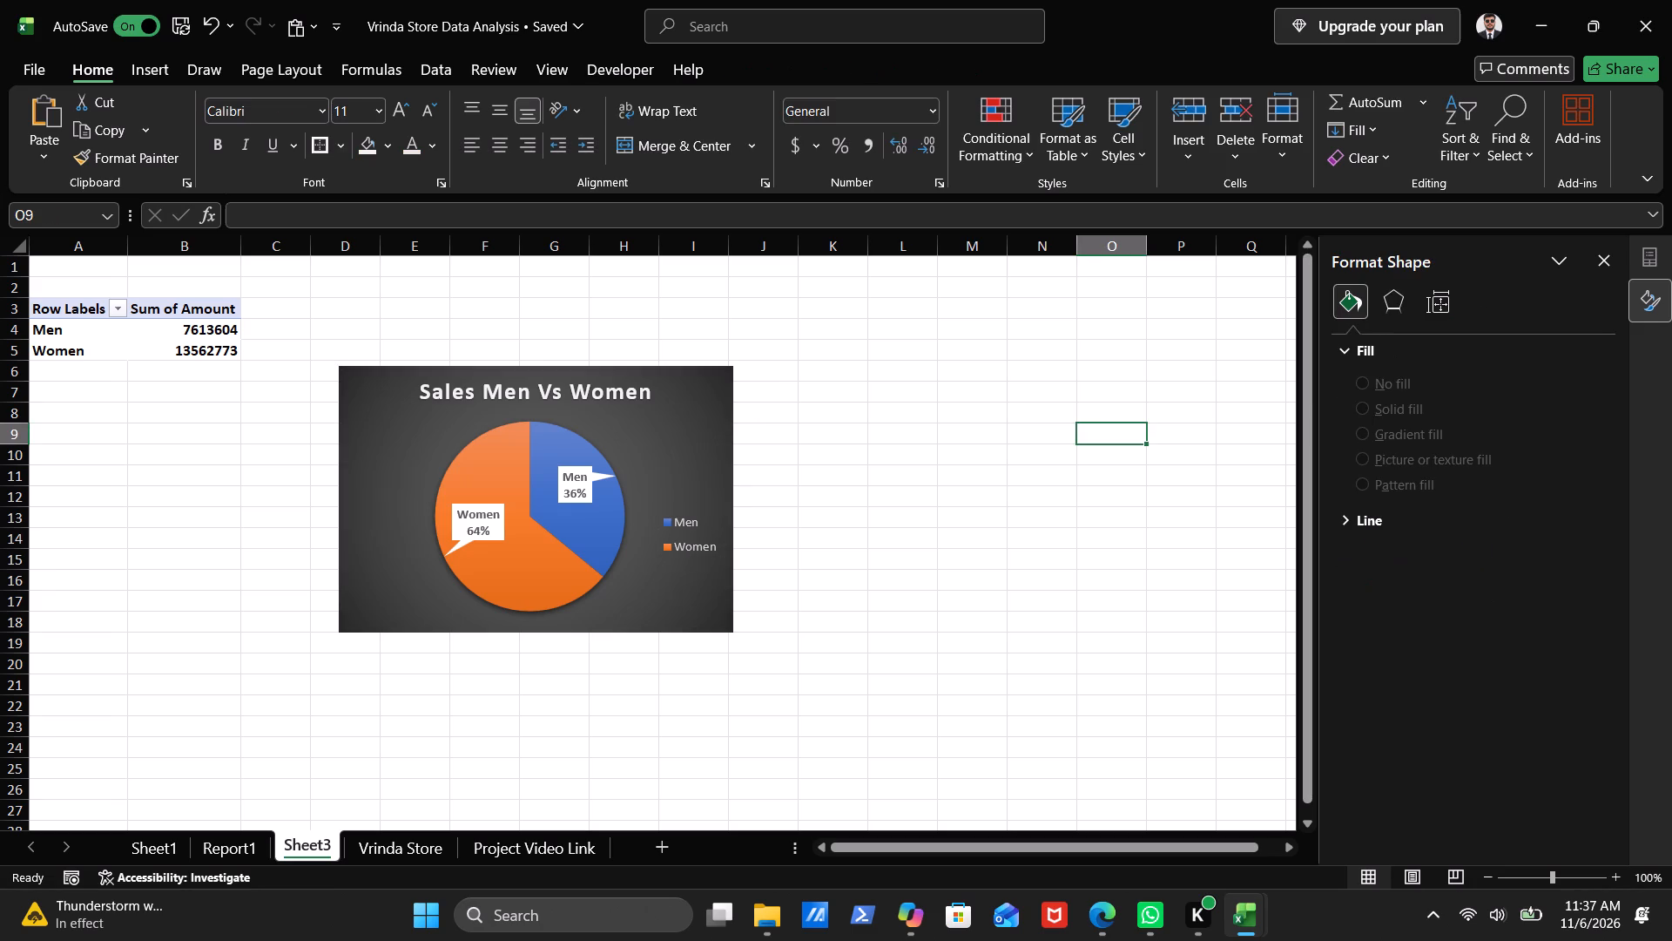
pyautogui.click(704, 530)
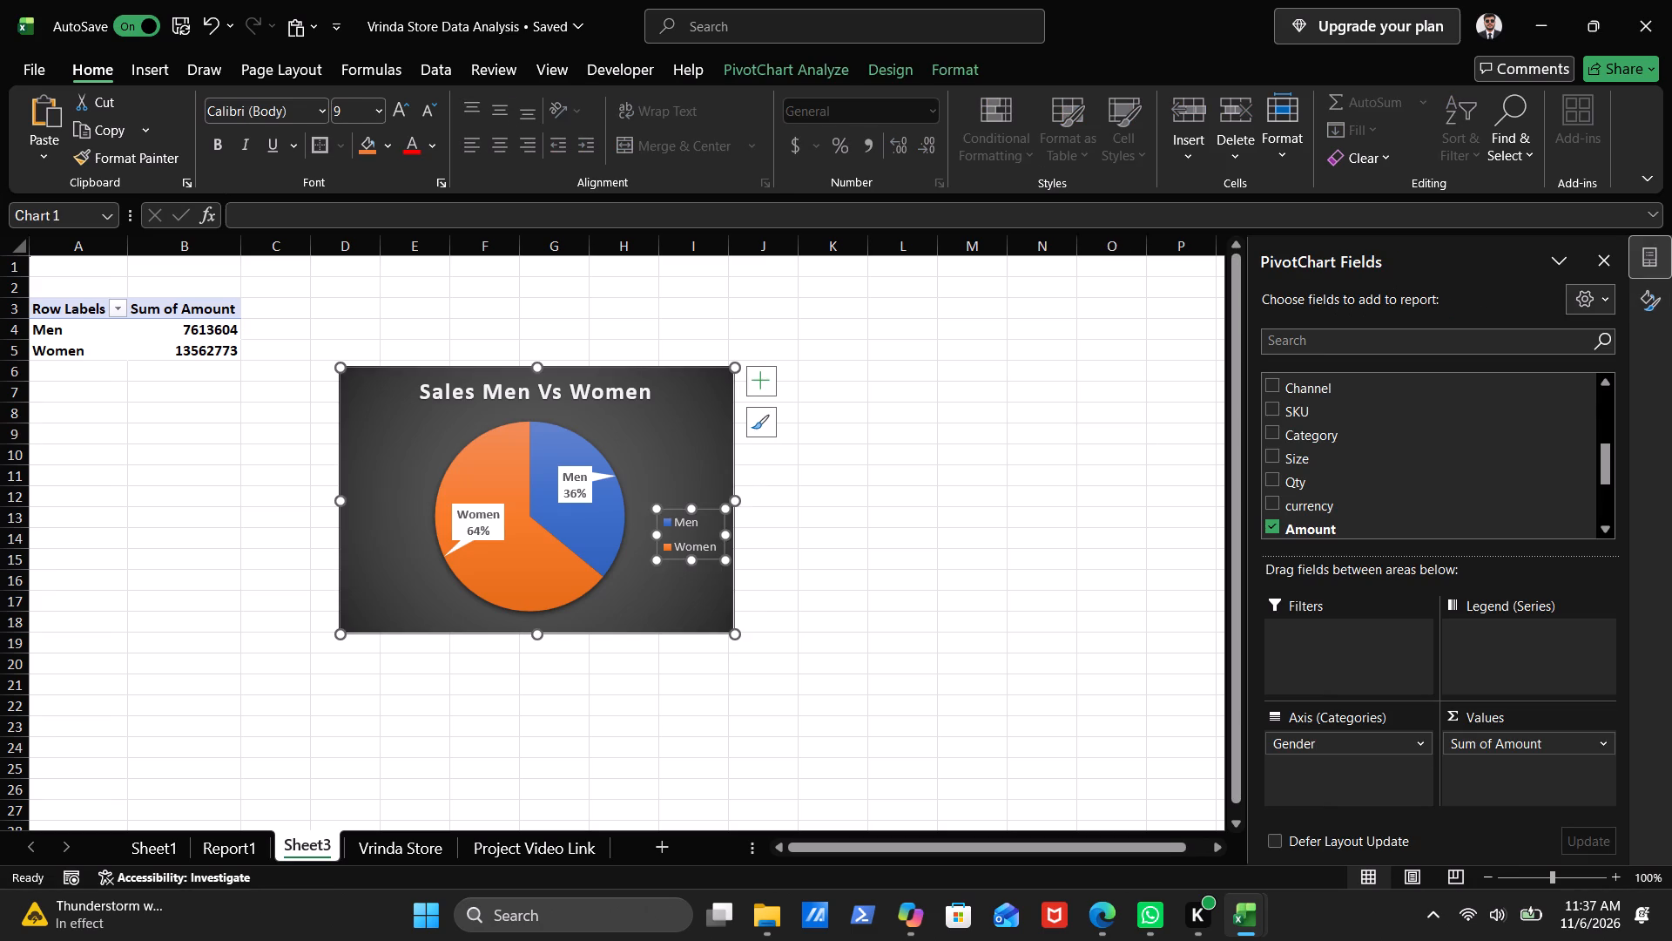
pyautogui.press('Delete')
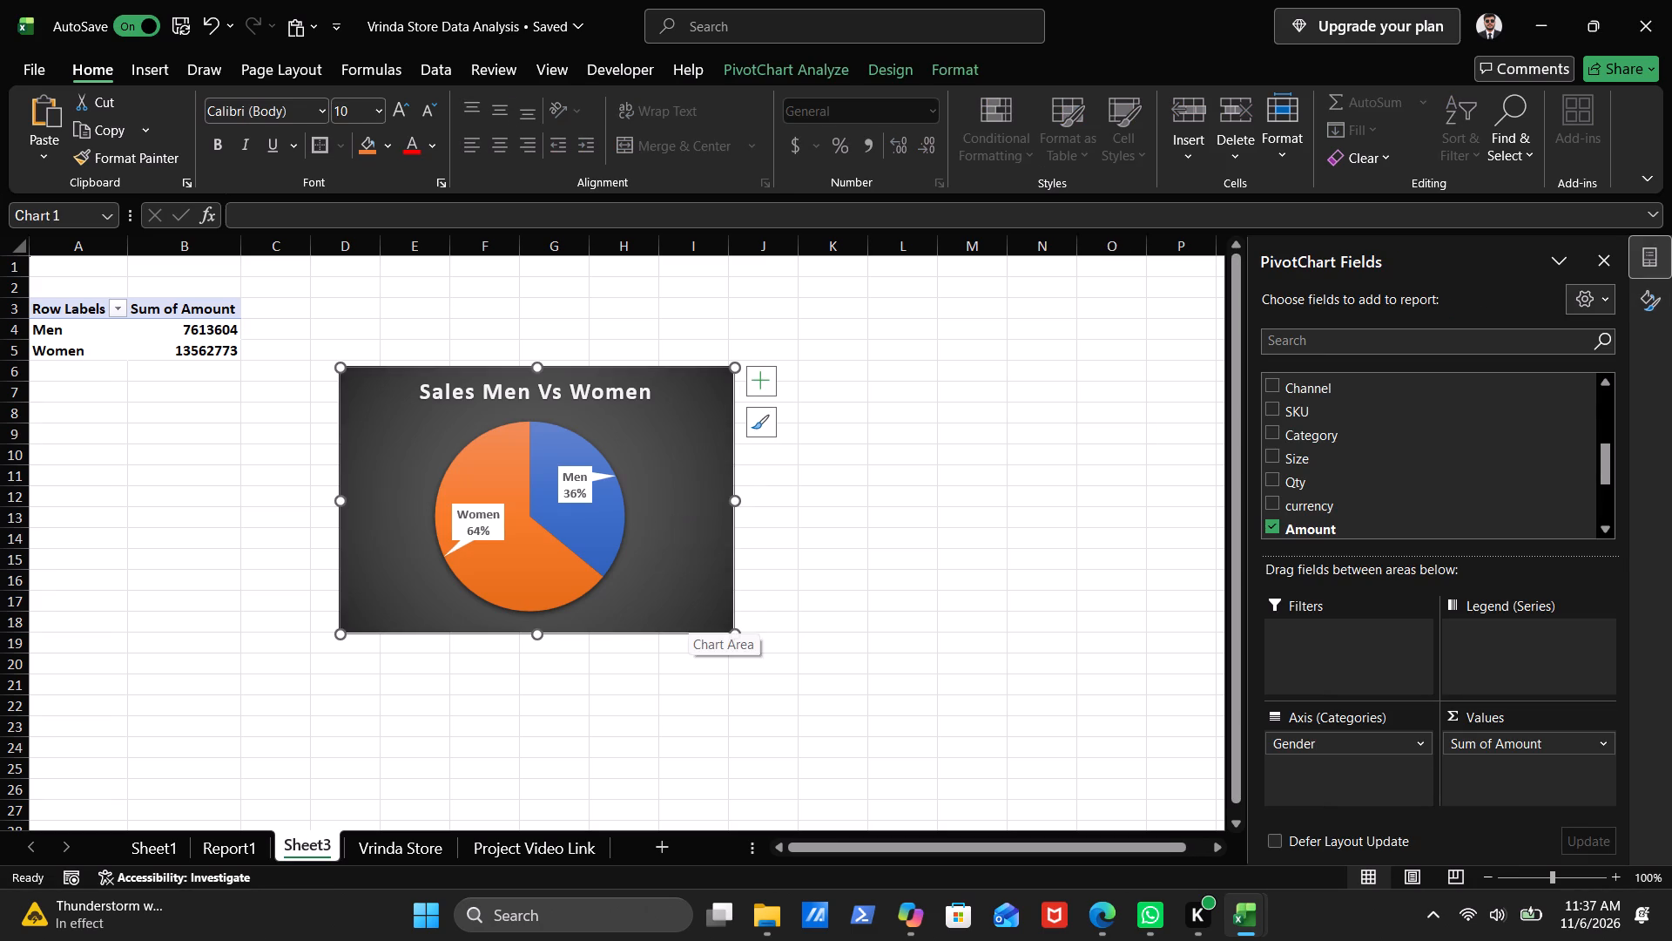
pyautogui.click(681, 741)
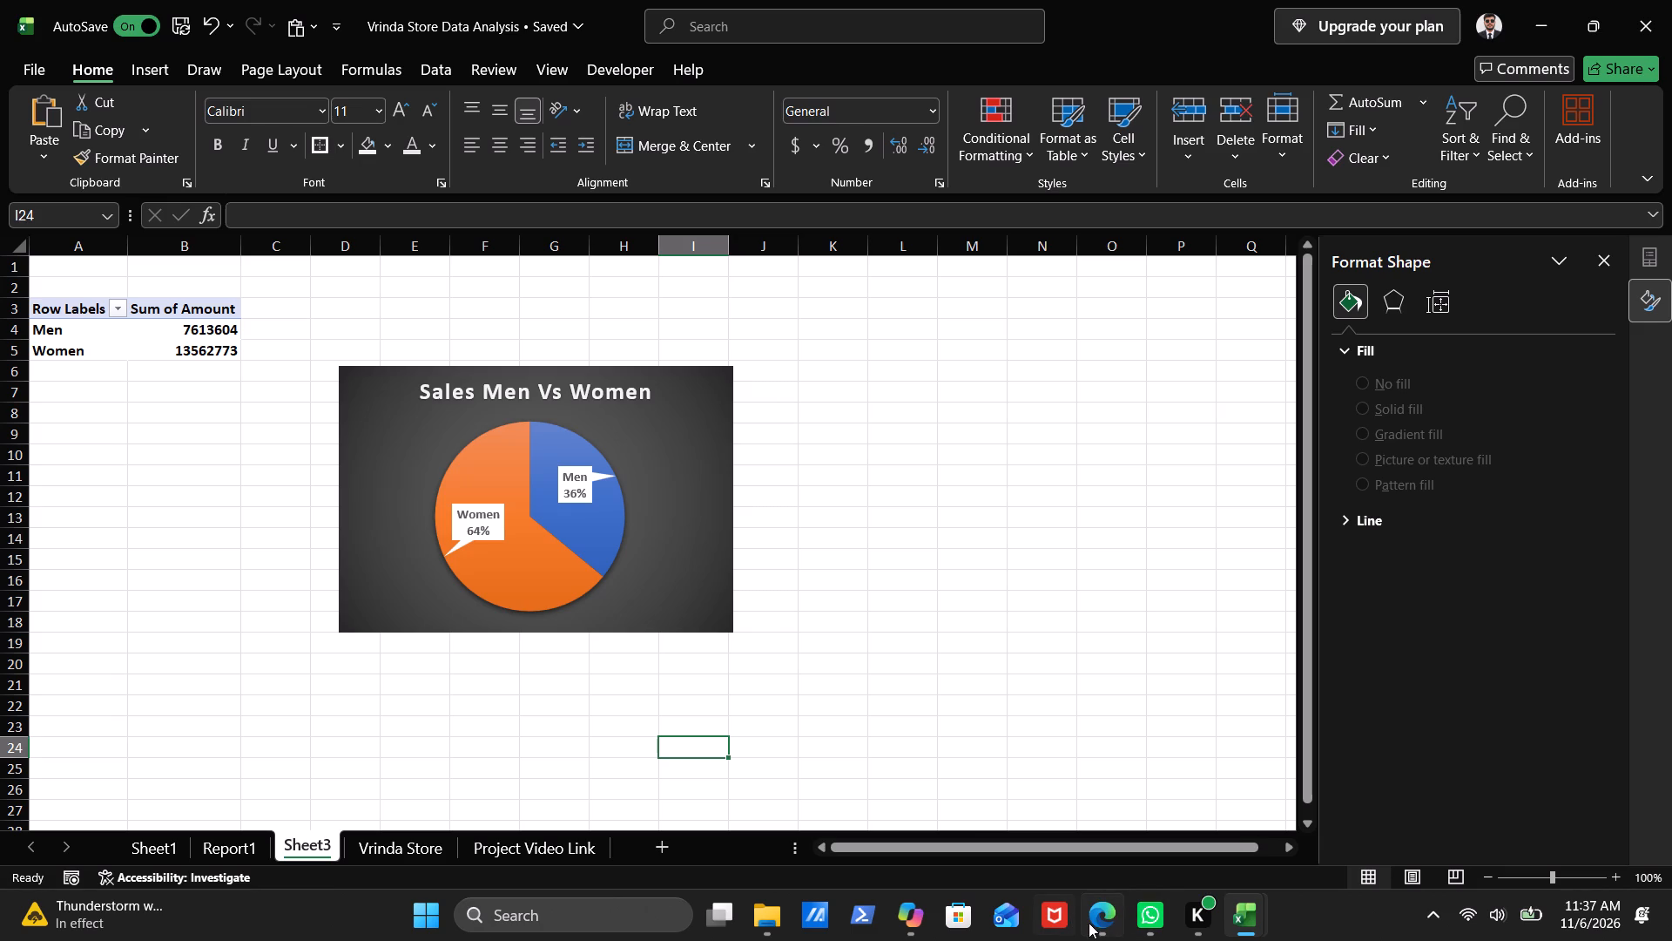
# Switch to the tutorial in Edge and watch how the finished pie chart is placed on the report sheet.
pyautogui.click(1095, 924)
pyautogui.click(706, 531)
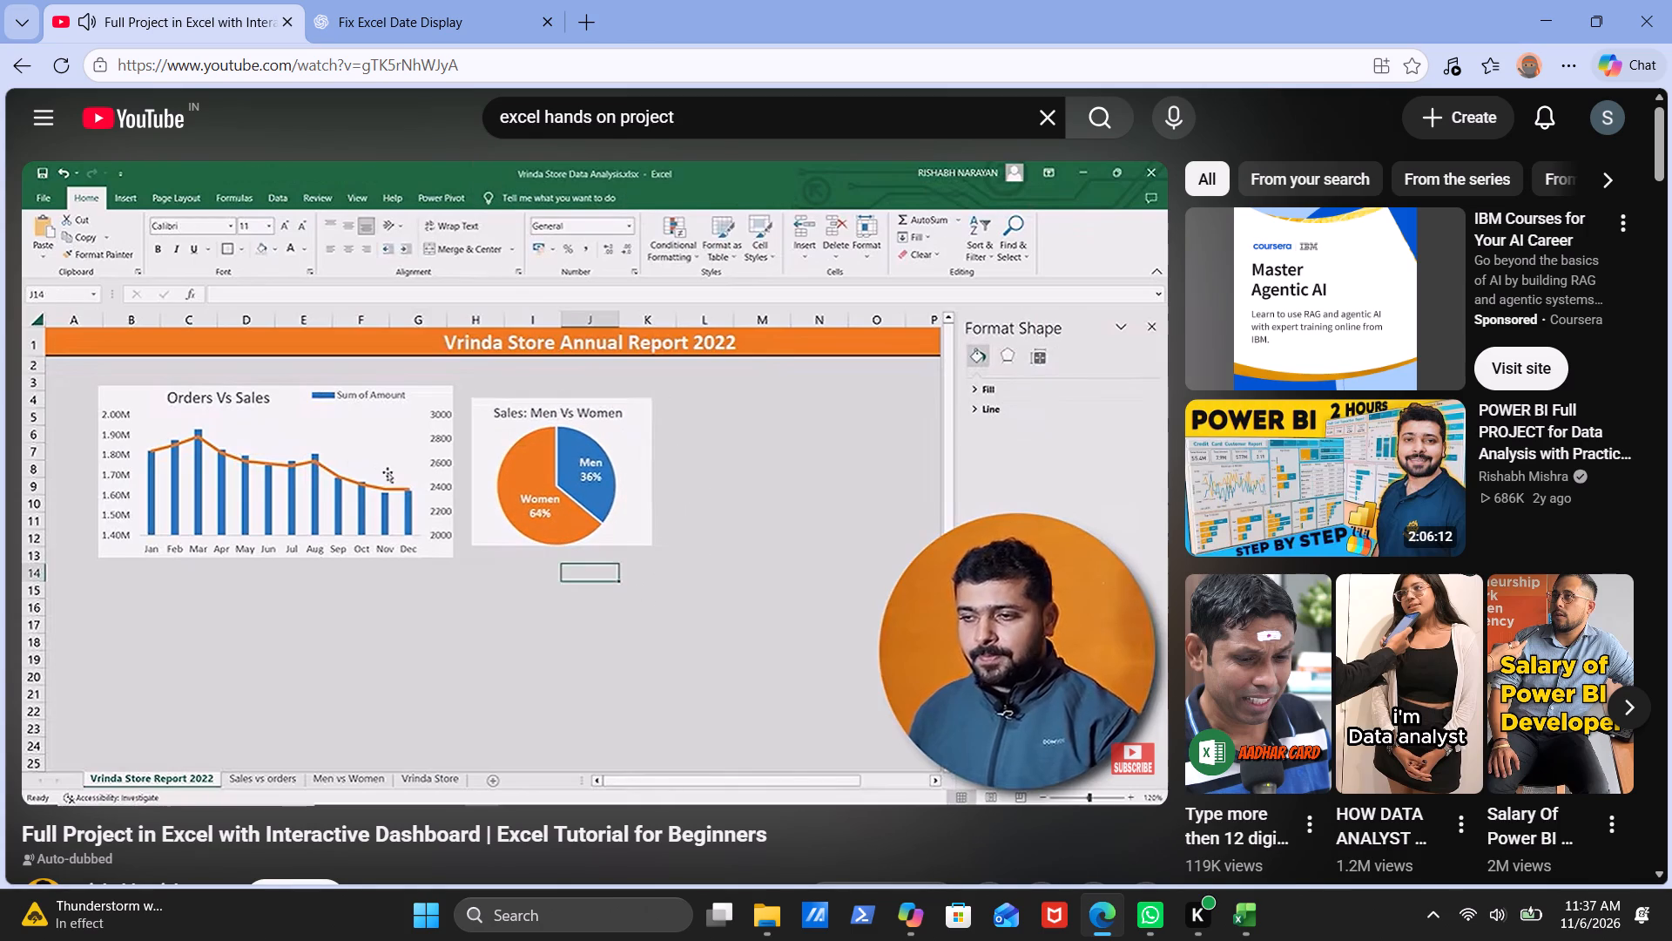
pyautogui.click(612, 477)
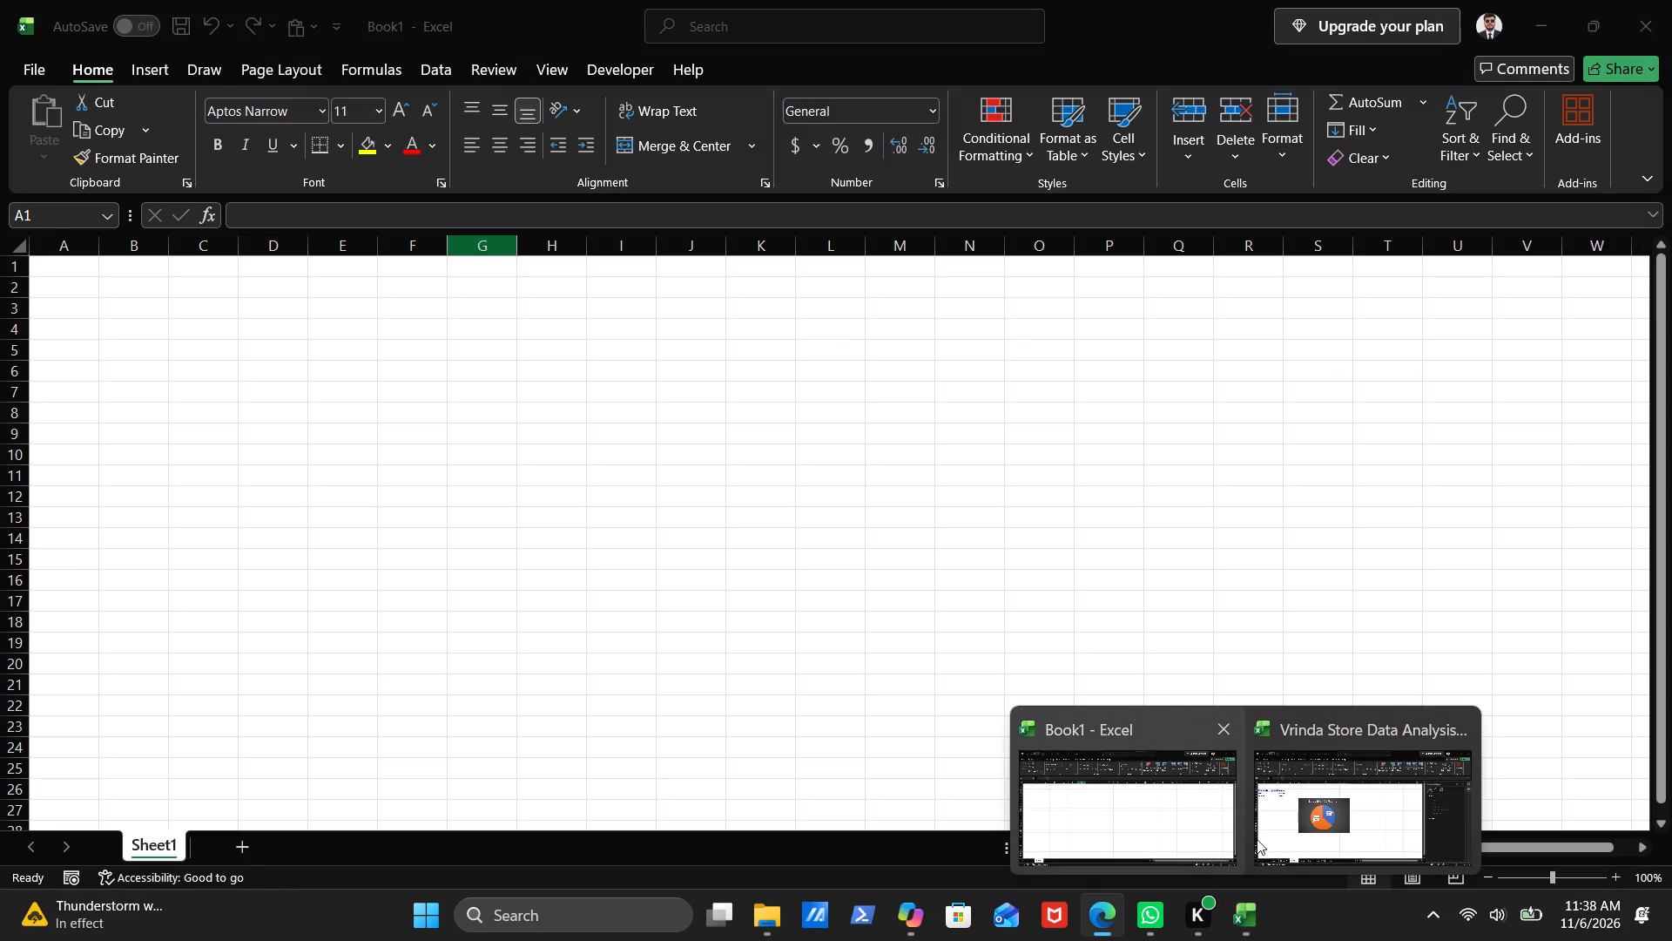
# Copy the Sales Men Vs Women pie chart from Sheet3 into Report1, placing it beside the Orders VS Sales chart.
pyautogui.click(1289, 837)
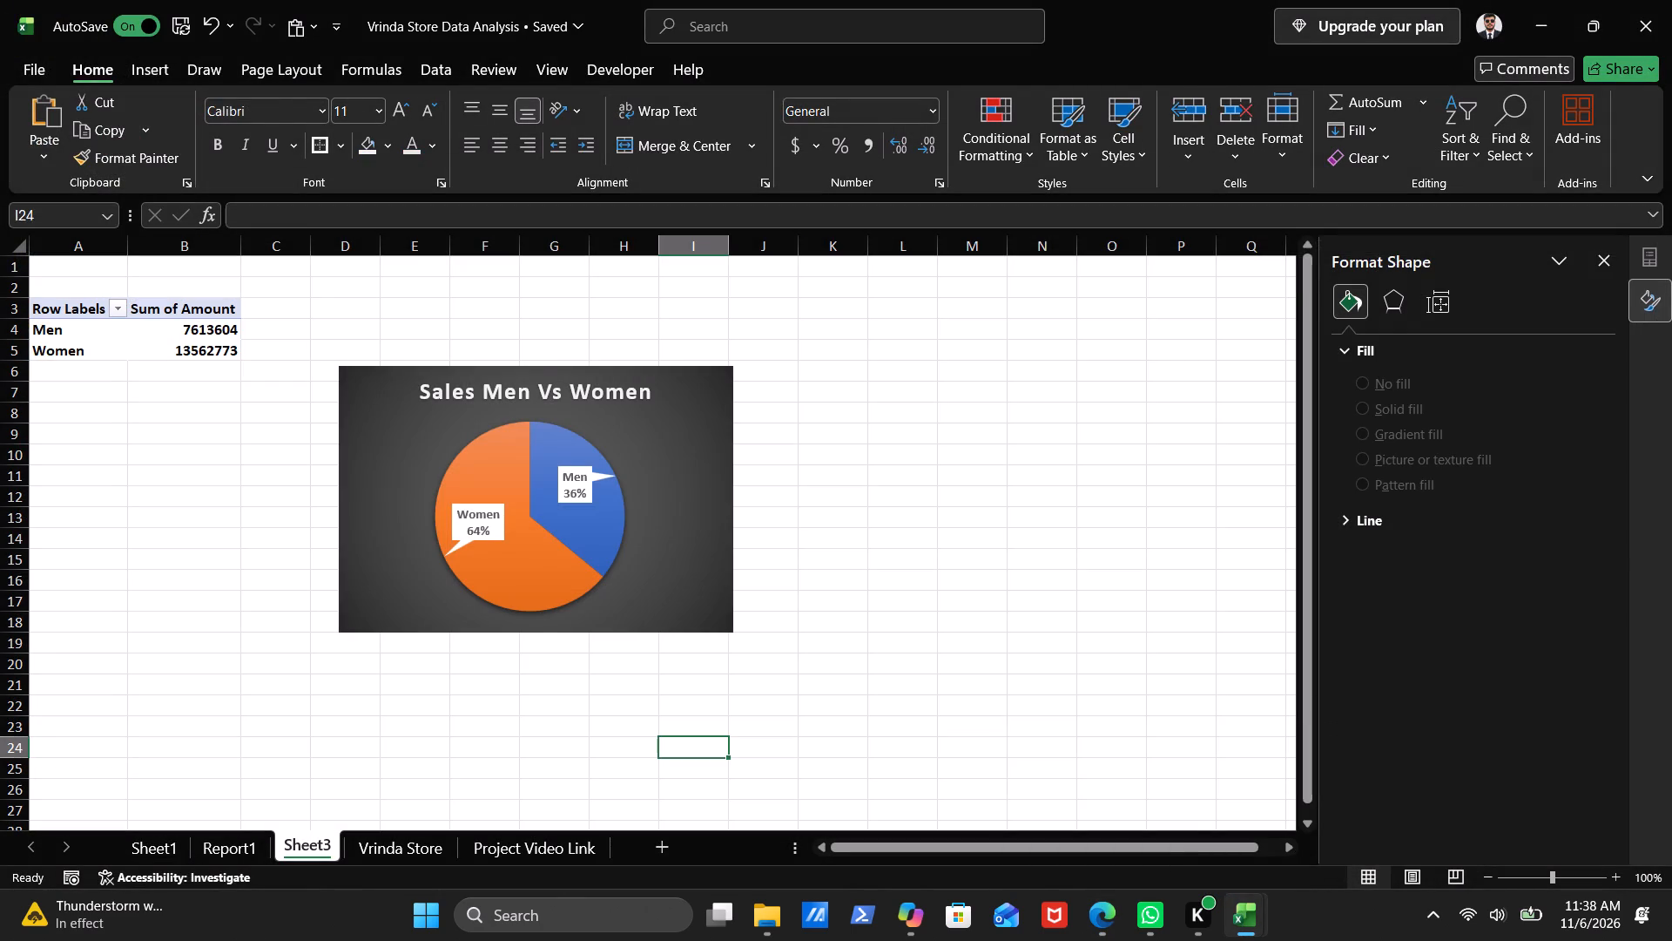
pyautogui.click(713, 558)
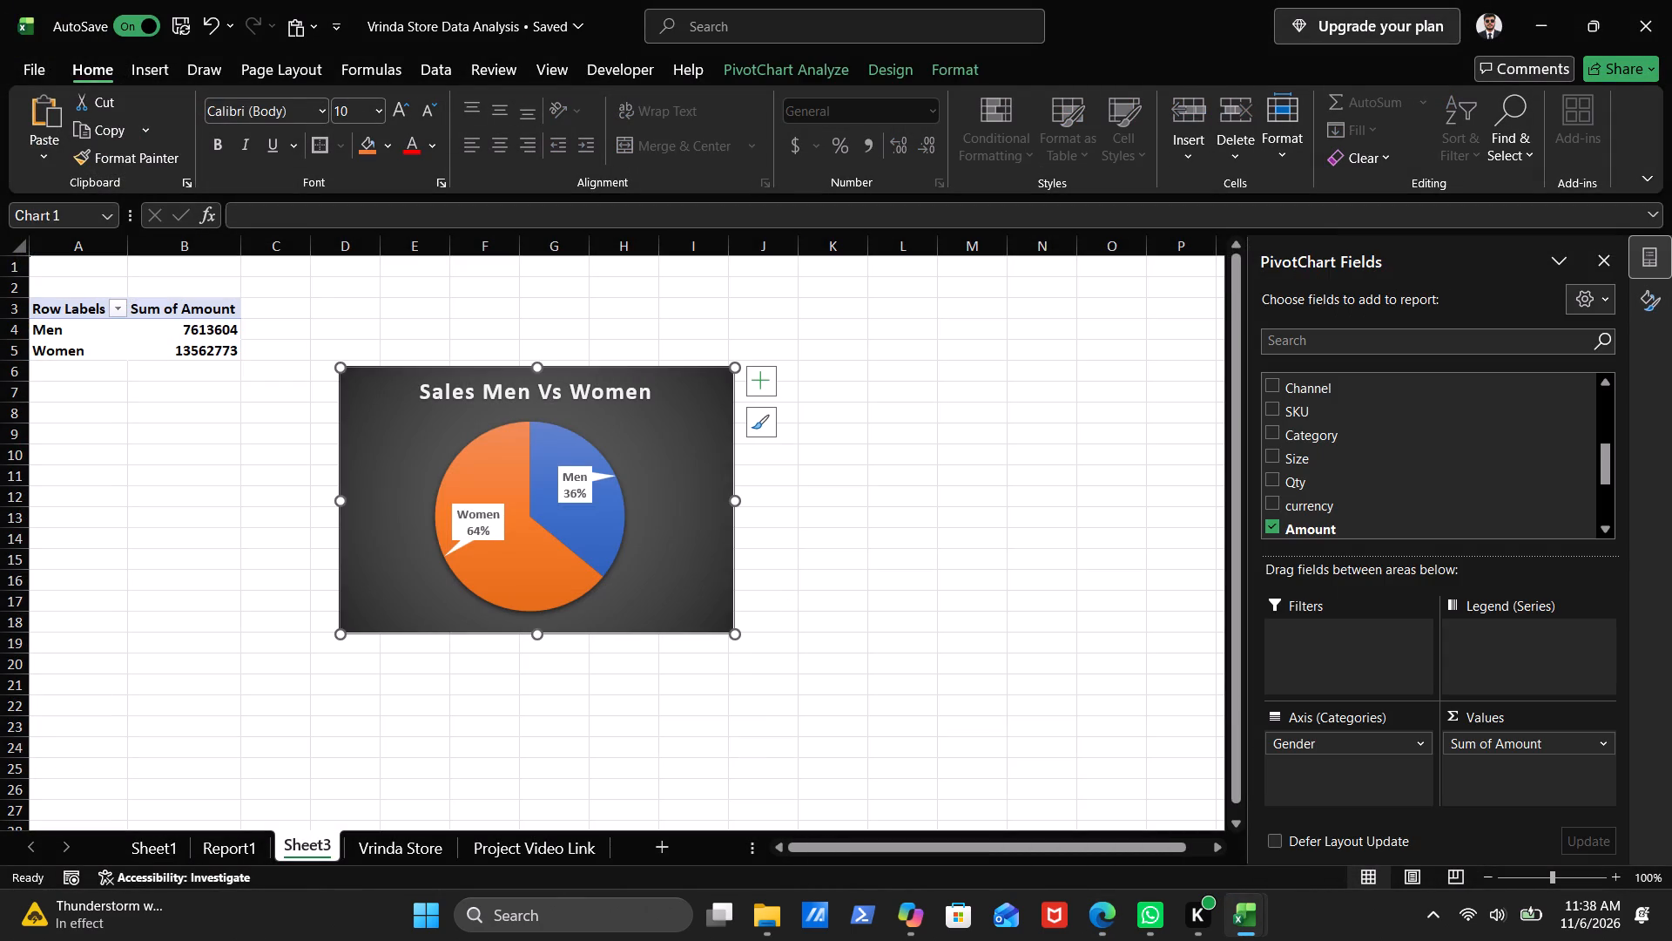
pyautogui.hotkey('ctrl', 'c')
pyautogui.click(242, 838)
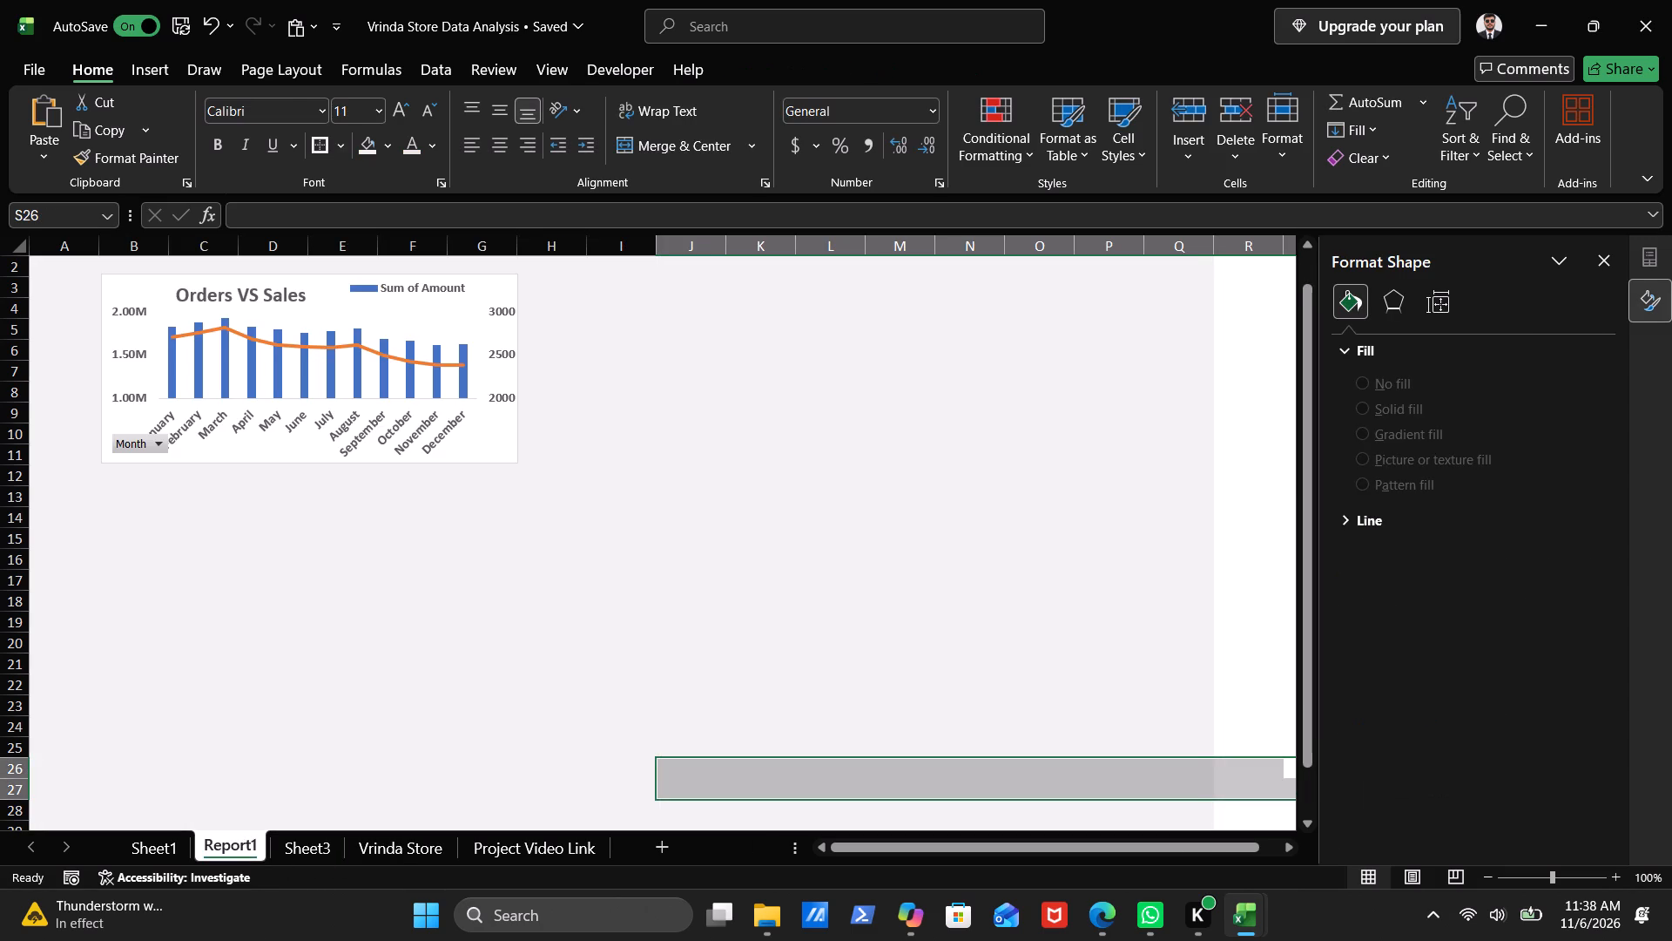
pyautogui.click(607, 409)
pyautogui.hotkey('ctrl', 'v')
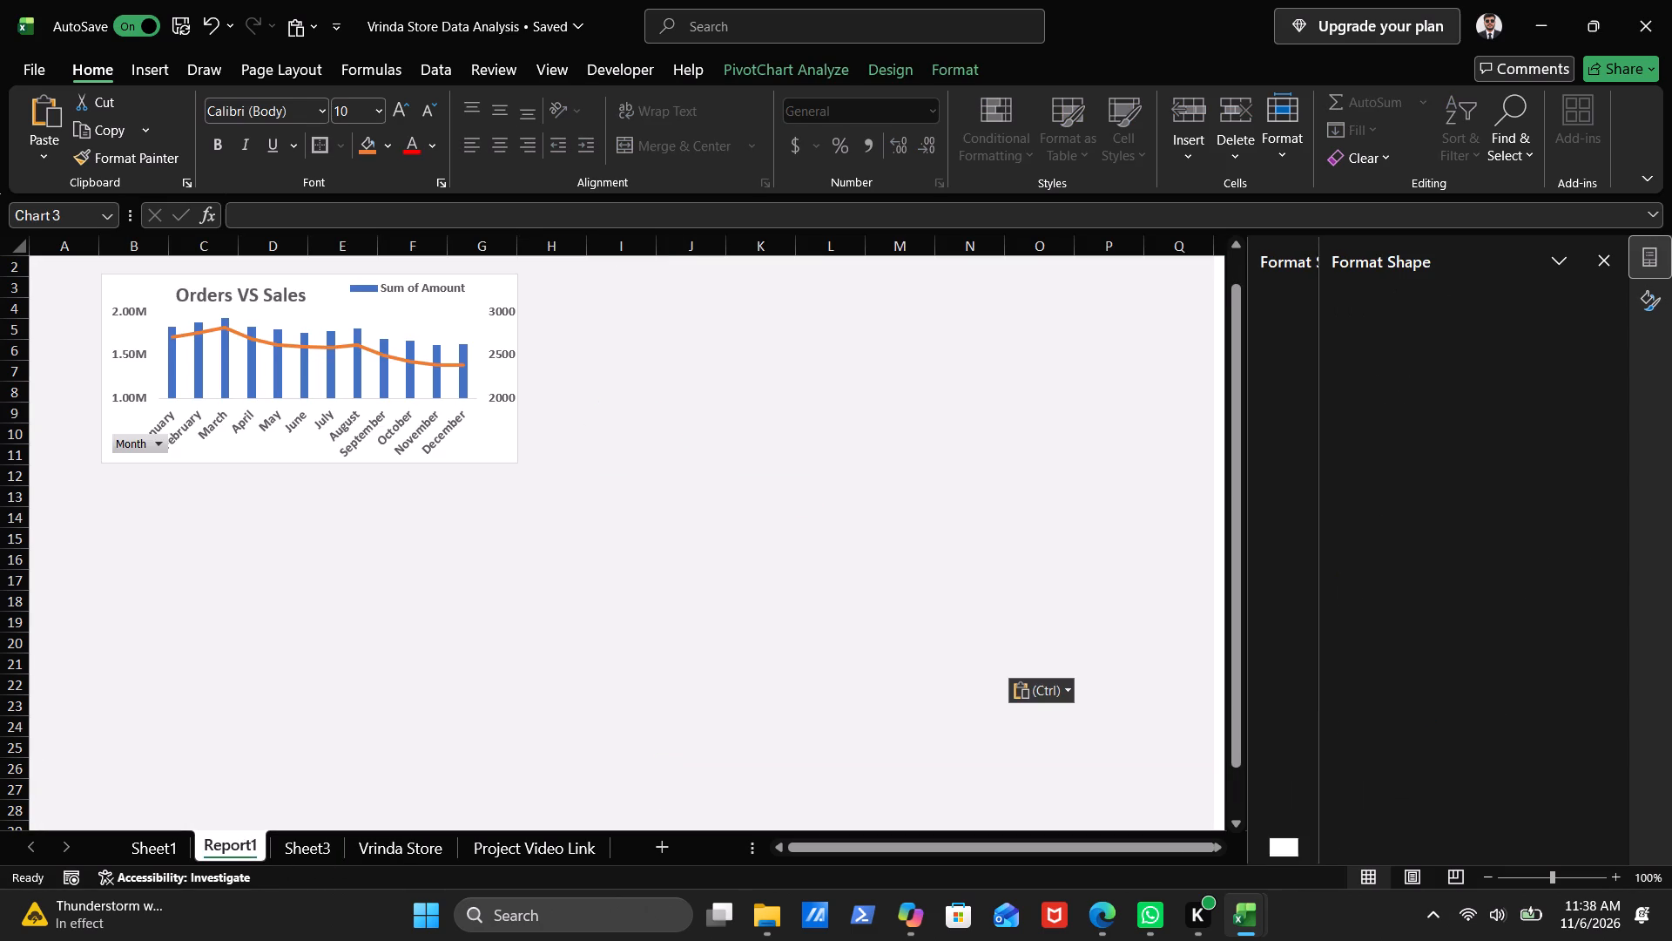
pyautogui.moveTo(671, 492); pyautogui.dragTo(629, 362)
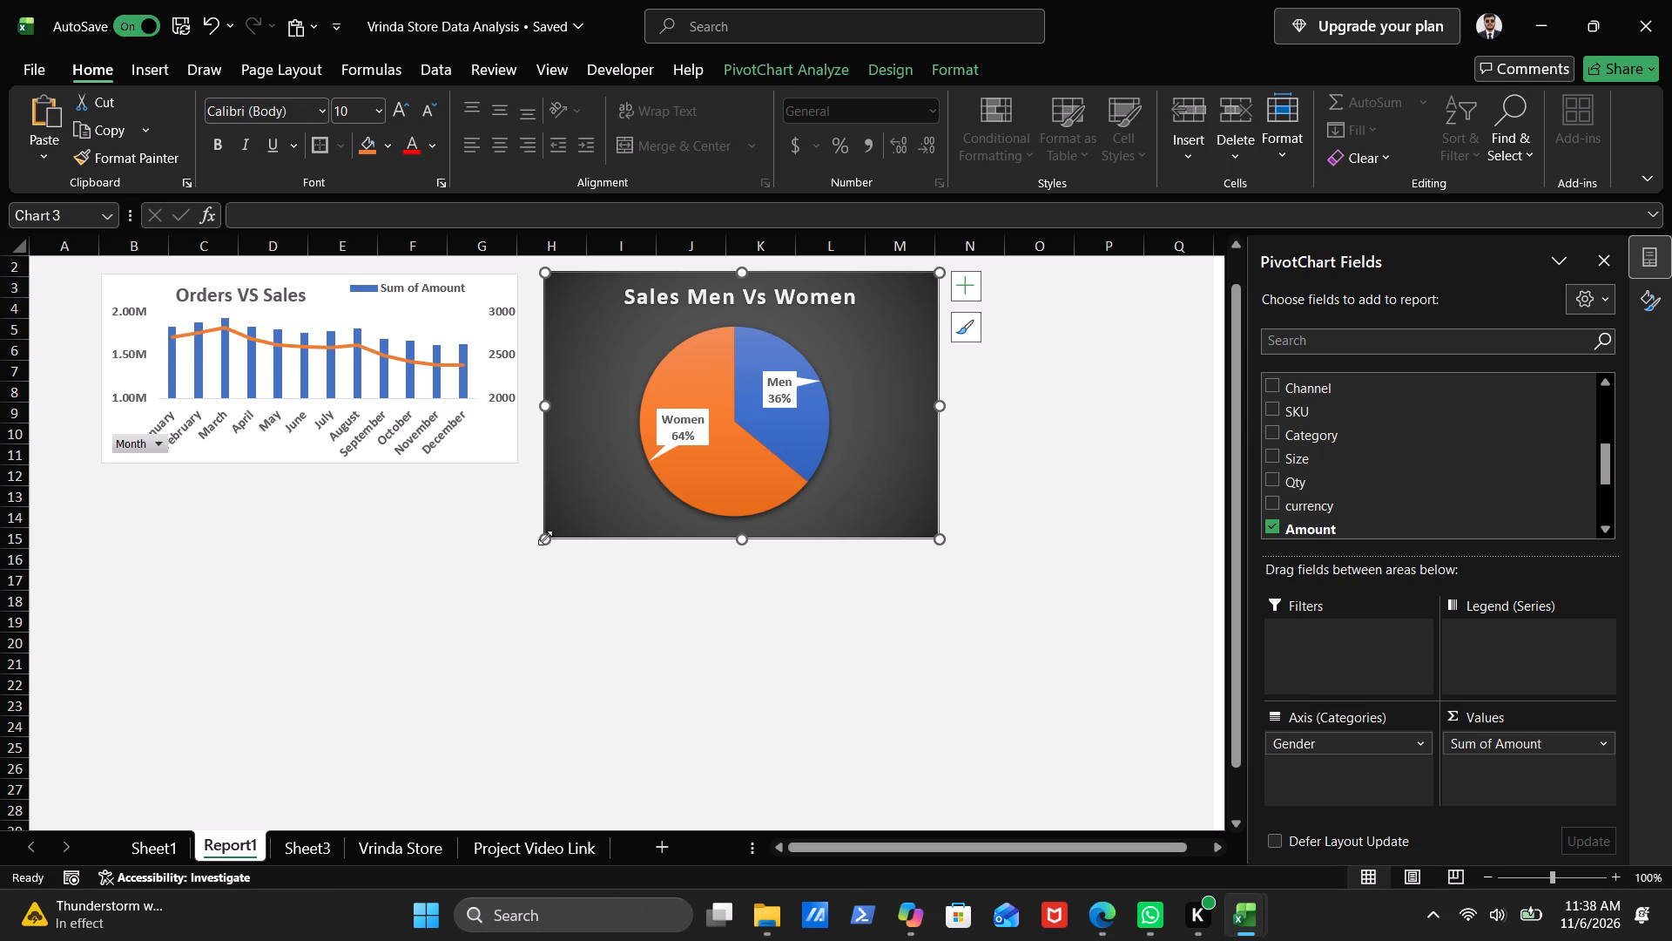
# Shrink the pasted pie chart to about the Orders VS Sales chart's height and align it alongside, spanning columns H to M.
pyautogui.moveTo(544, 533); pyautogui.dragTo(565, 472)
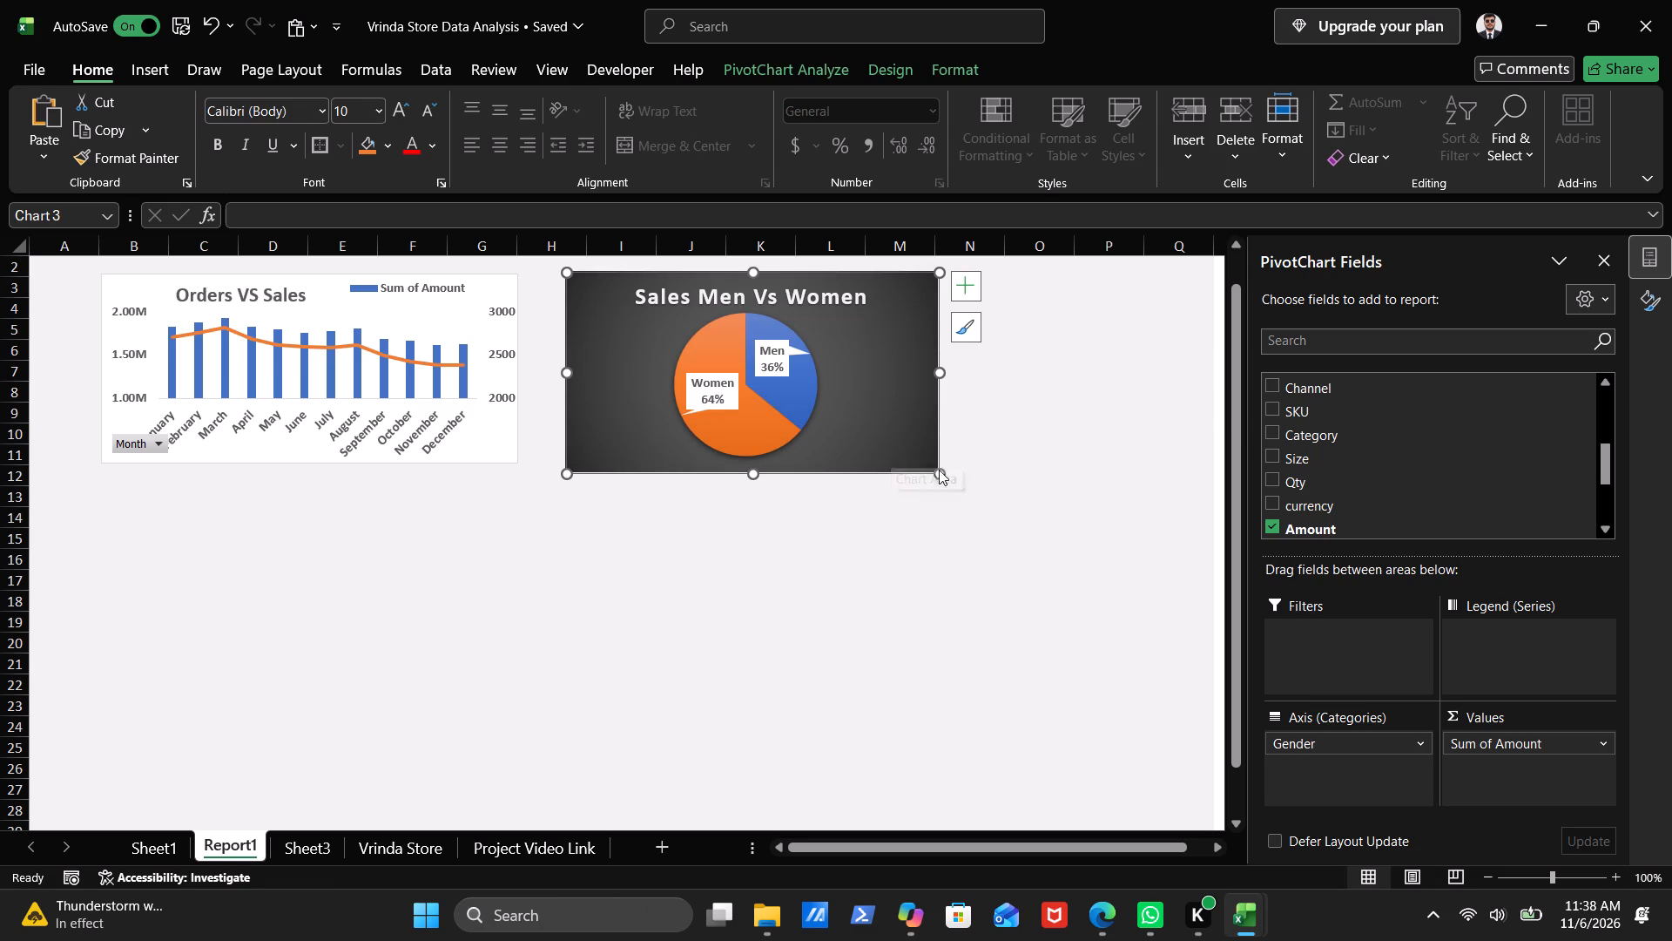
pyautogui.moveTo(939, 471); pyautogui.dragTo(906, 458)
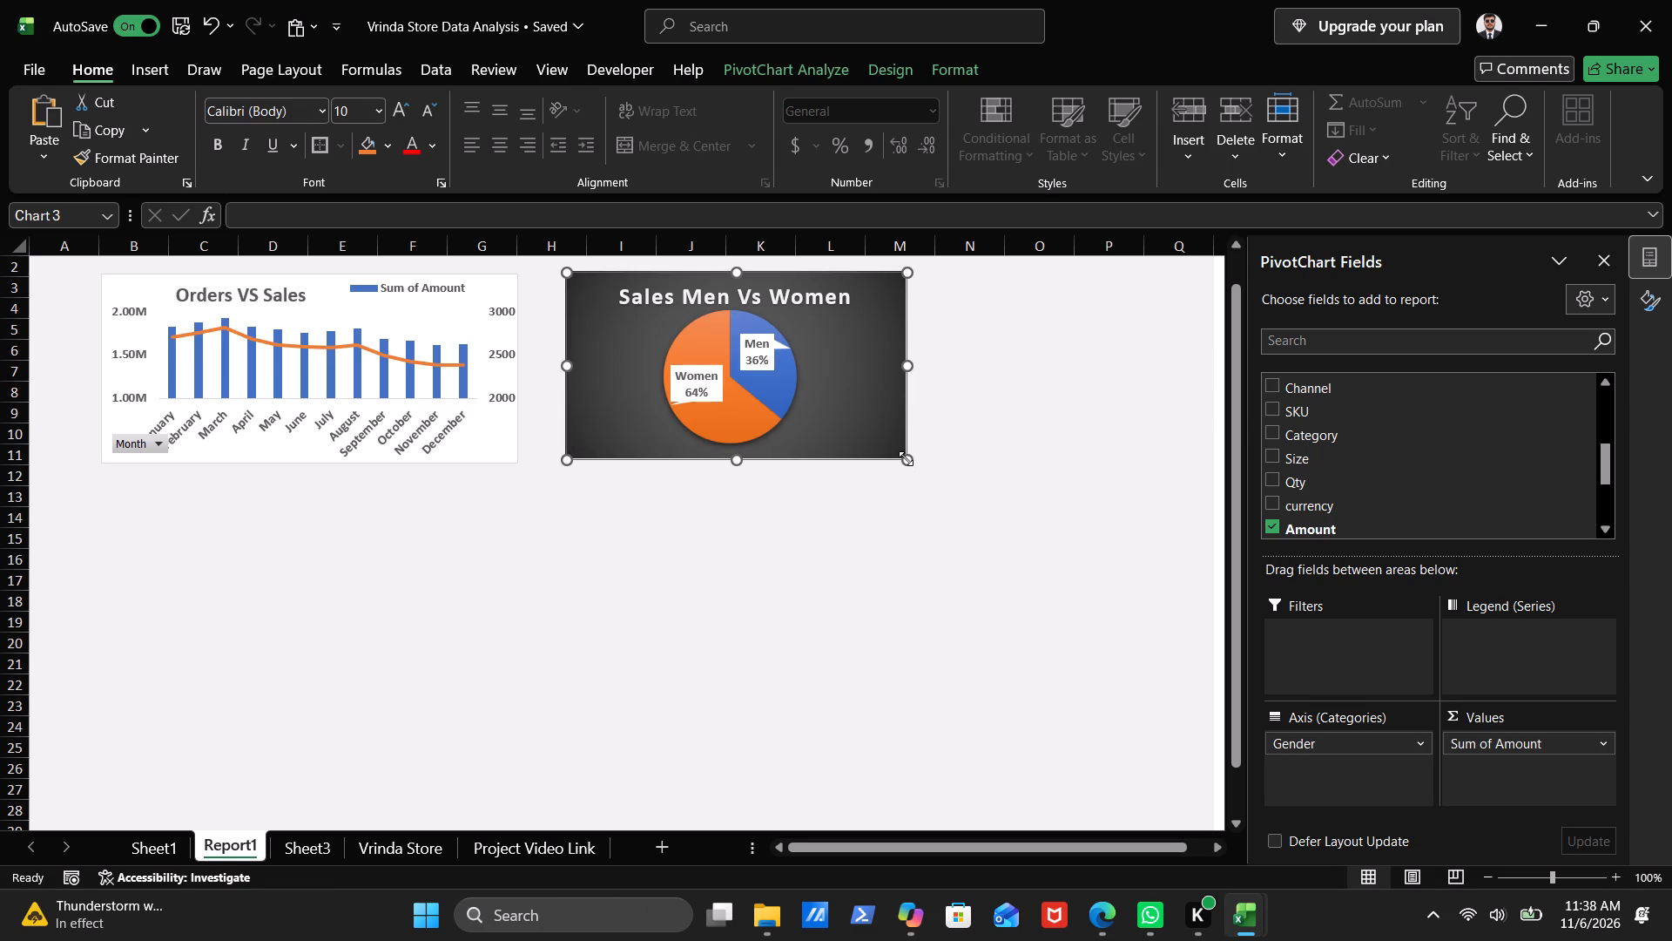
pyautogui.moveTo(828, 343); pyautogui.dragTo(826, 355)
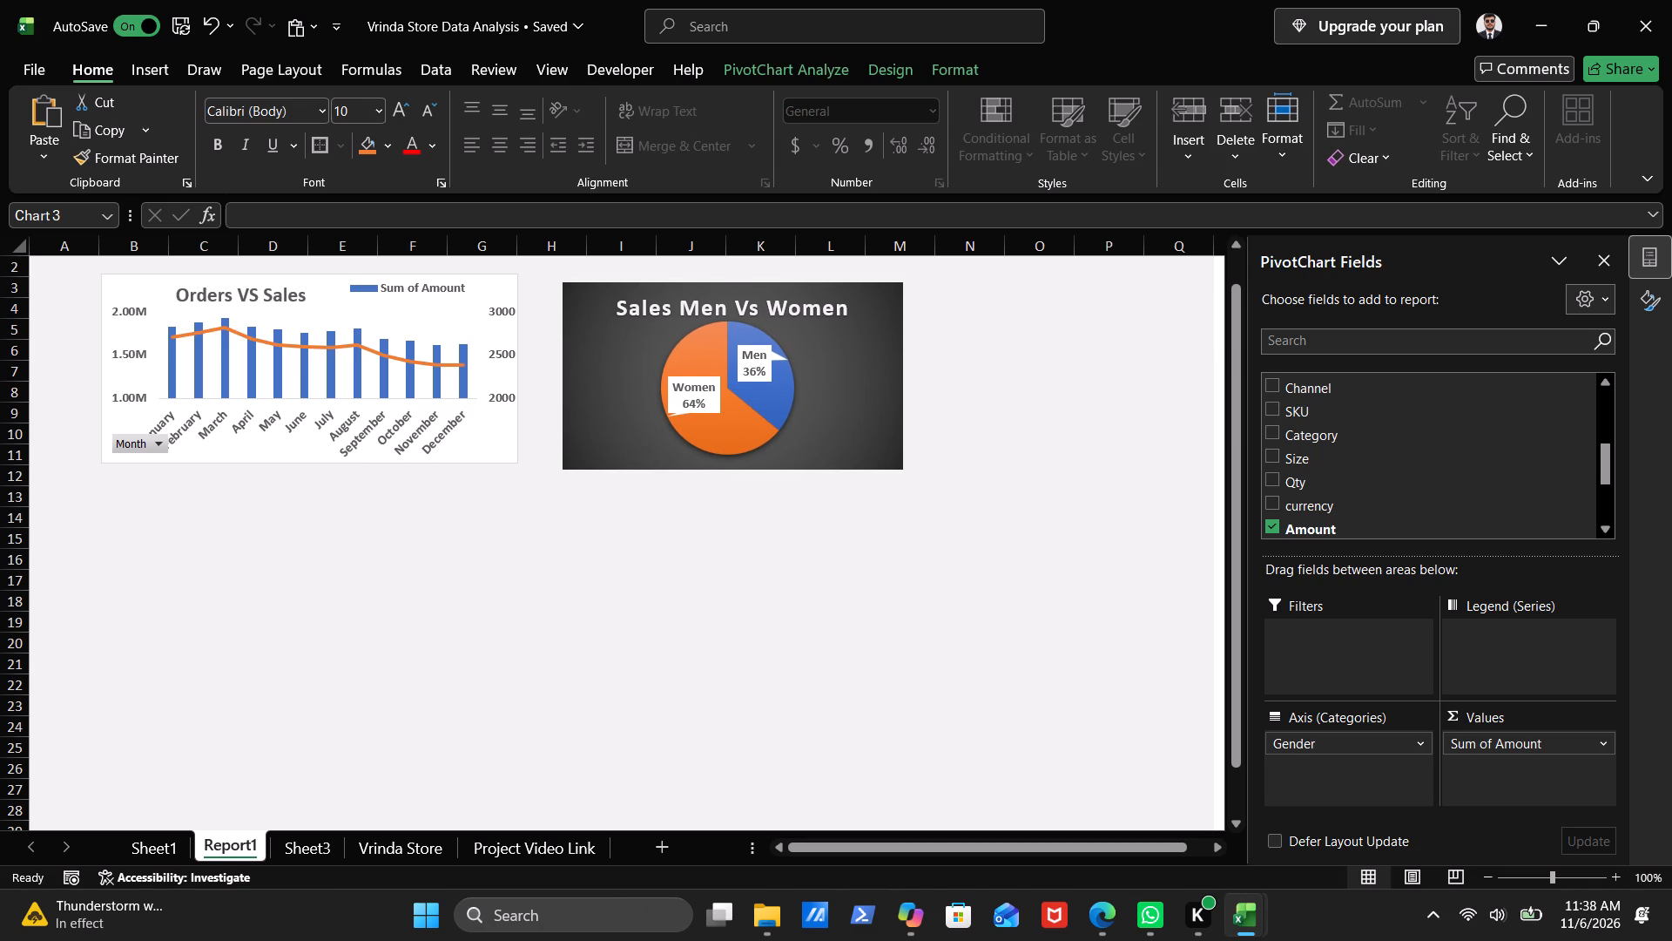
pyautogui.moveTo(826, 355); pyautogui.dragTo(808, 349)
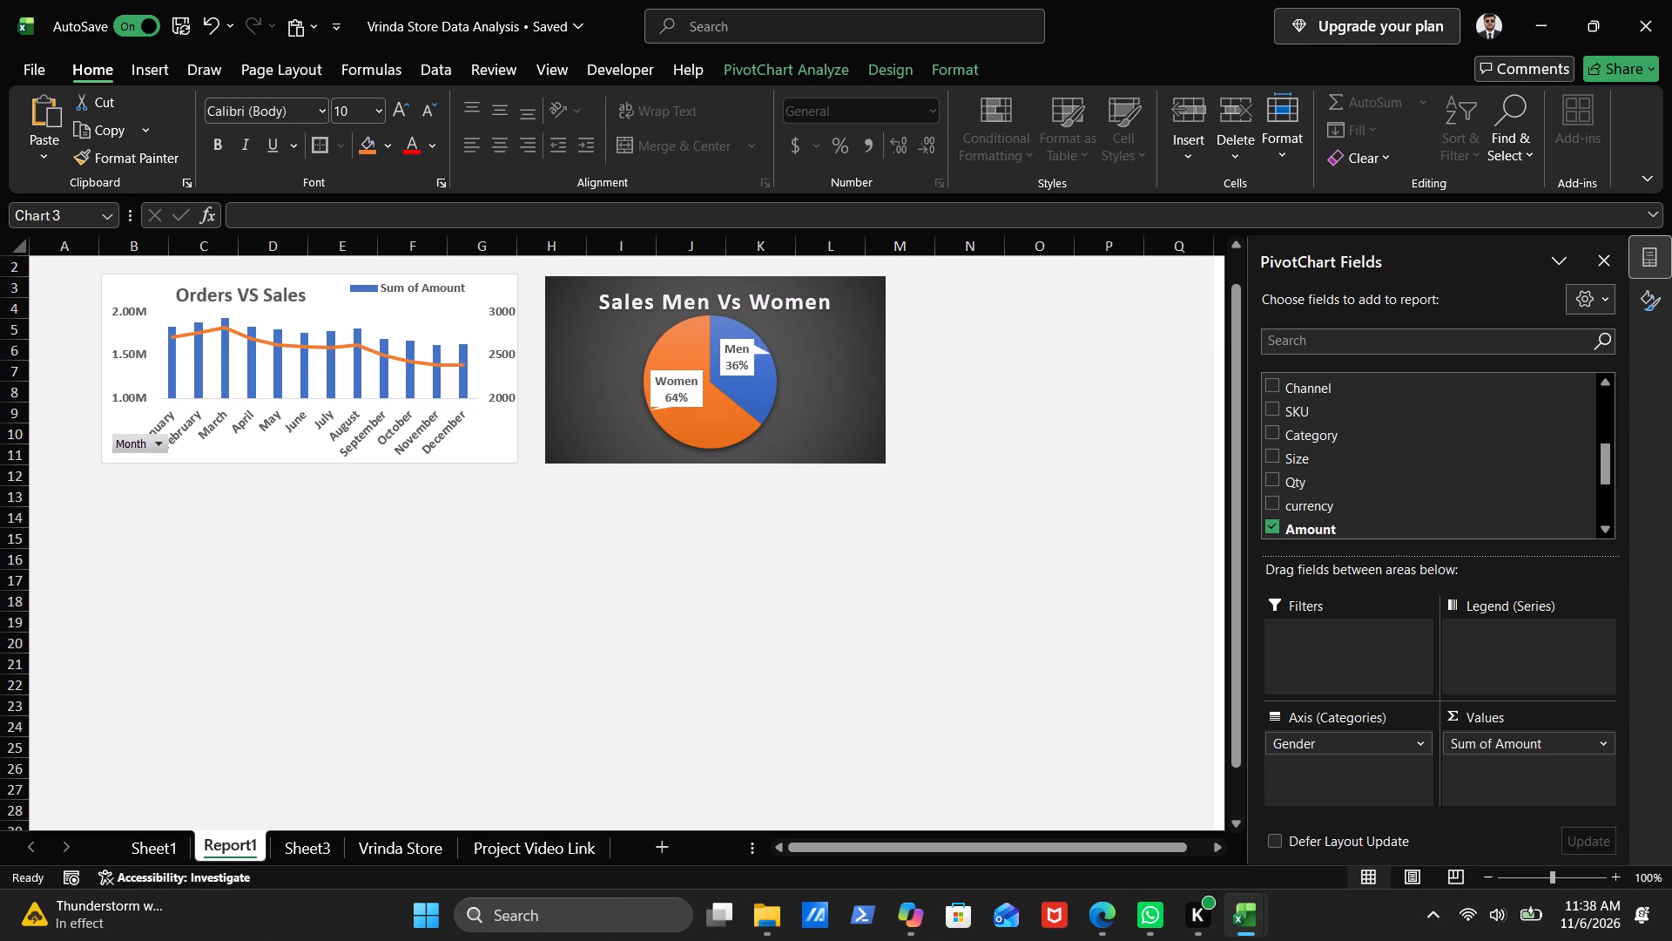
pyautogui.moveTo(808, 349); pyautogui.dragTo(806, 347)
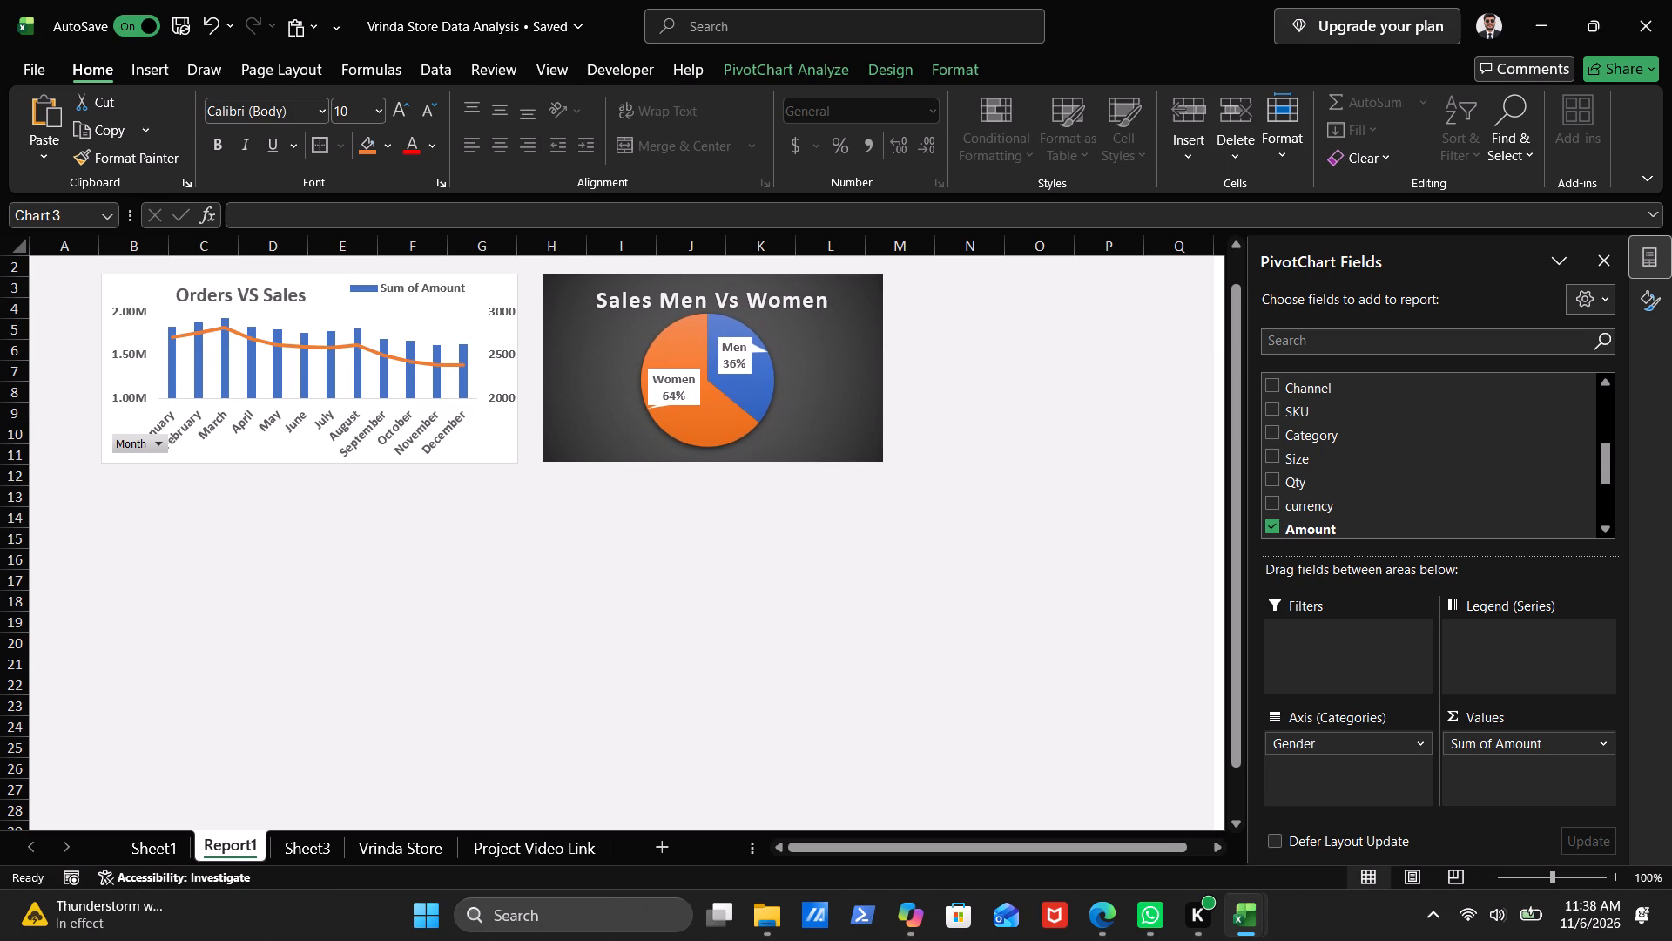
pyautogui.moveTo(806, 347); pyautogui.dragTo(804, 348)
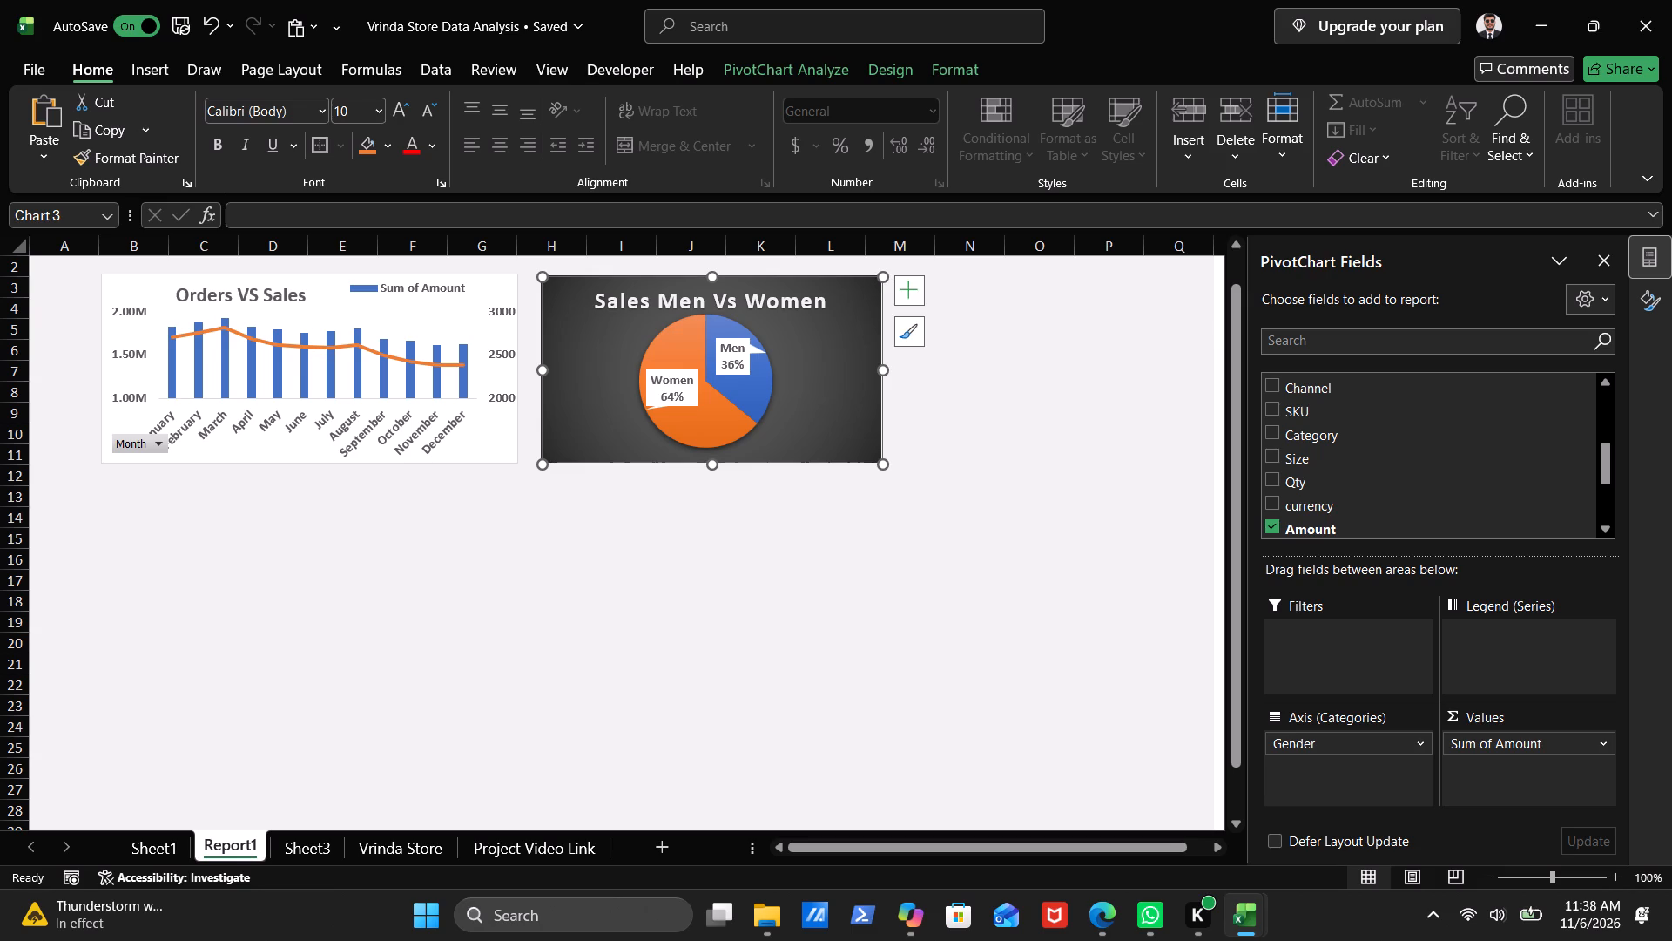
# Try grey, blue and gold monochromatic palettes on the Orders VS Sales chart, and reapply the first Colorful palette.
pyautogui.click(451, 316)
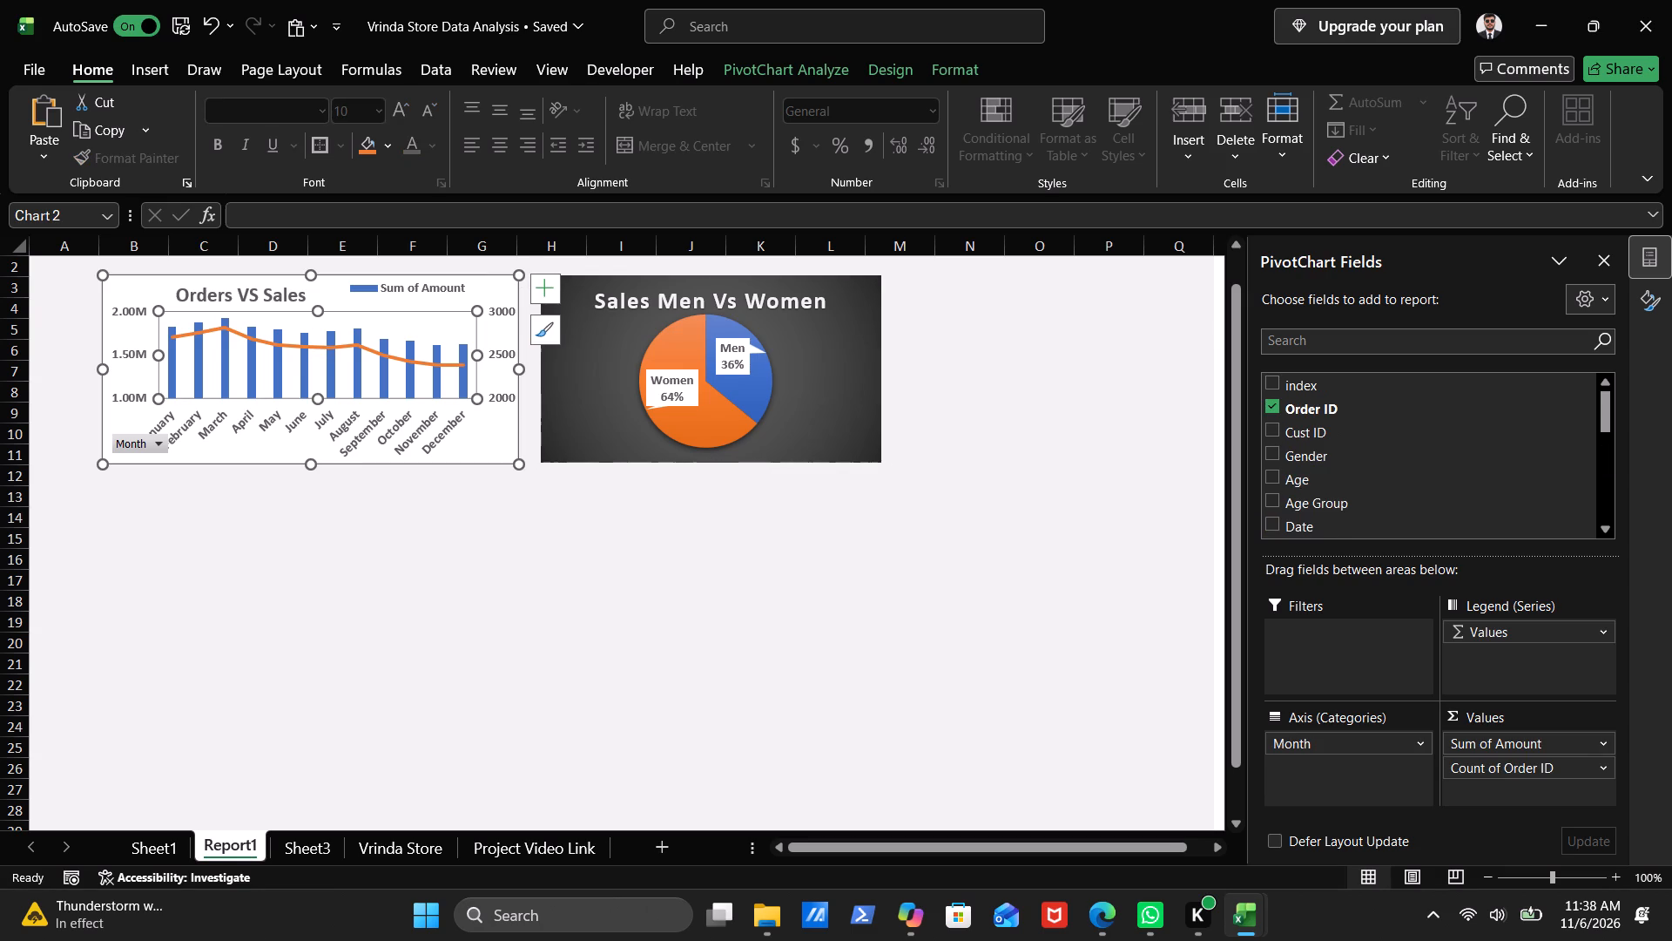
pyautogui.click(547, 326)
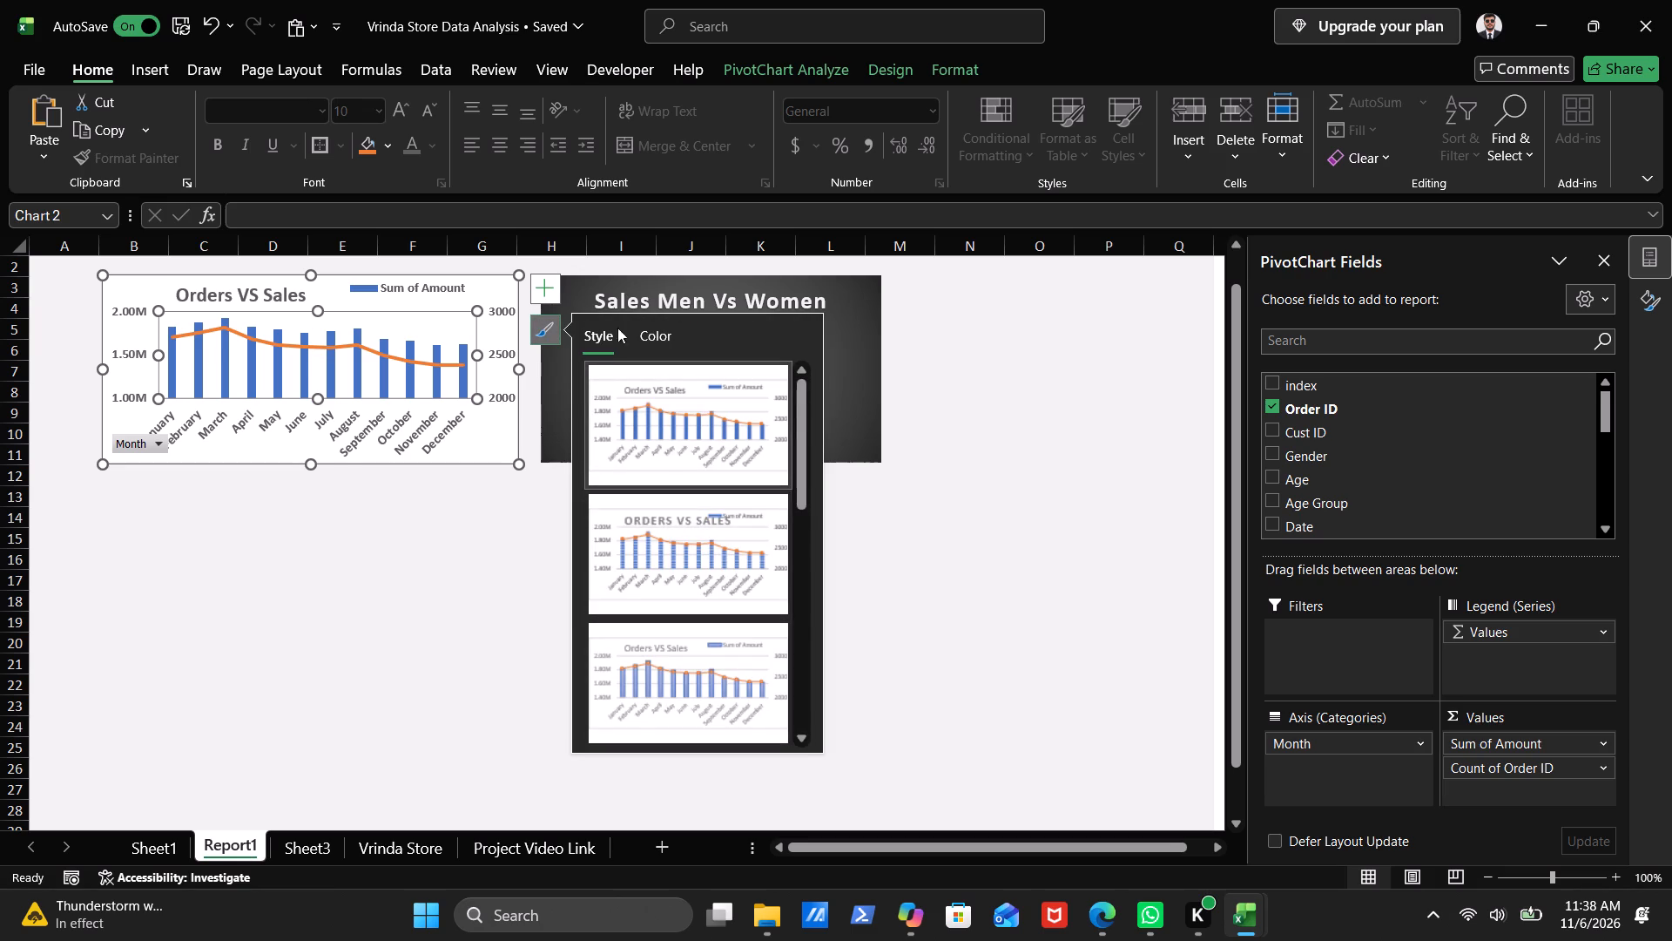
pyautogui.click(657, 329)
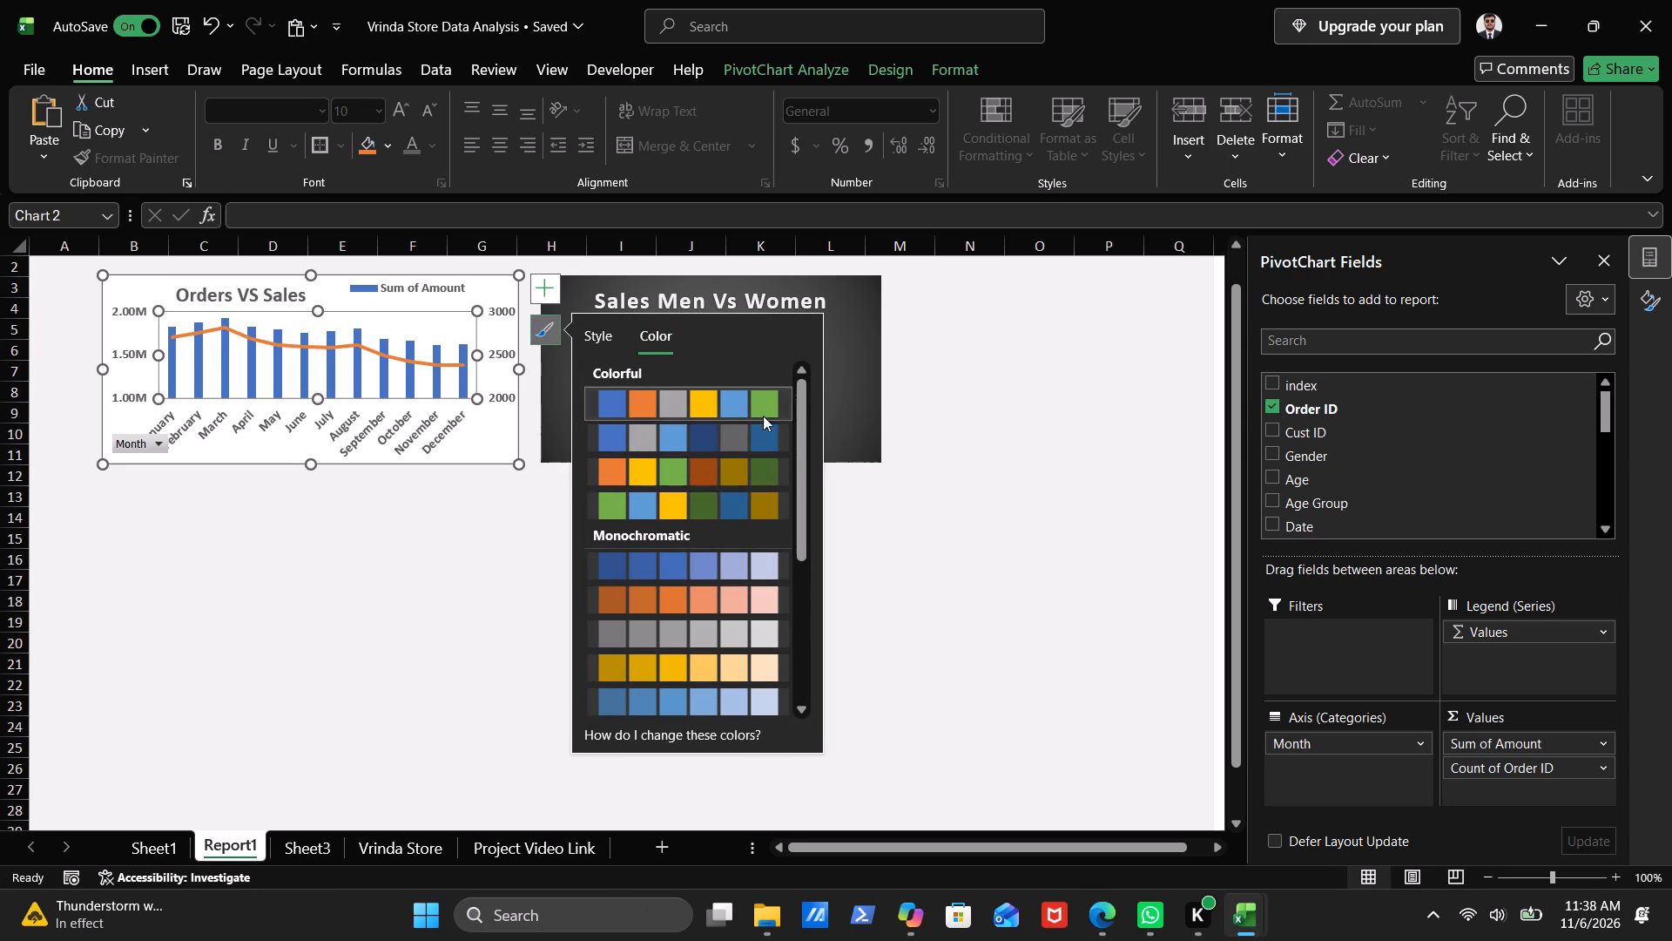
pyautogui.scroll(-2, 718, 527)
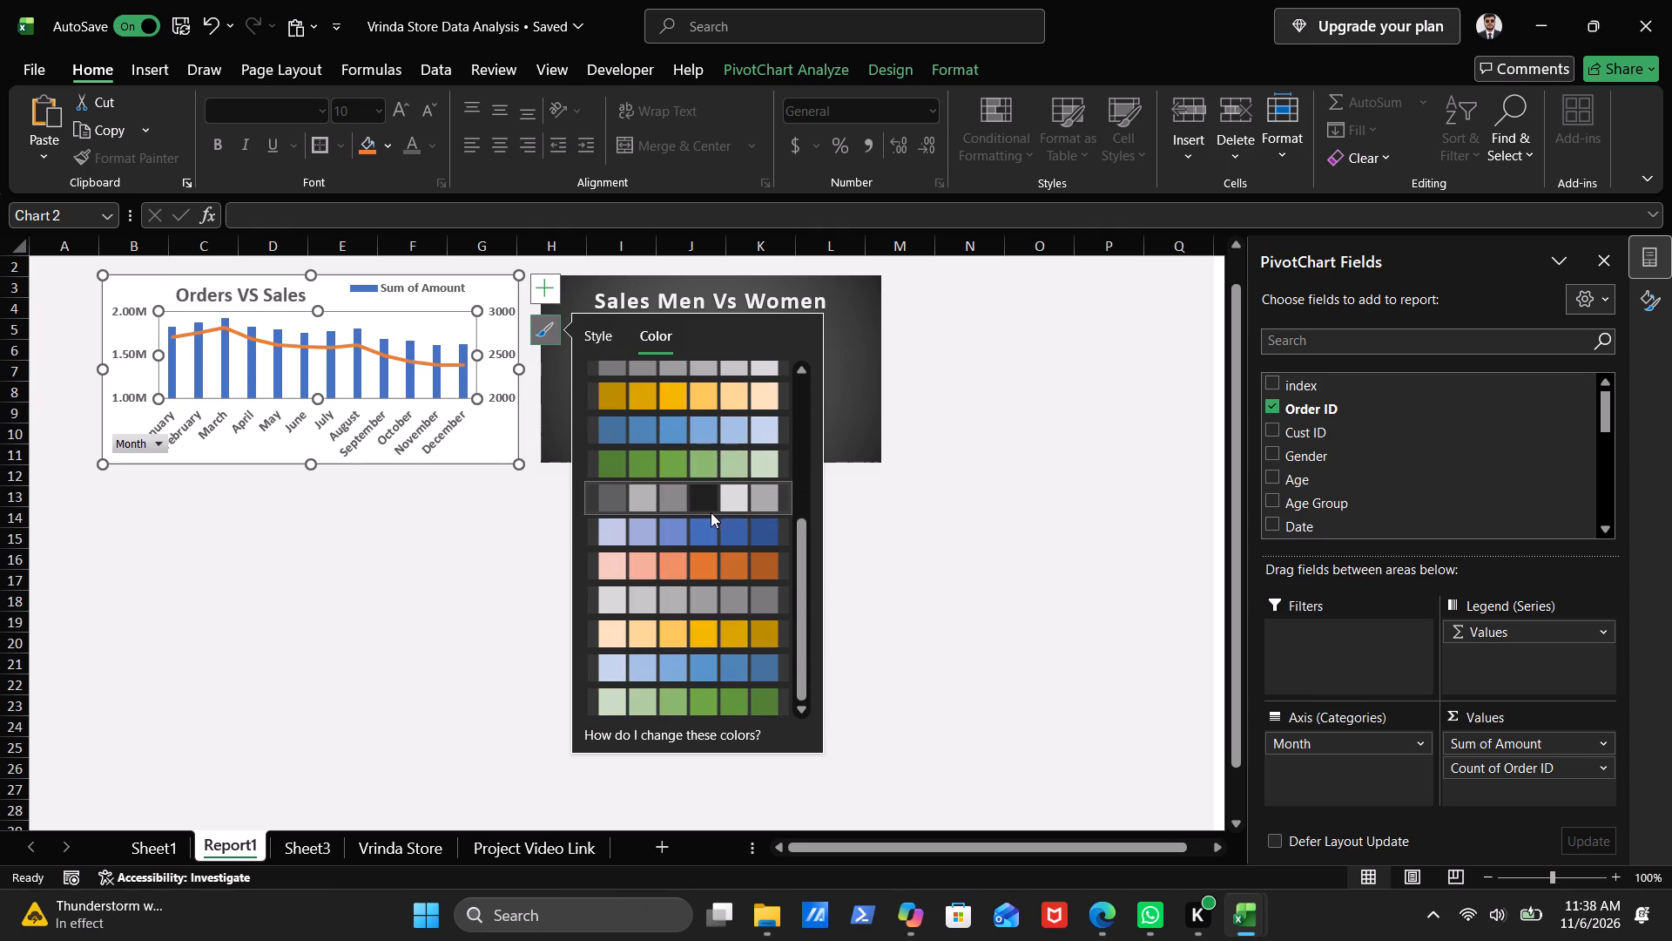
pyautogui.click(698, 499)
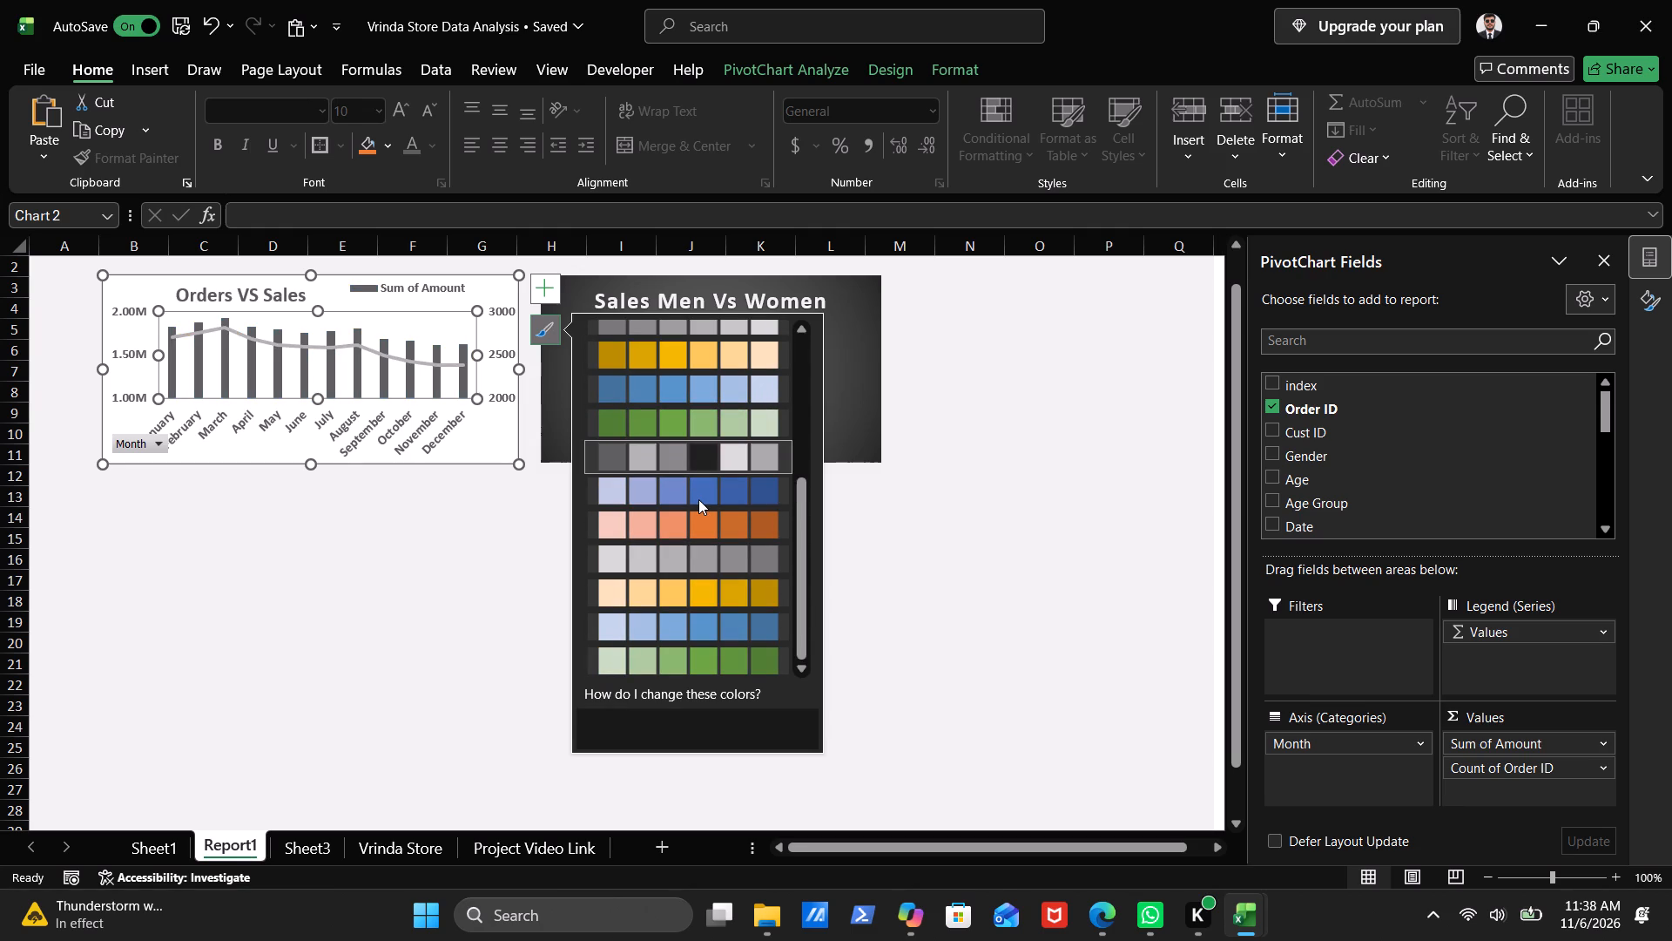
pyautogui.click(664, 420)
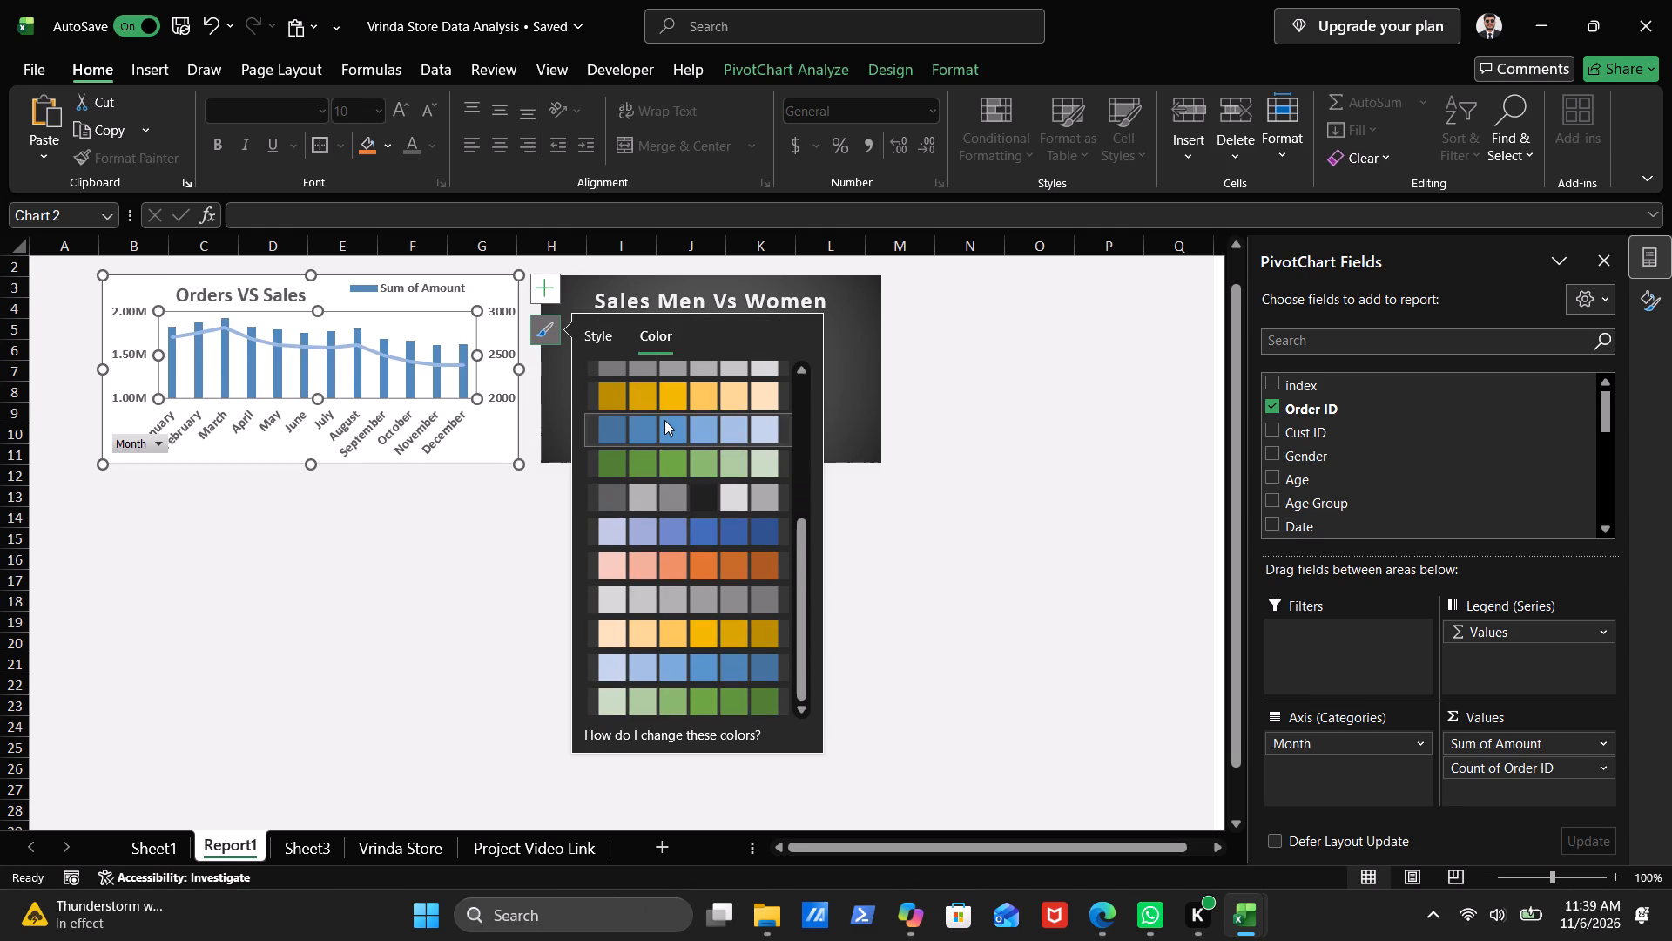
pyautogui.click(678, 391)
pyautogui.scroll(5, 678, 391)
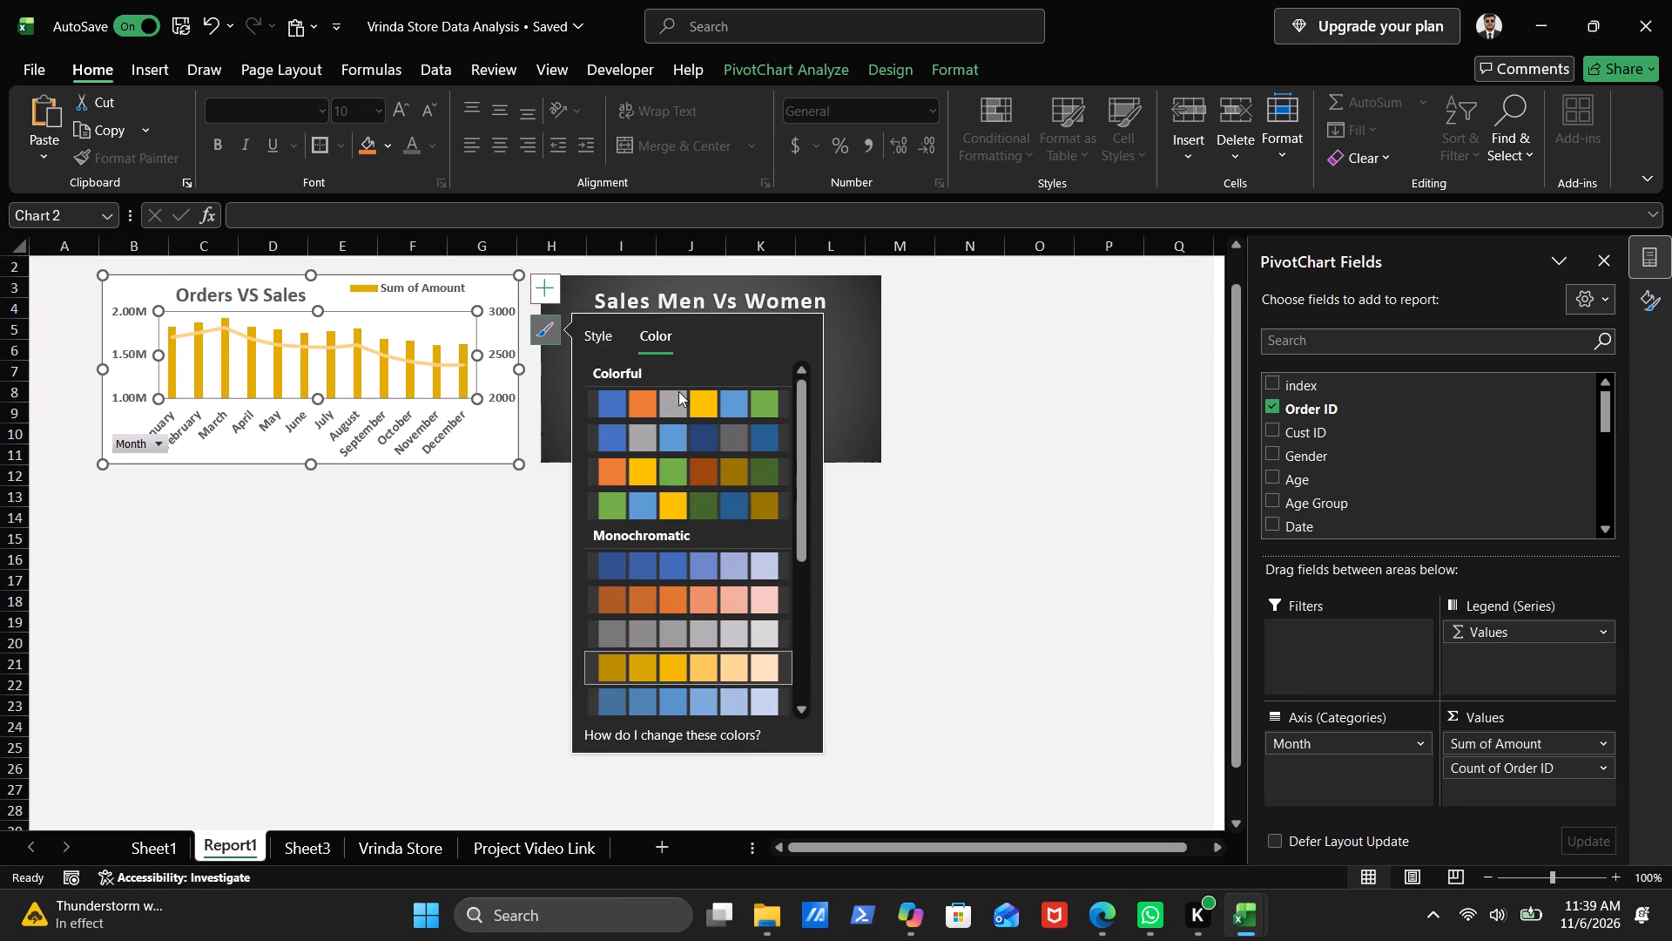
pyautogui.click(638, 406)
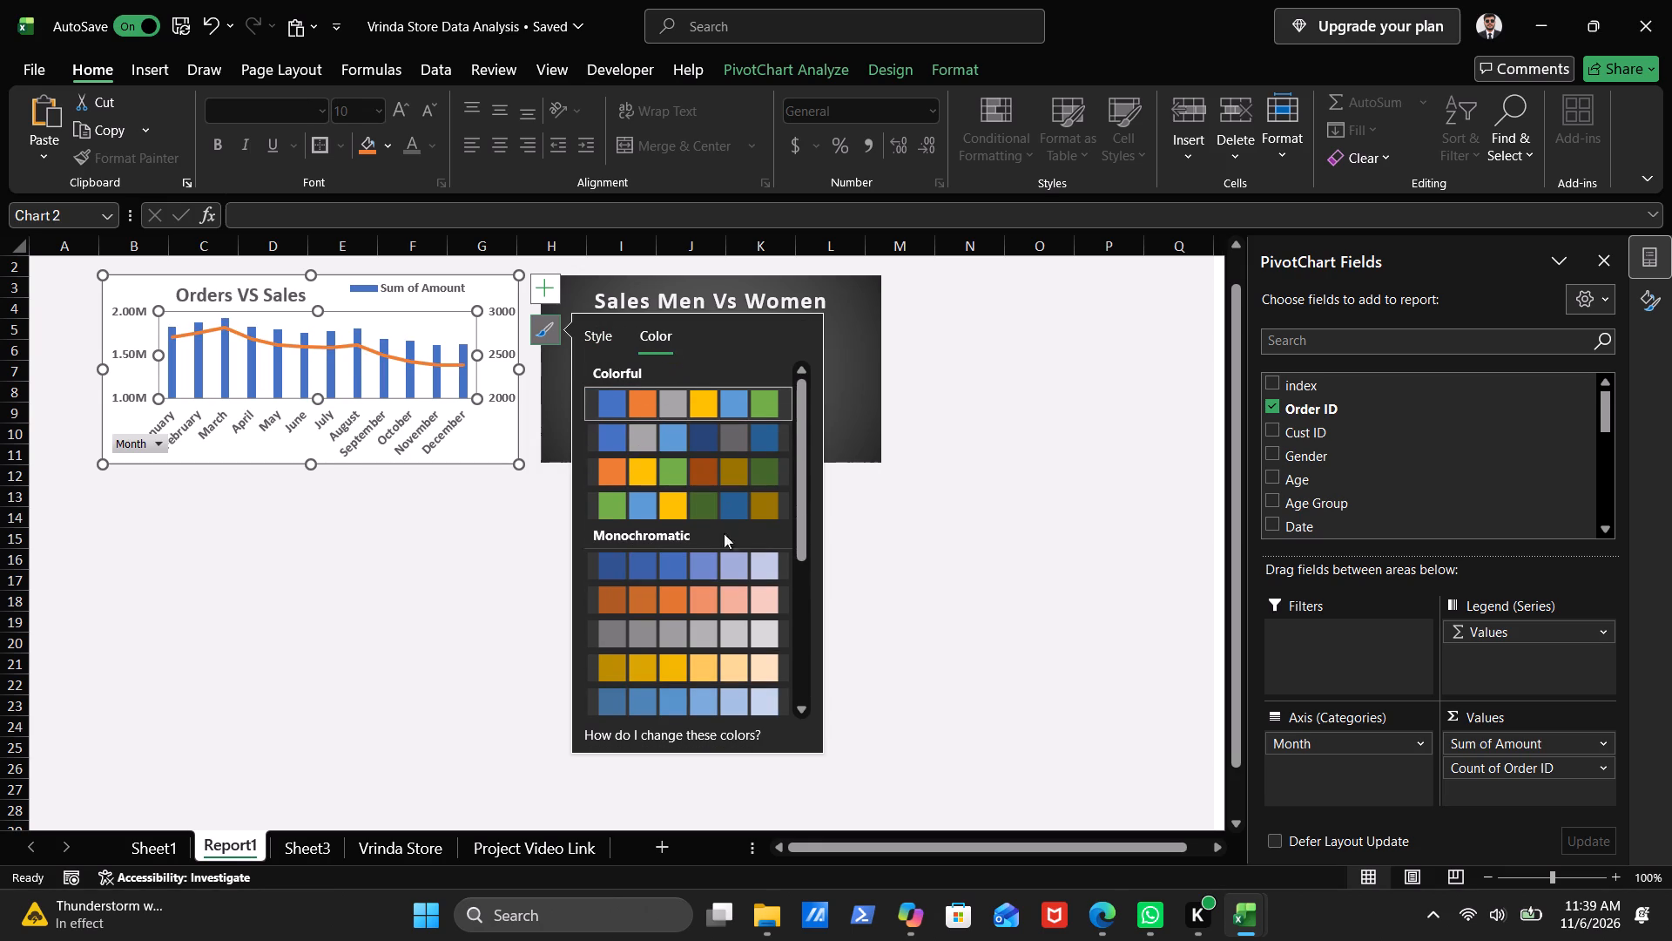
# Change the Sales Men Vs Women pie chart's background fill to the white theme colour.
pyautogui.click(469, 667)
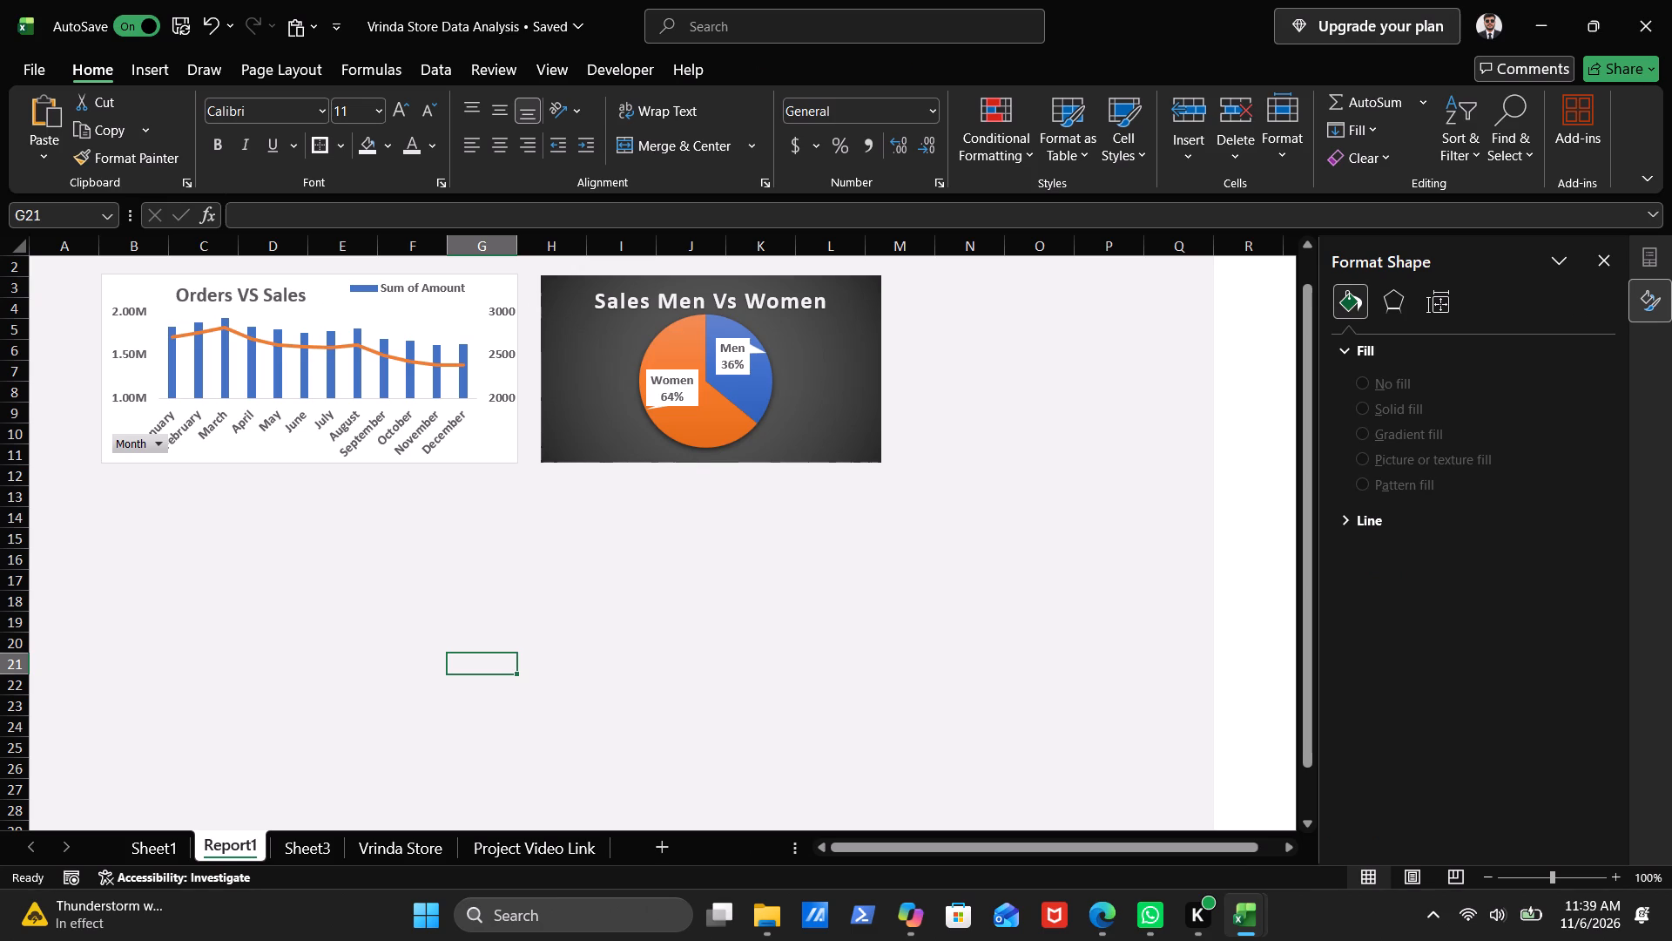
pyautogui.scroll(2, 597, 519)
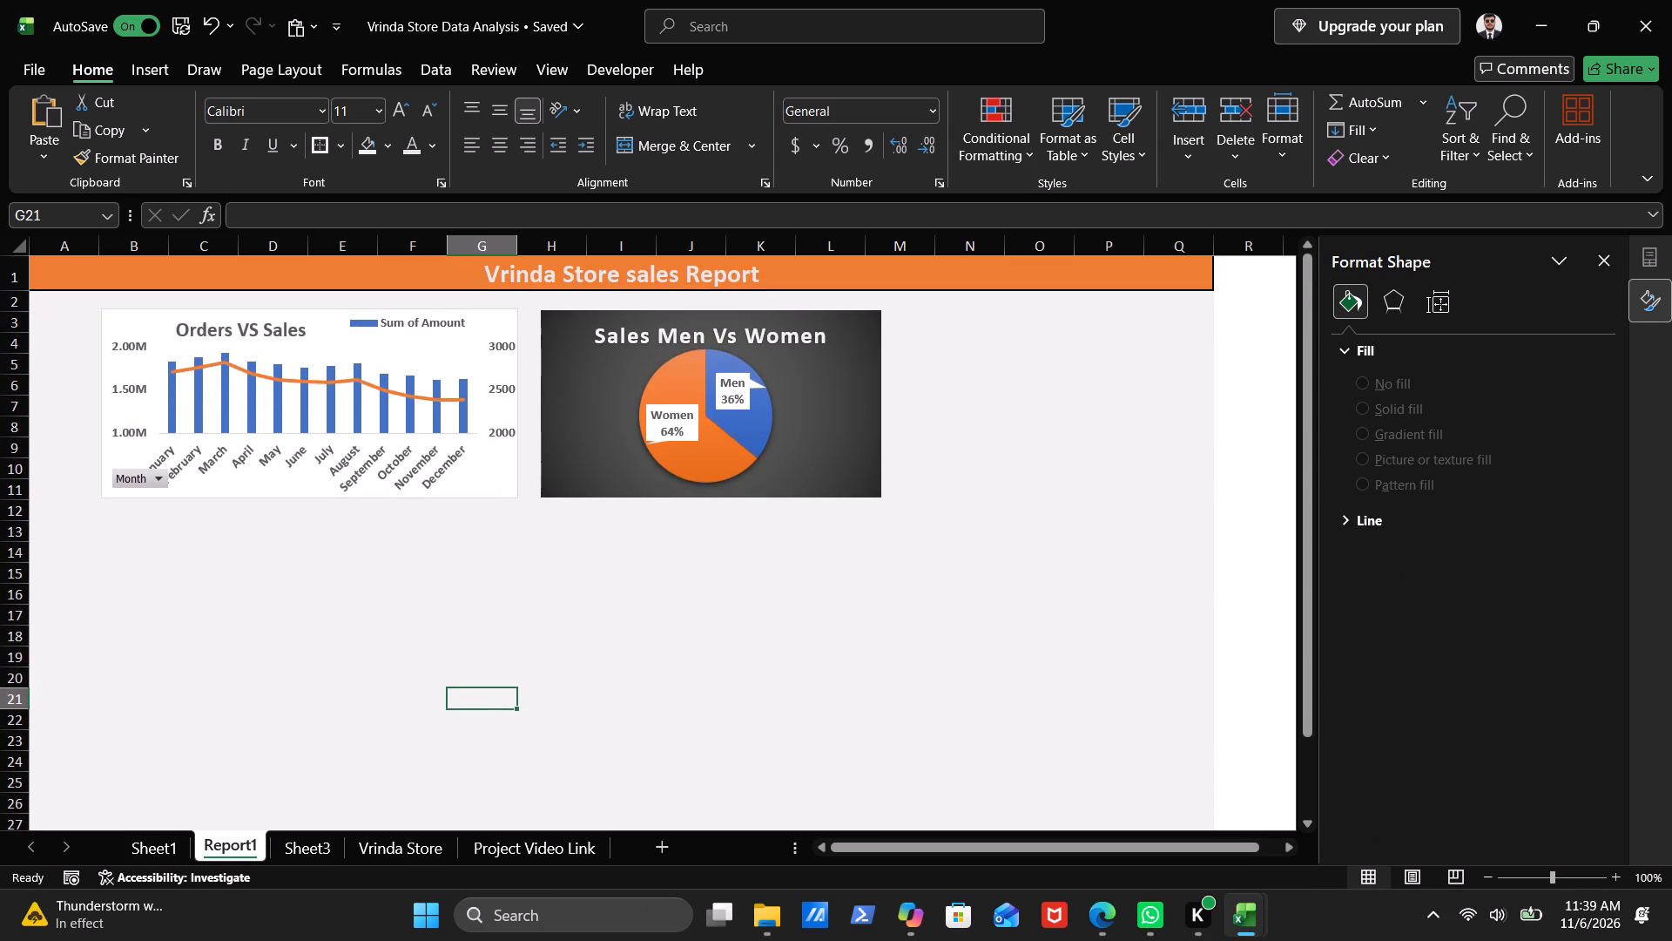
pyautogui.click(840, 398)
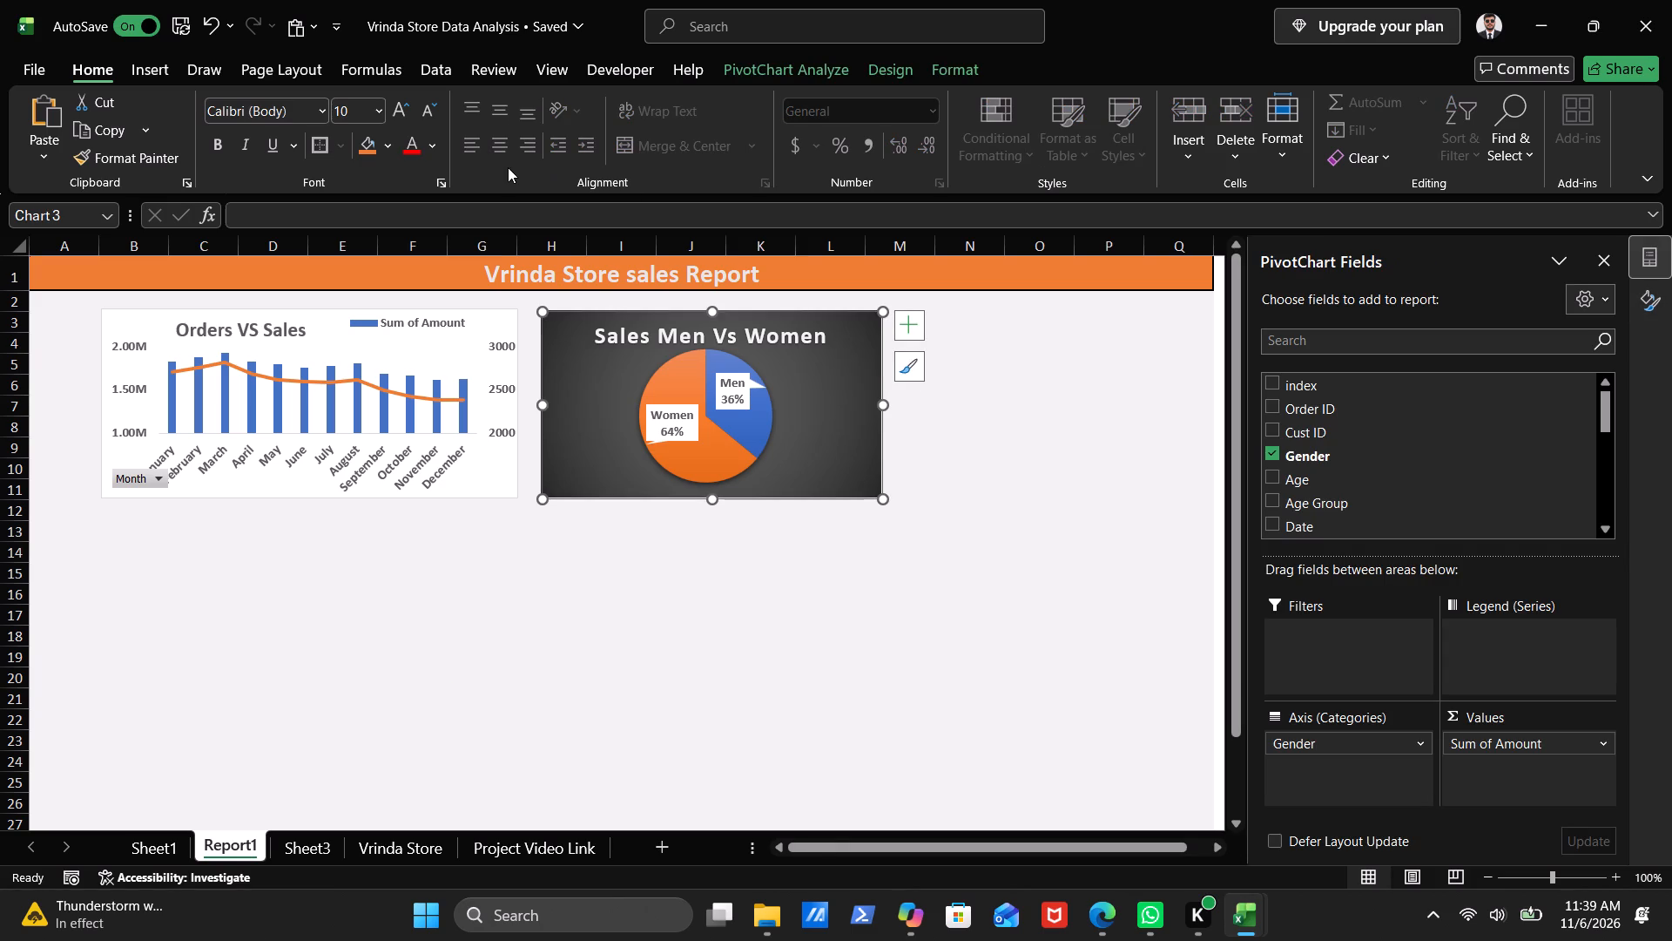
pyautogui.click(387, 146)
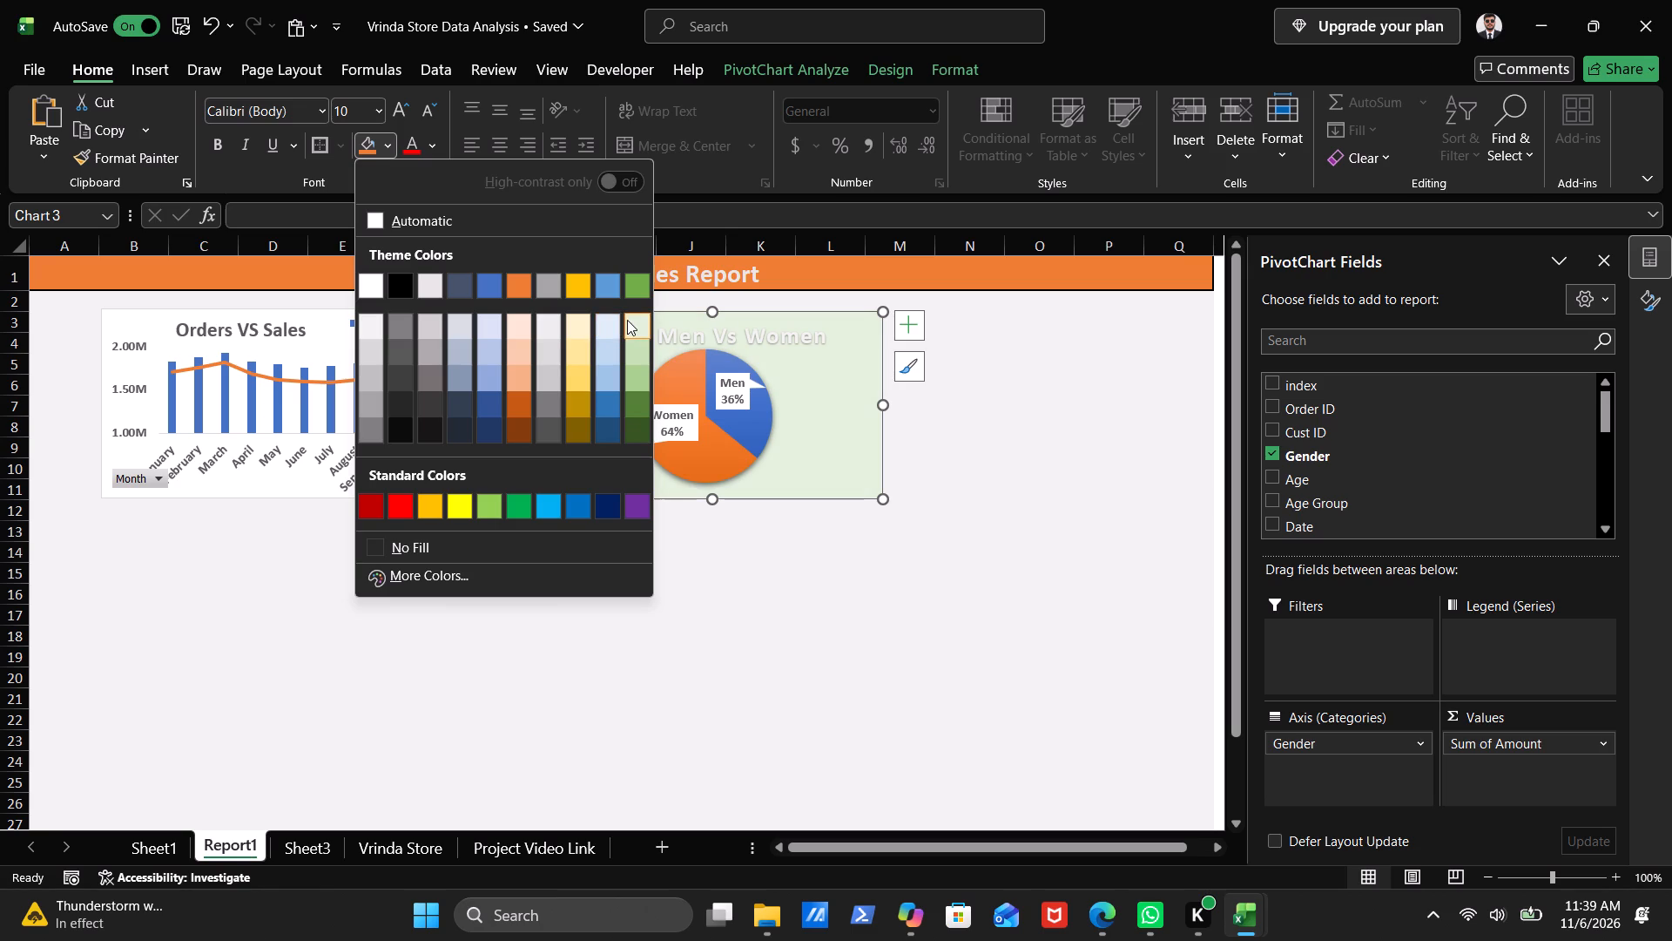
pyautogui.click(368, 281)
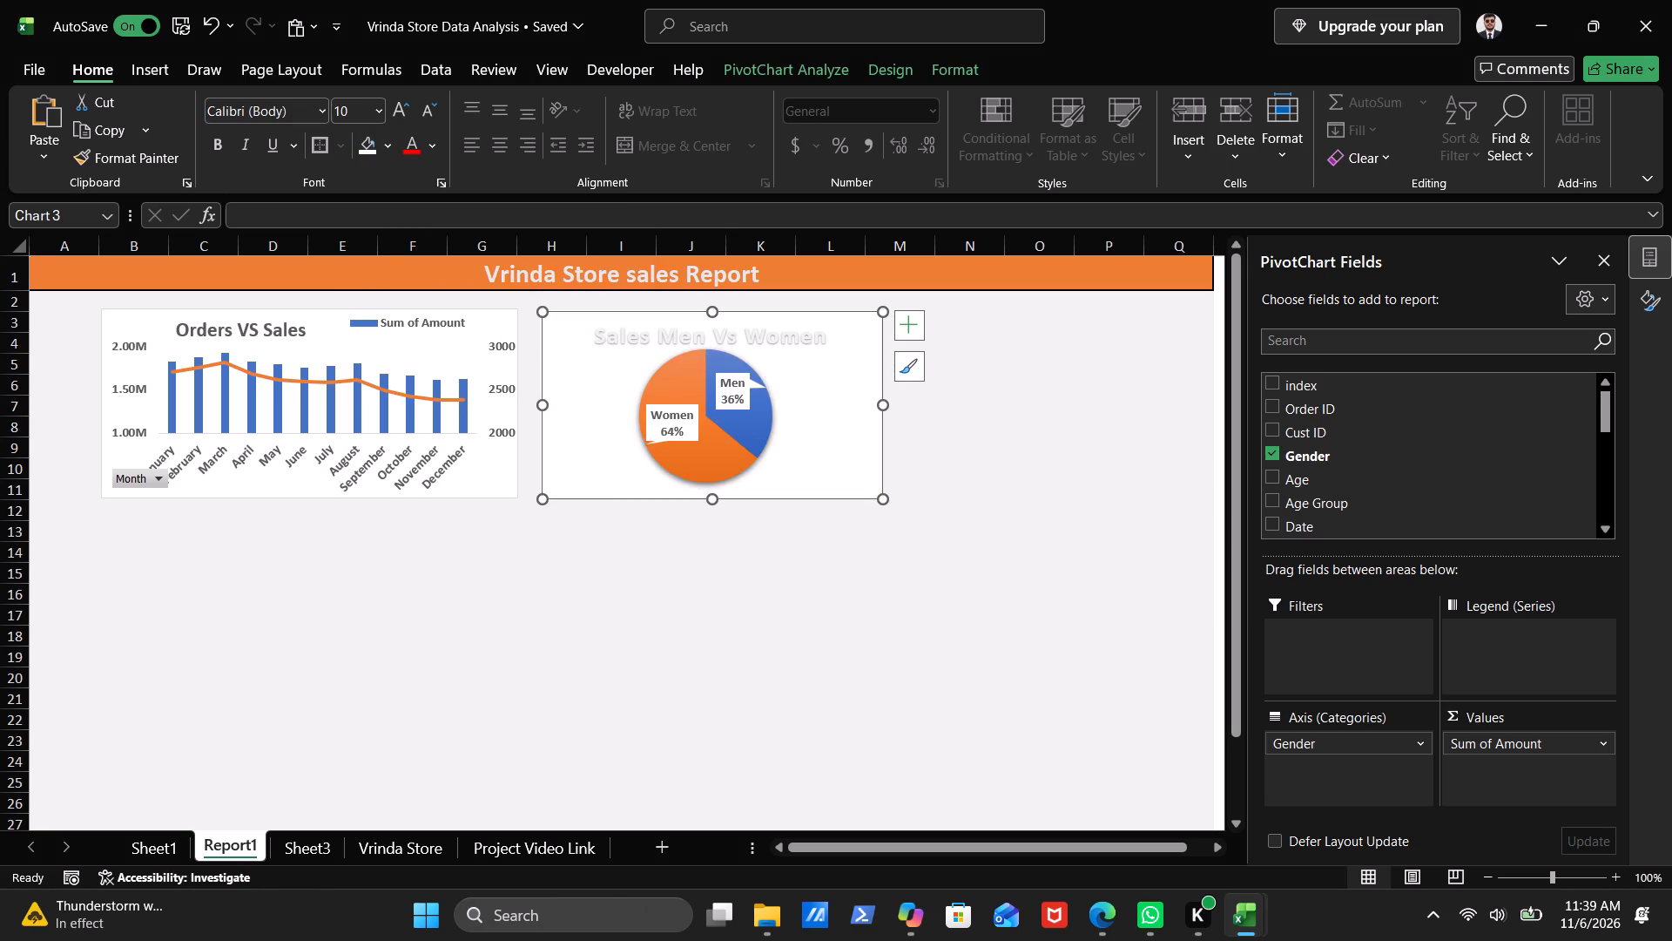
# Recolour the Sales Men Vs Women chart title text with the near-black shade of the light grey theme colour.
pyautogui.click(734, 343)
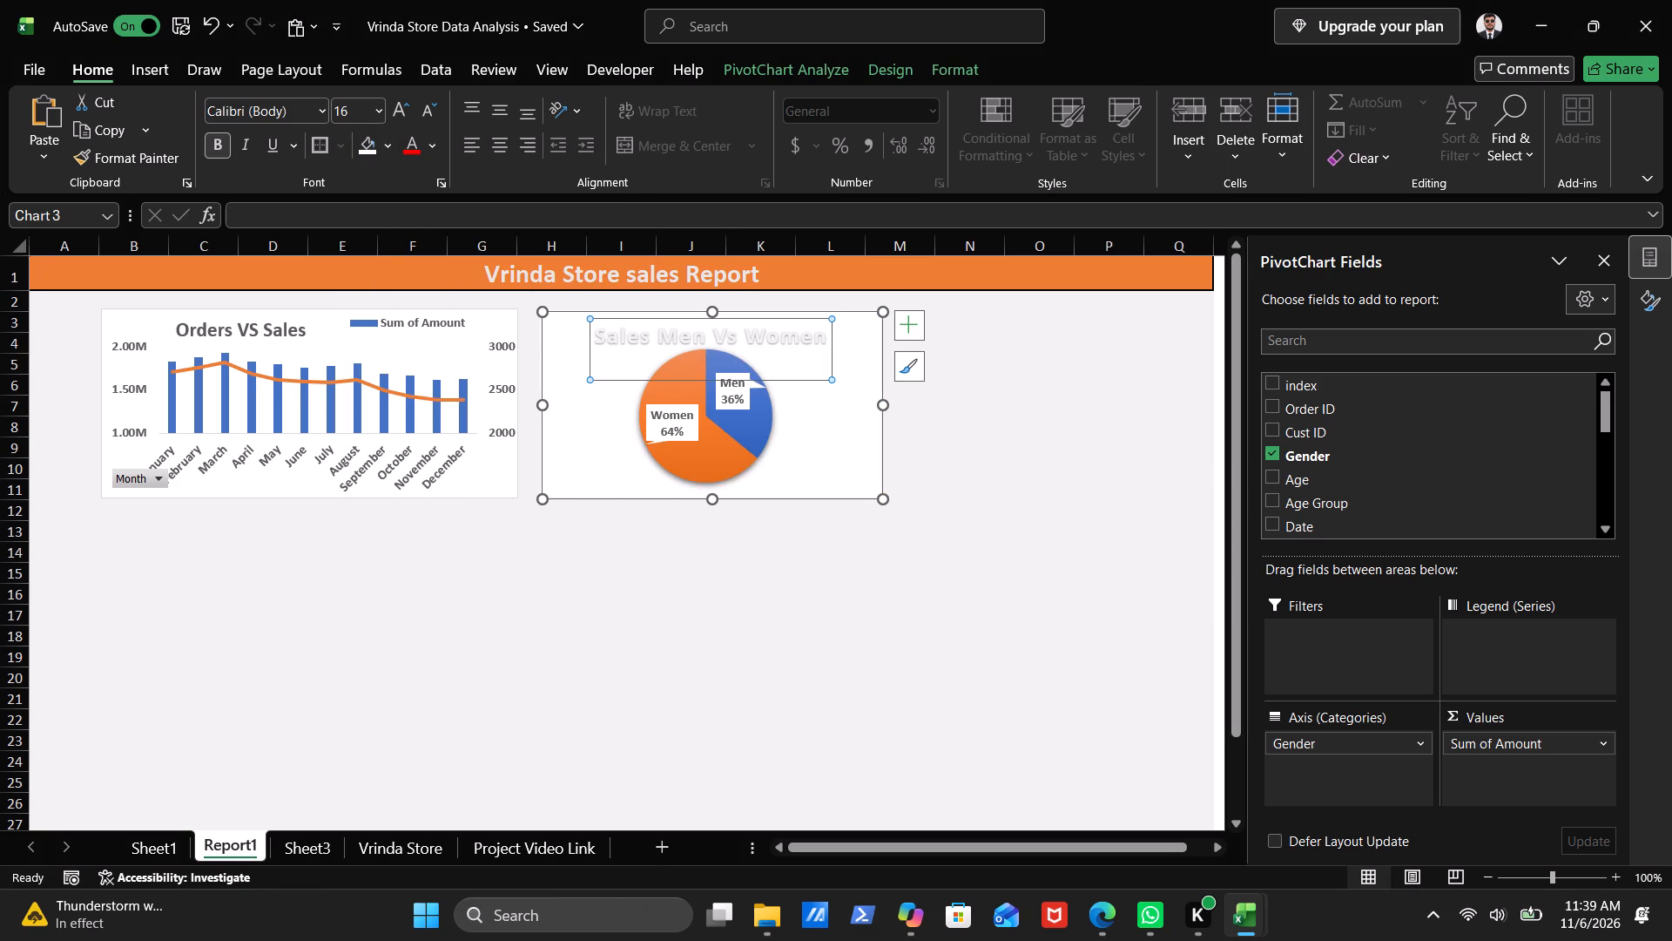
pyautogui.click(430, 139)
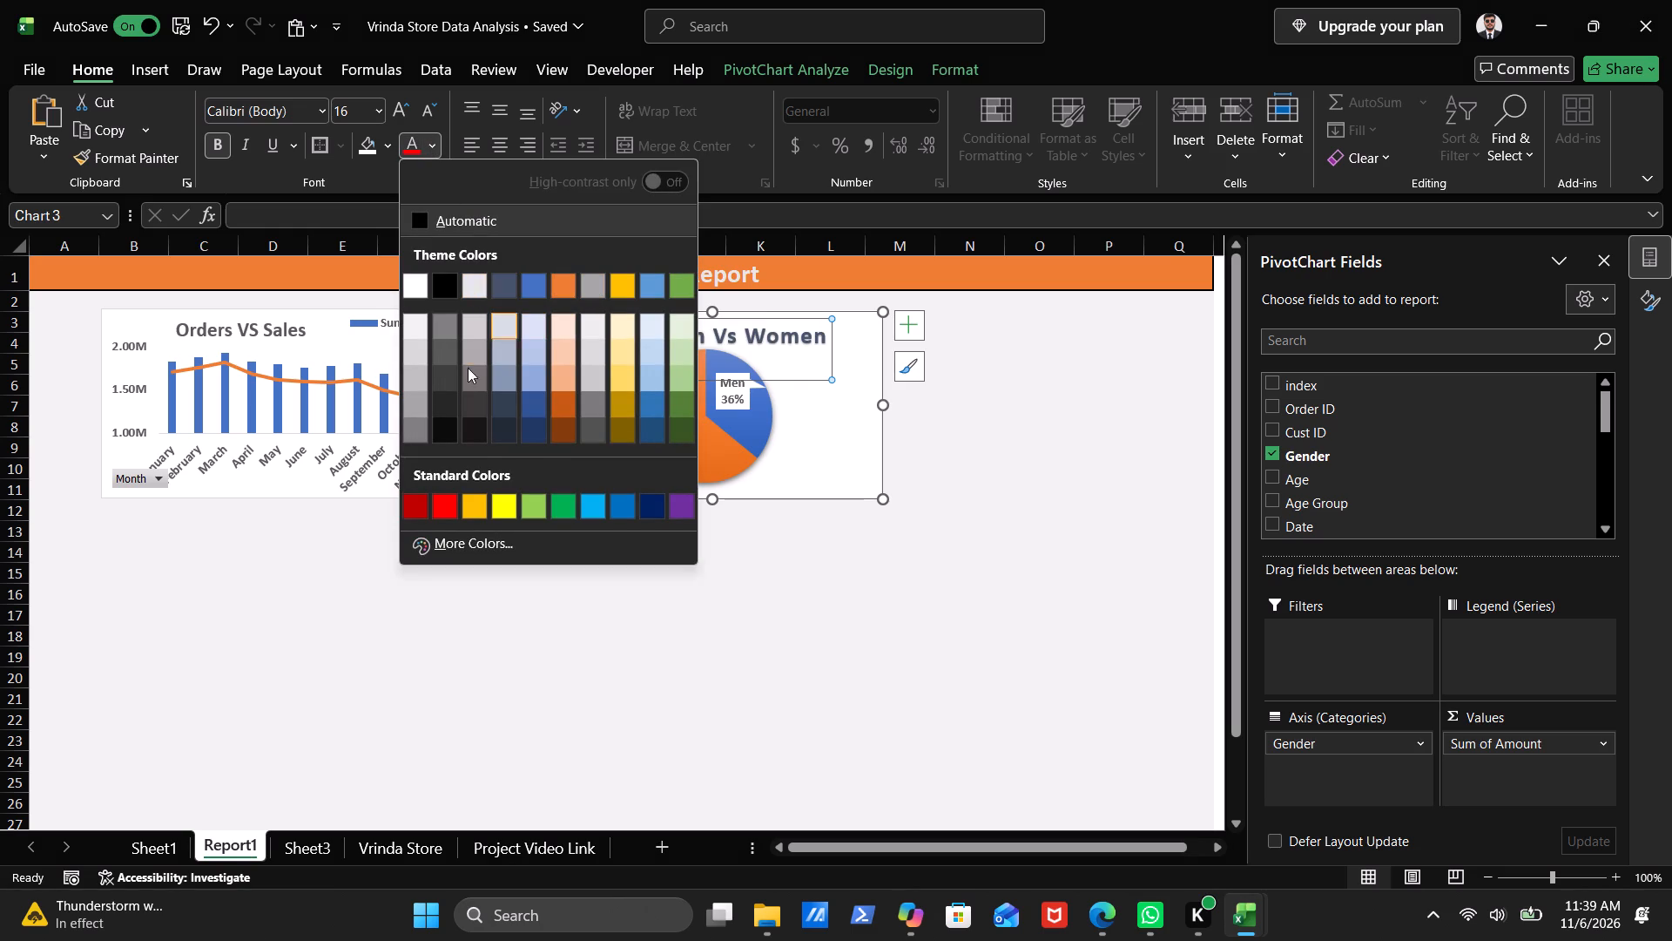
pyautogui.click(475, 432)
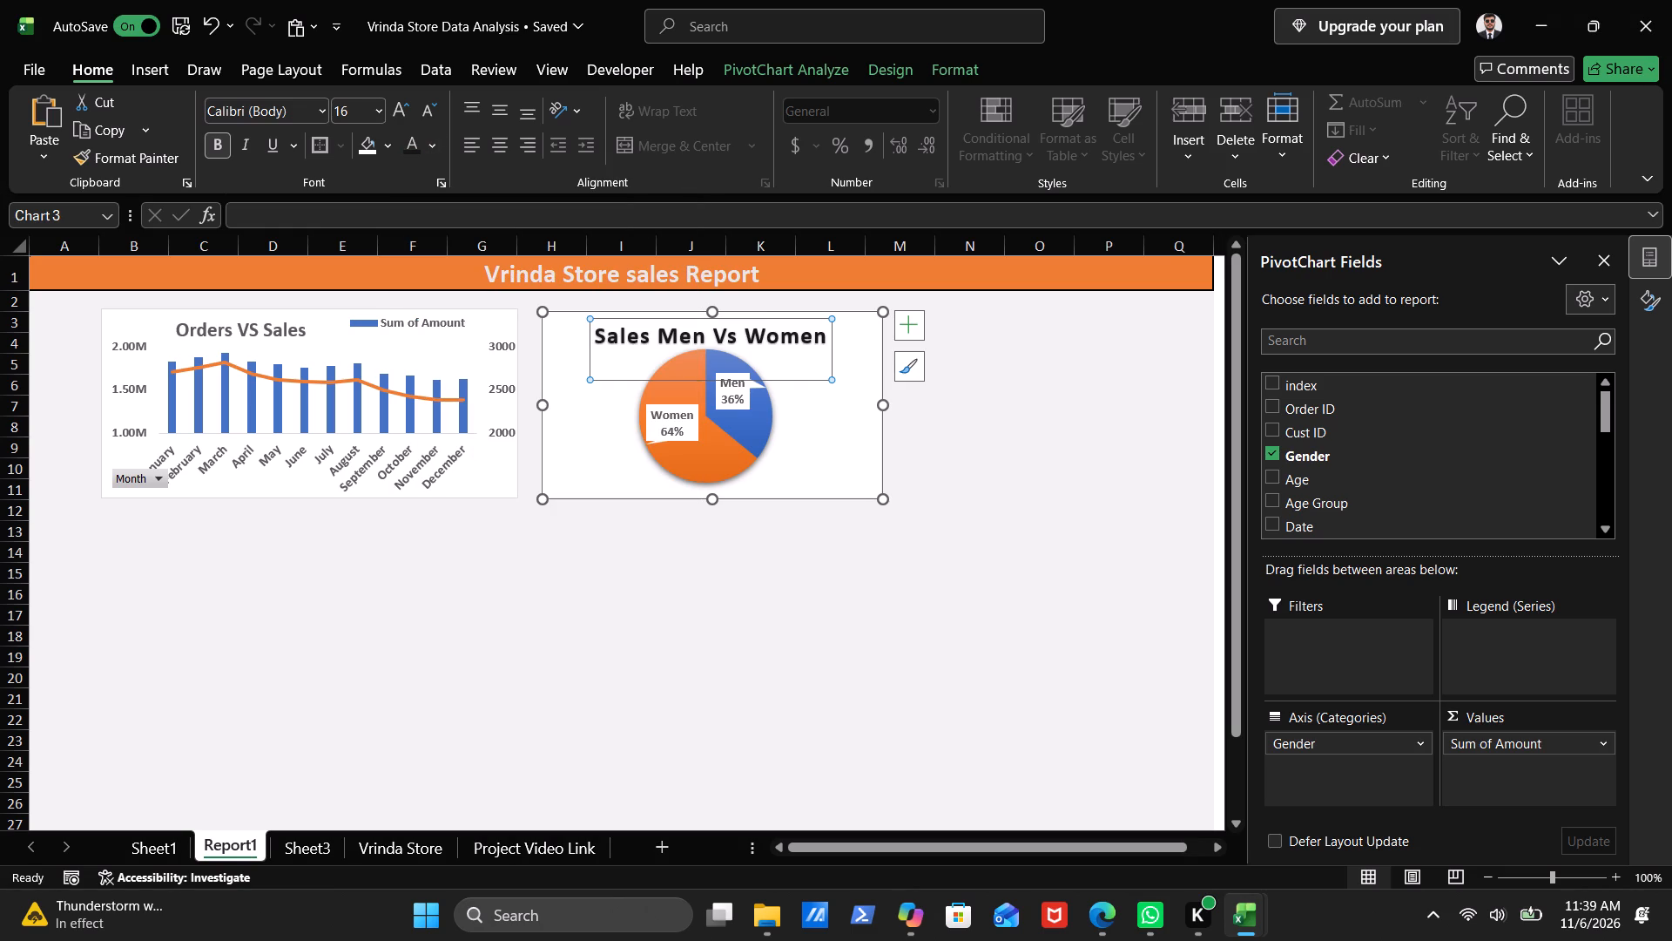
pyautogui.click(534, 649)
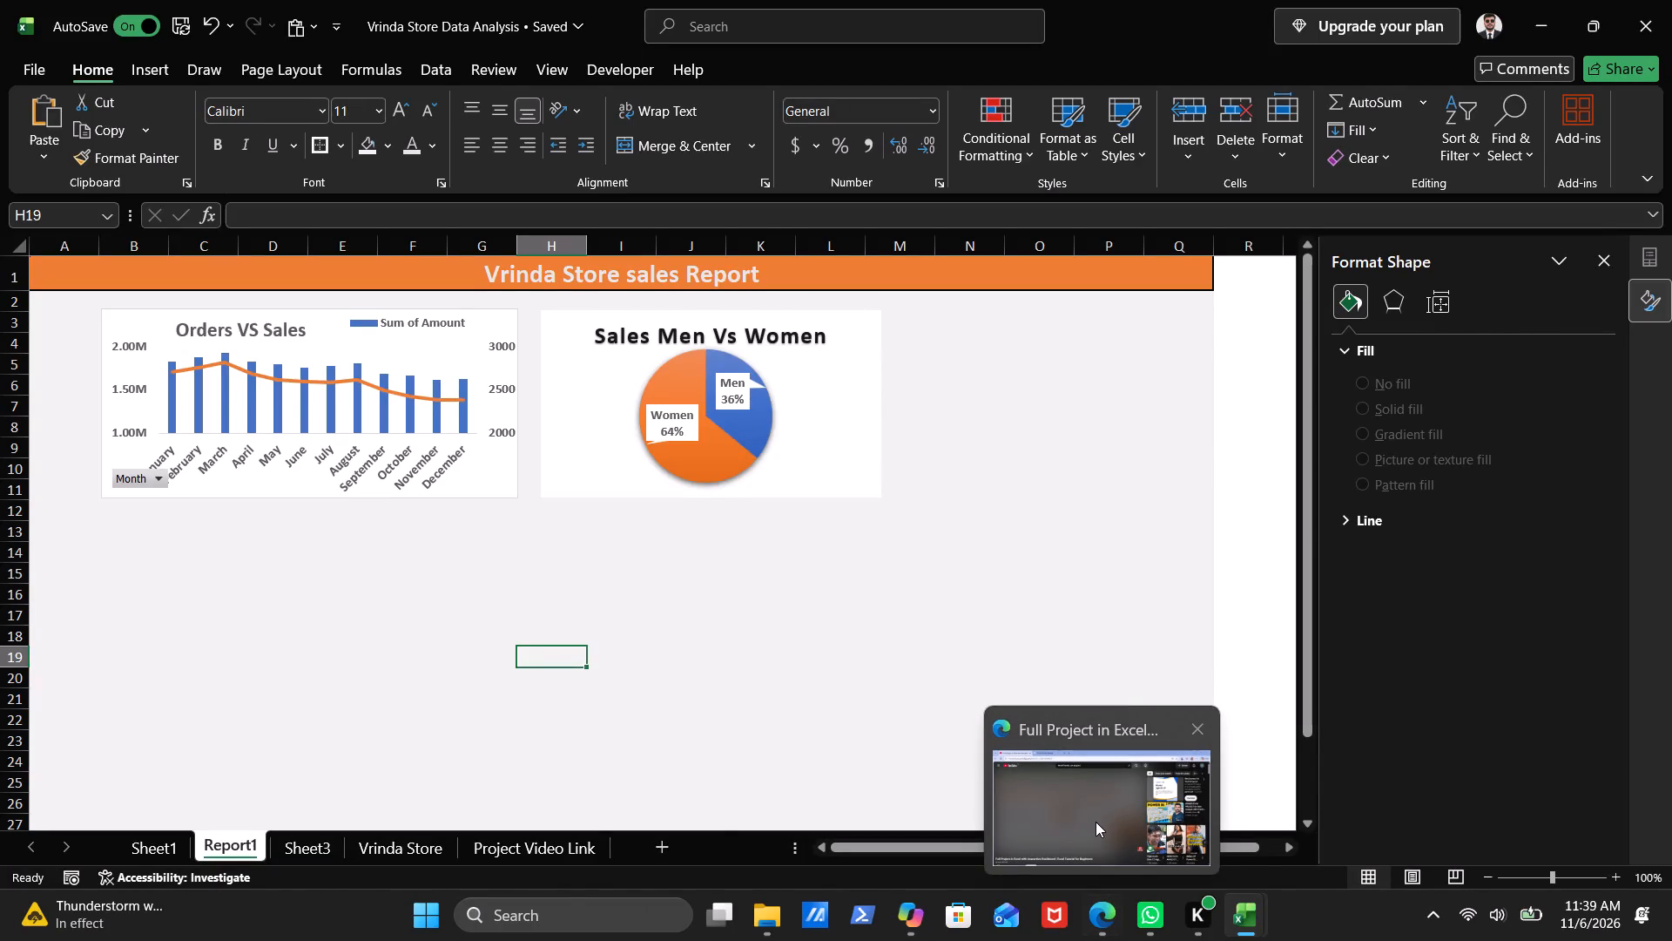
# Switch to the Excel dashboard tutorial in Edge and resume the video.
pyautogui.click(1079, 805)
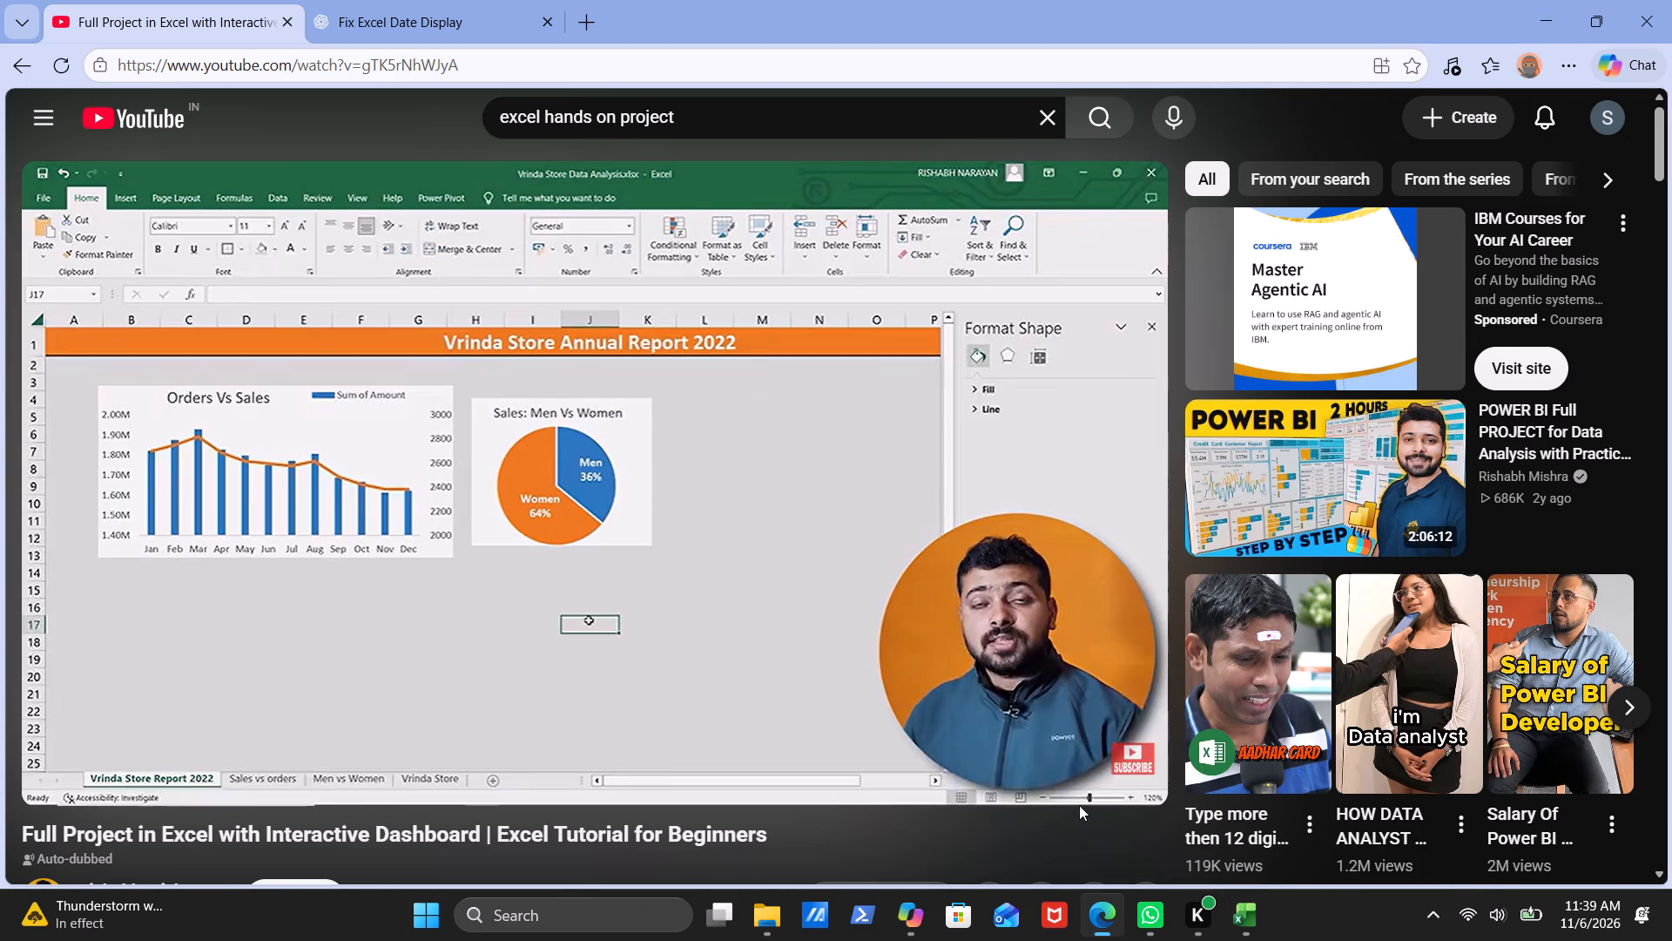
pyautogui.click(632, 508)
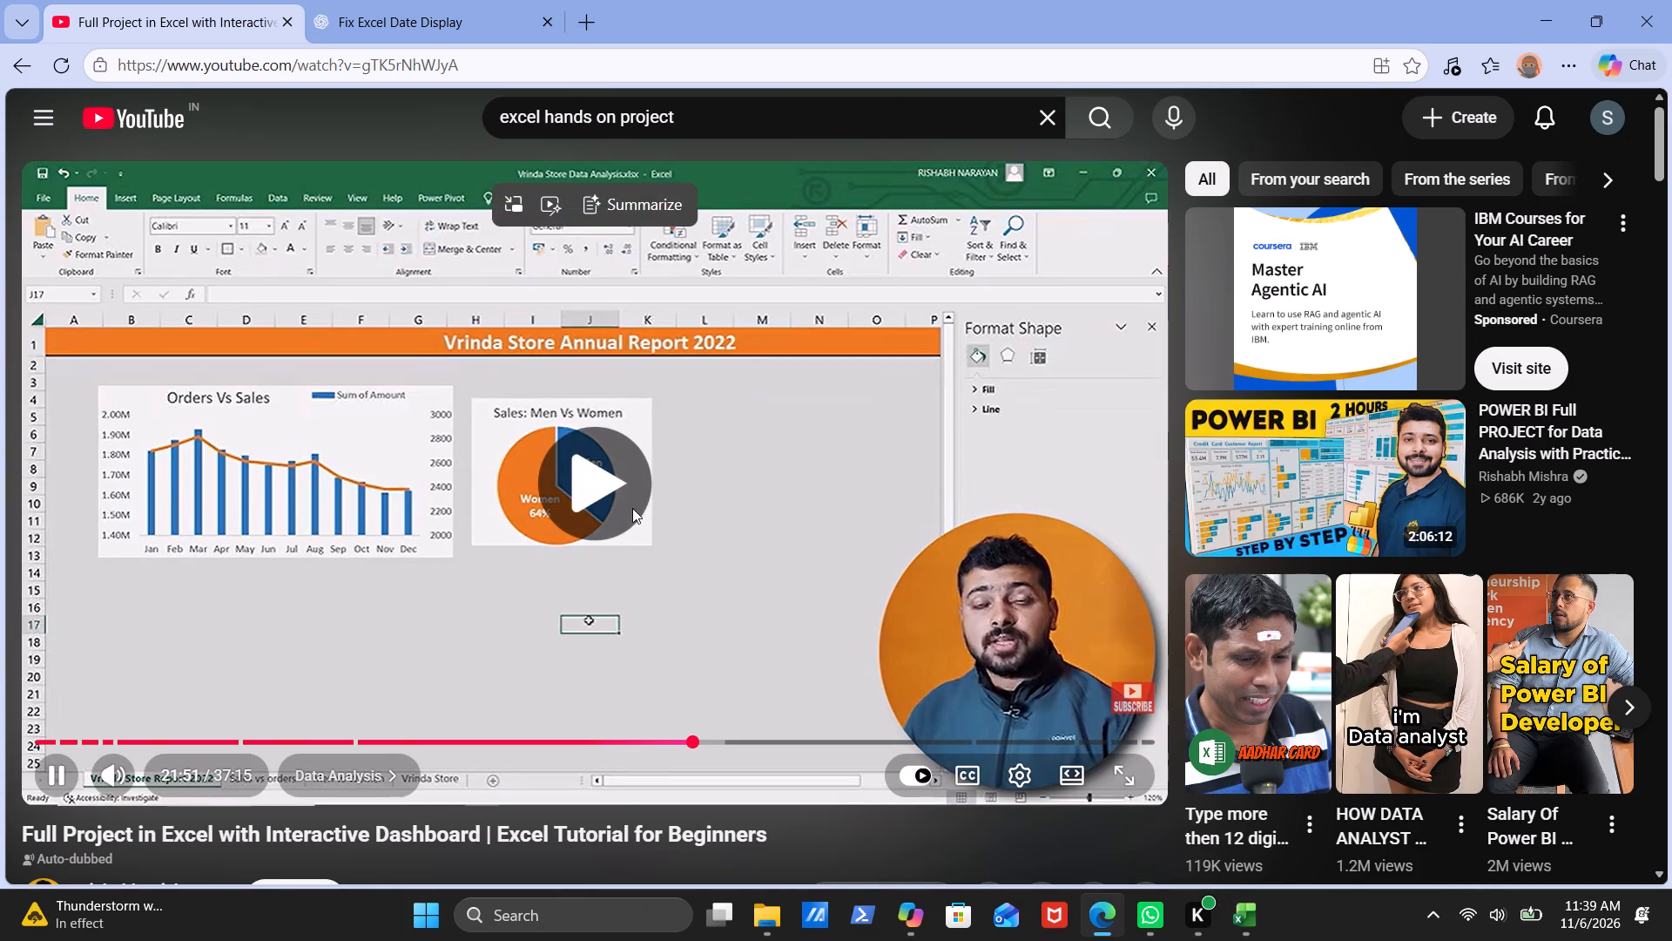
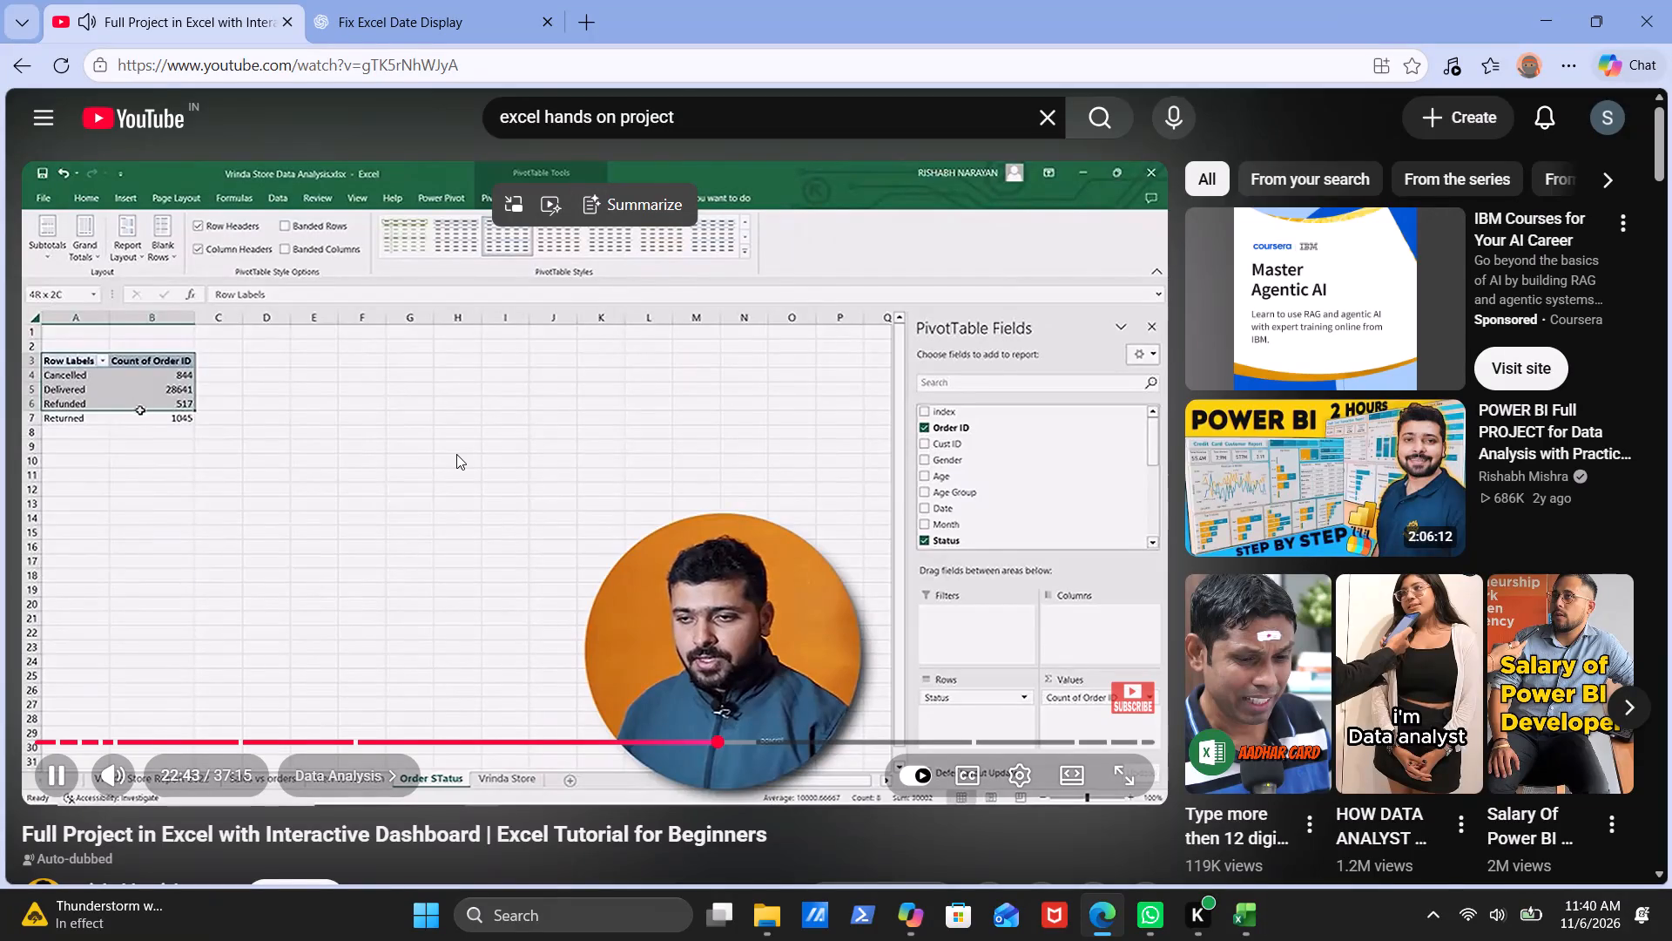
# Pause the tutorial at 22:44 and switch to the Vrinda Store Data Analysis workbook in Excel.
pyautogui.click(456, 454)
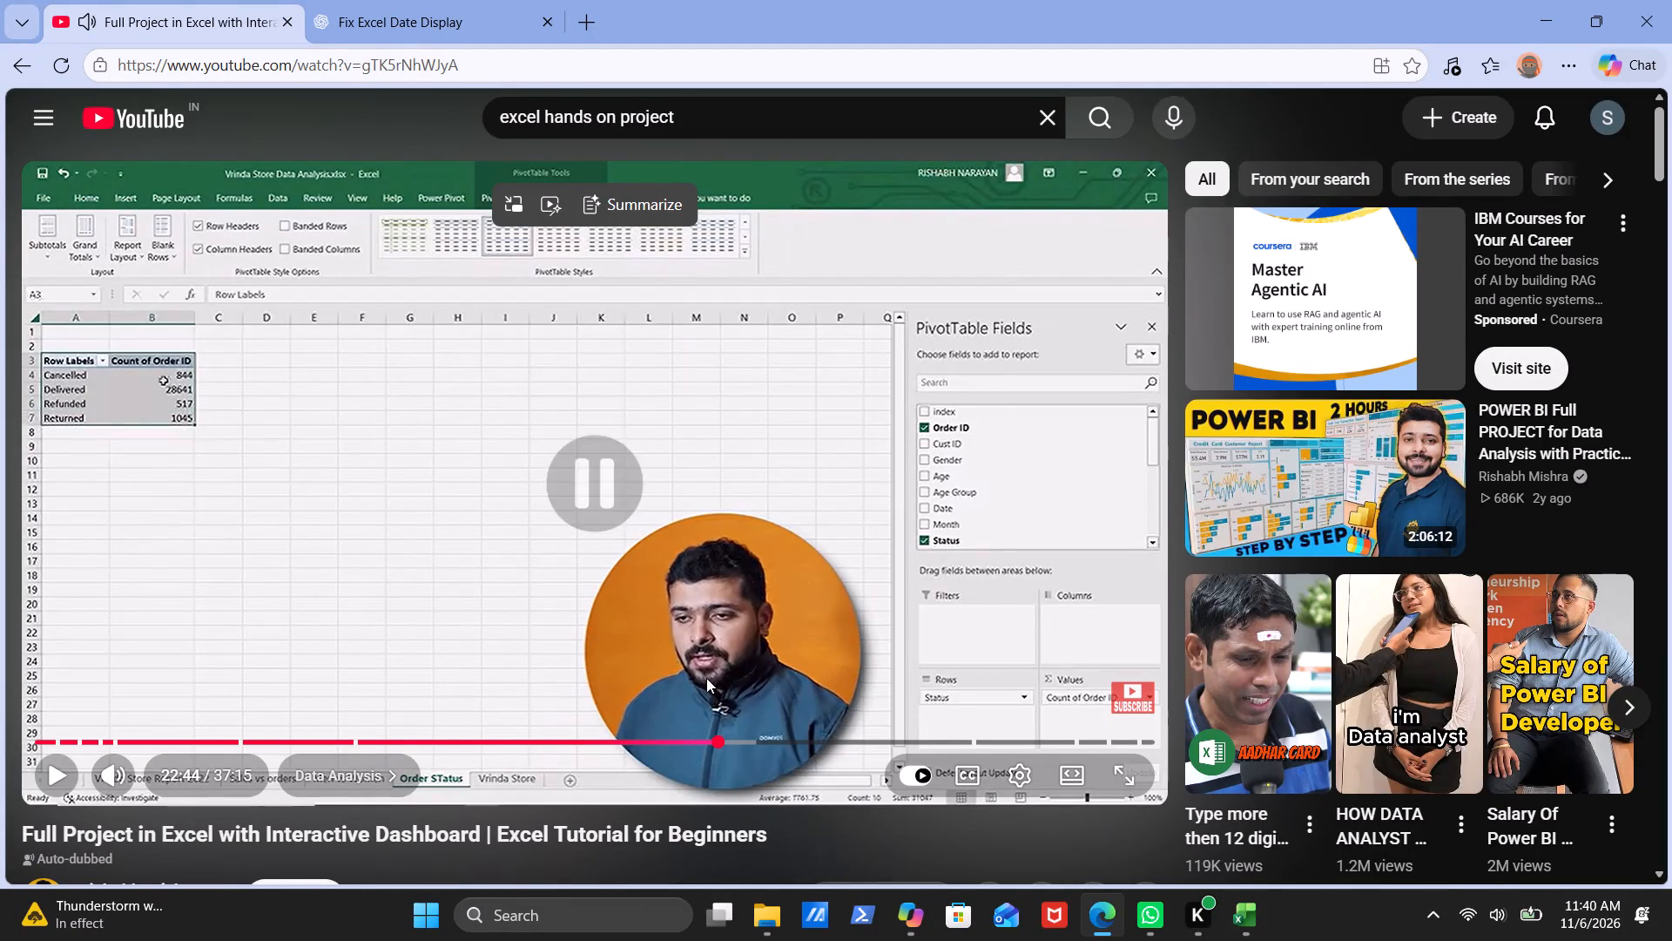
pyautogui.click(1252, 919)
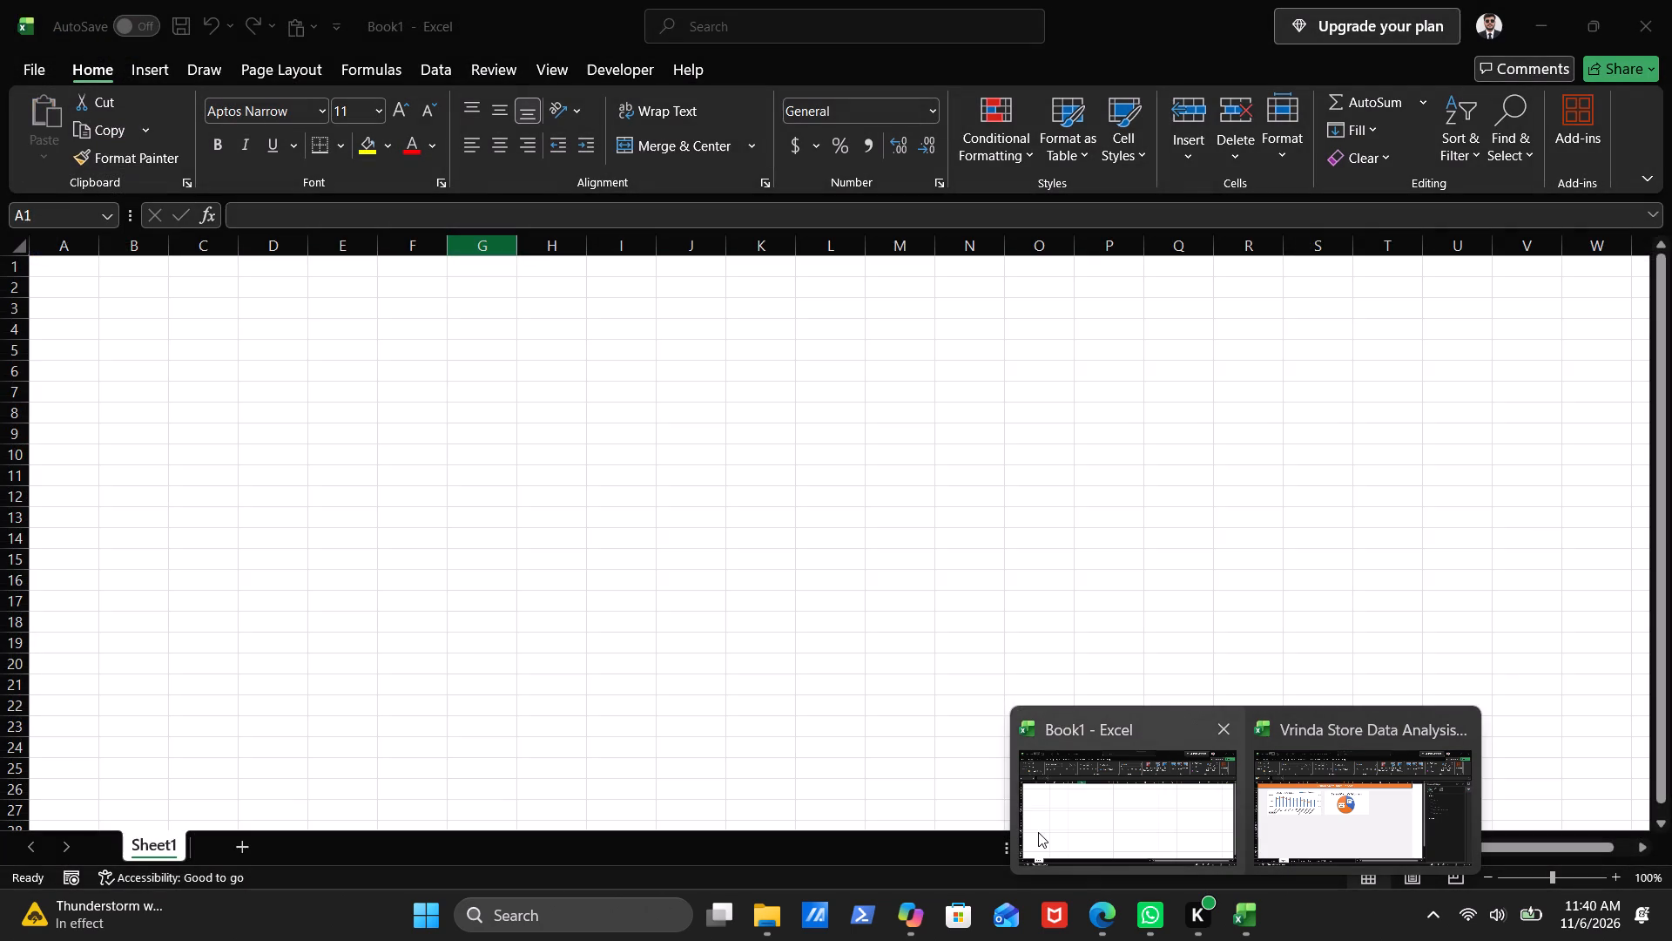
pyautogui.click(1278, 823)
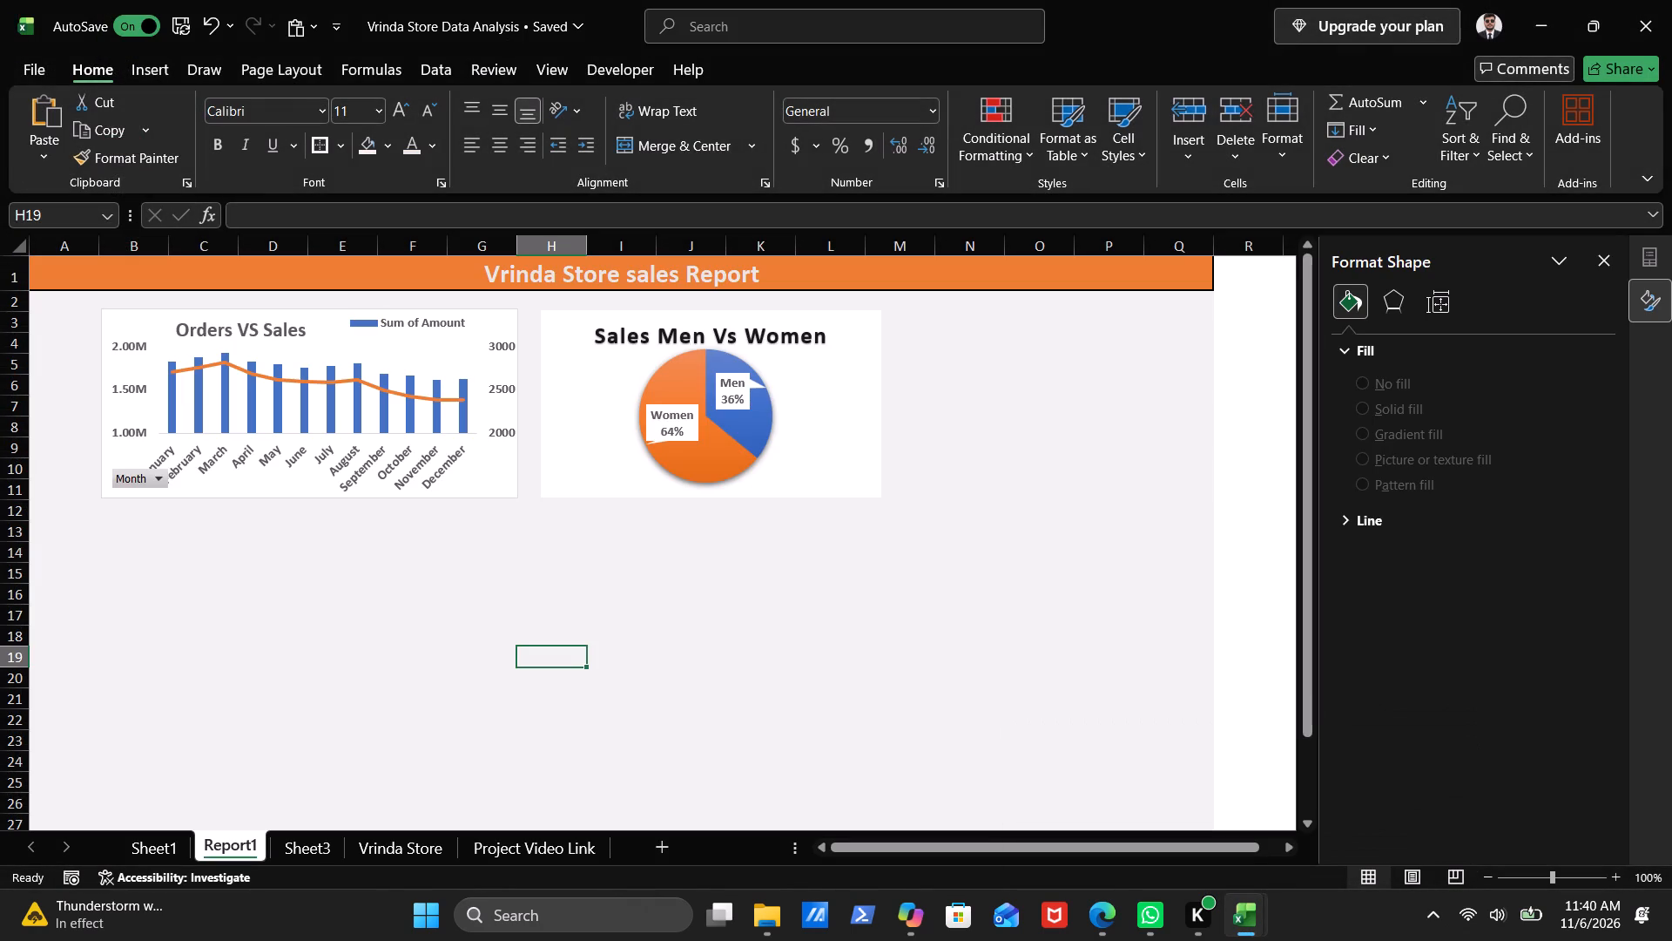
# Insert a PivotTable on a new worksheet from the Vrinda Store sheet's order data.
pyautogui.click(317, 850)
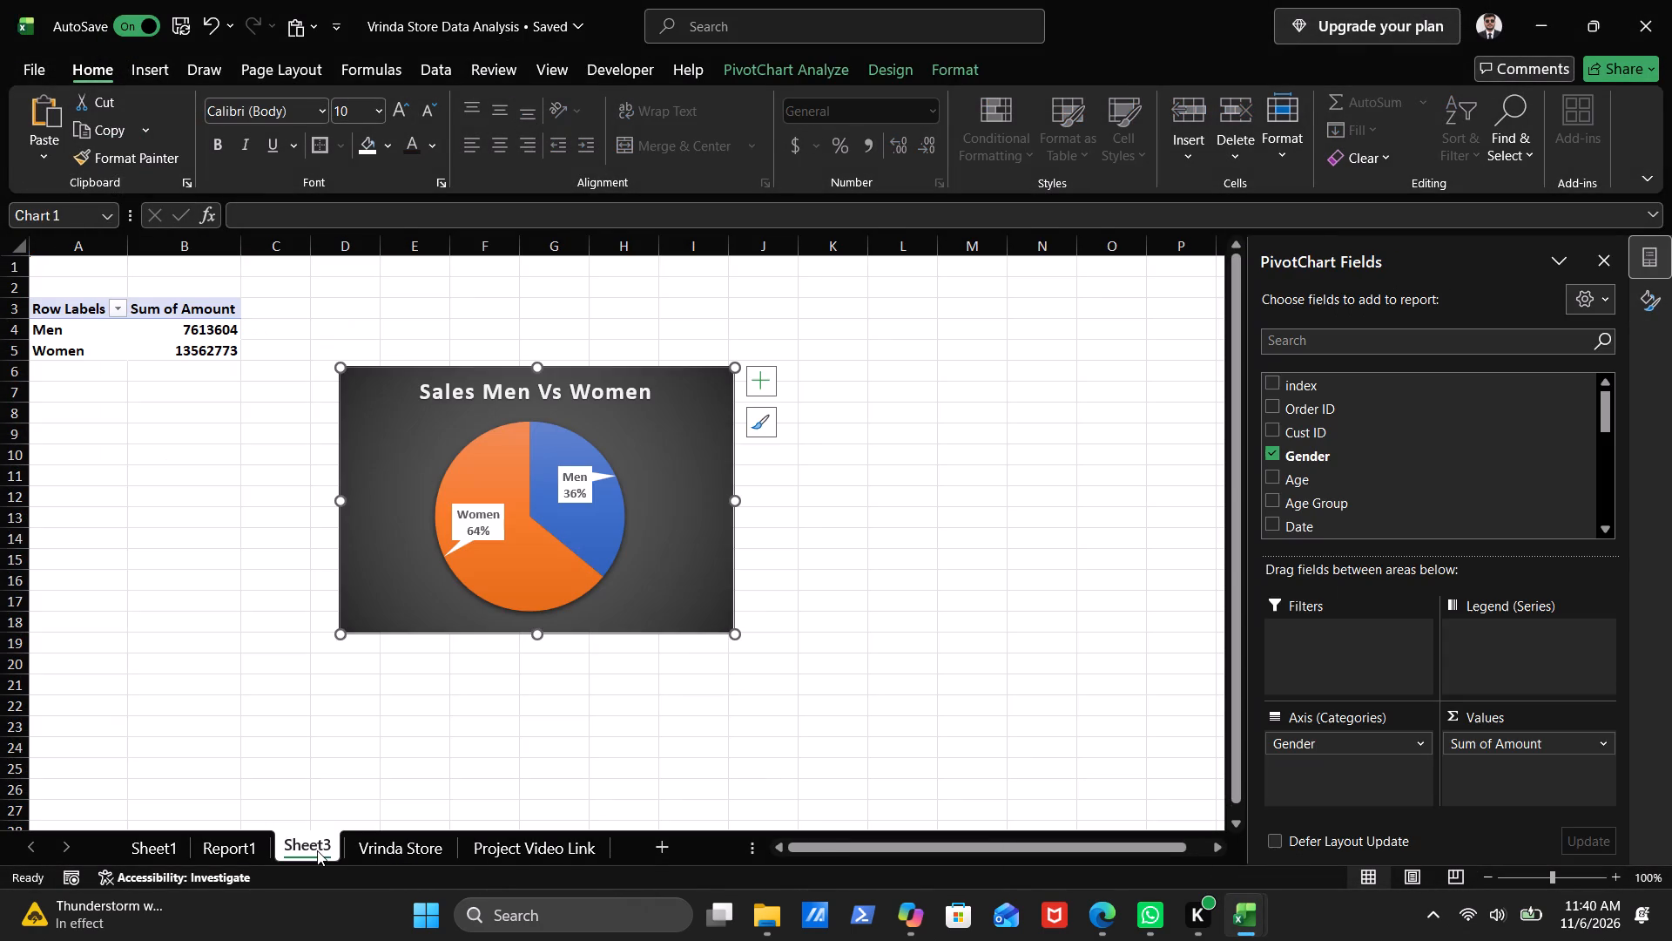
pyautogui.click(158, 836)
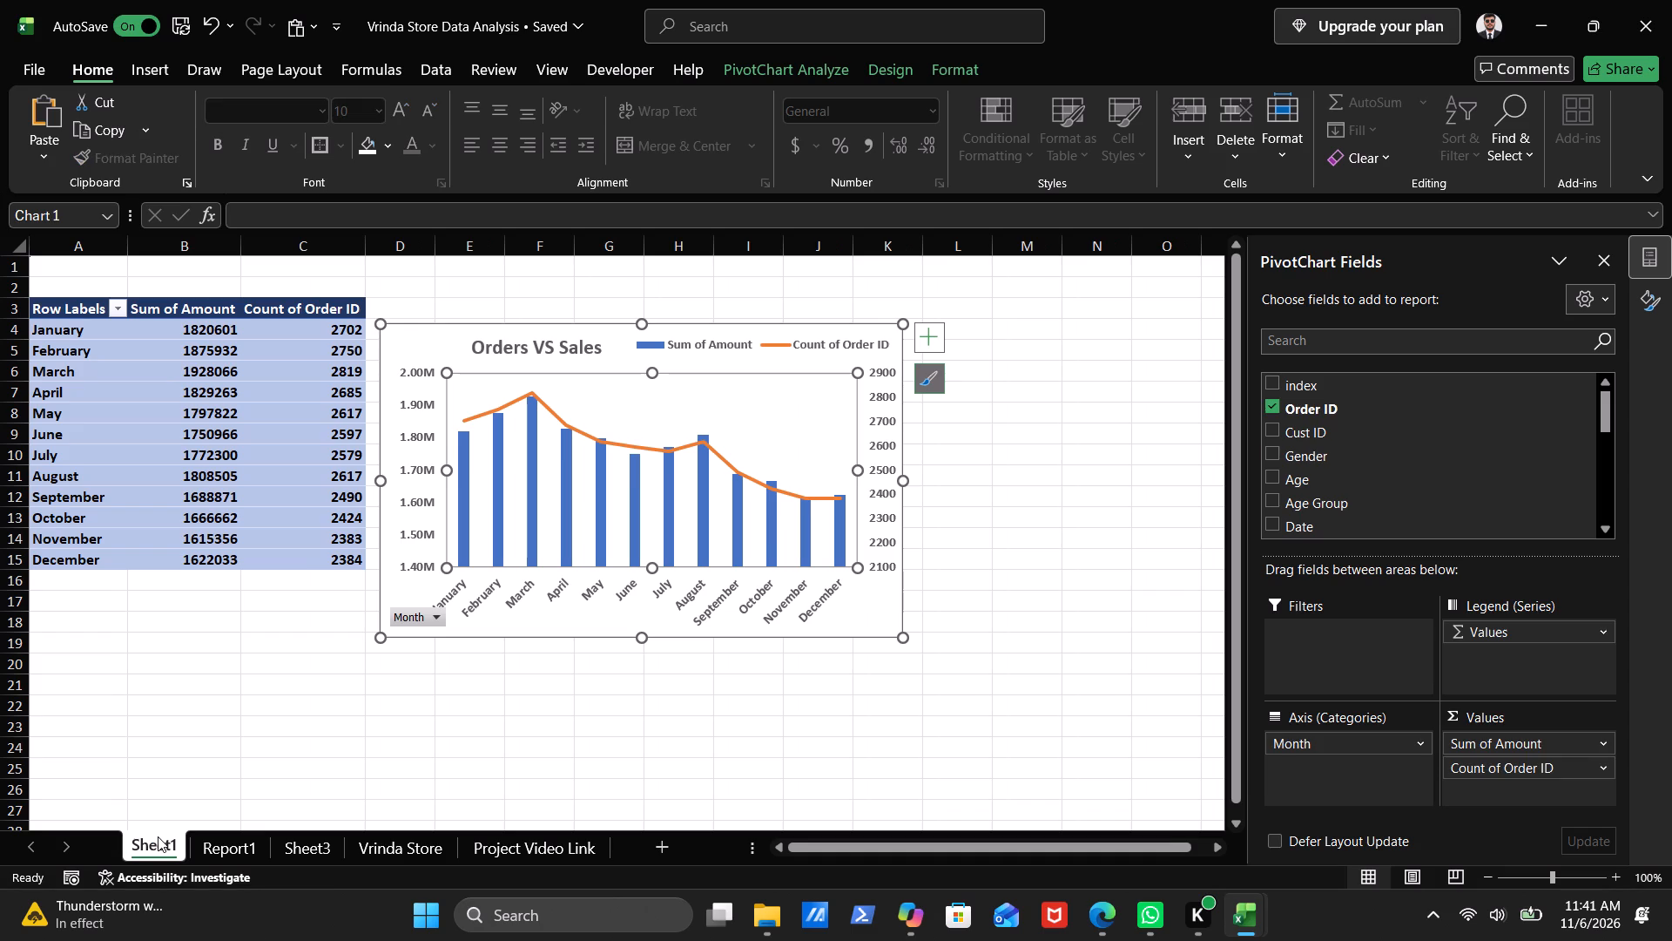
pyautogui.click(412, 843)
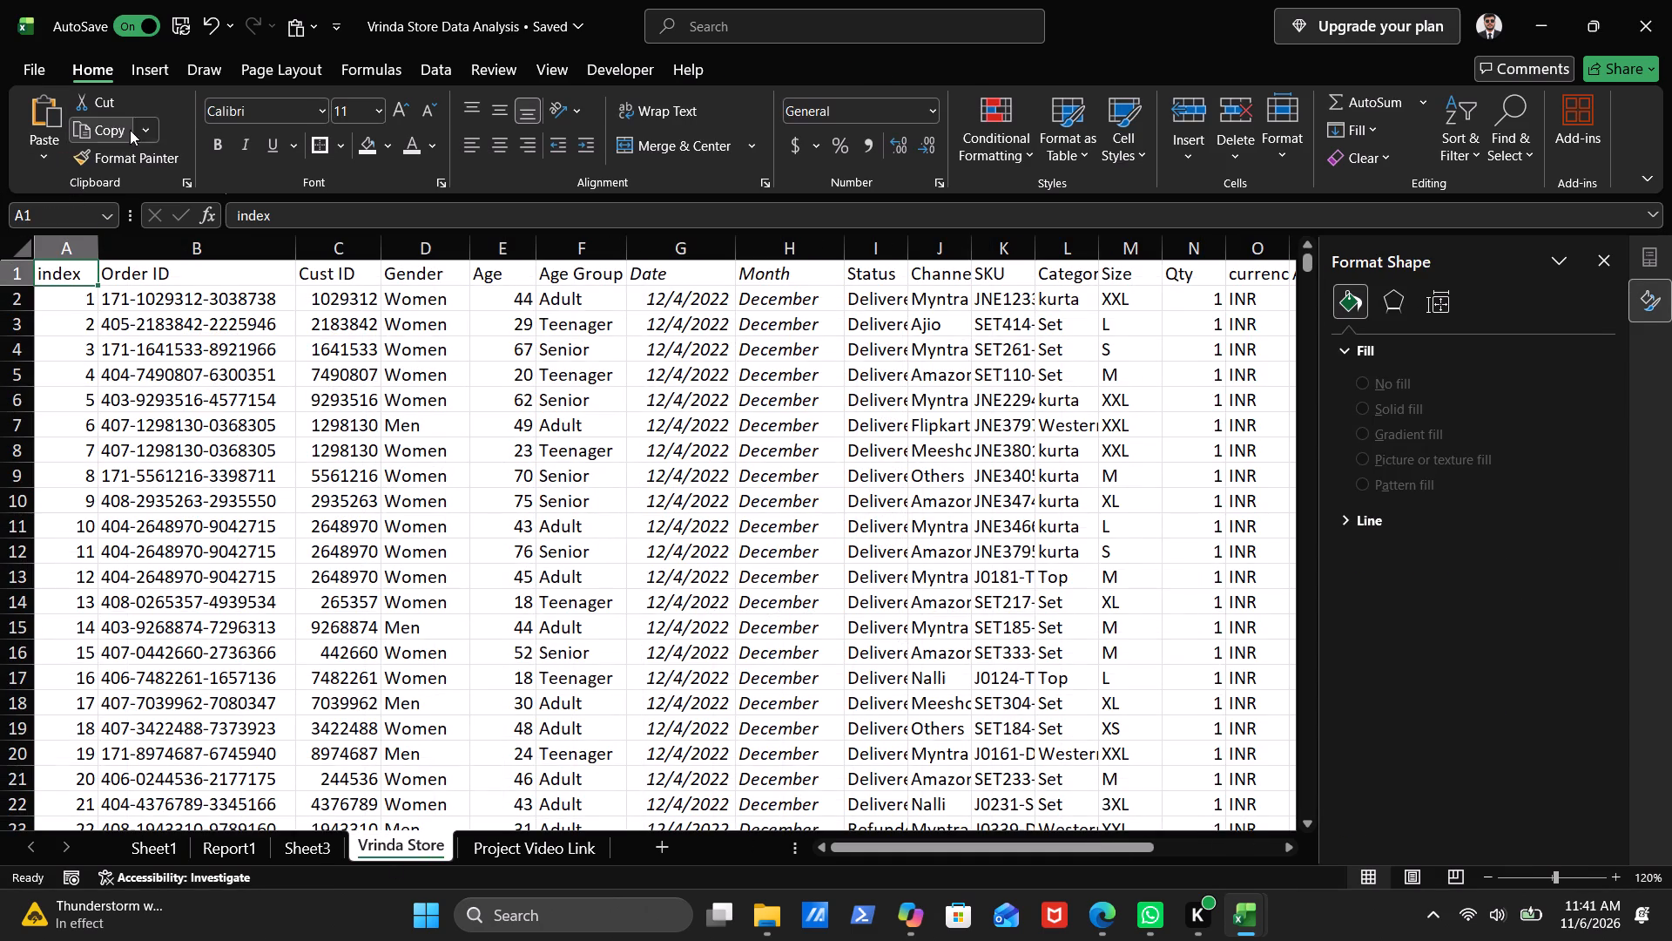
pyautogui.click(151, 73)
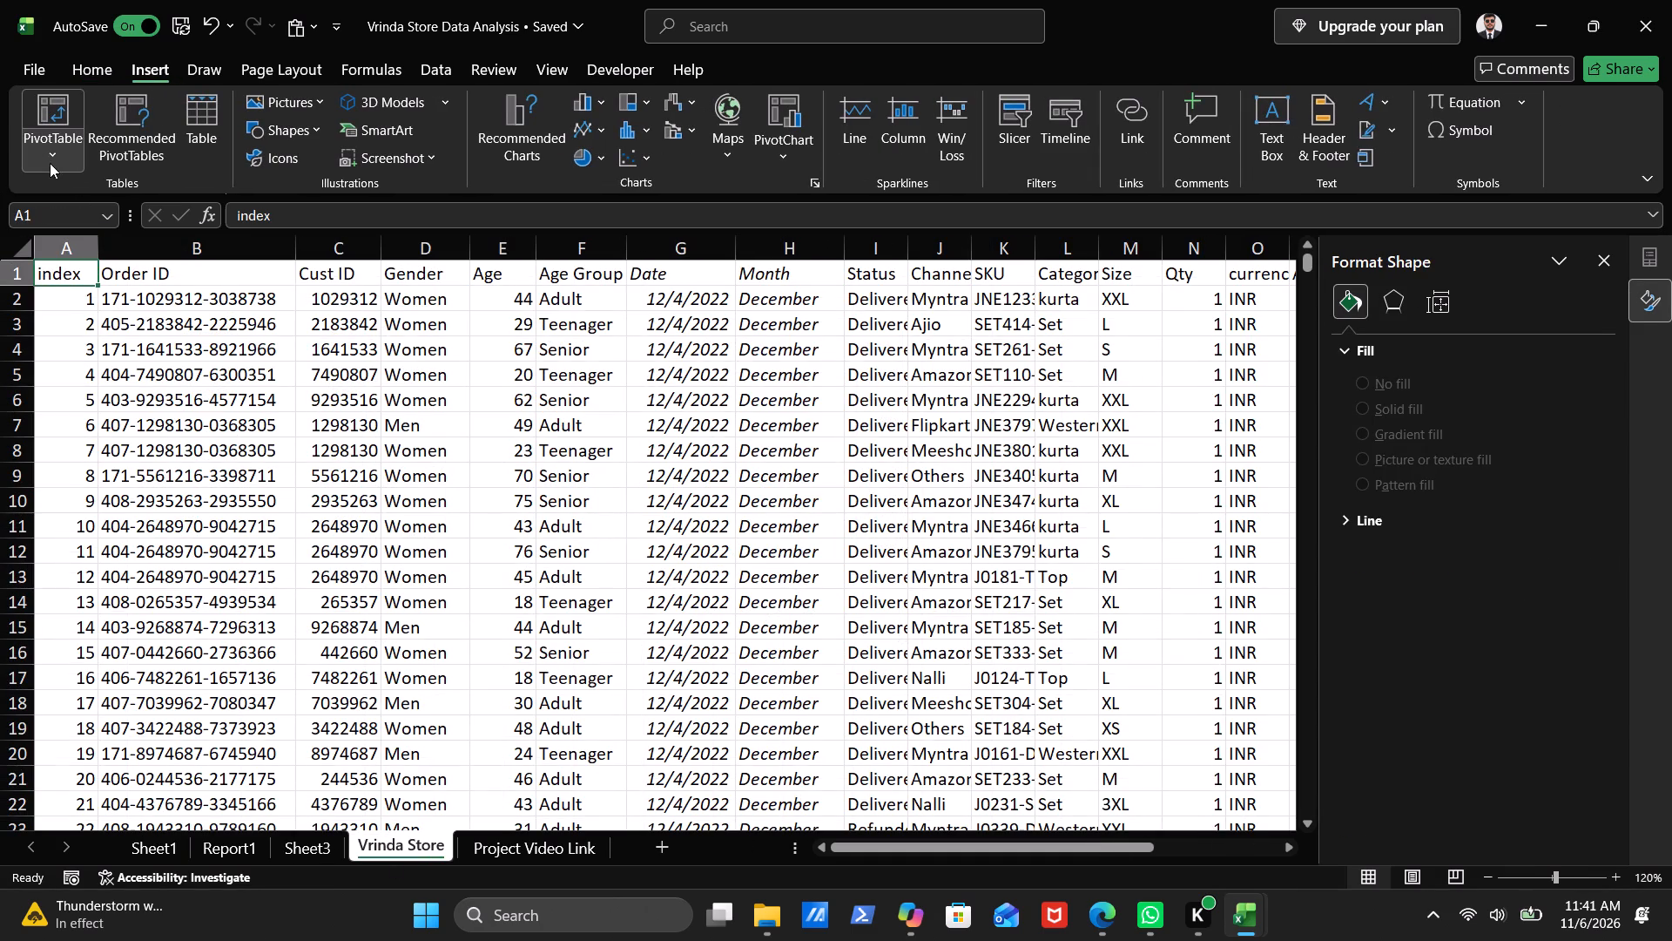
pyautogui.click(49, 154)
pyautogui.click(91, 186)
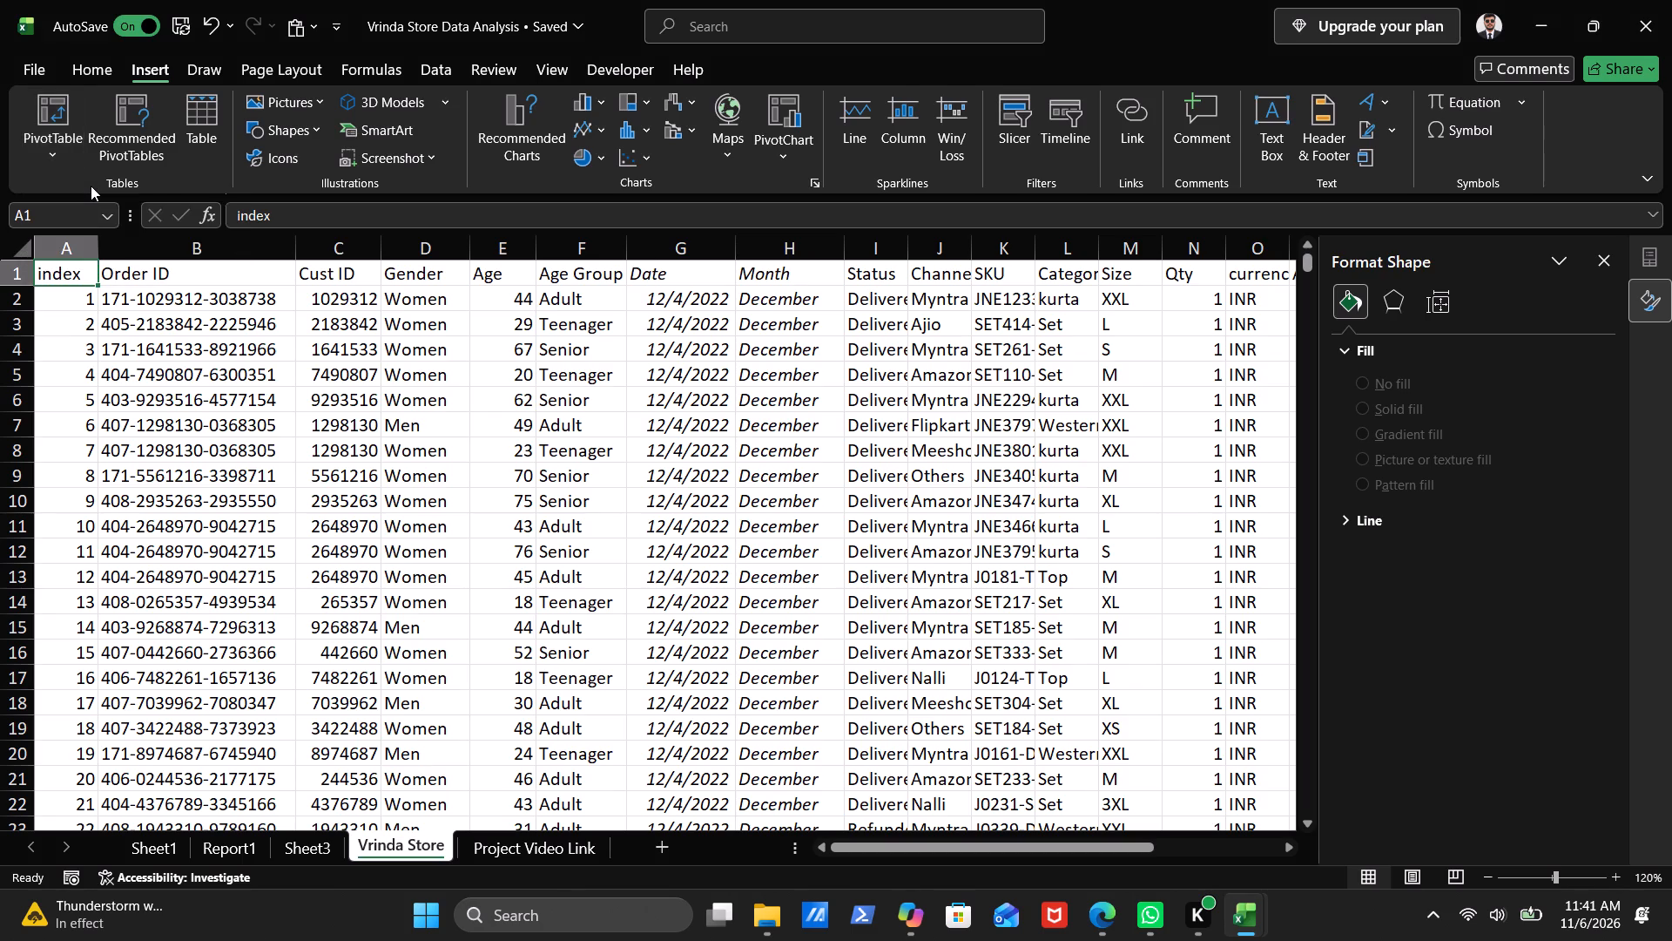
pyautogui.click(541, 690)
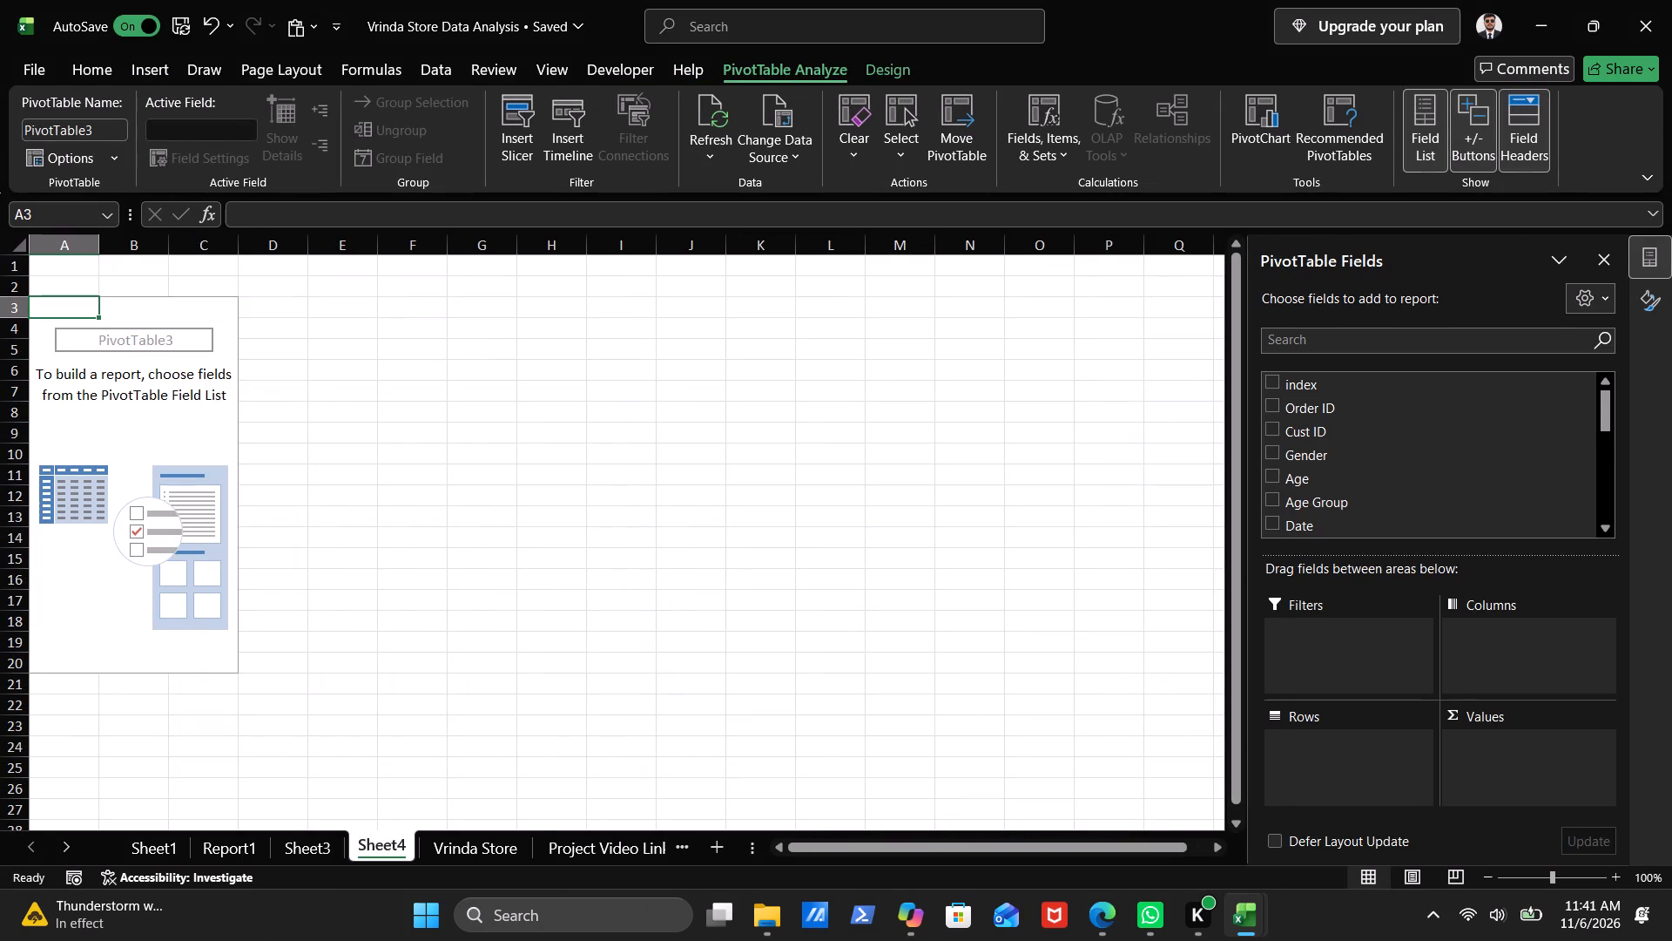
# Build the new PivotTable with Status as rows and Count of Order ID as values.
pyautogui.click(187, 424)
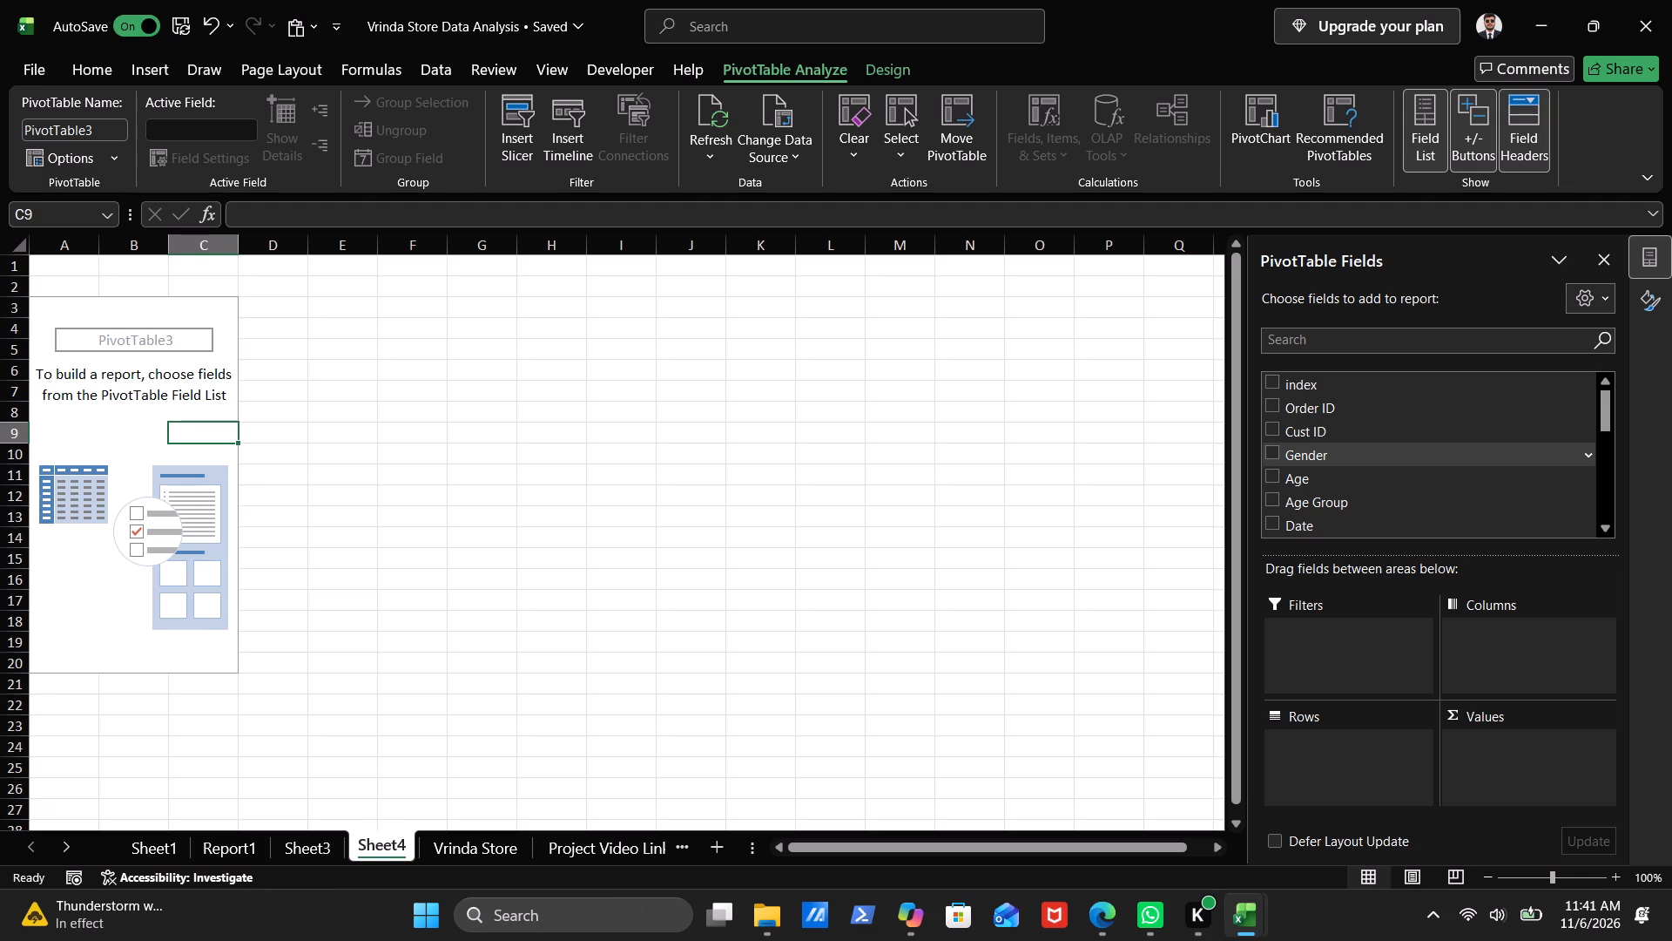
pyautogui.scroll(-1, 1321, 451)
pyautogui.scroll(1, 1321, 451)
pyautogui.scroll(-2, 1321, 451)
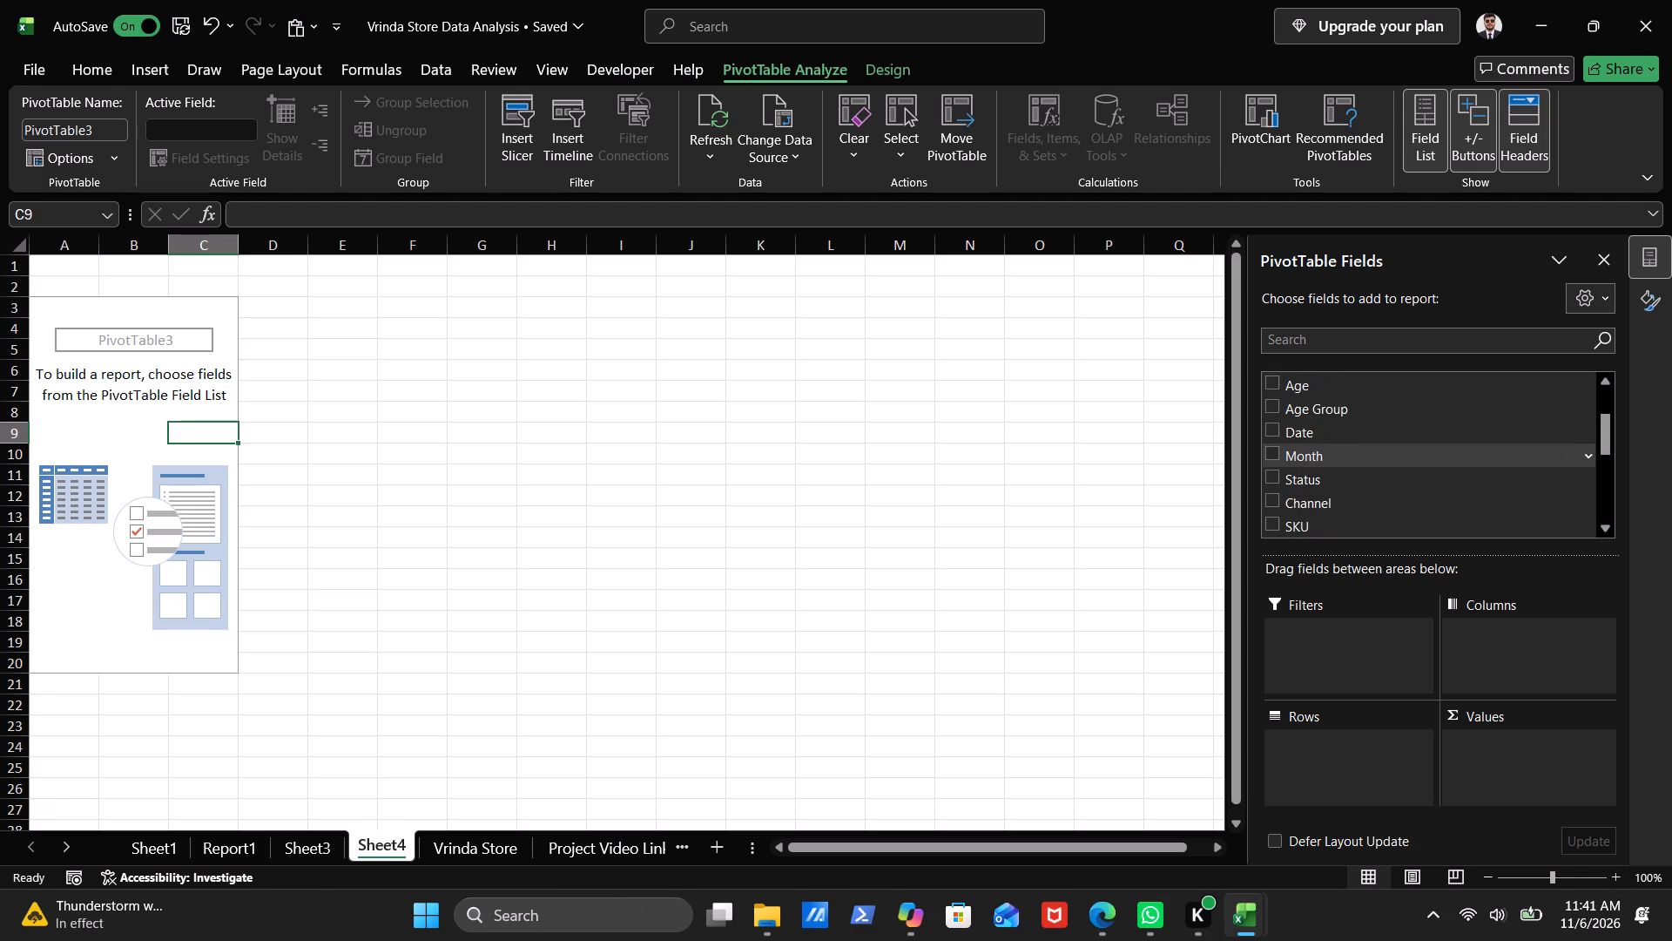
pyautogui.scroll(-1, 1321, 451)
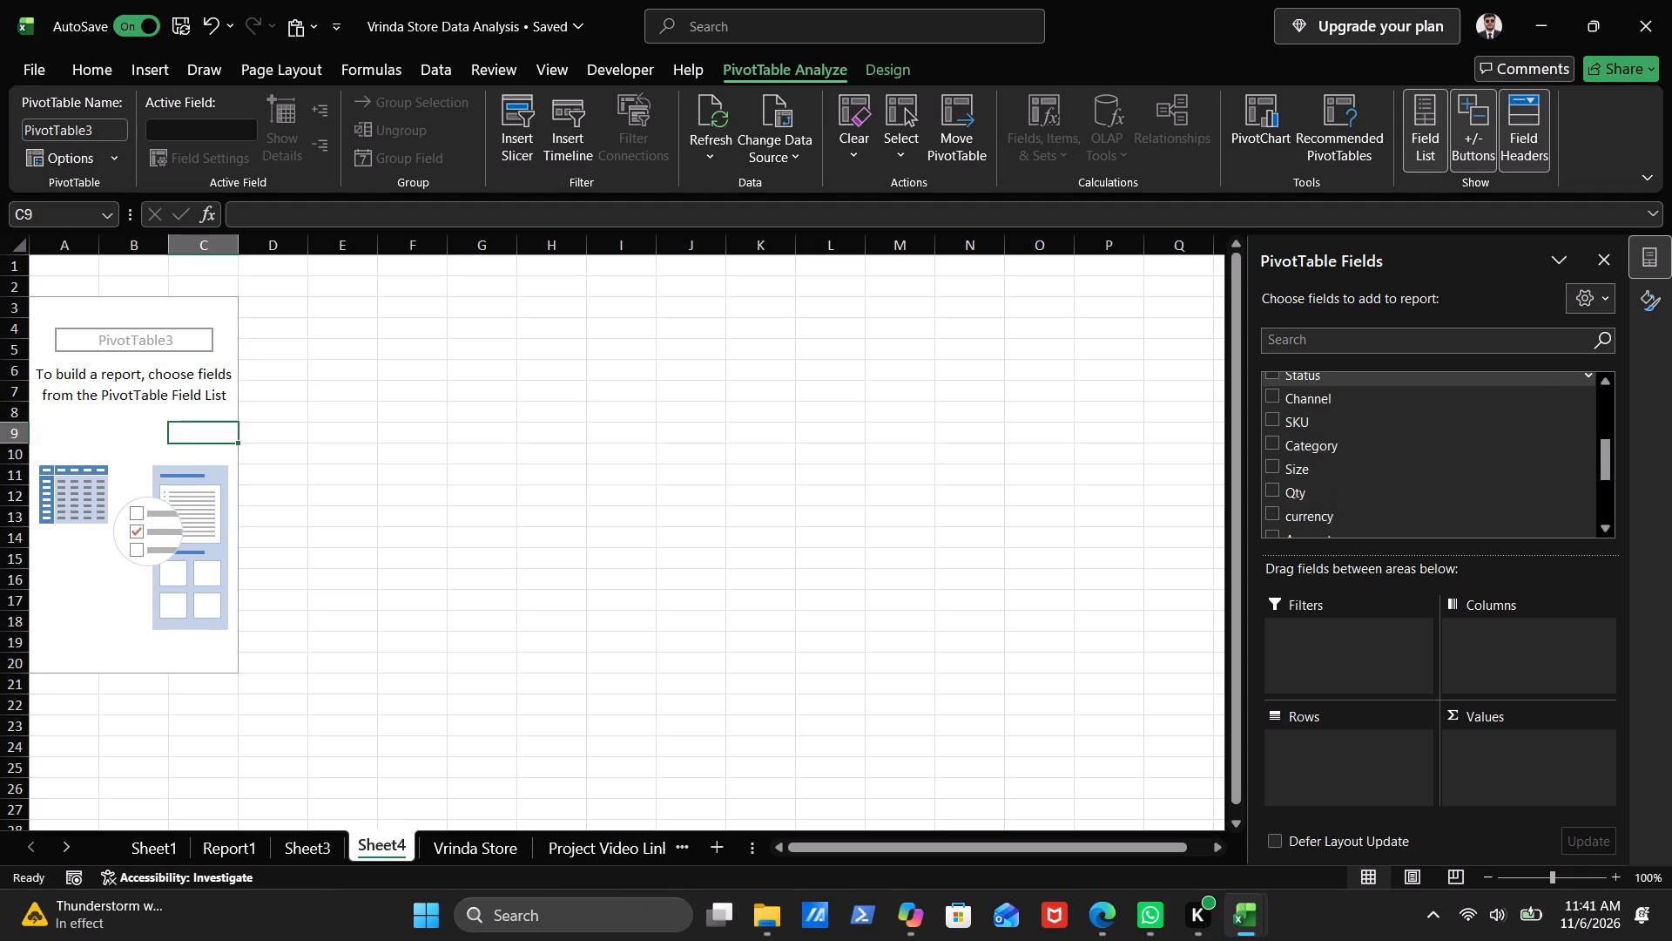
pyautogui.click(1283, 378)
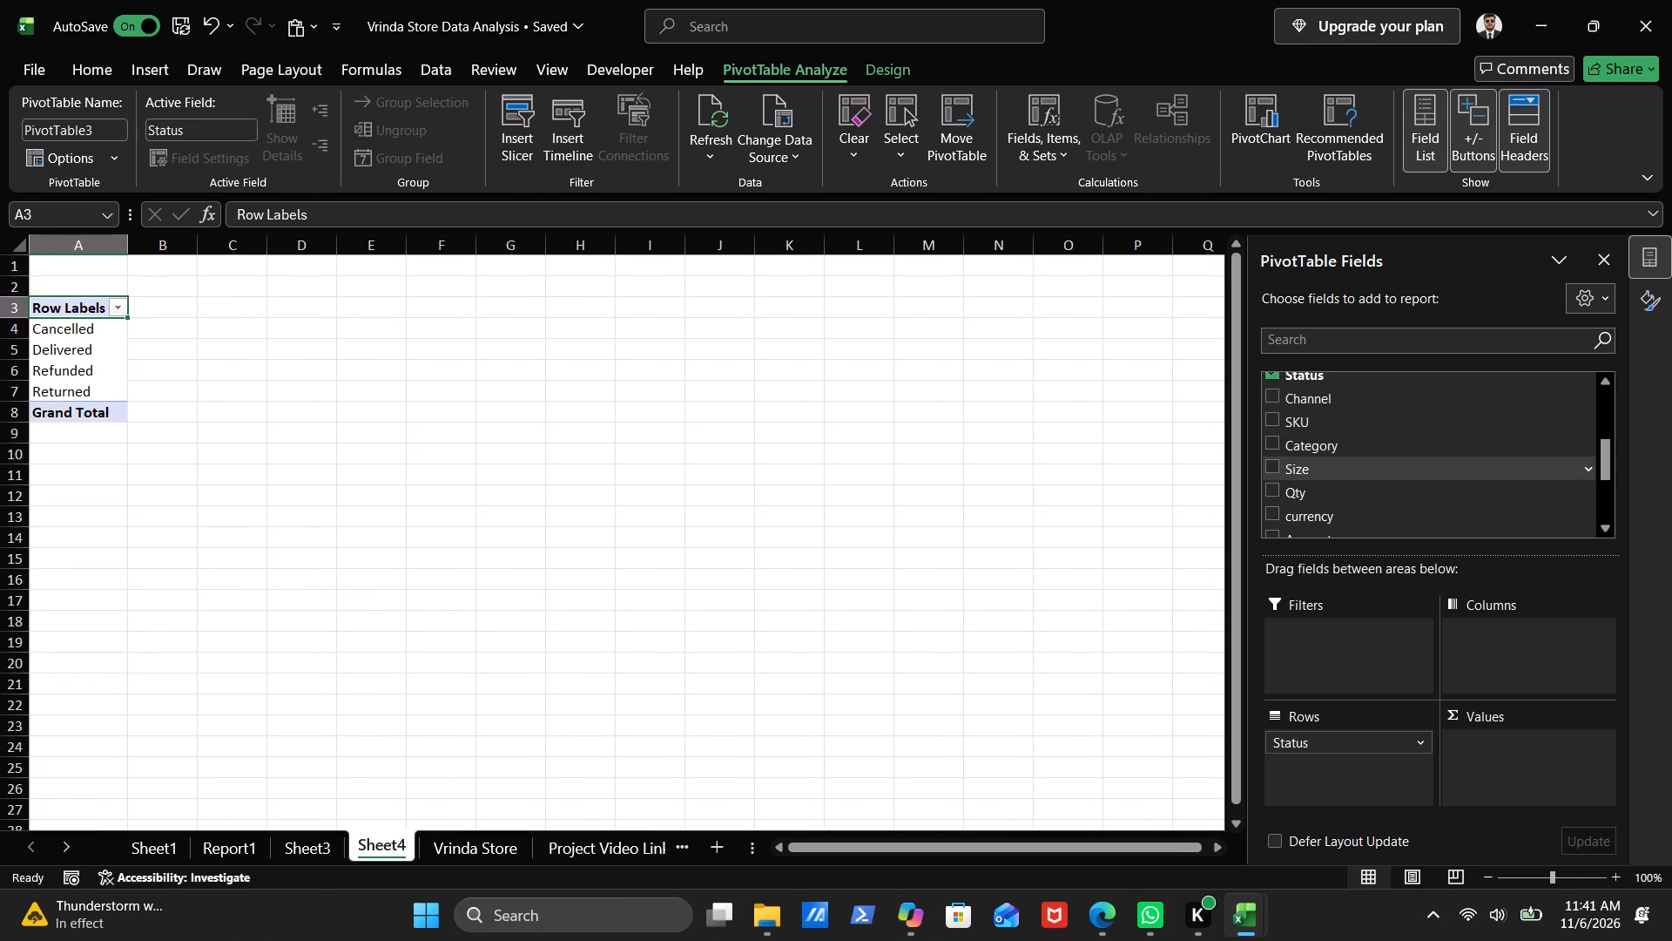
pyautogui.hscroll(1, 1335, 462)
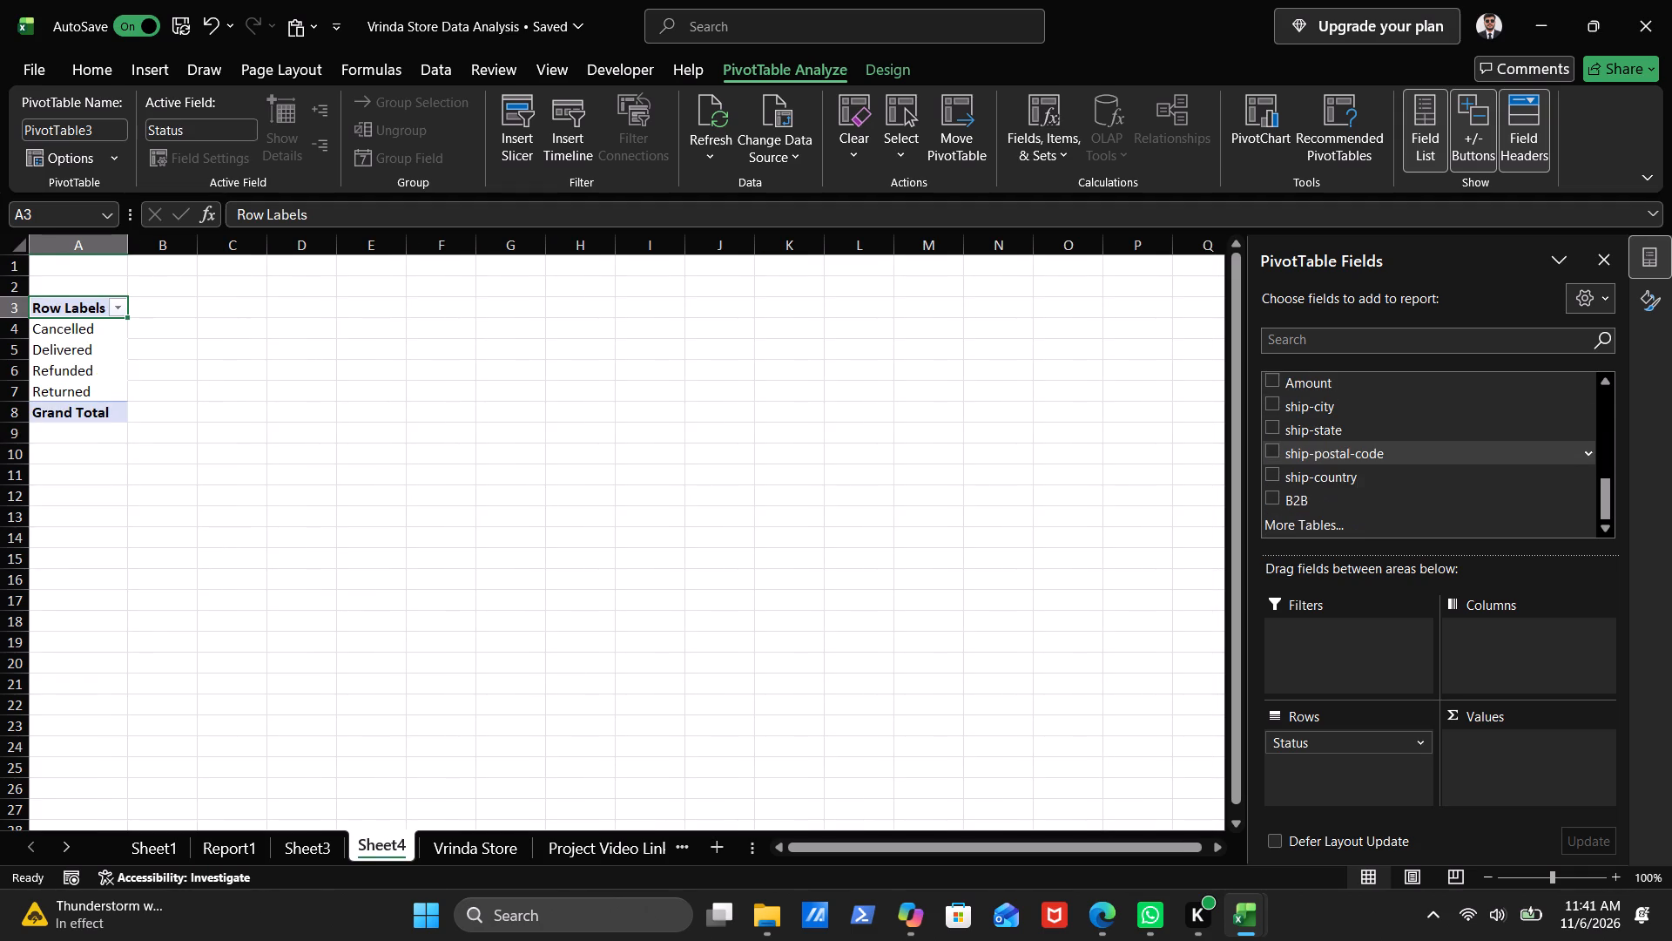
pyautogui.hscroll(1, 1335, 462)
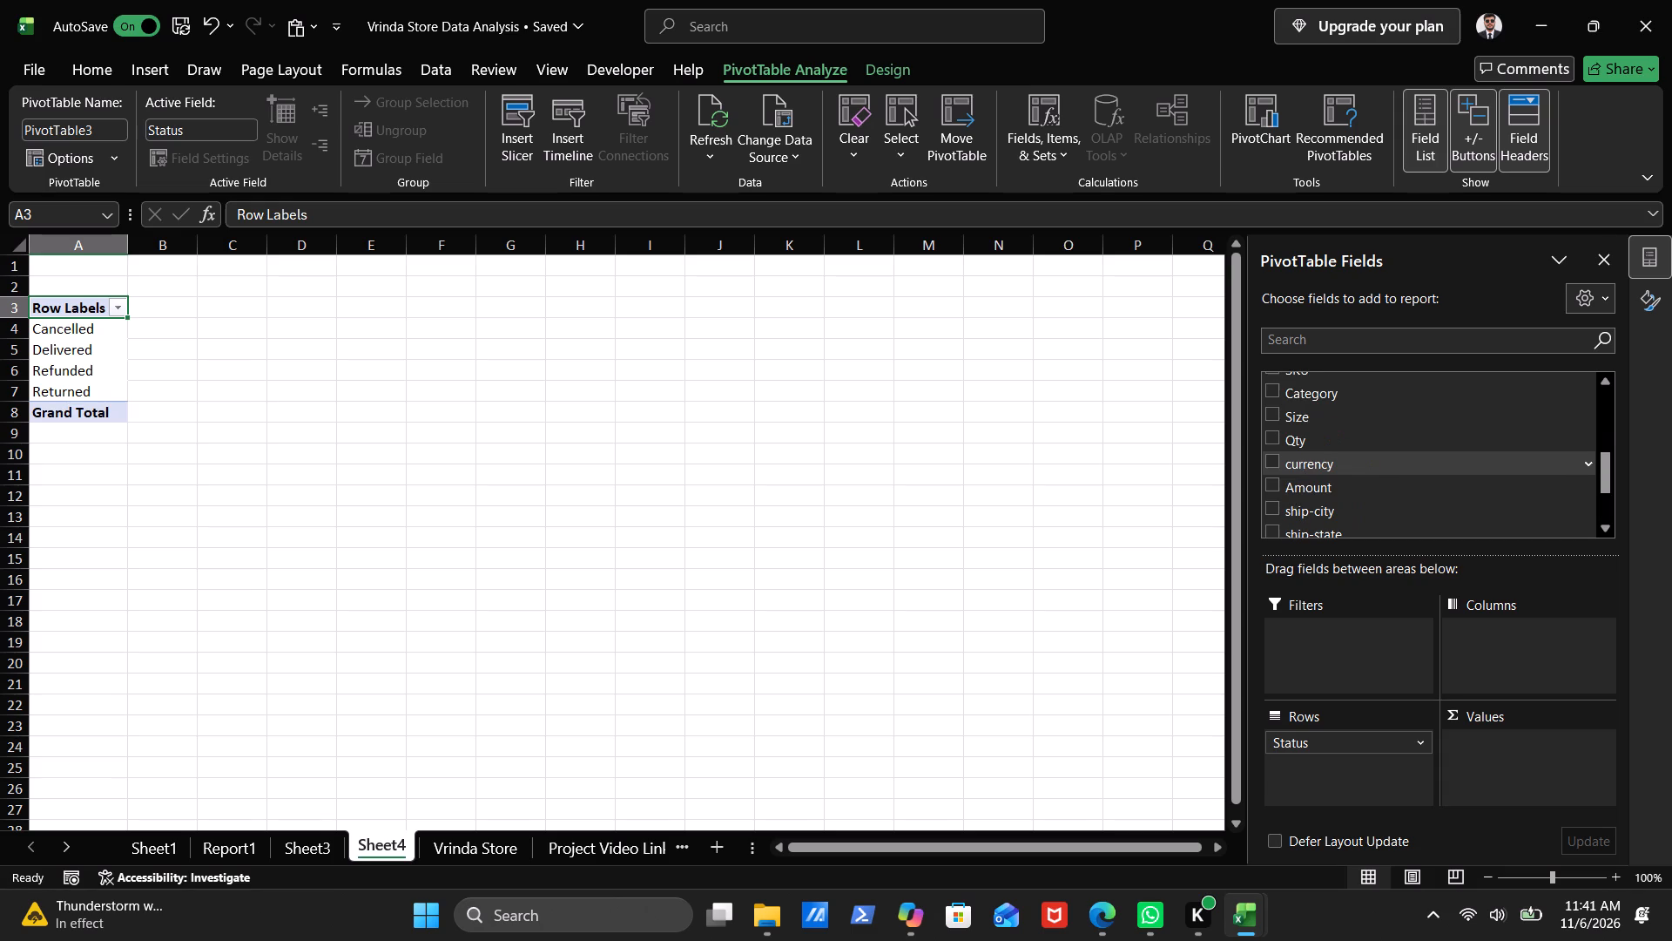
pyautogui.scroll(1, 1335, 462)
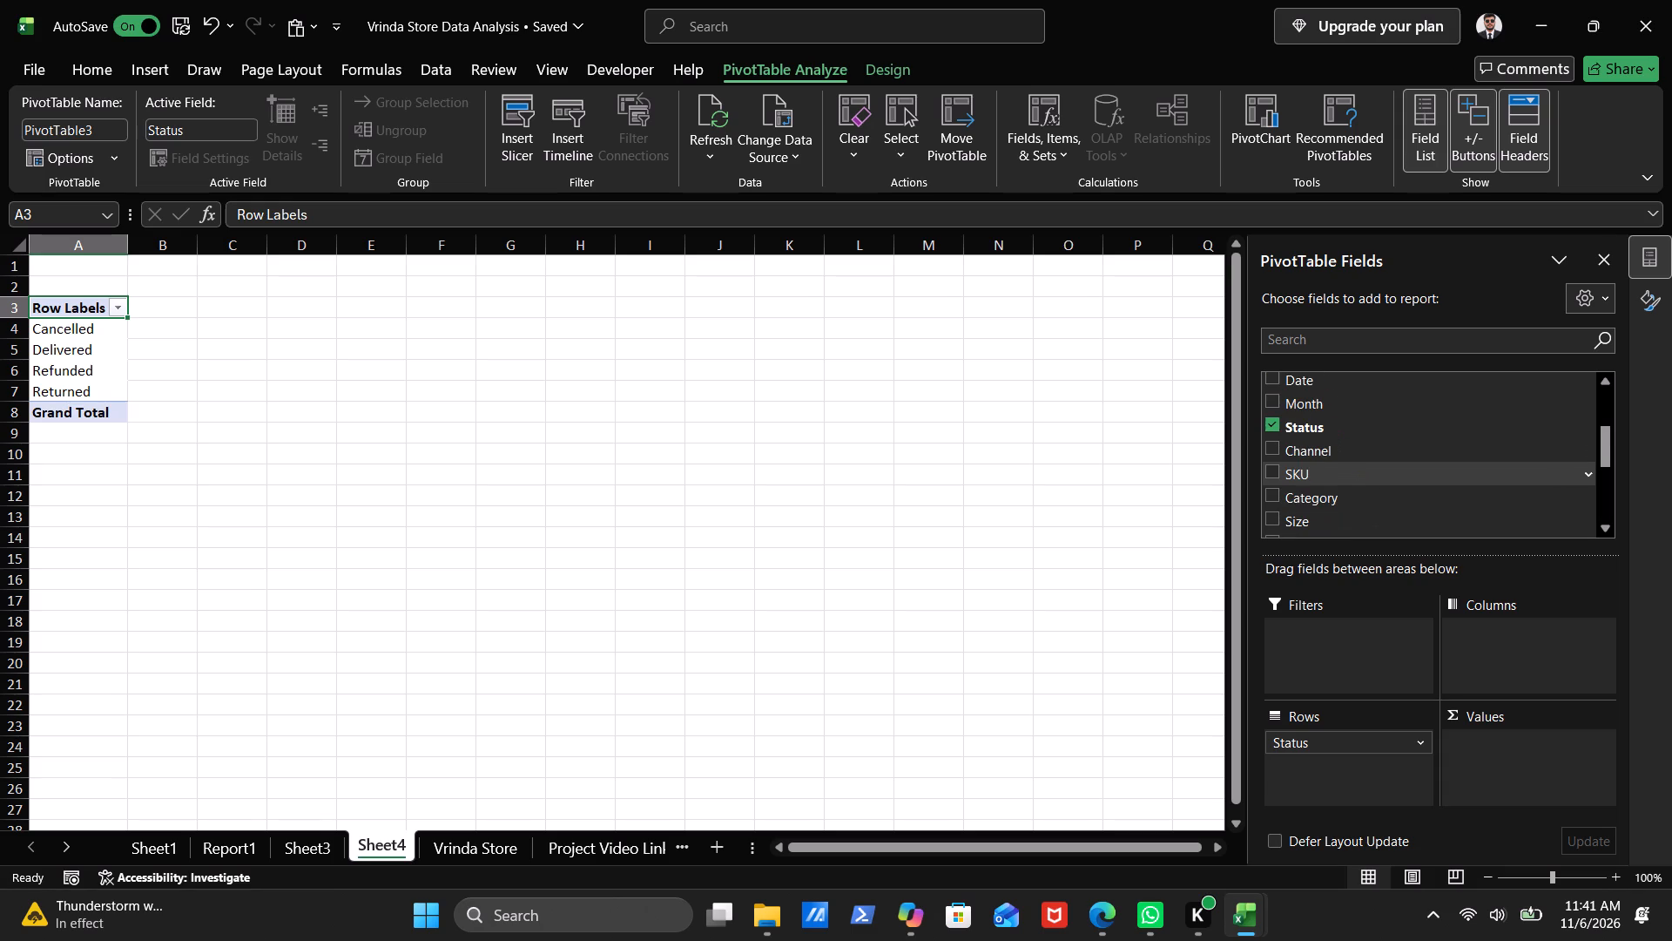
pyautogui.scroll(2, 1335, 470)
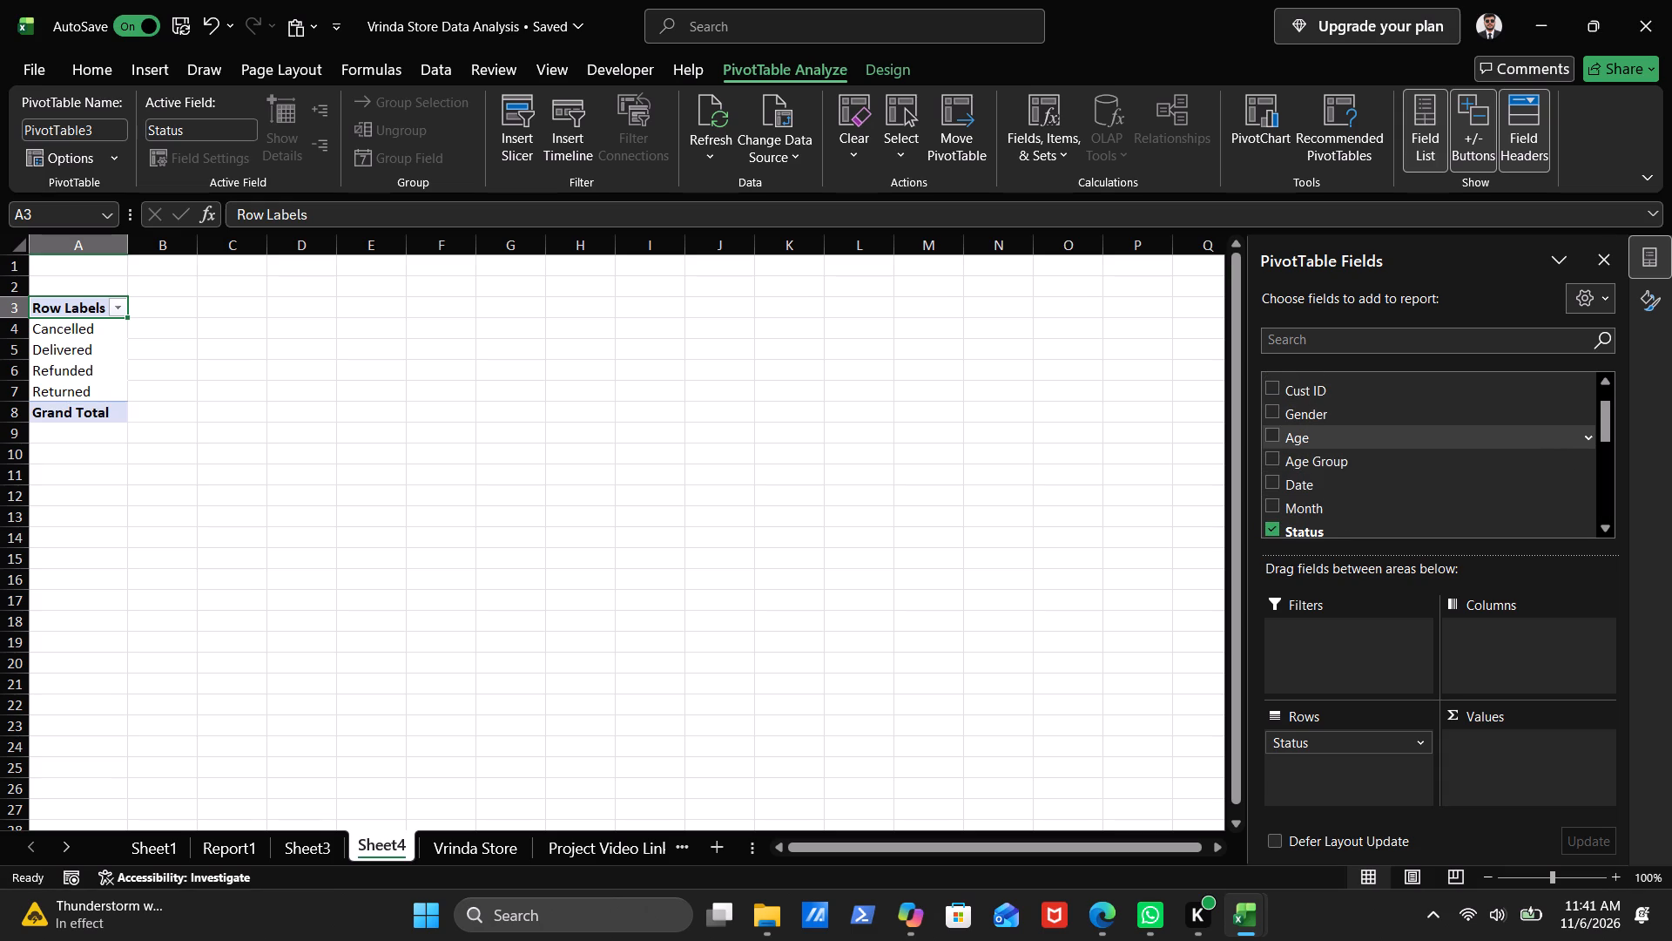
pyautogui.scroll(1, 1333, 436)
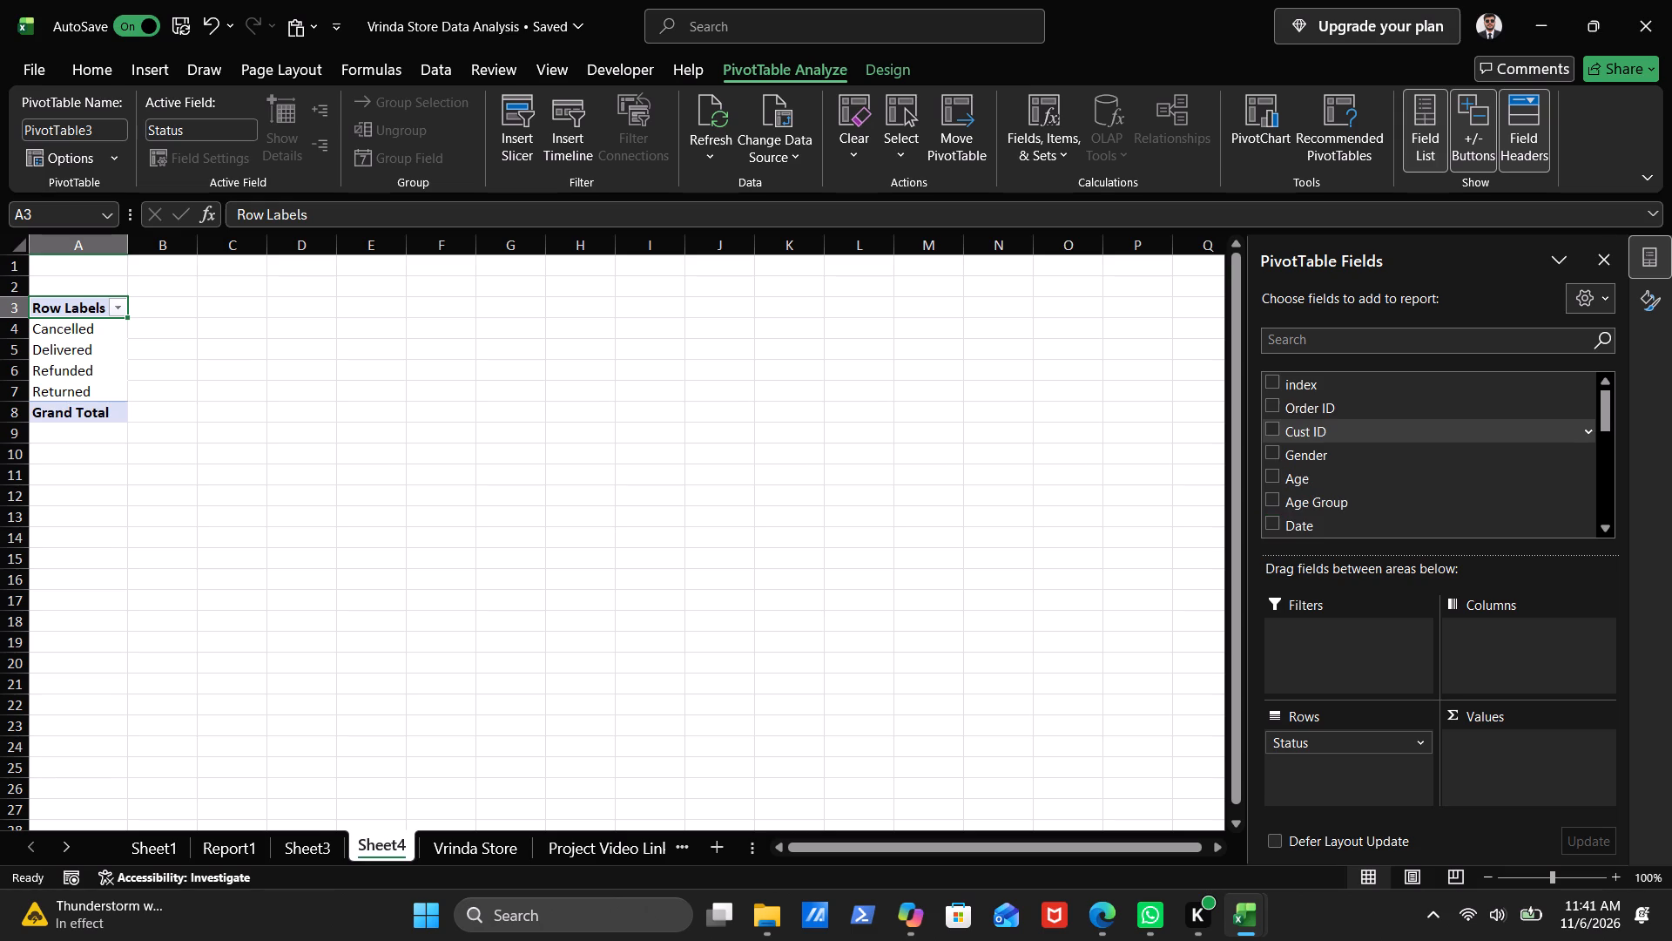
pyautogui.scroll(1, 1333, 436)
pyautogui.click(1278, 403)
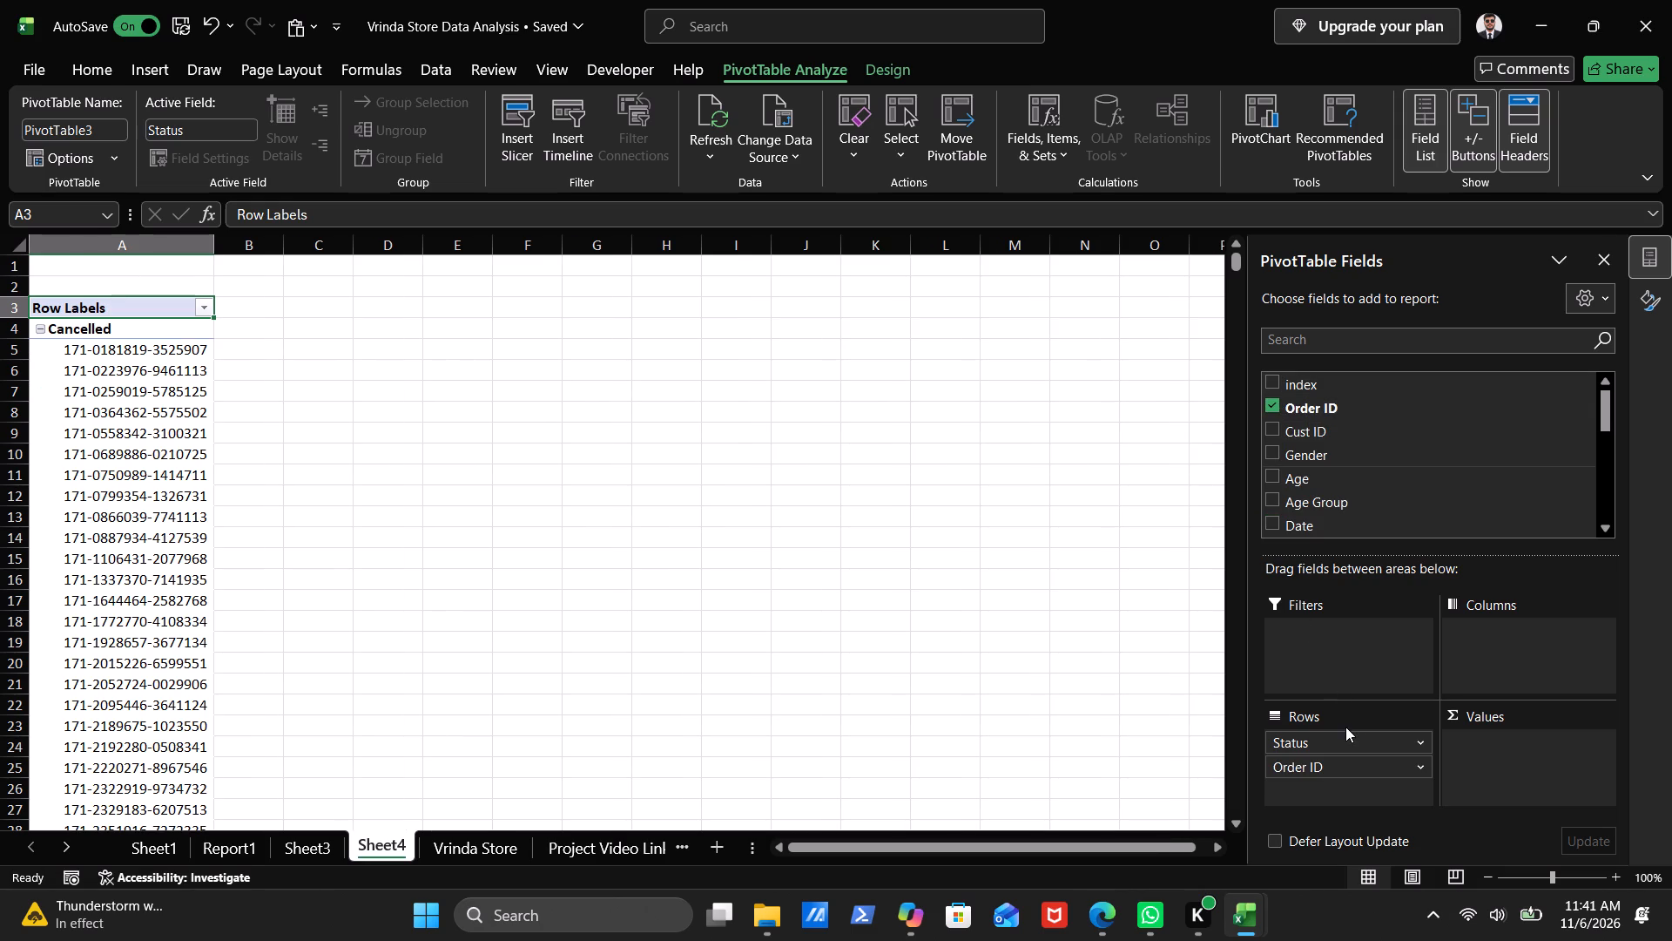
pyautogui.moveTo(1338, 775); pyautogui.dragTo(1541, 759)
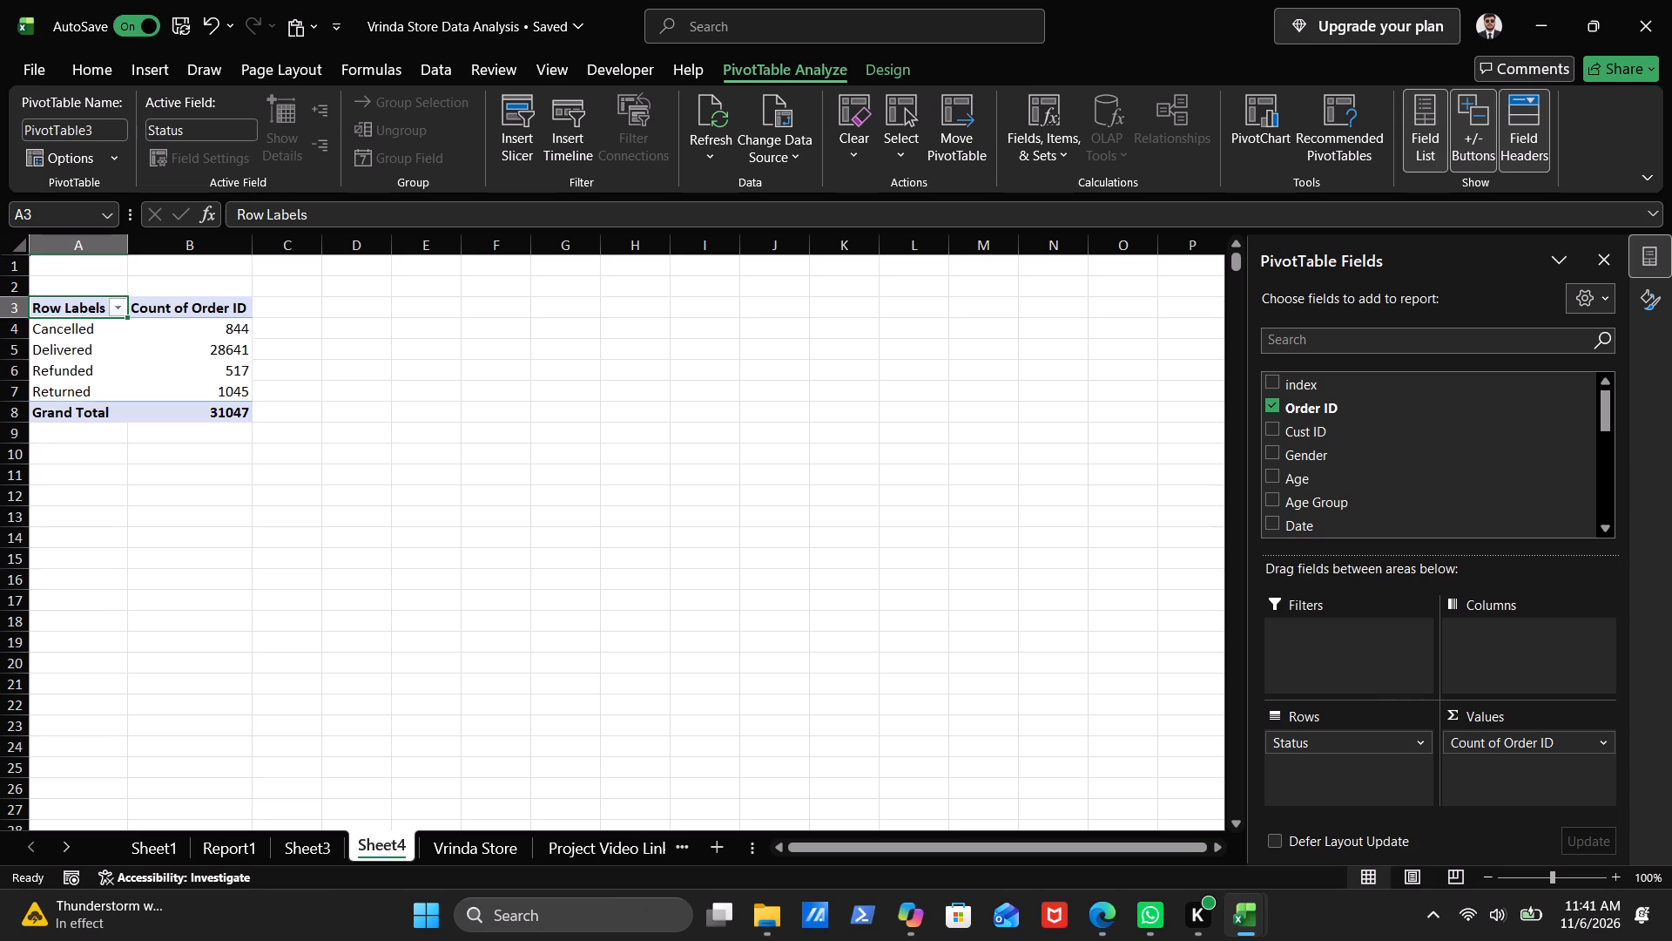
# Turn off grand totals for rows and columns in the order status PivotTable.
pyautogui.click(229, 346)
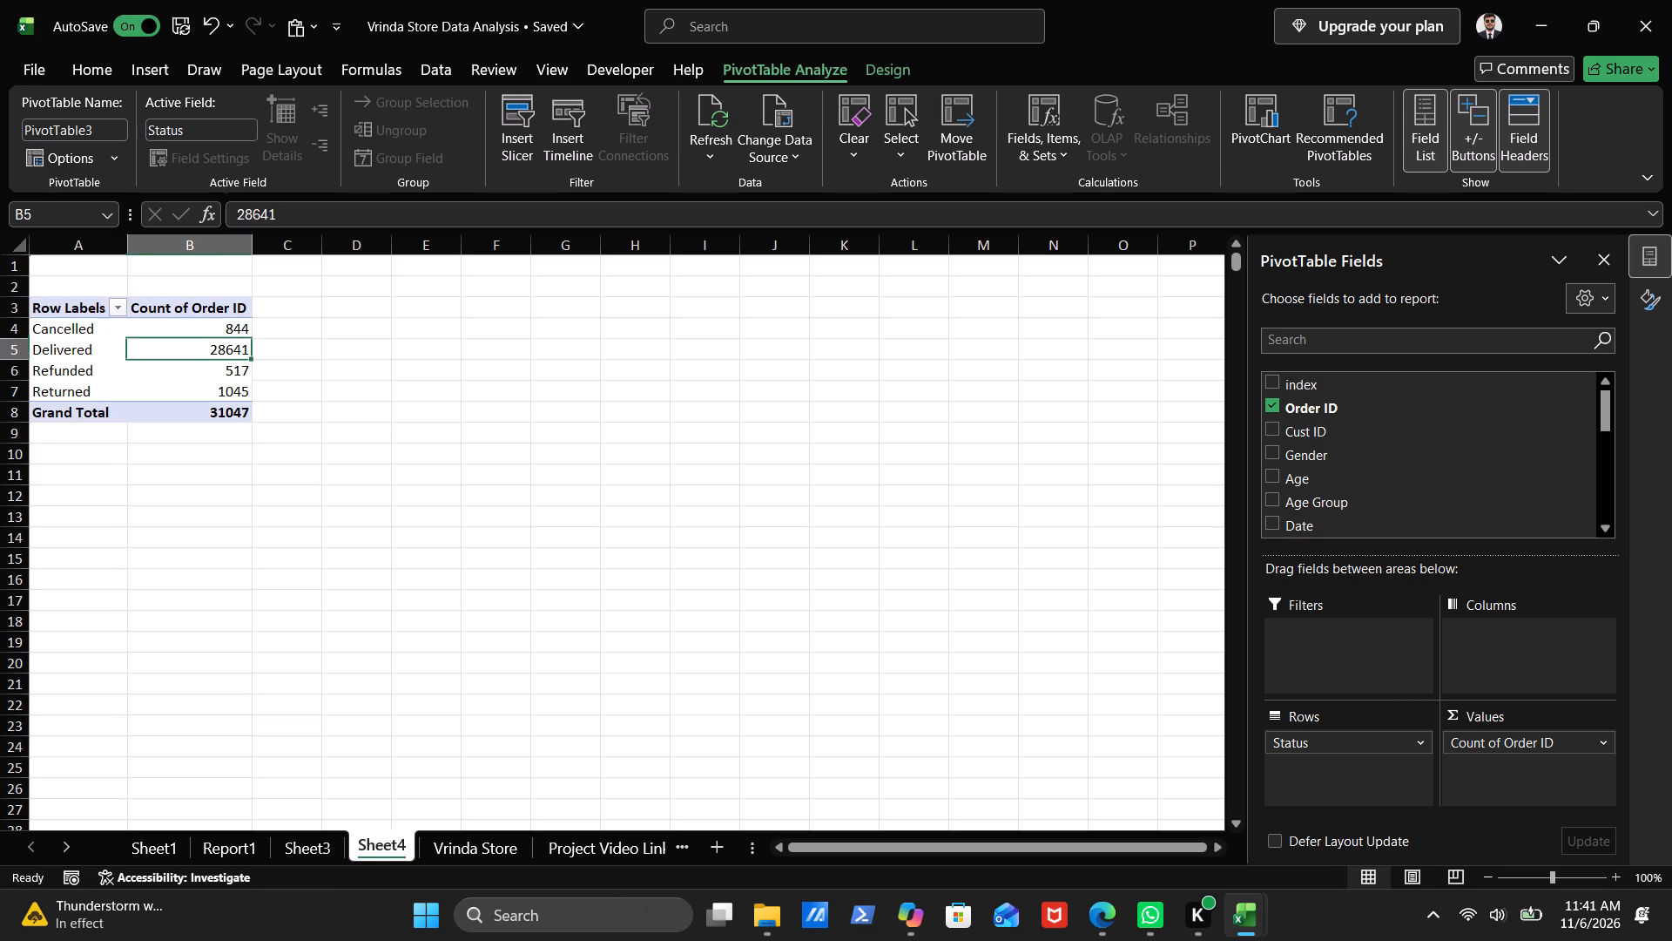
pyautogui.click(106, 158)
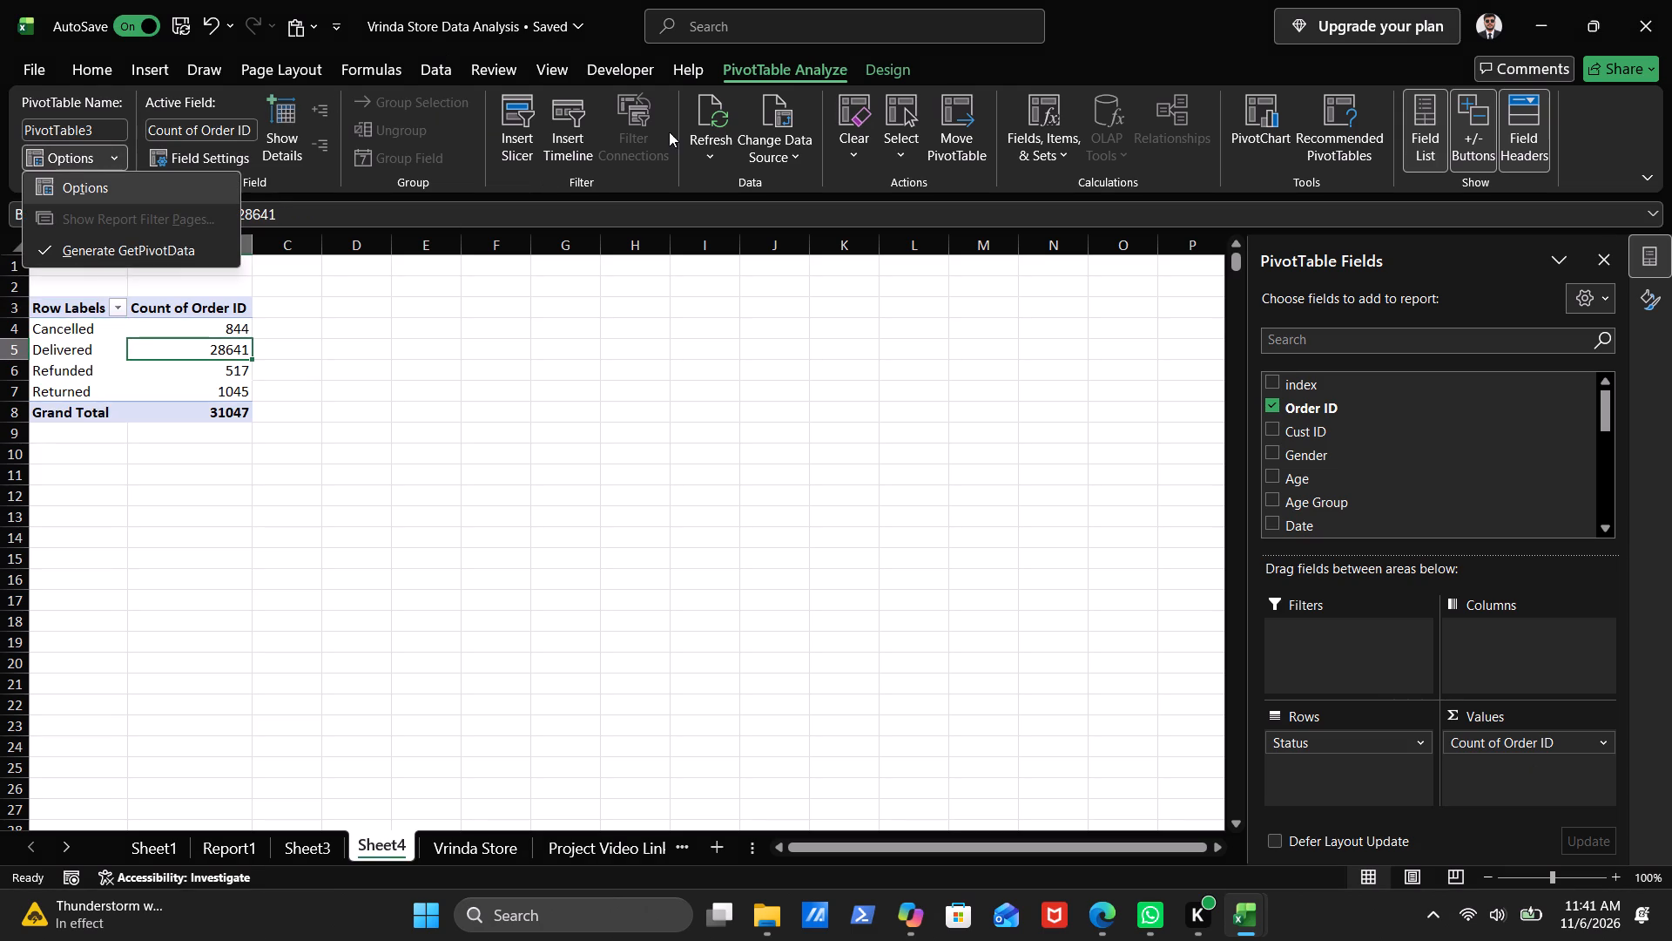
pyautogui.click(803, 66)
pyautogui.click(884, 57)
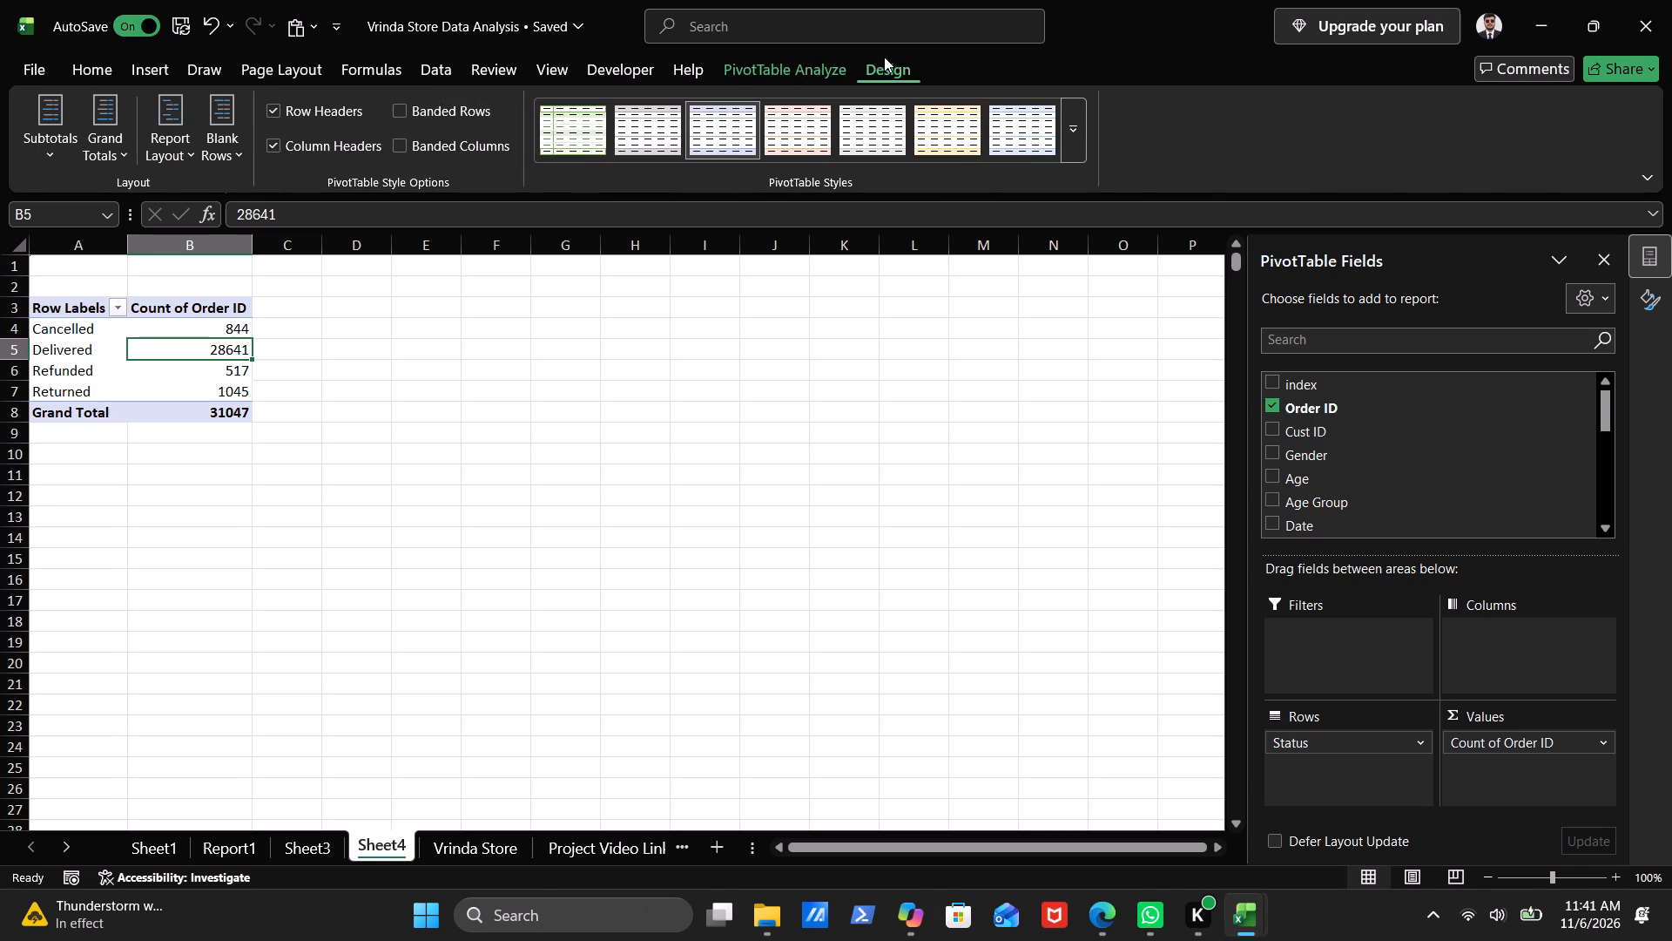
pyautogui.click(104, 142)
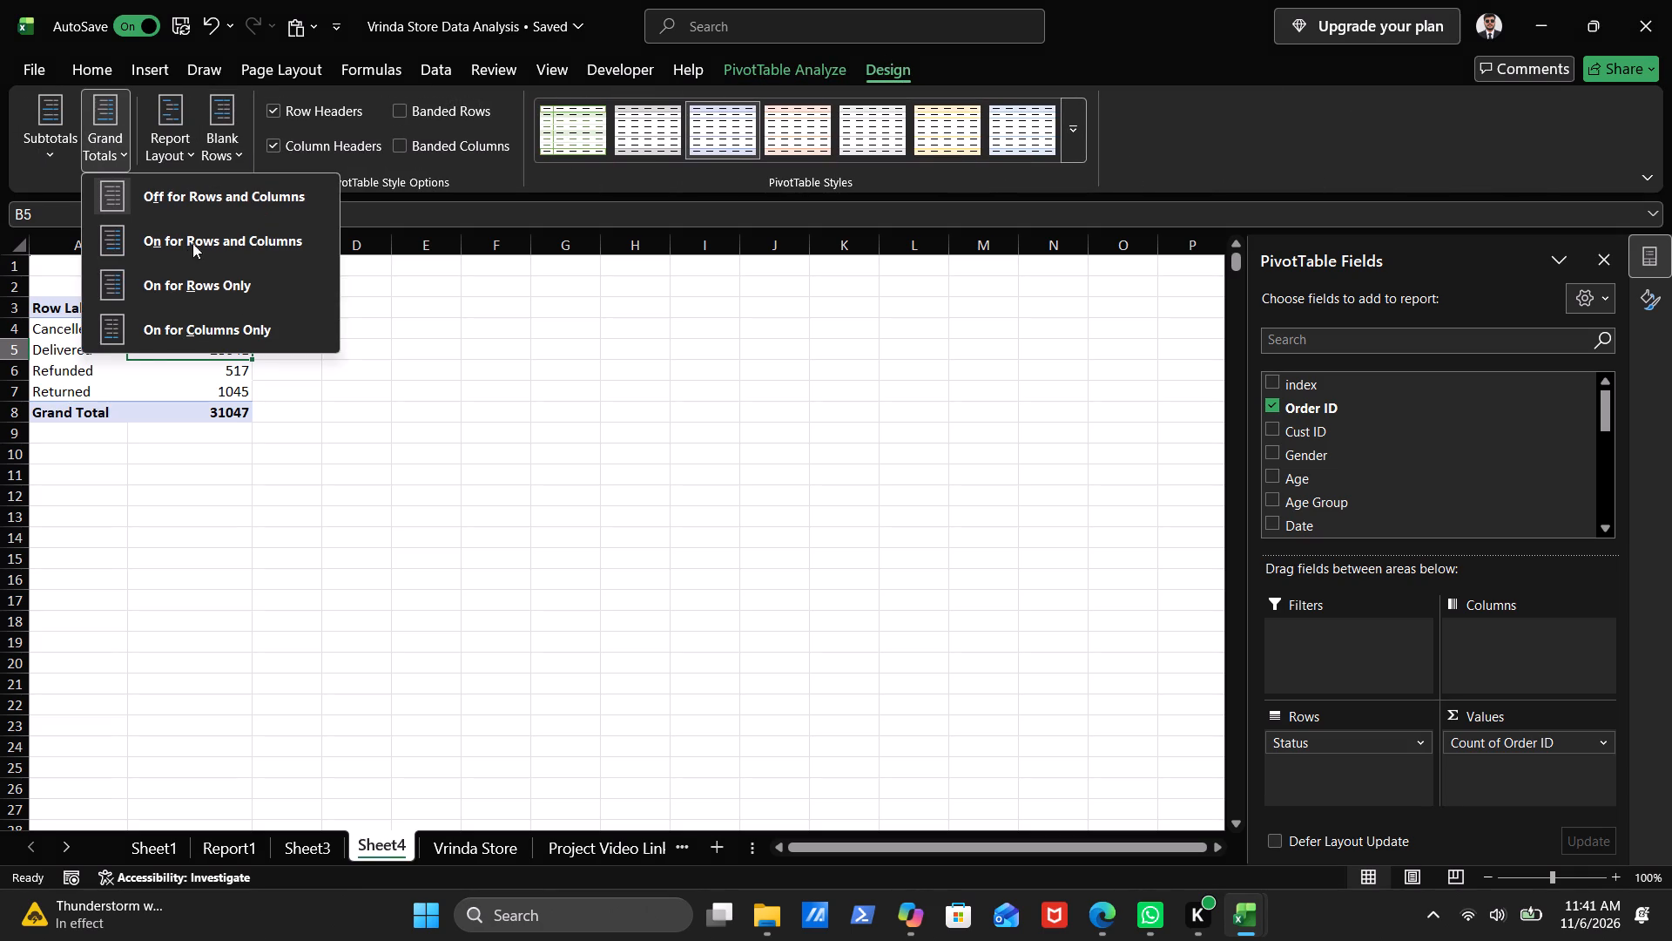
pyautogui.click(225, 202)
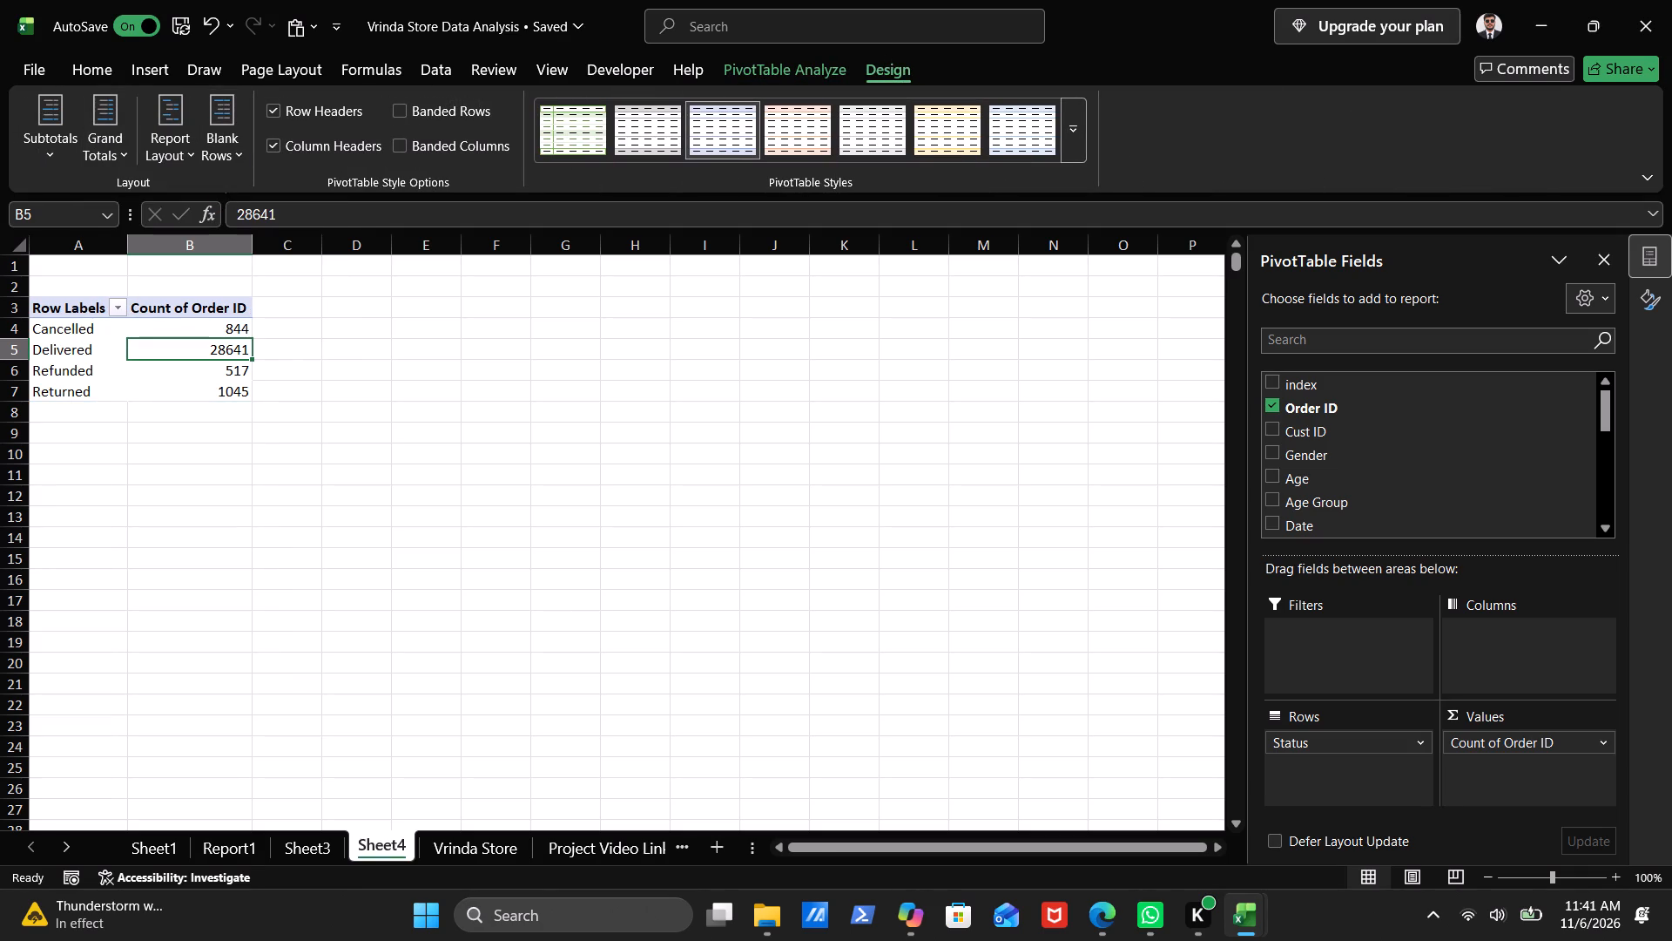
pyautogui.click(532, 621)
pyautogui.click(532, 621)
# Make the whole order status PivotTable bold, cells A3 to B7.
pyautogui.click(182, 364)
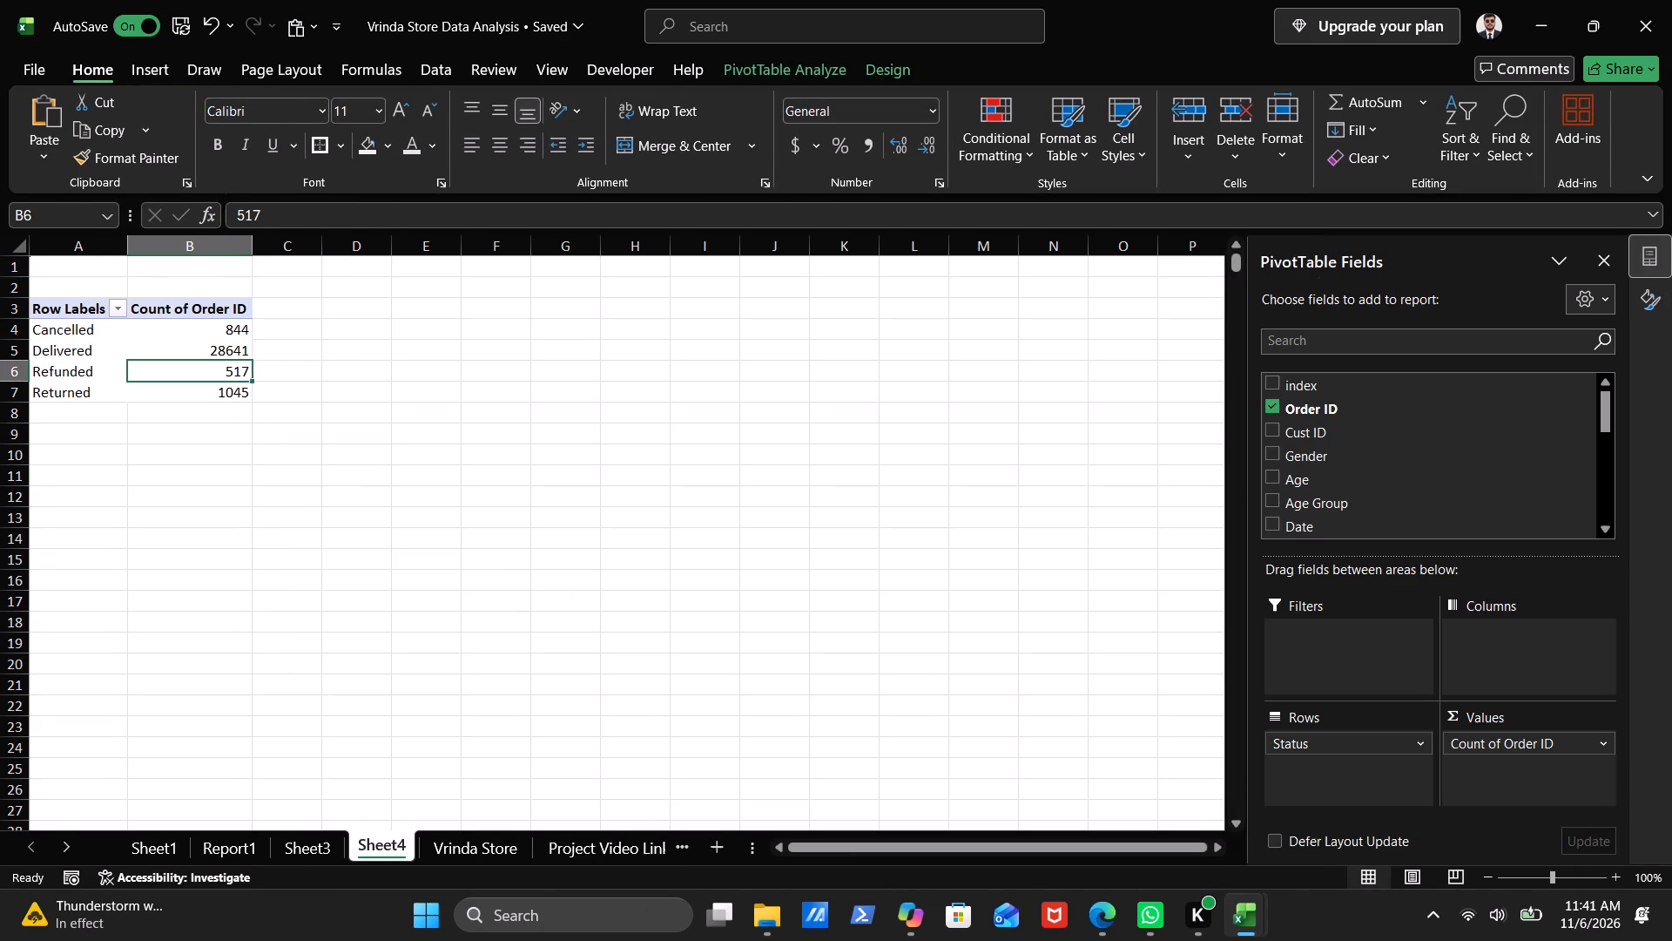
pyautogui.click(220, 141)
pyautogui.moveTo(62, 306); pyautogui.dragTo(192, 389)
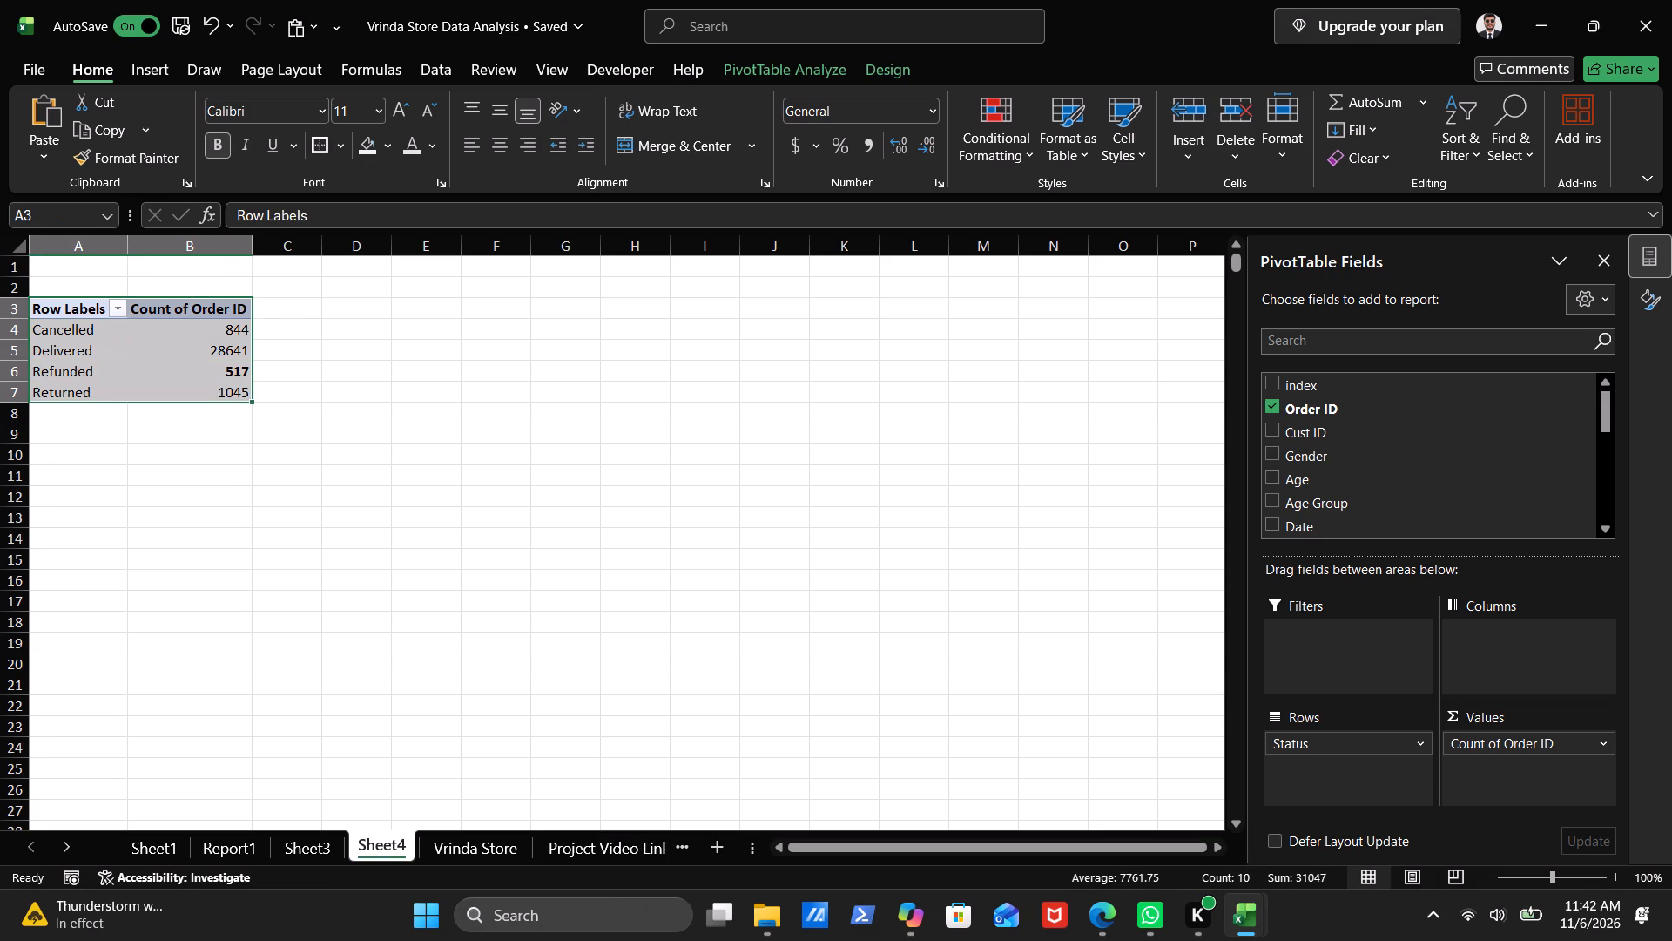
pyautogui.click(219, 136)
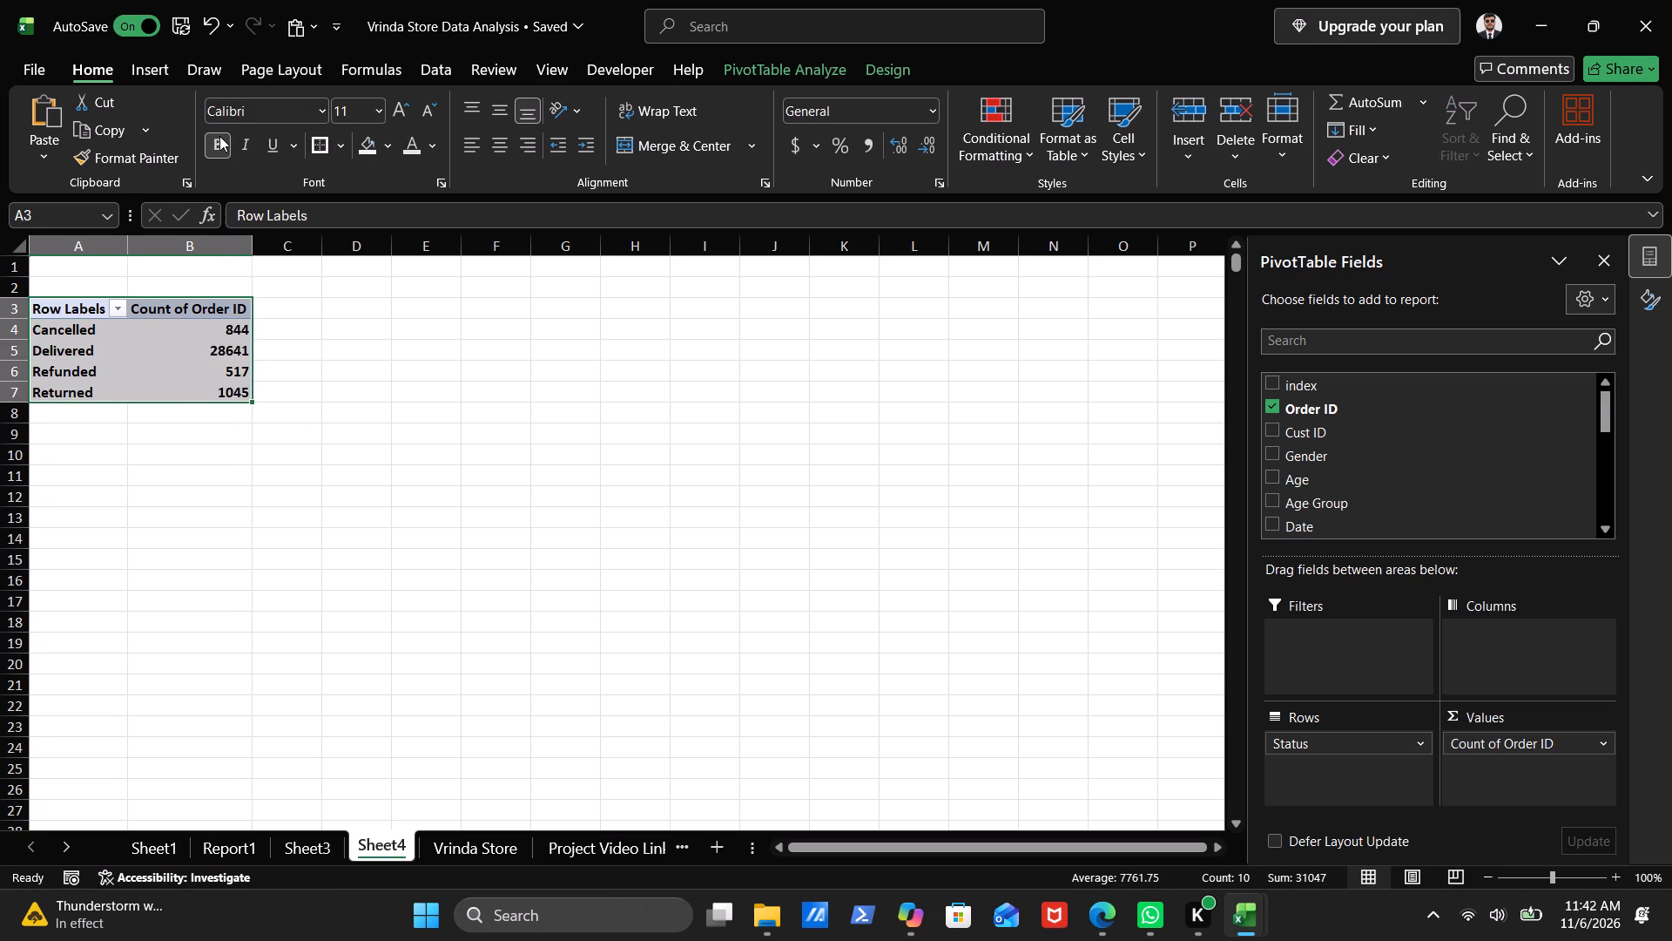
pyautogui.click(547, 512)
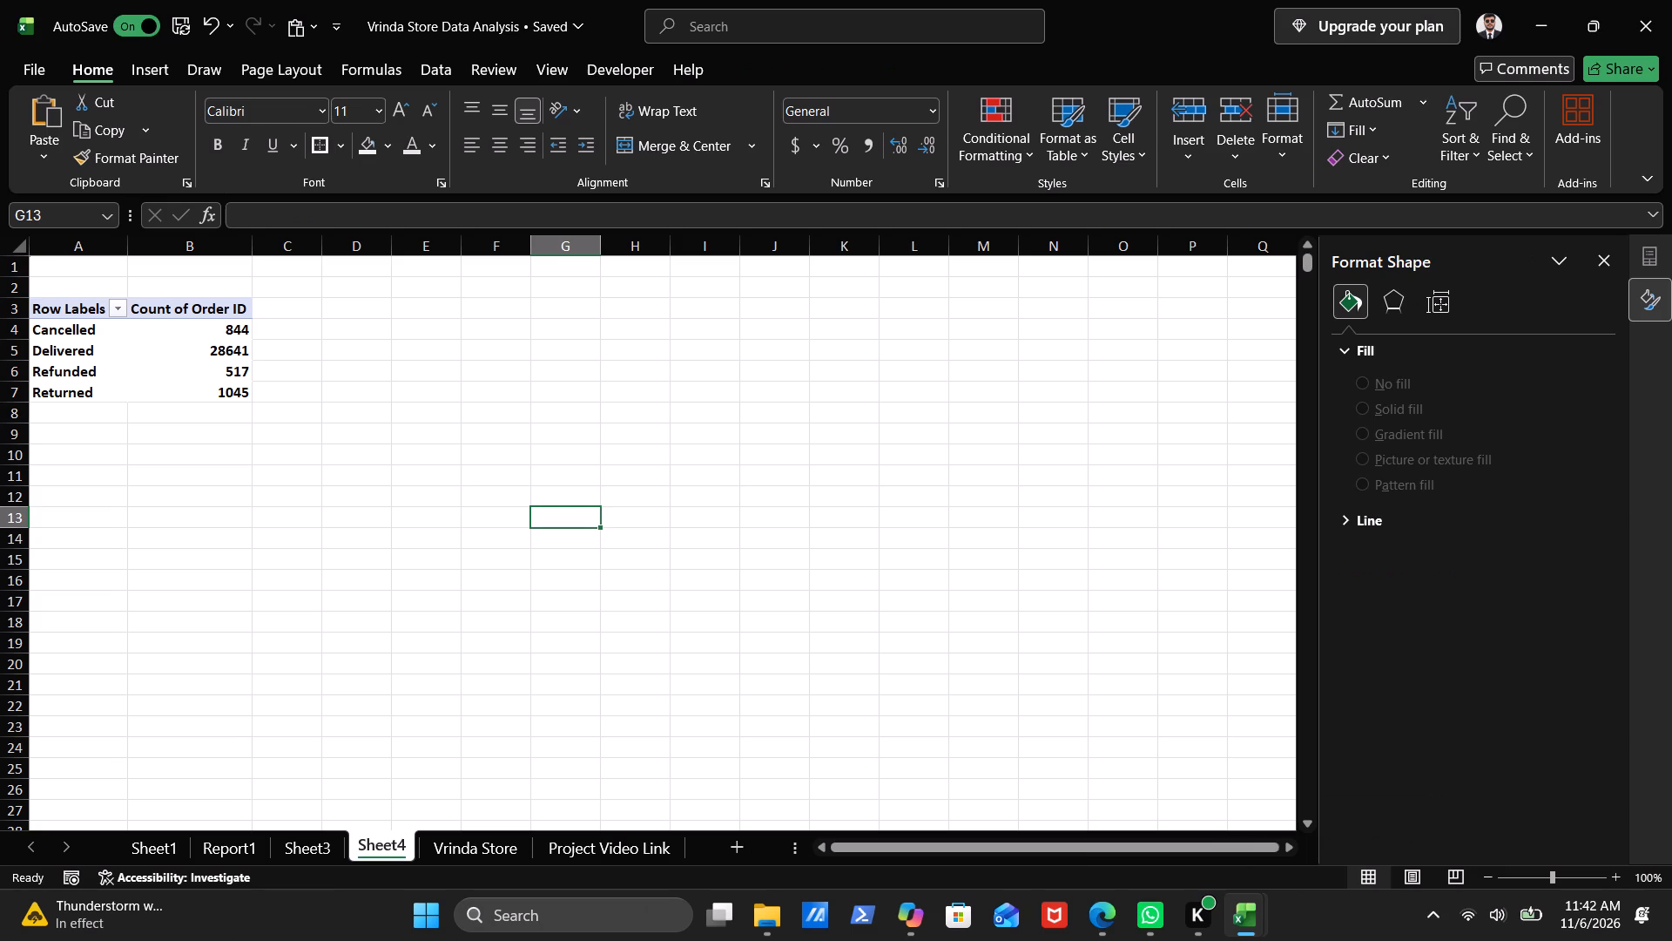
# Switch to the tutorial in Edge, watch how the order status pie chart is made, and pause at 23:08.
pyautogui.click(1113, 917)
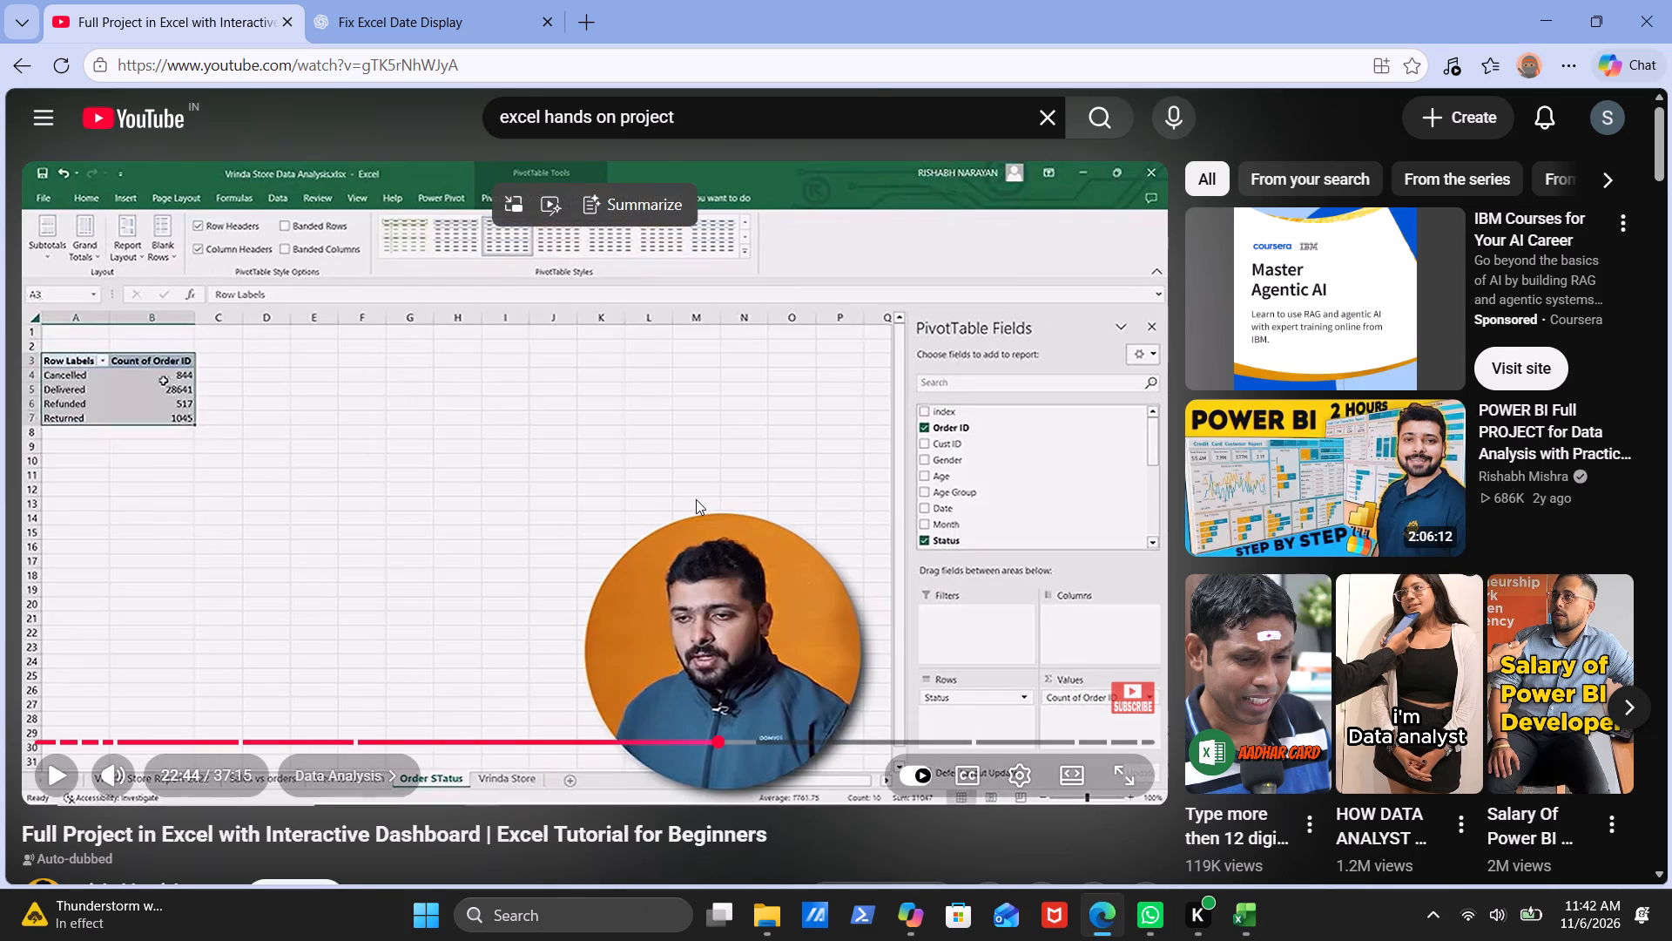
pyautogui.click(578, 475)
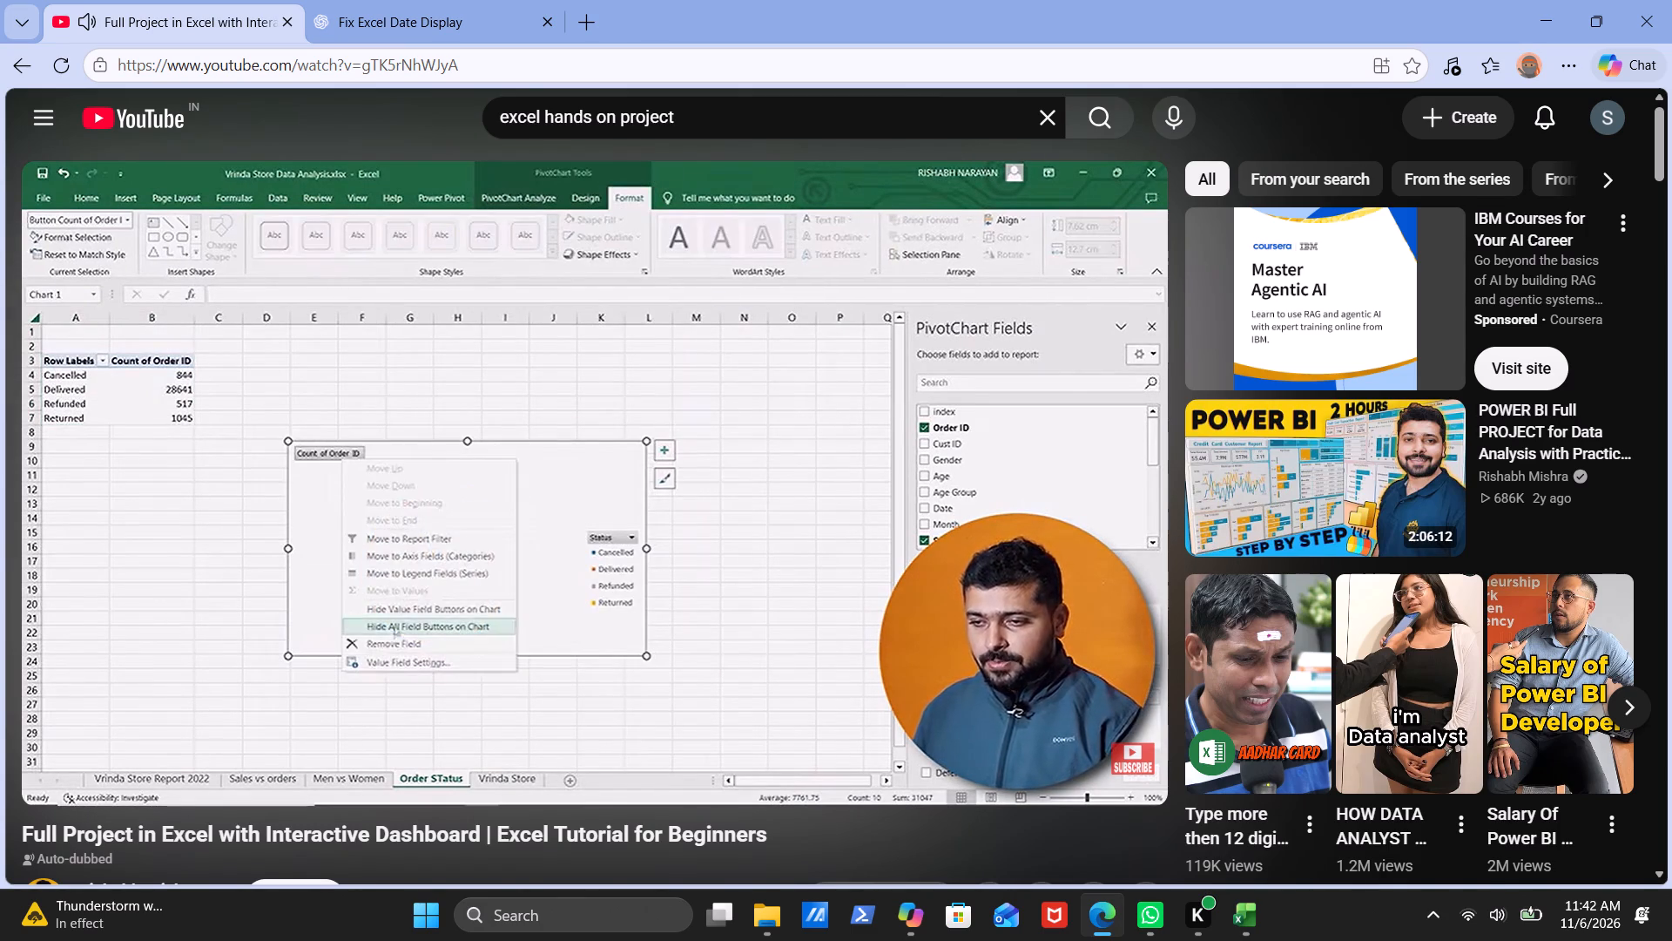
pyautogui.click(690, 606)
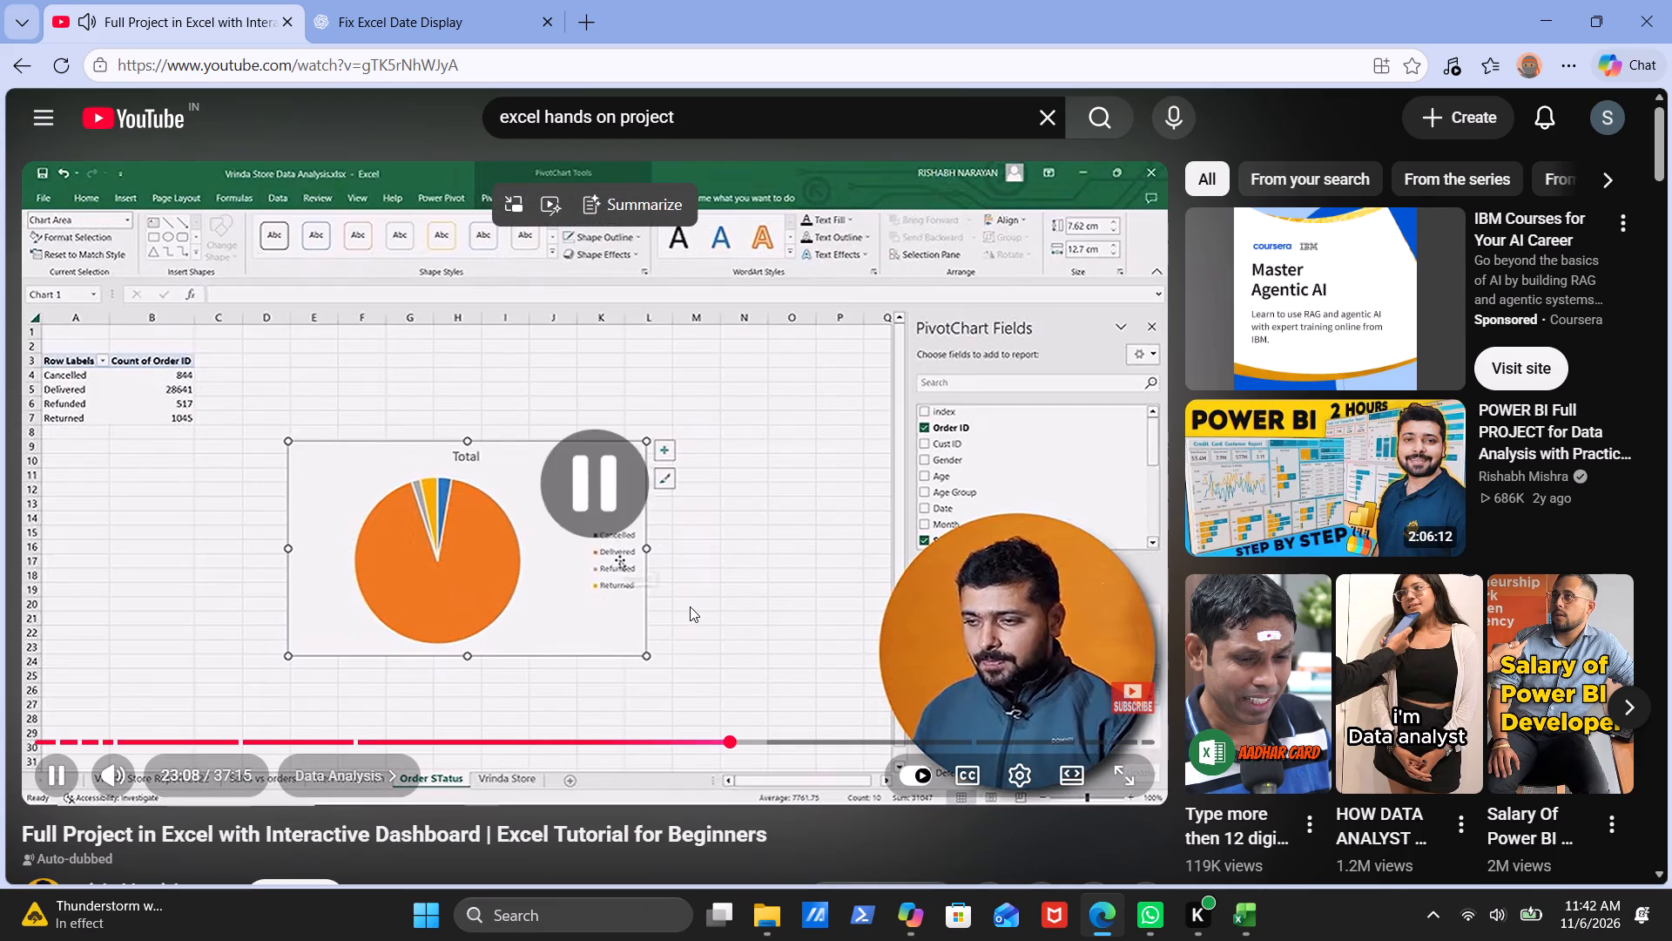
# Switch to the Vrinda Store Data Analysis workbook in Excel and insert a pie PivotChart from the order status PivotTable, cells A3 to B7.
pyautogui.click(1255, 917)
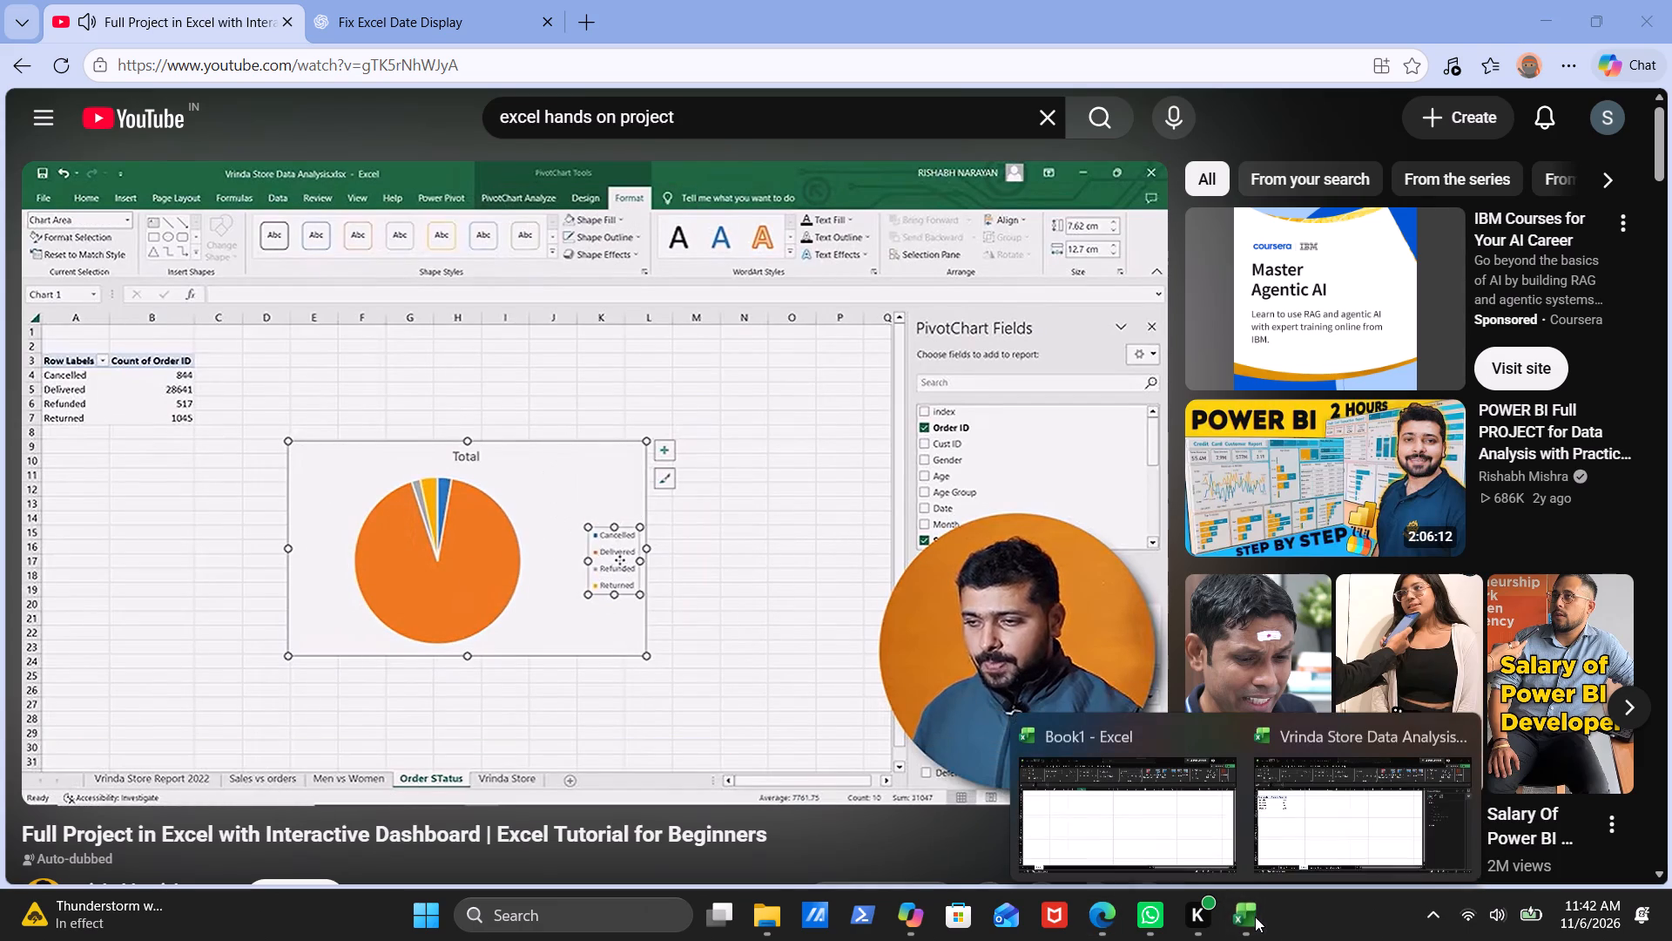
pyautogui.click(1324, 869)
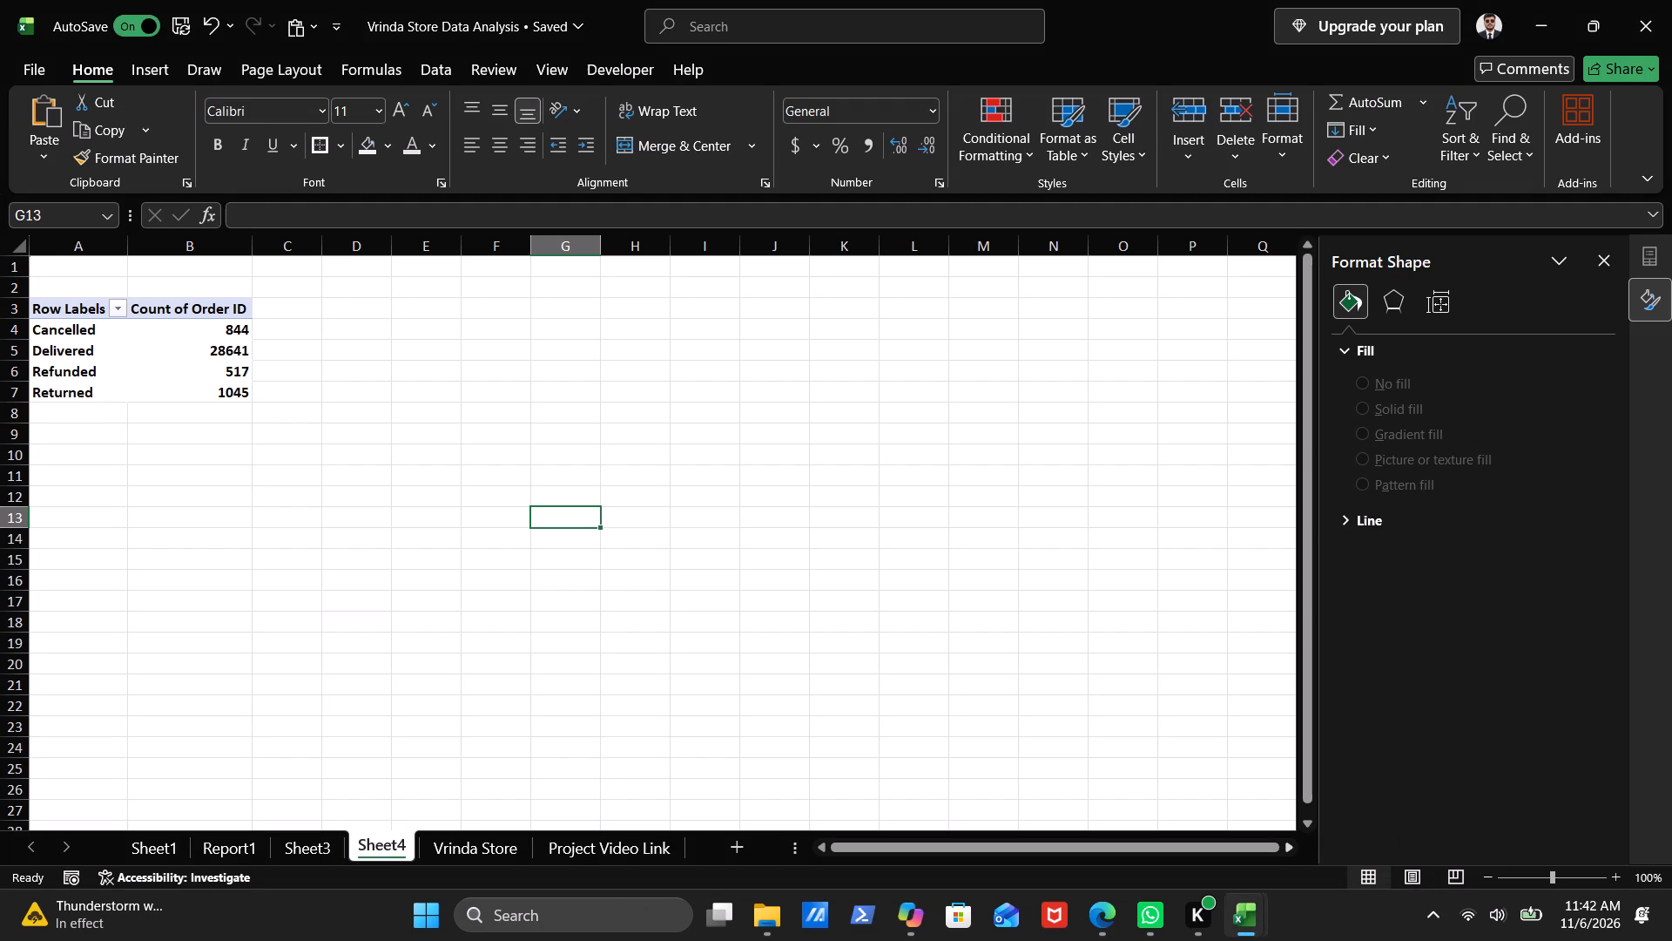
pyautogui.click(148, 344)
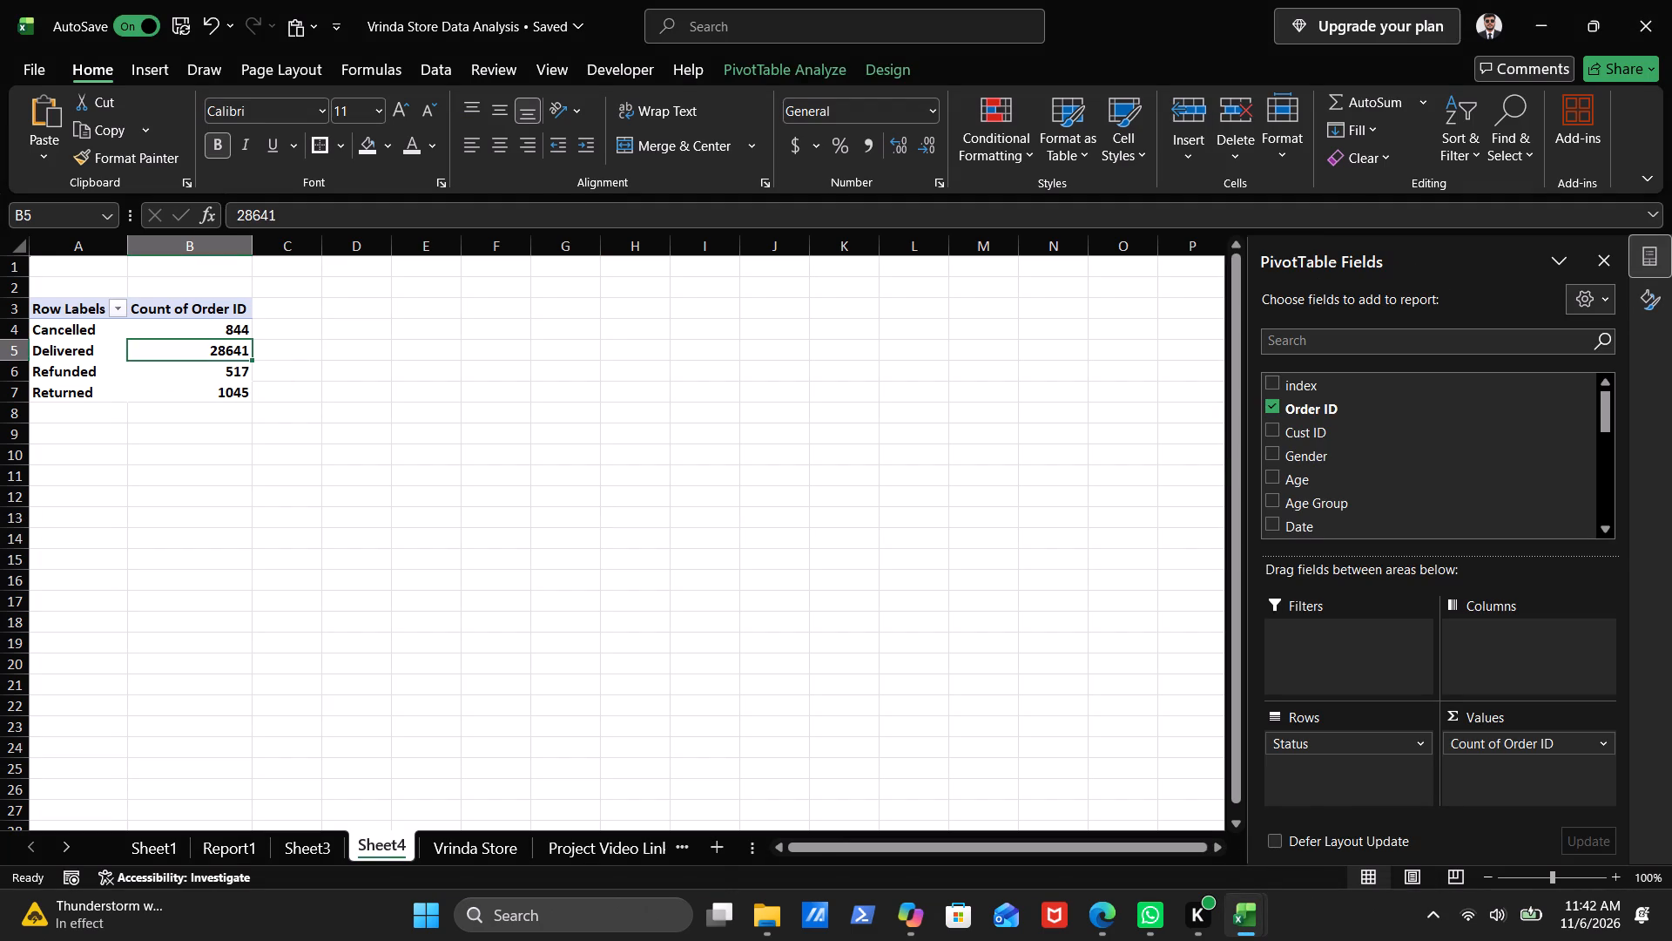
pyautogui.moveTo(50, 304); pyautogui.dragTo(179, 394)
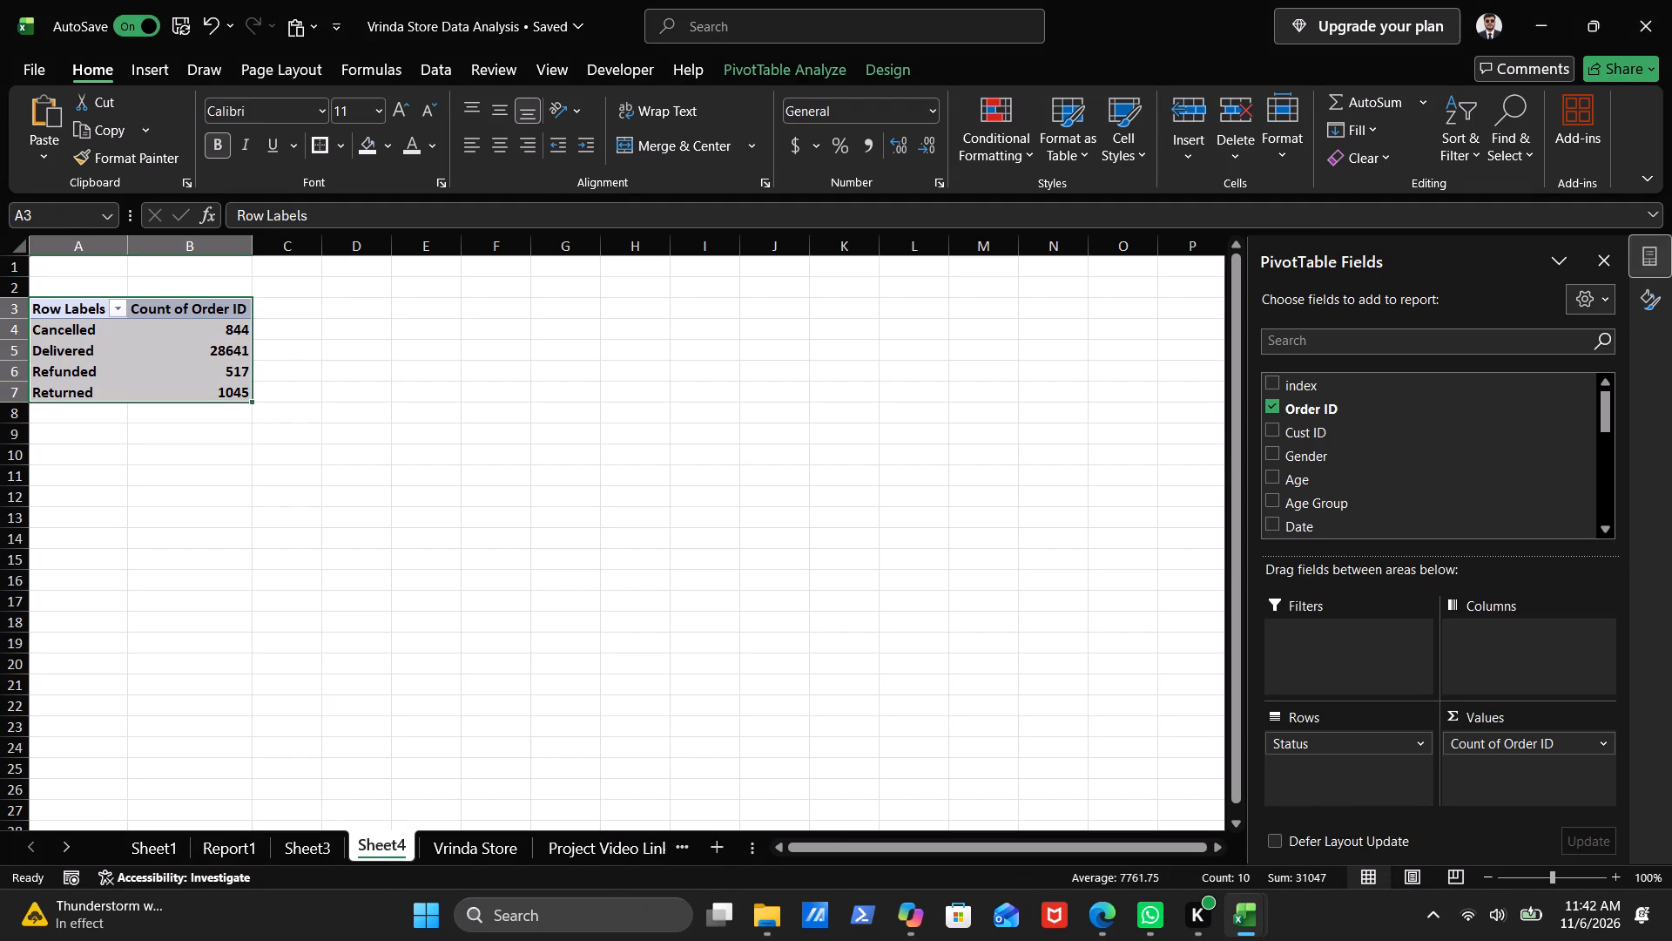
pyautogui.click(759, 69)
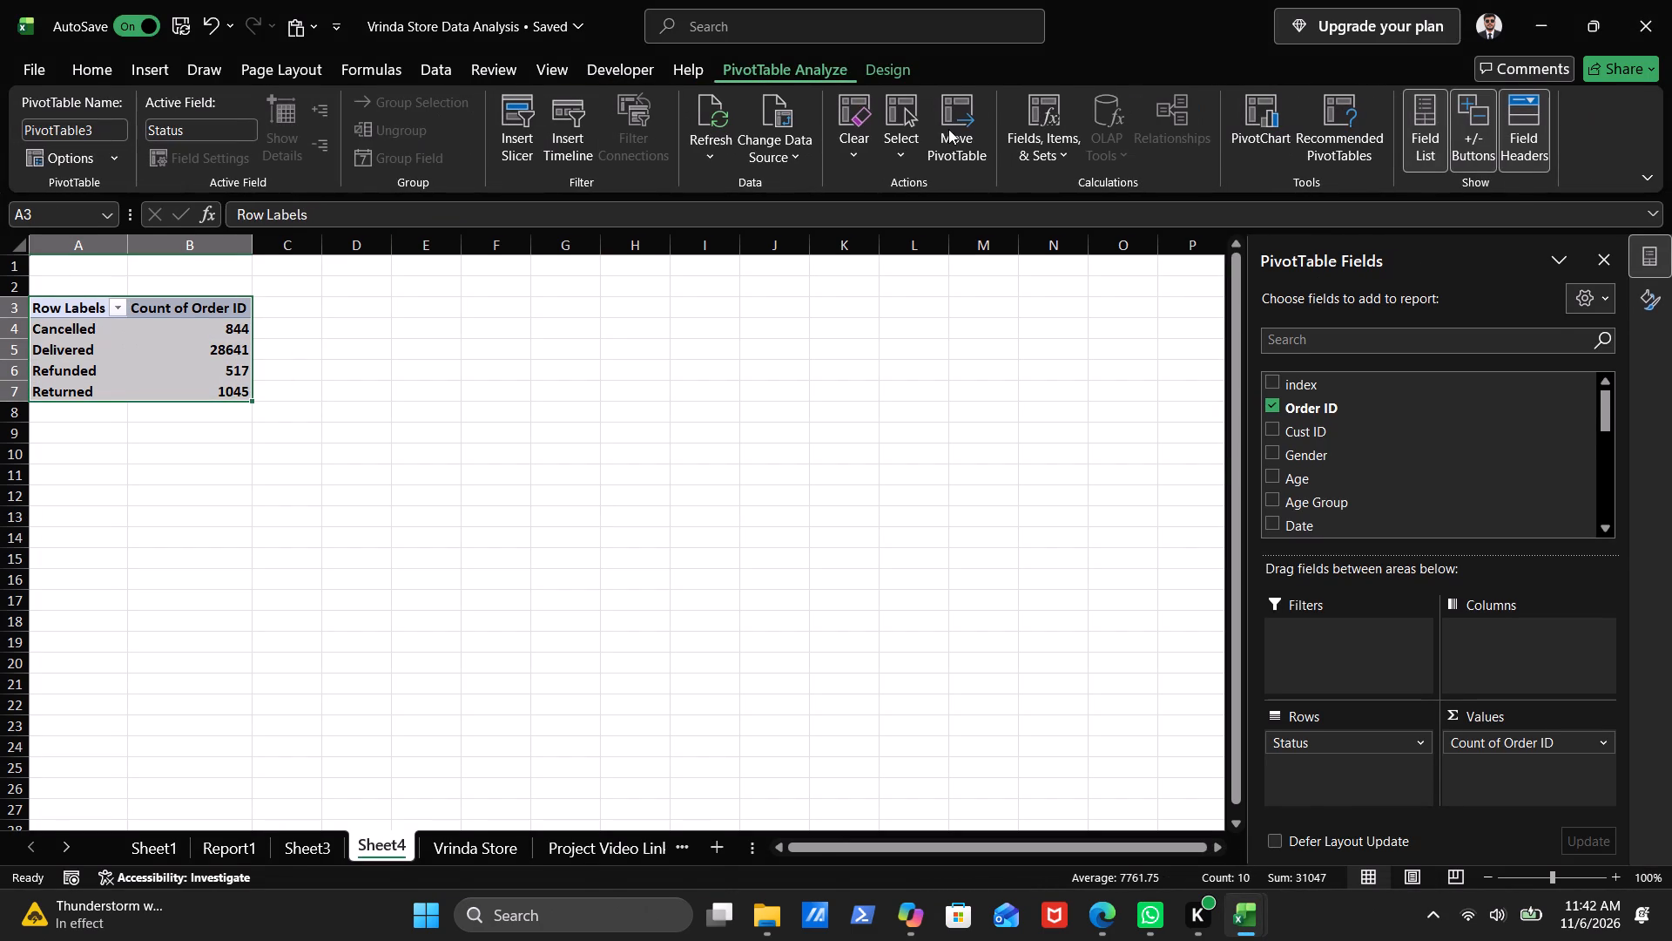
pyautogui.click(1259, 130)
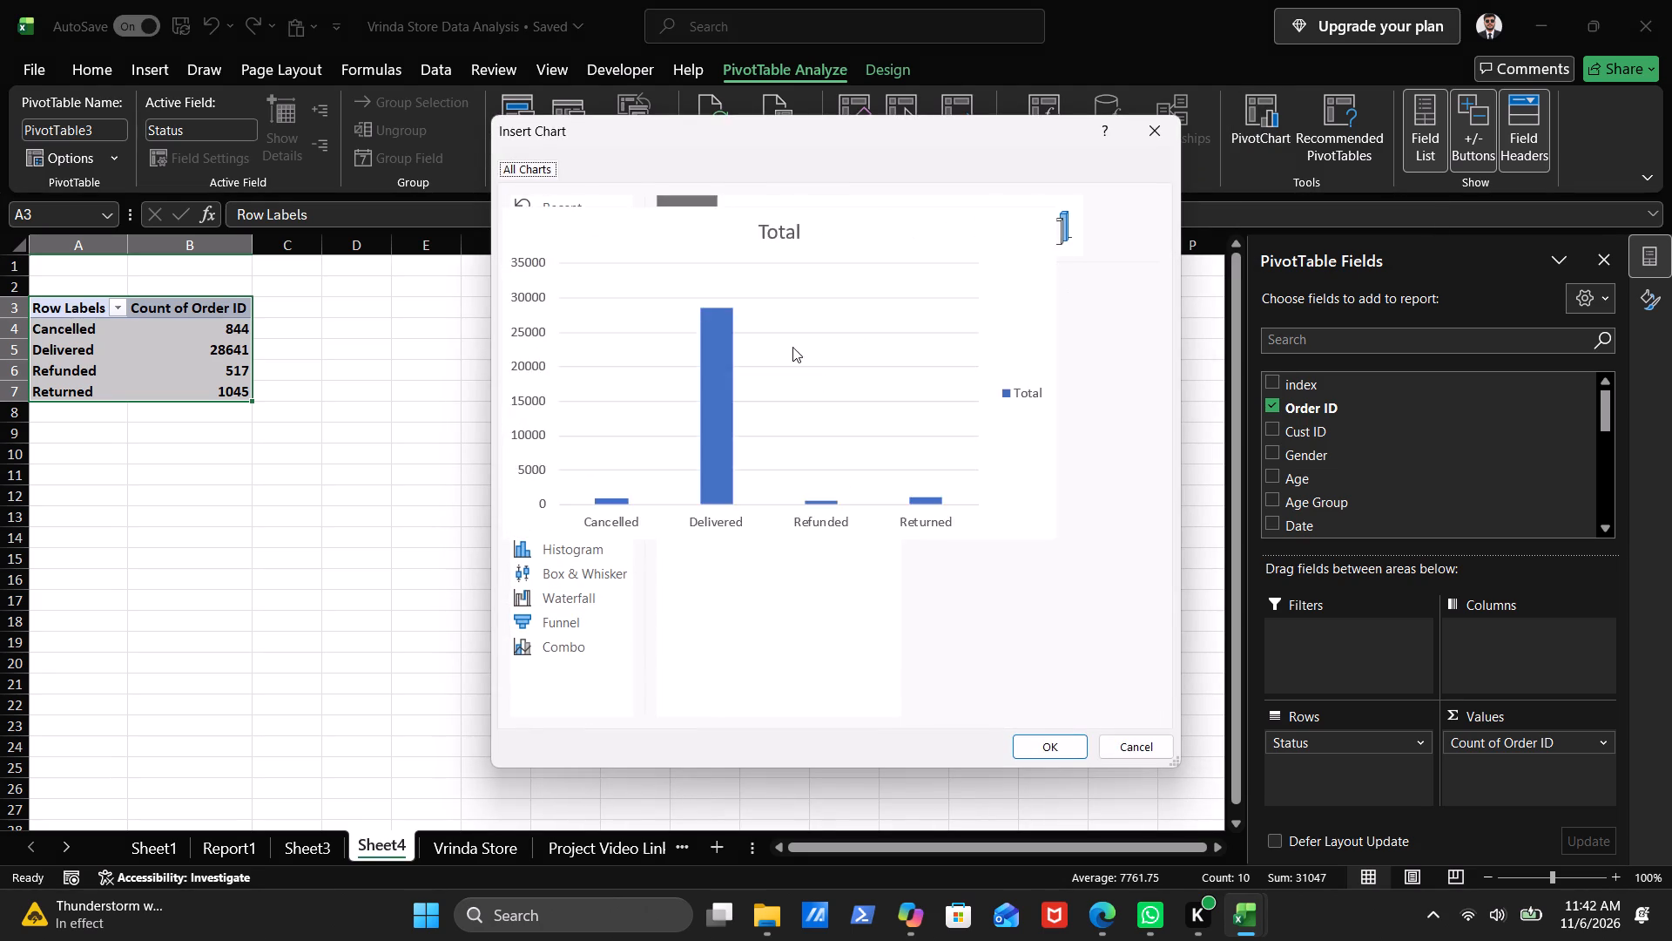
pyautogui.click(569, 308)
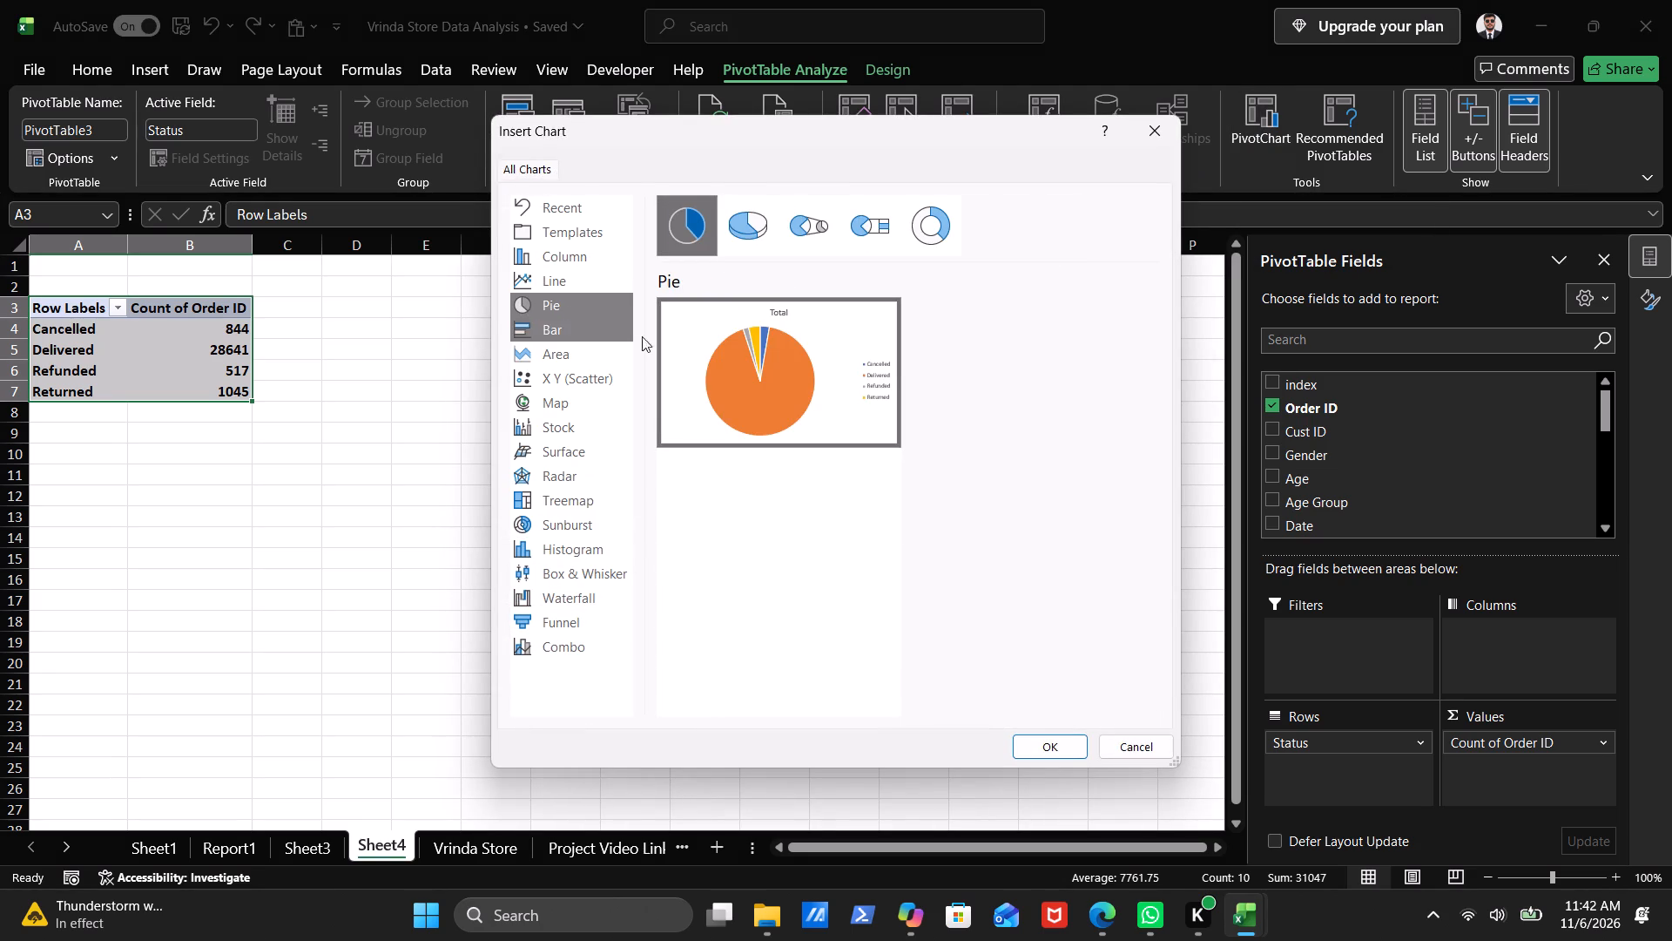
pyautogui.click(1048, 742)
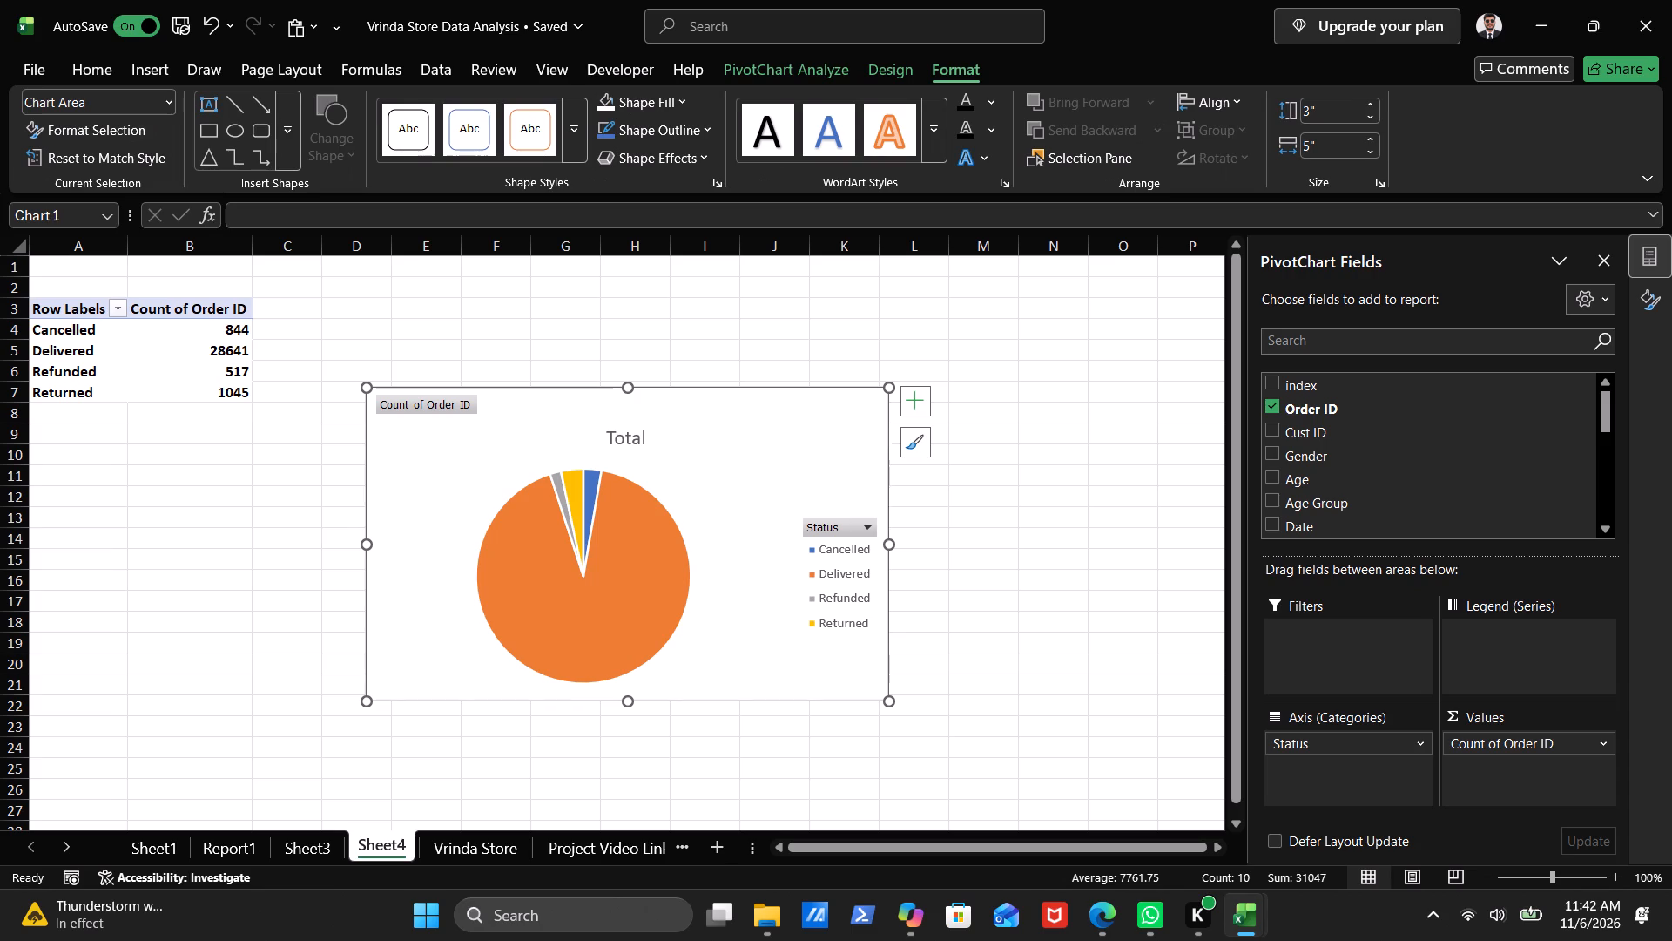
# Hide the value field buttons, such as Count of Order ID, on the order status pie chart.
pyautogui.click(456, 407)
pyautogui.click(462, 426)
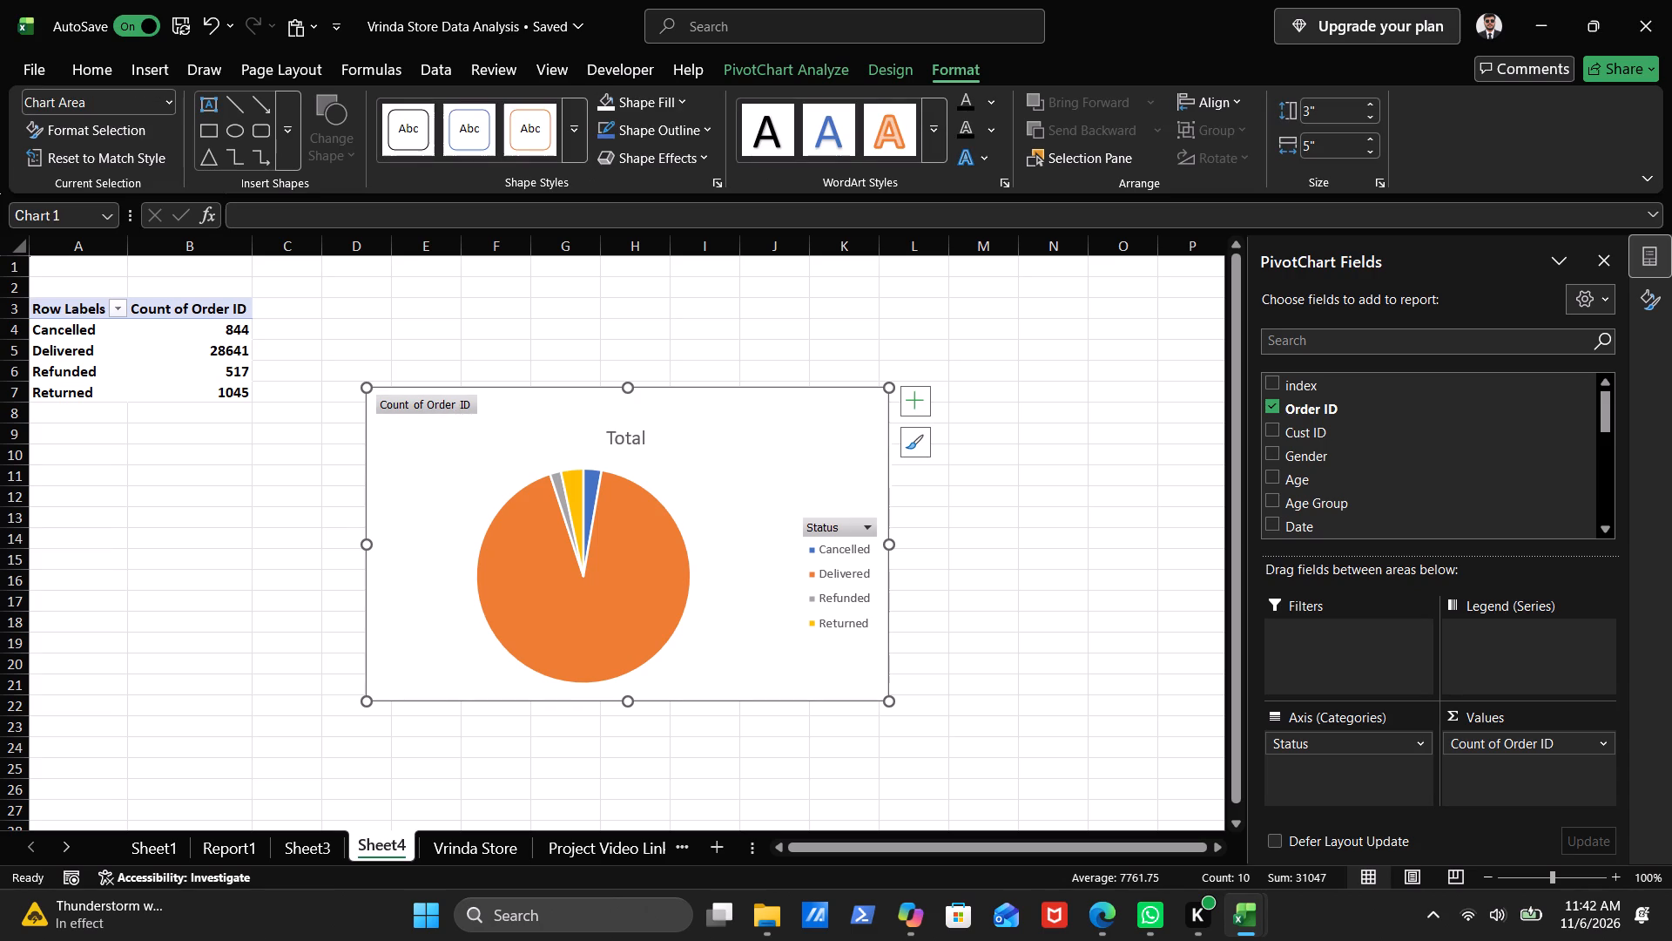
pyautogui.rightClick(462, 426)
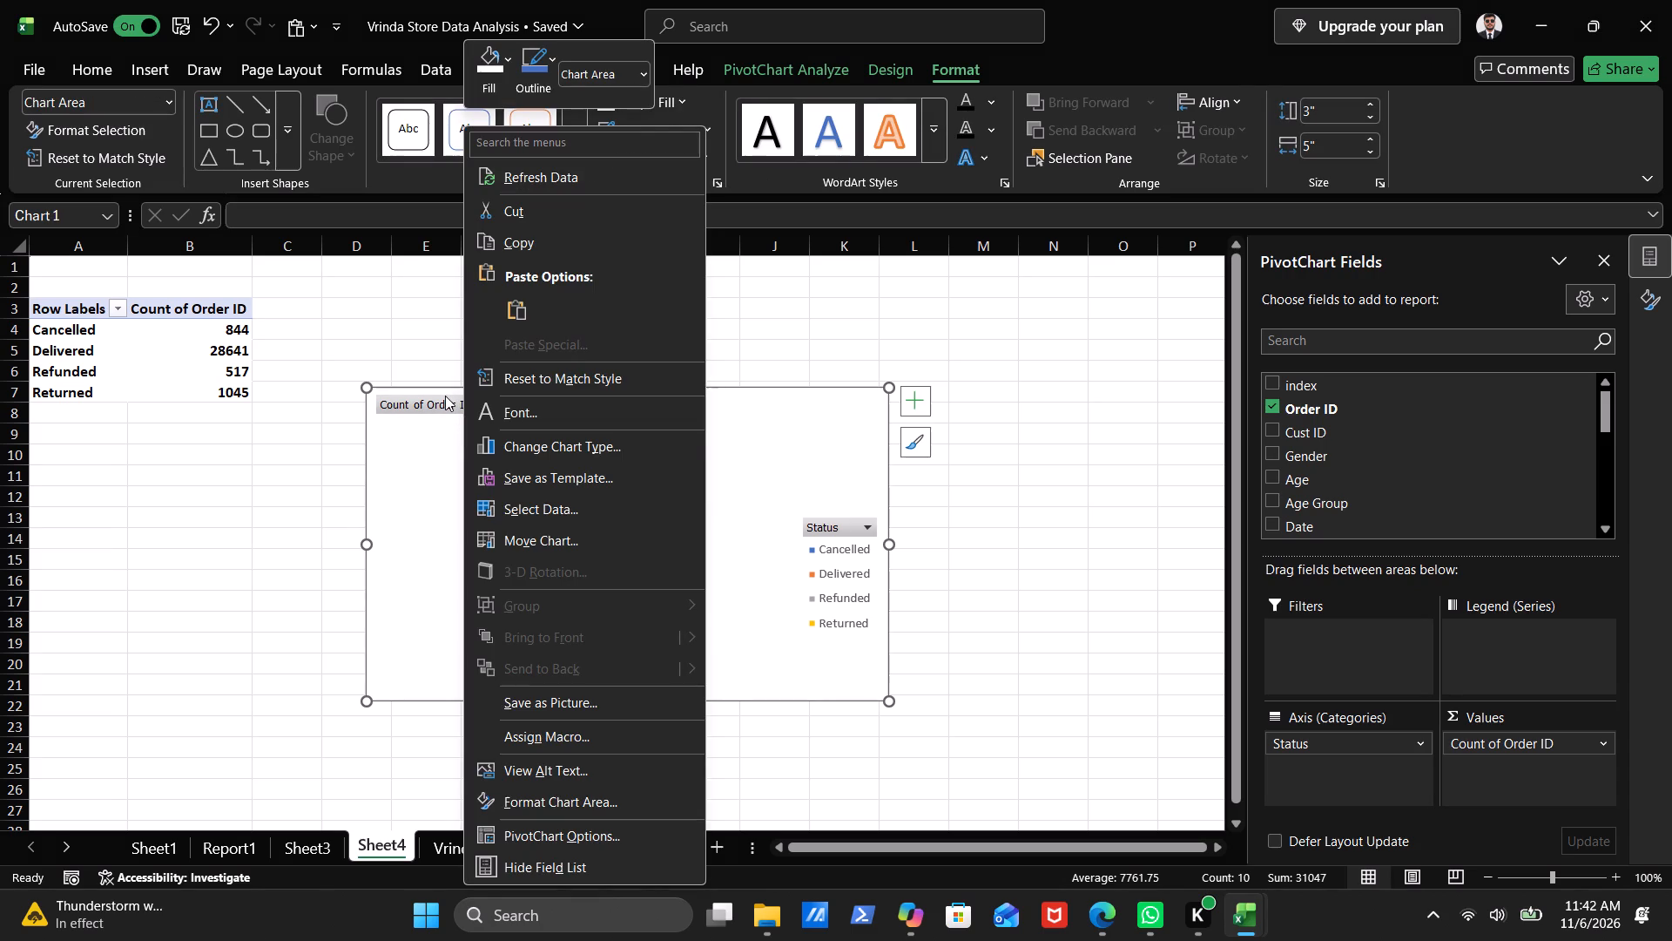
pyautogui.click(445, 397)
pyautogui.click(445, 397)
pyautogui.rightClick(445, 397)
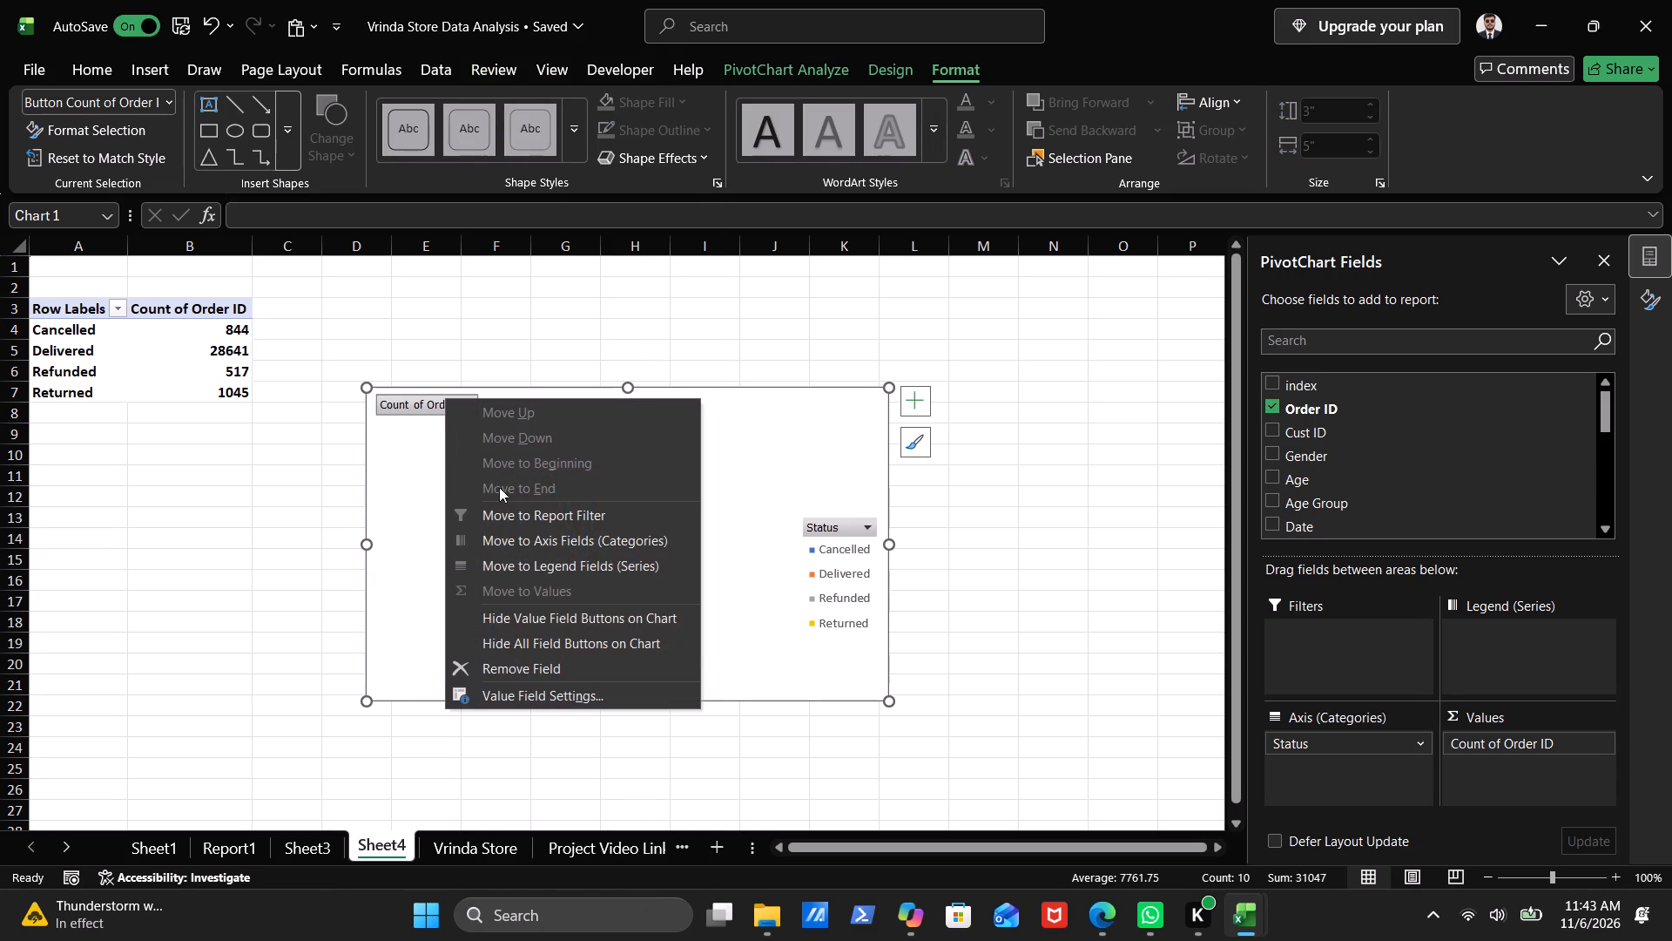
pyautogui.click(593, 623)
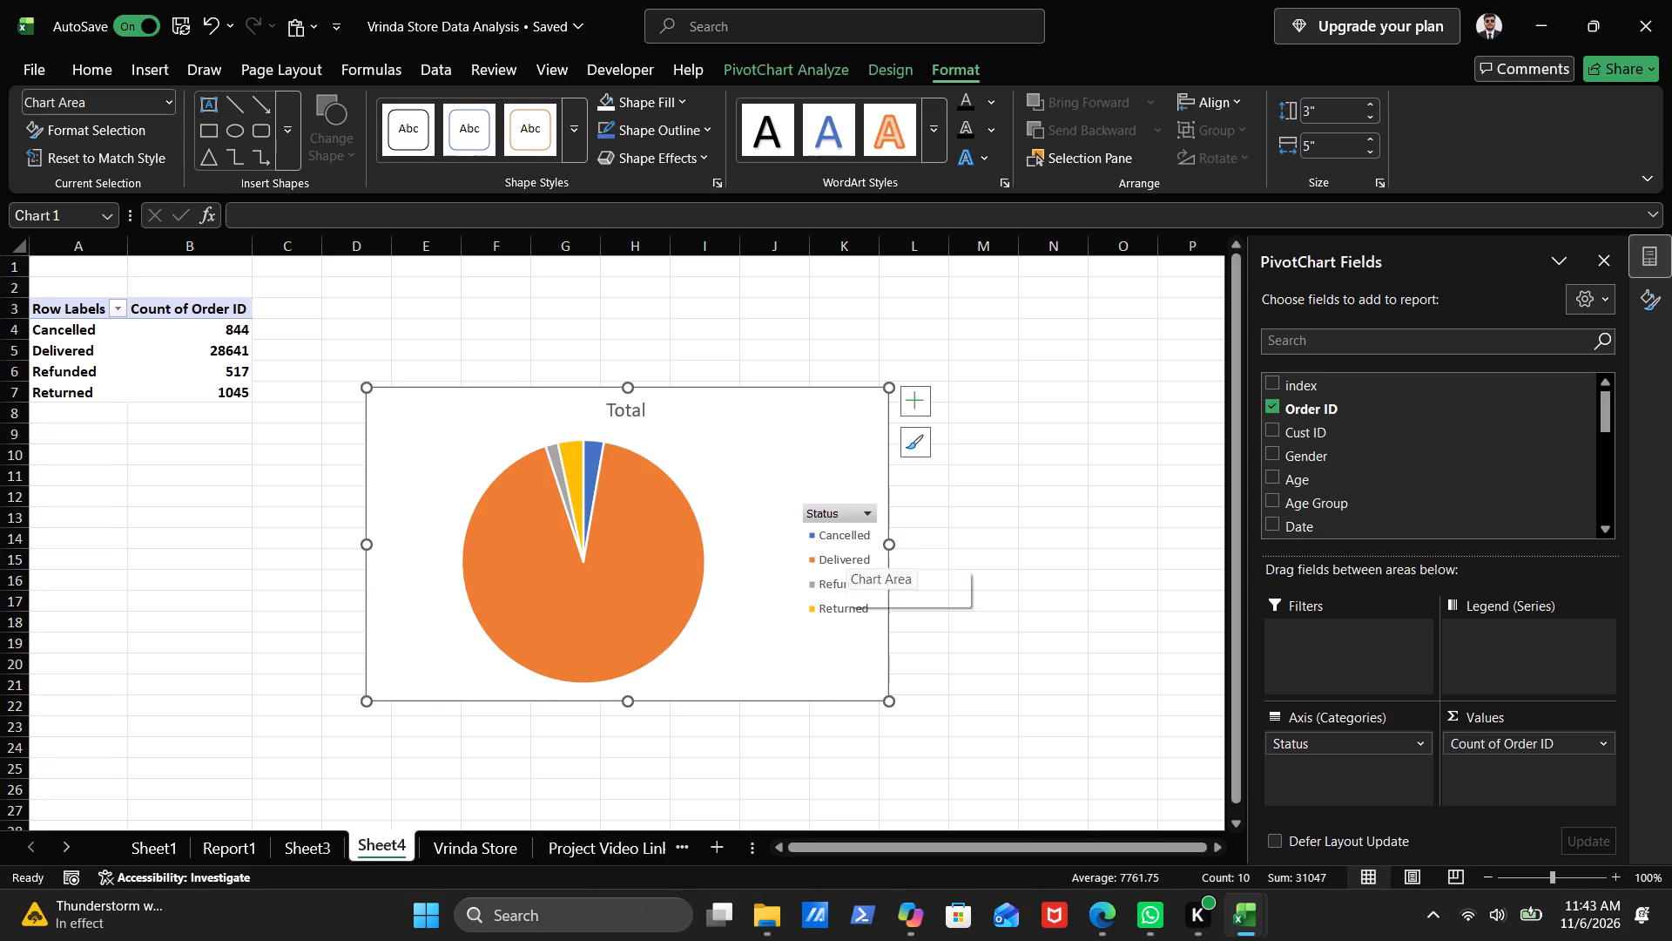
# Clear the Status field button from the pie chart by turning the legend off and back on.
pyautogui.click(845, 515)
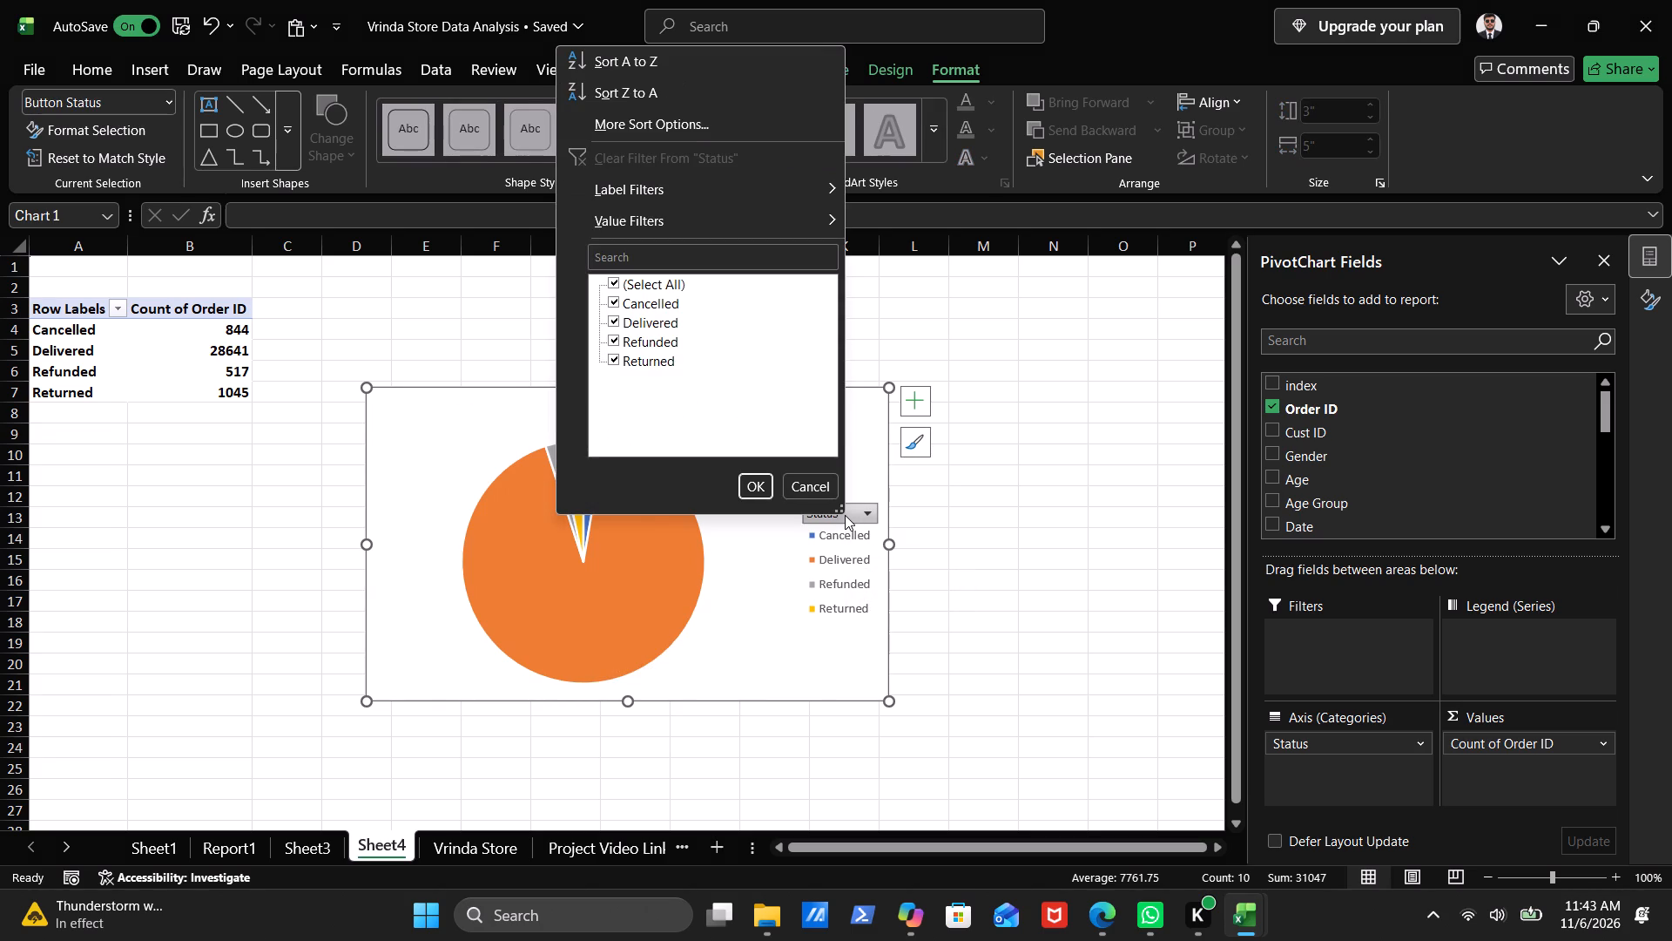
pyautogui.doubleClick(845, 515)
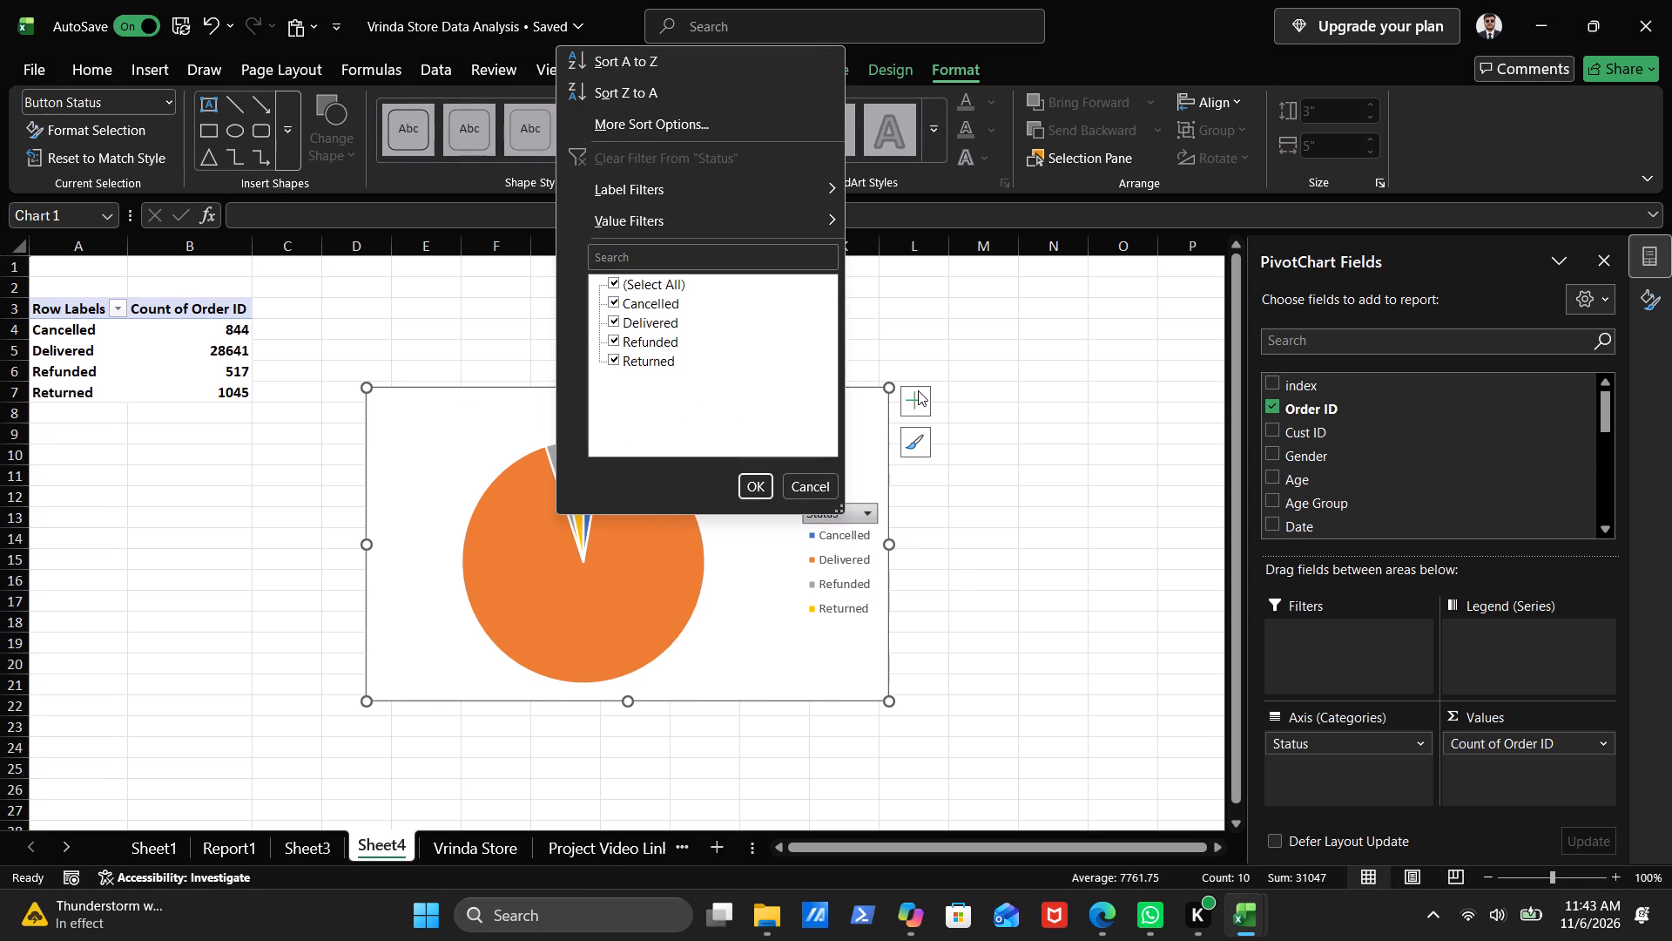
pyautogui.click(918, 390)
pyautogui.click(967, 466)
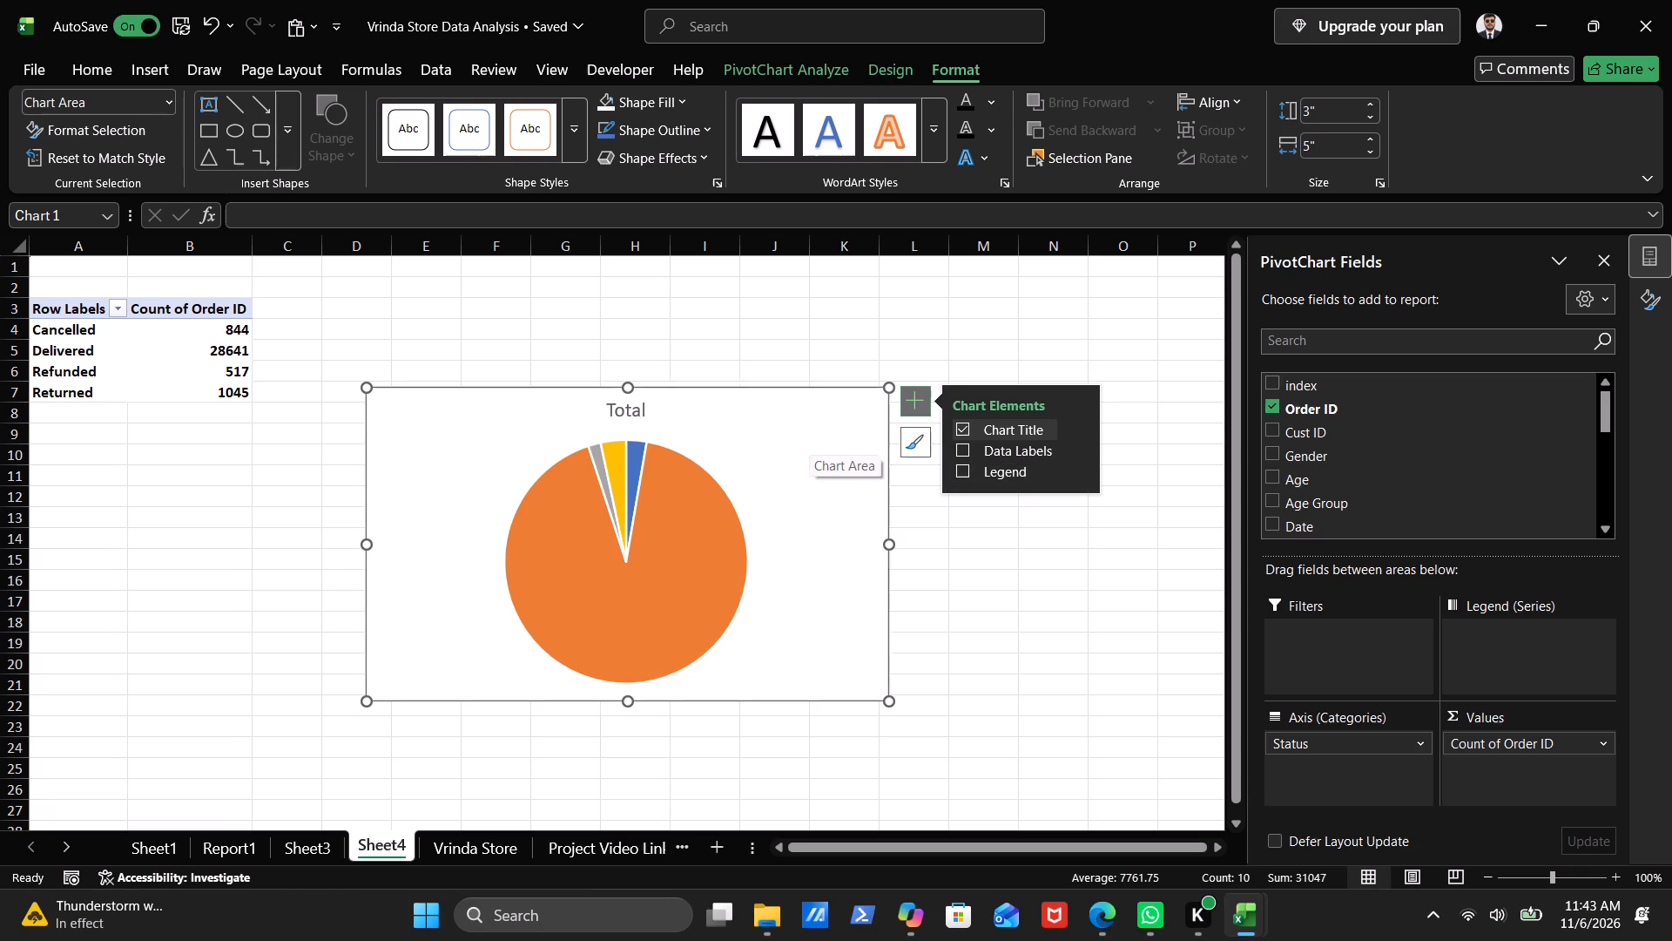
pyautogui.click(956, 471)
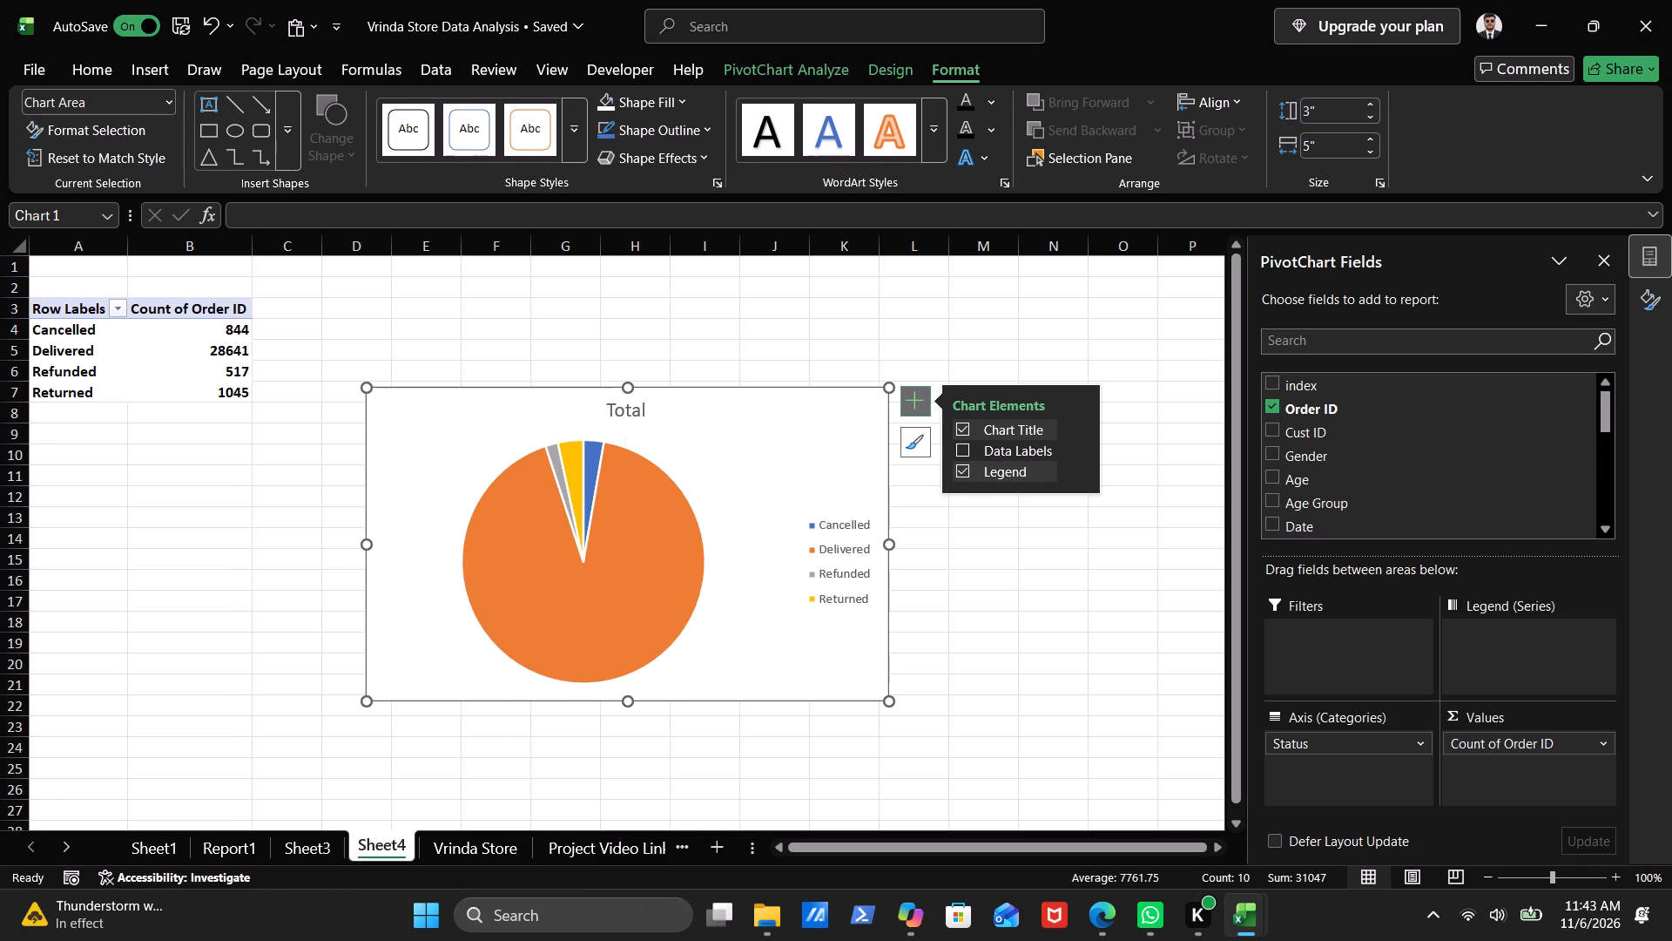
# Shorten the pie chart from its upper edge to a height of about 2.89 inches.
pyautogui.moveTo(629, 389); pyautogui.dragTo(629, 397)
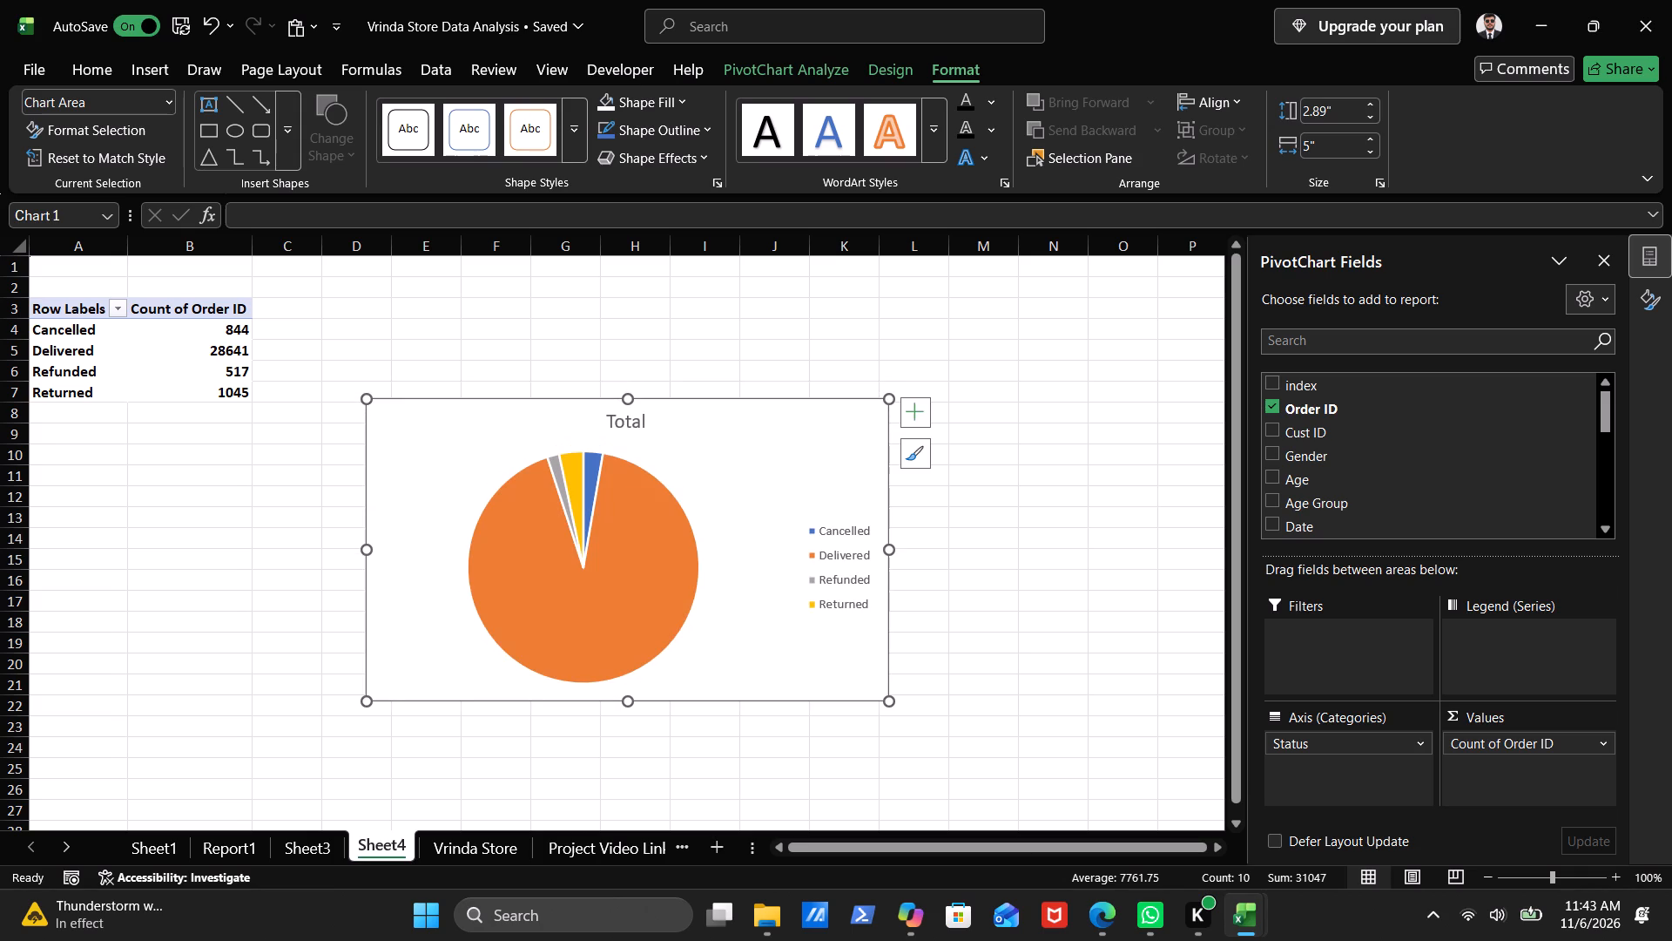
# Switch to the tutorial in Edge and resume it from 23:08 to see how the pie chart is formatted.
pyautogui.click(1111, 910)
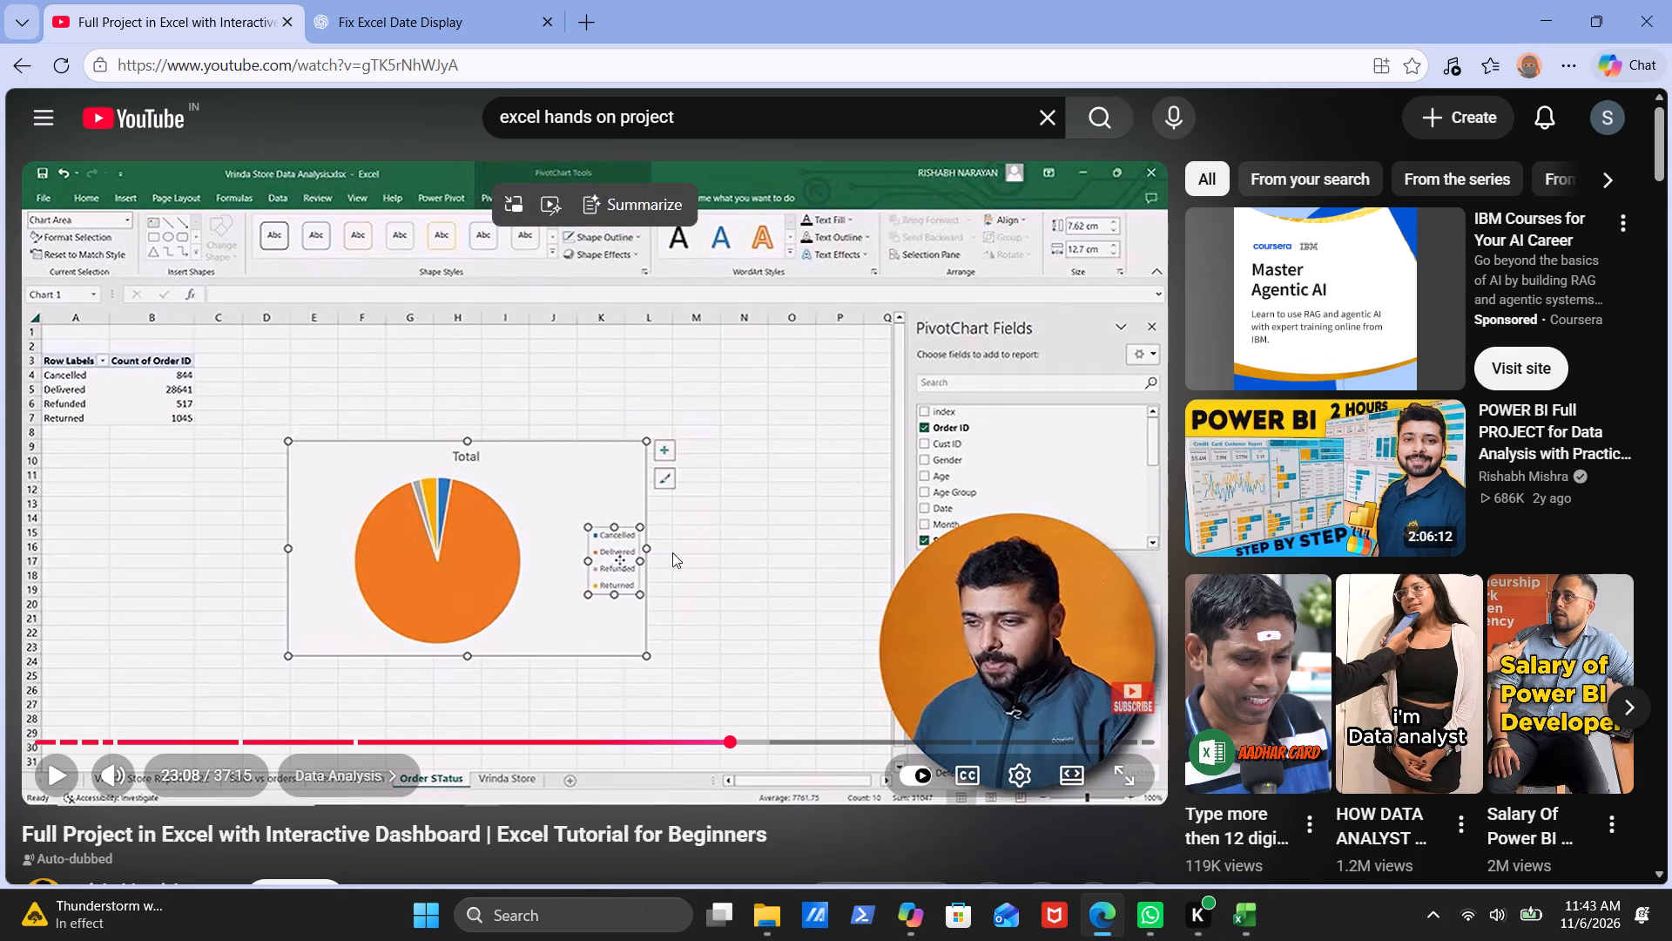
pyautogui.click(667, 551)
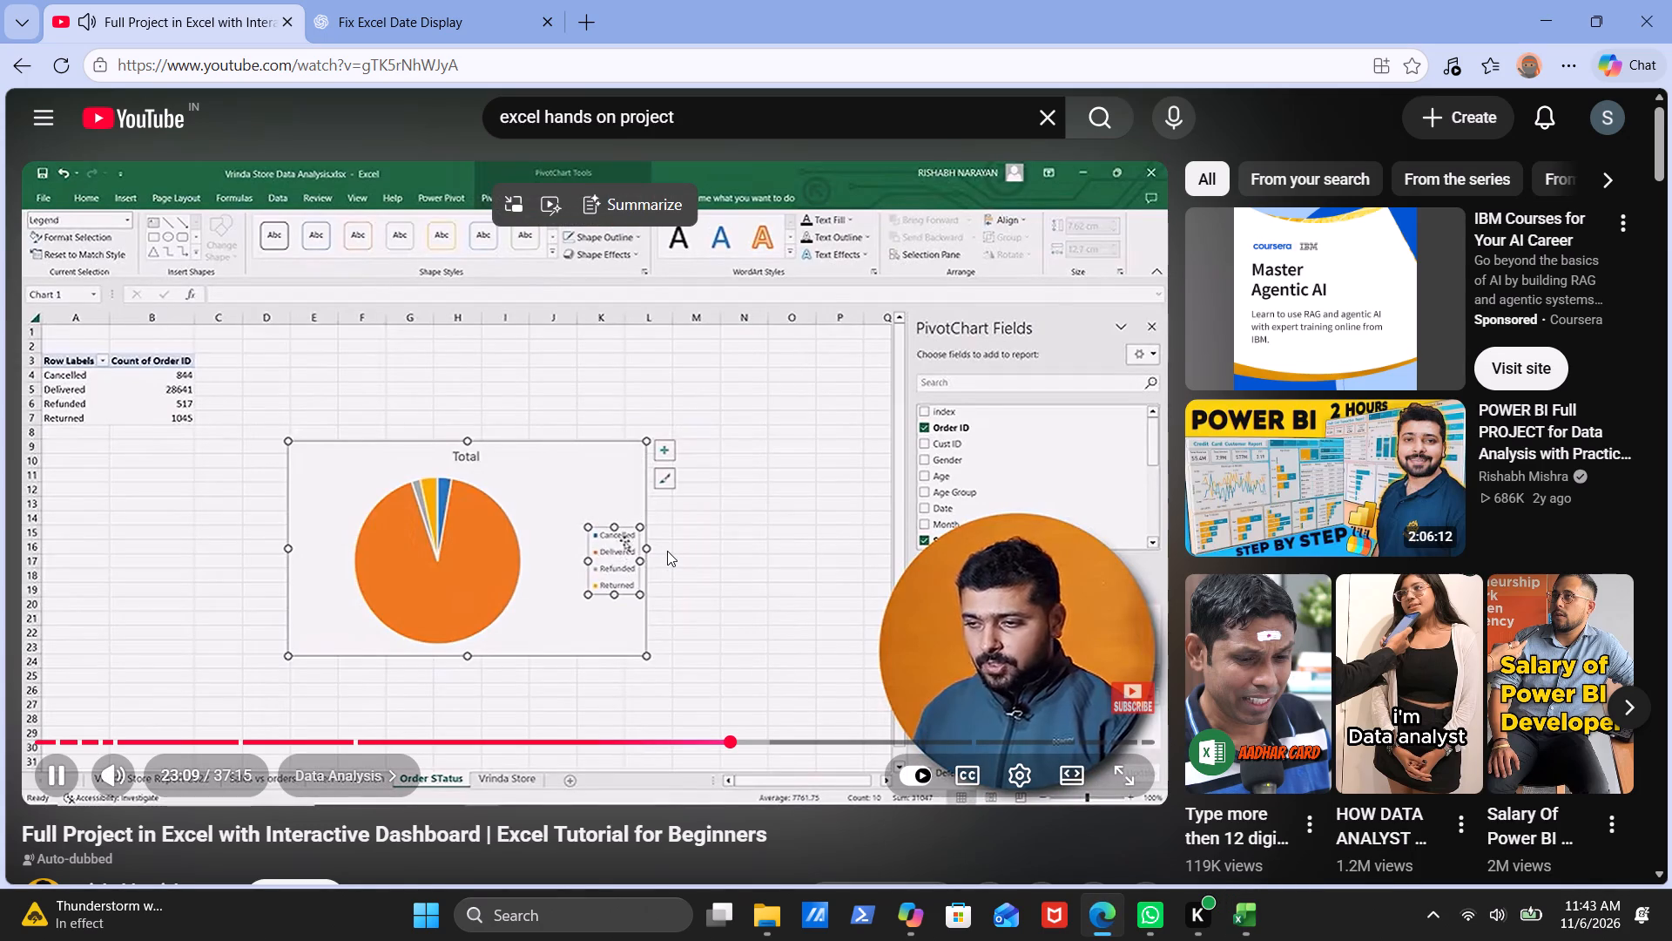
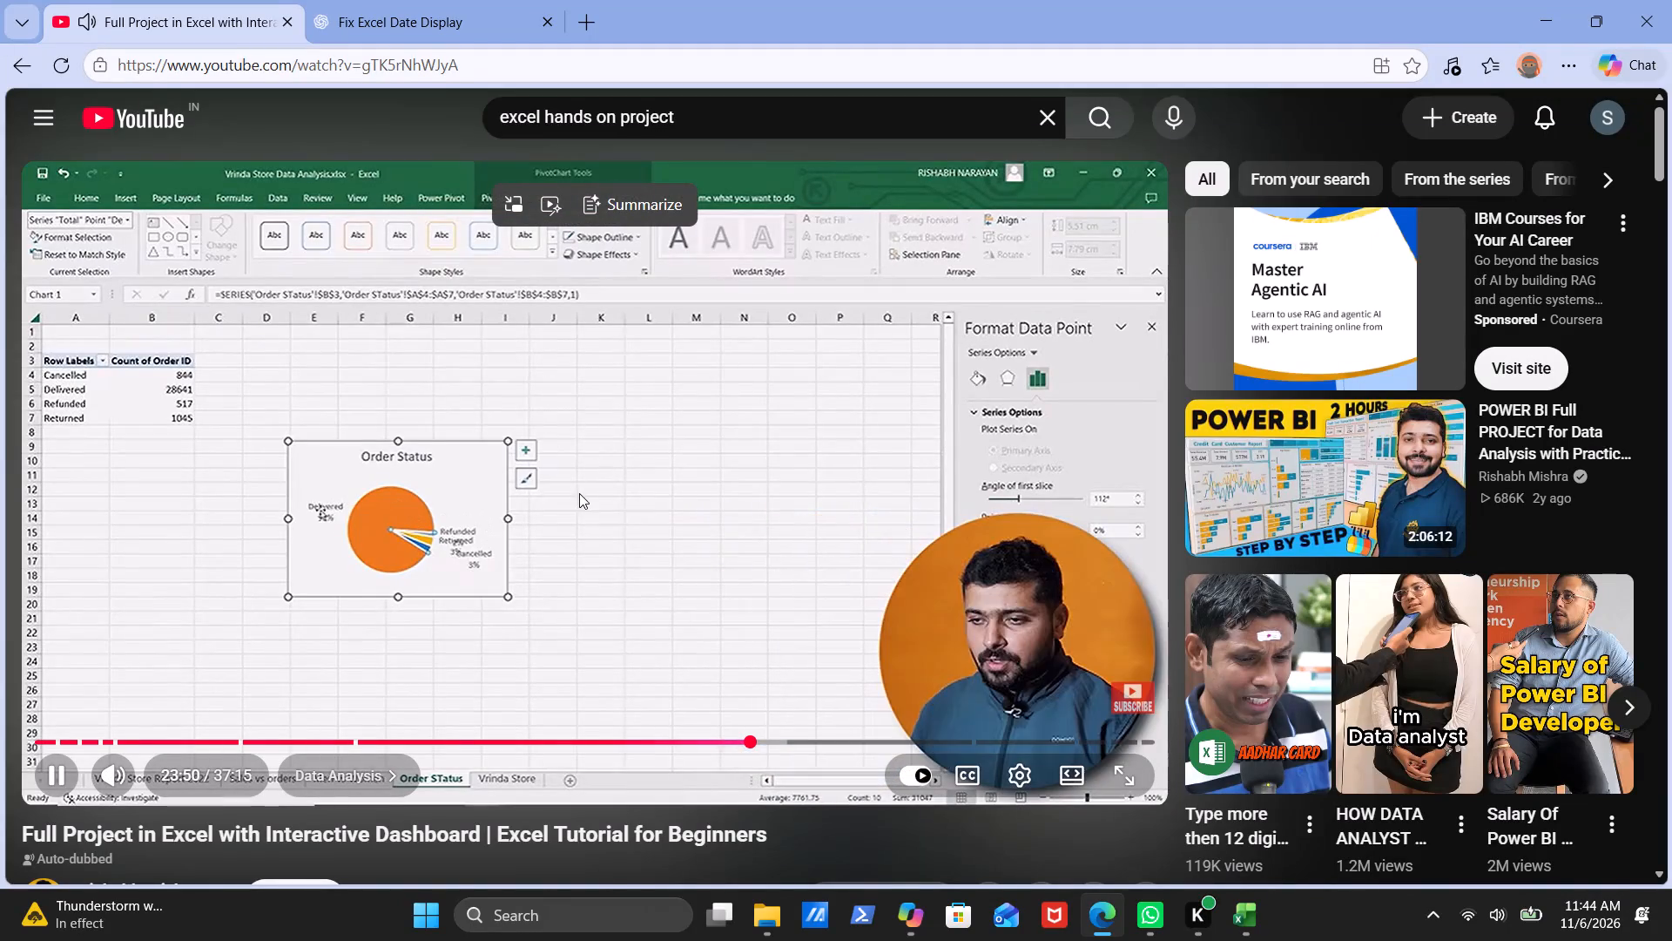
# Pause the tutorial video and switch back to the Vrinda Store Data Analysis workbook in Excel.
pyautogui.click(722, 524)
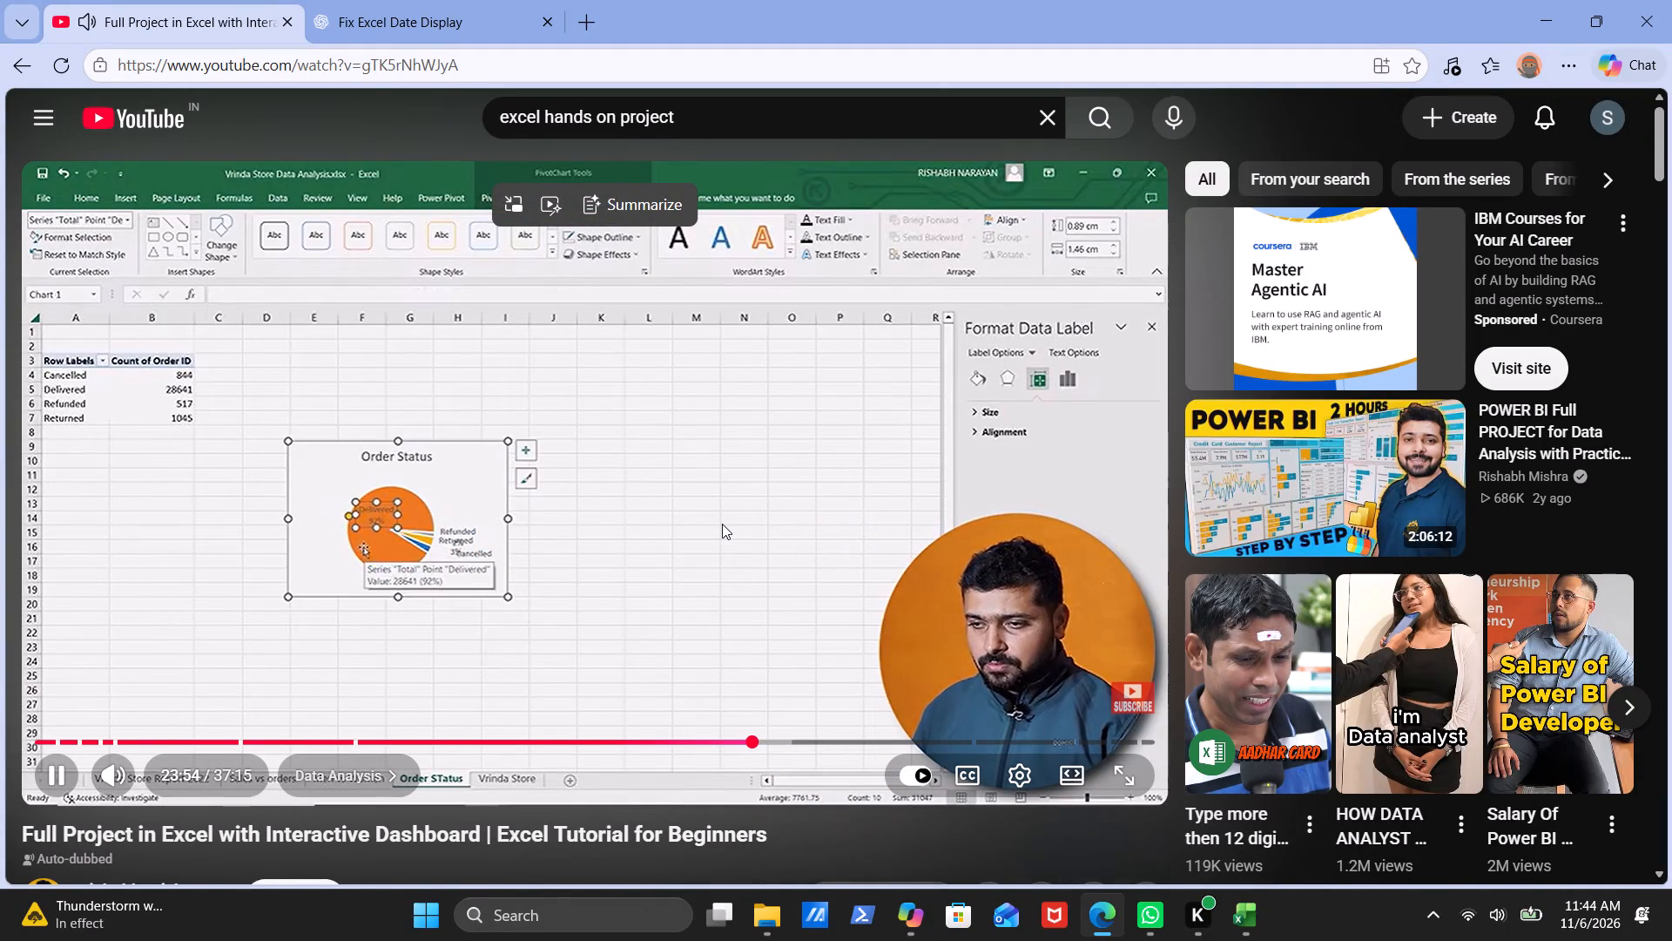
pyautogui.click(1241, 910)
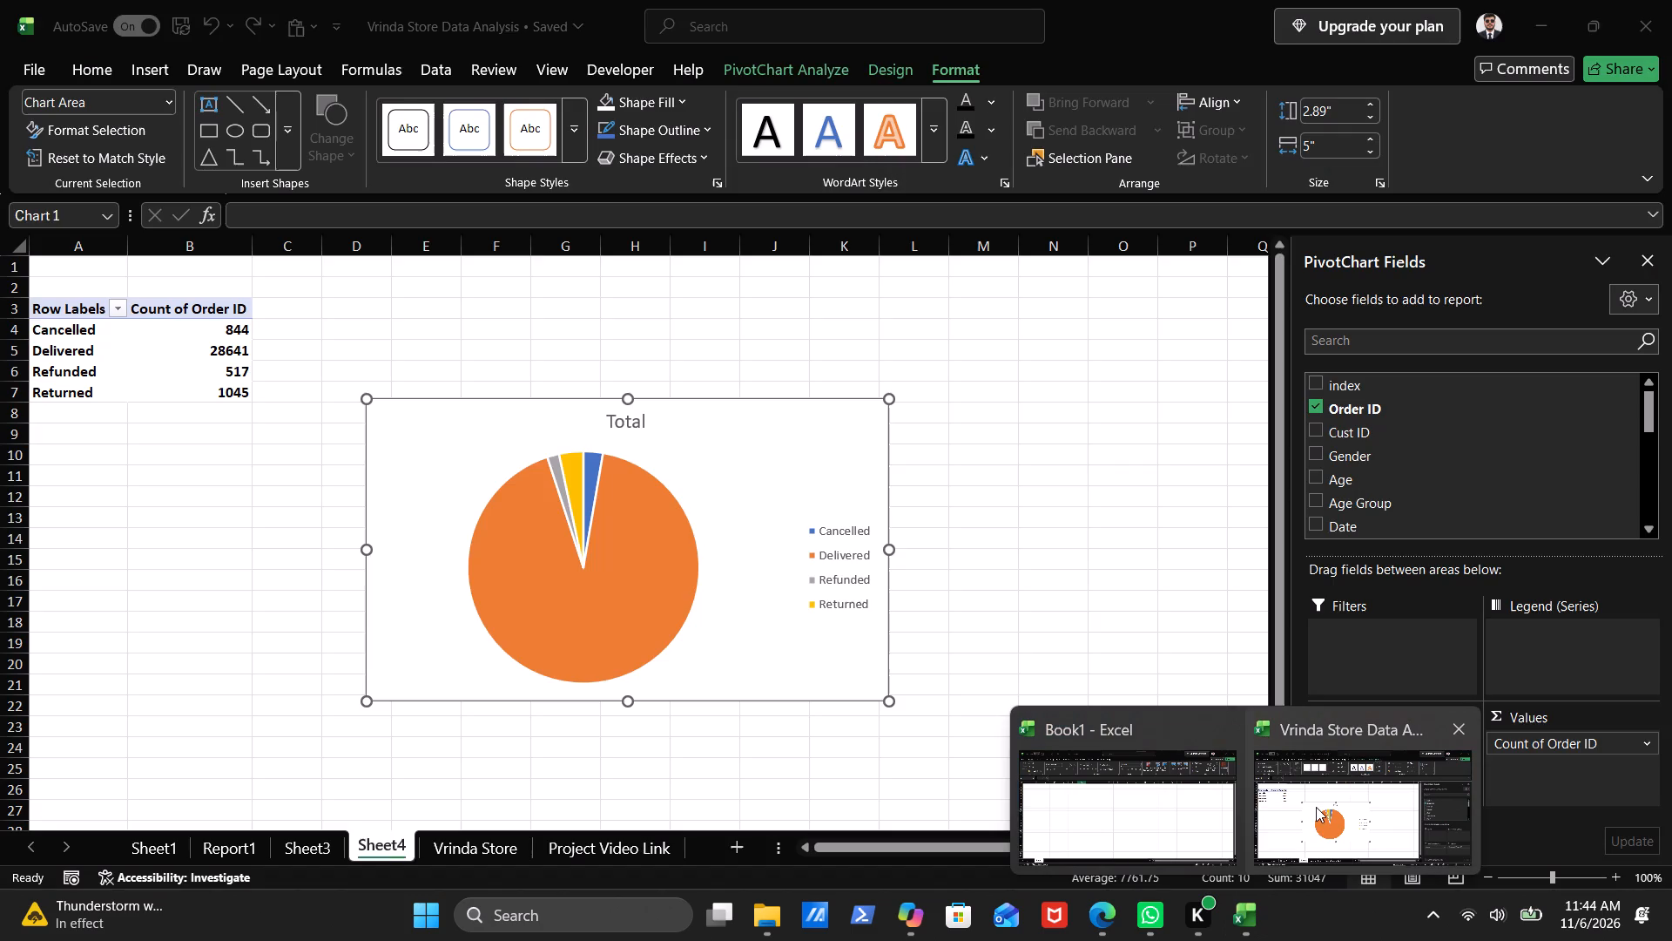
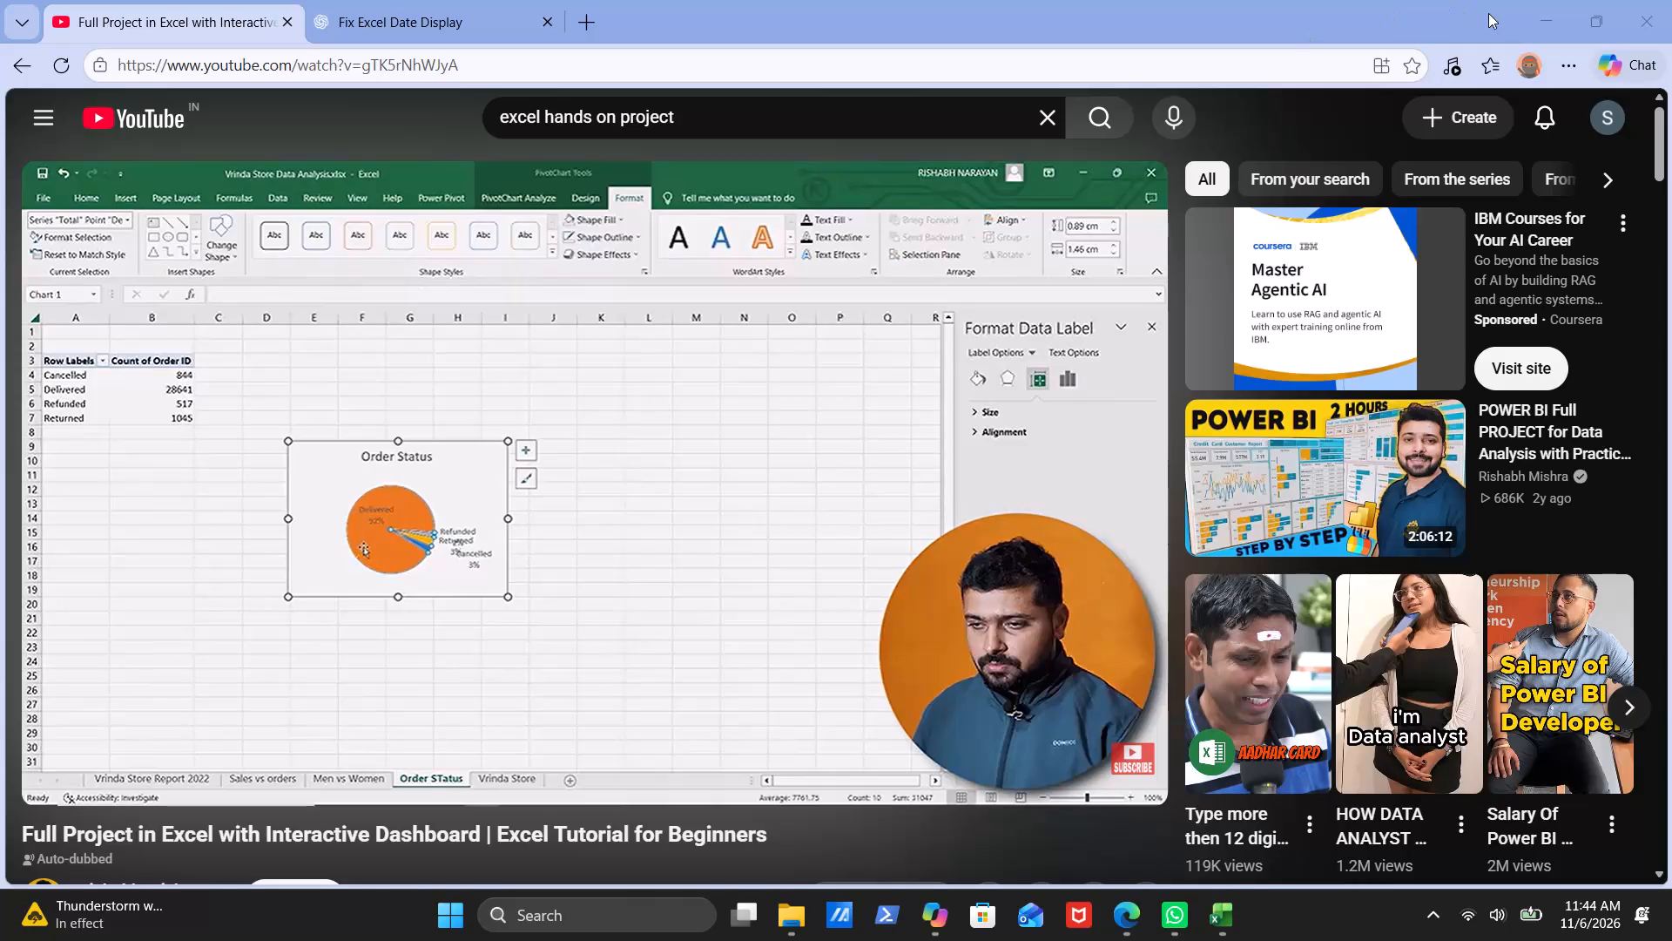
# Switch from the tutorial video back to the Order Status pie chart in the Vrinda Store Data Analysis workbook in Excel.
pyautogui.click(1543, 20)
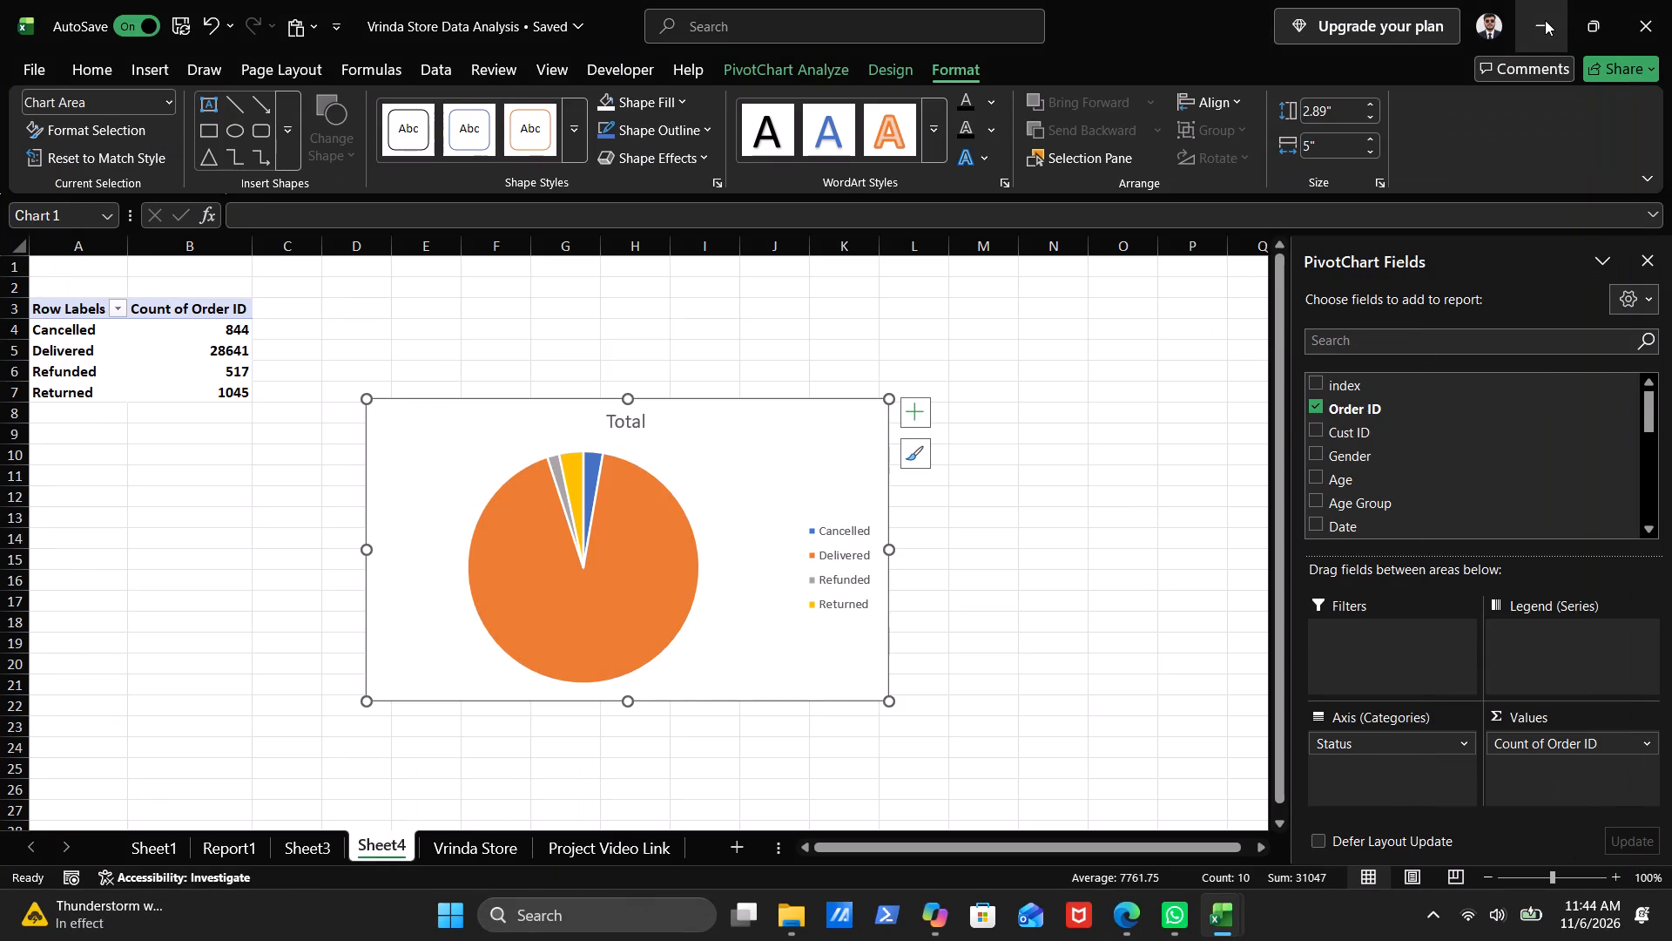